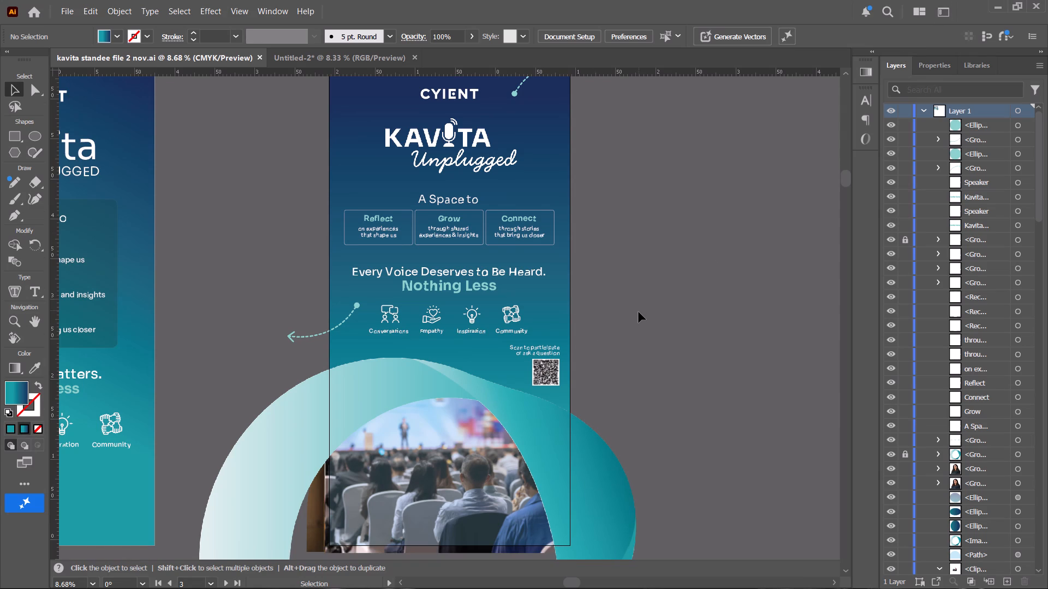
scroll(639, 312, "down", 4, "alt")
key("space")
key("space")
key("space")
key("space")
key("space")
key("space")
key("space")
key("space")
key("space")
key("space")
key("space")
key("space")
key("space")
key("space")
key("space")
key("space")
key("space")
key("space")
key("space")
key("space")
left_click_drag(616, 323, 511, 183)
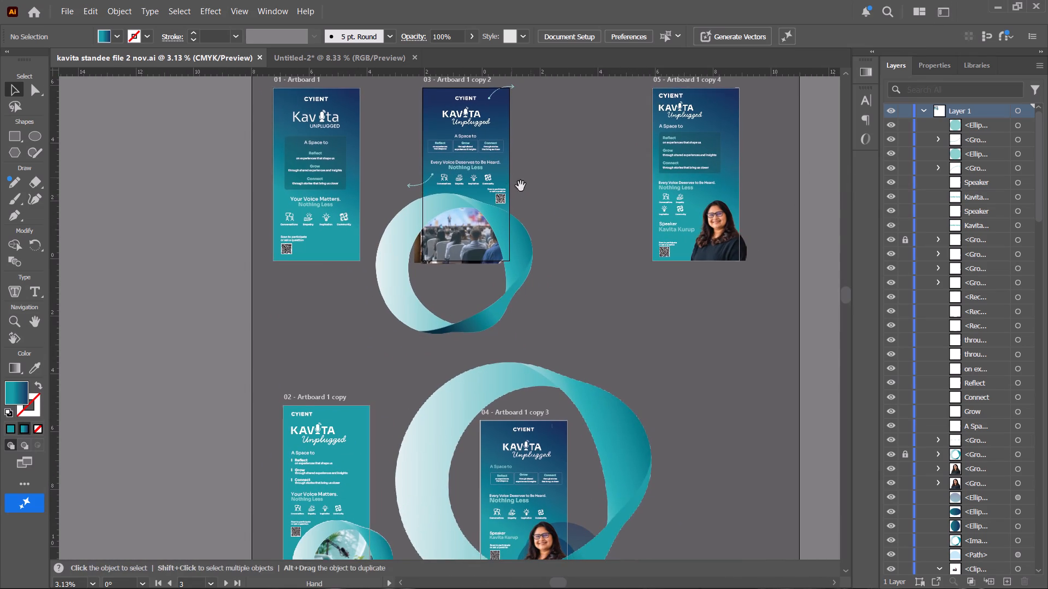
left_click_drag(622, 293, 547, 374)
key("space")
left_click_drag(630, 378, 535, 376)
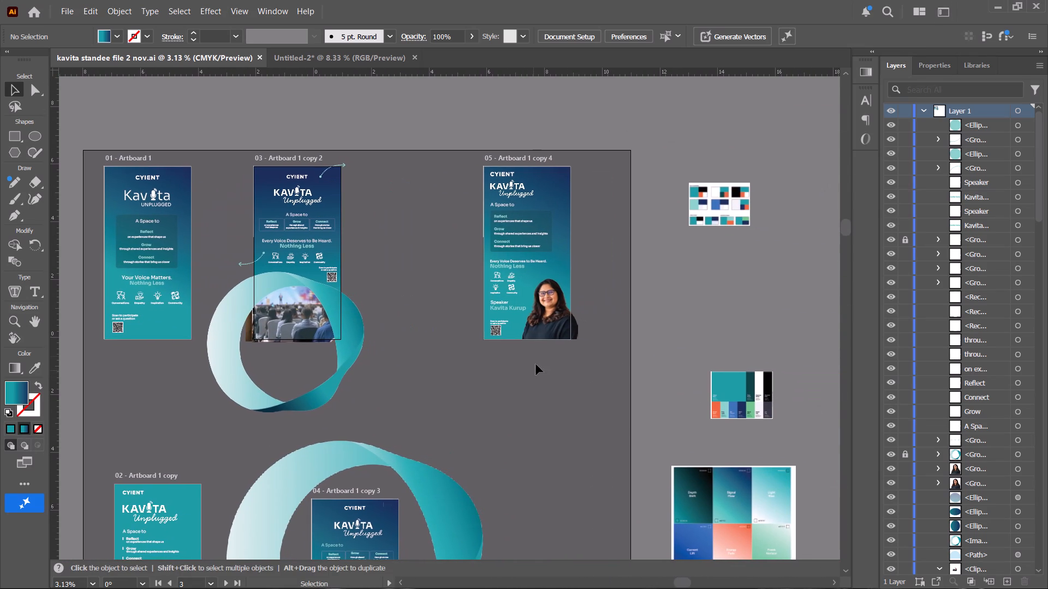
left_click_drag(551, 318, 586, 473)
left_click(612, 317)
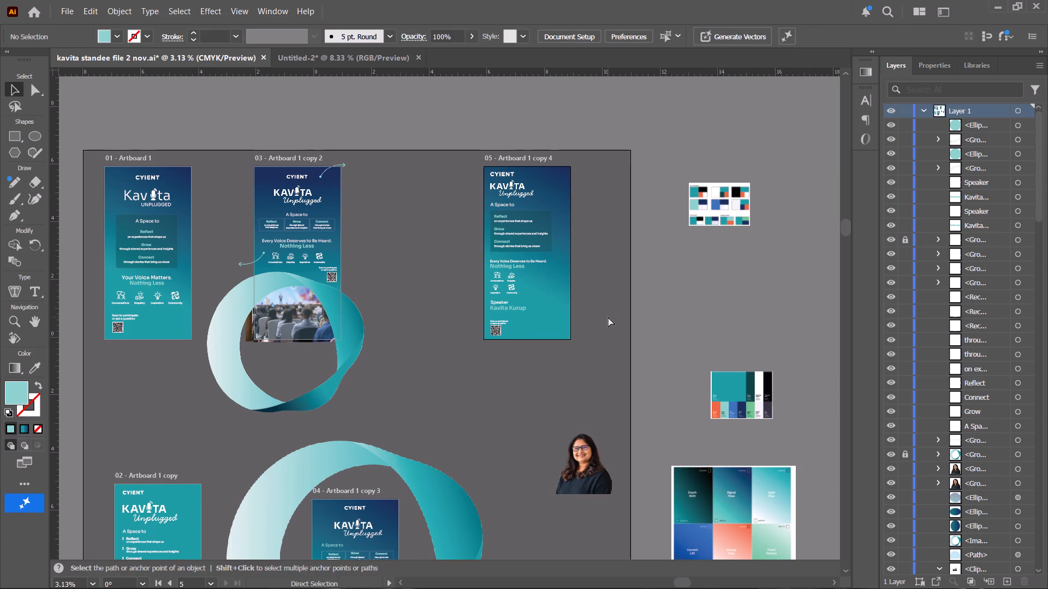
Open Microphone and Notebook Under Spotlight (1).png from Downloads and bring its image into the Kavita standee file on Artboard 1 copy 4.
key("ctrl+o")
left_click(50, 124)
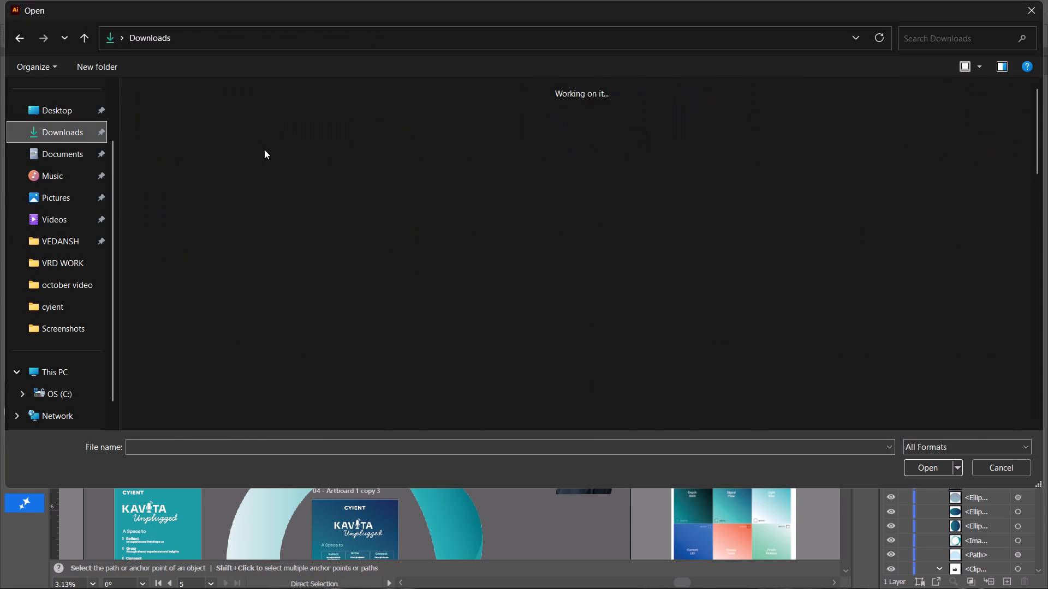
double_click(170, 156)
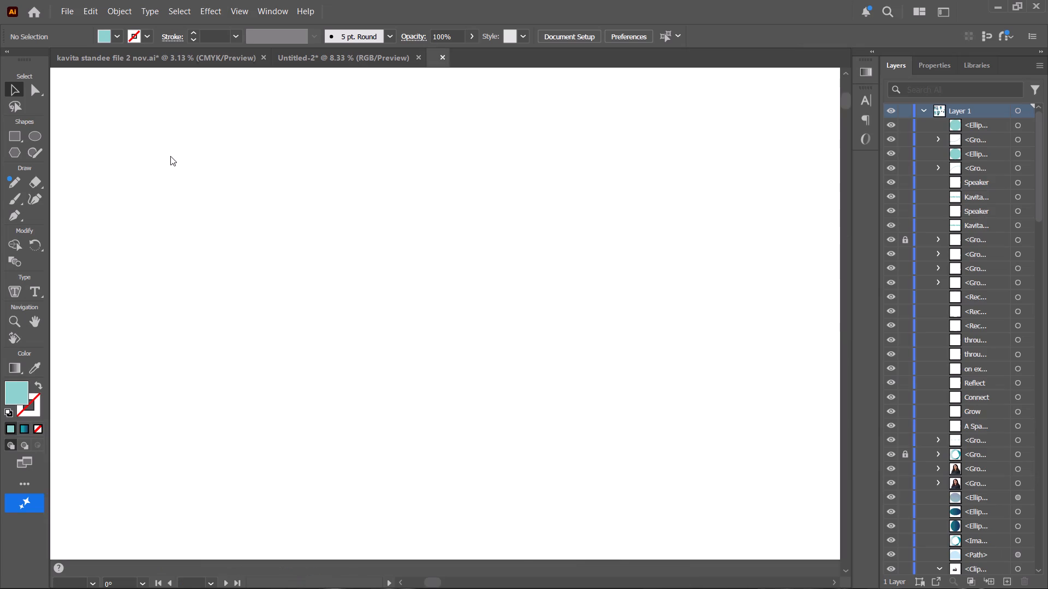
left_click_drag(526, 285, 254, 43)
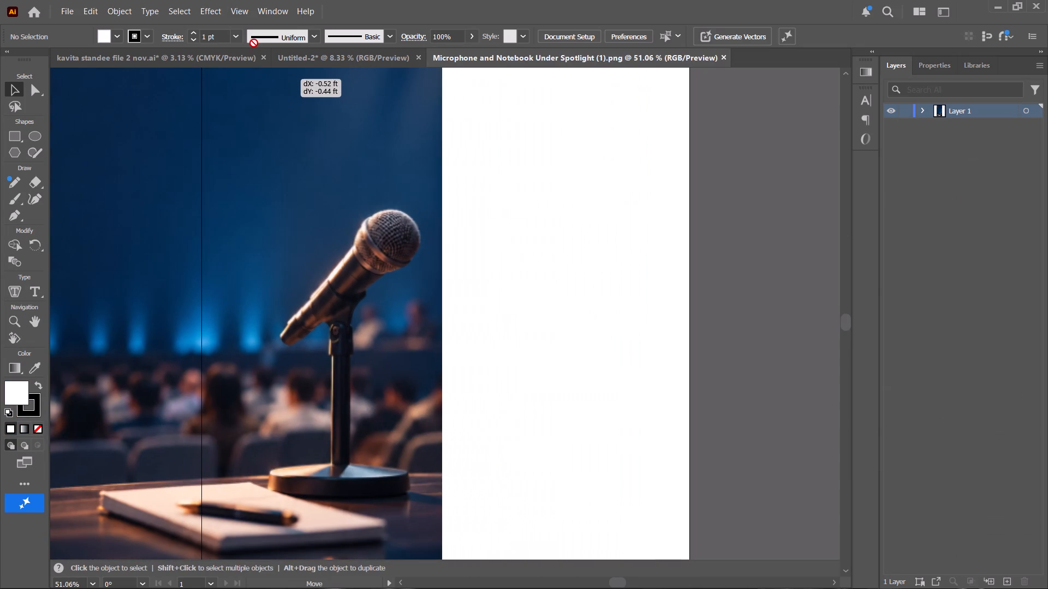
left_click_drag(254, 43, 541, 285)
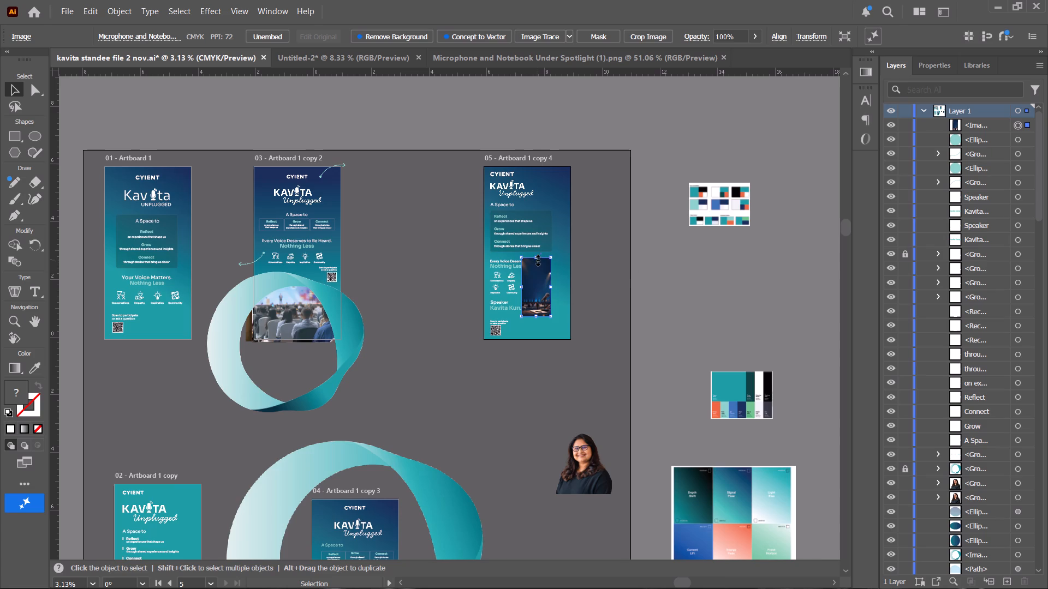
Scale the microphone image proportionally to the full height of Artboard 1 copy 4 and align it to cover the artboard.
scroll(537, 259, "up", 2, "alt")
key("space")
key("space")
left_click_drag(537, 259, 508, 326)
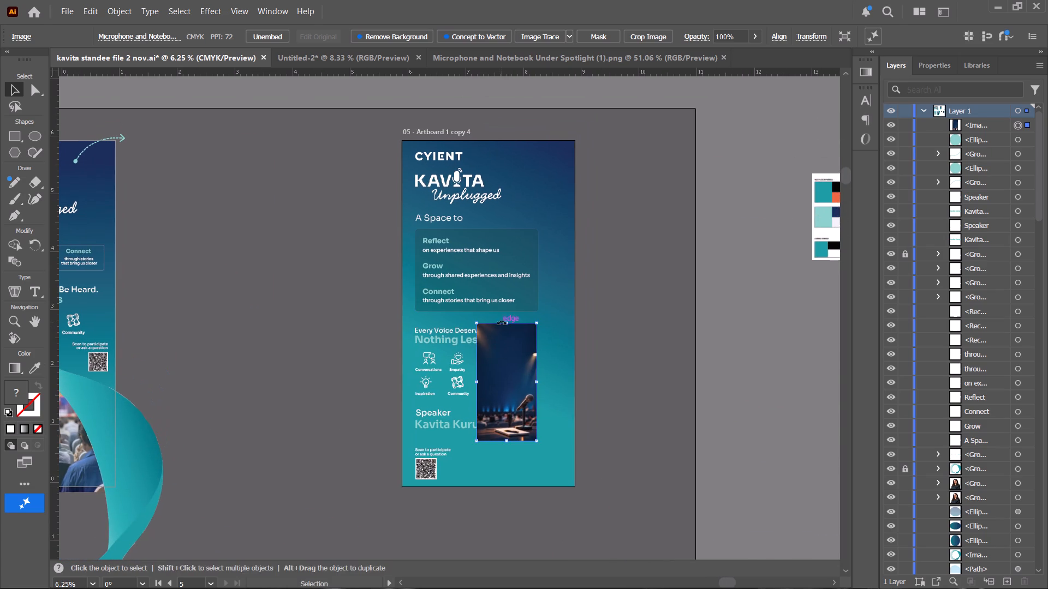
left_click_drag(508, 324, 493, 141, "shift")
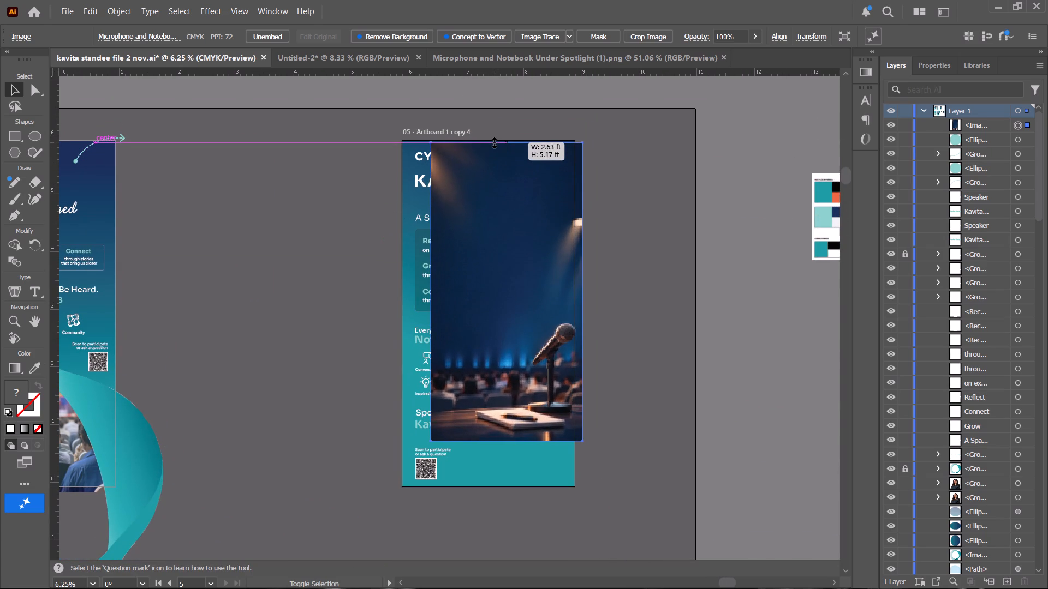
left_click_drag(493, 141, 493, 139, "shift")
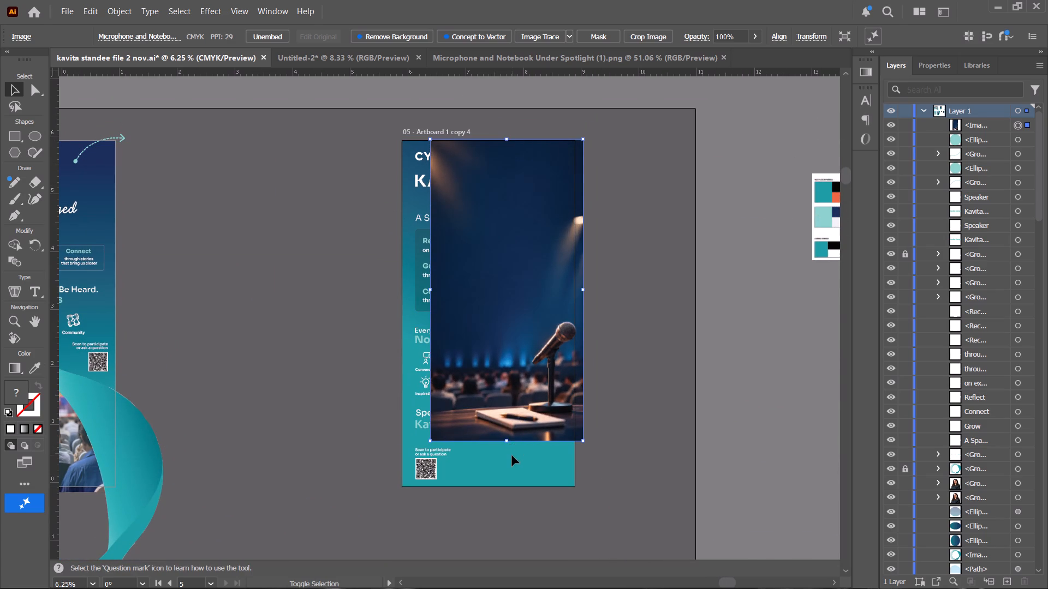
left_click_drag(507, 441, 507, 487, "shift")
left_click_drag(513, 435, 497, 435)
left_click(497, 435)
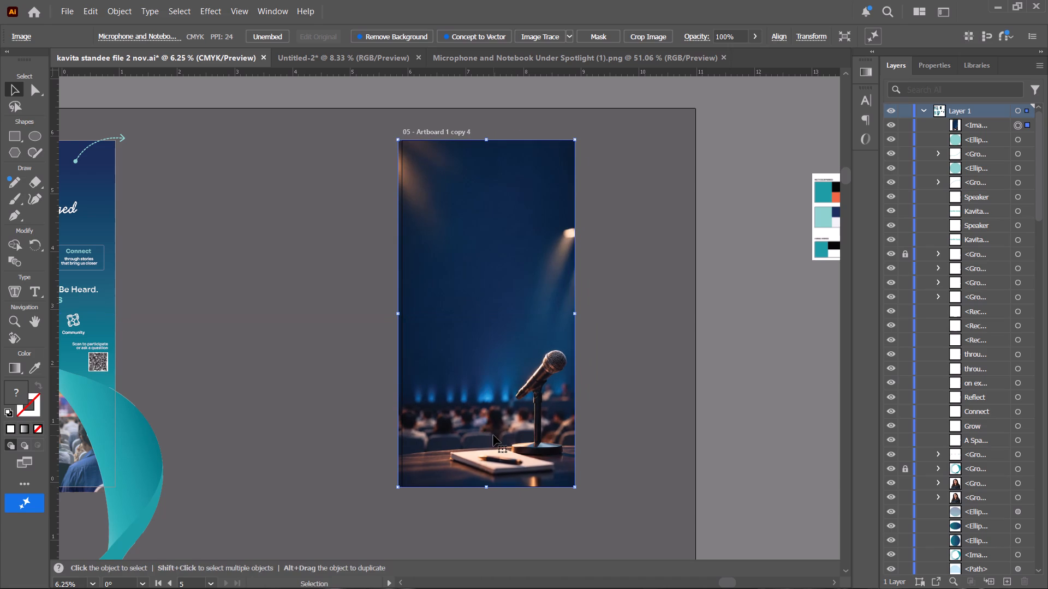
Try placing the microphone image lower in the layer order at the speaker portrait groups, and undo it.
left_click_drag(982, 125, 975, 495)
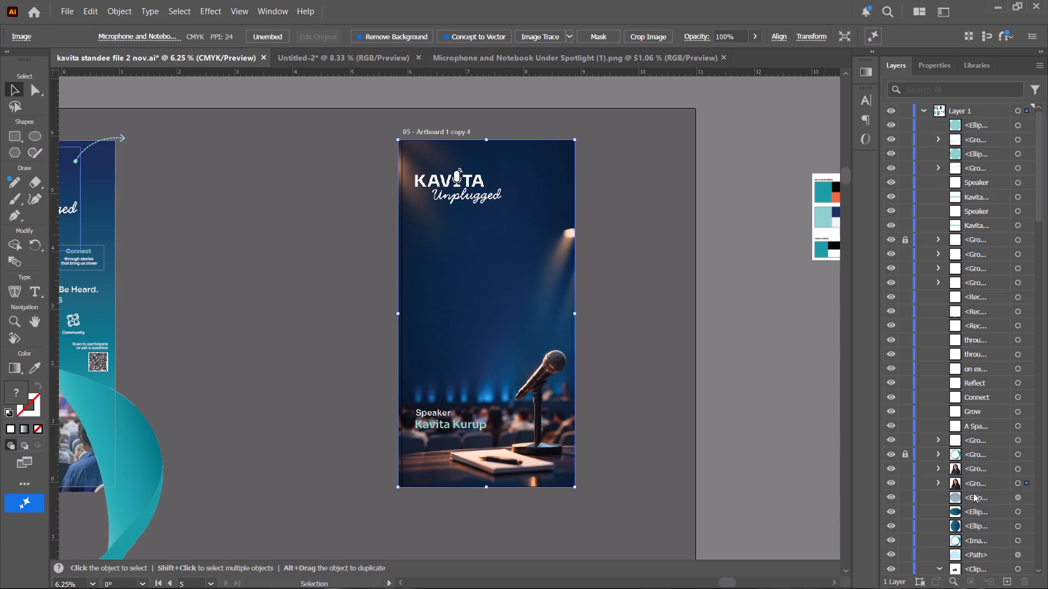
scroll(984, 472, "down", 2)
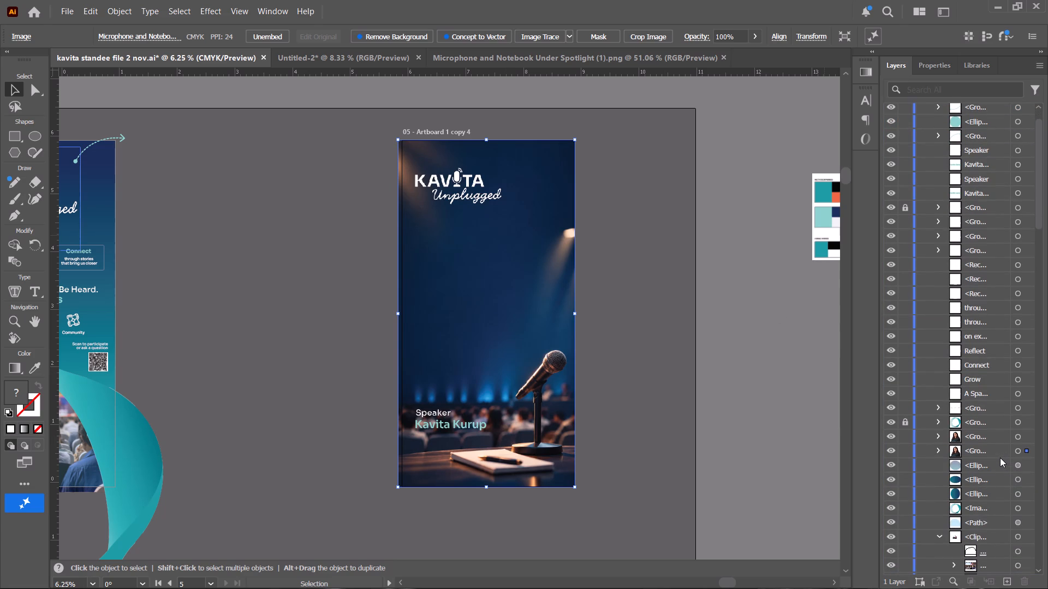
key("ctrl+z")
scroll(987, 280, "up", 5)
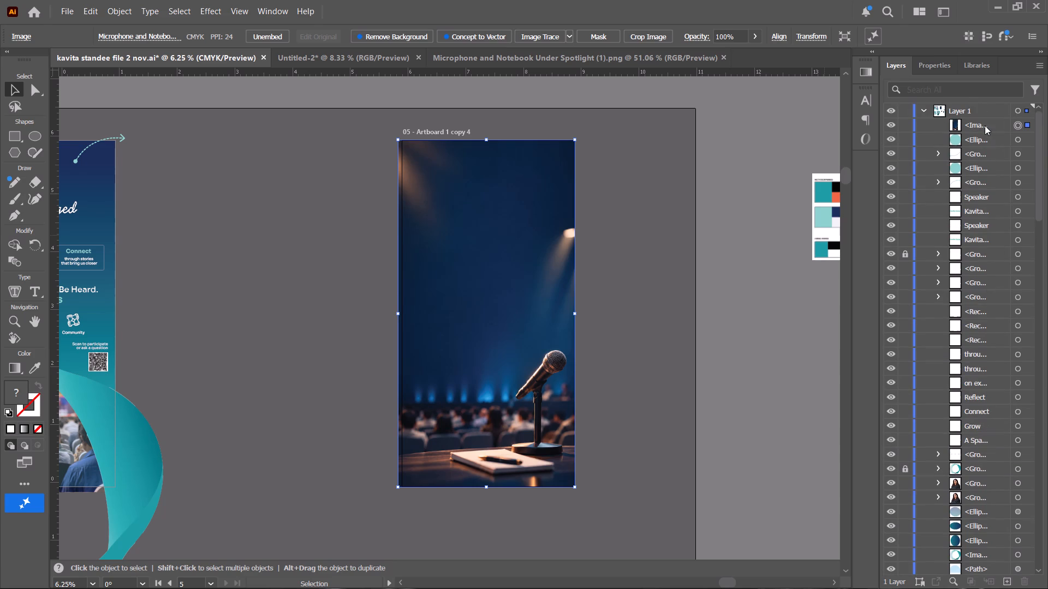
Move the microphone image down the layer order in stages to just below the teal-blue gradient rectangle.
left_click_drag(984, 124, 981, 444)
scroll(981, 440, "down", 5)
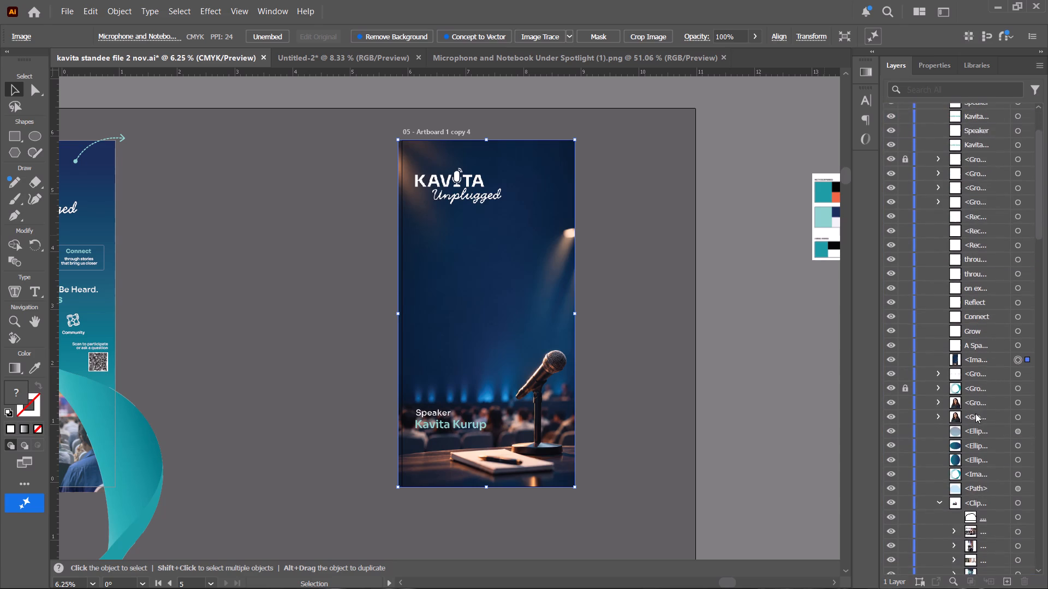
scroll(982, 387, "down", 4)
left_click_drag(981, 293, 969, 548)
scroll(971, 523, "down", 6)
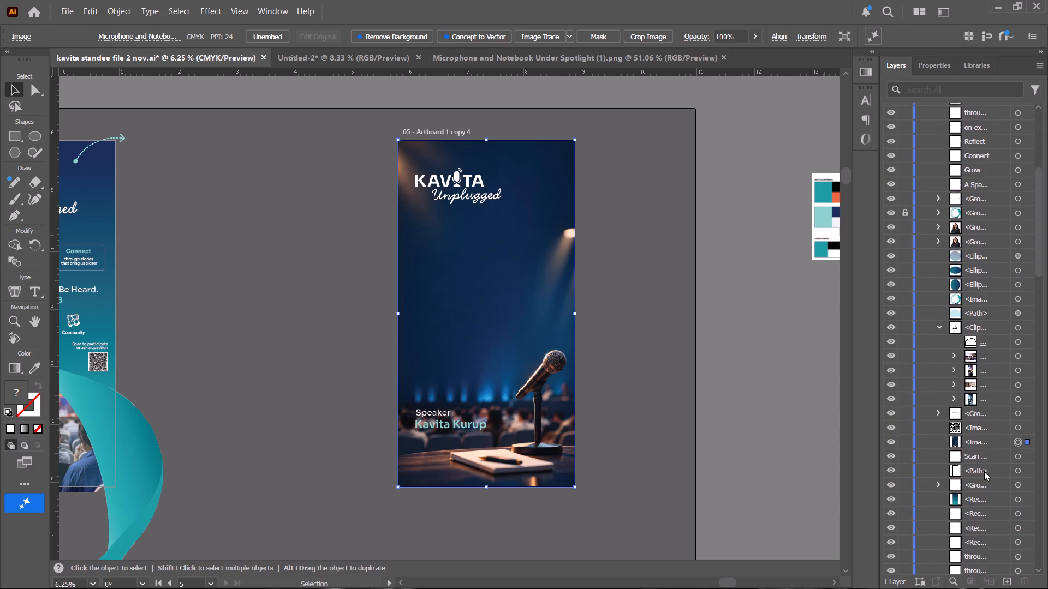
scroll(984, 470, "down", 3)
left_click_drag(982, 391, 969, 447)
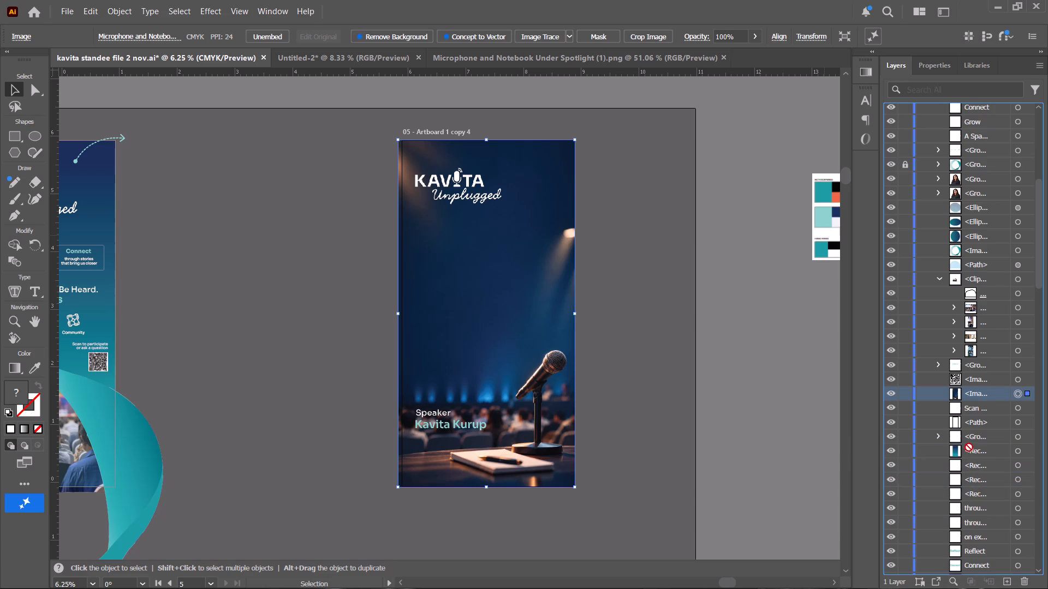
left_click_drag(969, 447, 966, 446)
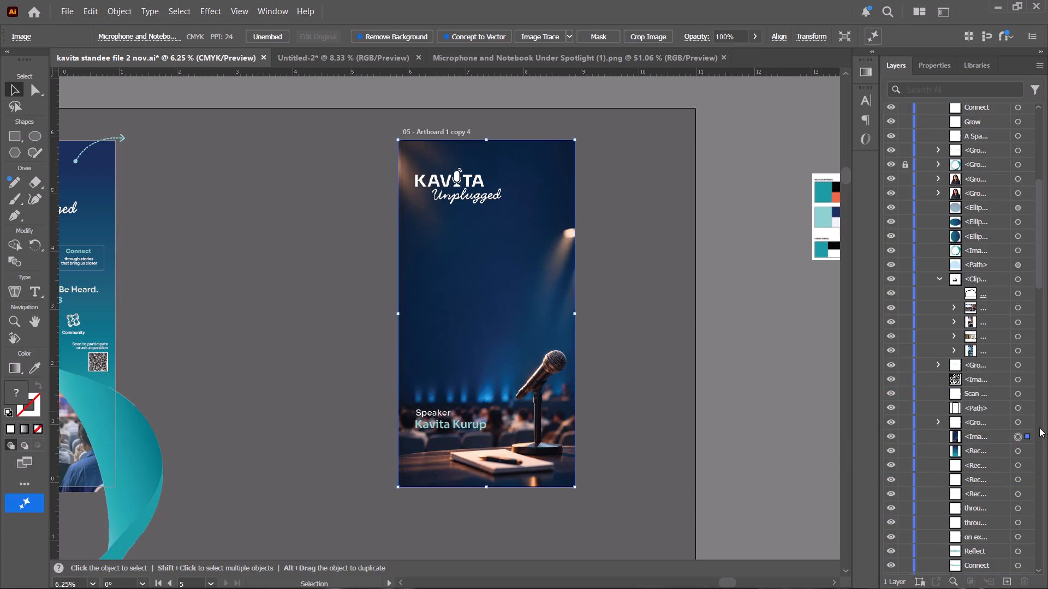
left_click_drag(981, 434, 986, 459)
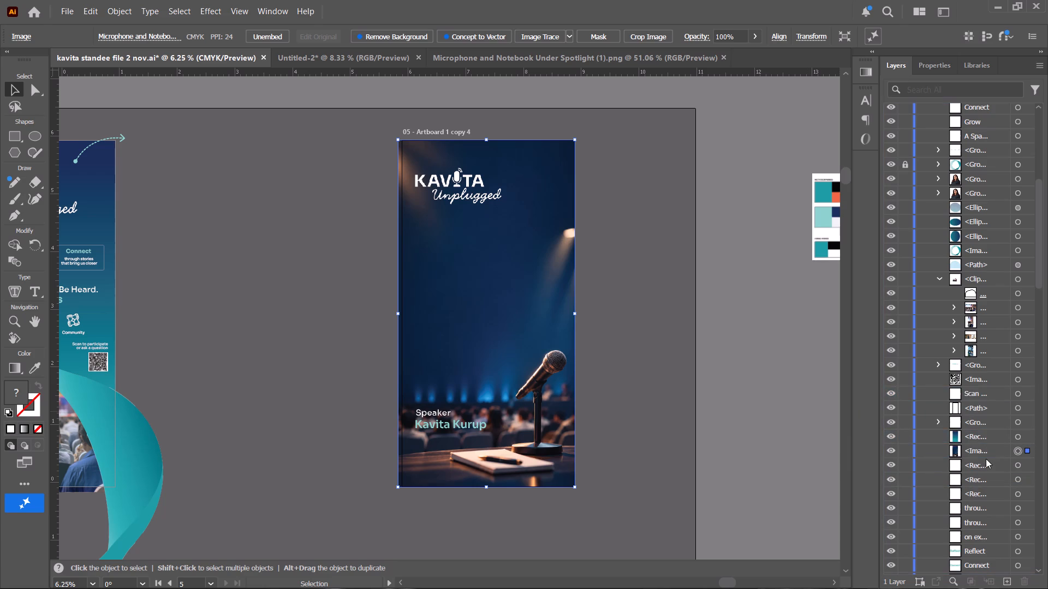
Move the microphone image further down the layer order, directly below the "A Space to" text and above the ring group.
scroll(993, 449, "down", 7)
left_click_drag(987, 336, 989, 364)
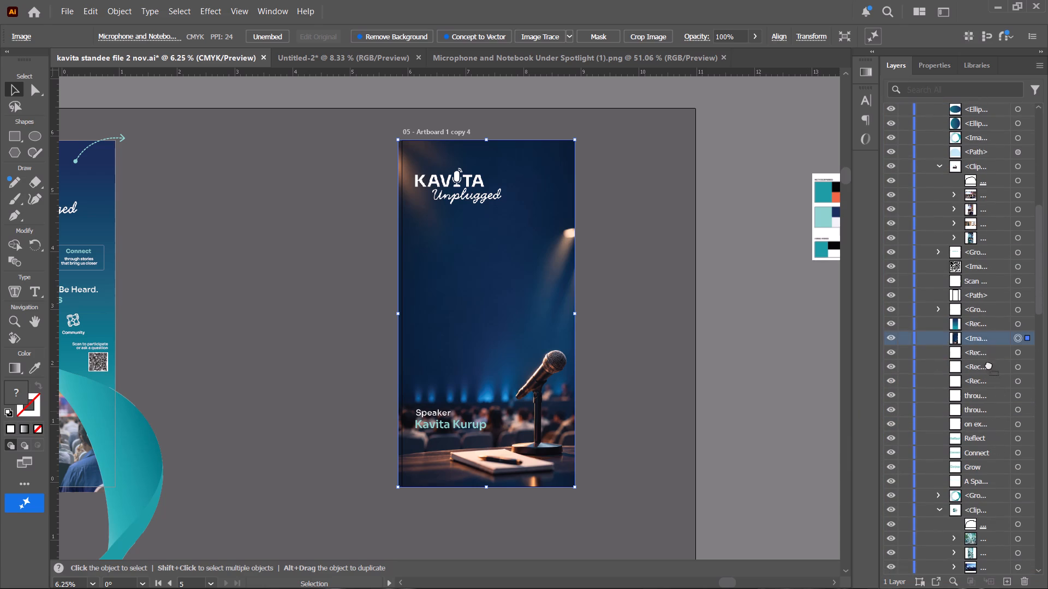
left_click_drag(989, 364, 991, 515)
scroll(991, 515, "down", 2)
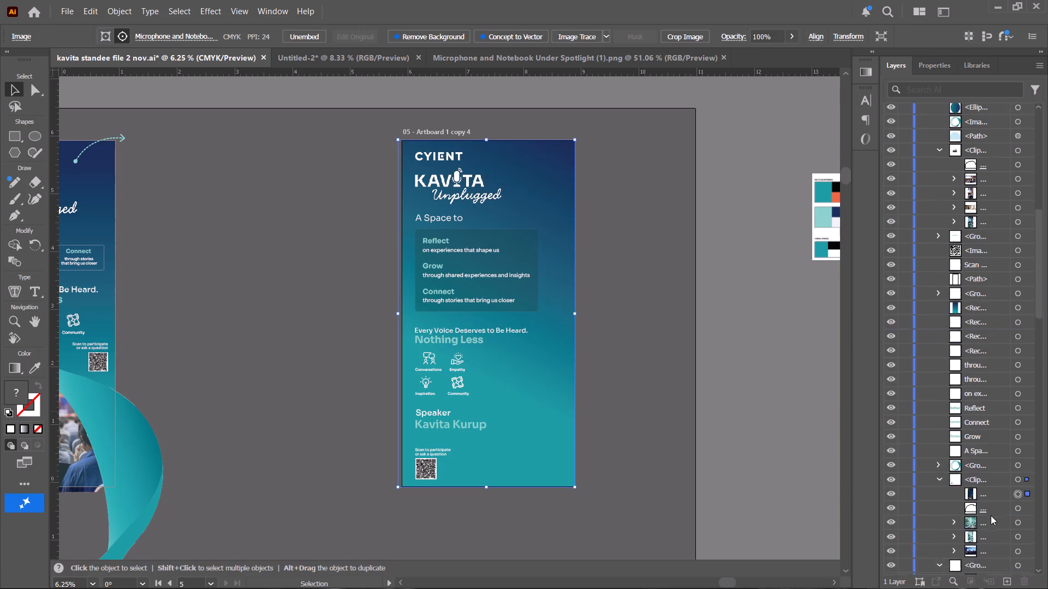
scroll(991, 515, "down", 2)
left_click_drag(997, 444, 996, 444)
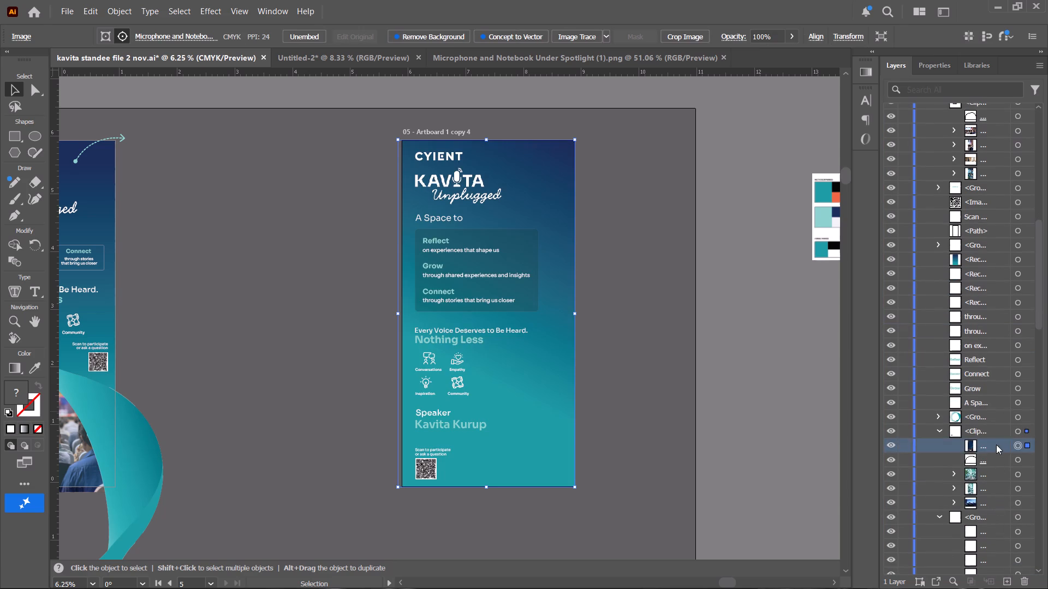
left_click_drag(996, 444, 981, 411)
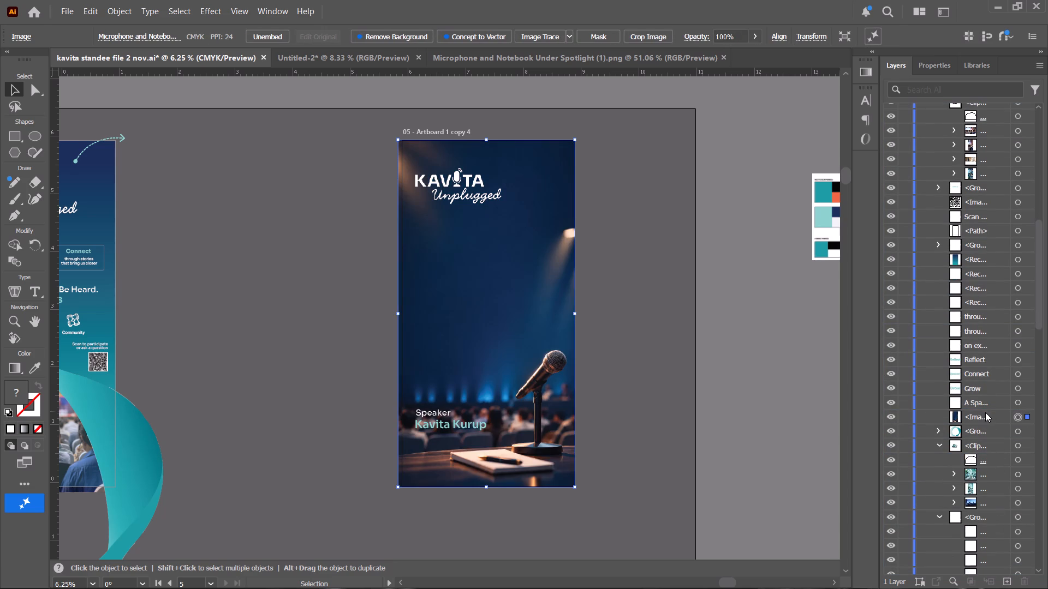
Move the microphone image below the ring group and into the top of the clip group under it.
left_click_drag(990, 416, 992, 436)
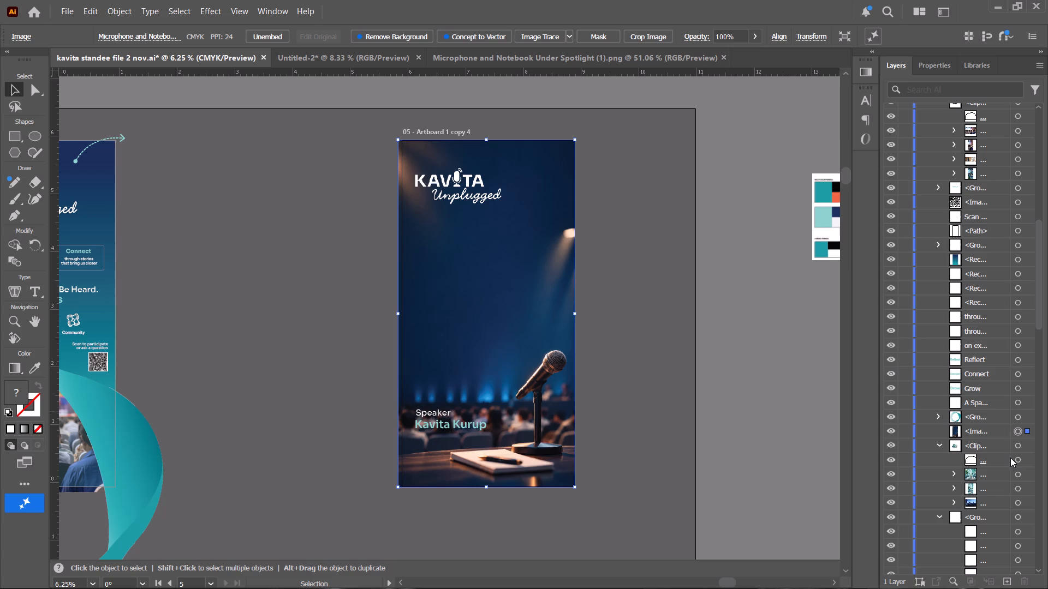
left_click_drag(997, 429, 998, 453)
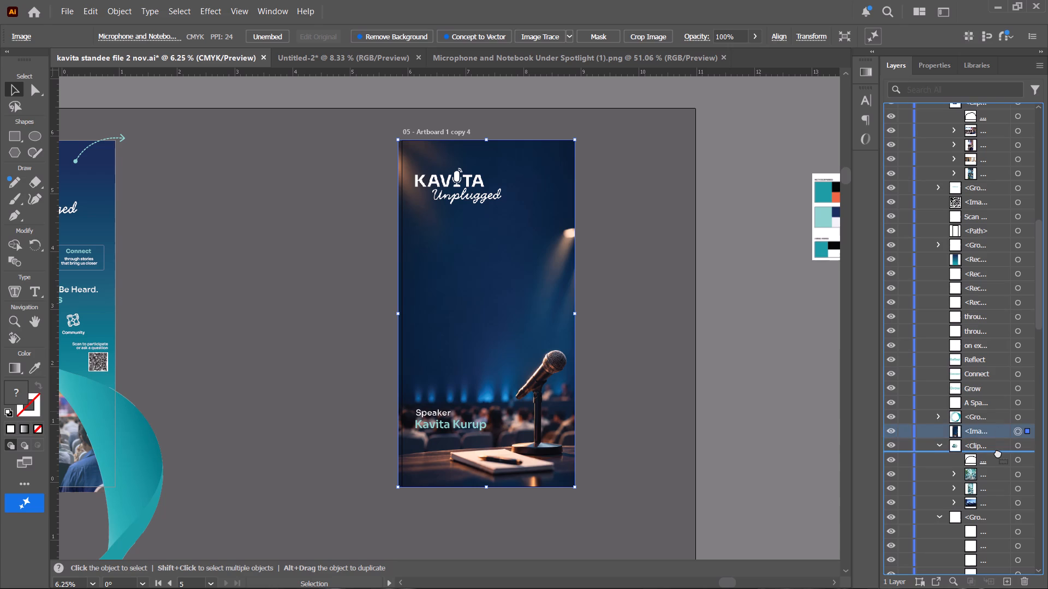
left_click_drag(998, 453, 998, 453)
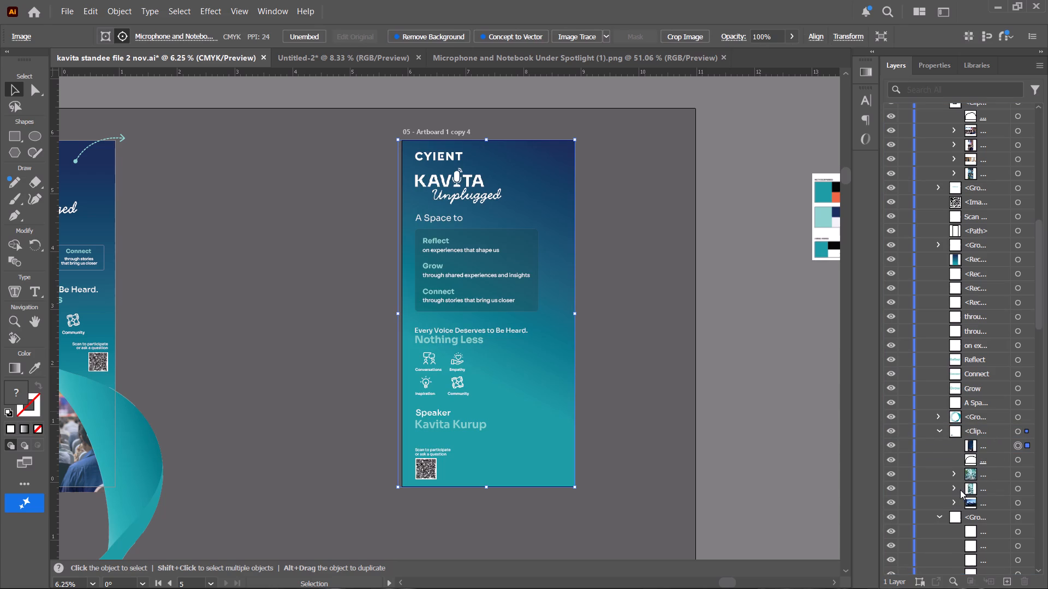
Move the microphone image out of the clip group to just above it, hiding the group meanwhile and showing it again.
left_click(939, 415)
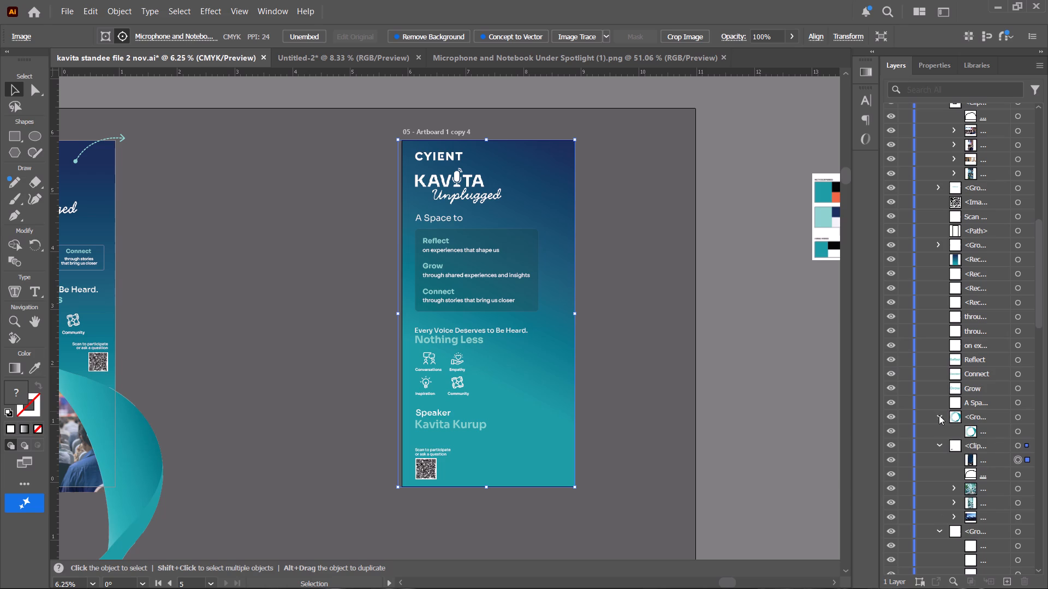
left_click(938, 417)
left_click(940, 429)
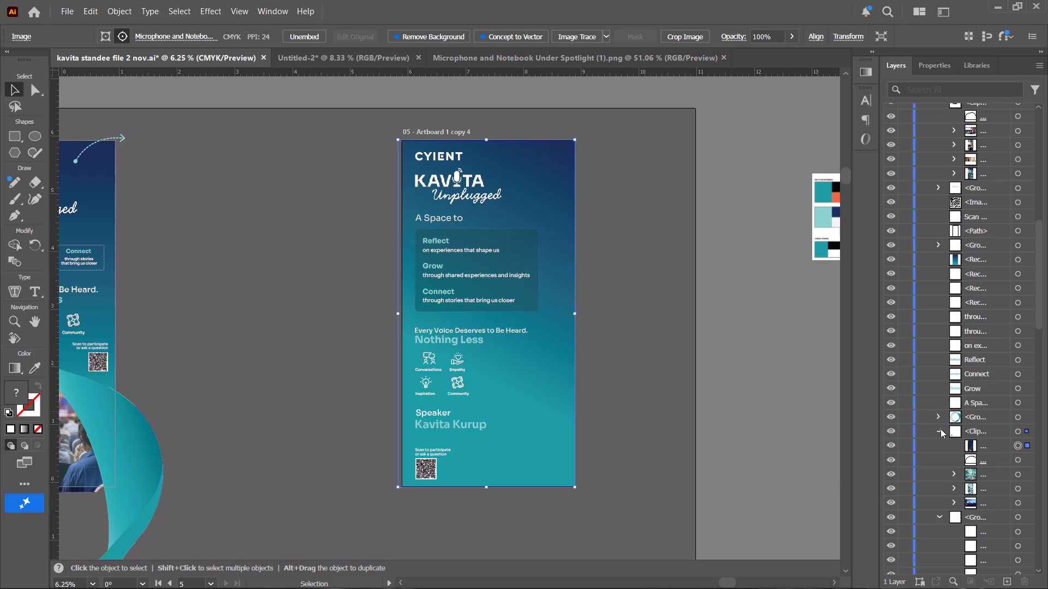
left_click(939, 431)
left_click(892, 432)
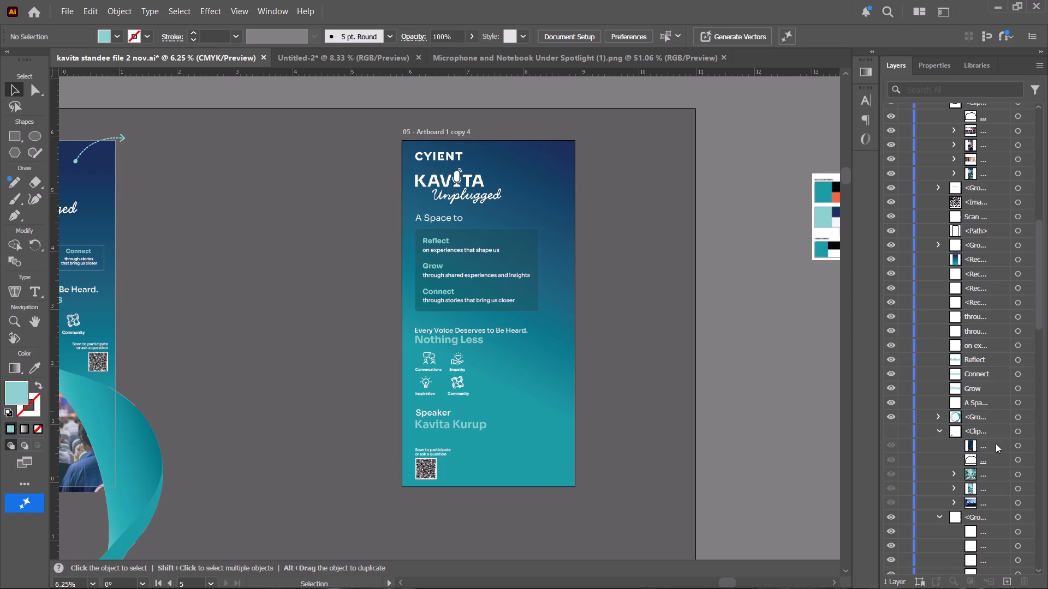
left_click_drag(996, 445, 985, 425)
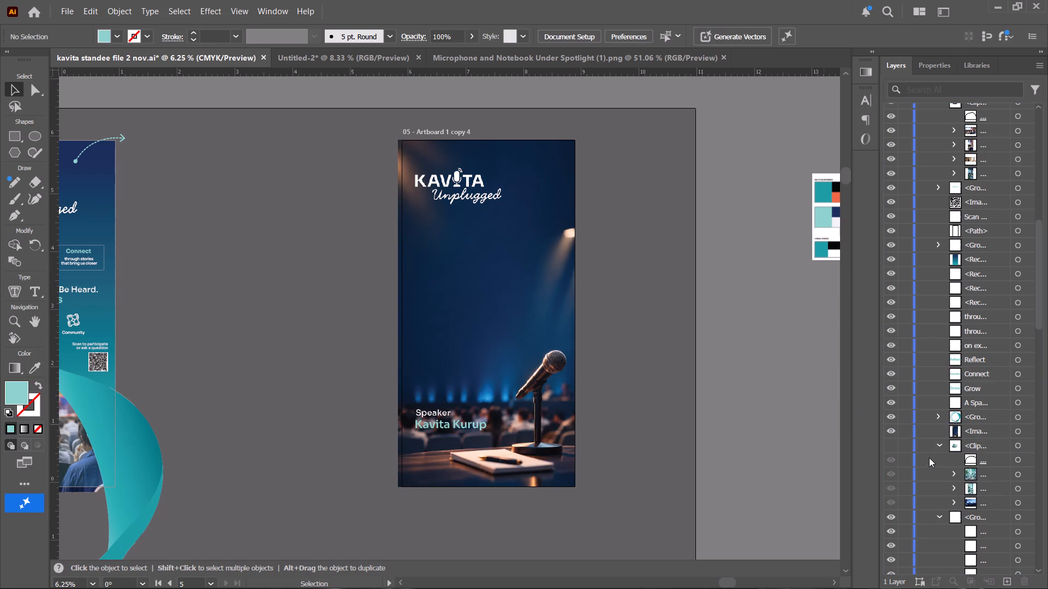
left_click(935, 445)
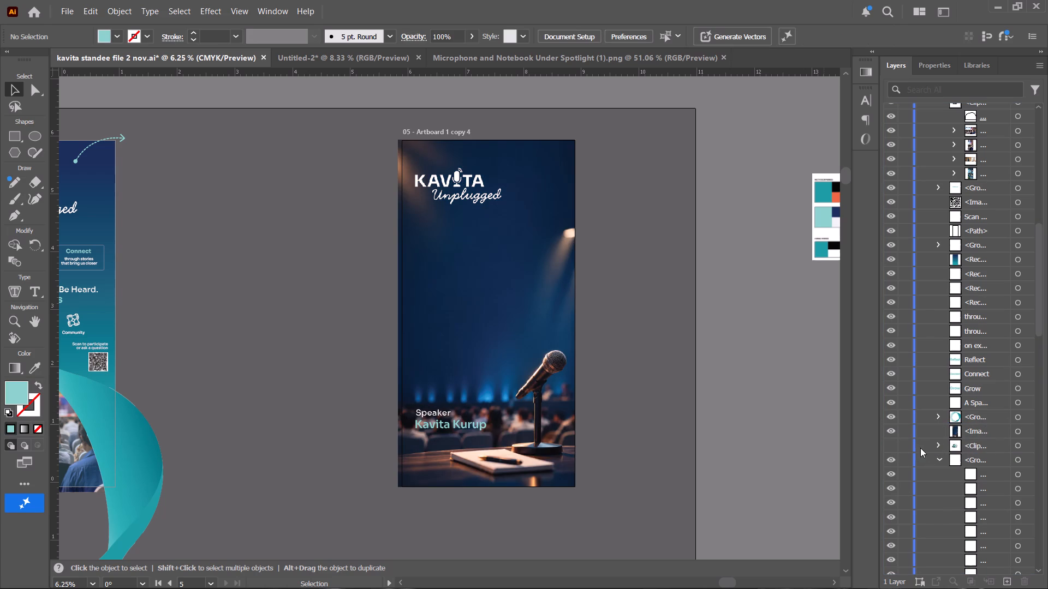
left_click(894, 447)
Hide the microphone image and bring the standee's Cyient logo, text, rounded box, icons and QR code to the front.
left_click(889, 429)
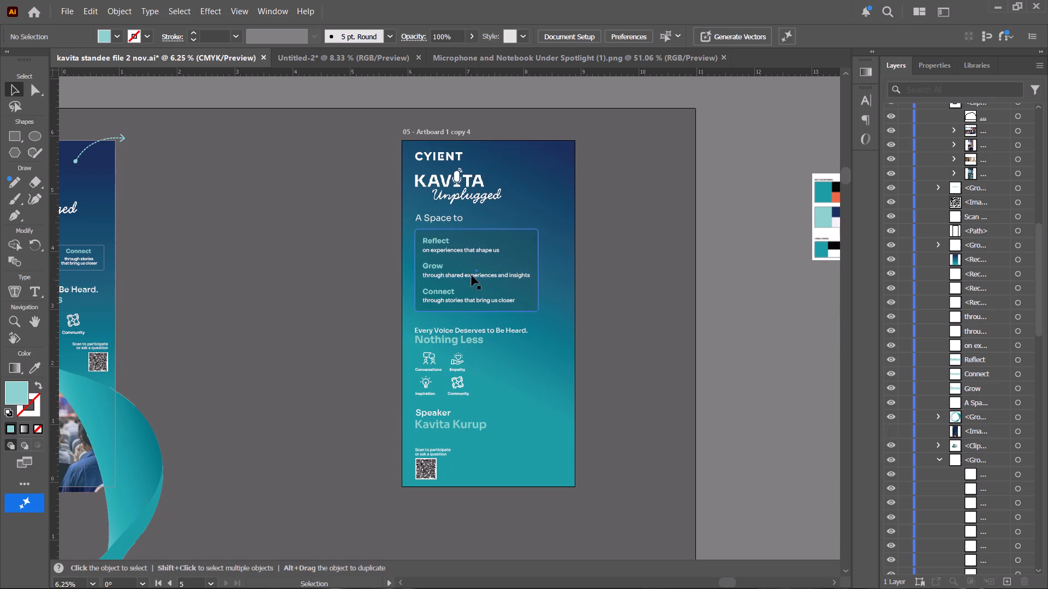
left_click(465, 254)
left_click(616, 293)
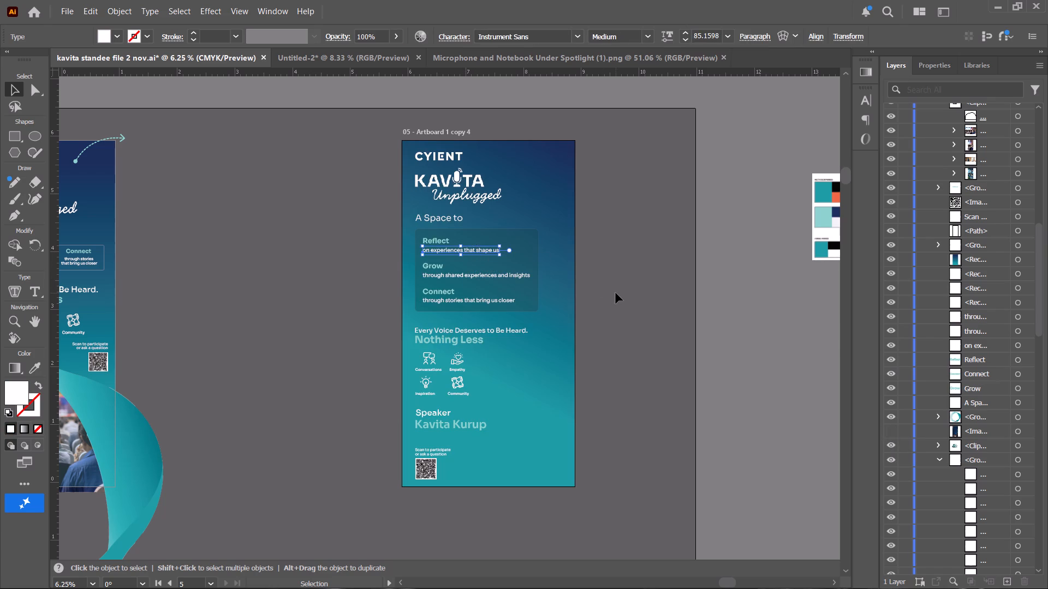
left_click_drag(623, 303, 383, 219)
left_click(356, 145)
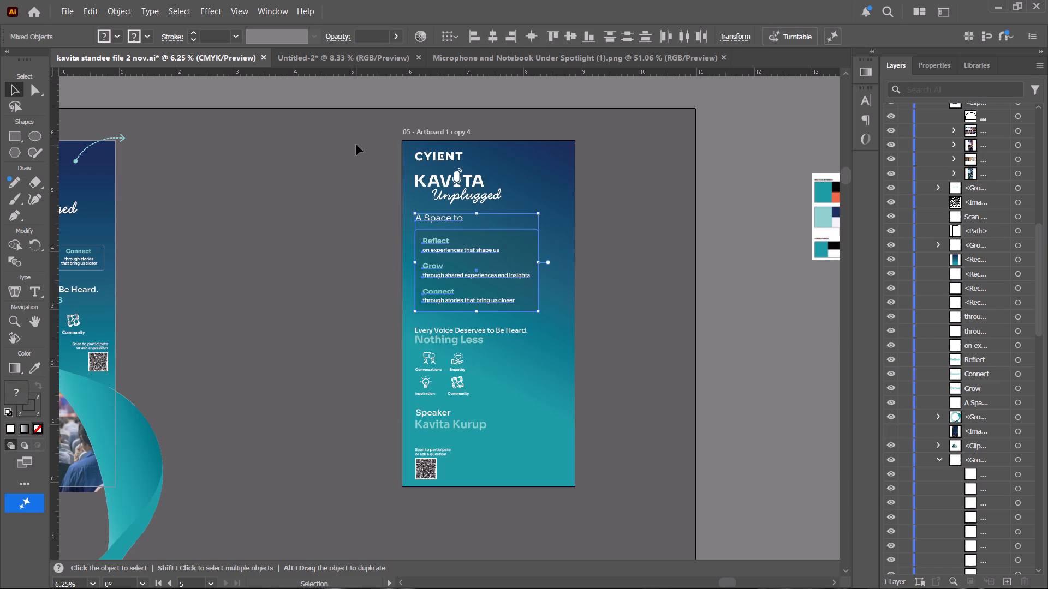
left_click_drag(370, 145, 605, 487)
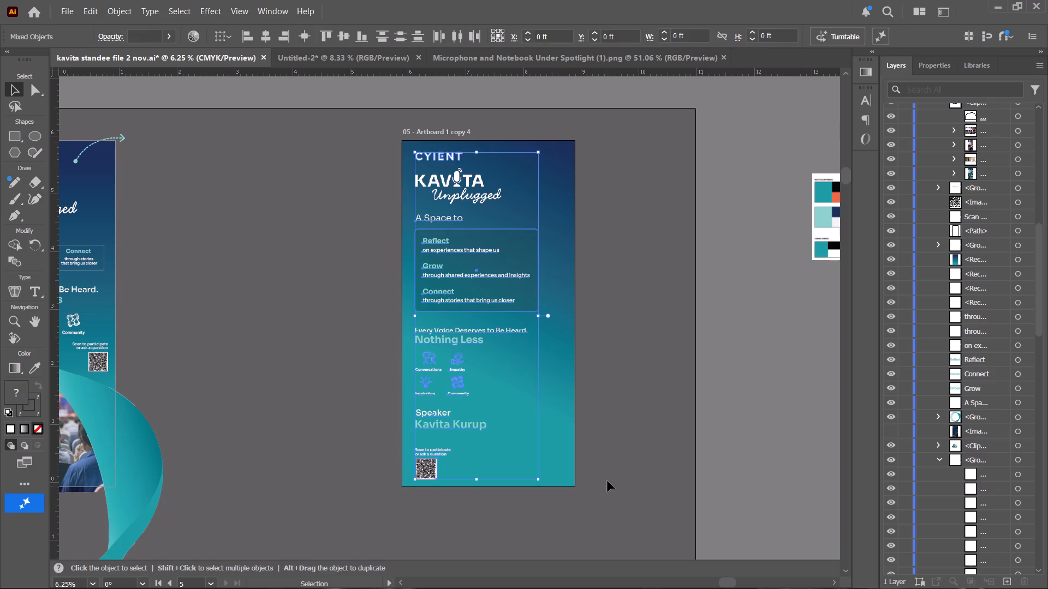
key("ctrl+shift+bracketright")
key("ctrl+shift+bracketright")
key("ctrl+shift+bracketright")
key("ctrl+shift+bracketright")
key("ctrl+shift+bracketright")
key("ctrl+shift+bracketright")
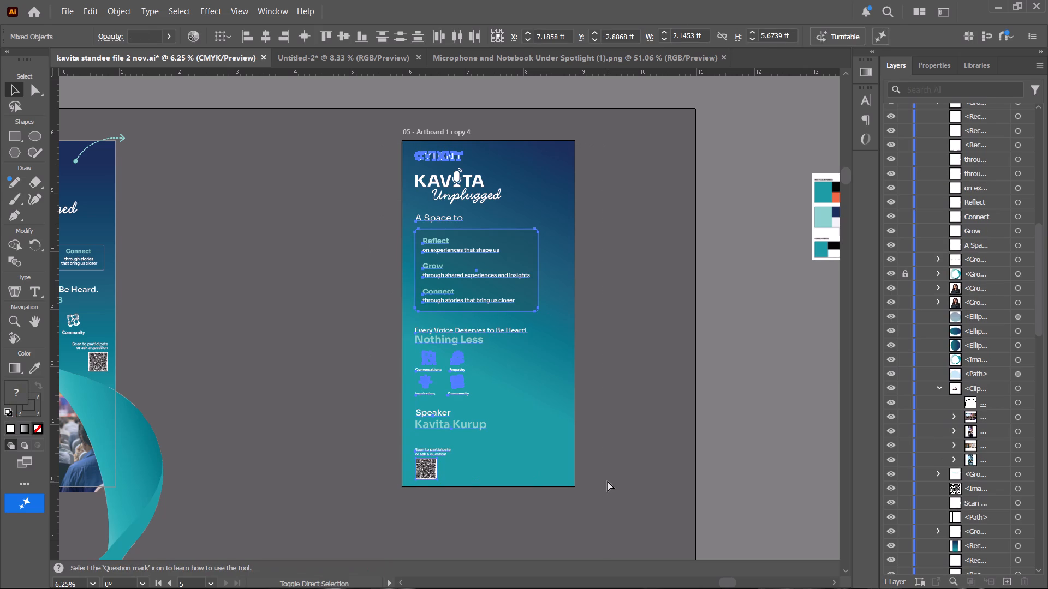
key("ctrl+shift+bracketright")
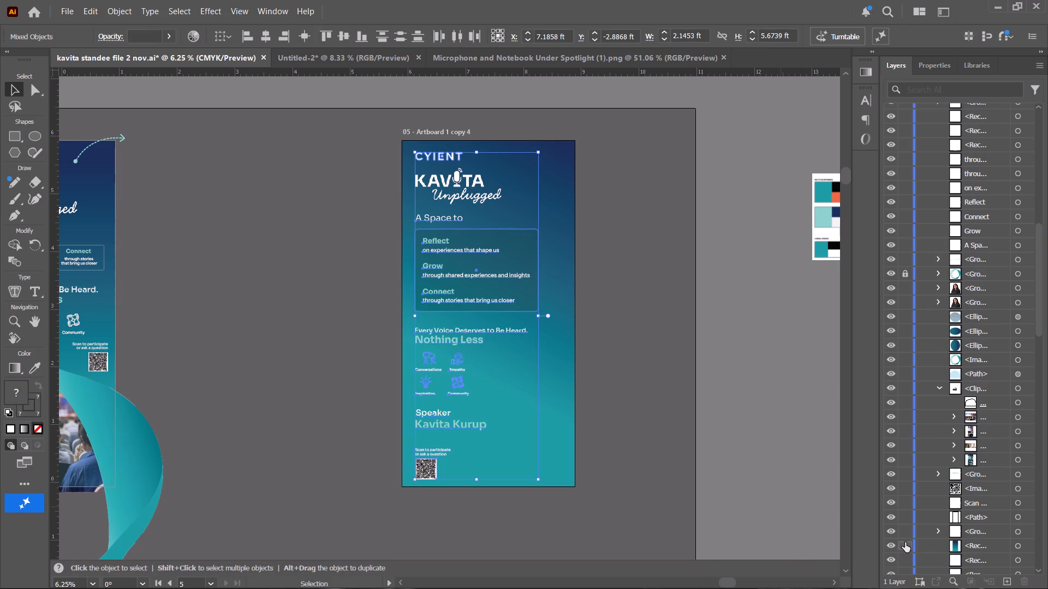
left_click(905, 542)
left_click(904, 548)
Show the hidden microphone image again on the standee and deselect everything.
scroll(999, 417, "down", 12)
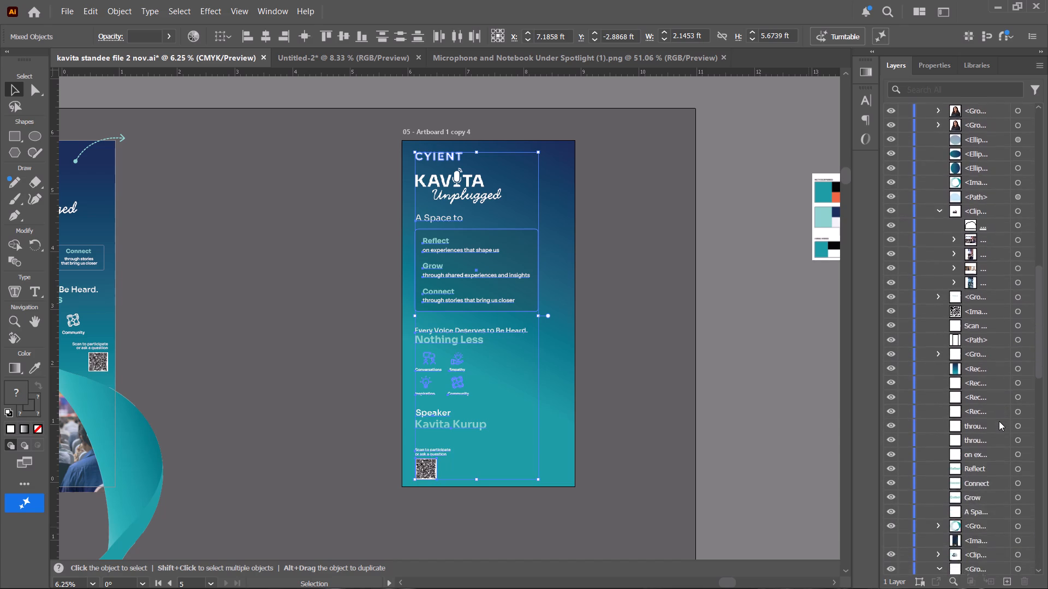
scroll(999, 421, "down", 3)
left_click(894, 479)
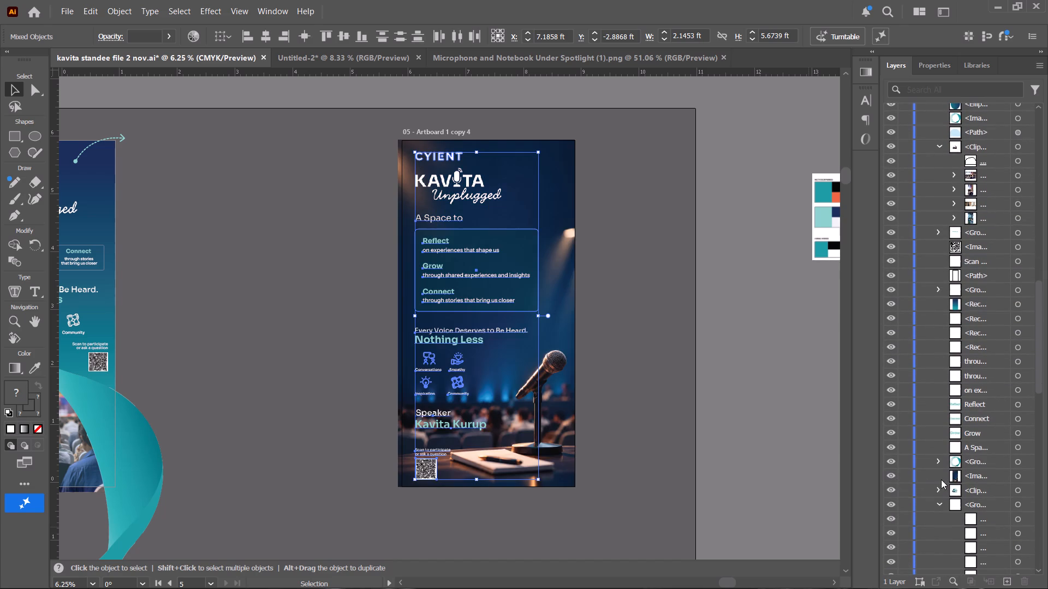
left_click(752, 430)
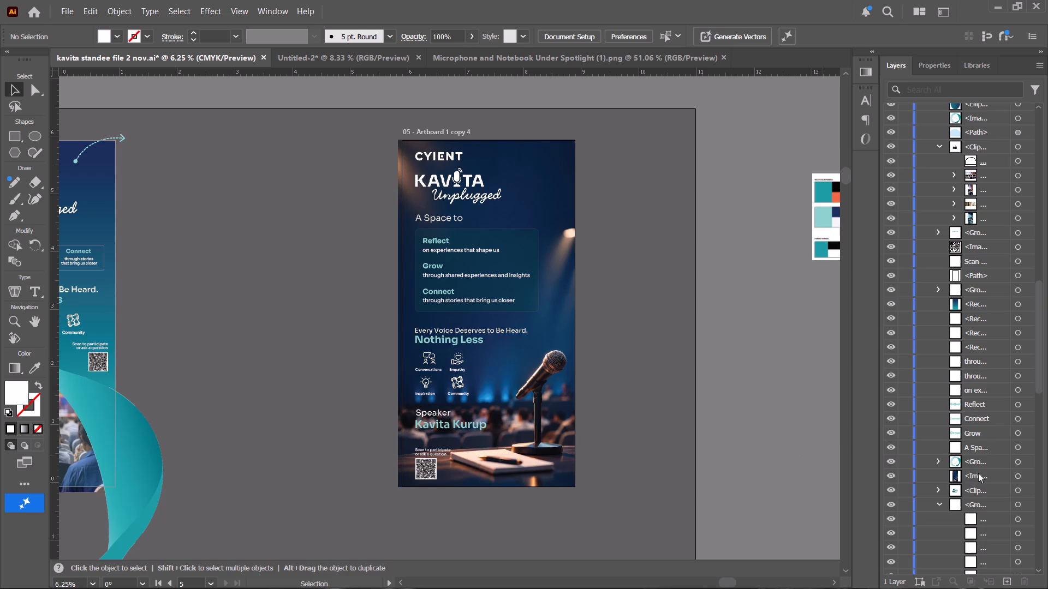
Move the microphone image up the layer order to between the "Grow" and "A Space to" text.
left_click_drag(987, 475, 979, 437)
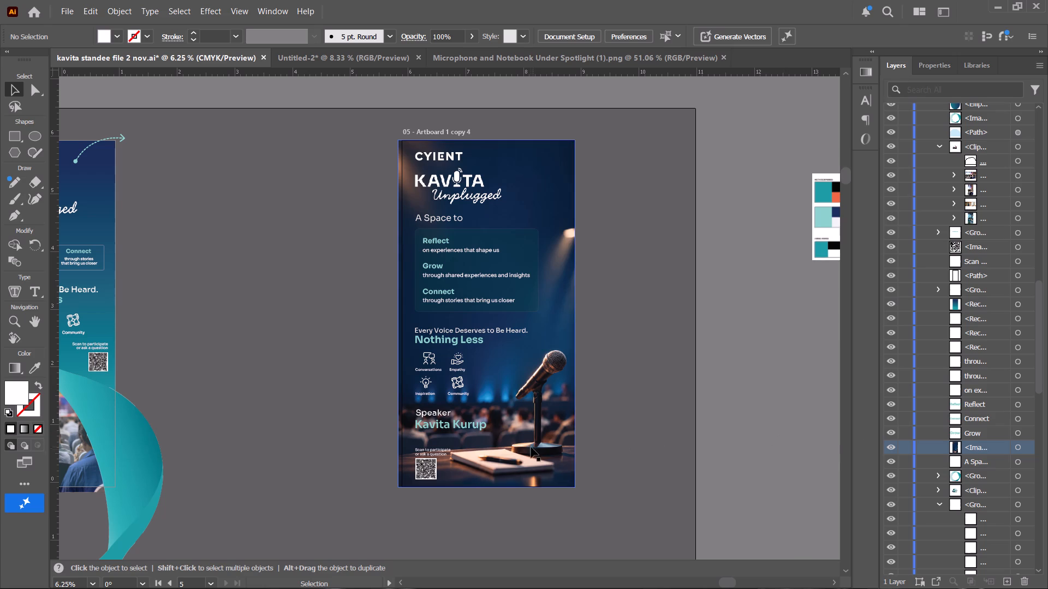
Shift the microphone image slightly right so its left edge meets the left edge of Artboard 1 copy 4.
scroll(520, 415, "up", 5, "alt")
scroll(520, 414, "down", 5, "alt")
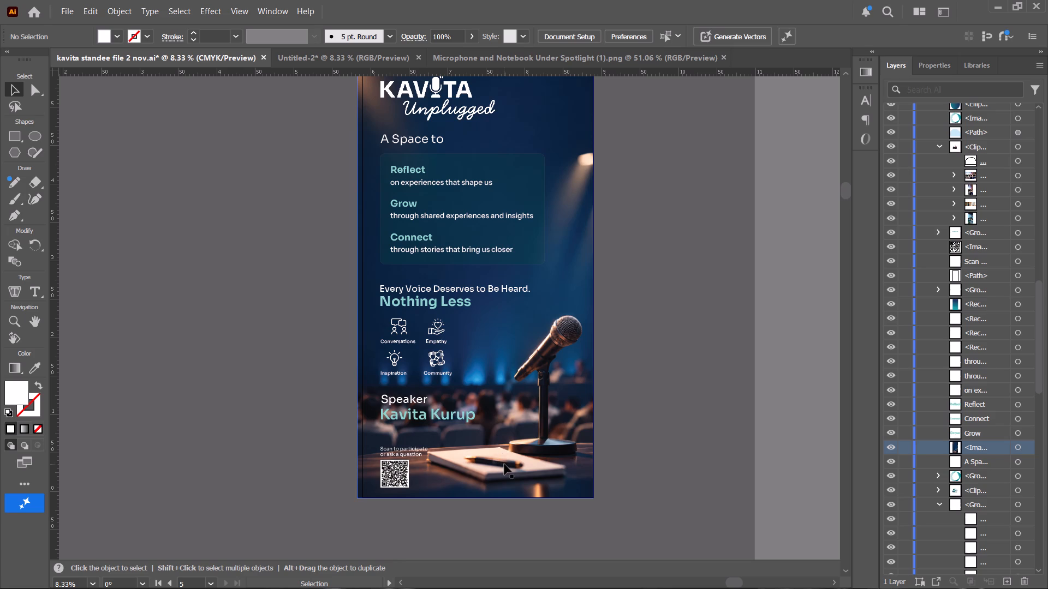
left_click_drag(500, 464, 504, 464)
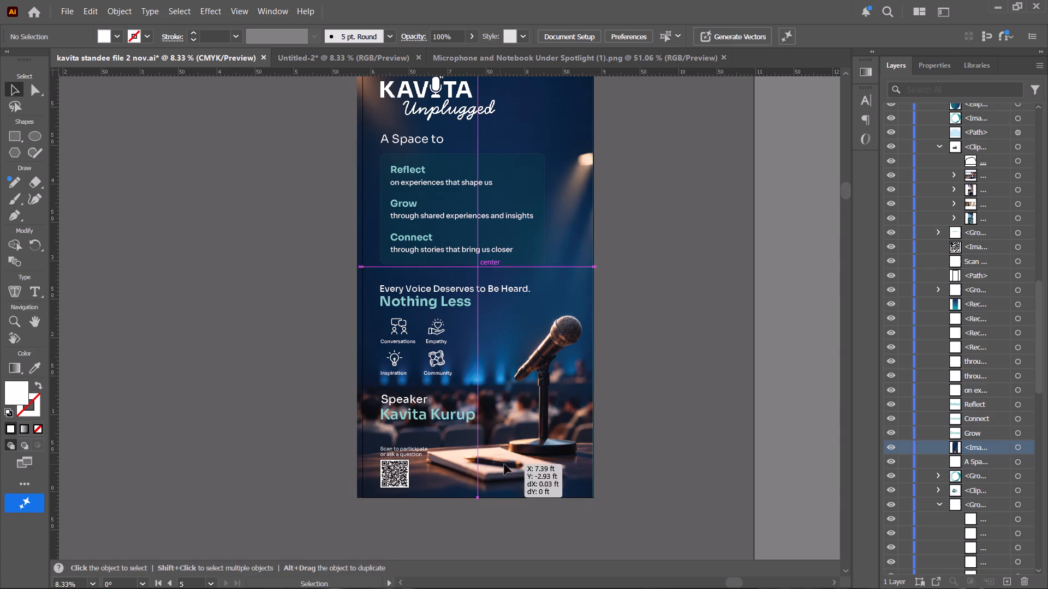
left_click_drag(504, 464, 508, 464)
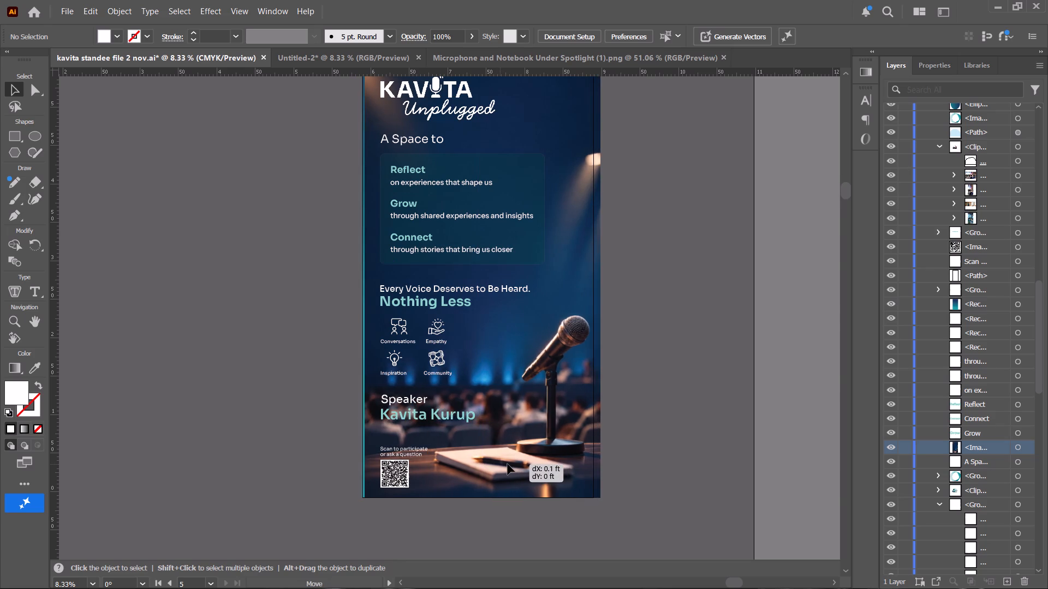
left_click_drag(508, 464, 505, 464)
left_click(649, 439)
Examine the standee's logo area and overall layout against the microphone background.
scroll(649, 439, "up", 2)
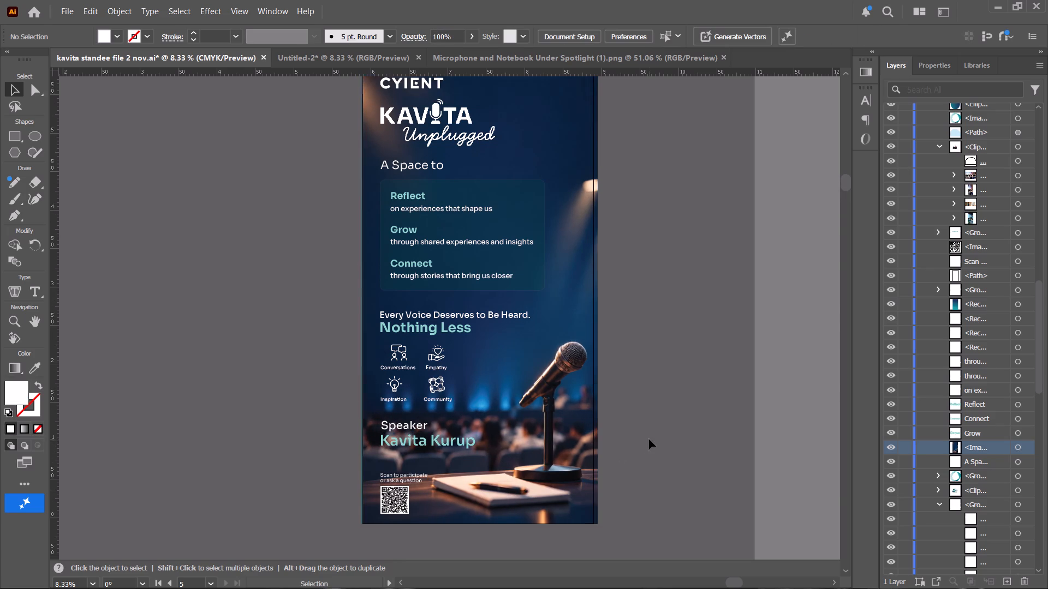
scroll(649, 439, "up", 6)
left_click(666, 393)
scroll(396, 183, "up", 4, "alt")
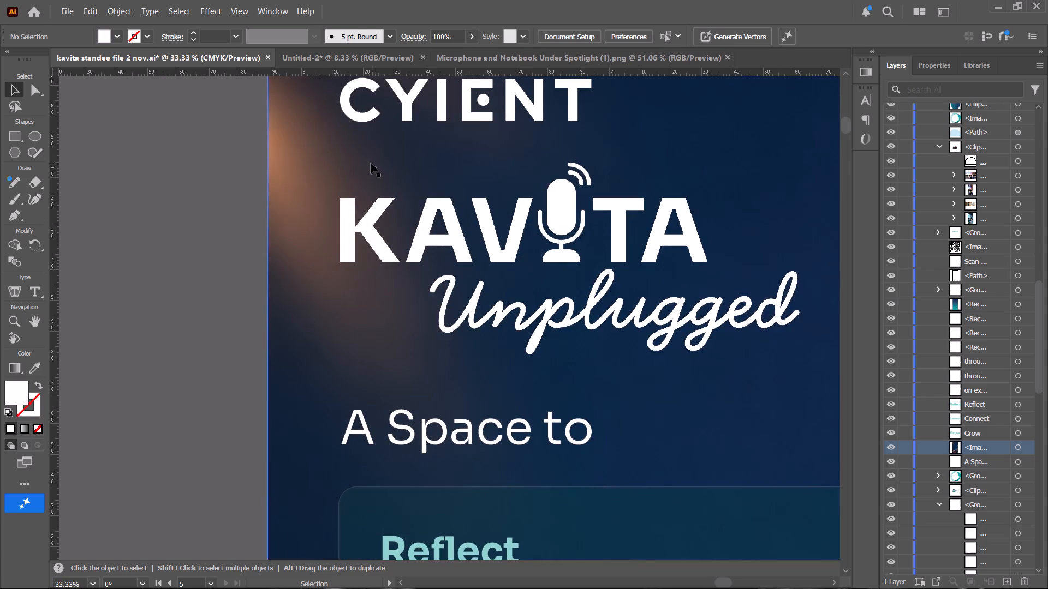
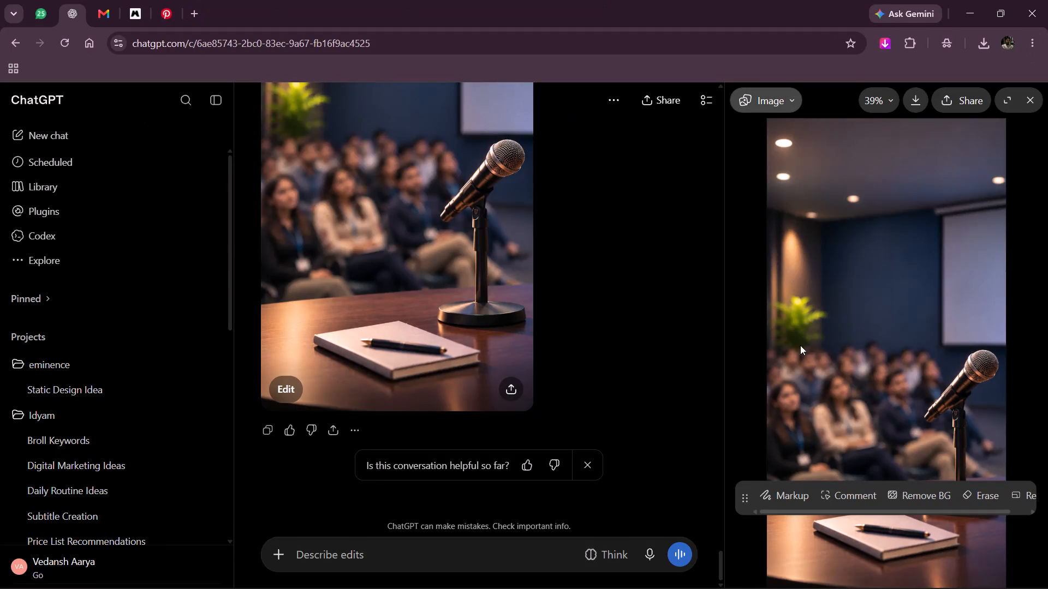
Close the image side view and look back through the earlier prompts and generated images in the standee redesign chat.
left_click(1022, 101)
scroll(695, 354, "up", 5)
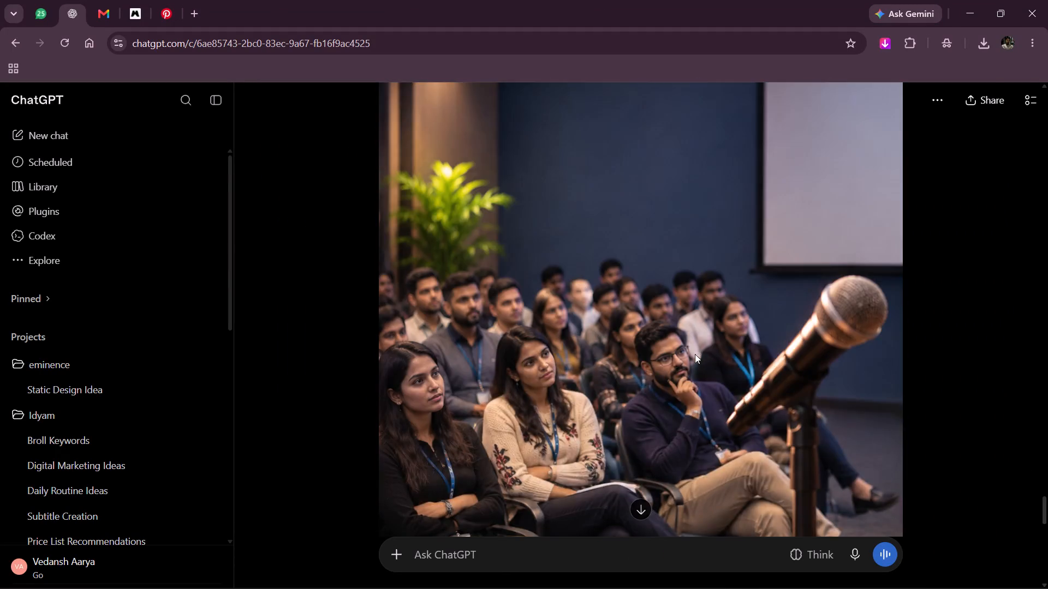
scroll(746, 345, "up", 9)
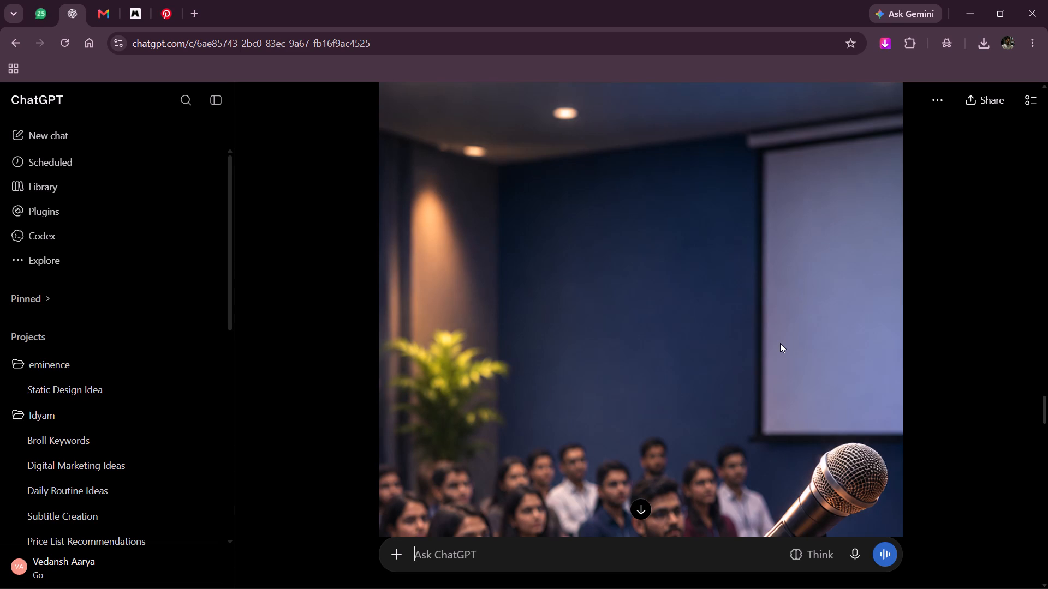
scroll(780, 343, "up", 5)
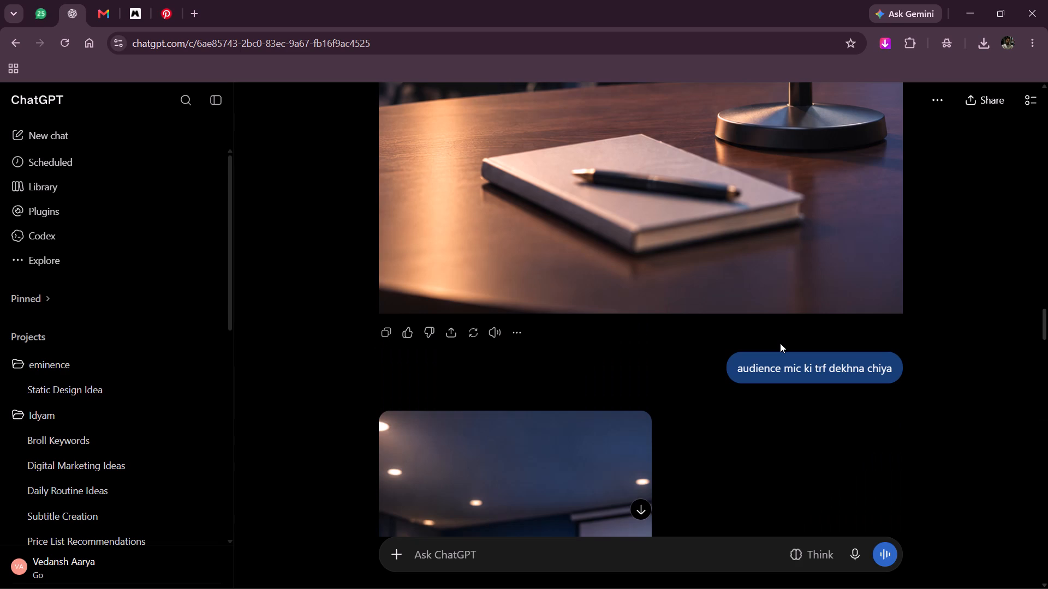
scroll(780, 343, "up", 4)
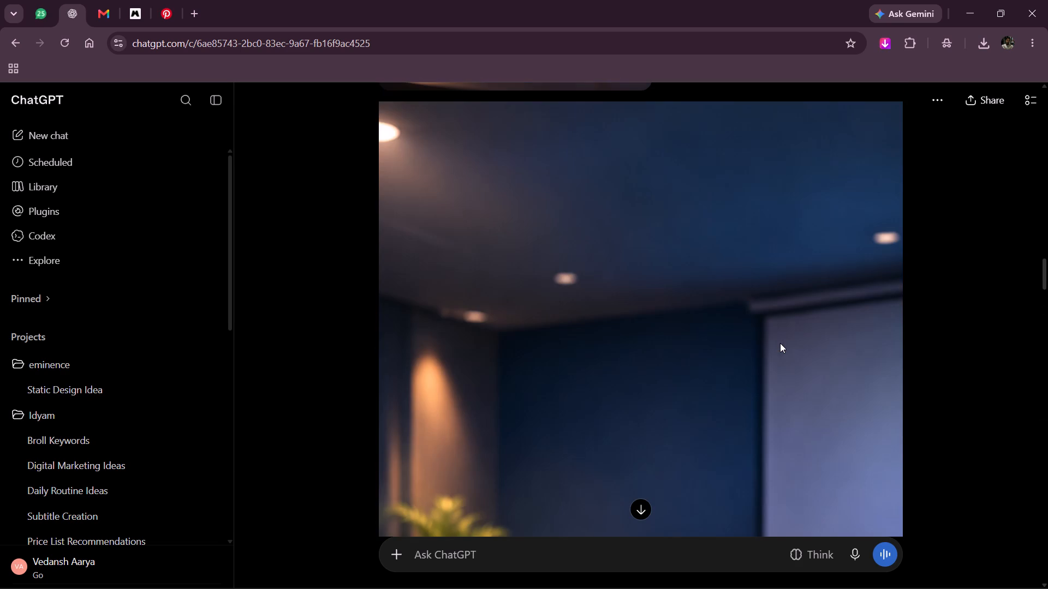
scroll(780, 343, "up", 2)
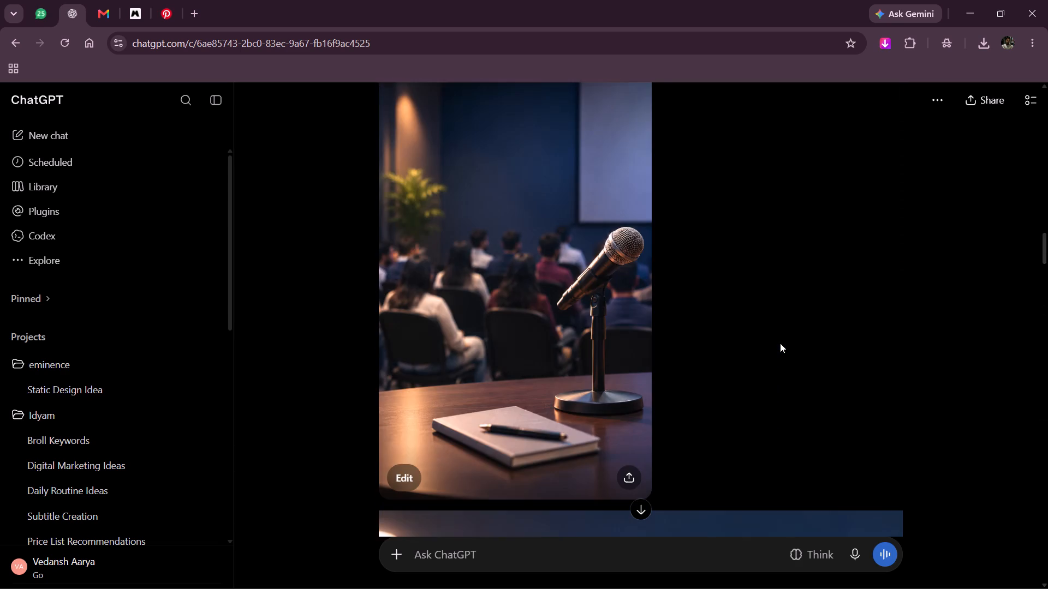
scroll(780, 343, "up", 4)
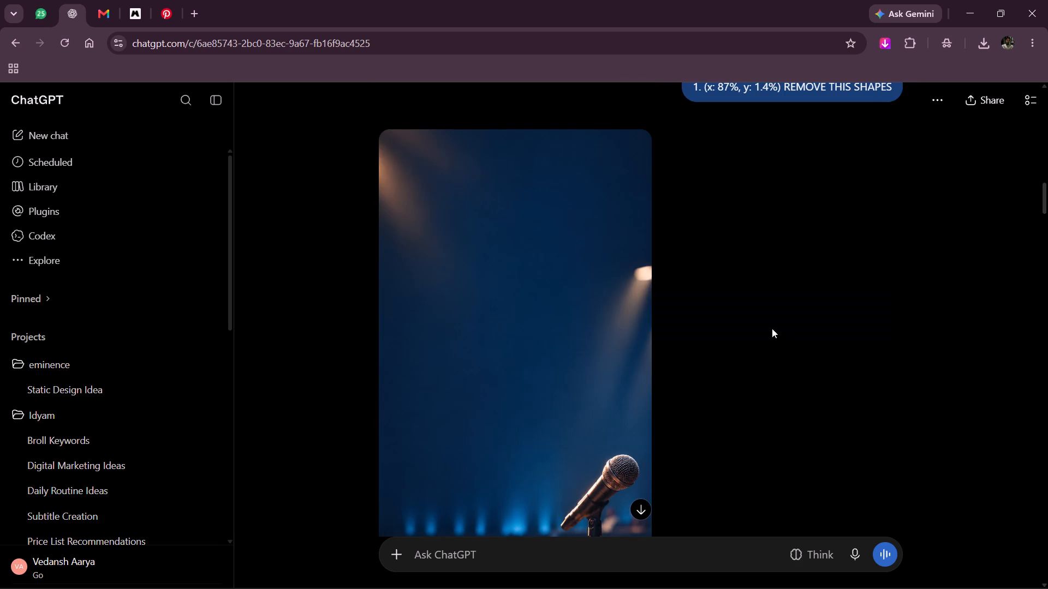
scroll(772, 328, "up", 7)
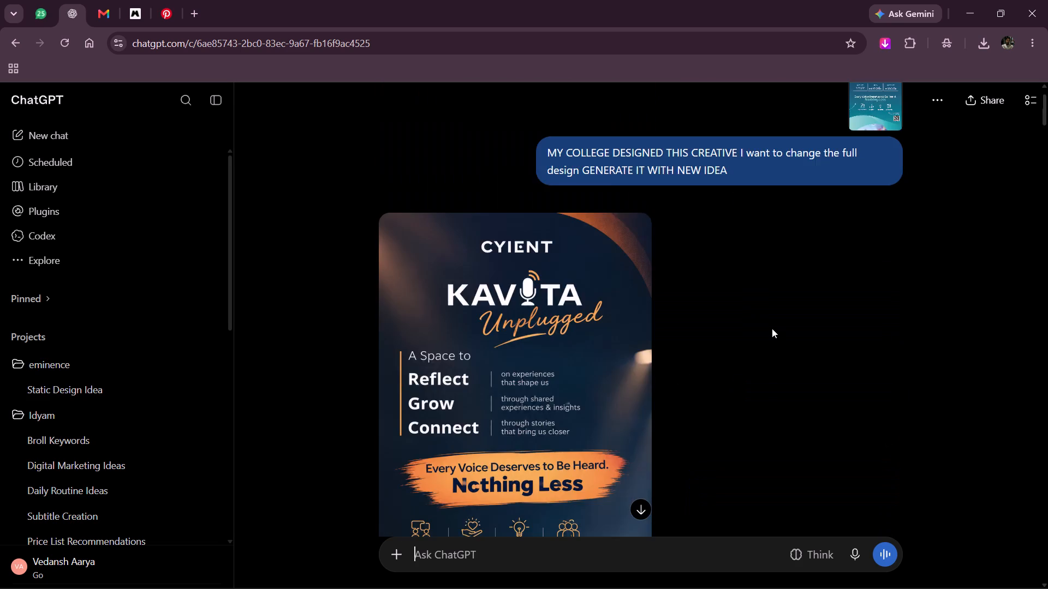
scroll(772, 328, "up", 4)
Open the "Create Image Facing Speaker" chat and go to its first generated audience image.
scroll(122, 376, "down", 1)
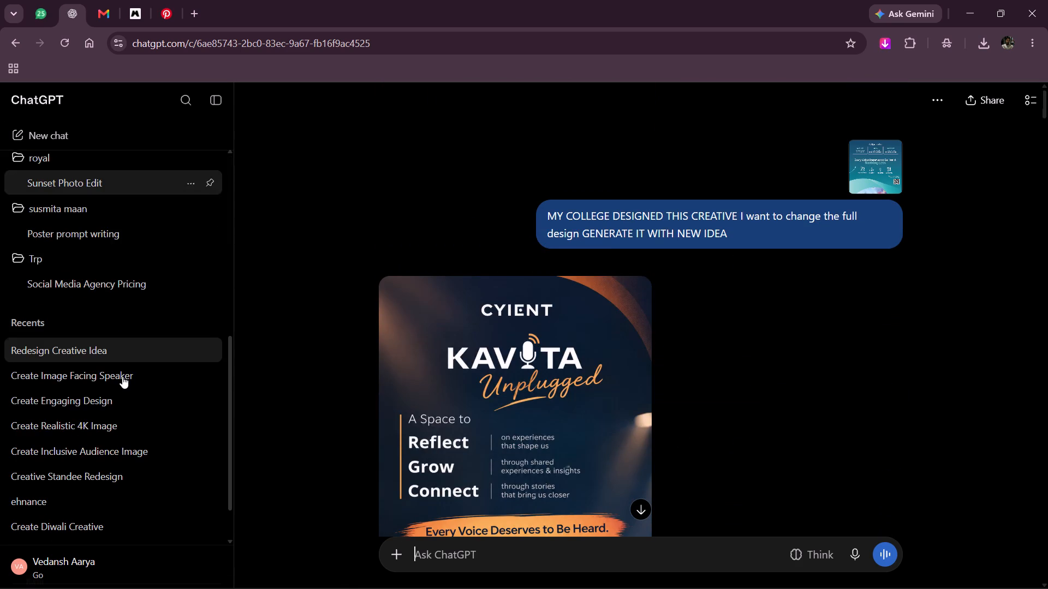
scroll(122, 376, "down", 1)
left_click(137, 366)
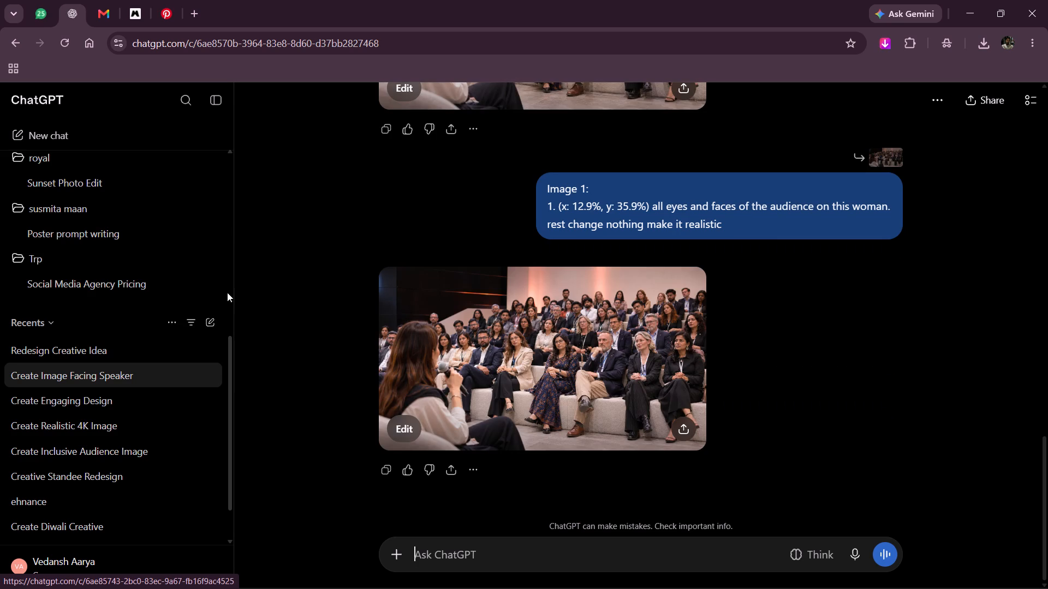
scroll(385, 278, "up", 7)
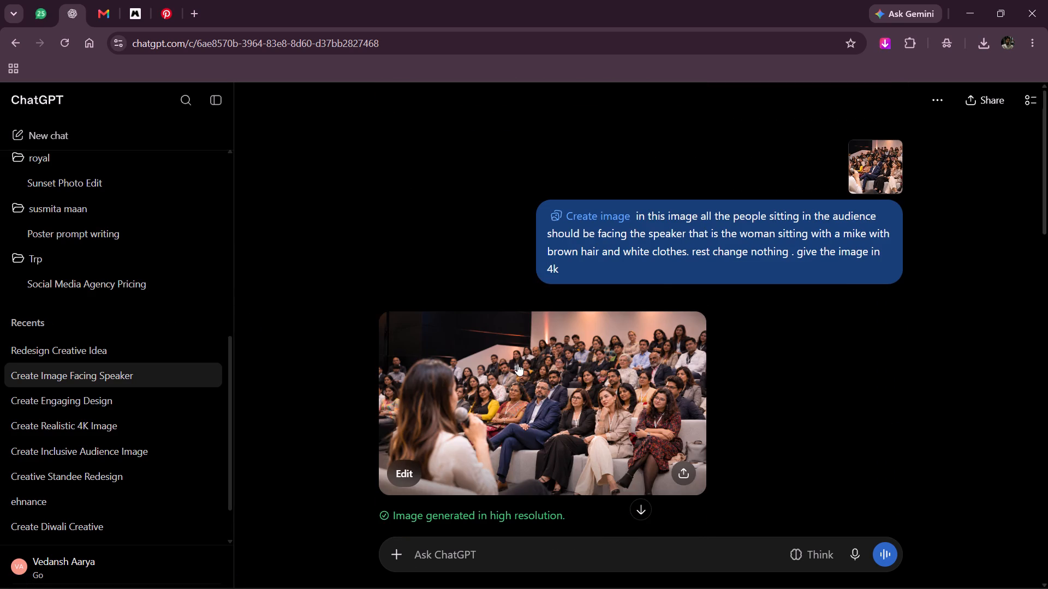
scroll(567, 369, "down", 1)
scroll(568, 369, "up", 4)
Enlarge the first image and capture a screen snip of the long-haired woman holding the microphone, then close the image.
left_click(419, 437)
key("Print")
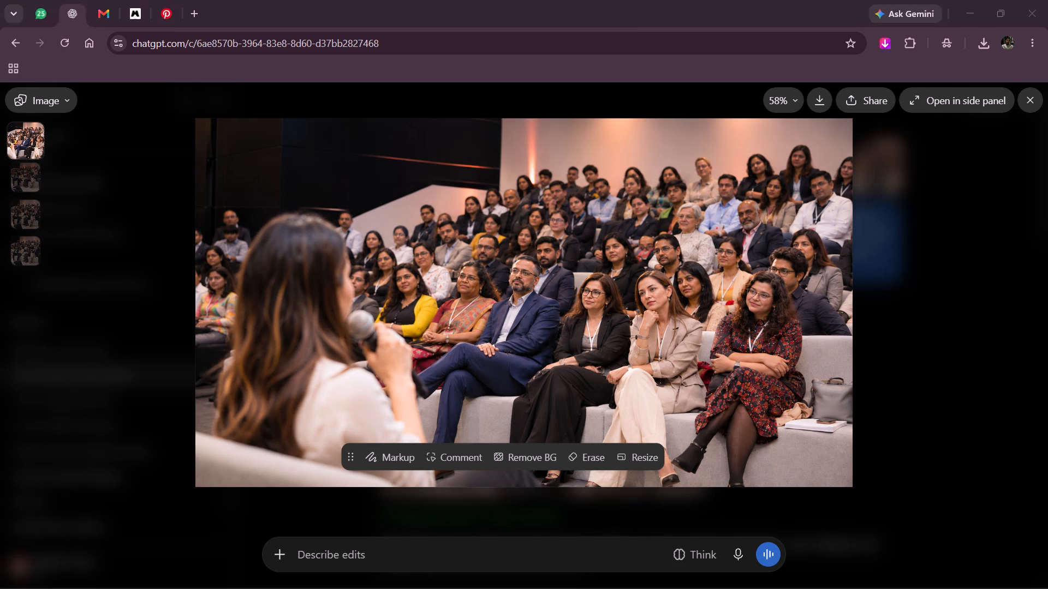
left_click_drag(183, 188, 424, 485)
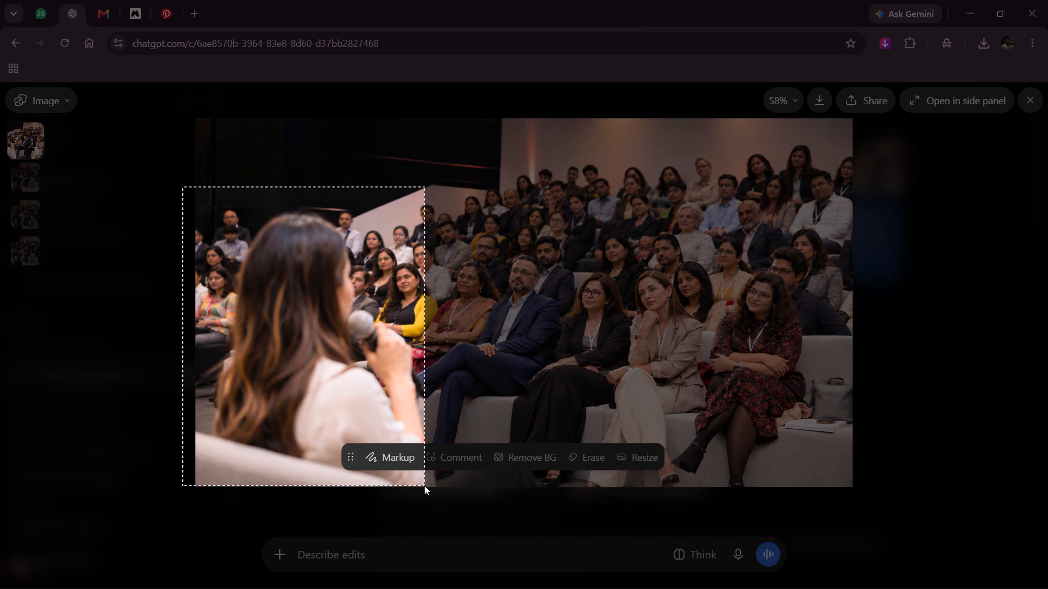
left_click_drag(424, 485, 432, 489)
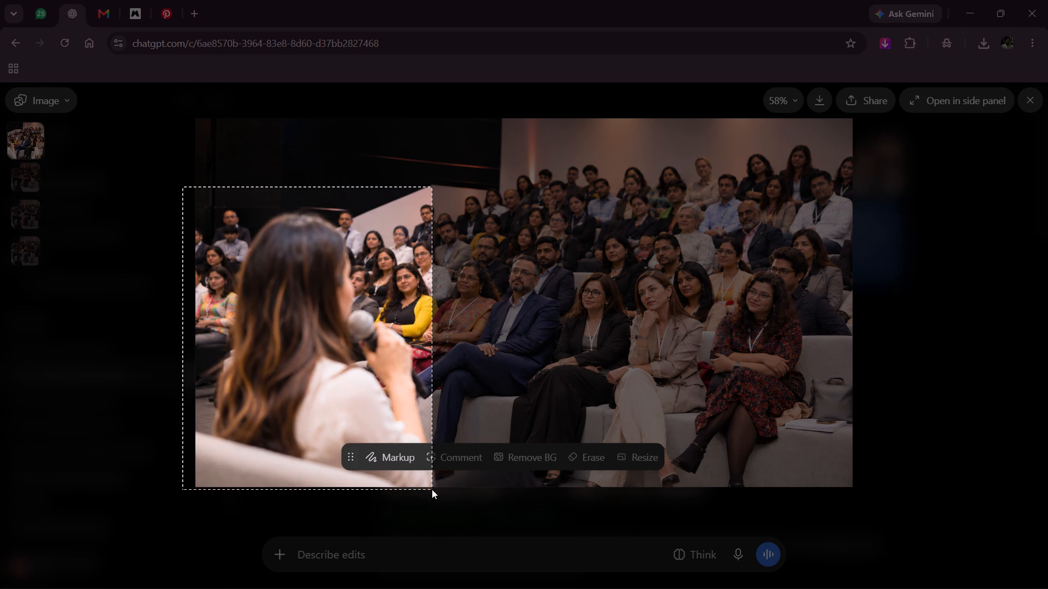
left_click_drag(432, 489, 432, 489)
left_click(1030, 95)
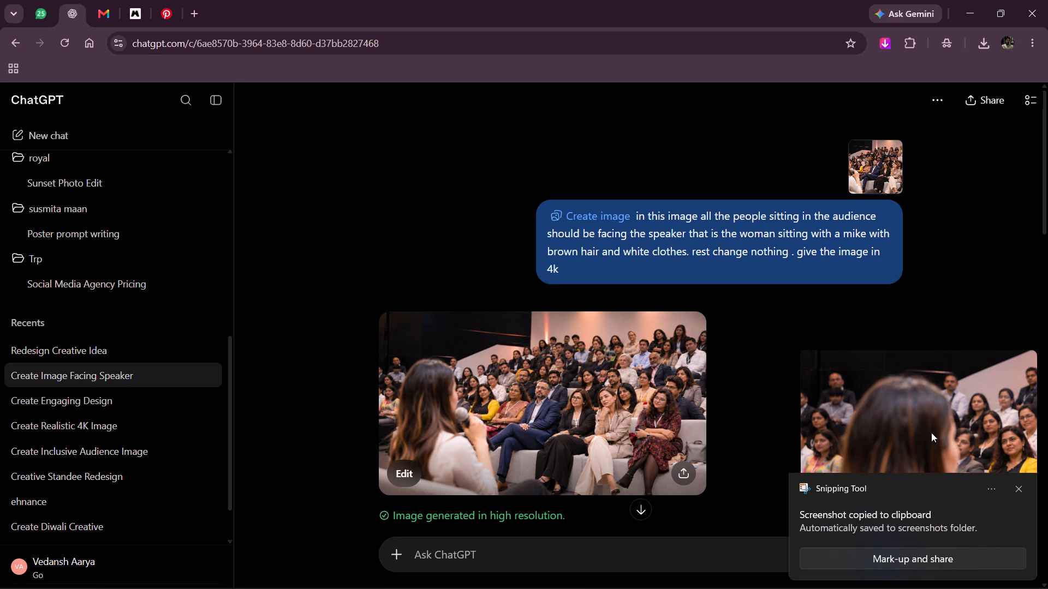
left_click(976, 554)
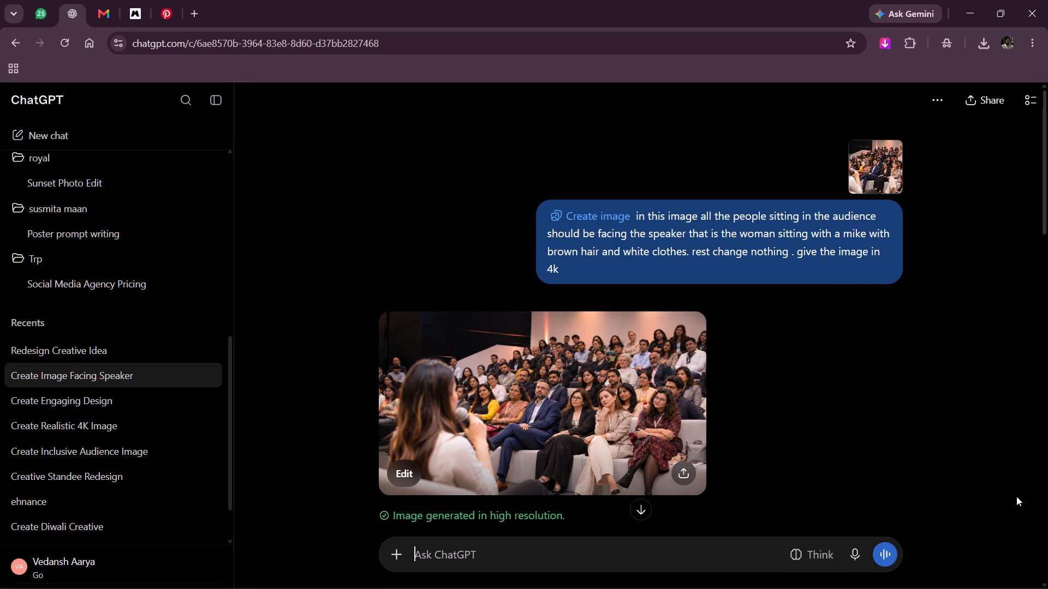
Return to the "Redesign Creative Idea" chat and open the latest microphone image with the blurred audience for editing in full view.
left_click(122, 355)
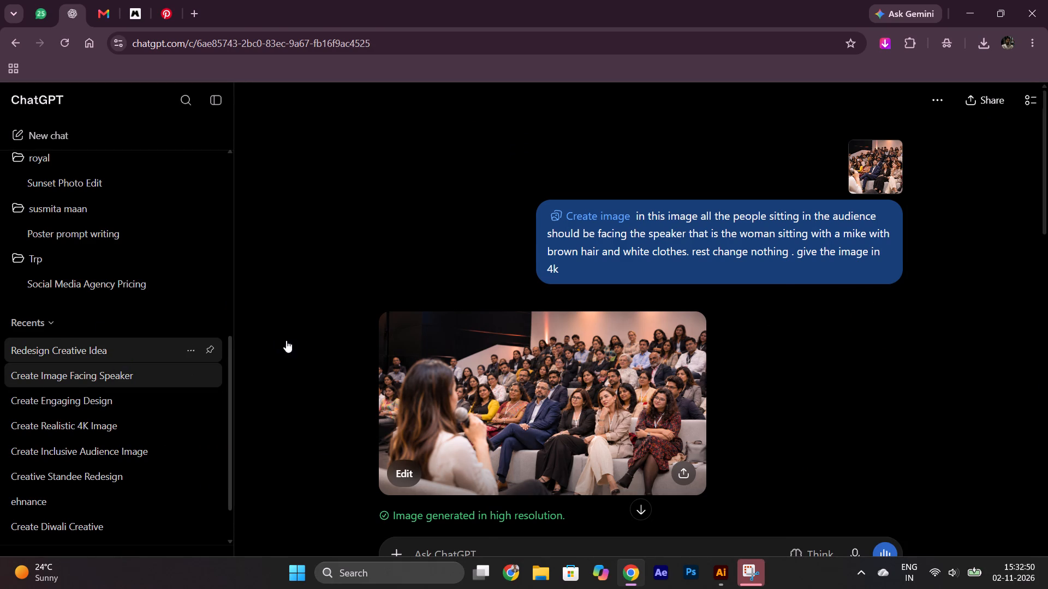
scroll(577, 399, "down", 7)
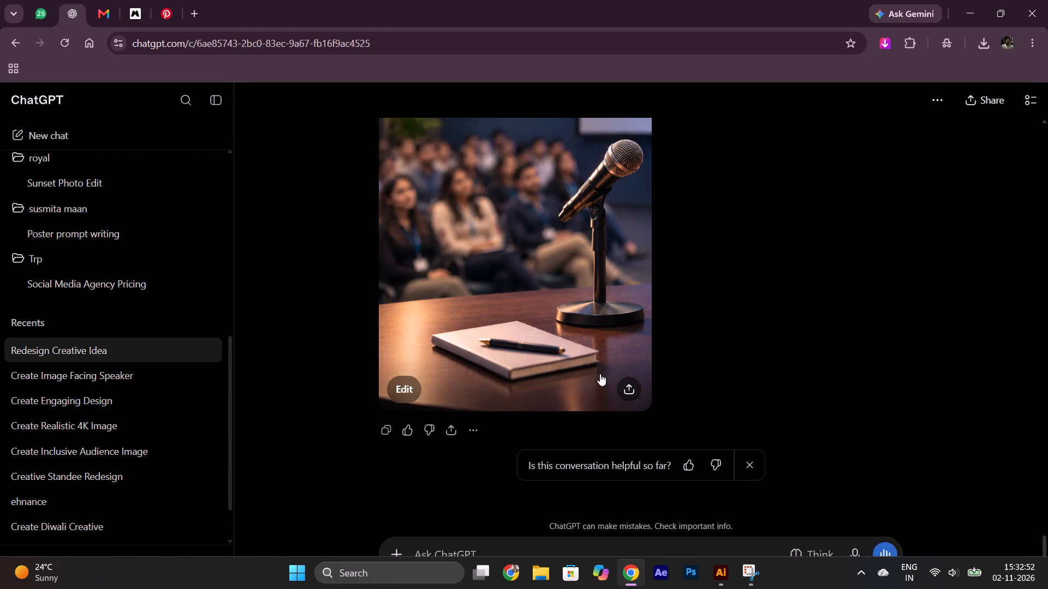
left_click(402, 388)
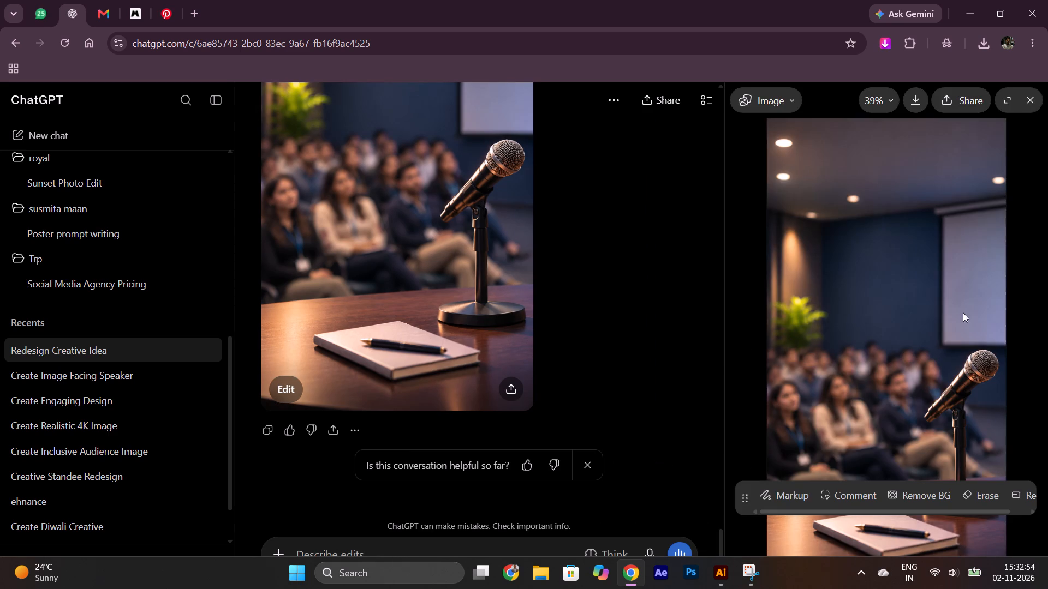
left_click(1009, 101)
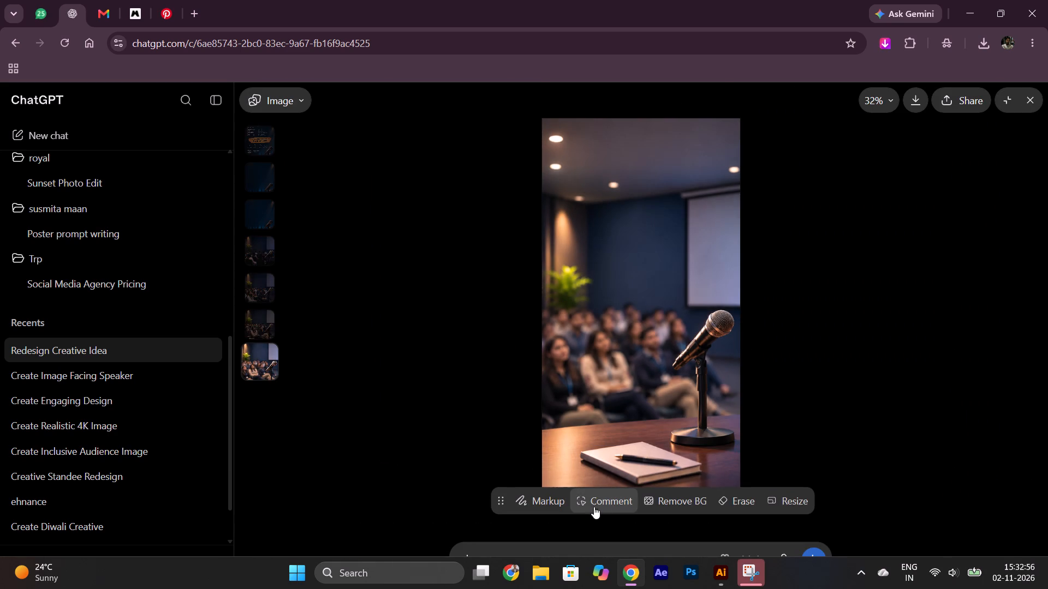
Attach the captured snip of the woman speaker to the edit request for the microphone image.
left_click(748, 561)
left_click(748, 561)
left_click(542, 552)
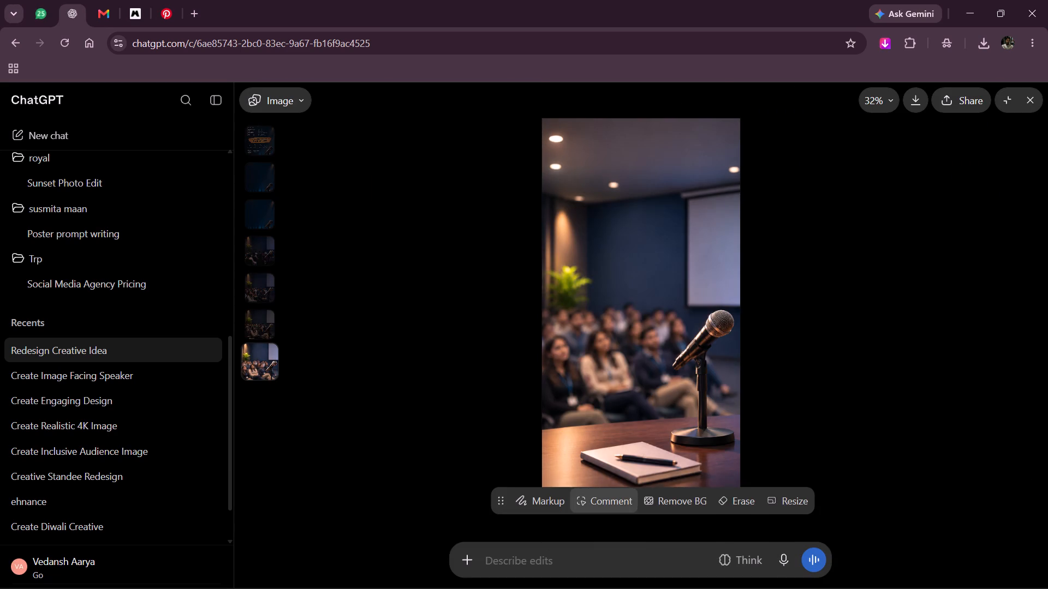
key("ctrl+v")
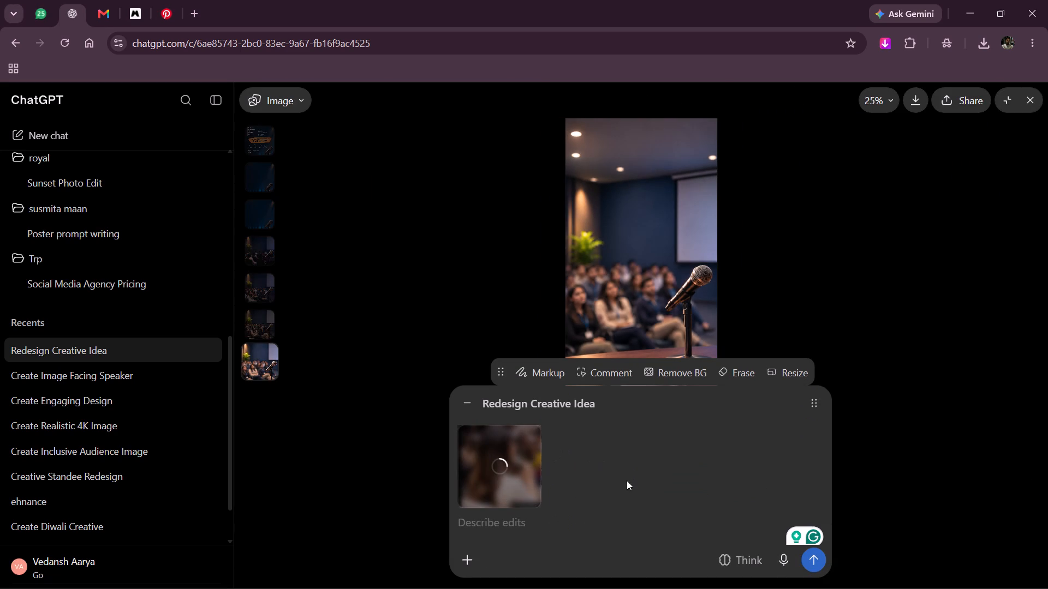
type("add")
key("space")
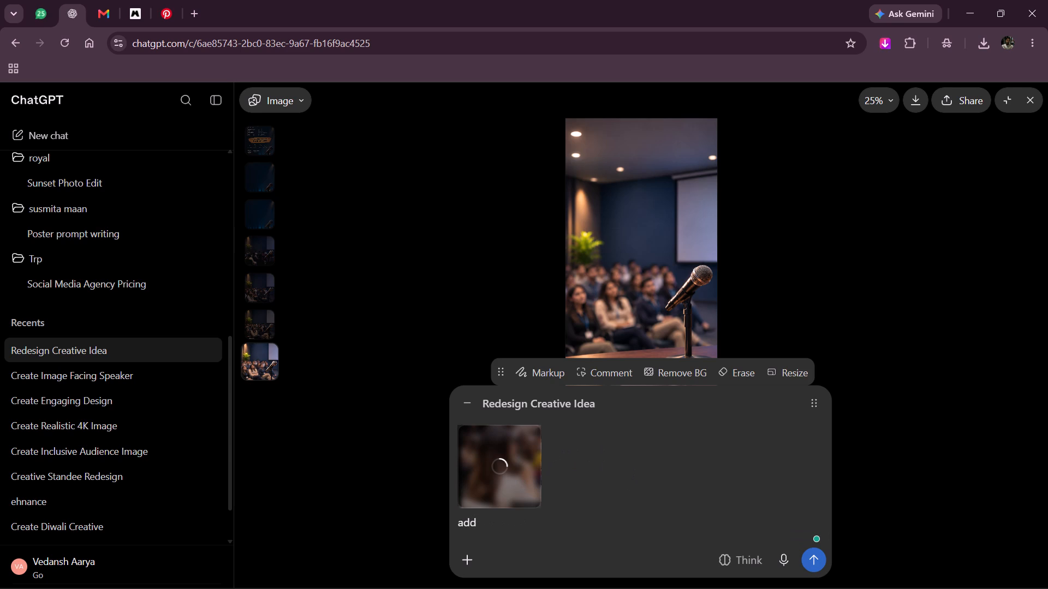
key("BackSpace")
key("BackSpace")
key("BackSpace")
type("dd")
key("space")
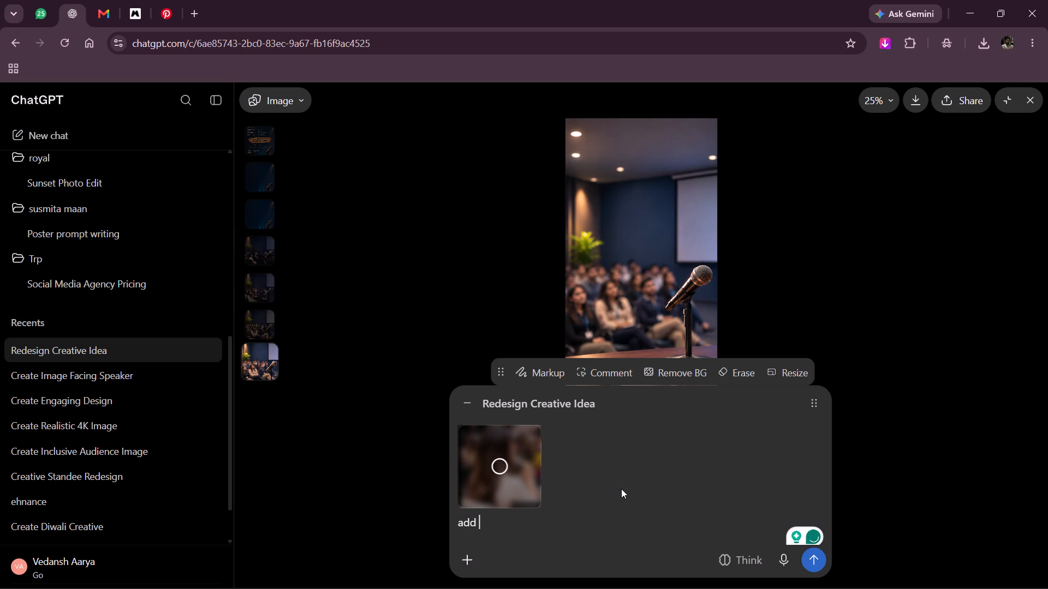
type("this lay")
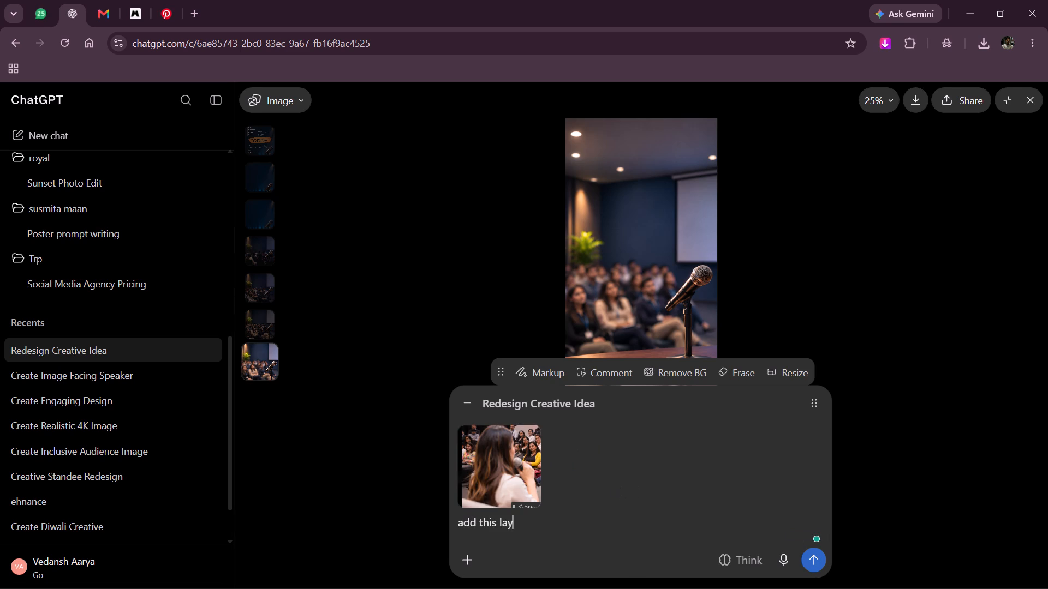
key("space")
key("BackSpace")
key("BackSpace")
type("dy")
key("space")
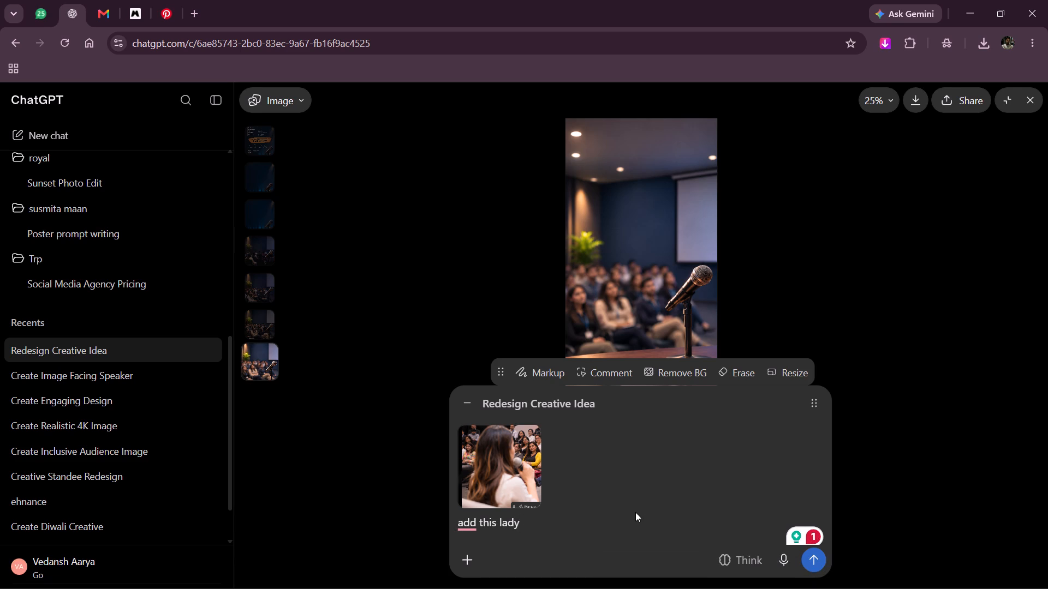
key("d")
key("BackSpace")
type("in pal")
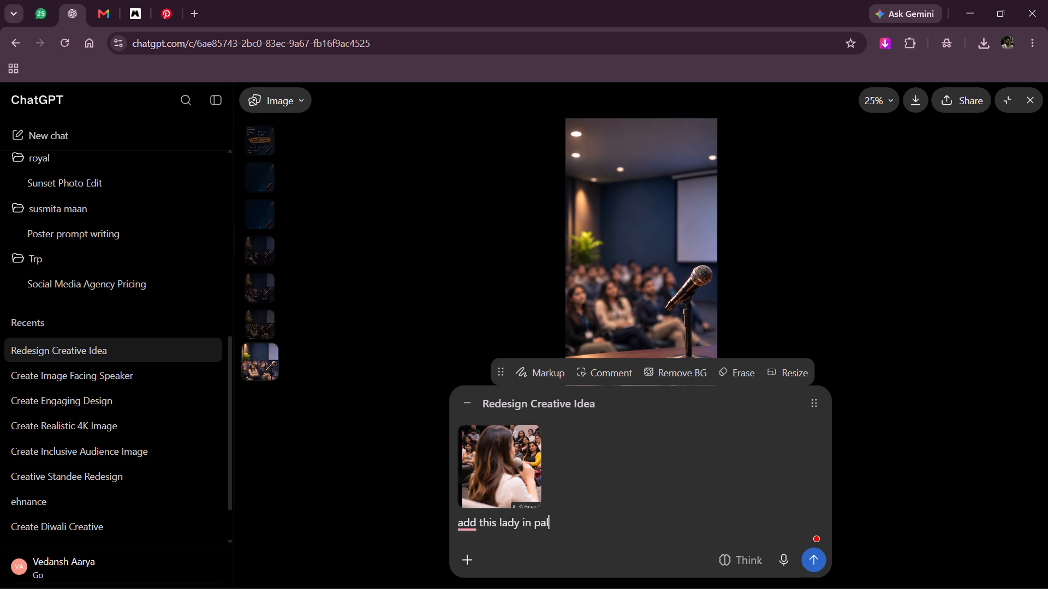
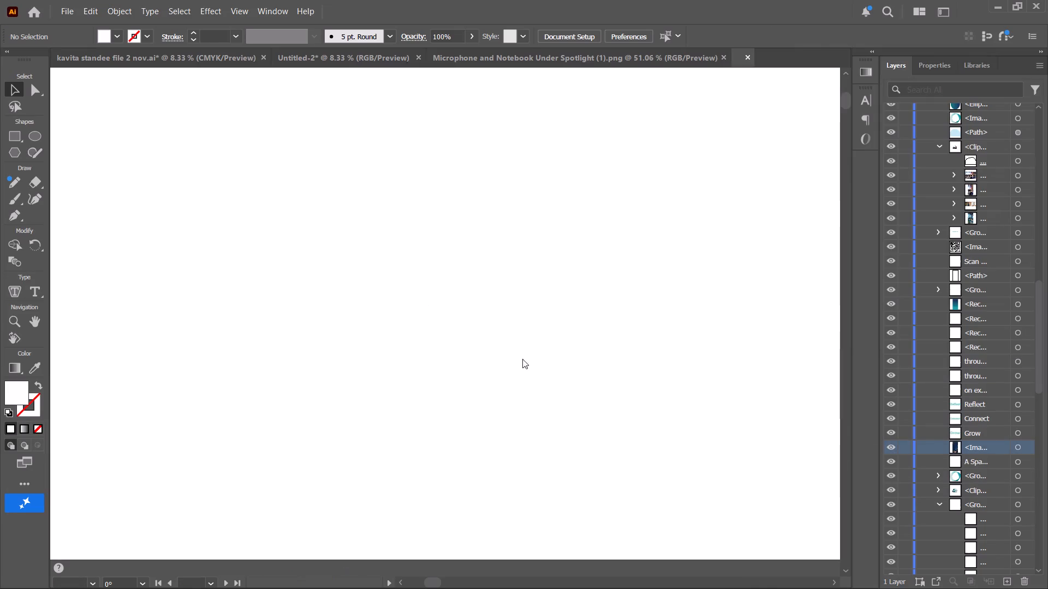
Move the speaker image into "kavita standee file 2 nov.ai" and place it on the standee, just beside the microphone.
left_click_drag(573, 322, 91, 64)
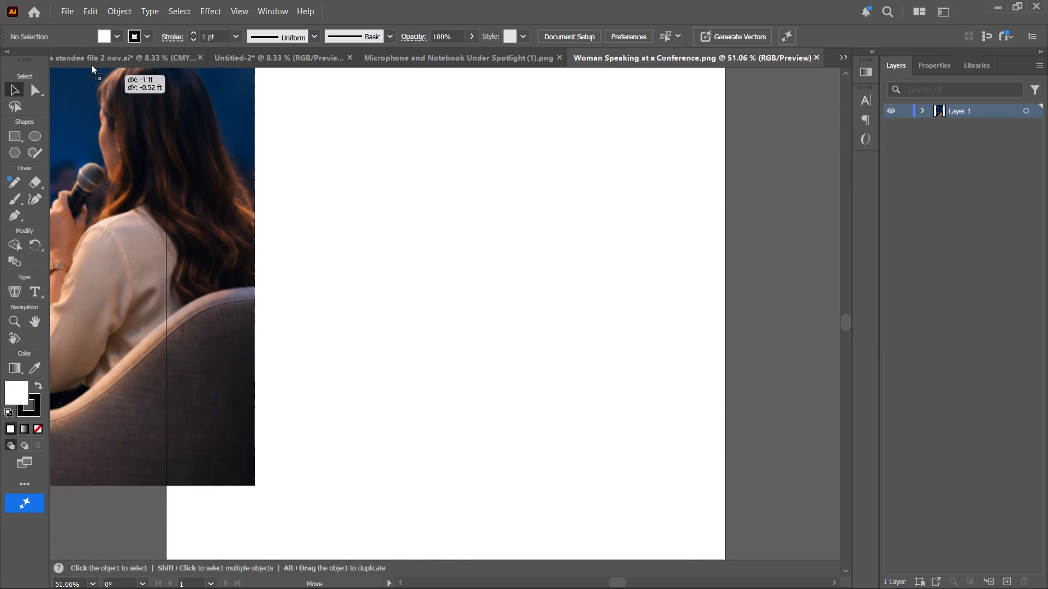
left_click_drag(91, 64, 474, 350)
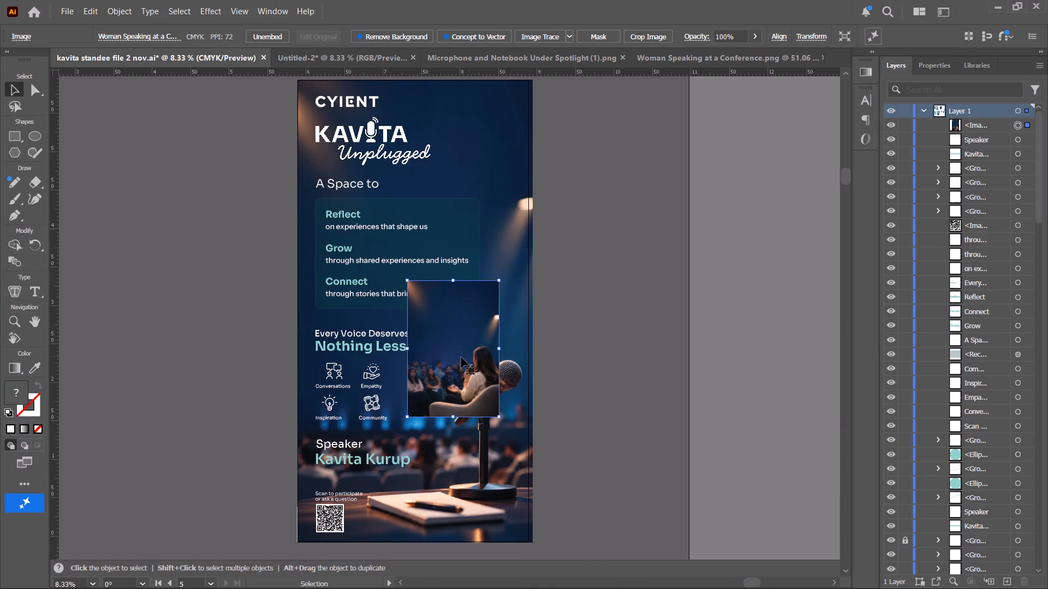
left_click_drag(467, 373, 447, 377)
Move the speaker image down Layer 1's stacking order so it sits behind the standee's main text and icons.
scroll(978, 131, "down", 4)
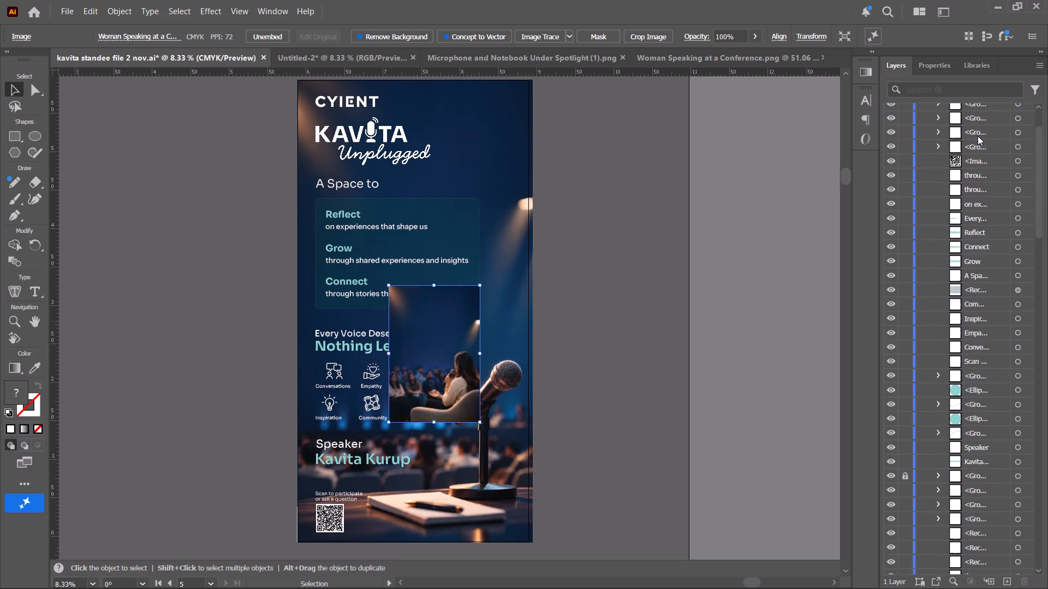
scroll(978, 136, "down", 20)
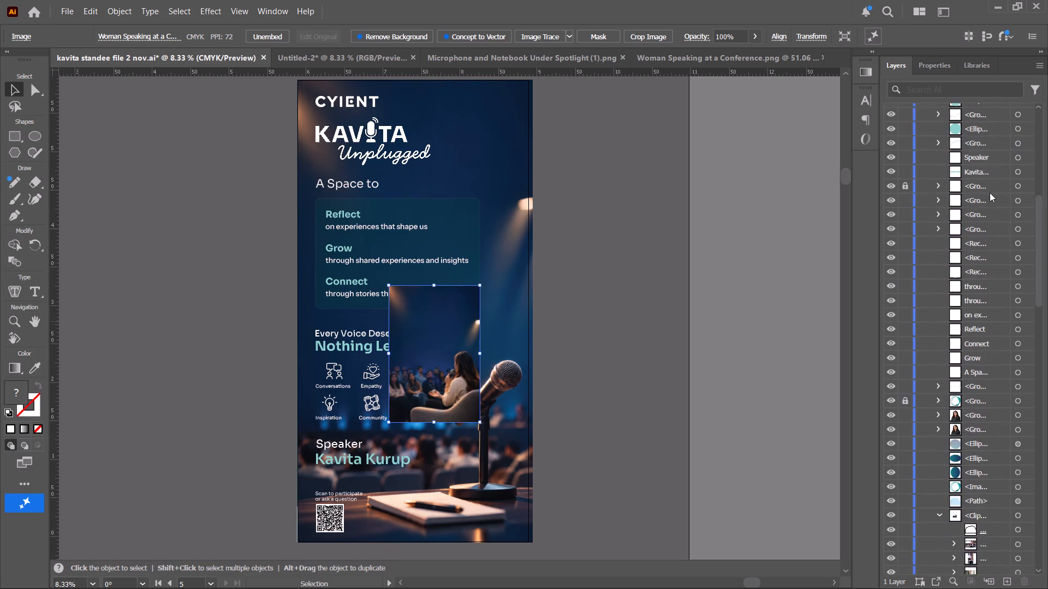
scroll(990, 193, "down", 17)
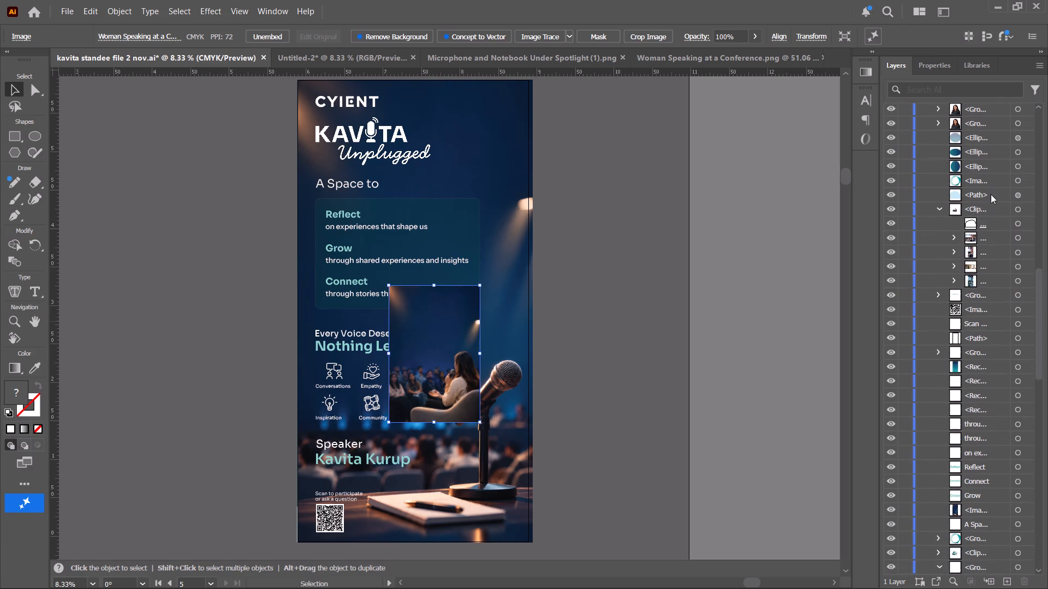
scroll(998, 207, "up", 20)
scroll(998, 207, "up", 2)
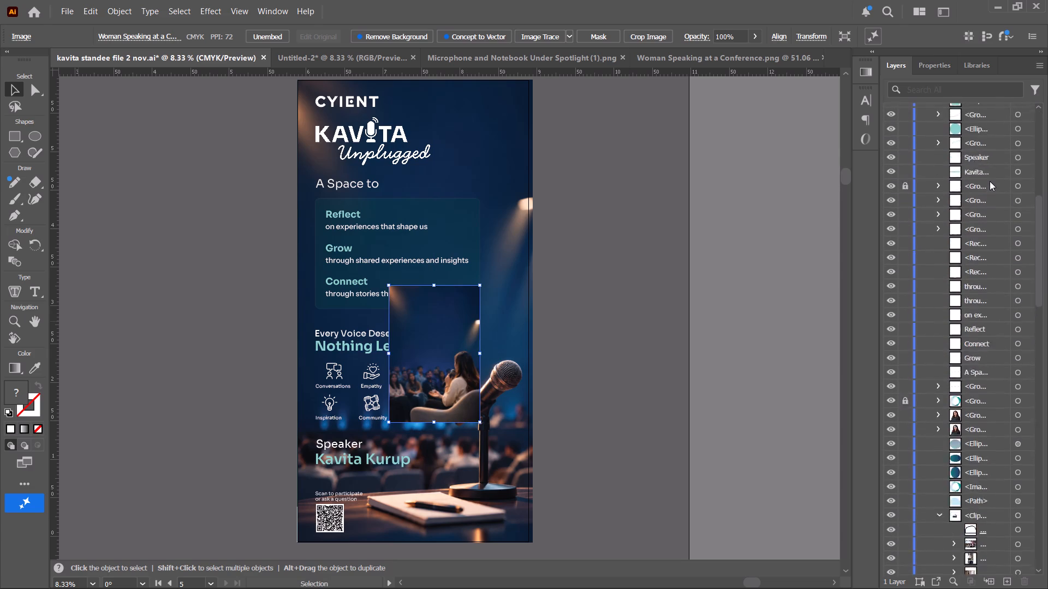
scroll(990, 181, "up", 20)
scroll(990, 181, "up", 7)
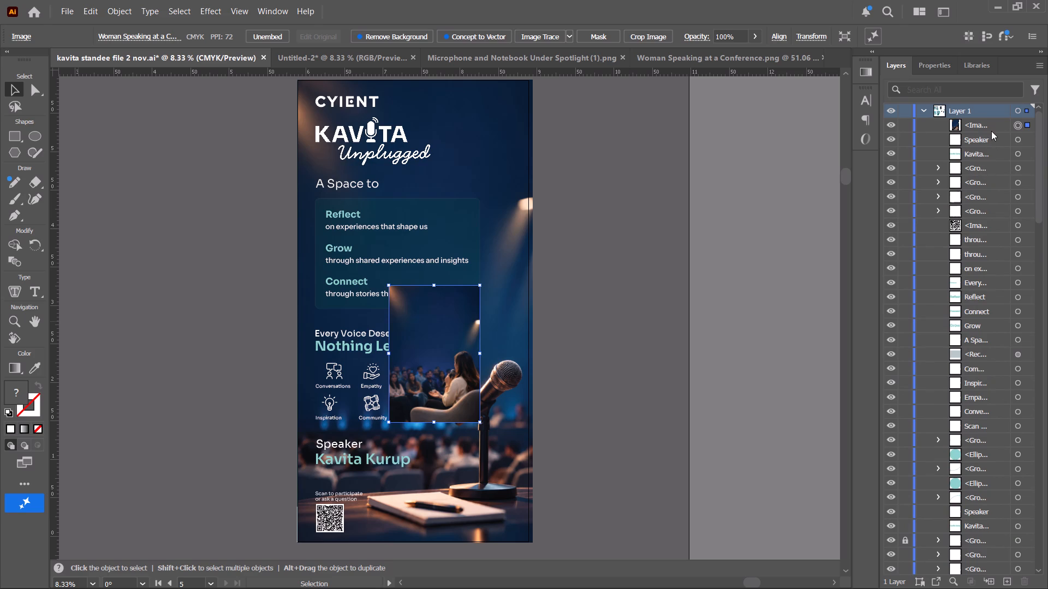
left_click_drag(987, 119, 993, 479)
scroll(993, 476, "down", 8)
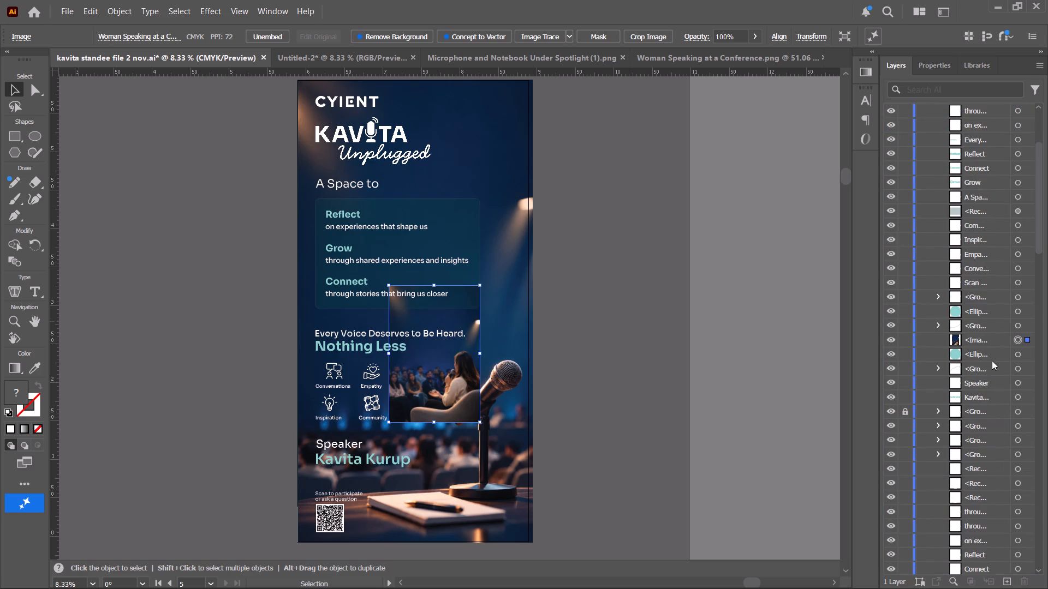
left_click_drag(987, 338, 987, 515)
scroll(987, 513, "down", 15)
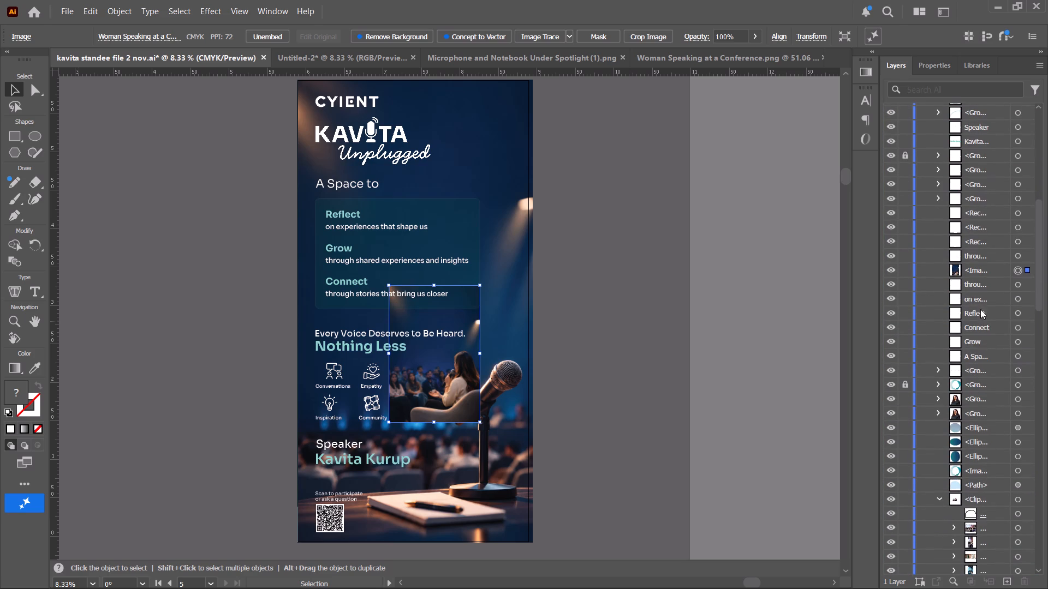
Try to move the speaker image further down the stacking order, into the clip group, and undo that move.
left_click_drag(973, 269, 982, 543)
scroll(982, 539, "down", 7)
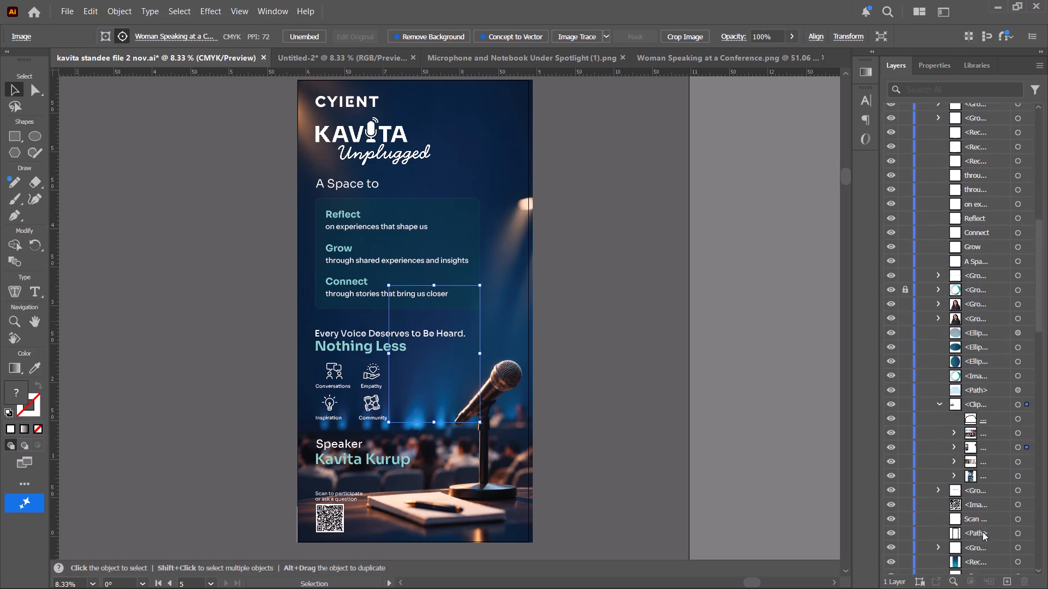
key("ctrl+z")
Move the speaker image down the stacking order to directly above the microphone background image, beneath the "Grow" text.
scroll(984, 365, "down", 2)
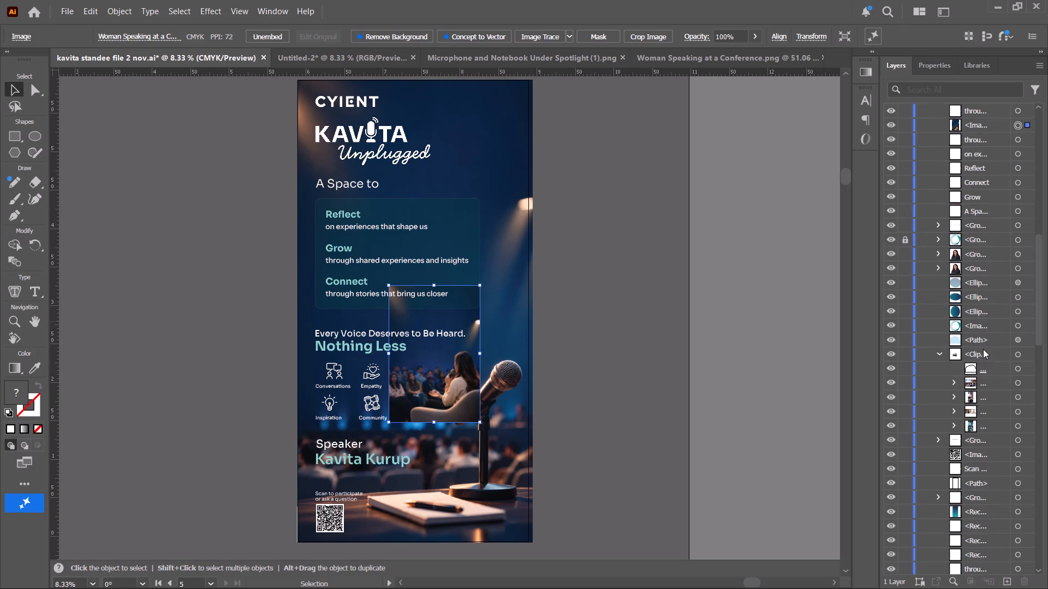
scroll(983, 349, "down", 1)
left_click_drag(975, 110, 981, 505)
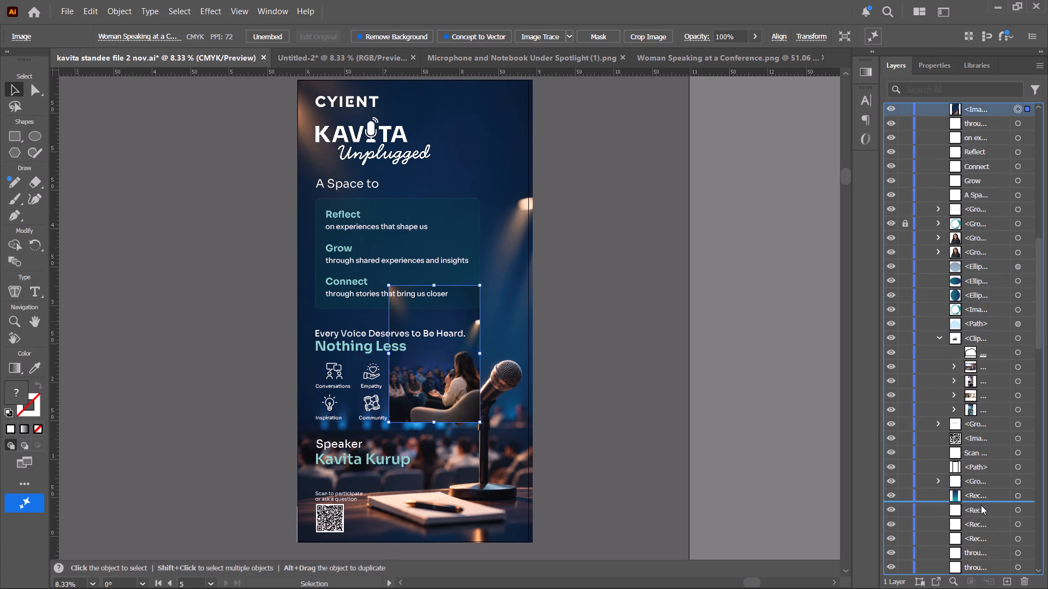
scroll(981, 505, "down", 13)
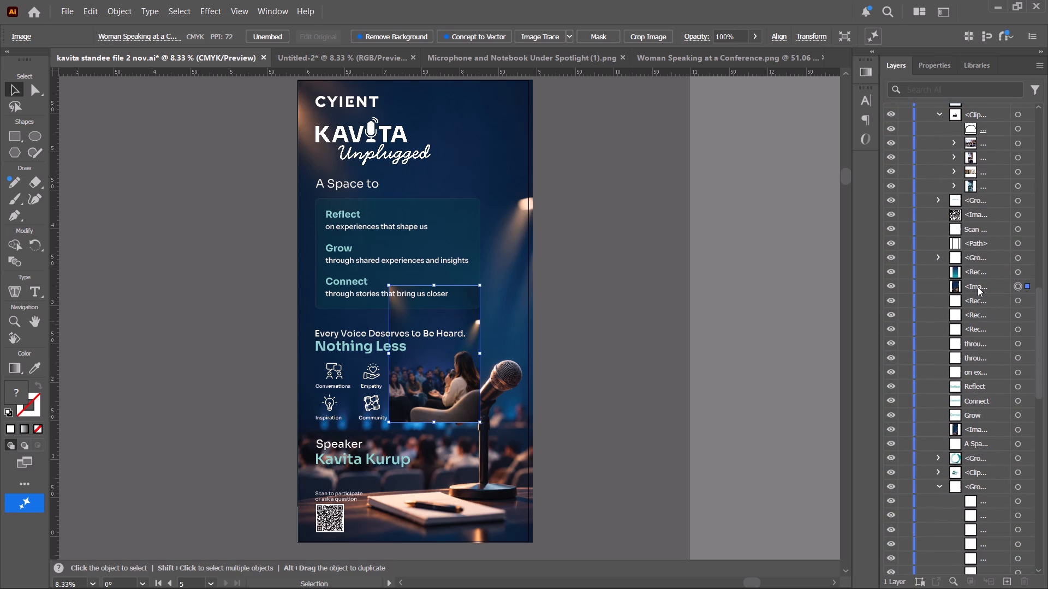
left_click_drag(978, 287, 981, 424)
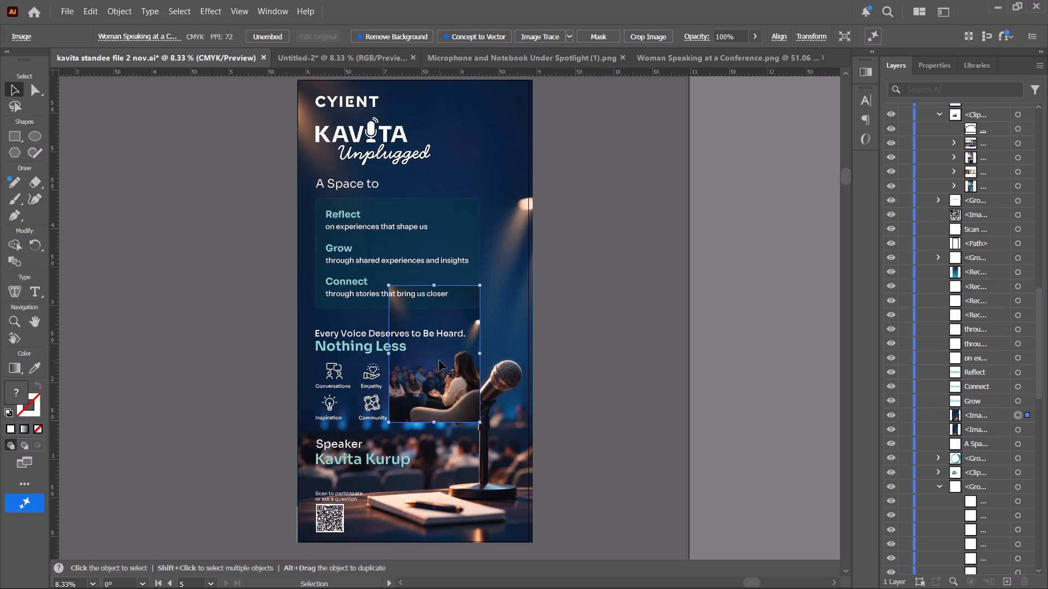
Move the speaker image up behind the Reflect, Grow and Connect text and enlarge it to about 2.46 × 3.7 ft, reaching the artboard's top.
left_click_drag(447, 366, 427, 364)
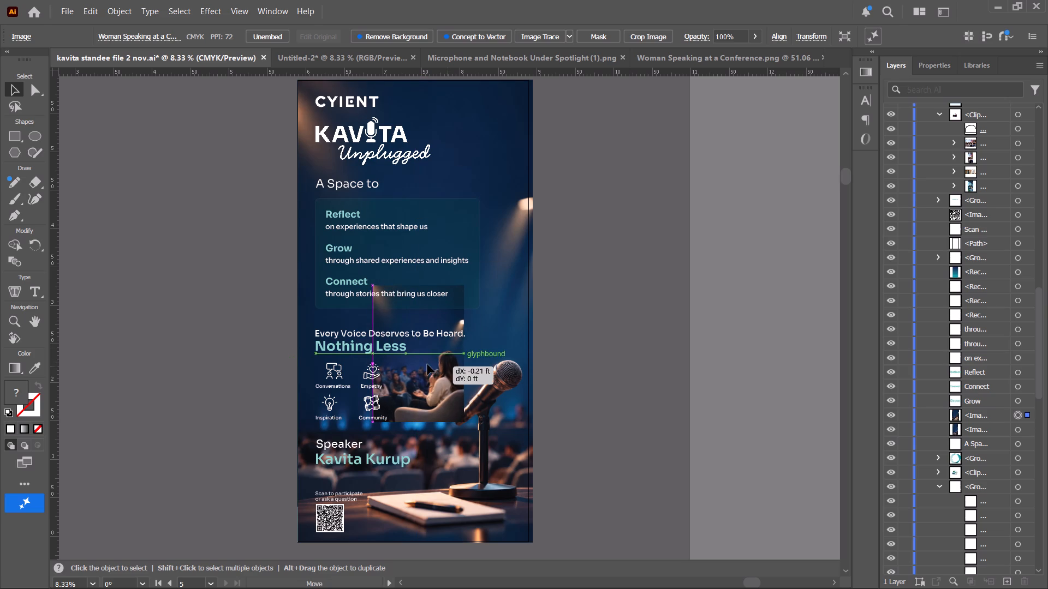
left_click_drag(427, 364, 438, 308)
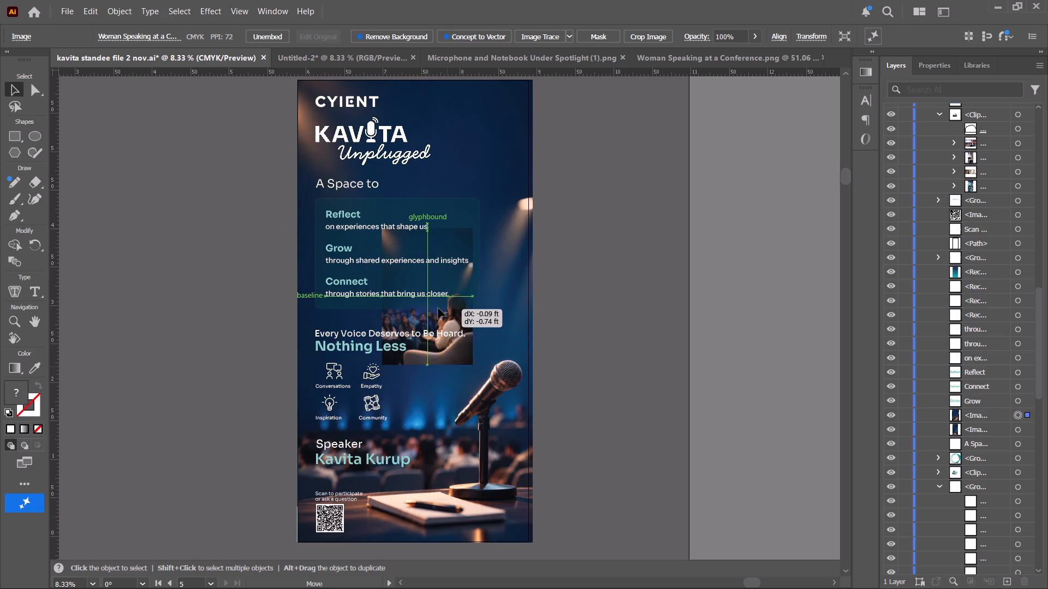
left_click_drag(438, 308, 434, 308)
left_click_drag(424, 227, 424, 219)
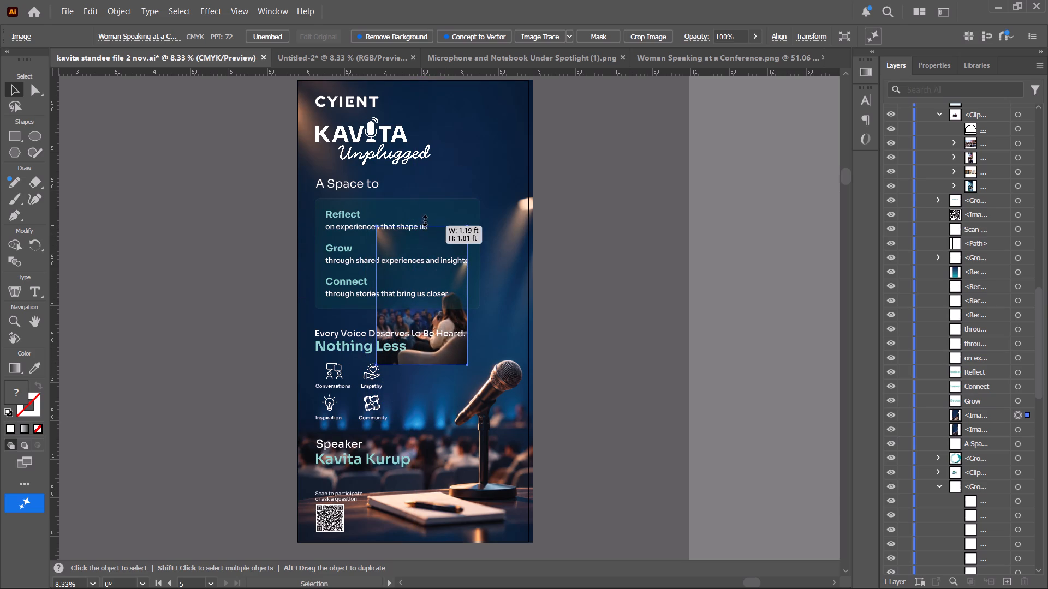
left_click_drag(424, 219, 411, 80)
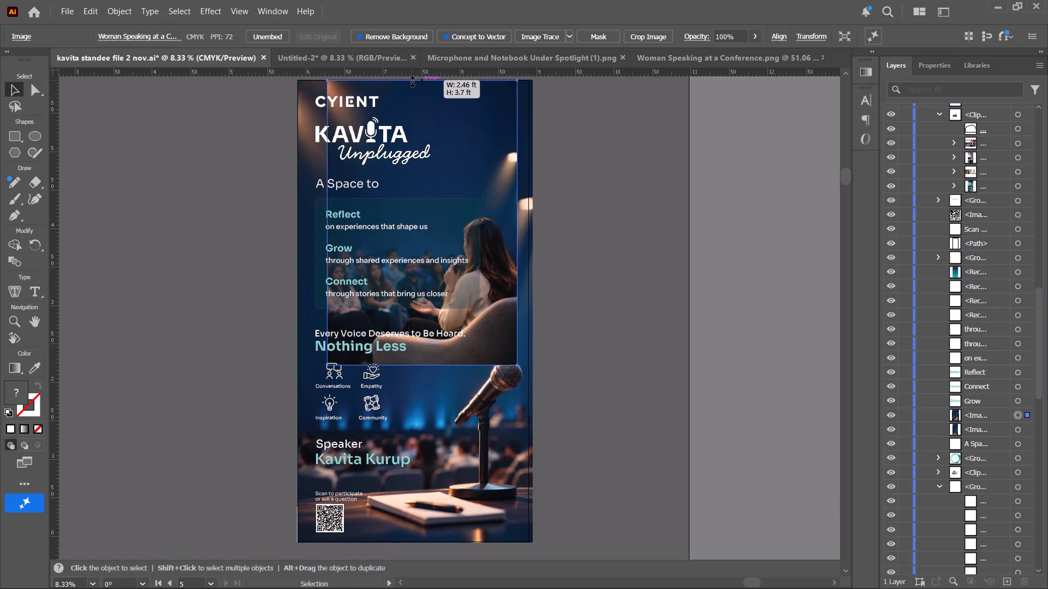
left_click_drag(457, 146, 448, 145)
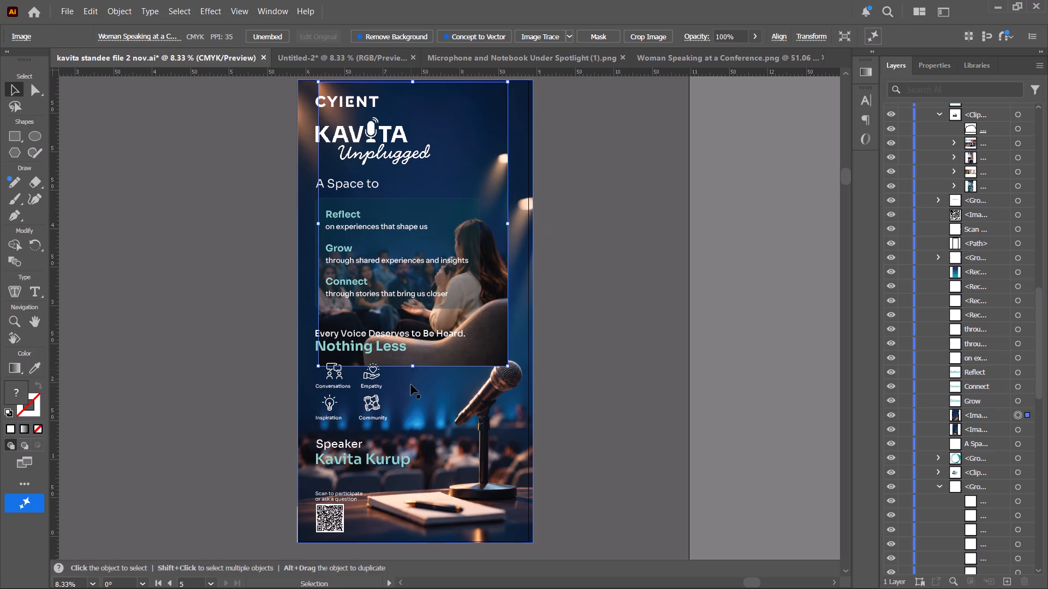
Enlarge the speaker image proportionally to about 4.02 × 6.03 ft, extending it to the standee's bottom and top edges.
left_click_drag(413, 366, 412, 518, "shift")
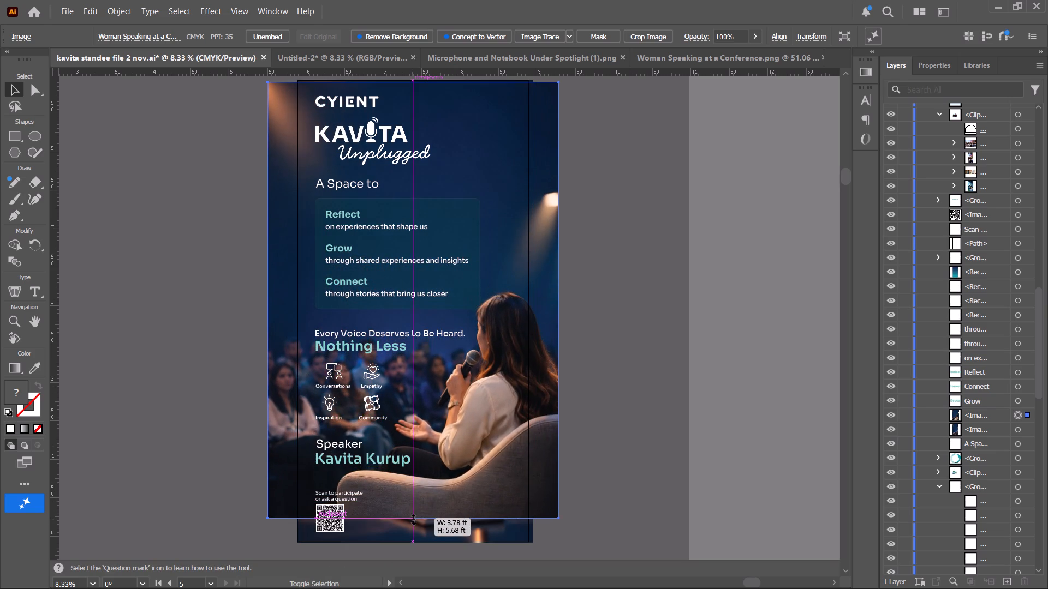
left_click_drag(412, 518, 413, 540, "shift")
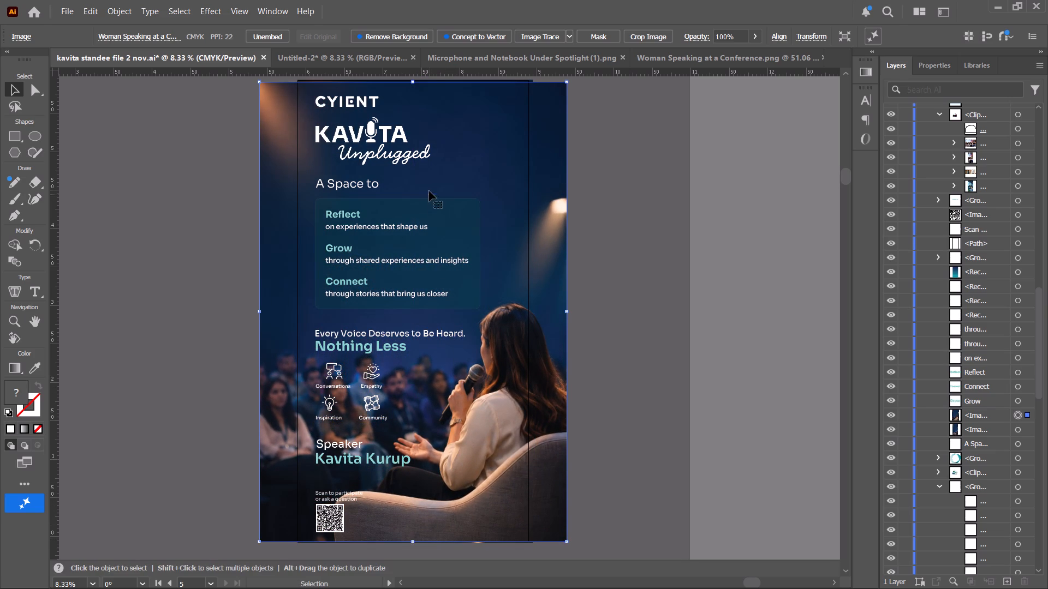
scroll(426, 184, "up", 4)
left_click_drag(412, 131, 407, 128)
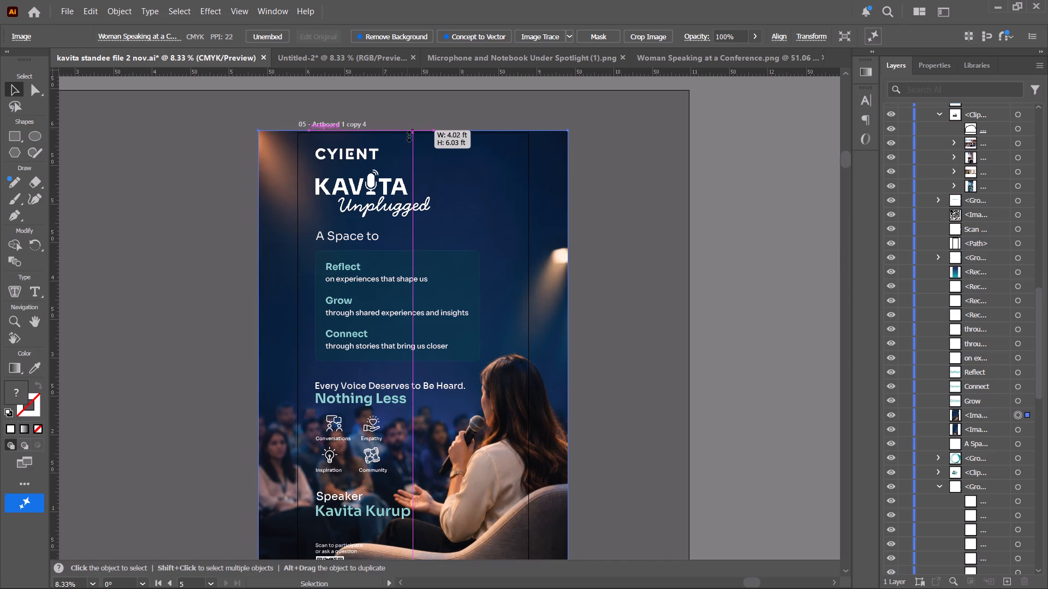
Enlarge the speaker image slightly to about 4.05 × 6.07 ft so its lower edge meets the artboard's bottom edge.
left_click(676, 250)
scroll(676, 250, "down", 6)
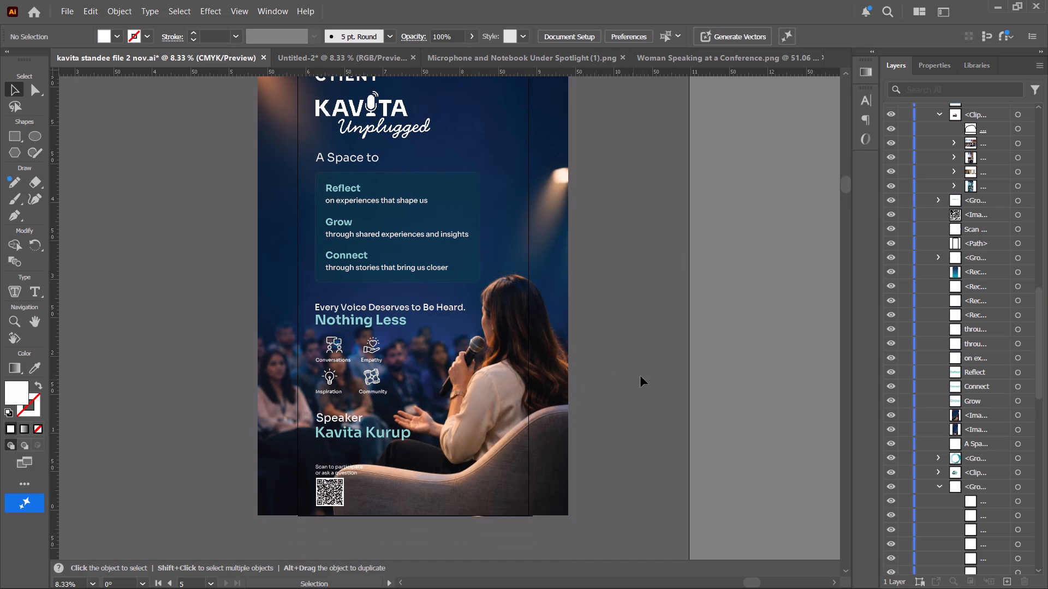
left_click(508, 468)
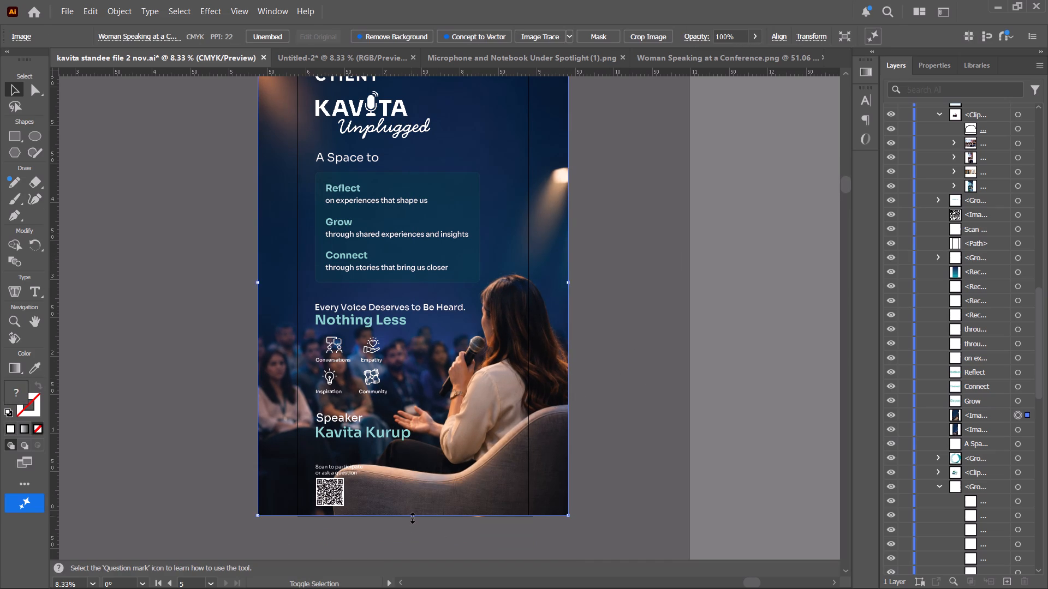
left_click(412, 516, "shift")
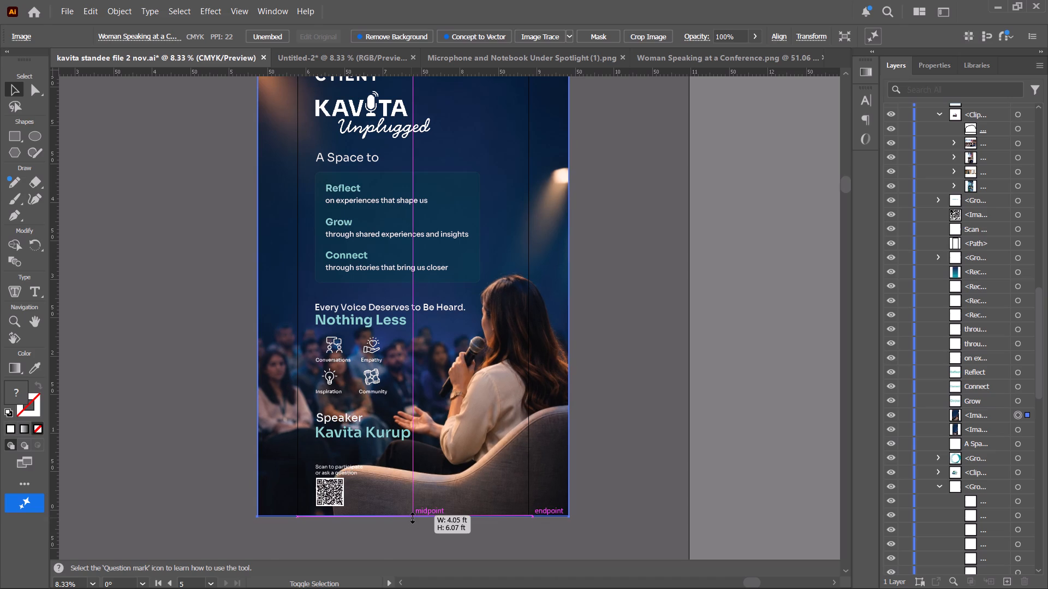
left_click(630, 432)
Preview the standee artboard full-screen in presentation mode.
scroll(502, 385, "up", 2)
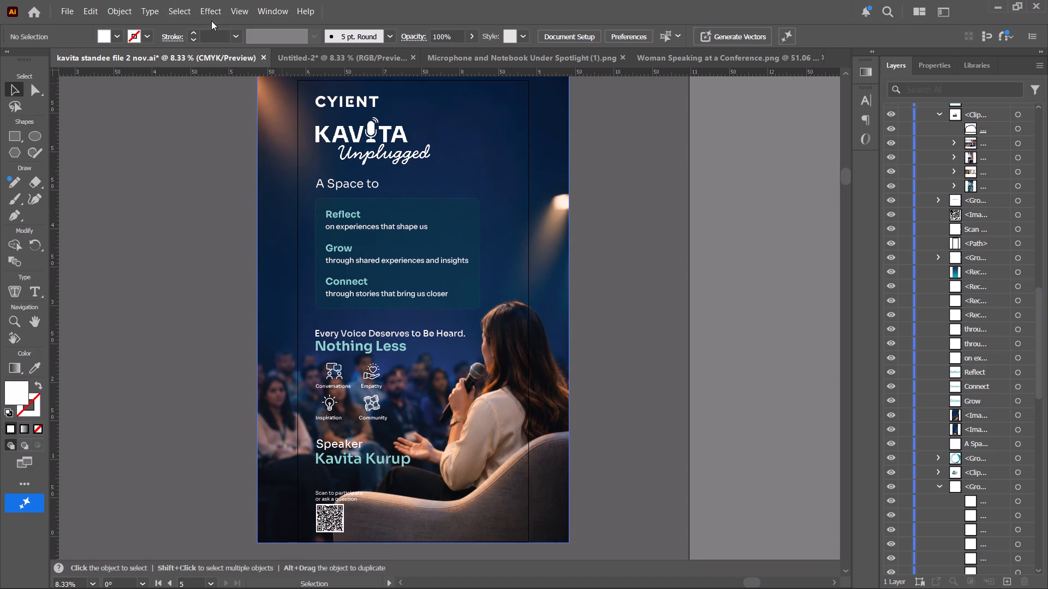
left_click(239, 9)
left_click(325, 124)
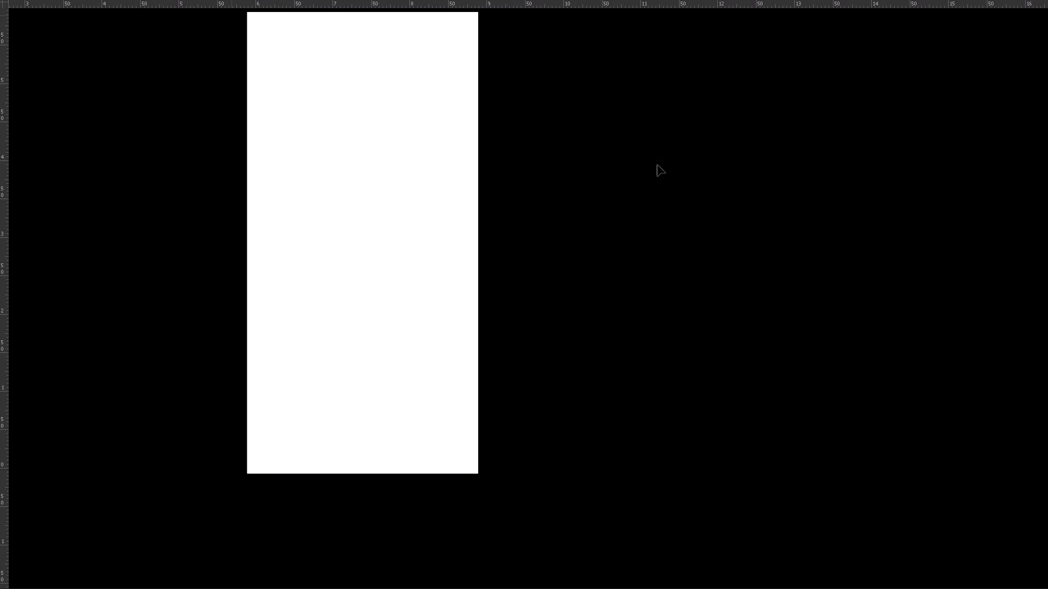
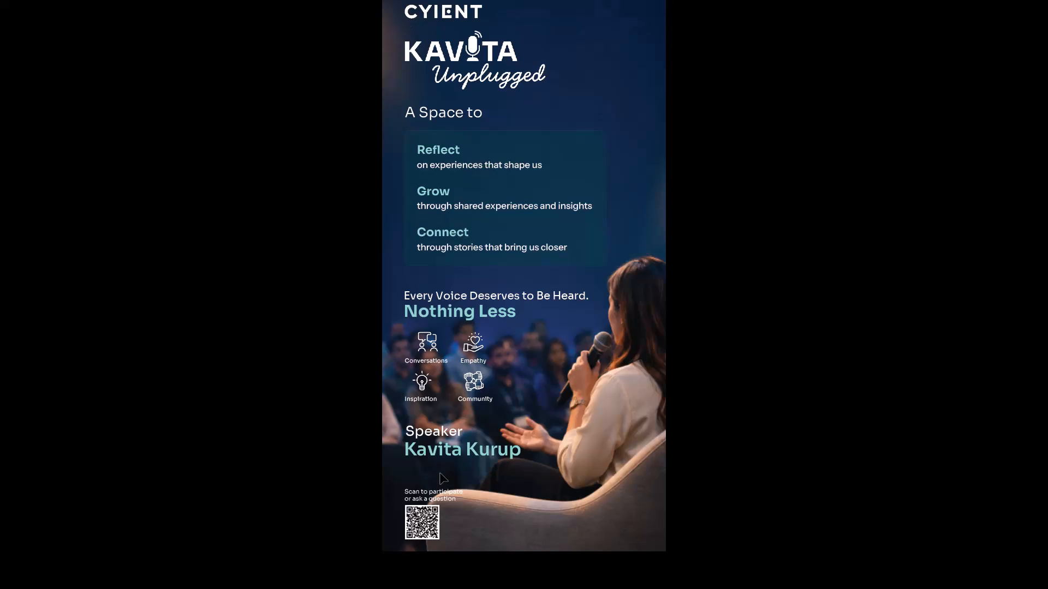
Look over the upper part of the standee in the full-screen preview and return to editing.
scroll(440, 473, "up", 5)
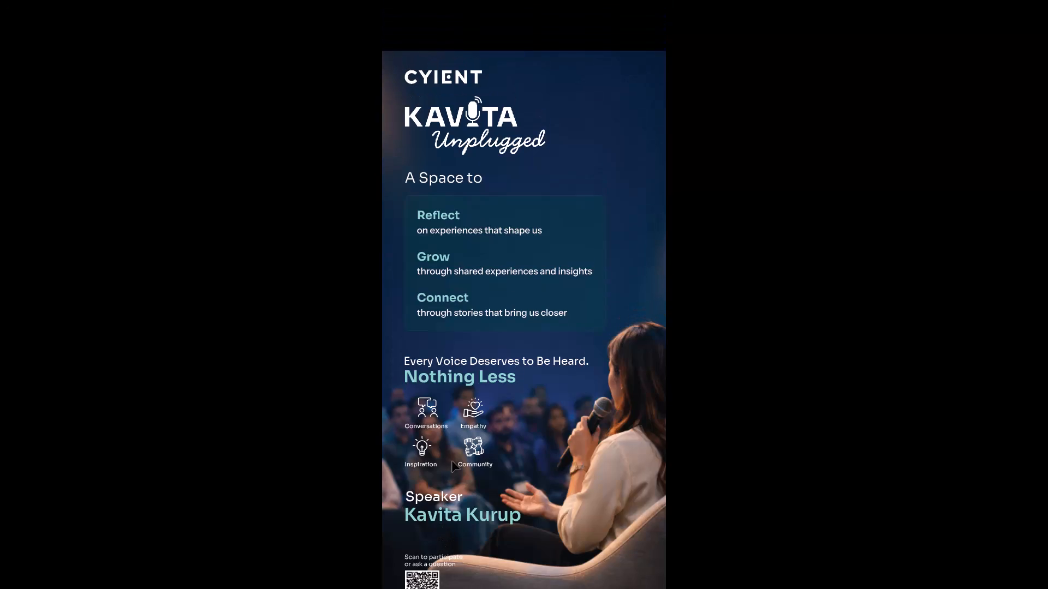
key("Escape")
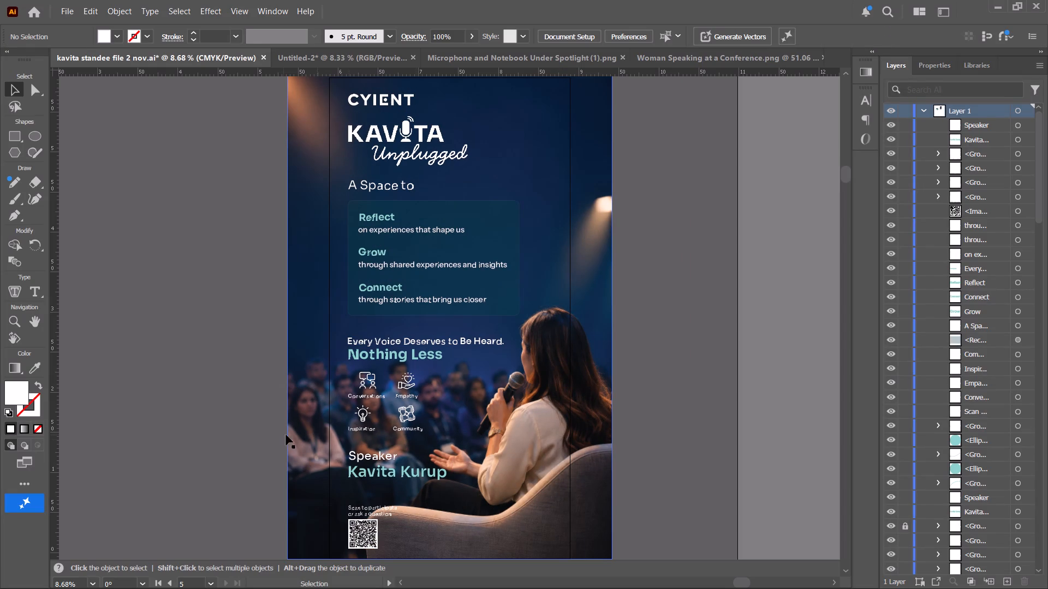
Delete the Speaker label and the speaker's name line below the icons on the speaker-image standee.
left_click(361, 454)
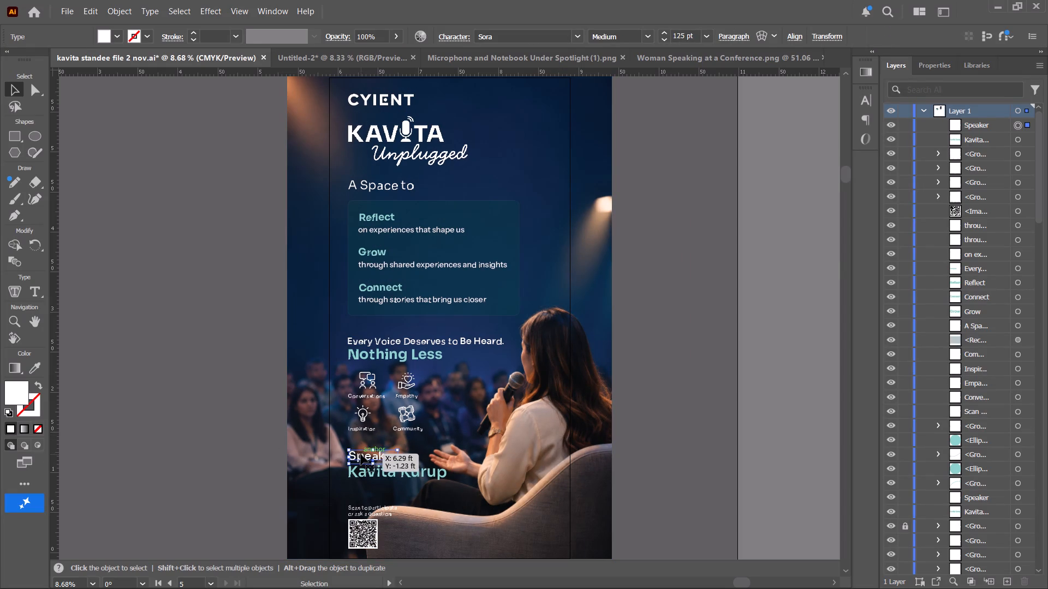
key("BackSpace")
left_click(366, 471)
key("BackSpace")
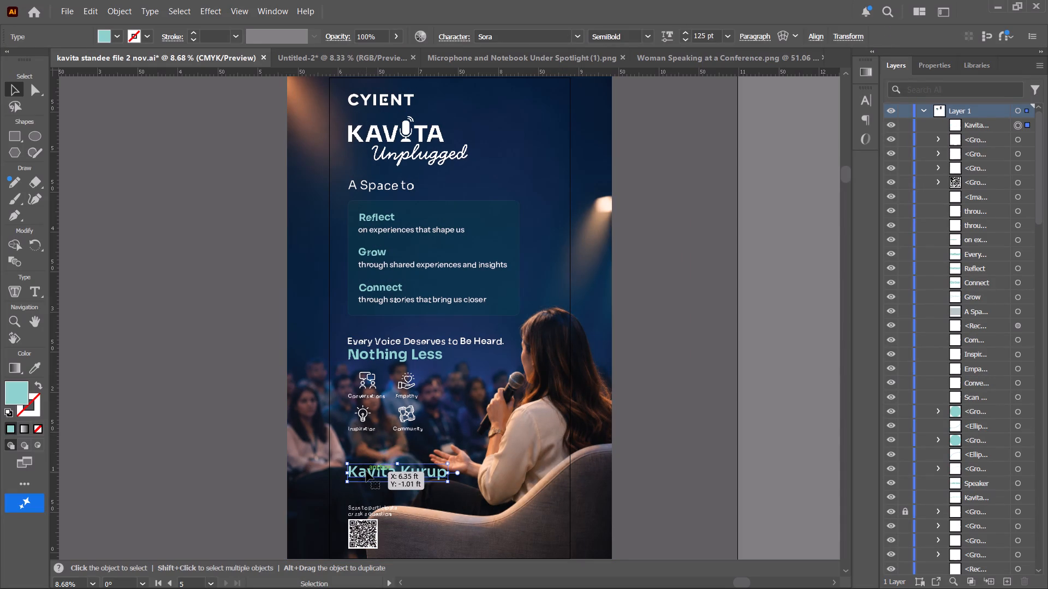
Move the QR code and its "Scan to participate or ask a question" caption up together to about Y -0.47 ft.
scroll(365, 477, "down", 1)
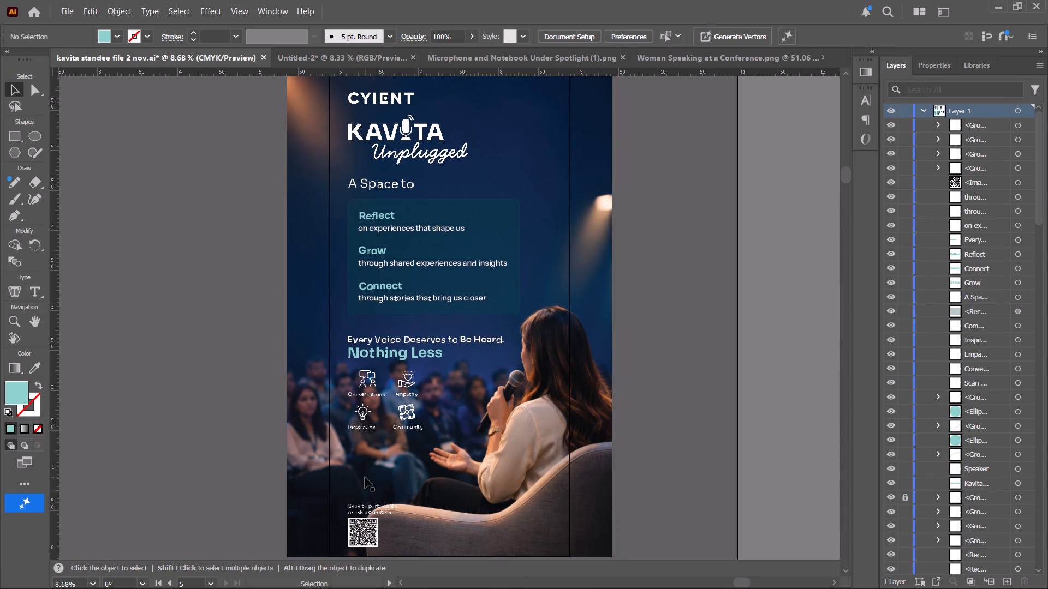
scroll(365, 477, "down", 2)
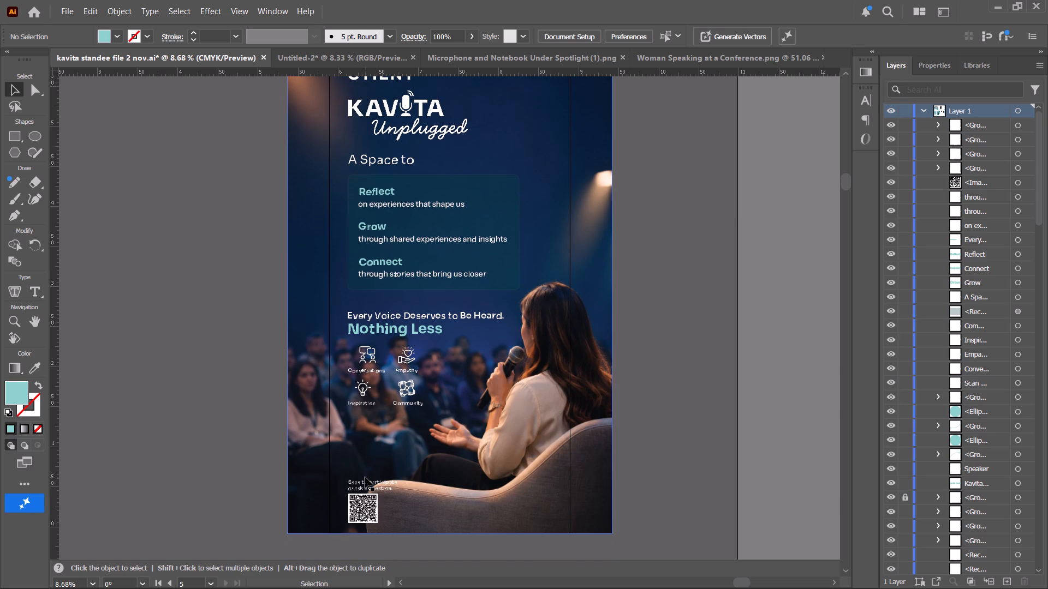
scroll(404, 380, "up", 2, "alt")
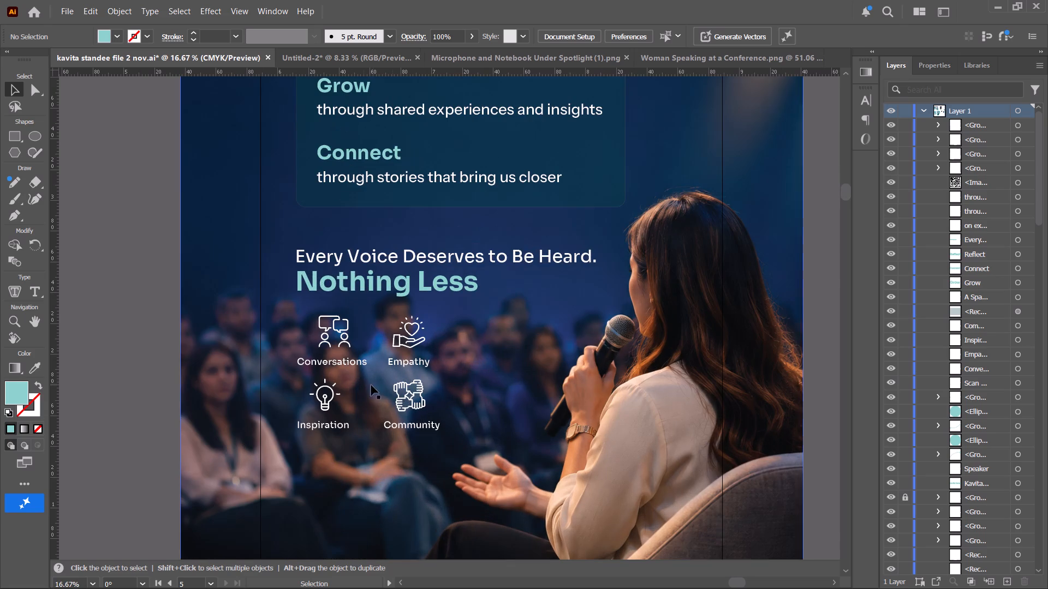
key("space")
left_click(364, 383)
scroll(396, 432, "down", 1, "alt")
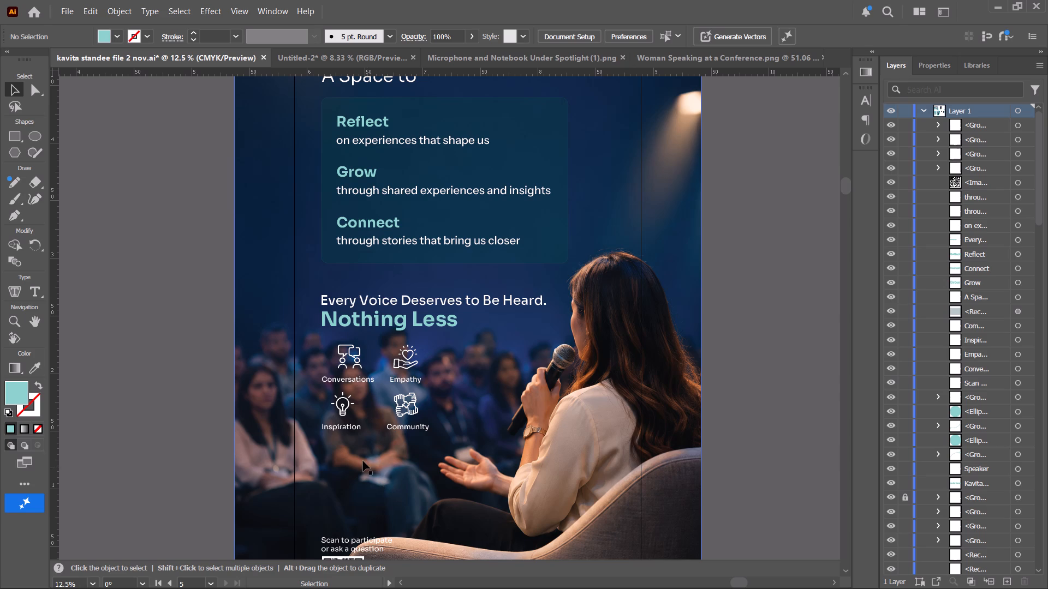
scroll(362, 460, "up", 2, "alt")
key("space")
key("space")
key("space")
key("space")
key("space")
left_click_drag(349, 346, 319, 244)
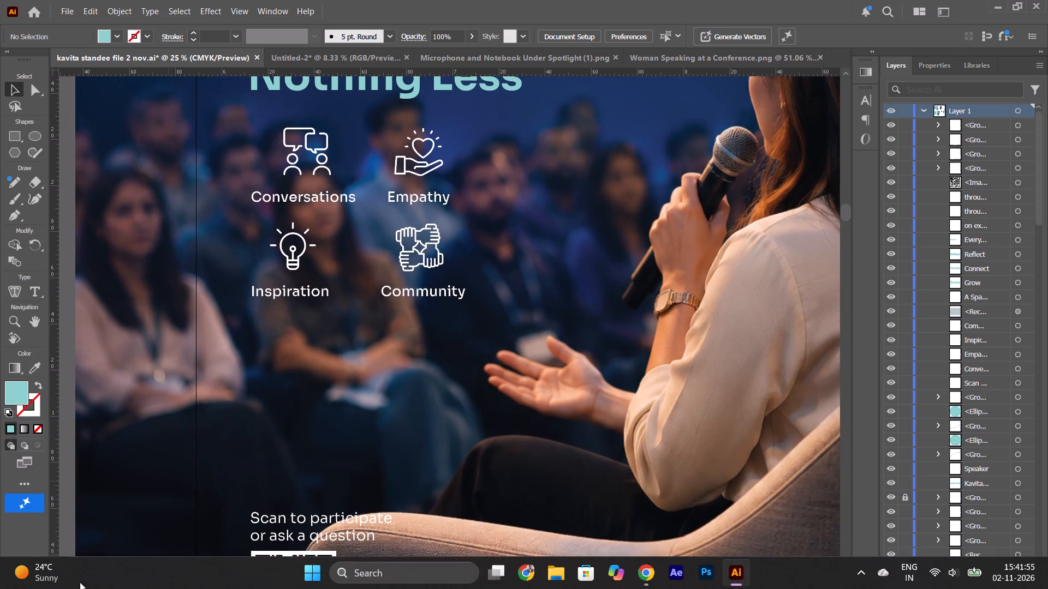
scroll(300, 463, "down", 2, "alt")
key("space")
left_click_drag(319, 528, 275, 430)
left_click(251, 434)
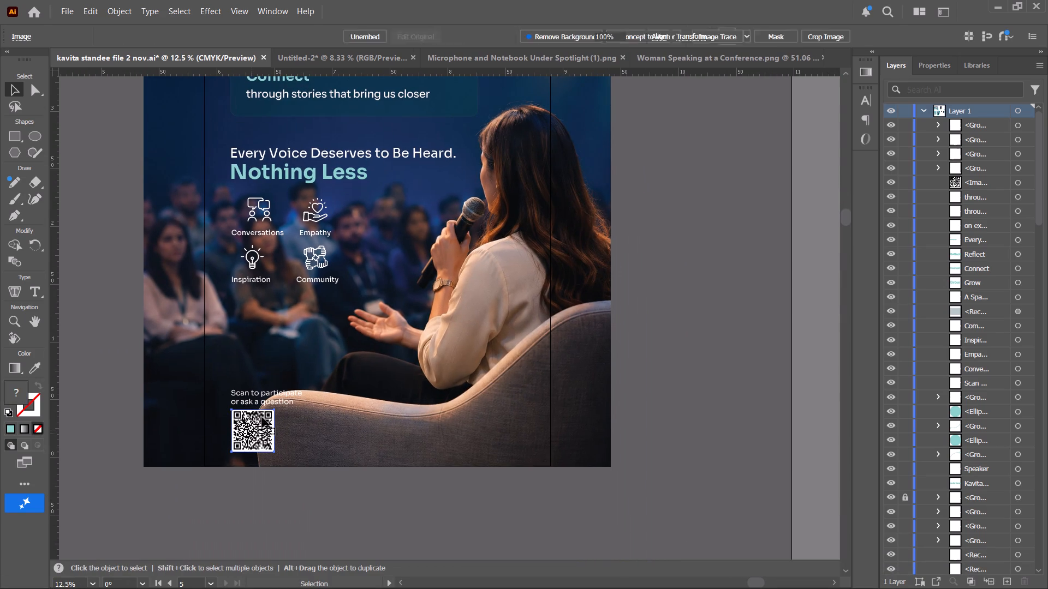
left_click(259, 390, "shift")
key("shift+Up")
key("shift+Up")
key("shift+Up")
key("shift+Up")
key("shift+Up")
key("shift+Up")
key("shift+Up")
key("shift+Up")
key("shift+Up")
key("shift+Up")
key("shift+Up")
key("shift+Up")
key("shift+Up")
key("shift+Up")
key("shift+Up")
key("shift+Up")
key("shift+Up")
key("shift+Up")
key("shift+Up")
key("shift+Up")
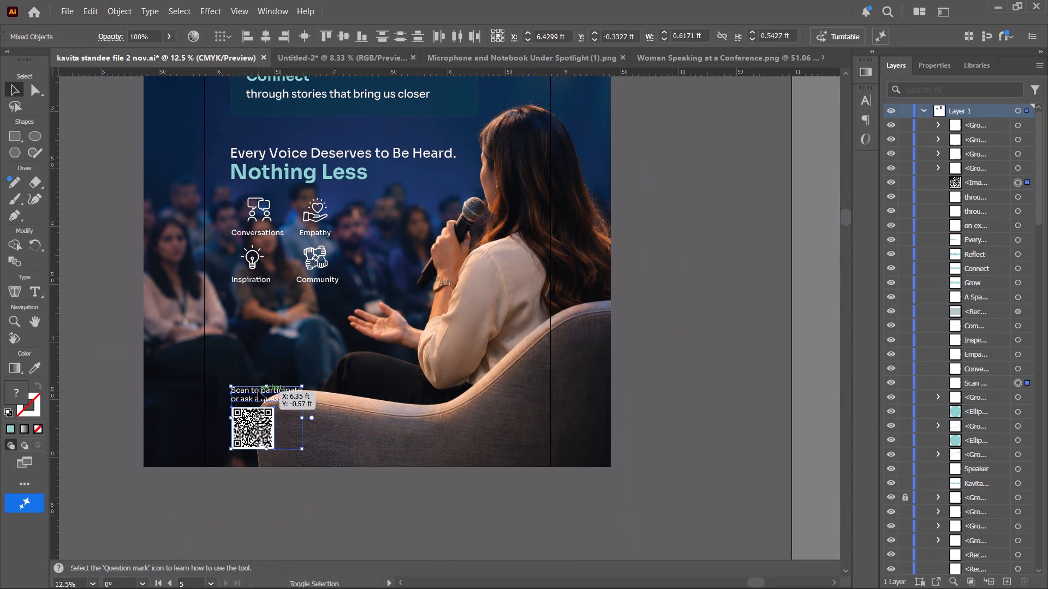
key("shift+Up")
key("shift+Up")
key("shift+Up")
key("shift+Up")
key("shift+Up")
key("shift+Up")
key("shift+Up")
key("shift+Up")
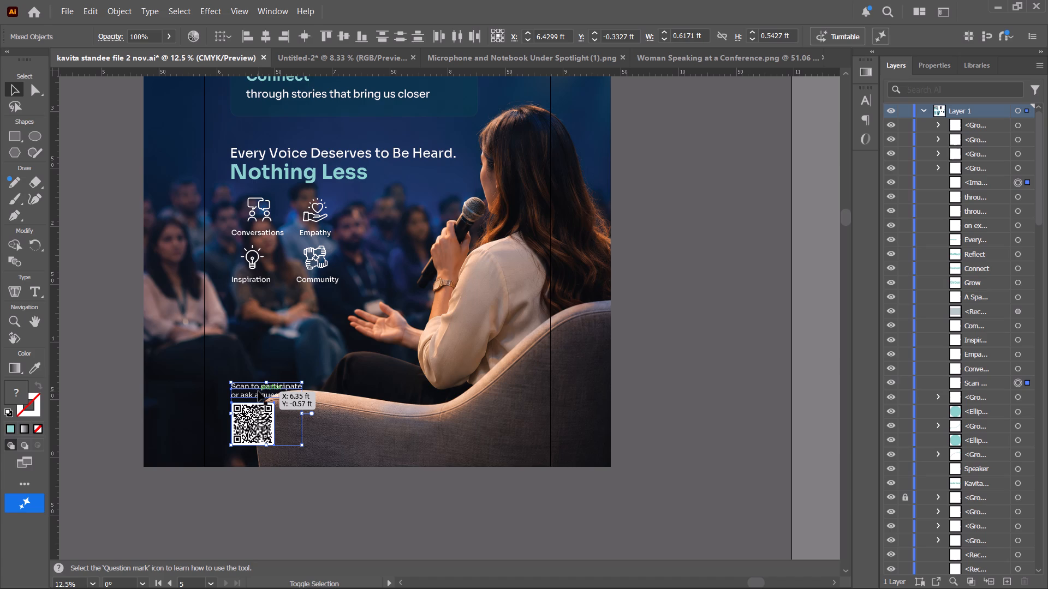
Enlarge the QR code and its caption proportionally, extending them toward the standee's chair.
scroll(258, 391, "down", 3, "alt")
key("space")
left_click_drag(291, 390, 290, 408)
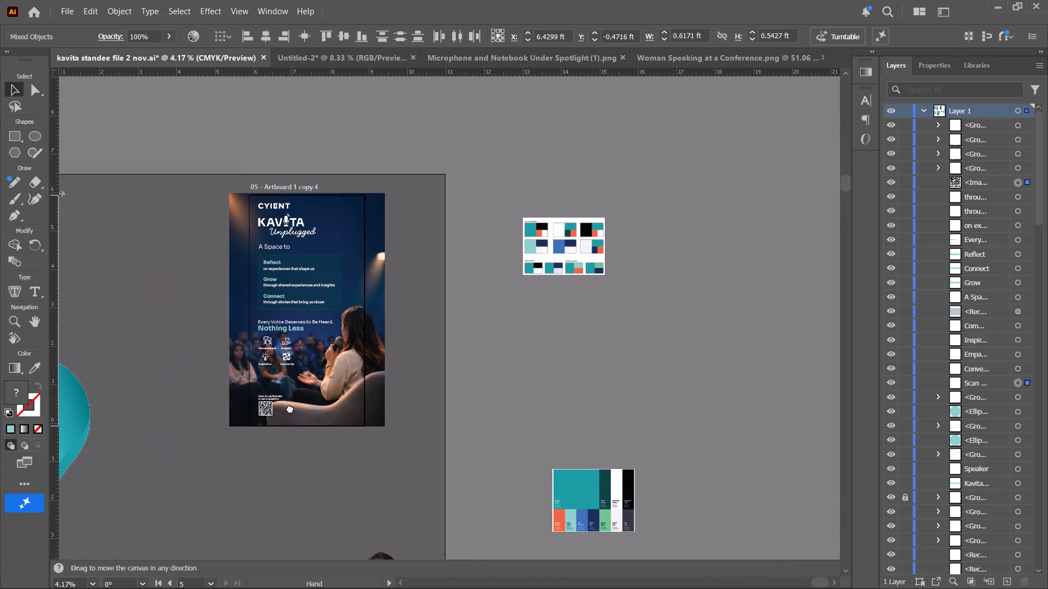
left_click_drag(290, 408, 290, 411)
left_click_drag(285, 406, 289, 405, "shift")
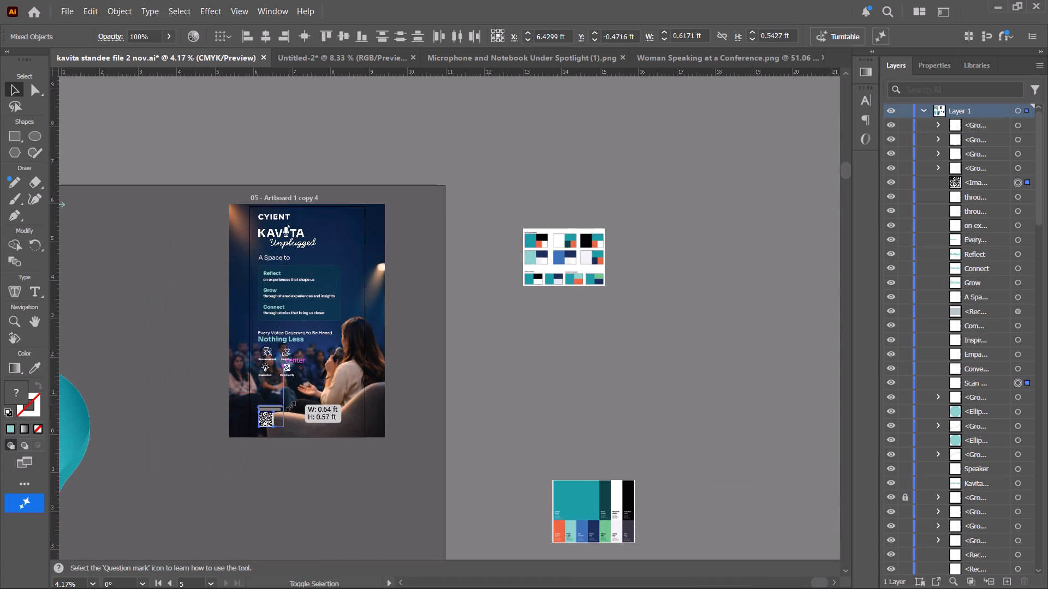
left_click_drag(289, 405, 289, 400, "shift")
left_click(331, 491)
Examine the QR code block up close and the overall balance of the speaker-image standee.
scroll(329, 494, "up", 1)
scroll(329, 494, "up", 1, "alt")
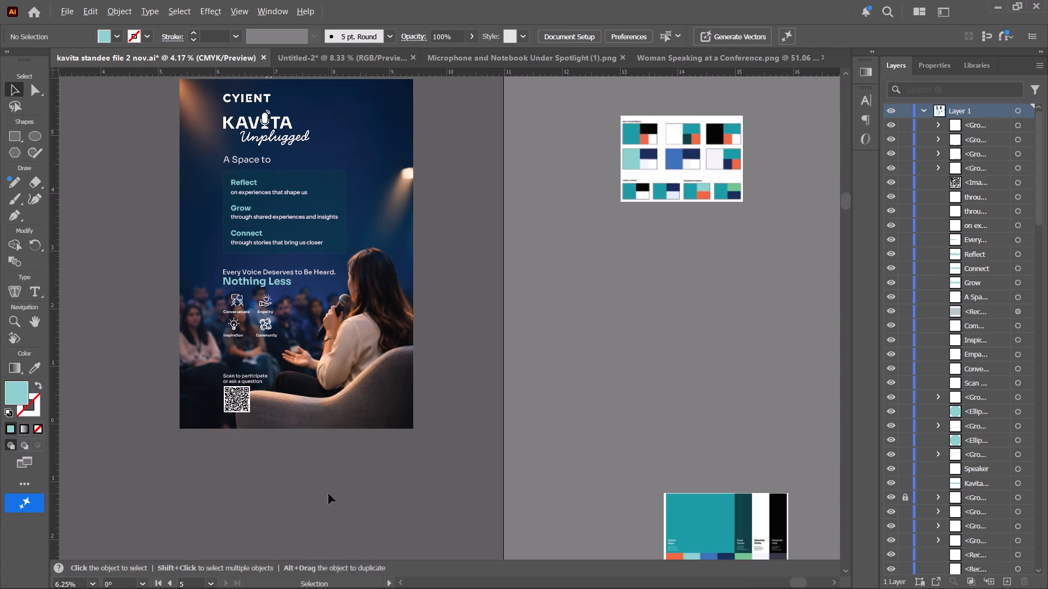
key("space")
key("space")
key("space")
key("space")
key("space")
key("space")
left_click_drag(329, 494, 410, 533)
scroll(379, 501, "up", 2, "alt")
key("space")
left_click_drag(379, 486, 397, 540)
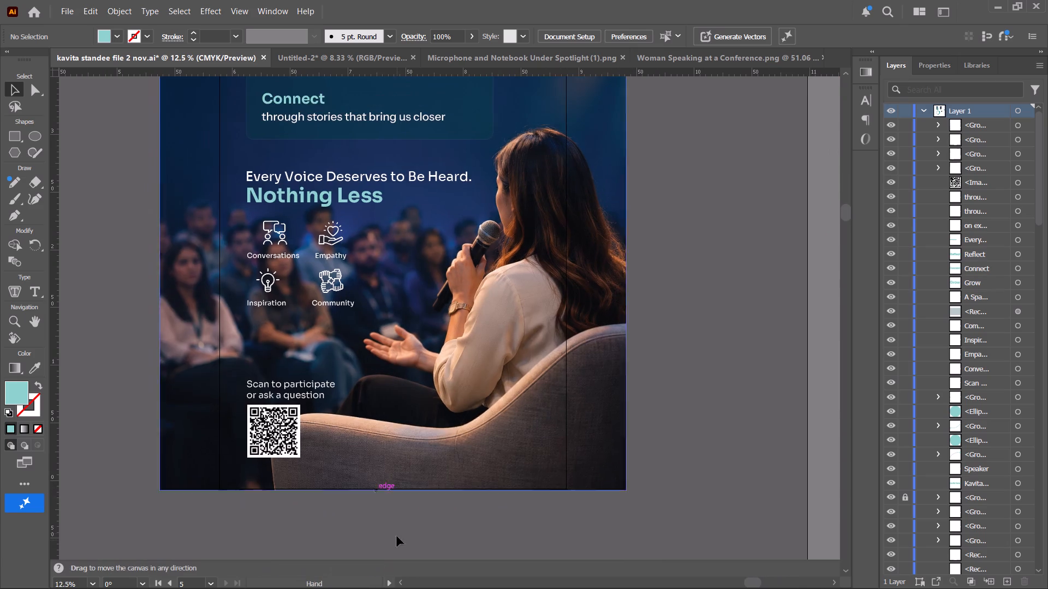
scroll(398, 520, "down", 1, "alt")
key("space")
left_click_drag(395, 520, 395, 550)
key("space")
left_click_drag(376, 518, 381, 540)
scroll(380, 527, "up", 1, "alt")
scroll(380, 527, "down", 2, "alt")
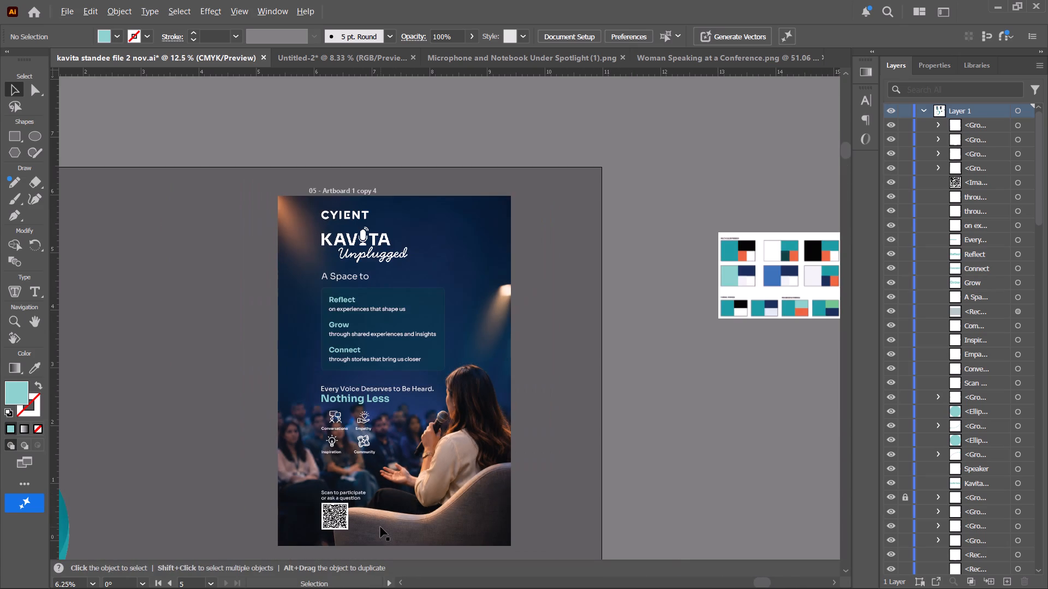
key("space")
key("space")
key("space")
key("space")
key("space")
key("space")
key("space")
key("space")
key("space")
left_click_drag(380, 504, 378, 481)
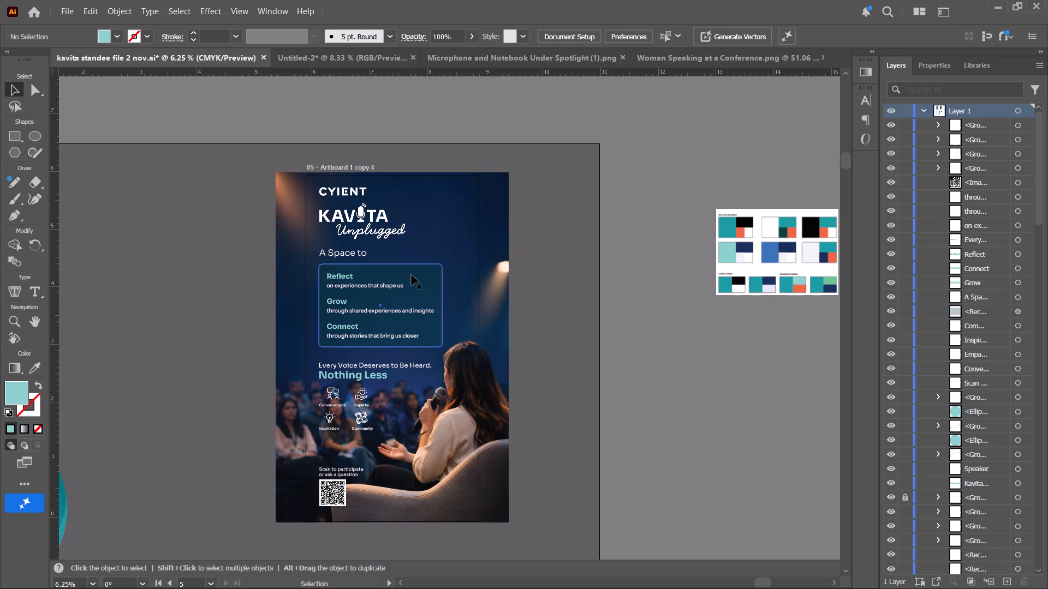
Compare the speaker-image standee with the teal gradient standee on artboard 03.
key("space")
key("space")
left_click_drag(325, 309, 656, 312)
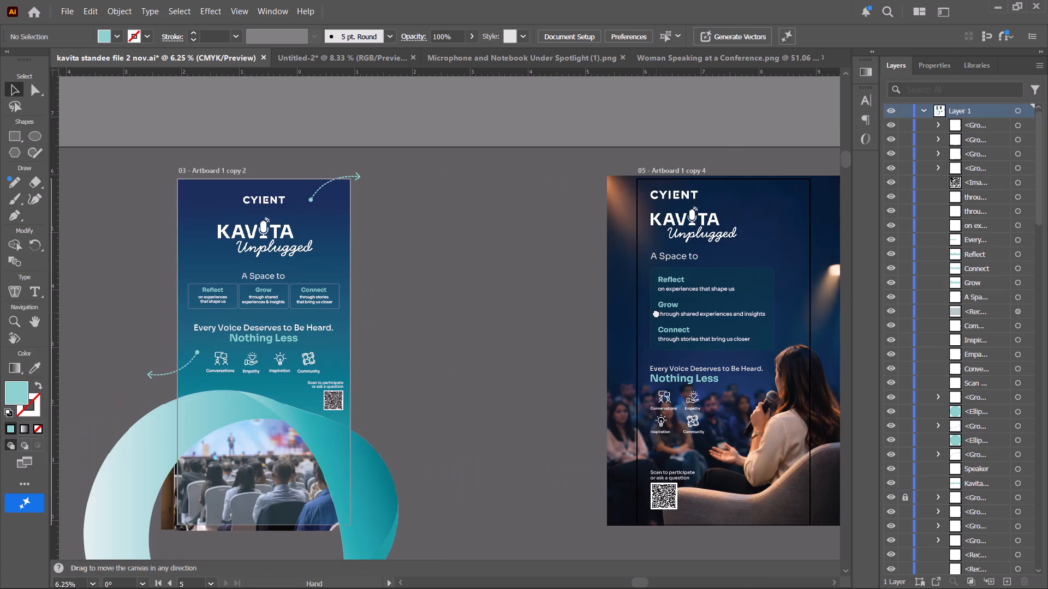
left_click_drag(656, 312, 655, 312)
key("space")
key("space")
key("space")
key("space")
key("space")
key("space")
key("space")
left_click_drag(346, 307, 382, 309)
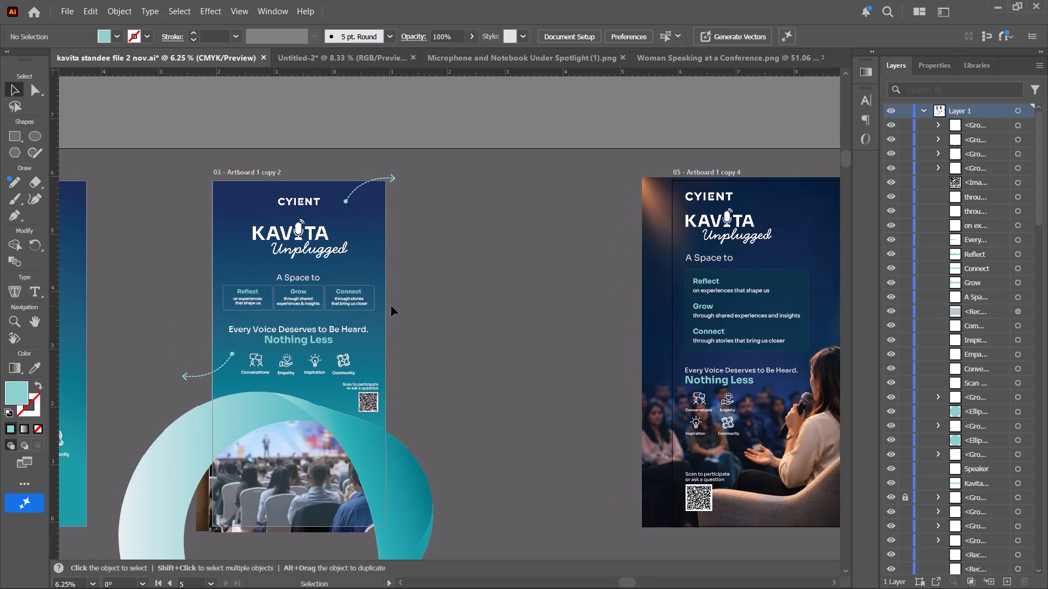
key("space")
left_click_drag(539, 314, 424, 305)
Lock the seated woman speaker image in the layer list.
left_click(643, 276)
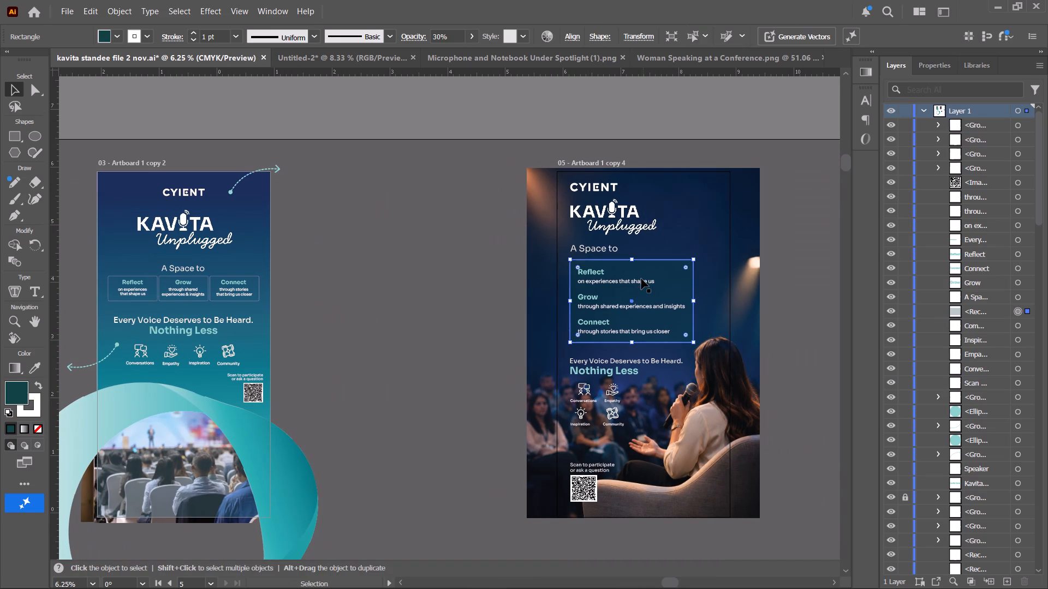
key("space")
left_click_drag(675, 312, 515, 316)
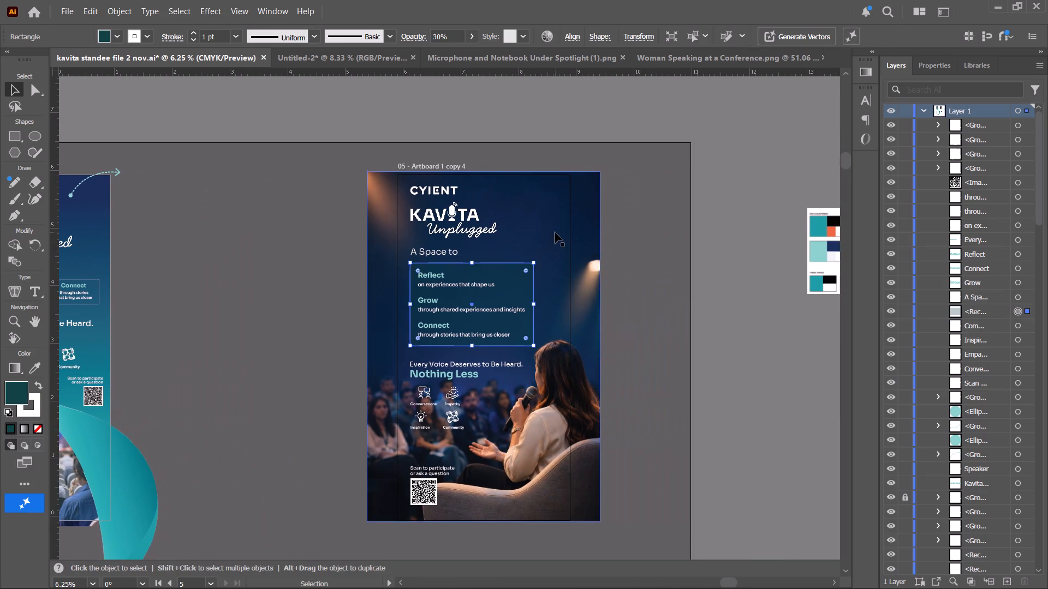
left_click(555, 232)
scroll(984, 367, "down", 18)
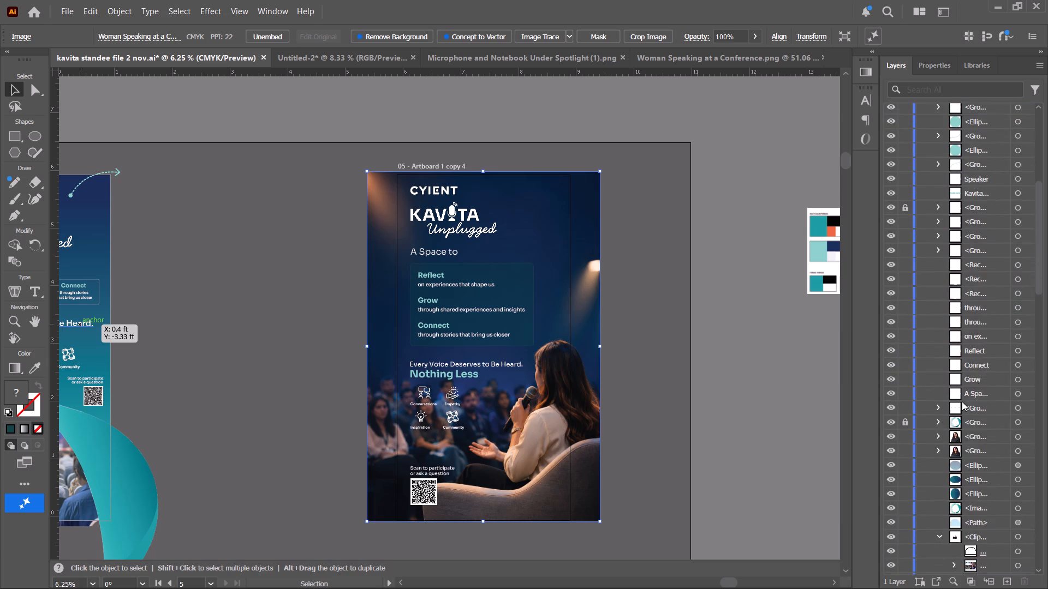
scroll(950, 430, "down", 20)
scroll(950, 430, "down", 4)
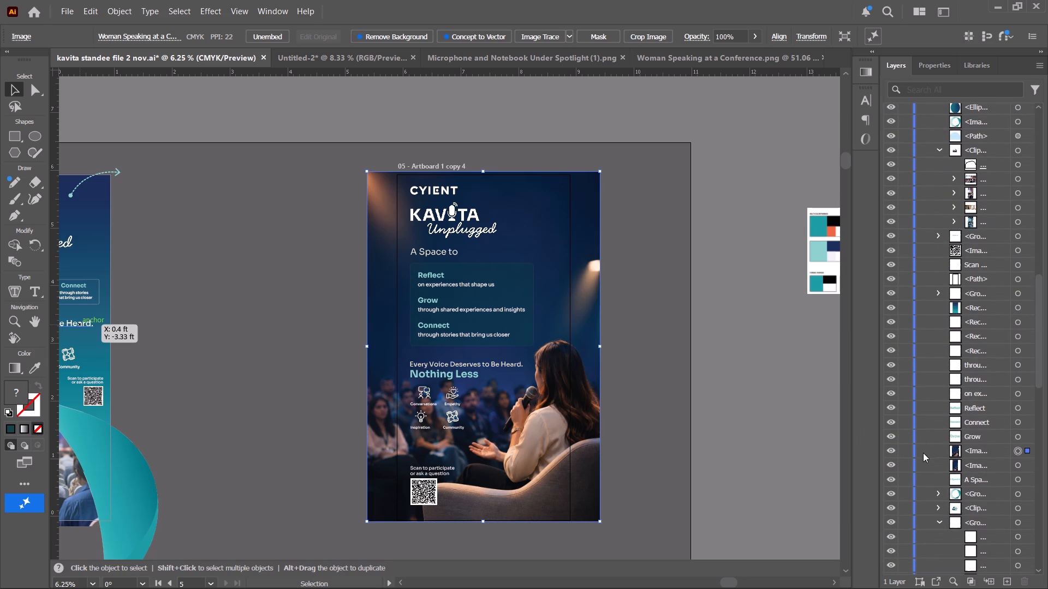
left_click(901, 453)
Lock the hidden microphone image and move the Reflect, Grow and Connect box with its text onto the empty canvas between standees 03 and 05.
left_click_drag(335, 256, 412, 274)
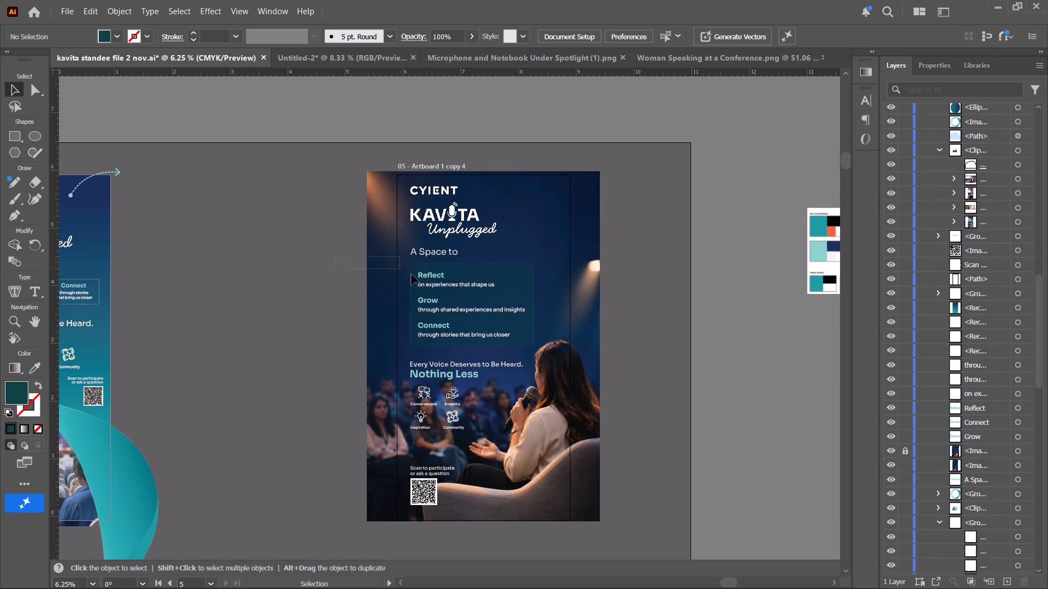
left_click_drag(412, 274, 397, 286)
left_click(335, 260)
left_click_drag(373, 266, 514, 342)
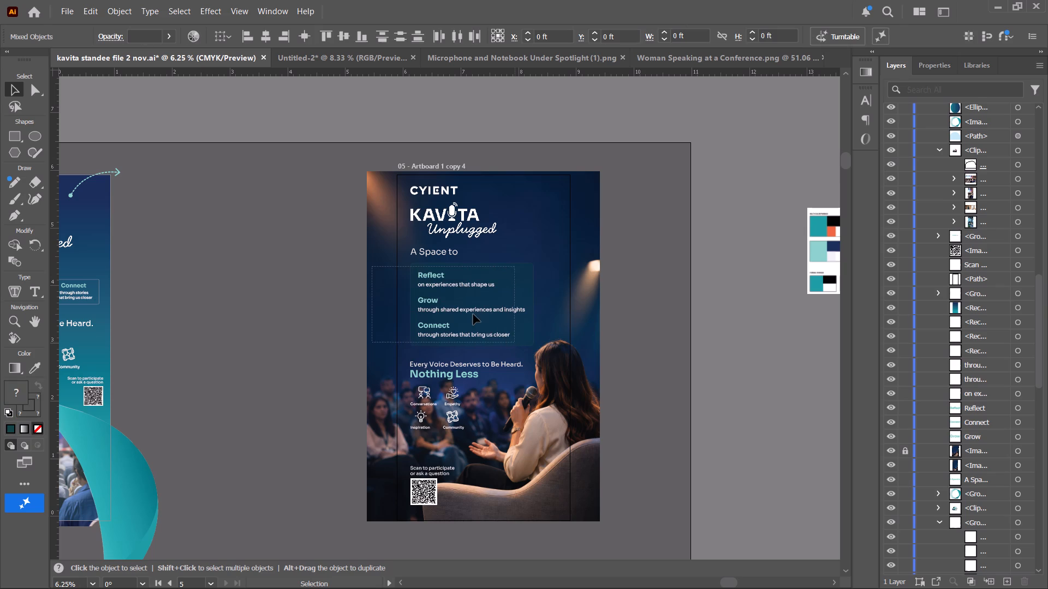
left_click_drag(467, 312, 229, 309)
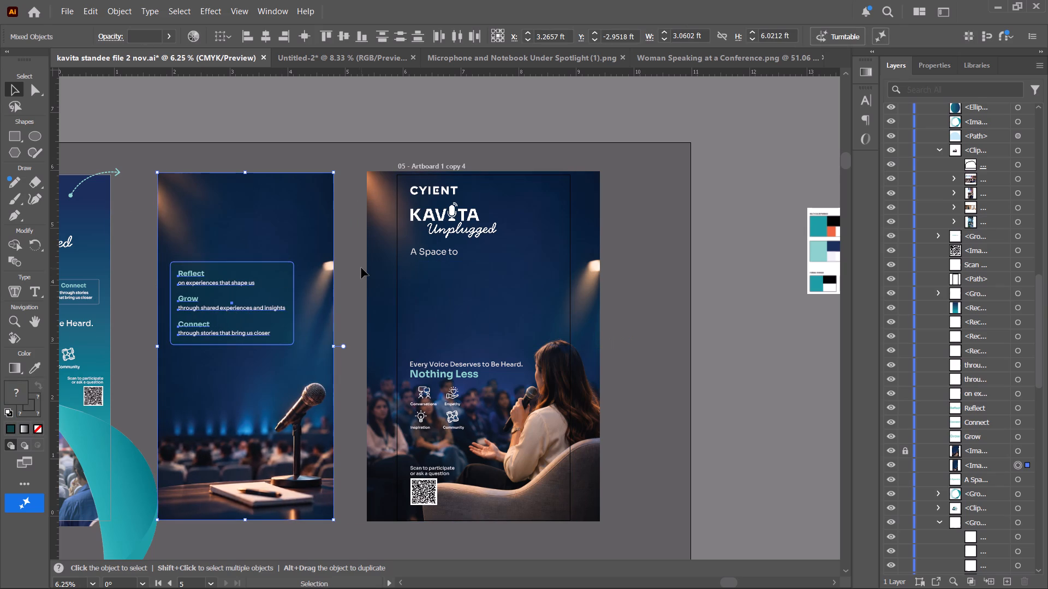
key("ctrl+z")
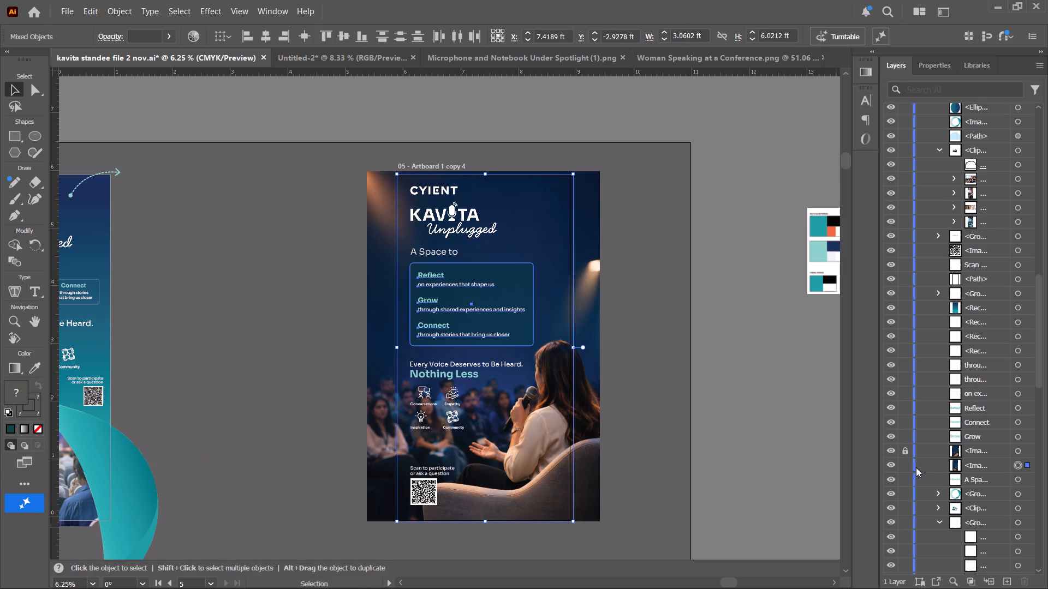
left_click(907, 468)
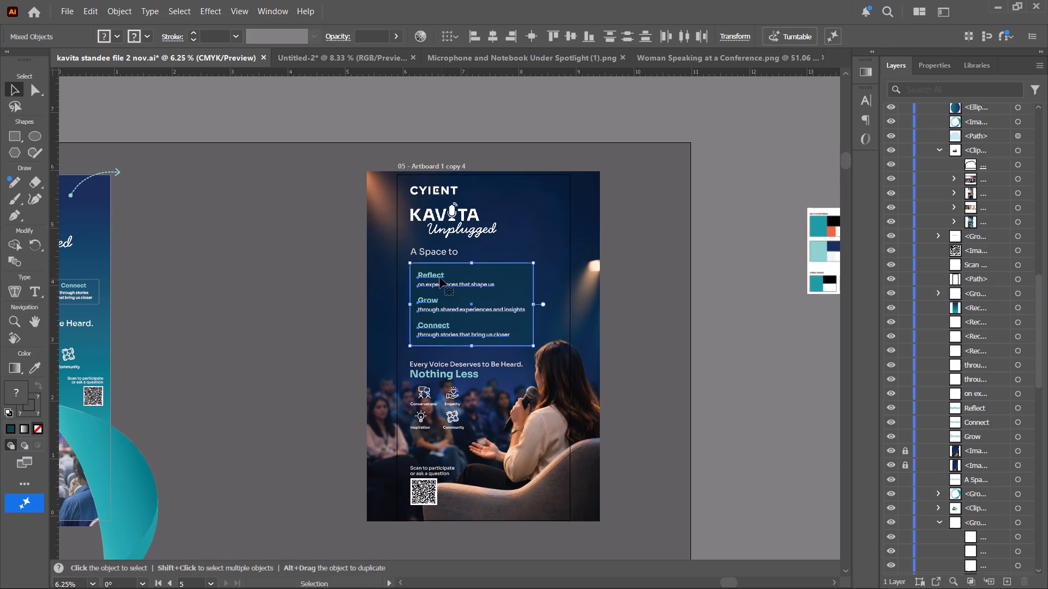
left_click_drag(446, 273, 225, 185)
left_click(242, 368)
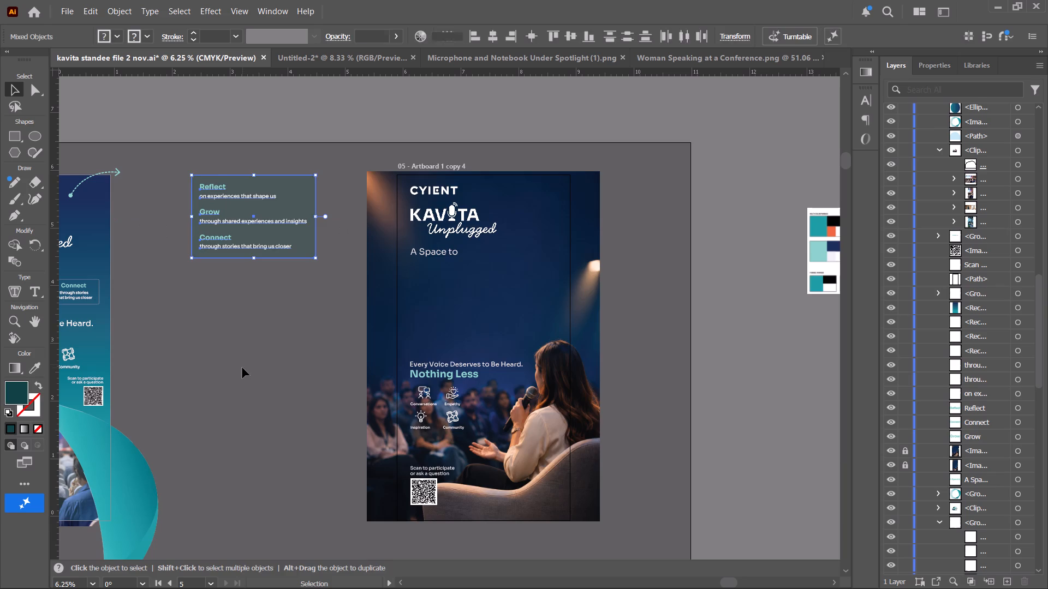
Check how the Reflect, Grow and Connect cards are arranged on the artboard 03 standee.
key("space")
key("space")
key("space")
left_click_drag(232, 349, 520, 366)
left_click_drag(405, 314, 278, 312)
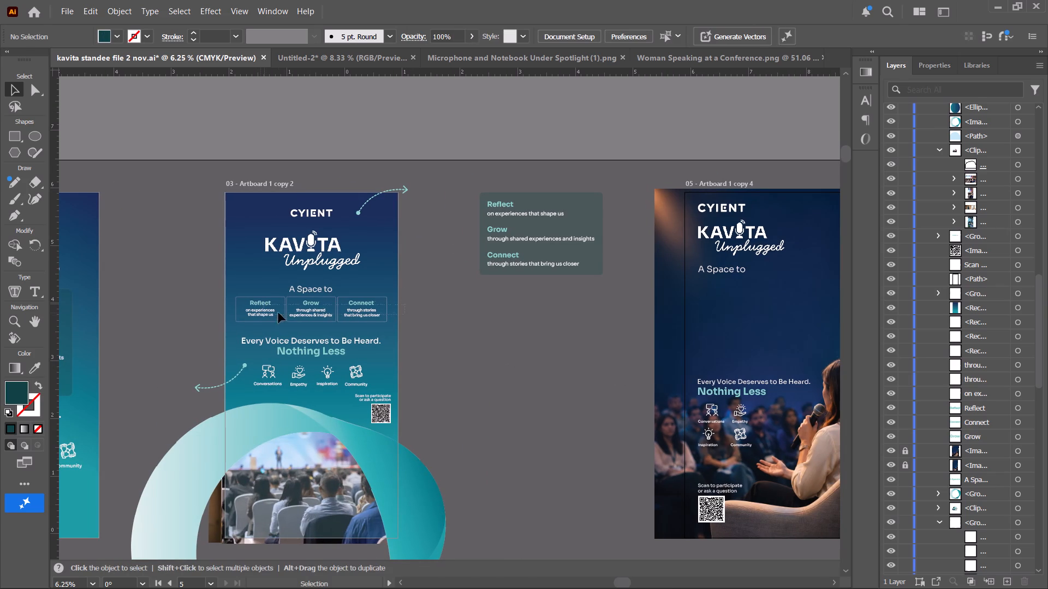
left_click_drag(278, 312, 297, 315)
left_click(543, 340)
Move the "A Space to" line slightly down on the speaker-image standee.
left_click_drag(731, 268, 731, 272)
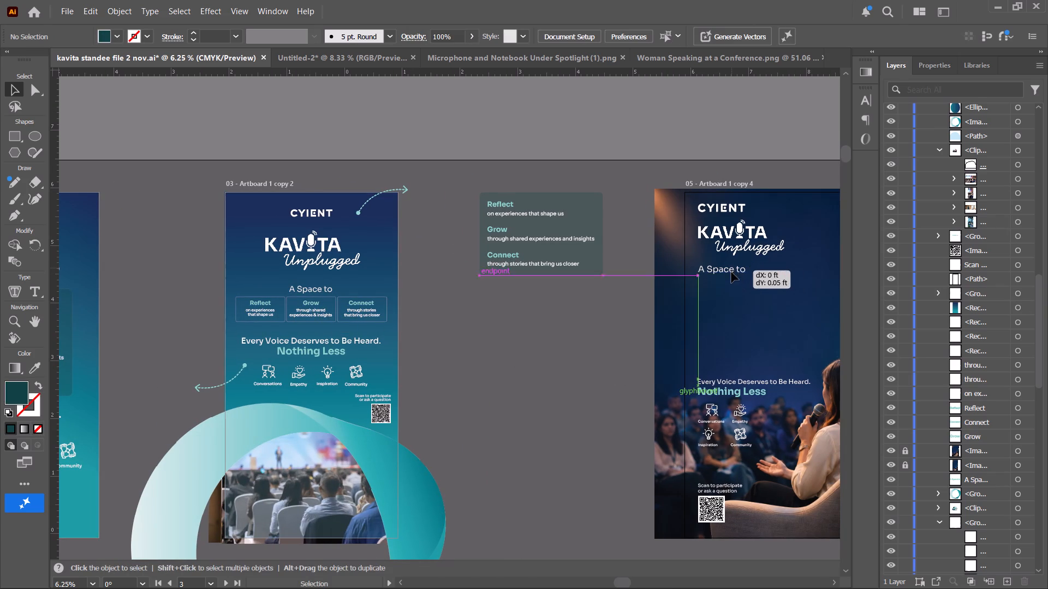
left_click_drag(731, 272, 730, 274)
left_click_drag(576, 368, 589, 359)
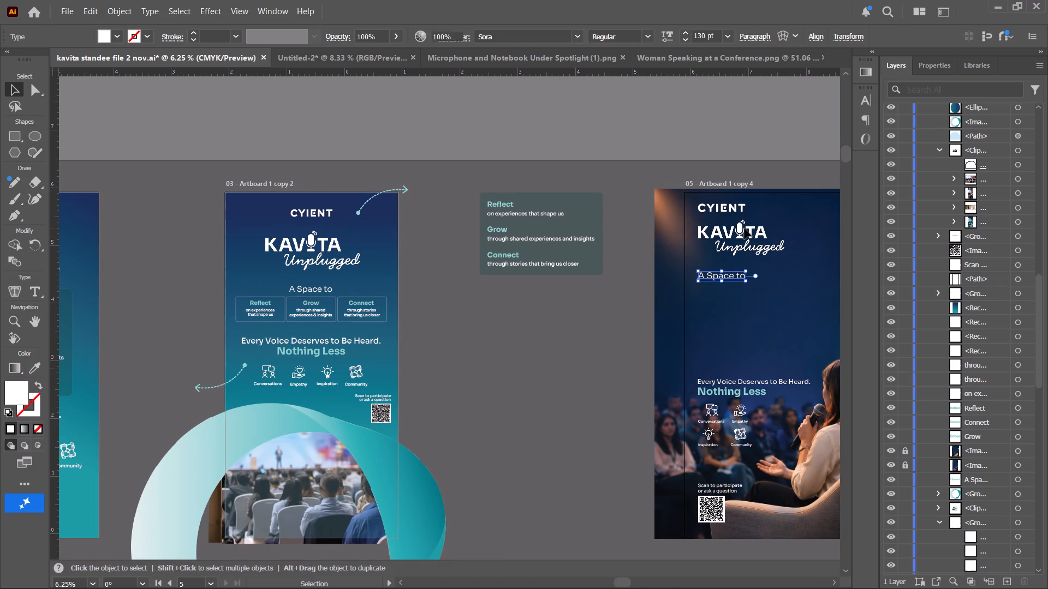
Unlock the Kavita Unplugged logo group and move the logo slightly down on the speaker-image standee.
left_click_drag(742, 229, 742, 235)
left_click_drag(738, 233, 738, 245)
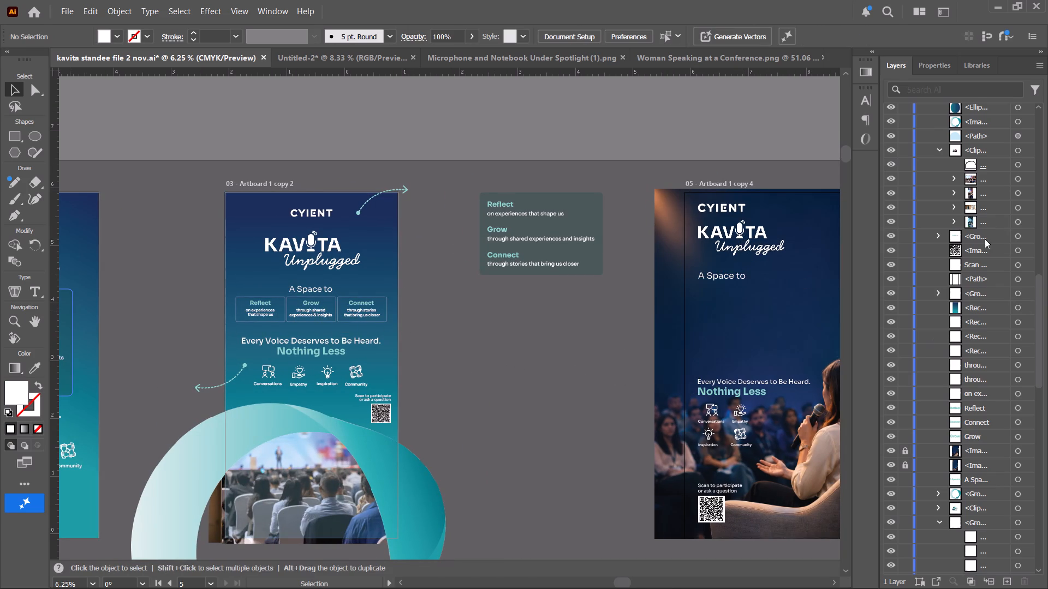
scroll(970, 322, "up", 20)
scroll(970, 322, "up", 4)
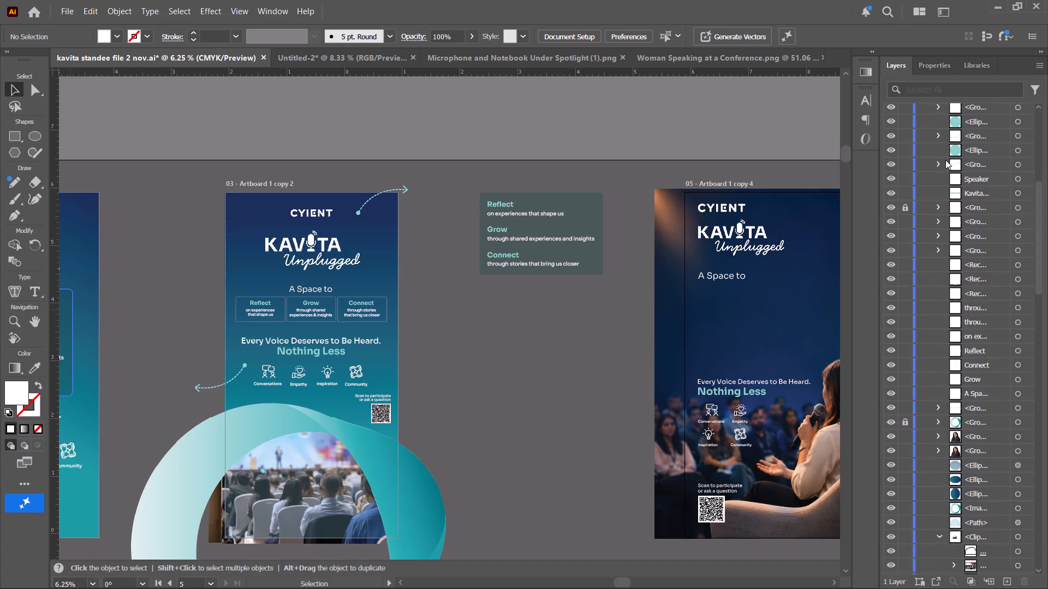
scroll(945, 160, "up", 4)
left_click(902, 271)
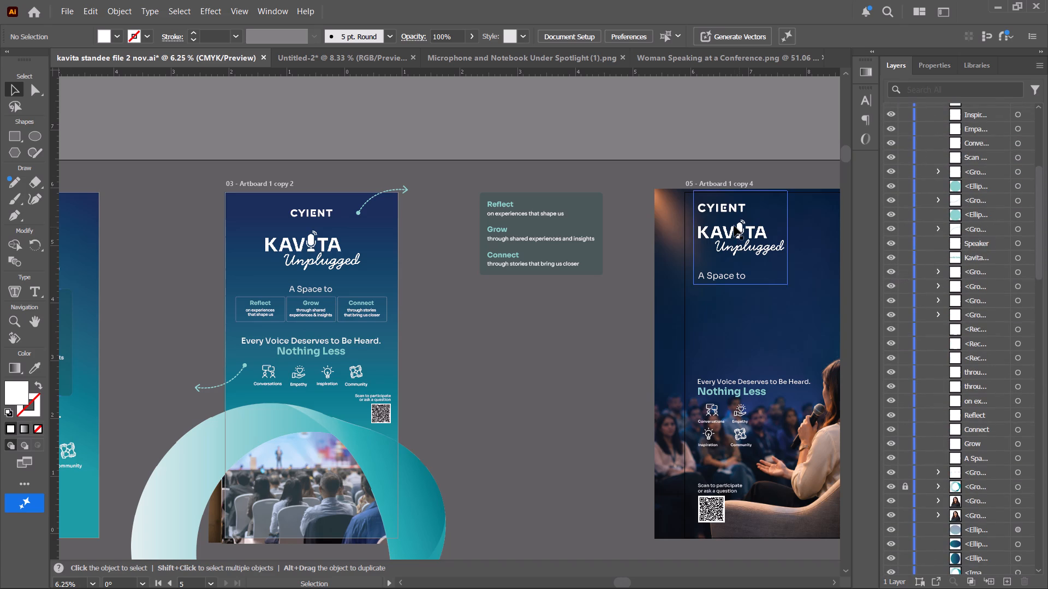
left_click_drag(734, 226, 734, 232)
left_click(610, 324)
Place a vertical guide along the left edge of the CYIENT and Kavita Unplugged logos on the artboard 05 standee.
scroll(678, 291, "up", 3)
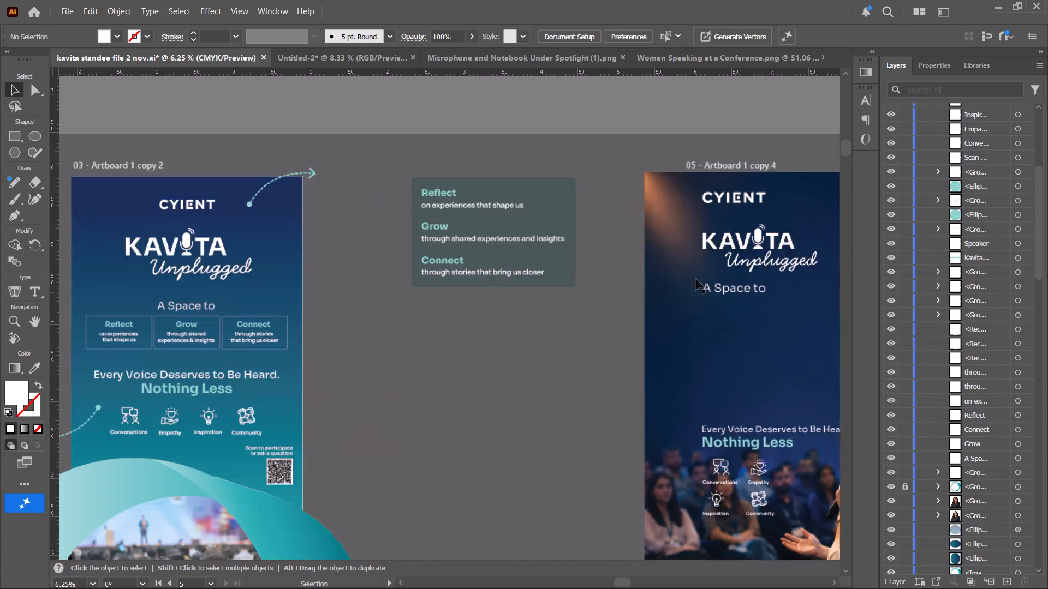
scroll(696, 279, "up", 3)
key("space")
left_click_drag(725, 244, 420, 296)
scroll(425, 298, "down", 3, "alt")
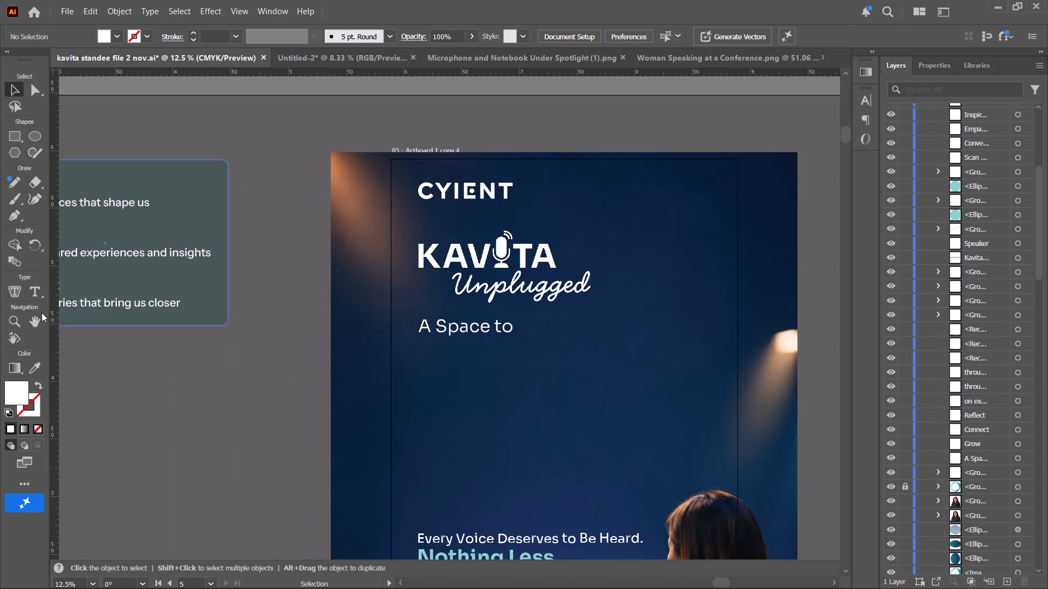
left_click_drag(57, 327, 421, 268)
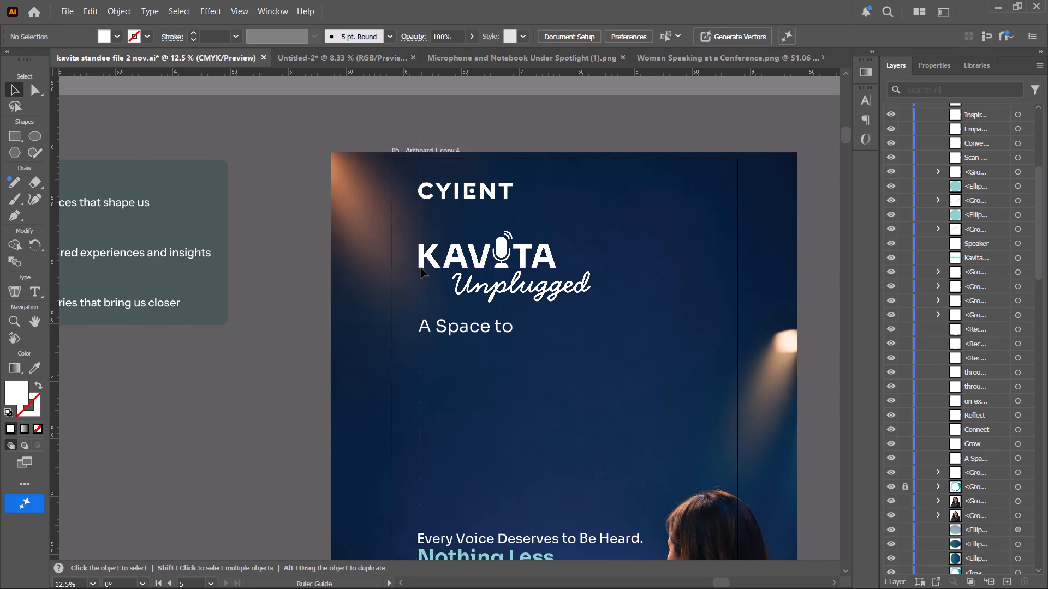
left_click_drag(421, 268, 416, 269)
scroll(419, 190, "up", 6, "alt")
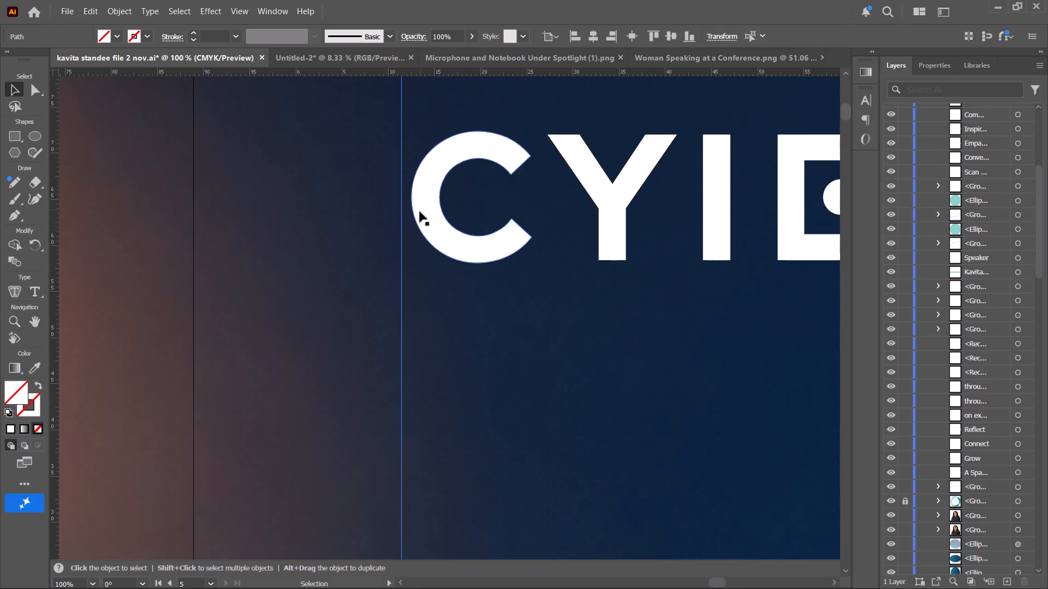
scroll(418, 242, "down", 7)
left_click_drag(402, 378, 406, 376)
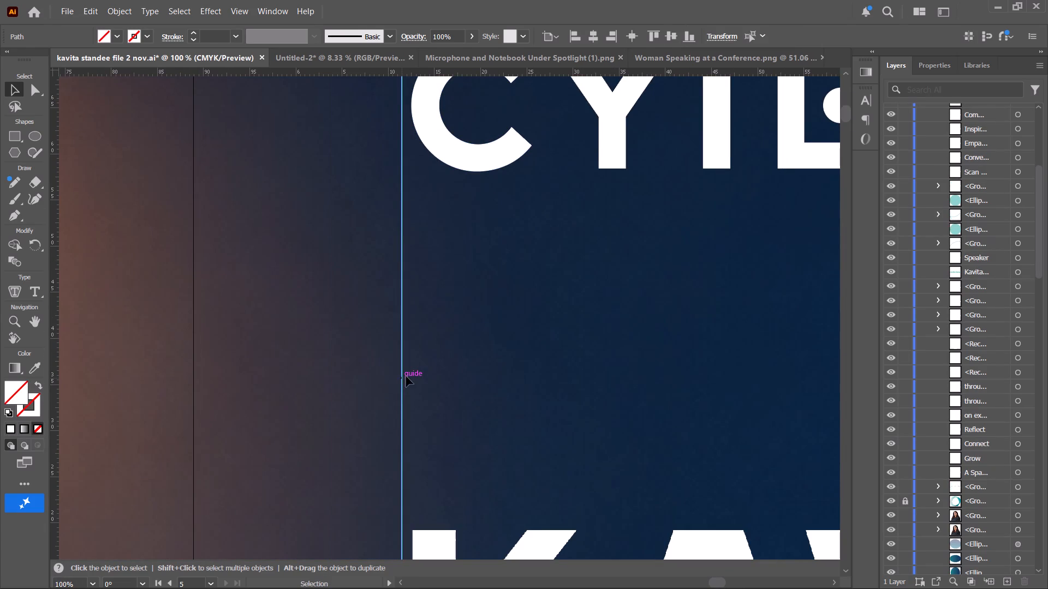
left_click_drag(406, 376, 412, 376)
scroll(412, 386, "down", 5)
scroll(414, 392, "up", 1)
scroll(414, 392, "down", 20)
scroll(414, 392, "down", 6)
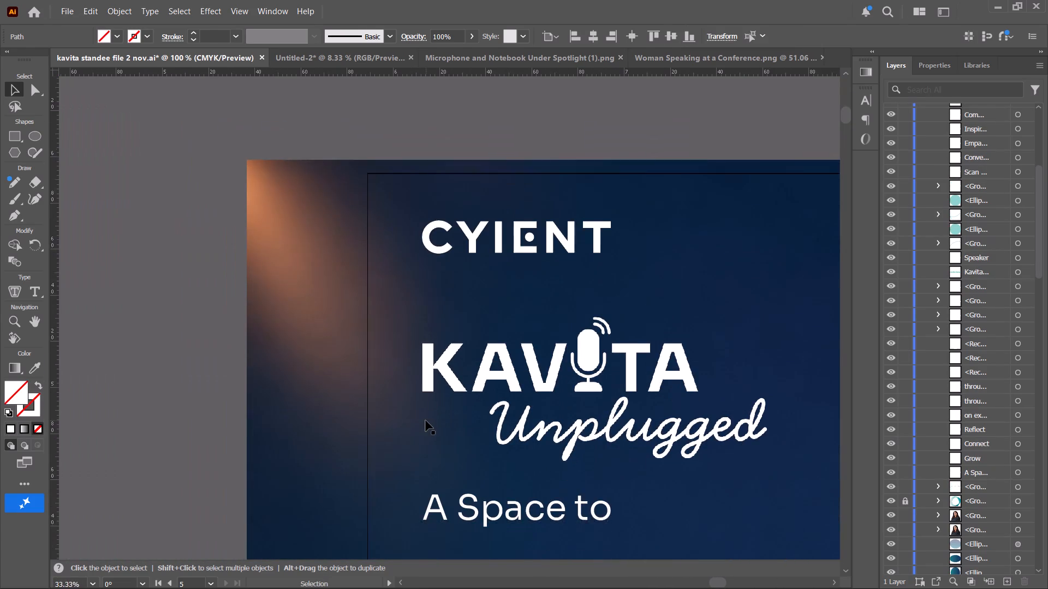
scroll(426, 420, "down", 12)
scroll(428, 413, "down", 20)
scroll(428, 413, "down", 1)
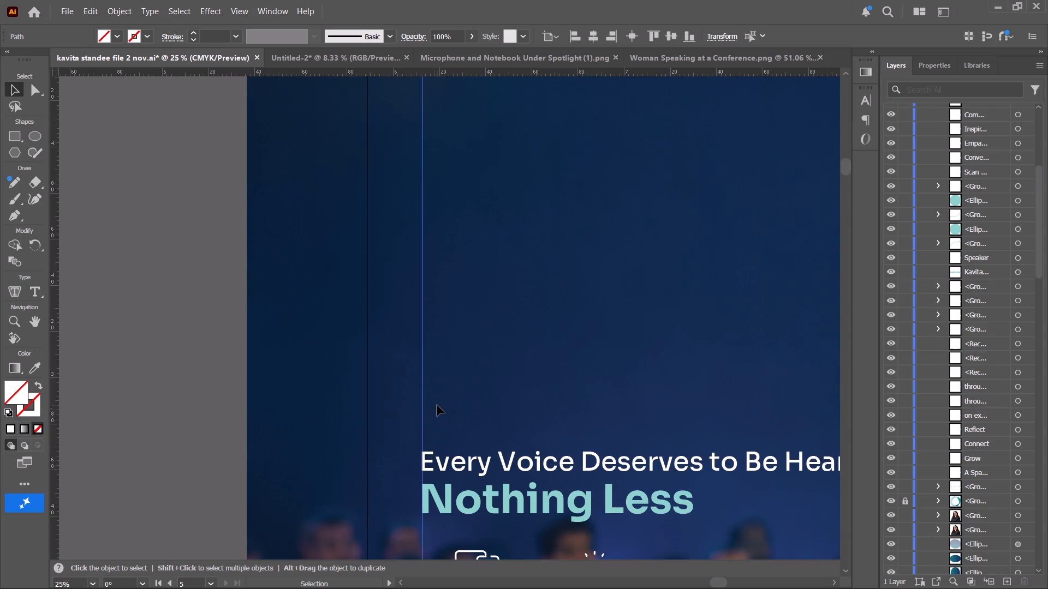
Nudge the "A Space to" line further down below the Kavita Unplugged logo on the artboard 05 standee.
scroll(440, 403, "down", 5, "alt")
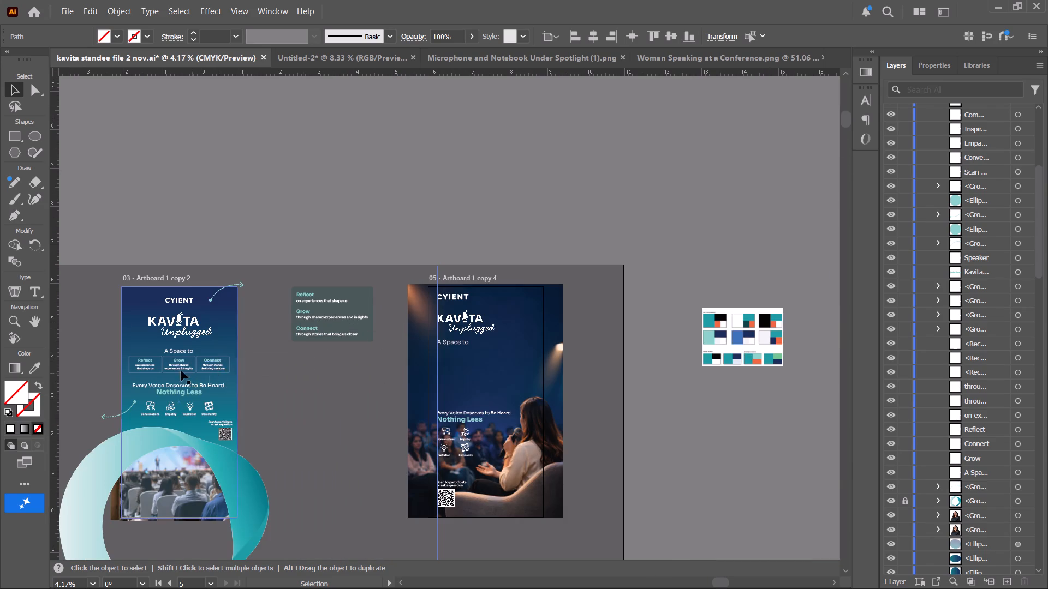
scroll(163, 369, "up", 2, "alt")
key("space")
left_click_drag(158, 360, 242, 348)
key("space")
left_click_drag(416, 343, 219, 341)
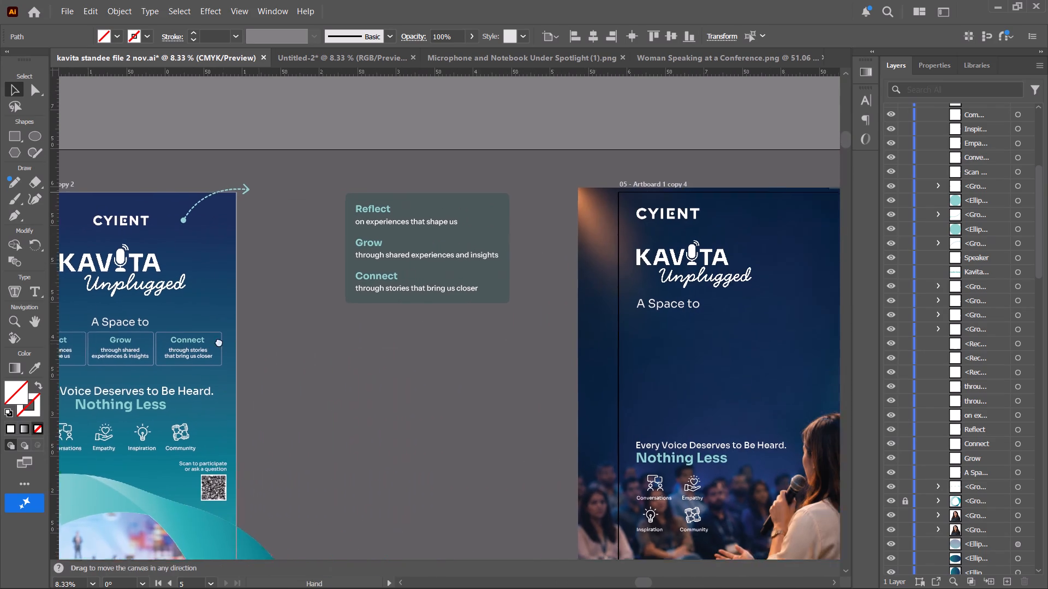
left_click_drag(219, 341, 215, 336)
left_click(622, 300)
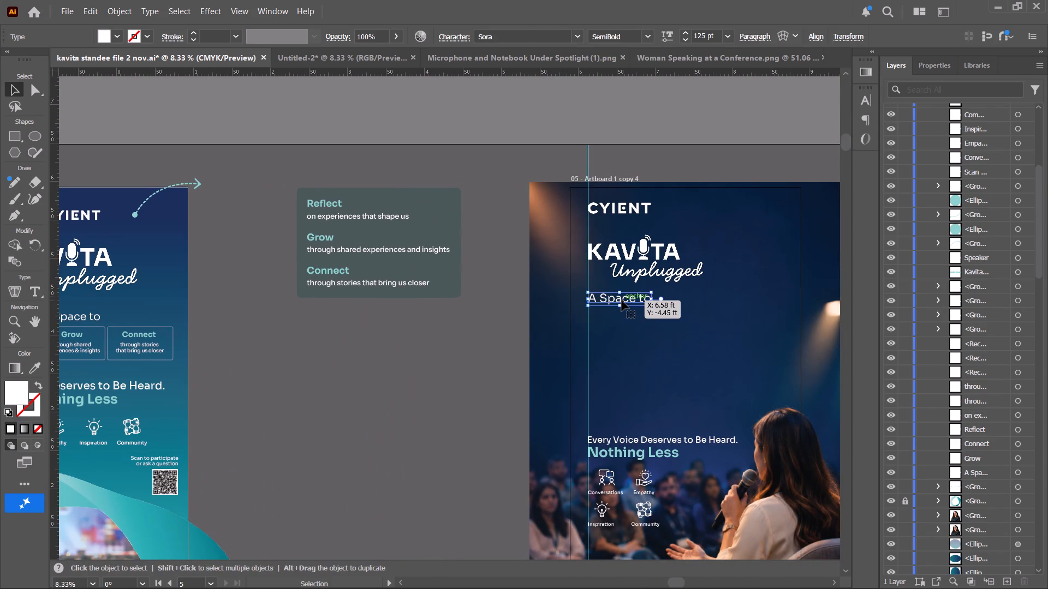
key("shift+Down")
key("shift+Down")
key("shift+Down")
key("shift+Down")
key("shift+Down")
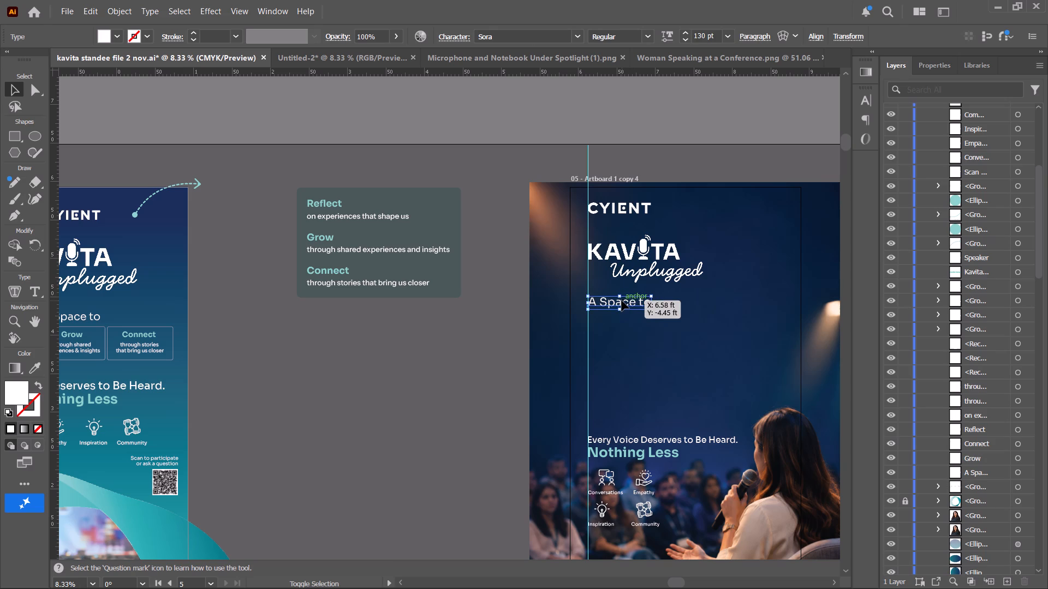
key("shift+Down")
key("shift+Down")
key("shift+Down")
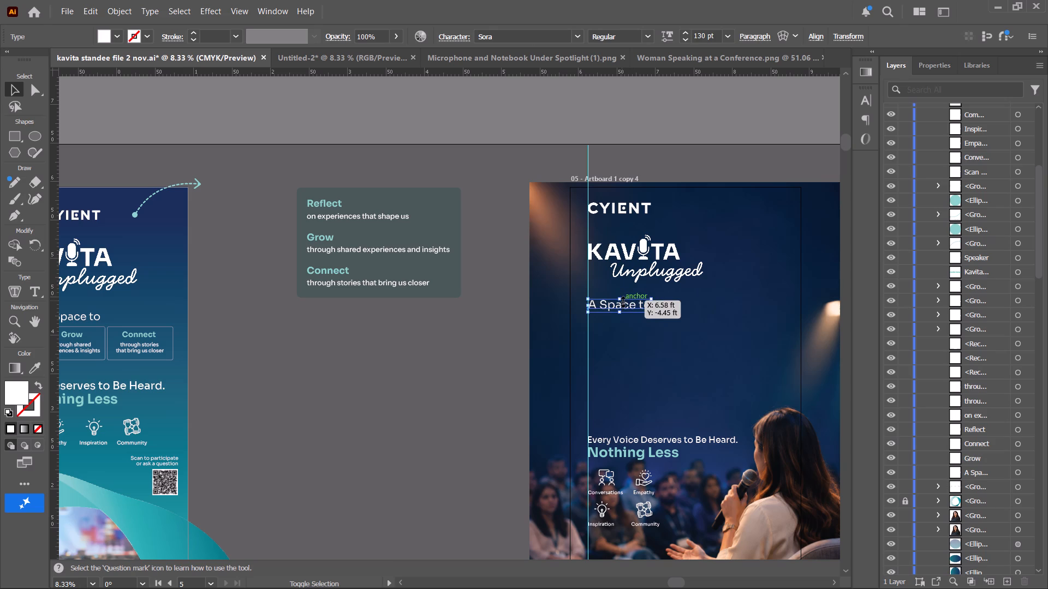
key("shift+Down")
key("shift+Down")
key("shift+Down")
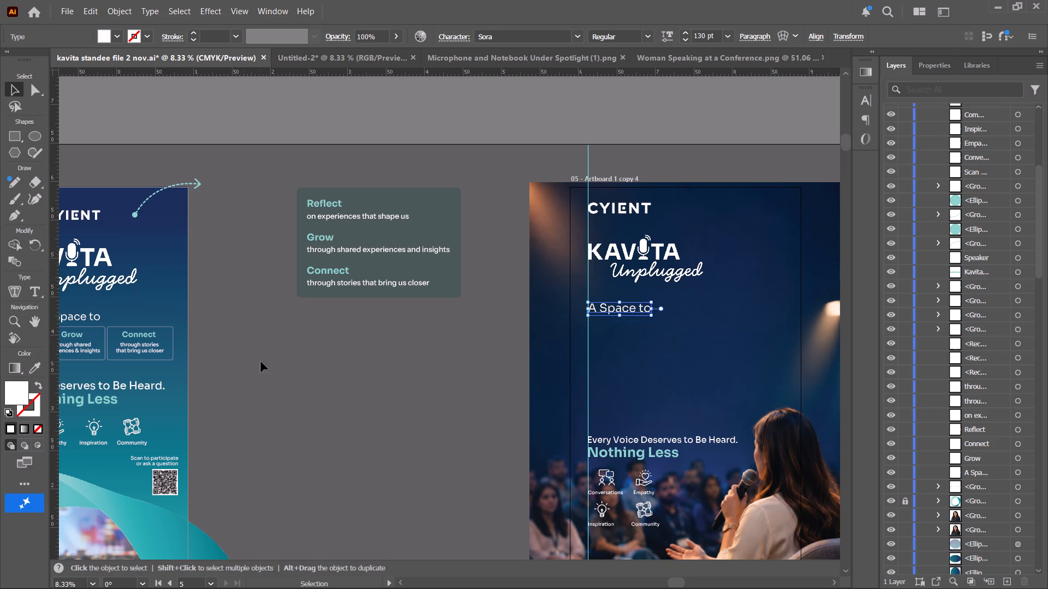
left_click(271, 365)
Set the "A Space to" line on the artboard 05 standee to the Sora SemiBold font style.
key("space")
key("space")
key("space")
key("space")
key("space")
key("space")
key("space")
key("space")
key("space")
key("space")
left_click_drag(263, 370, 249, 363)
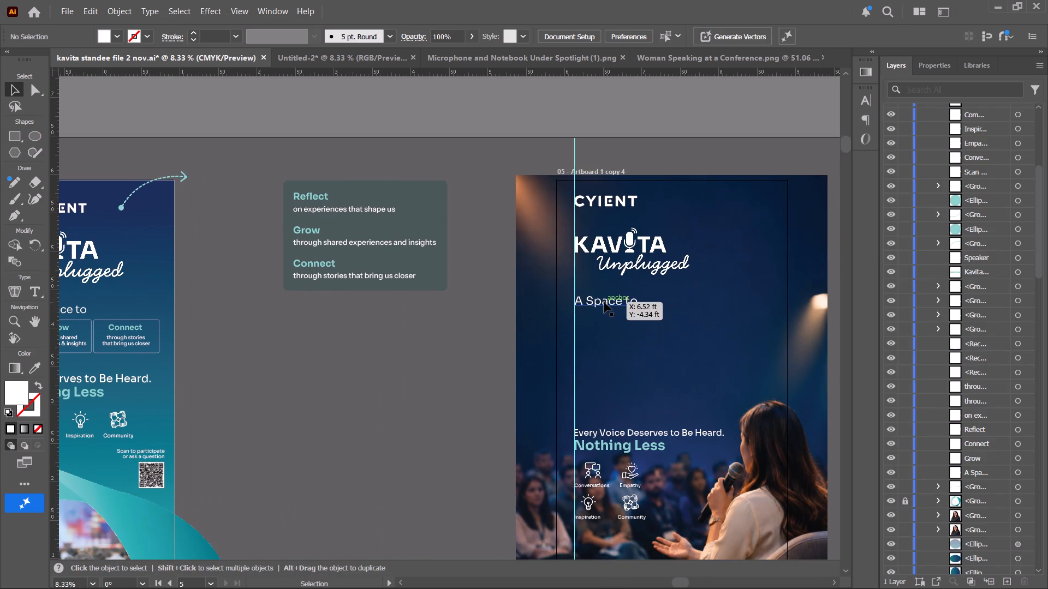
left_click(604, 302)
left_click(649, 37)
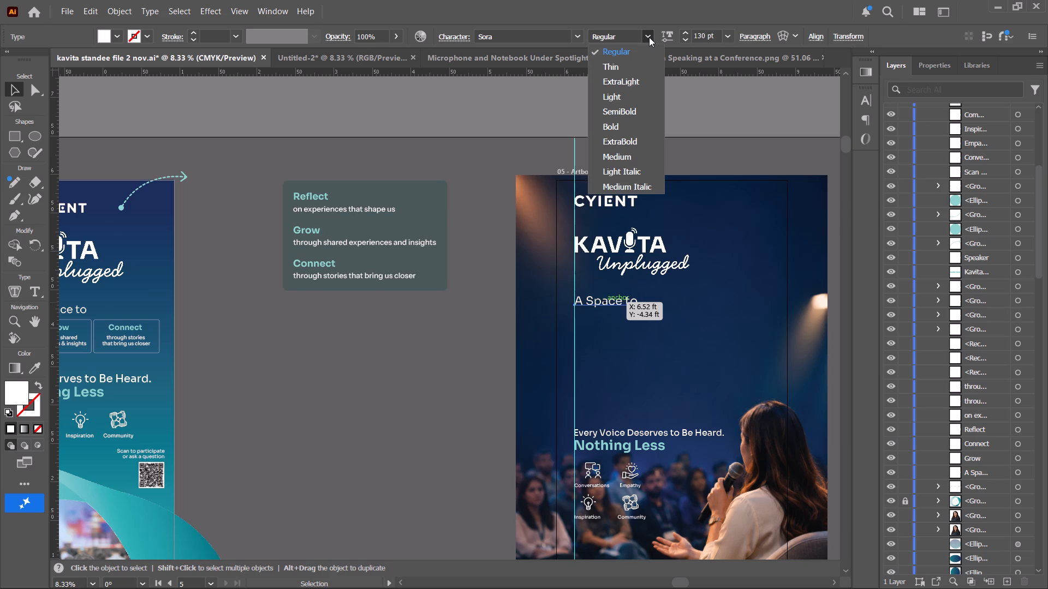
left_click(635, 111)
left_click(434, 398)
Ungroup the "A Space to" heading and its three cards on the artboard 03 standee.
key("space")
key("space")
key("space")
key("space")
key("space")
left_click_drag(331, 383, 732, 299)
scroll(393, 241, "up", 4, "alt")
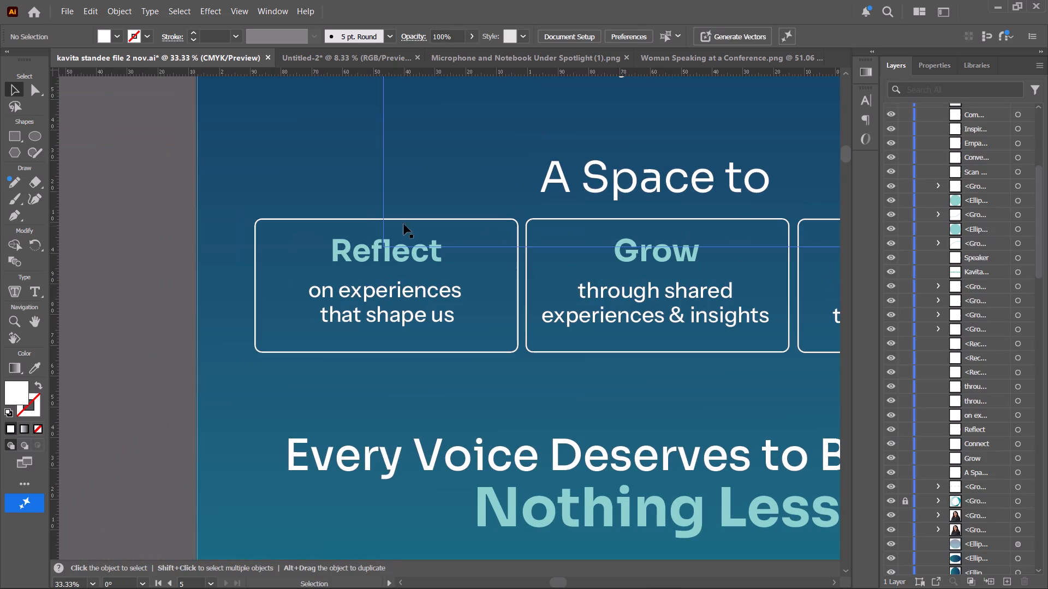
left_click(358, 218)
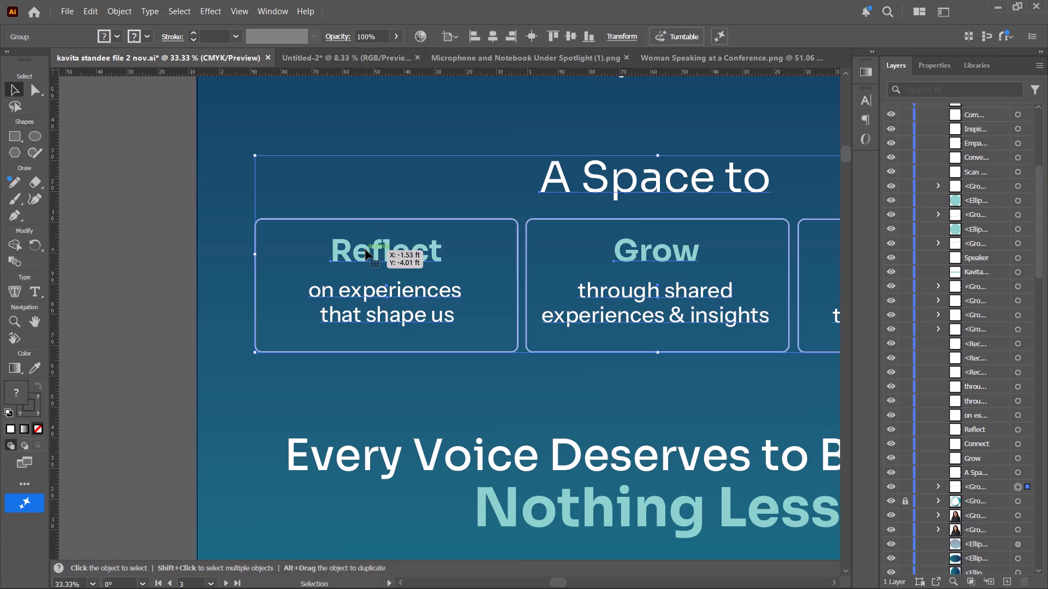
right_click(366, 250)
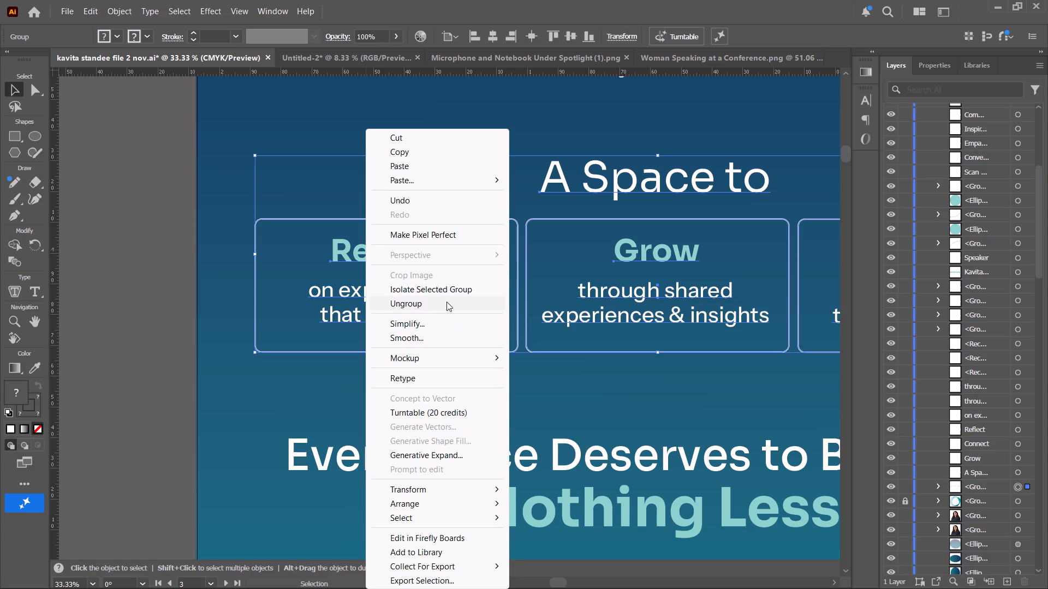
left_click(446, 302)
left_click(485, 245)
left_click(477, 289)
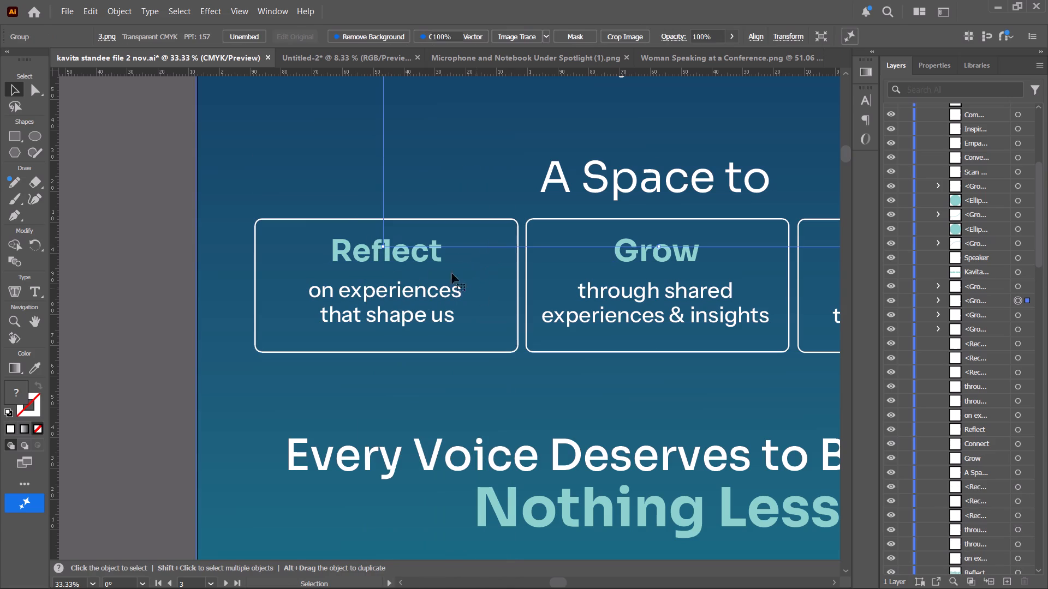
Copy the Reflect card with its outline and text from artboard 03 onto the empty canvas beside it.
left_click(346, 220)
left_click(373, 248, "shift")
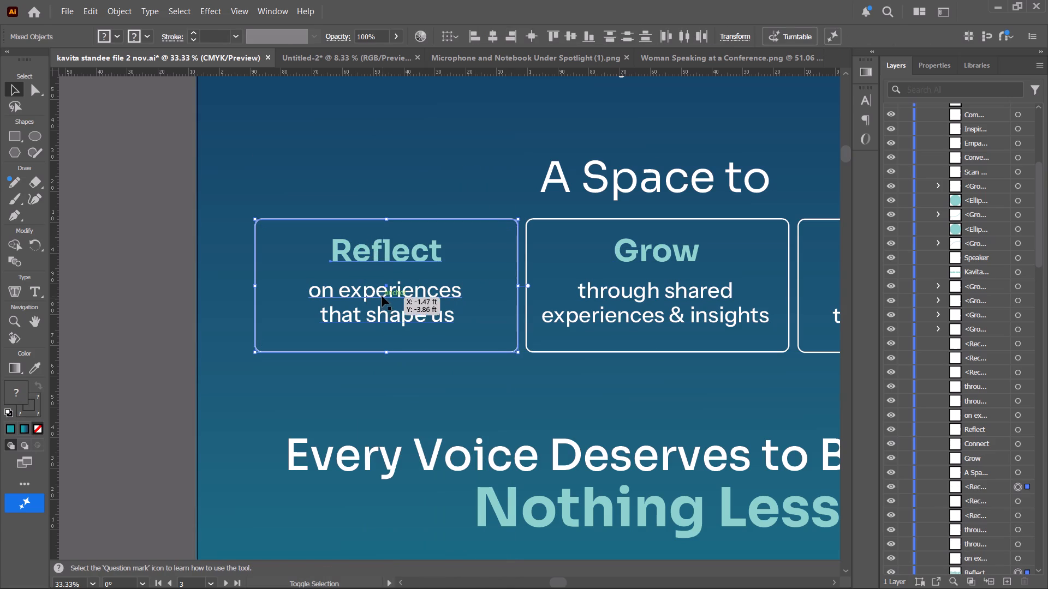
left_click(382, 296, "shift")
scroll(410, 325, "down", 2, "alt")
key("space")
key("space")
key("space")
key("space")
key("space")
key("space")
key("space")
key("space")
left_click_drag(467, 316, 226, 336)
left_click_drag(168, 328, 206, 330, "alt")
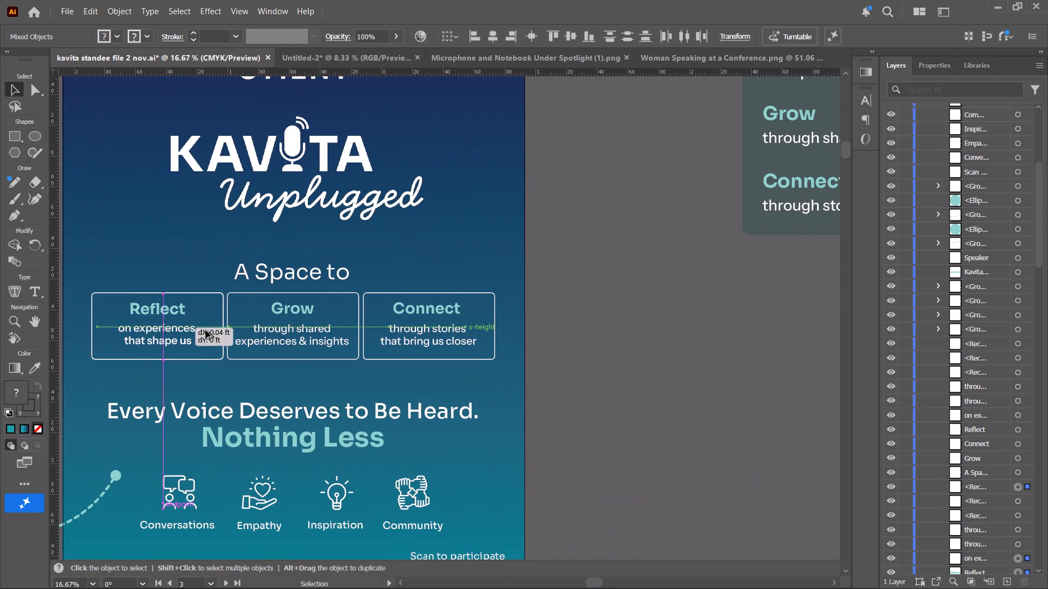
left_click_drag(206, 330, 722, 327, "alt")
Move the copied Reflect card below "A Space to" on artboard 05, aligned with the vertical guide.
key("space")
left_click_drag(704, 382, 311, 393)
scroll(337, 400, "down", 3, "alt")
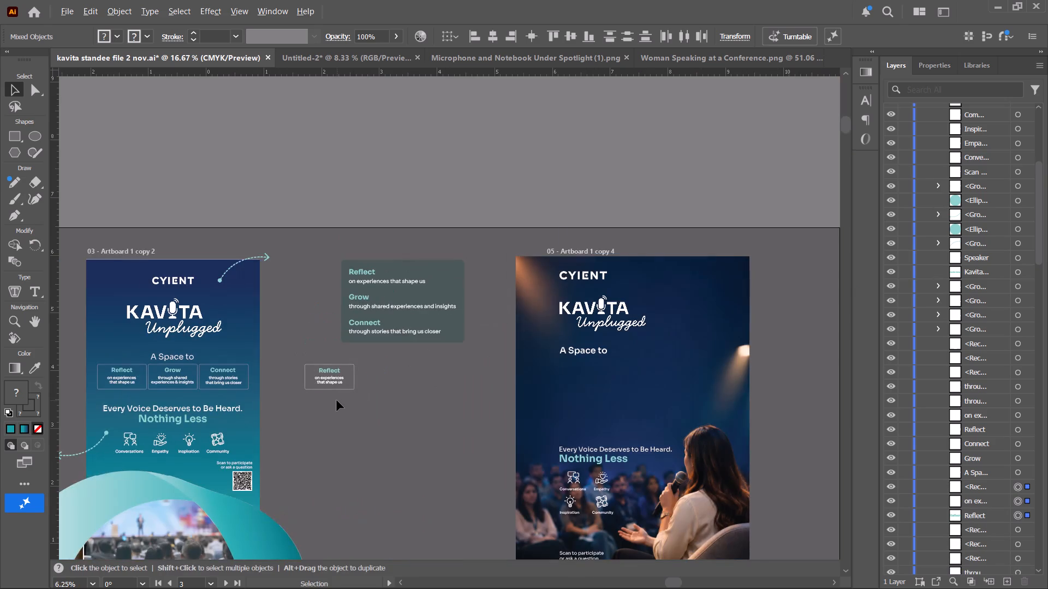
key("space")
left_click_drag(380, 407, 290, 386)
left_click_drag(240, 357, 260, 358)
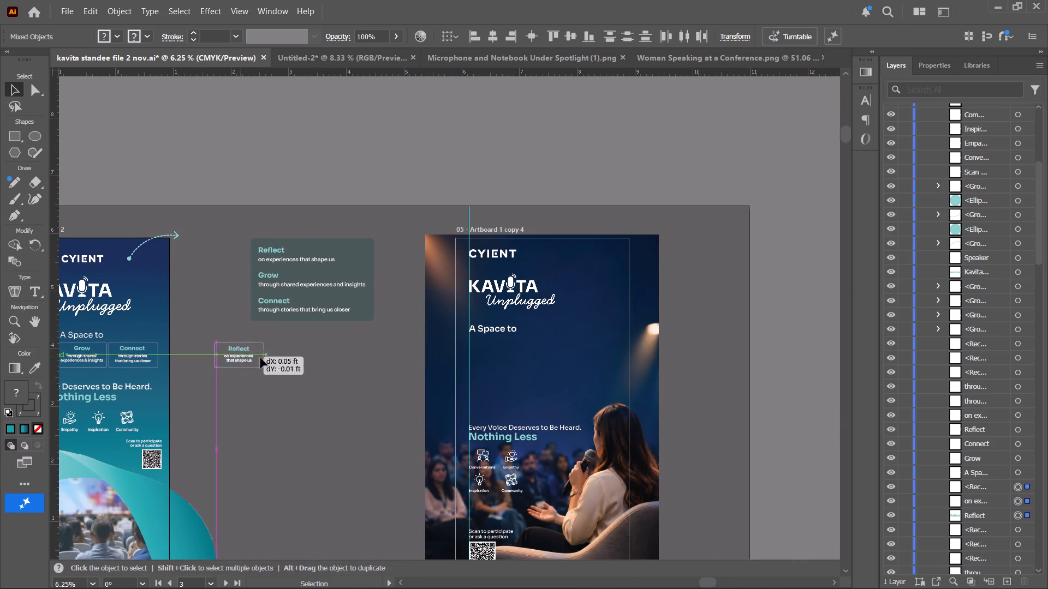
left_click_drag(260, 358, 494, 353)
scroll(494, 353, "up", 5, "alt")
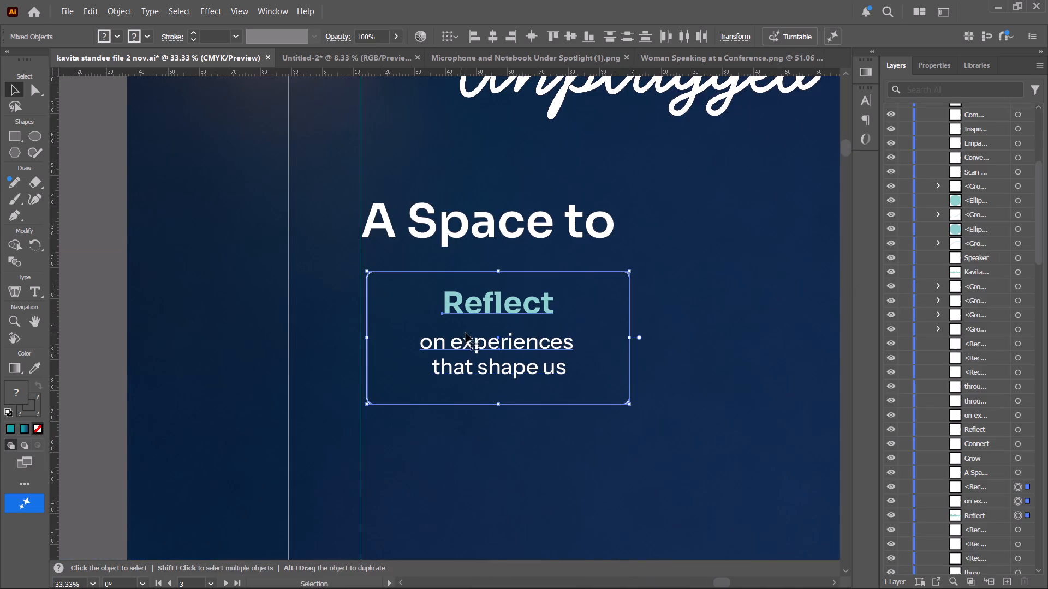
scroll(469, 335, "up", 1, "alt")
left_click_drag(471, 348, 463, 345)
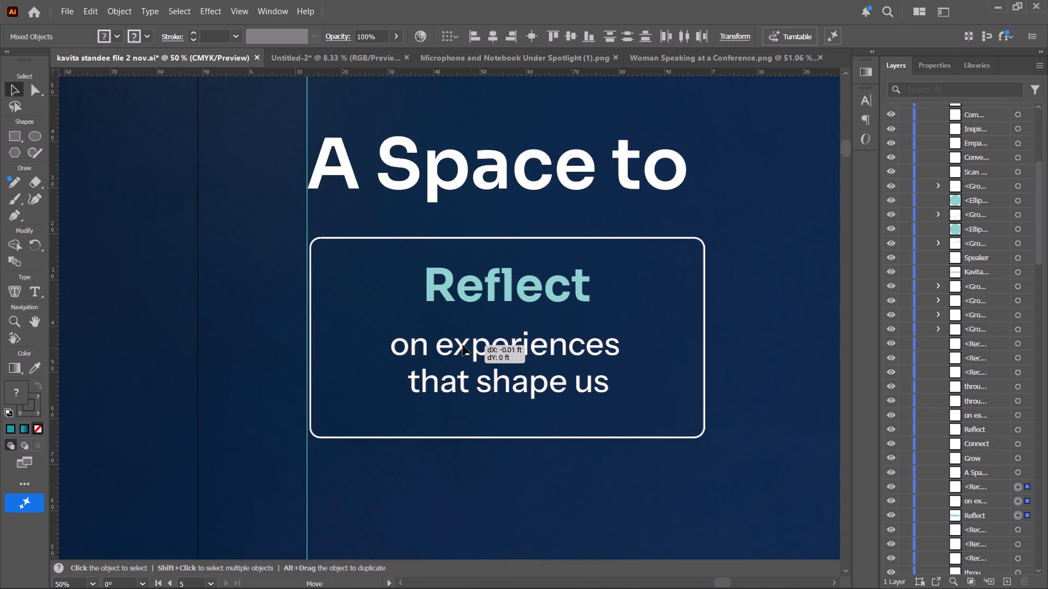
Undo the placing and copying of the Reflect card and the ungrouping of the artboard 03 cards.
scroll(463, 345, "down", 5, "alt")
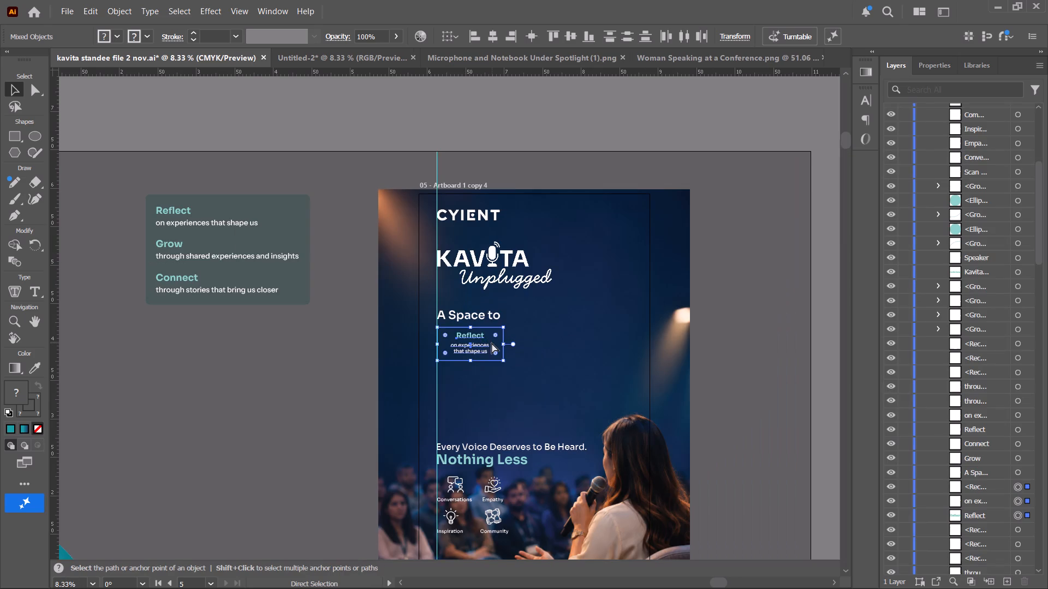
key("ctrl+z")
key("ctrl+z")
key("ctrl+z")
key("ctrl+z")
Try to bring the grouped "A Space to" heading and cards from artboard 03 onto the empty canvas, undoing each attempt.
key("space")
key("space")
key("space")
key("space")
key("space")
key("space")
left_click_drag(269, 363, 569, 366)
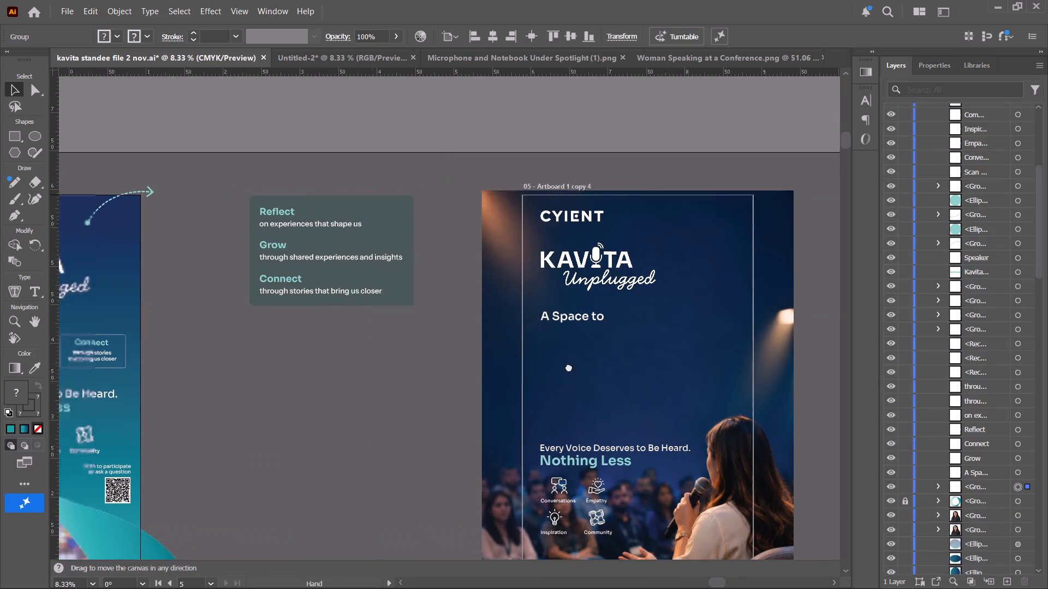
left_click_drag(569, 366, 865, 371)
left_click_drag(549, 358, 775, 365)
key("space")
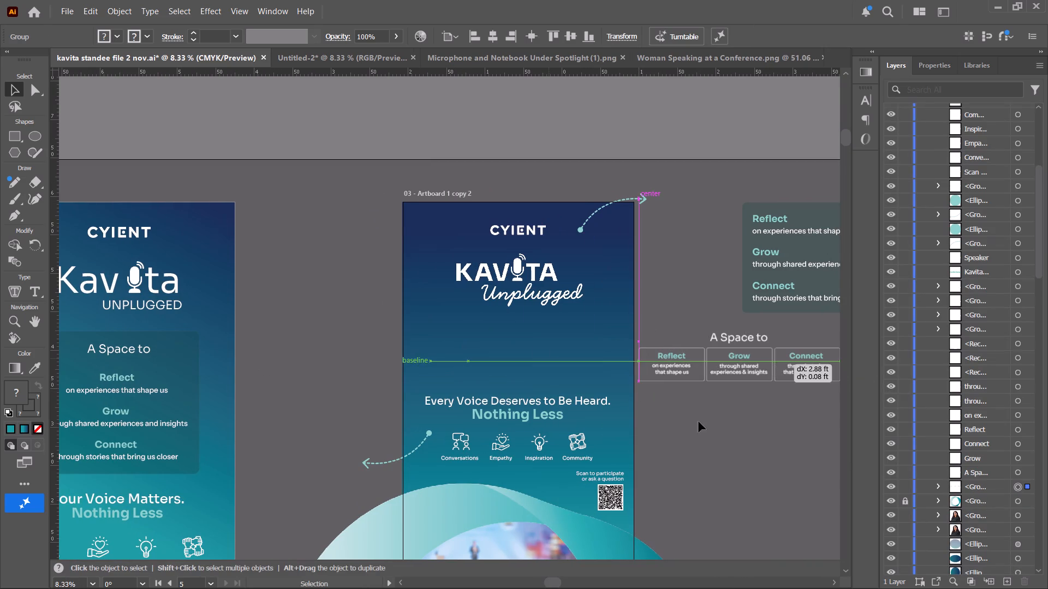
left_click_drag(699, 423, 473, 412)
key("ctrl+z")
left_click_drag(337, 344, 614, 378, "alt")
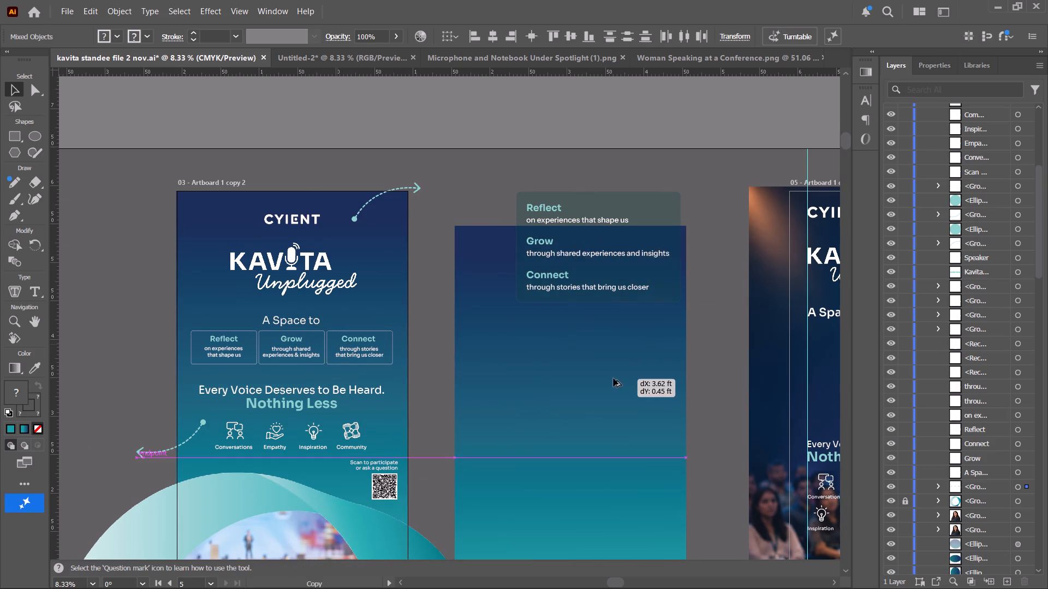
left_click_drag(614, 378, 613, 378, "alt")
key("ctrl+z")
Copy the grouped "A Space to" heading and three cards from artboard 03 onto the empty canvas beside it.
left_click(321, 352)
left_click(290, 347)
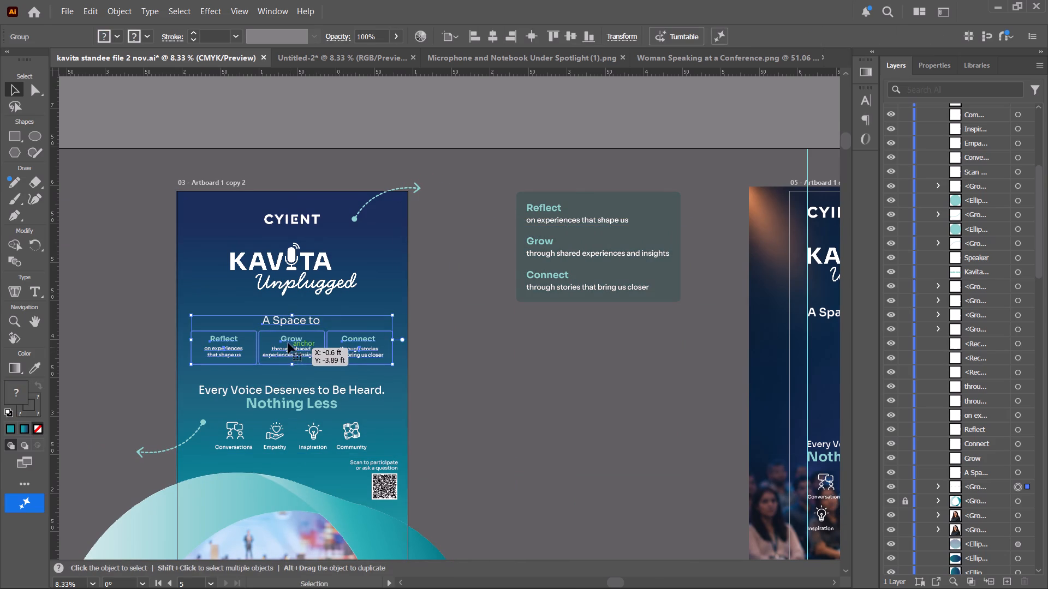
left_click_drag(288, 343, 608, 369, "alt")
key("space")
key("space")
key("space")
key("space")
left_click_drag(672, 419, 349, 384)
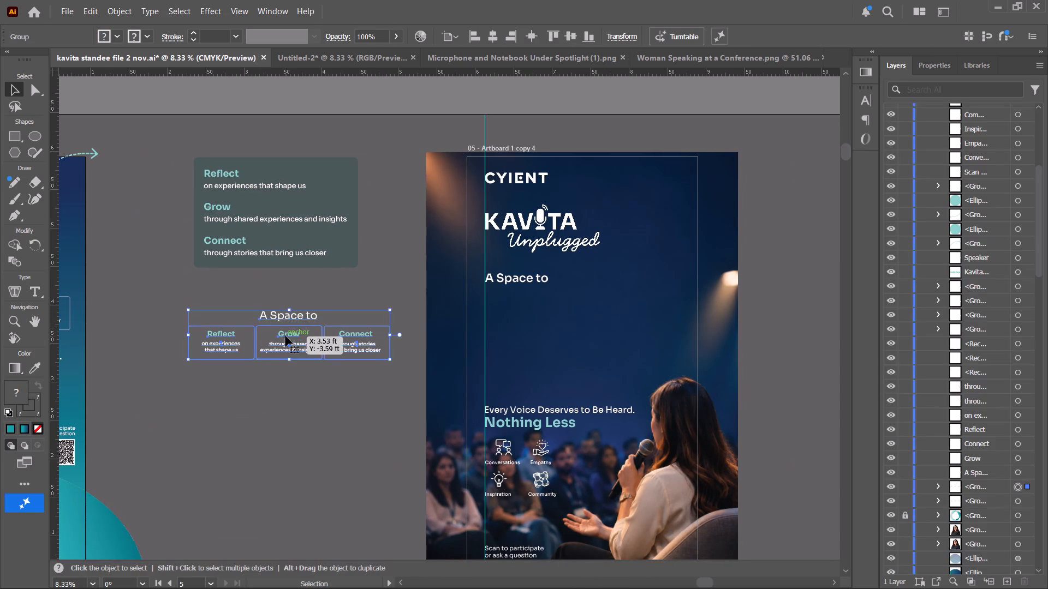
Move the copied heading and cards group onto artboard 05 below its "A Space to" heading, with the Reflect card's edge on the vertical guide.
left_click_drag(285, 336, 584, 305)
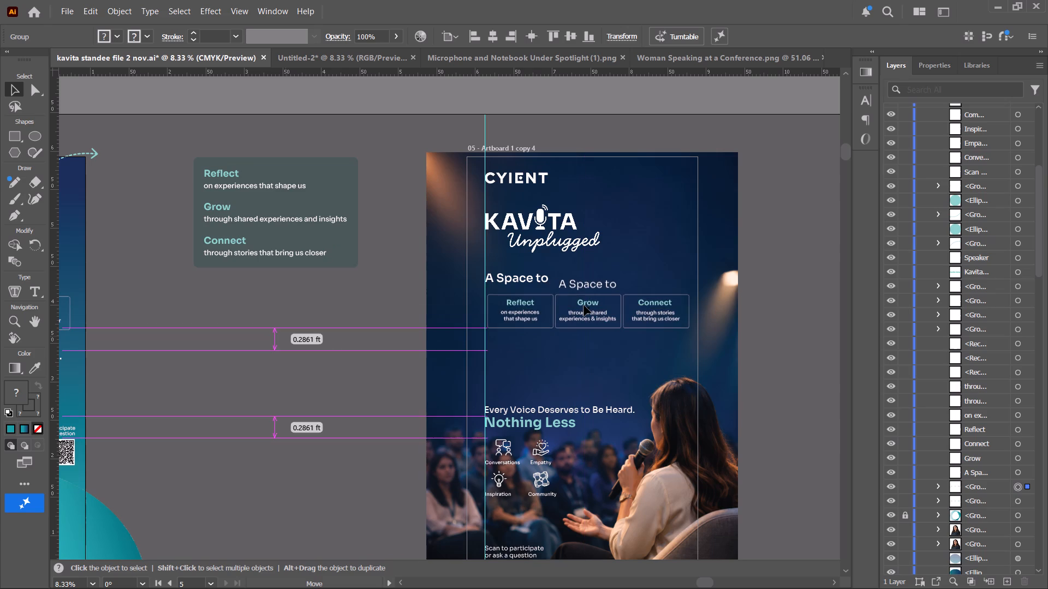
left_click_drag(584, 305, 581, 305)
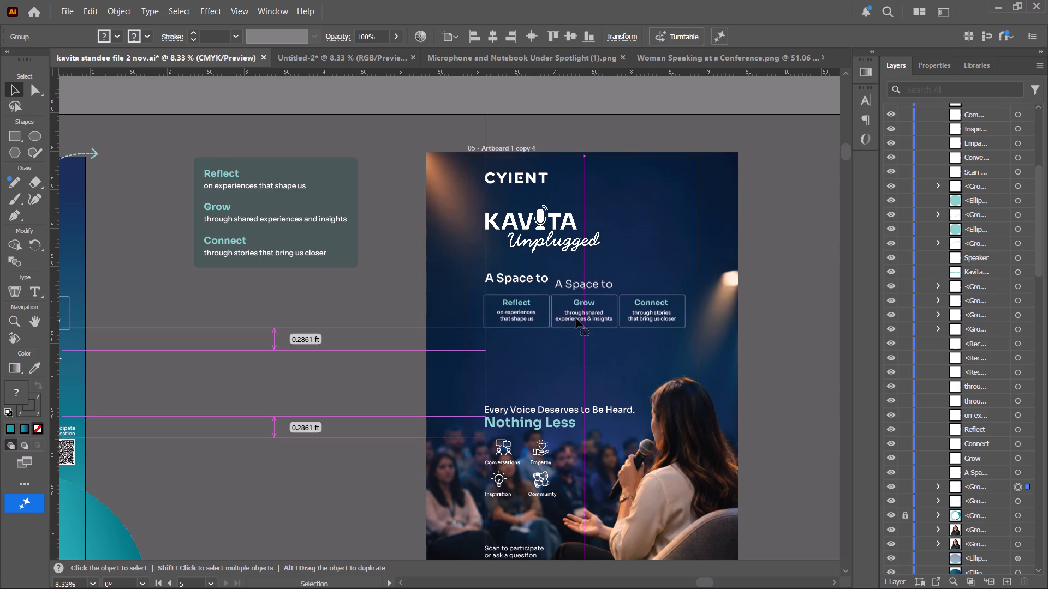
scroll(575, 319, "up", 3, "alt")
scroll(320, 279, "up", 2, "alt")
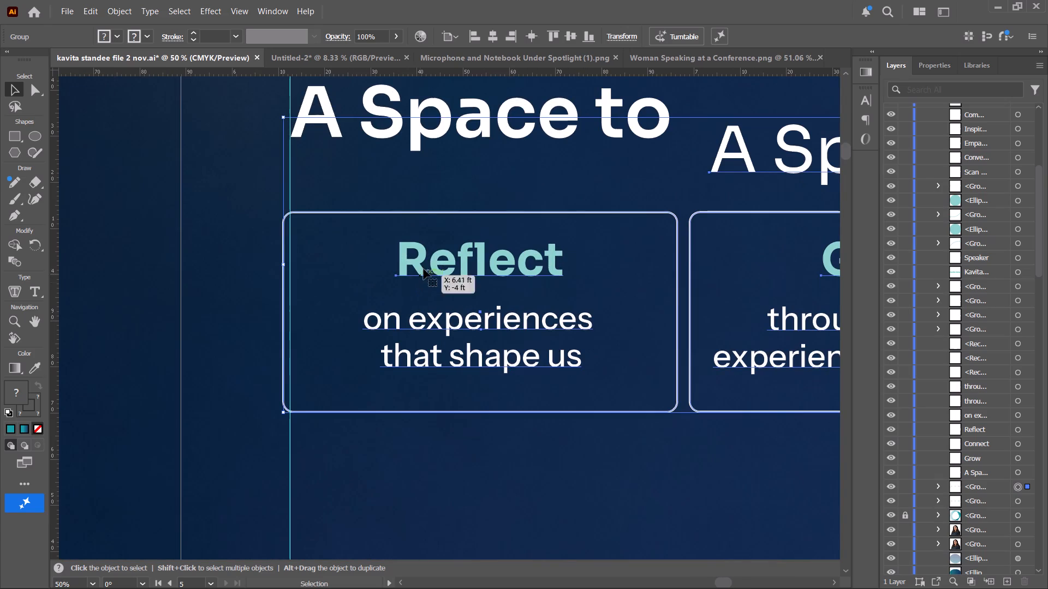
left_click_drag(424, 262, 431, 262)
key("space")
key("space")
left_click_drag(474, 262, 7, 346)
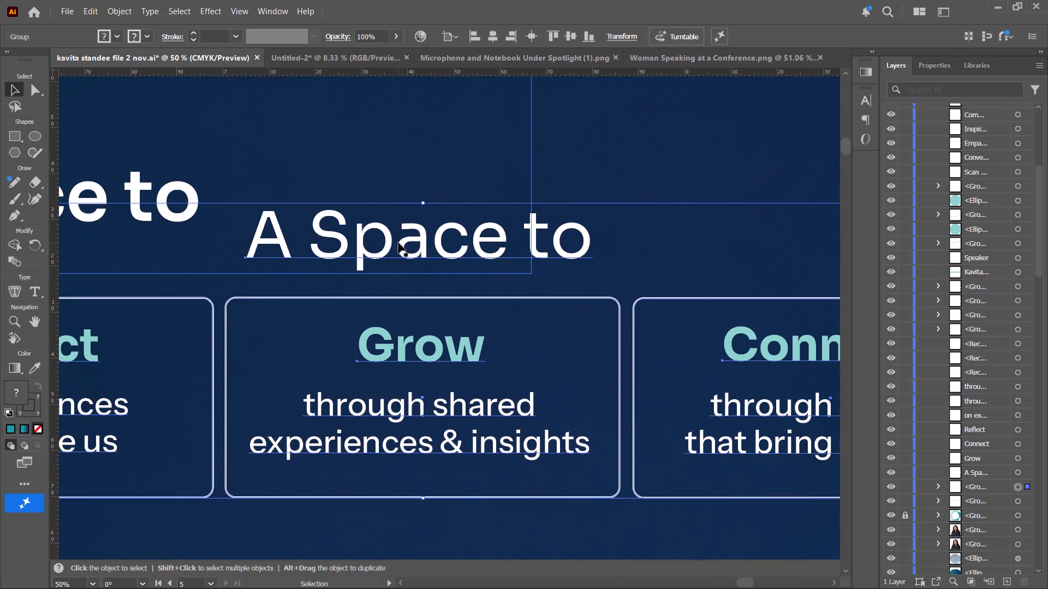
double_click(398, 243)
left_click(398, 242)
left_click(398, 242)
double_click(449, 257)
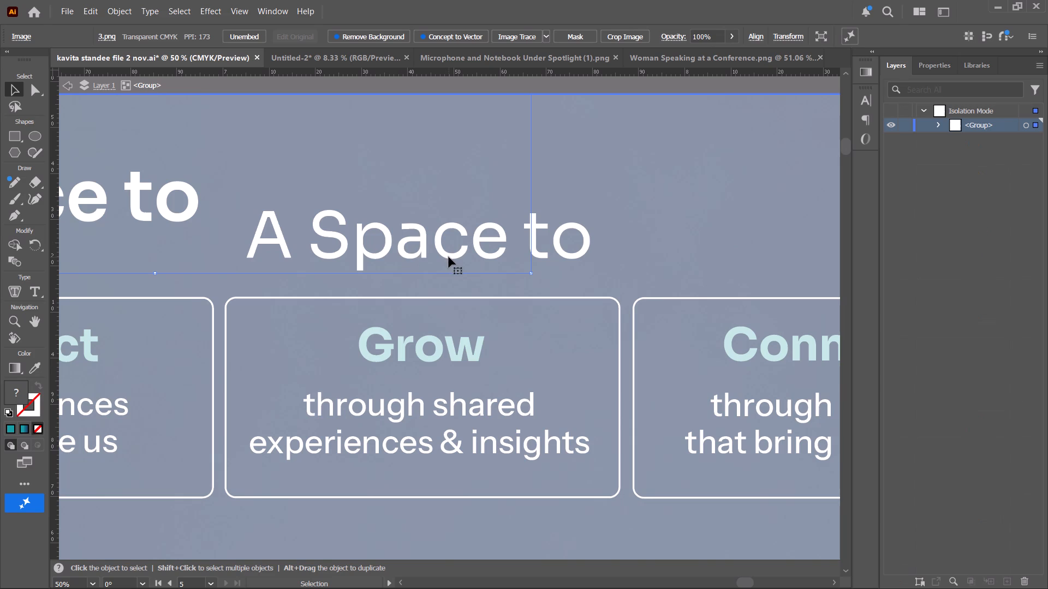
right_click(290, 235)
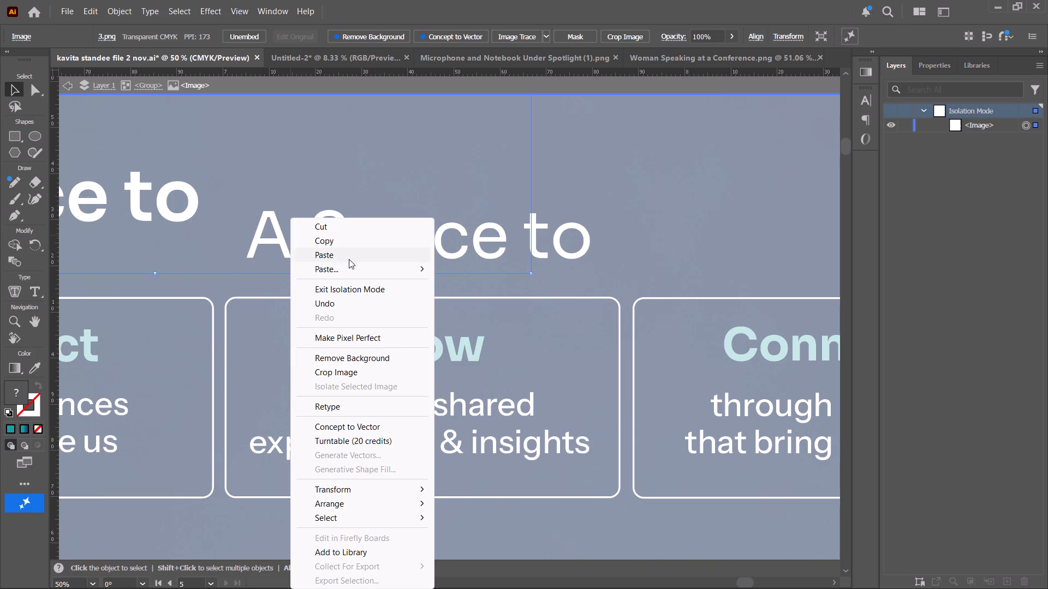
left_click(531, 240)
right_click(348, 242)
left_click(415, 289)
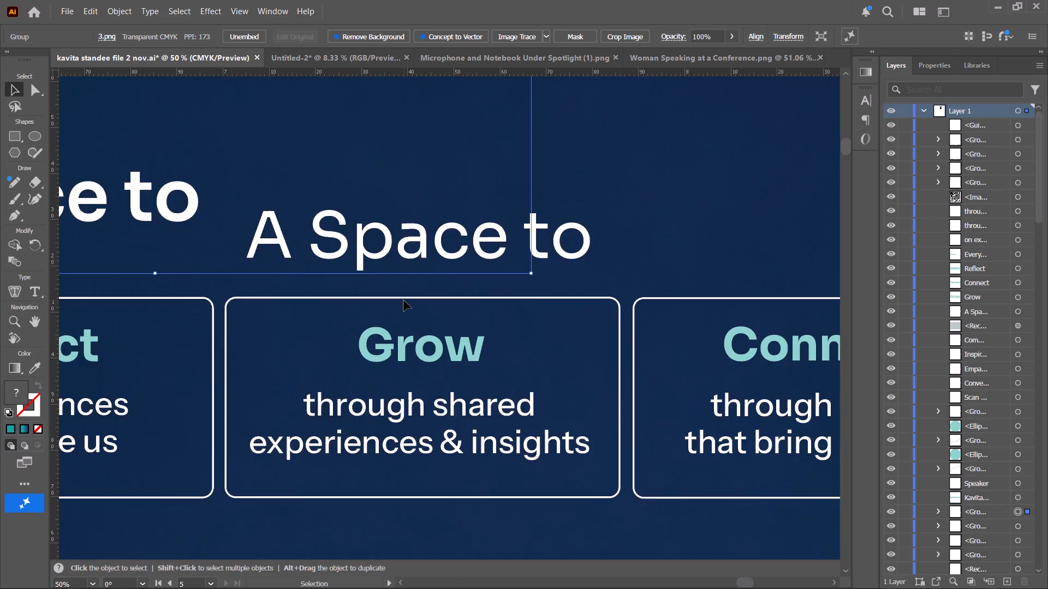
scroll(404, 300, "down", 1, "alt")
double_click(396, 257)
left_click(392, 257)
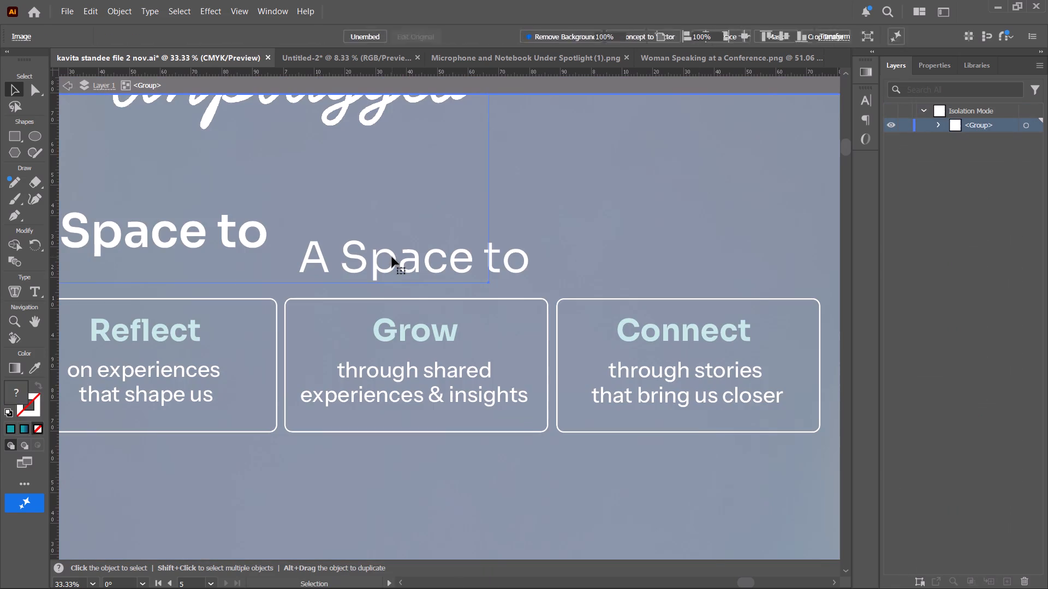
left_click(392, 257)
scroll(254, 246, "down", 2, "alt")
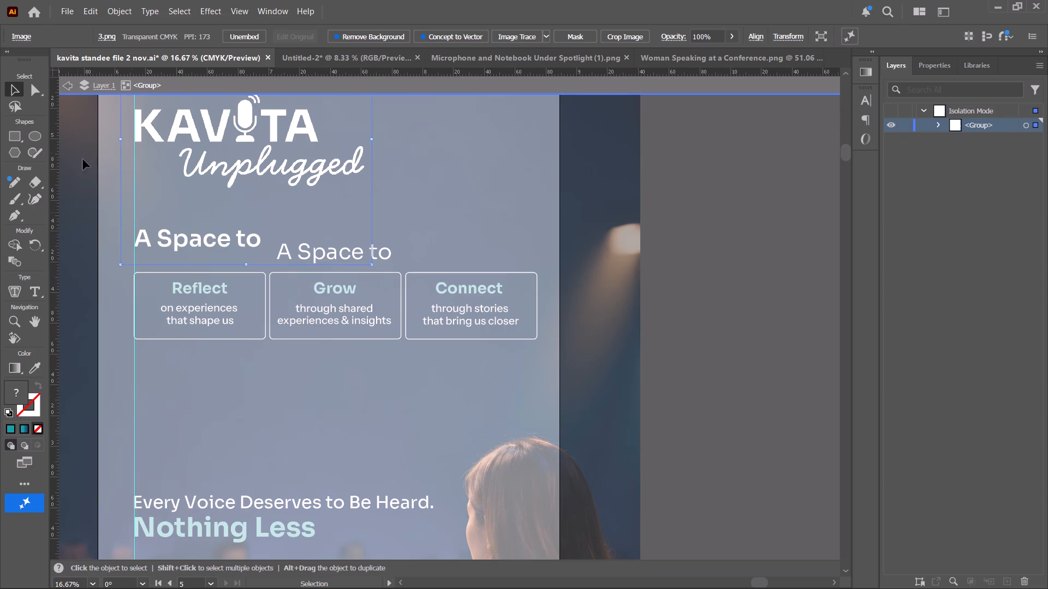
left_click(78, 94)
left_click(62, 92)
Delete artboard 05's original "A Space to" heading beside the copied one.
left_click(170, 239)
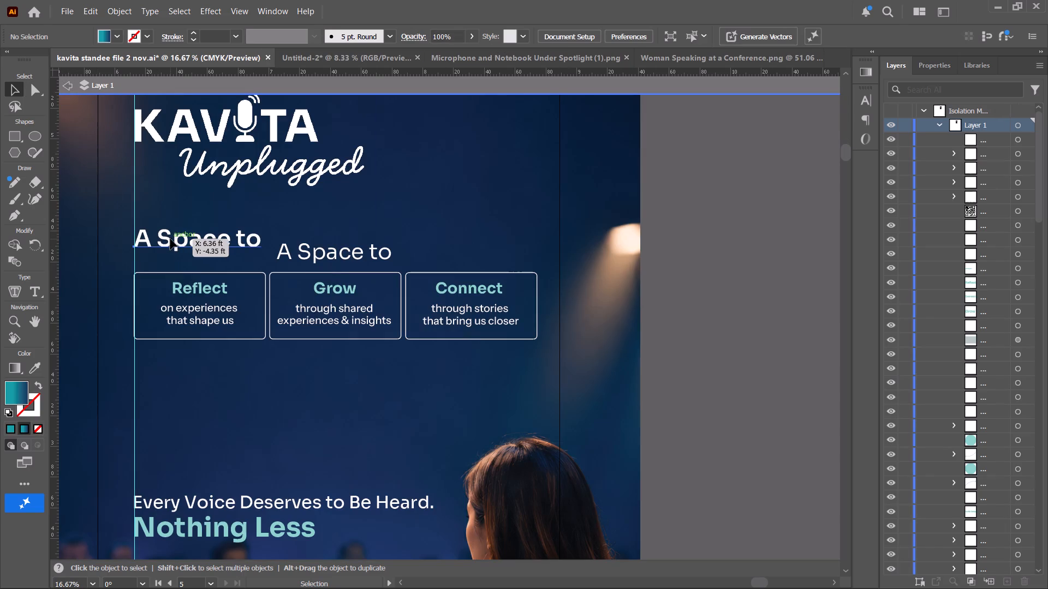
key("BackSpace")
Set the copied "A Space to" heading above the cards to Sora SemiBold and leave group isolation.
left_click(290, 249)
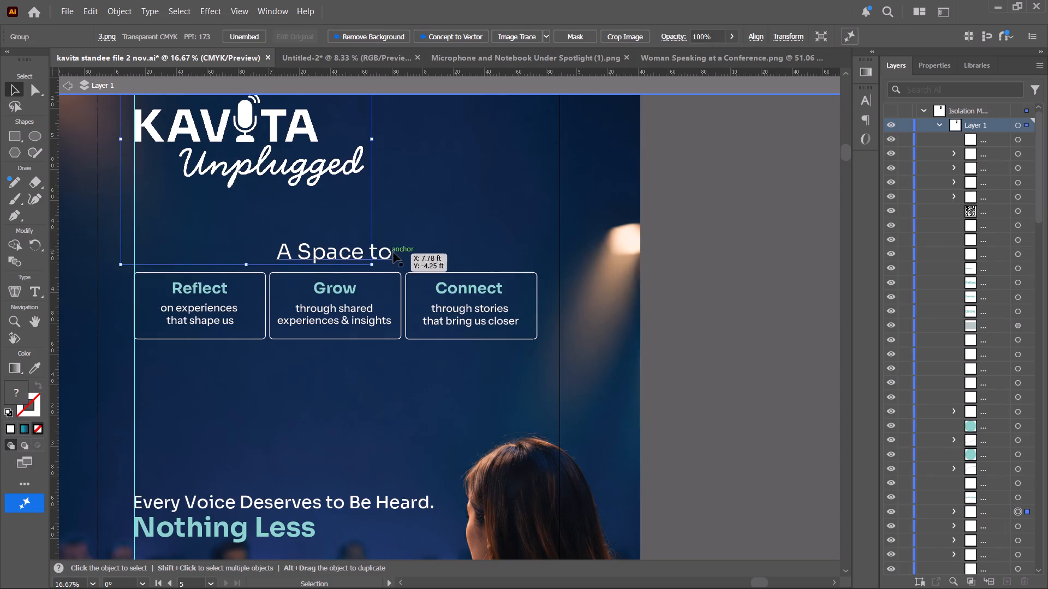
left_click(388, 253)
double_click(388, 253)
double_click(388, 253)
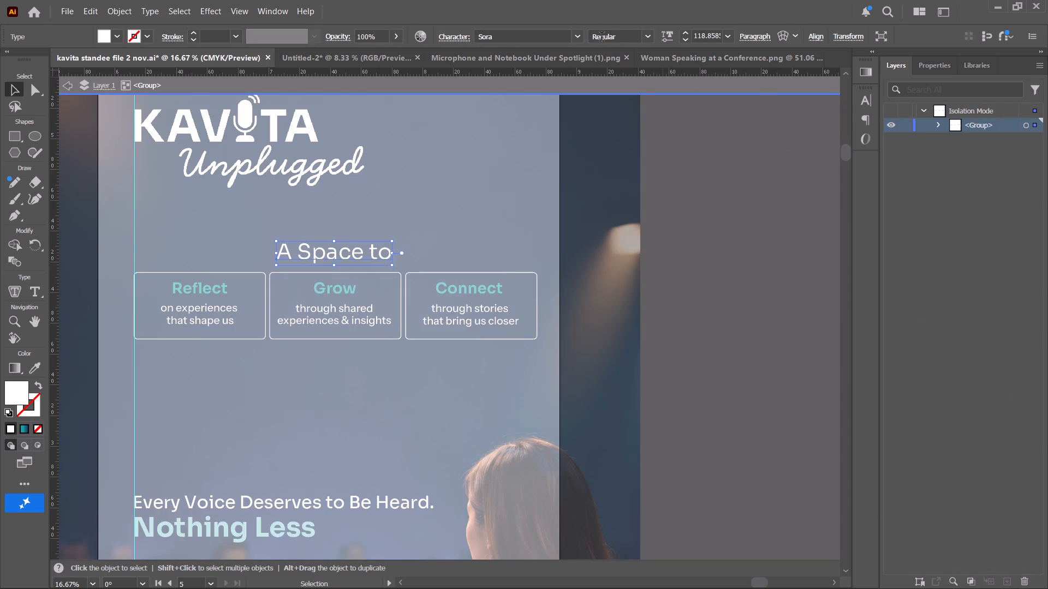
left_click(641, 32)
left_click(653, 39)
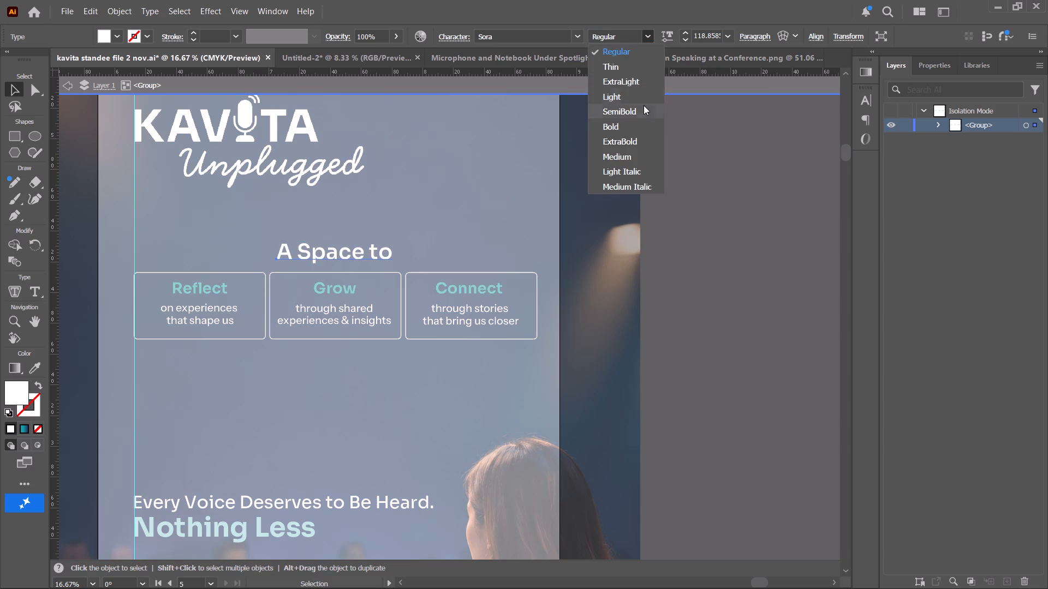
left_click(644, 105)
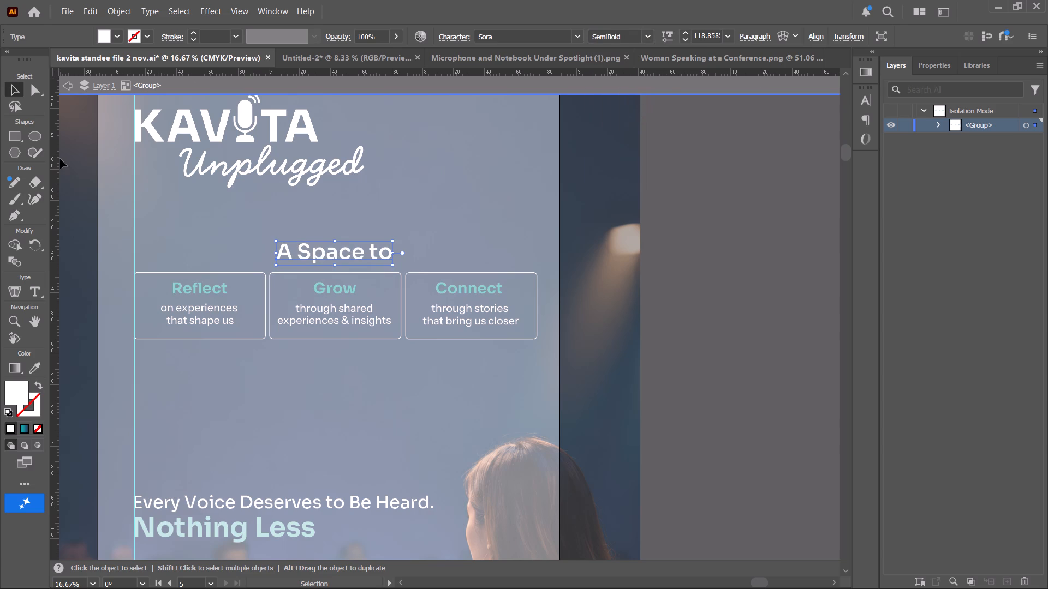
left_click(60, 159)
left_click(84, 165)
scroll(120, 202, "down", 2, "alt")
left_click(335, 269)
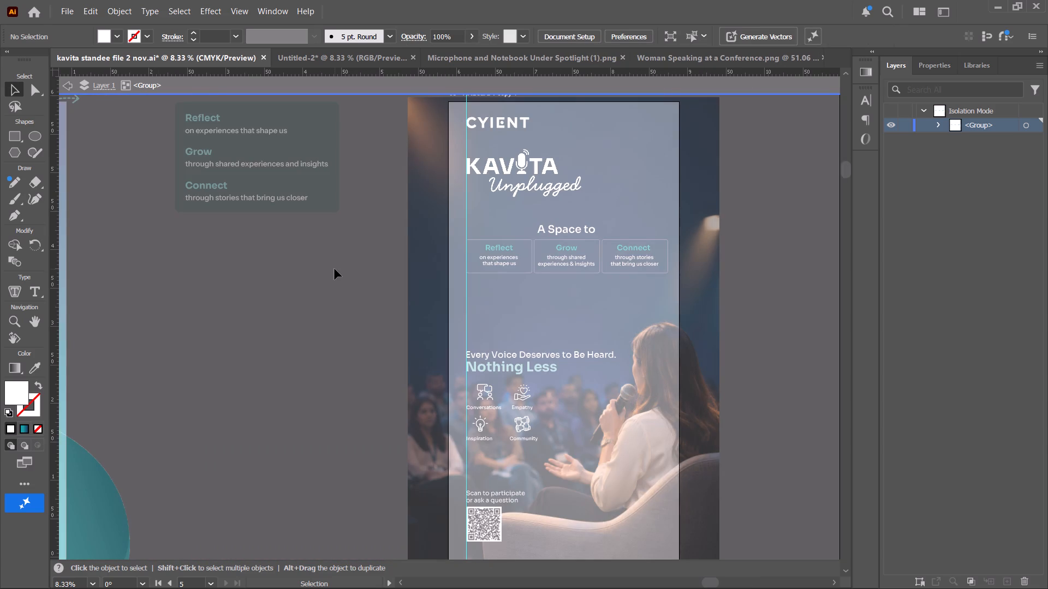
Save the standee file.
key("ctrl+s")
Move the "A Space to" heading and cards group down on artboard 05, keeping it on the vertical guide.
key("space")
key("space")
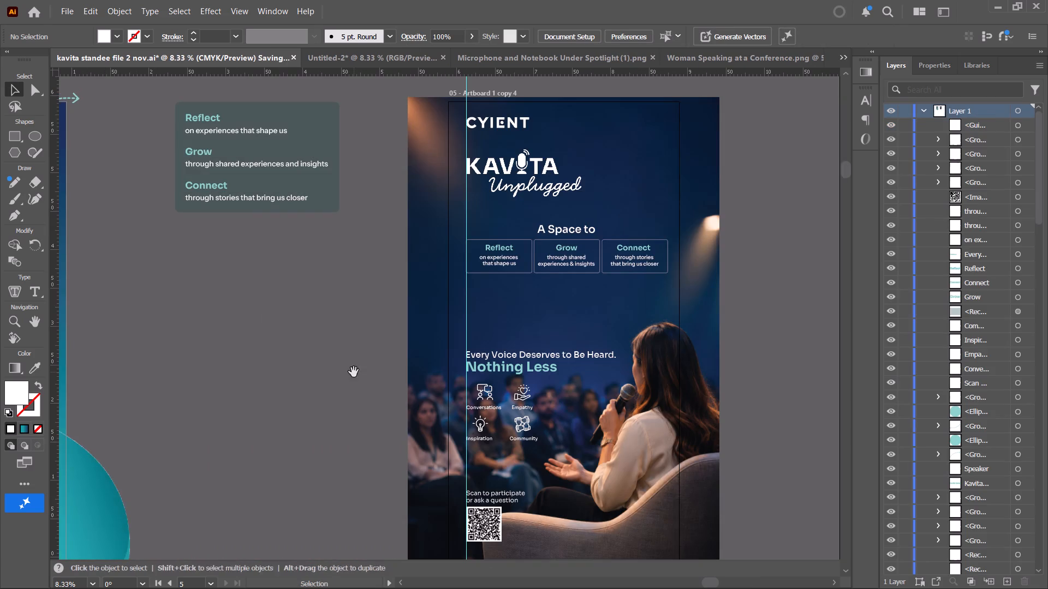
left_click_drag(353, 372, 185, 360)
key("space")
key("space")
left_click_drag(409, 316, 373, 329)
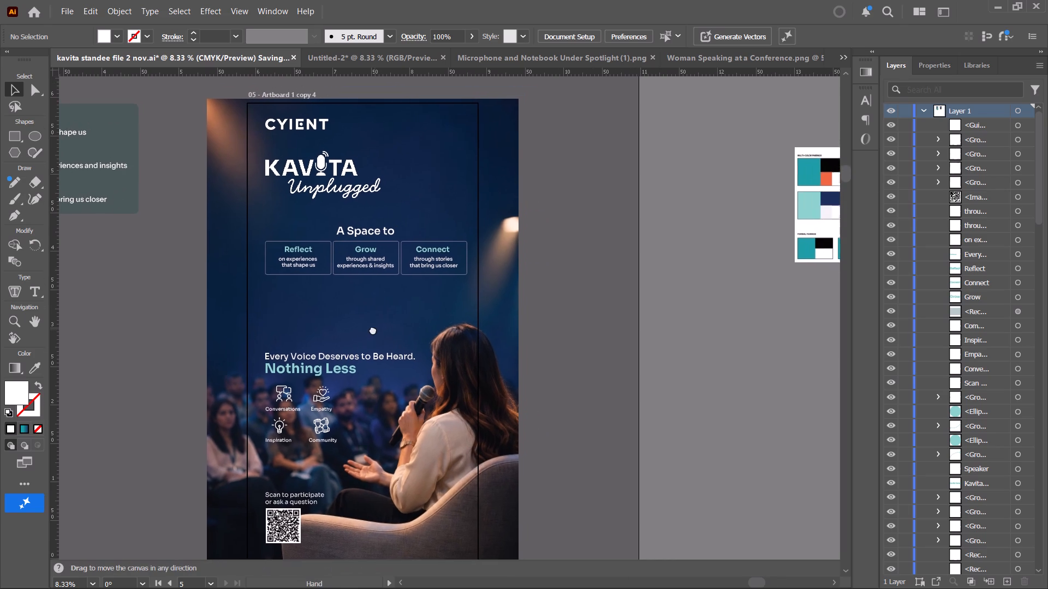
left_click_drag(373, 329, 371, 331)
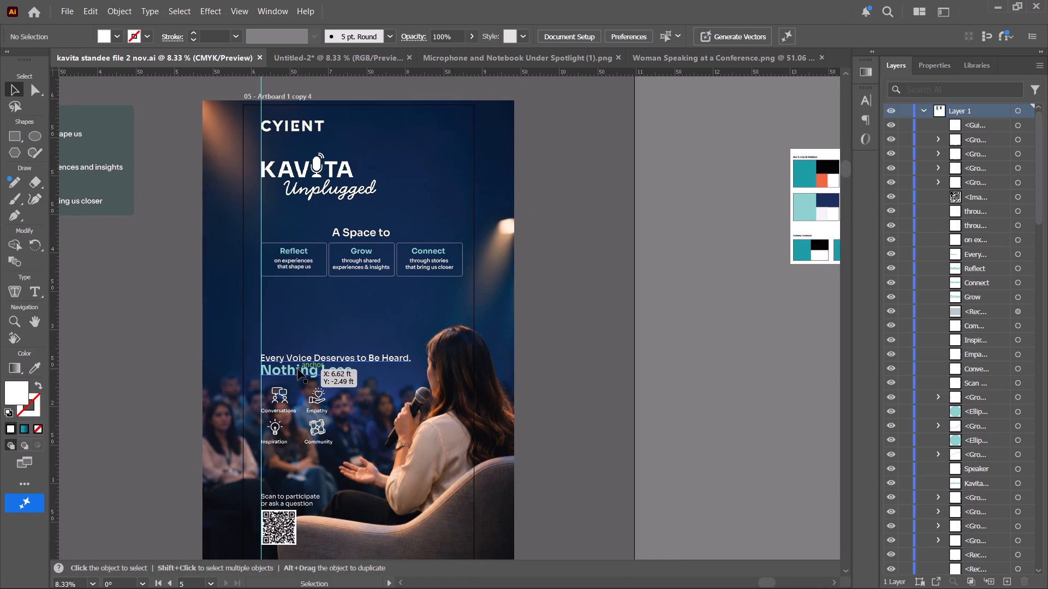
key("space")
key("space")
key("space")
key("space")
key("space")
key("space")
key("space")
key("space")
left_click_drag(298, 369, 242, 376)
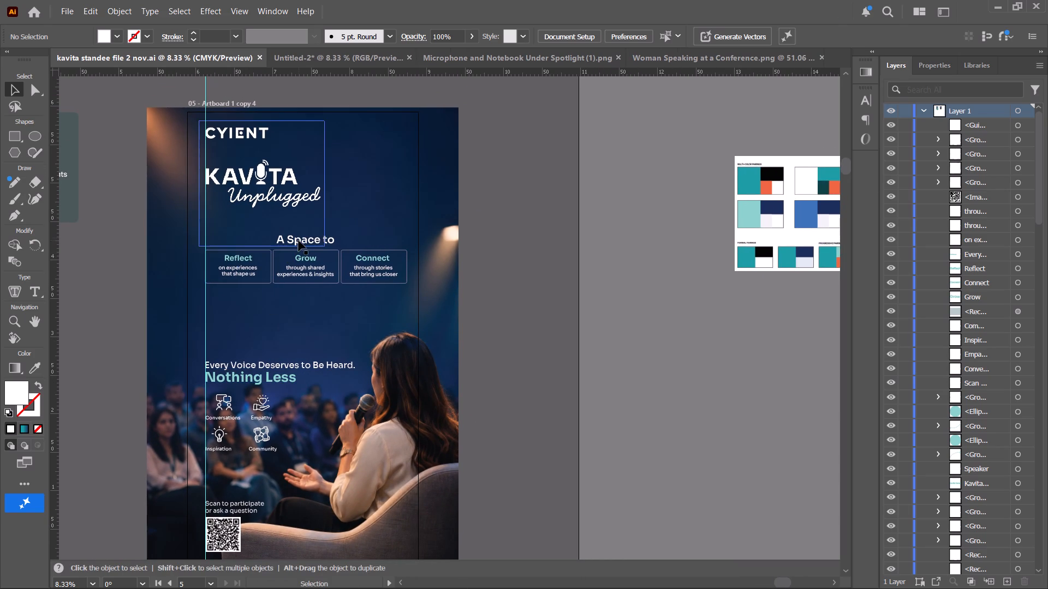
left_click_drag(334, 239, 333, 249)
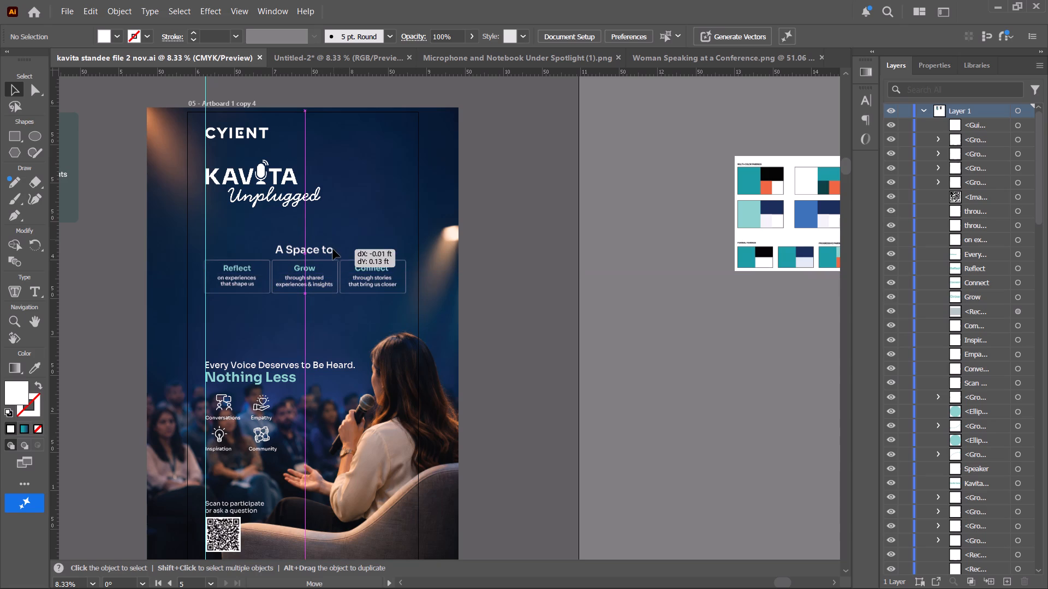
left_click_drag(333, 249, 333, 259)
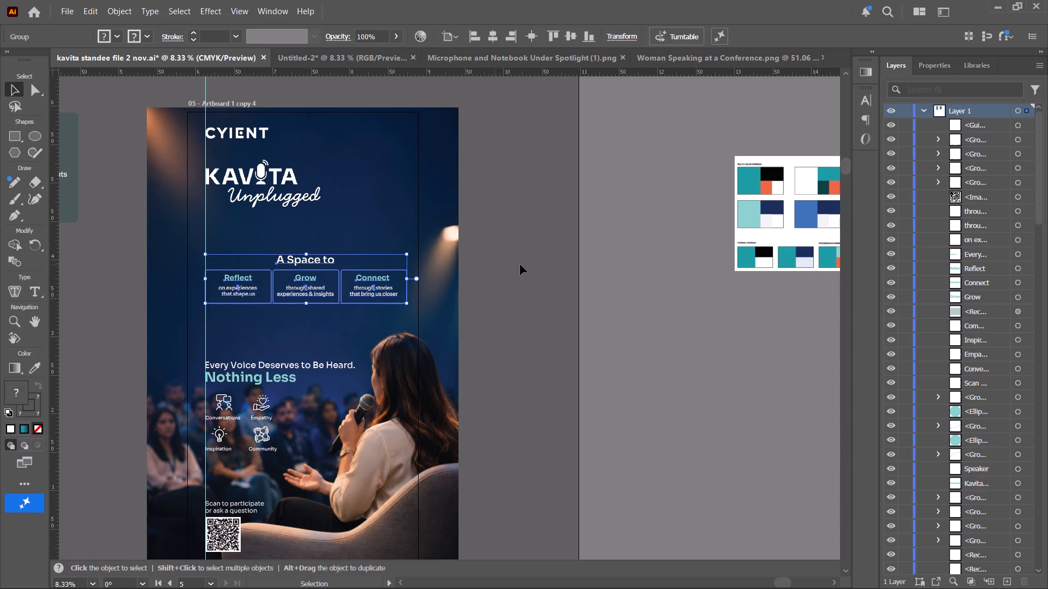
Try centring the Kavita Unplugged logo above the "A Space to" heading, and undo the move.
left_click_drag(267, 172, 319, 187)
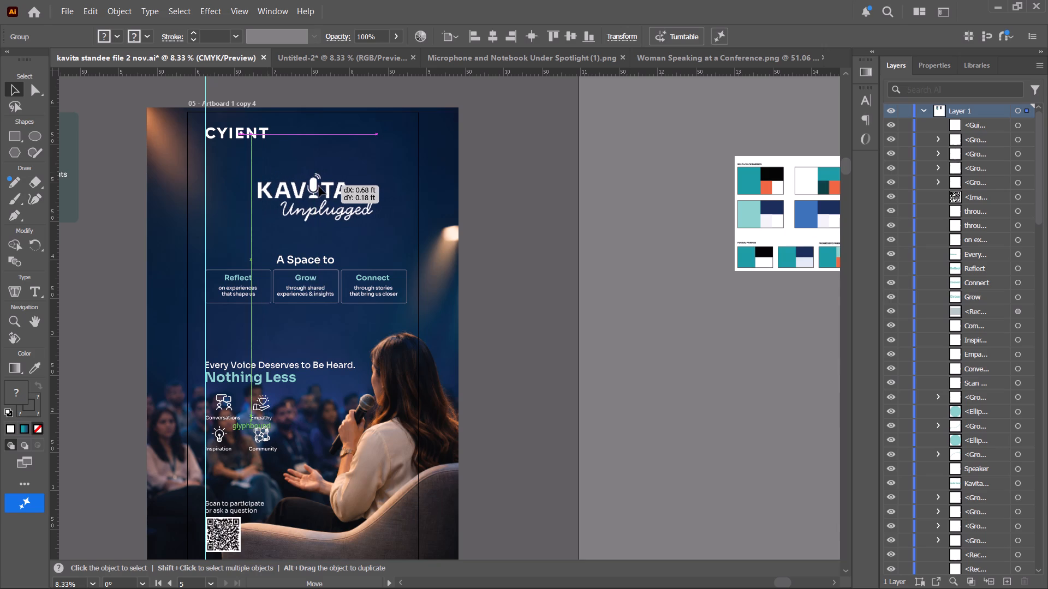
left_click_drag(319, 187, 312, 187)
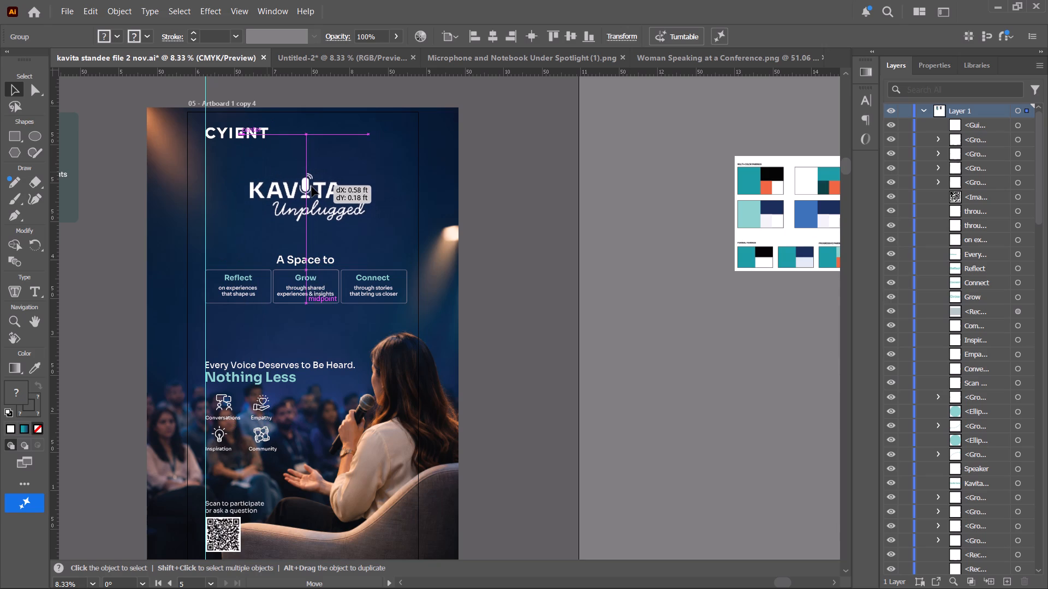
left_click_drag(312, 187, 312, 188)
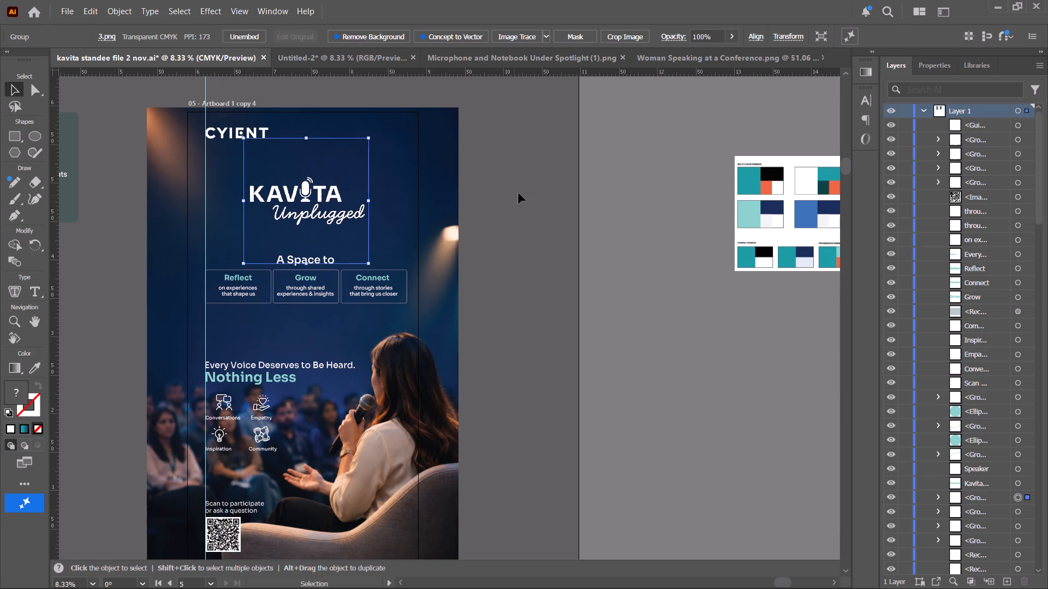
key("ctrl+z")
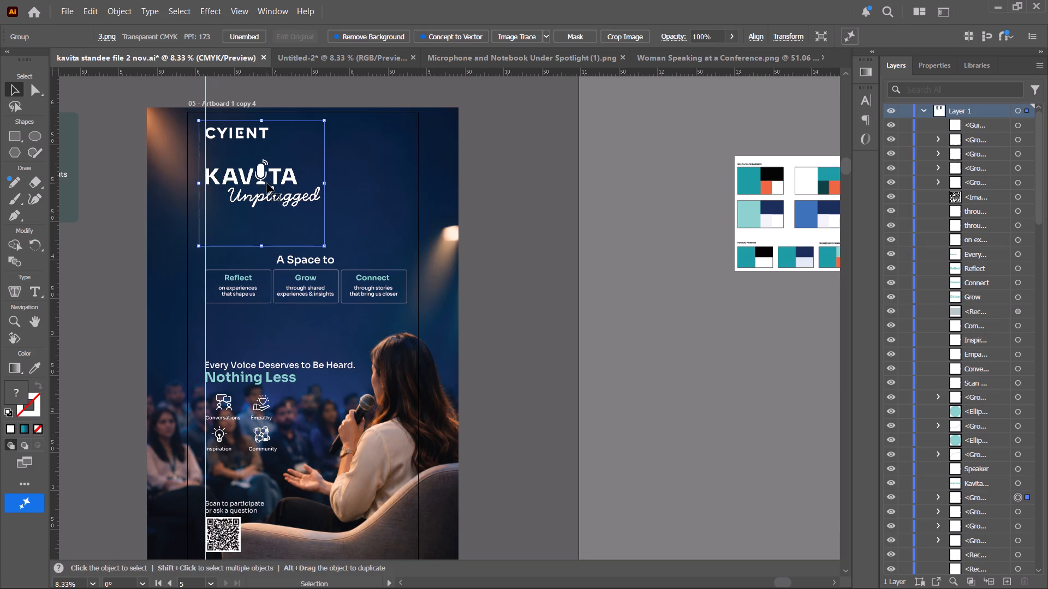
Ungroup the "A Space to" heading and the Reflect, Grow and Connect cards on artboard 05.
left_click(544, 261)
scroll(260, 294, "up", 2, "alt")
key("space")
left_click_drag(309, 279, 336, 279)
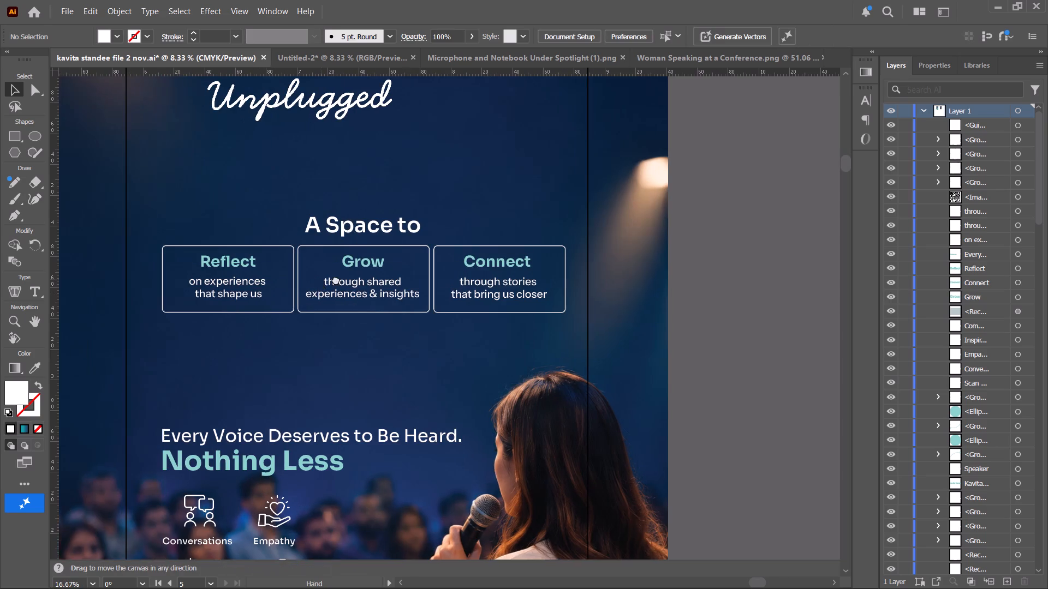
left_click_drag(336, 279, 367, 277)
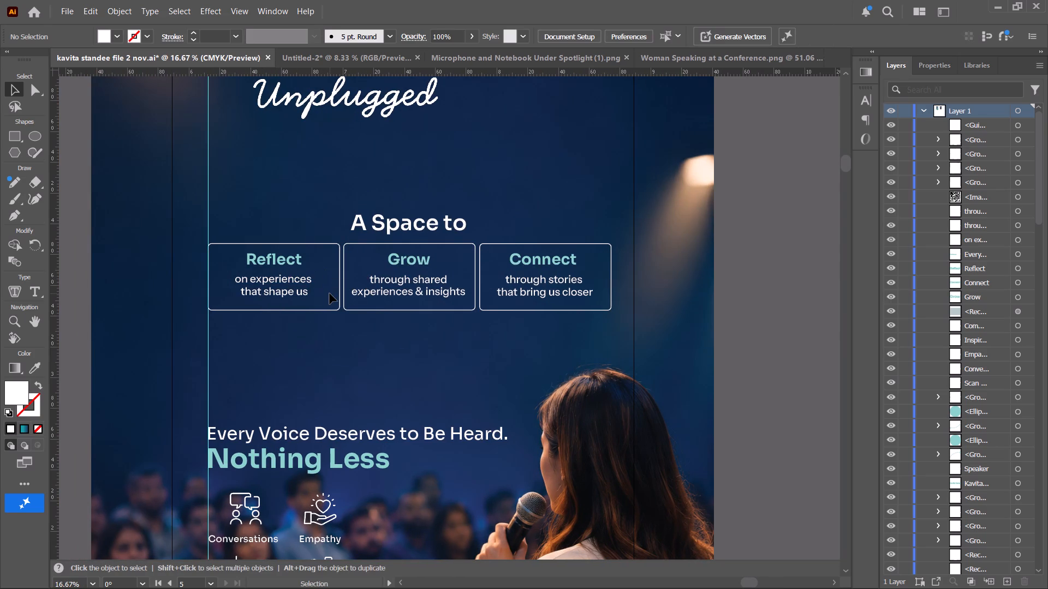
left_click(384, 225)
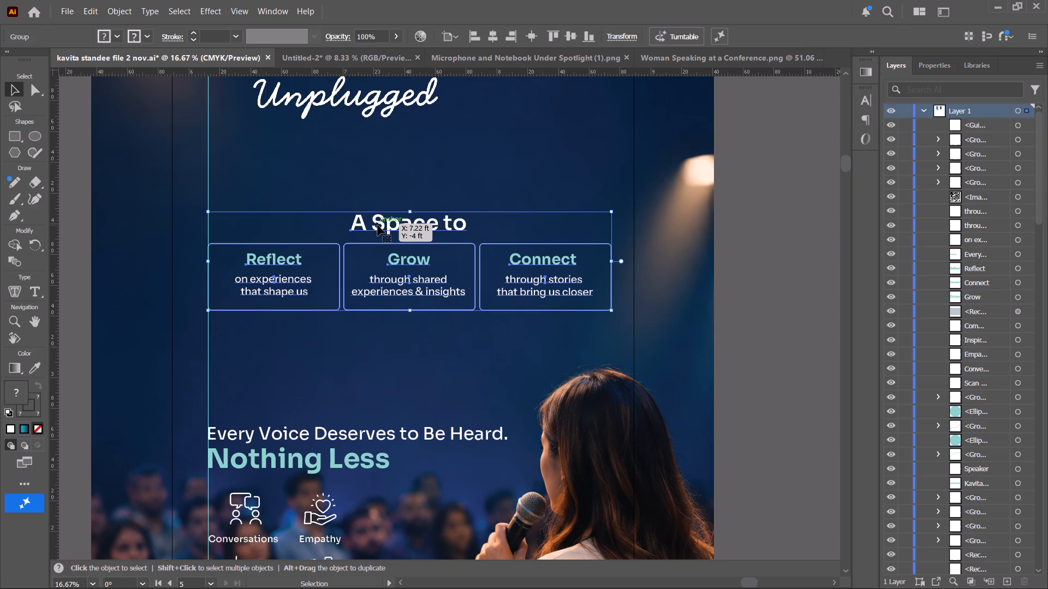
right_click(378, 225)
left_click(459, 308)
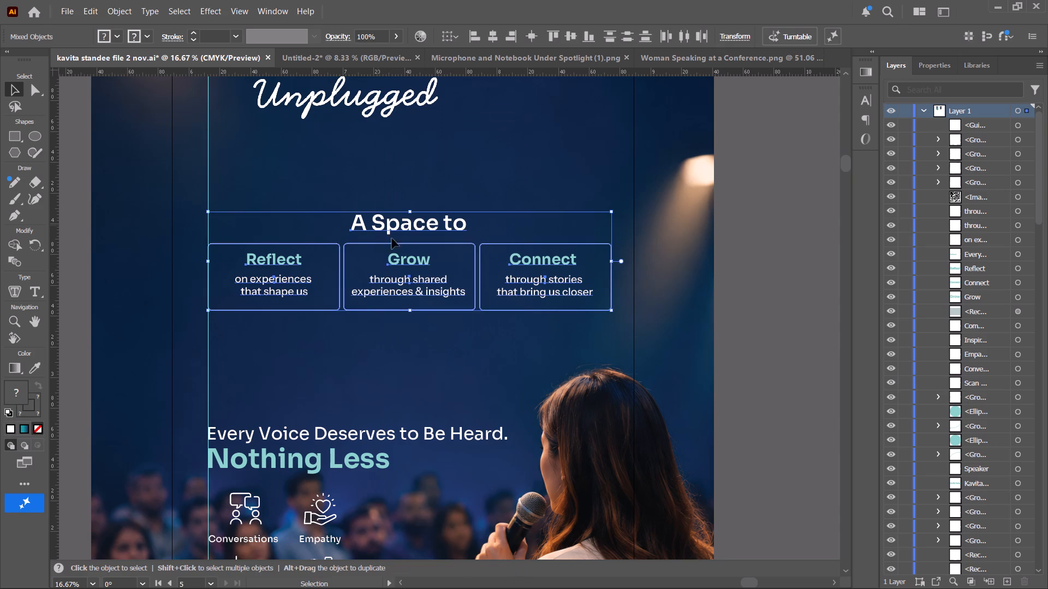
Move the "A Space to" heading and its three cards up towards the Kavita Unplugged logo, keeping them on the vertical guide.
left_click_drag(397, 226, 397, 225)
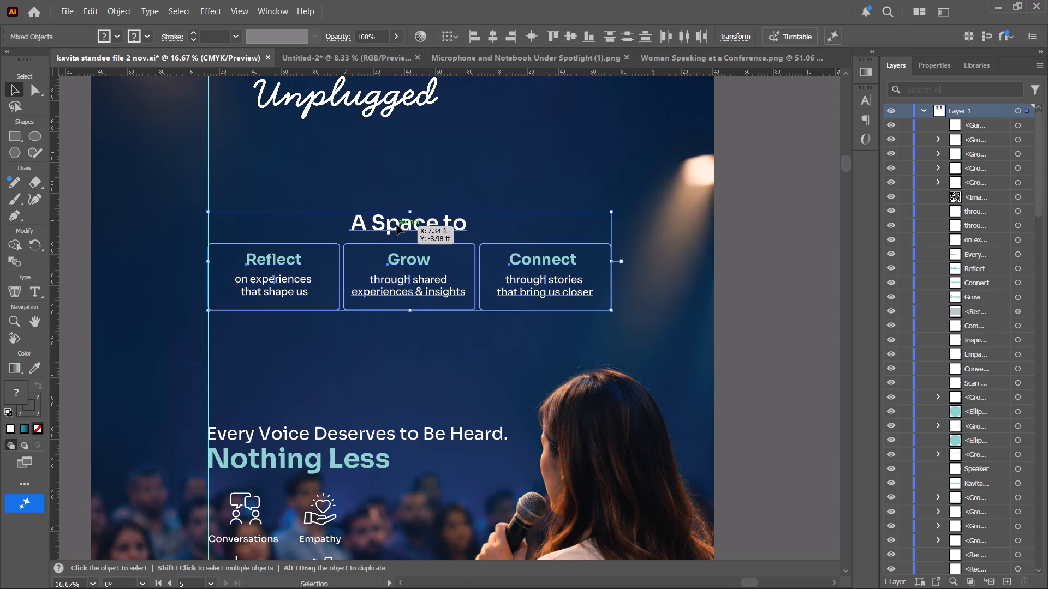
left_click_drag(397, 225, 397, 181)
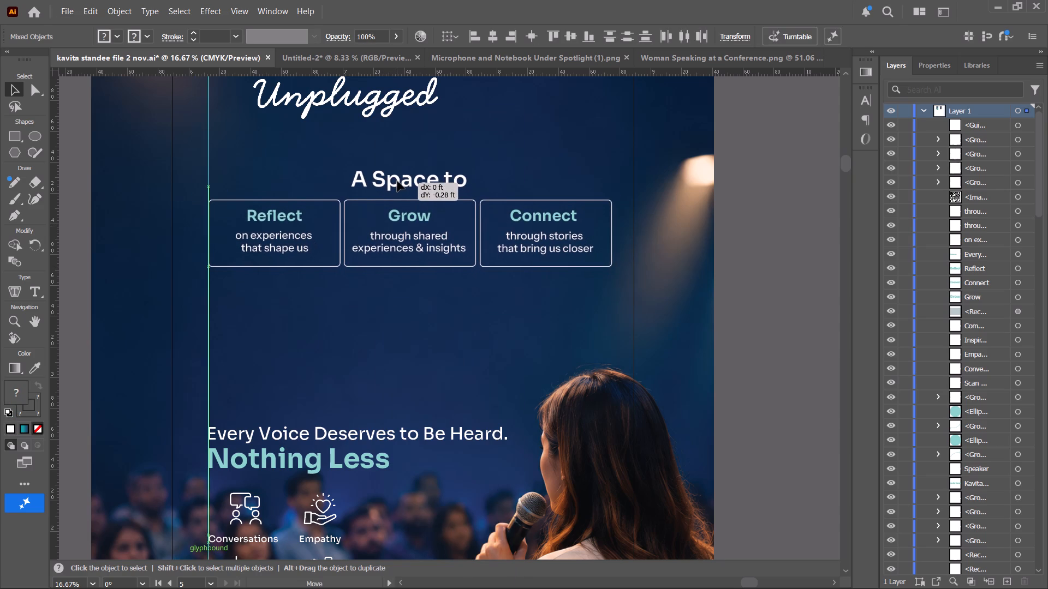
left_click_drag(397, 181, 398, 191)
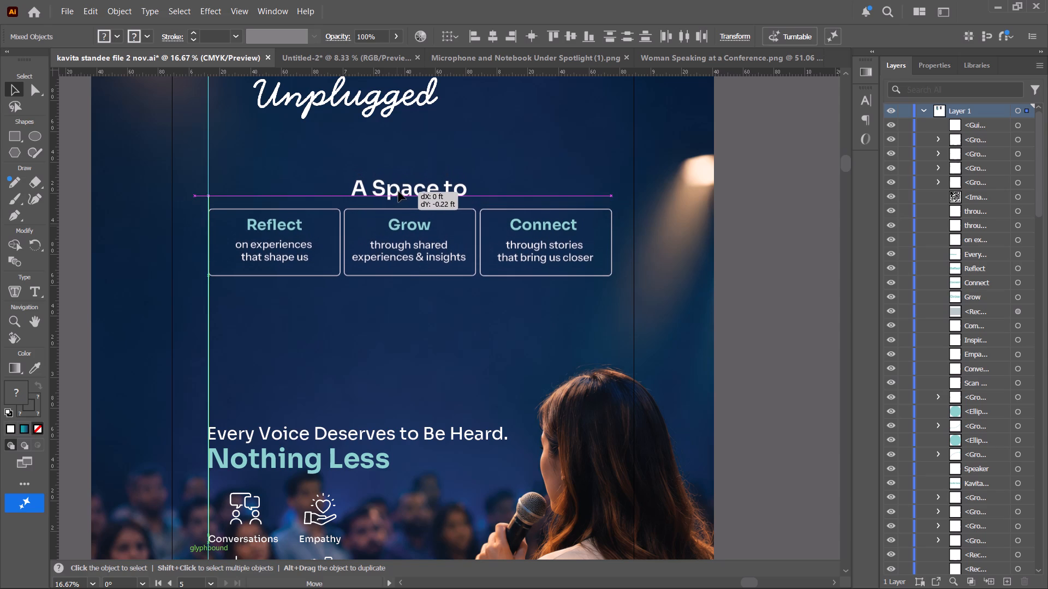
right_click(398, 191)
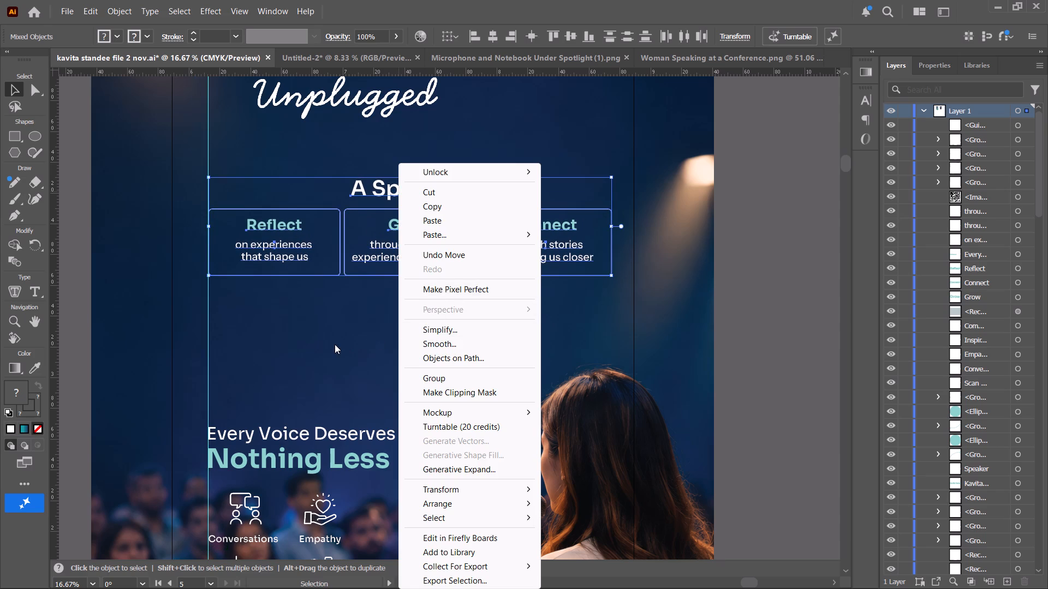
left_click(329, 348)
Move only the "A Space to" heading to the vertical guide, flush with the left edge of the Reflect card.
left_click(398, 187)
left_click(465, 187)
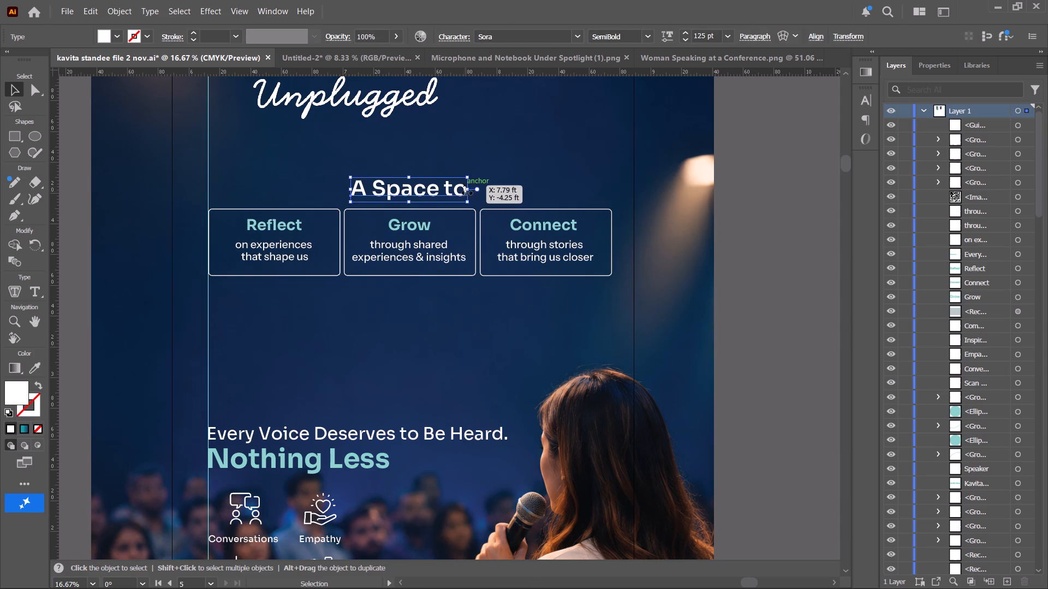
left_click_drag(446, 192, 351, 199)
key("ctrl+z")
left_click(535, 178)
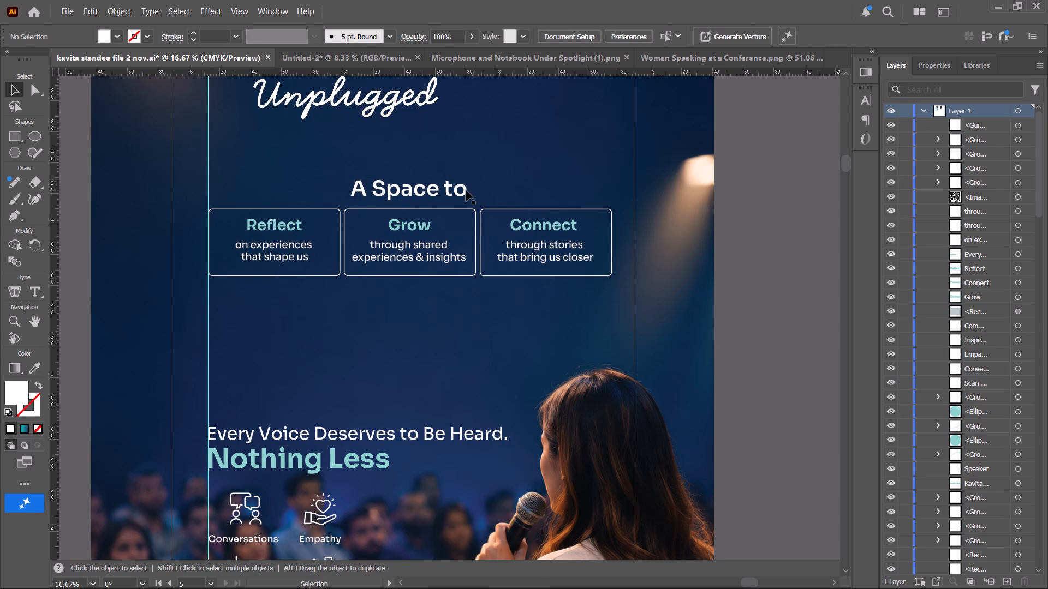
left_click_drag(462, 190, 321, 196)
left_click(437, 197)
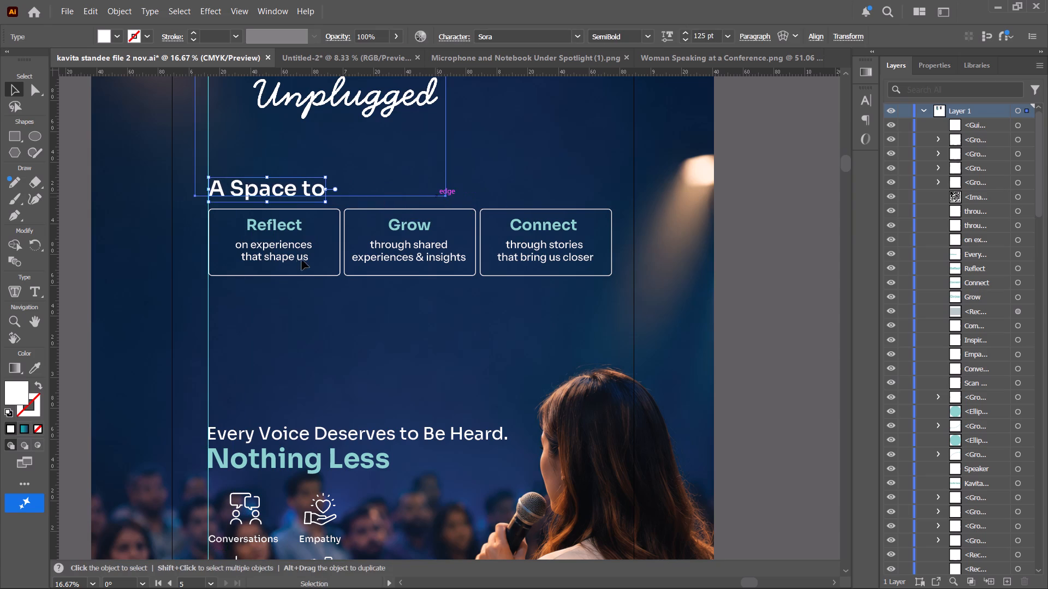
left_click(505, 158)
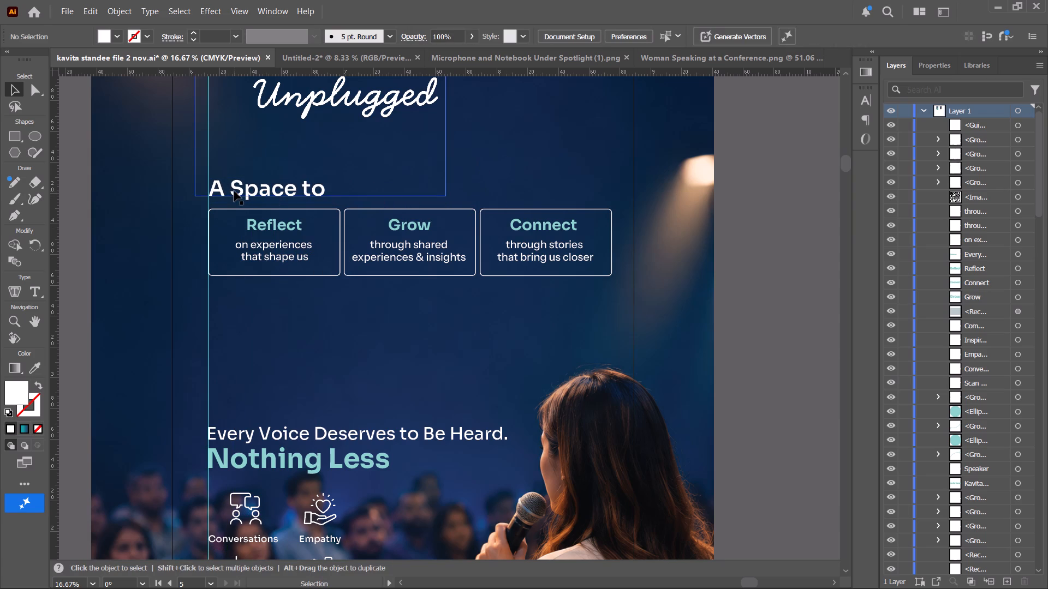
Nudge the "A Space to" heading up four large increments to widen its gap above the cards.
left_click(234, 191)
scroll(230, 203, "up", 4, "alt")
left_click(296, 190)
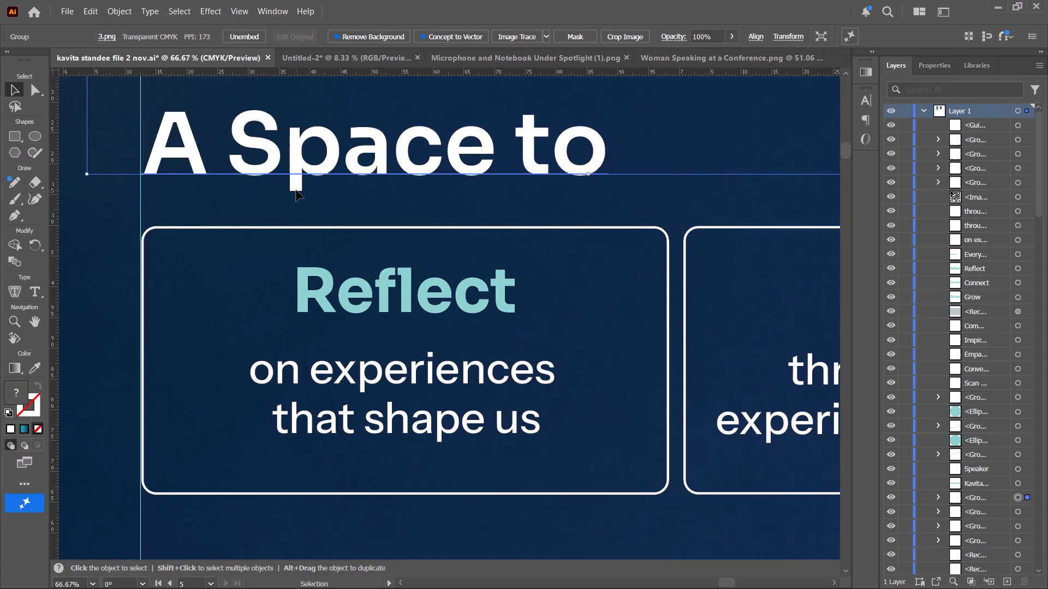
key("shift+Up")
key("shift+Up")
key("shift+Up")
key("shift+Up")
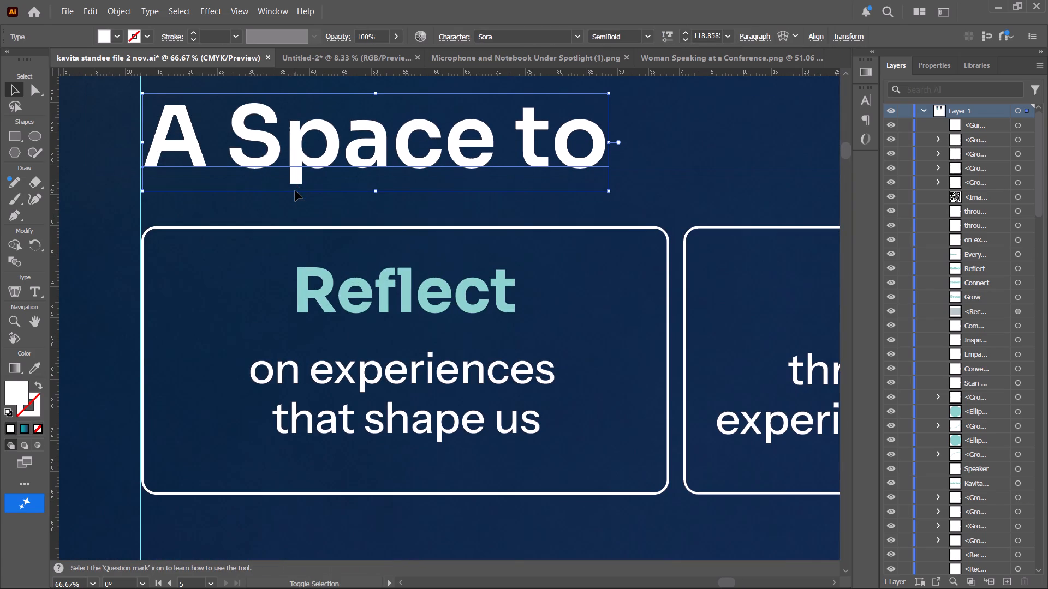
Left-align the Reflect card's description "on experiences that shape us".
scroll(263, 370, "down", 4, "alt")
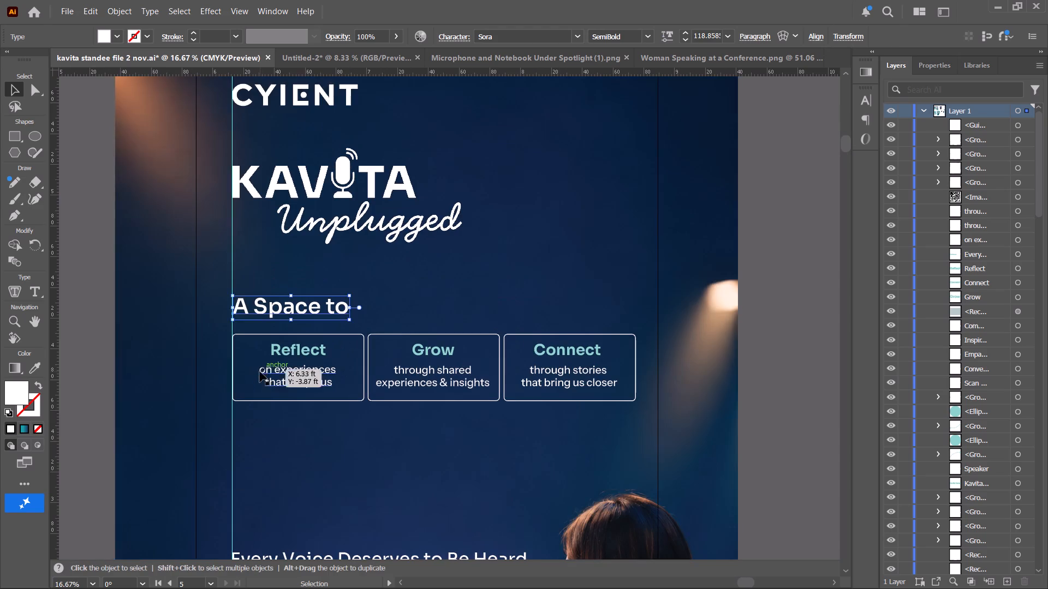
key("space")
key("space")
key("space")
left_click_drag(260, 371, 197, 354)
key("space")
key("space")
key("space")
key("space")
key("space")
key("space")
key("space")
key("space")
key("space")
key("space")
key("space")
key("space")
key("space")
key("space")
key("space")
key("space")
key("space")
key("space")
key("space")
key("space")
left_click_drag(353, 400, 354, 365)
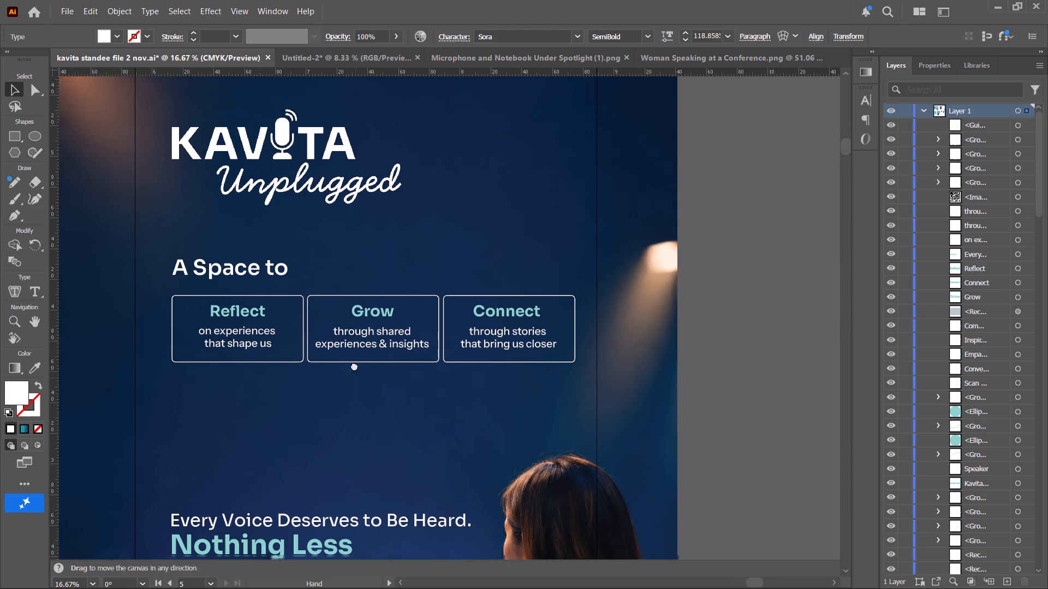
left_click_drag(354, 365, 349, 338)
scroll(201, 321, "up", 2, "alt")
key("t")
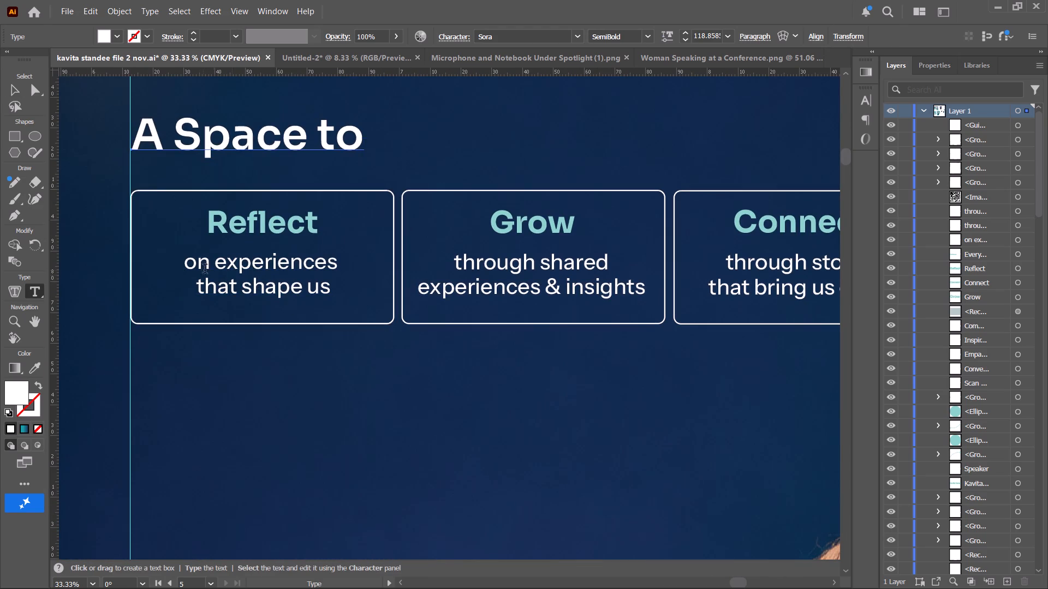
left_click_drag(189, 263, 347, 305)
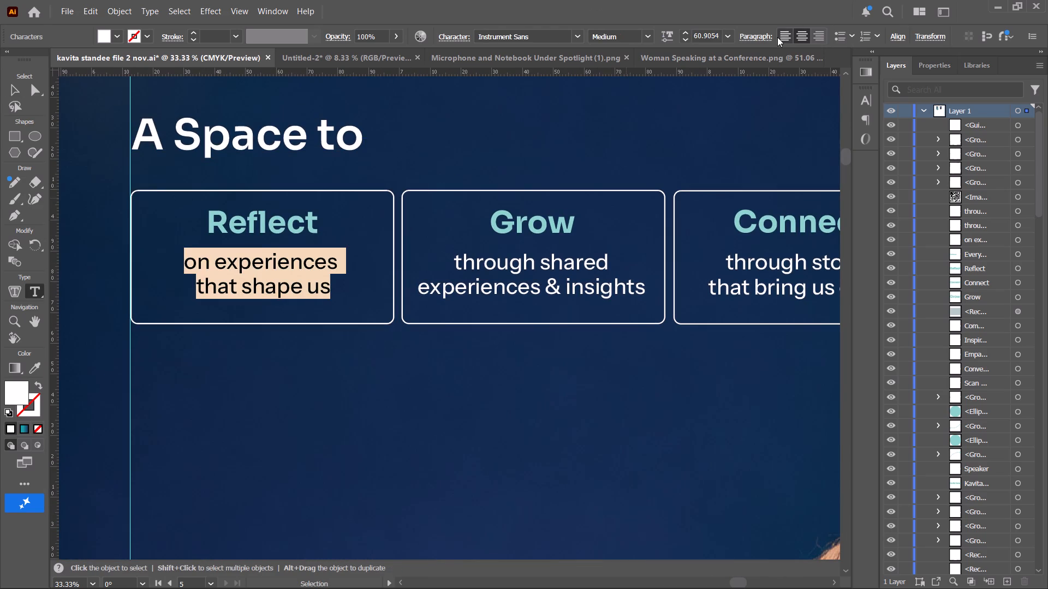
left_click(778, 37)
Left-align the Grow card's description "through shared experiences & insights".
left_click_drag(460, 267, 545, 302)
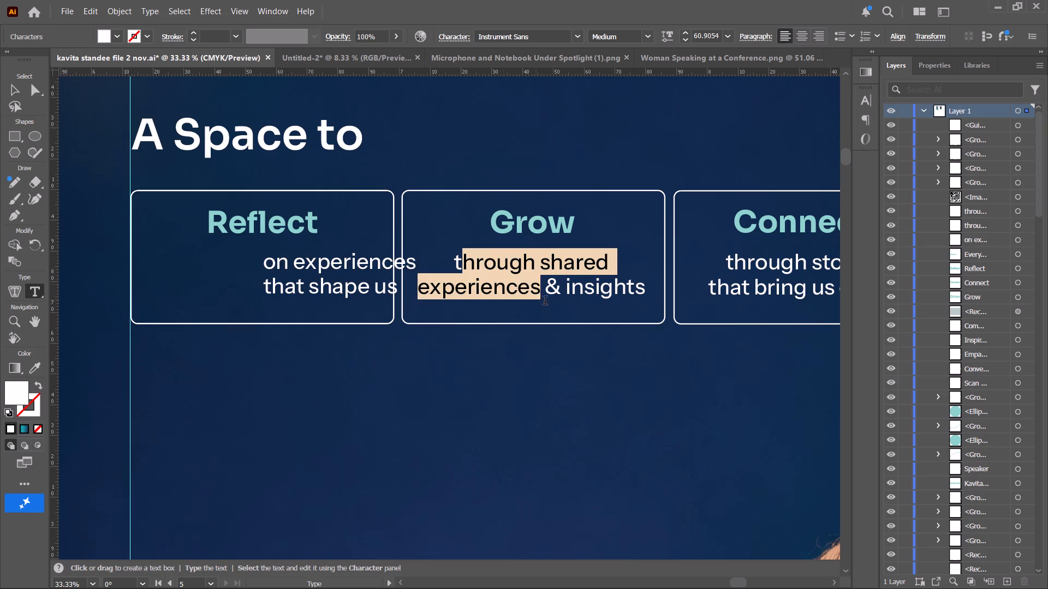
left_click_drag(545, 302, 593, 302)
left_click_drag(452, 259, 478, 267)
key("ctrl+z")
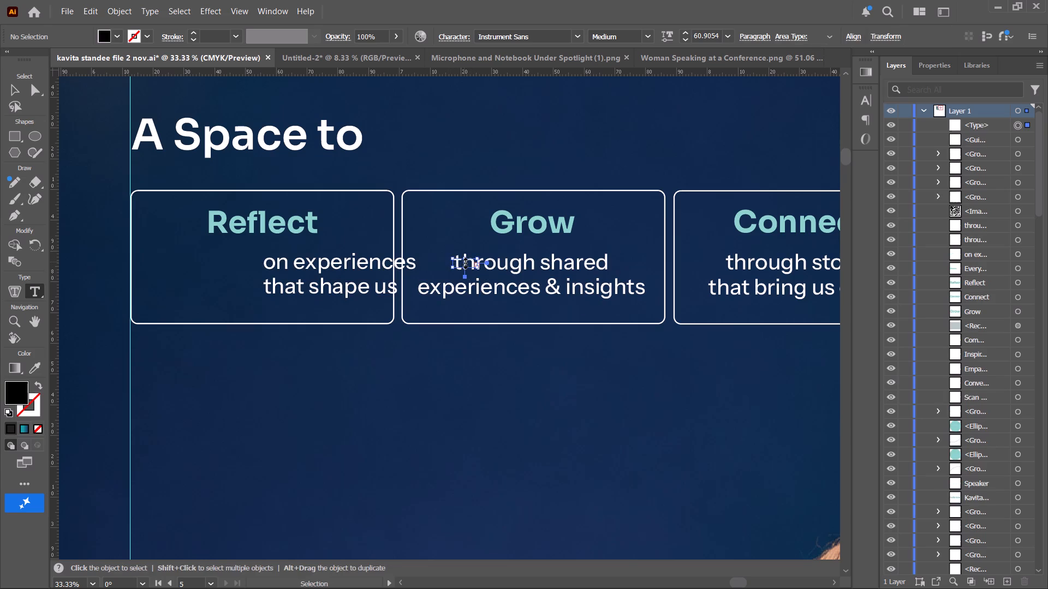
left_click_drag(456, 265, 678, 306)
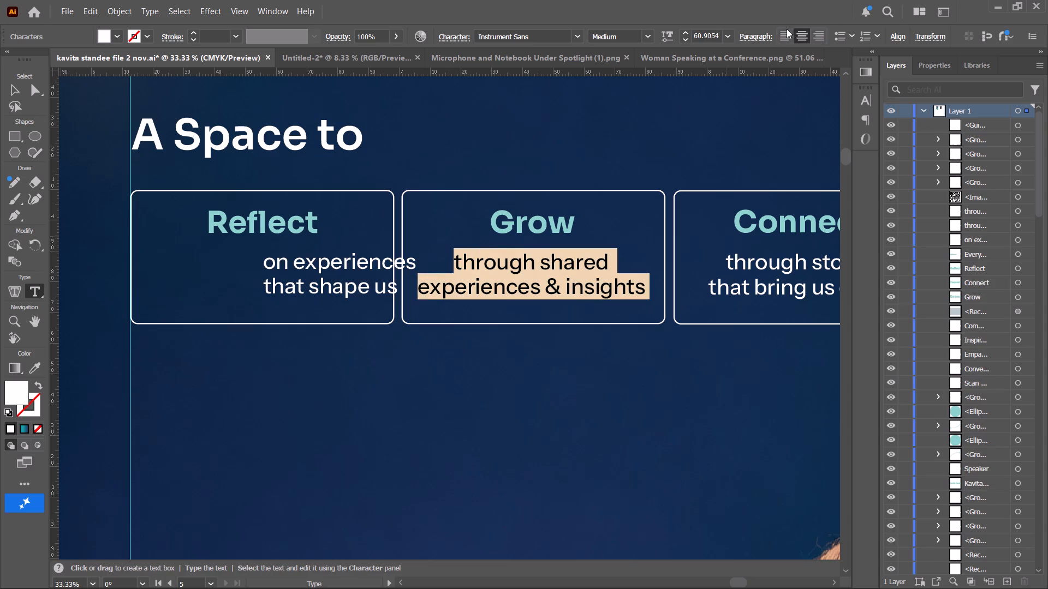
left_click(782, 27)
left_click(782, 31)
Left-align the Connect card's description "through stories that bring us closer".
left_click(734, 261)
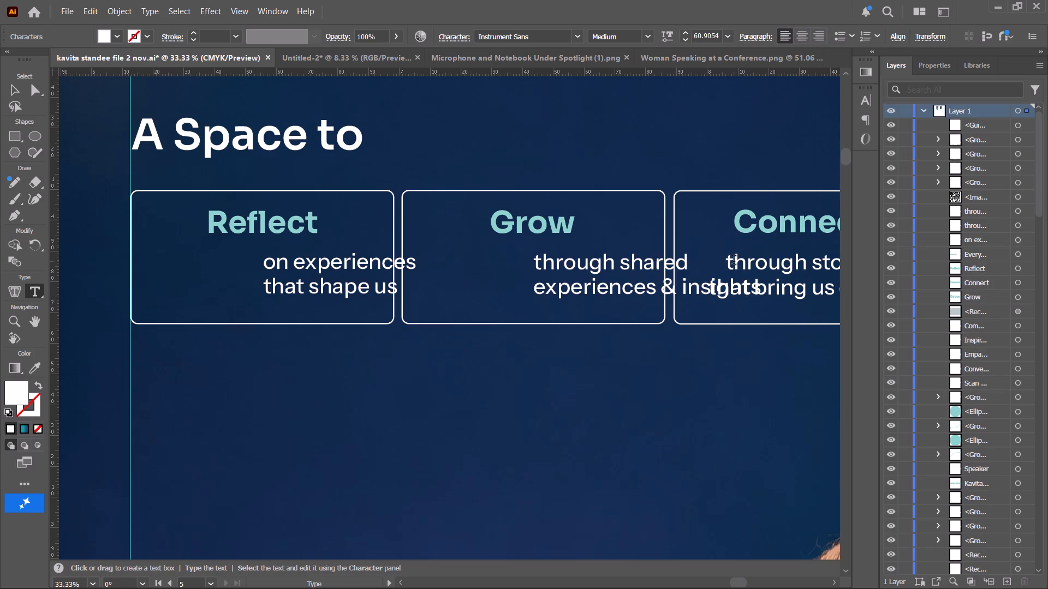
left_click_drag(729, 261, 896, 325)
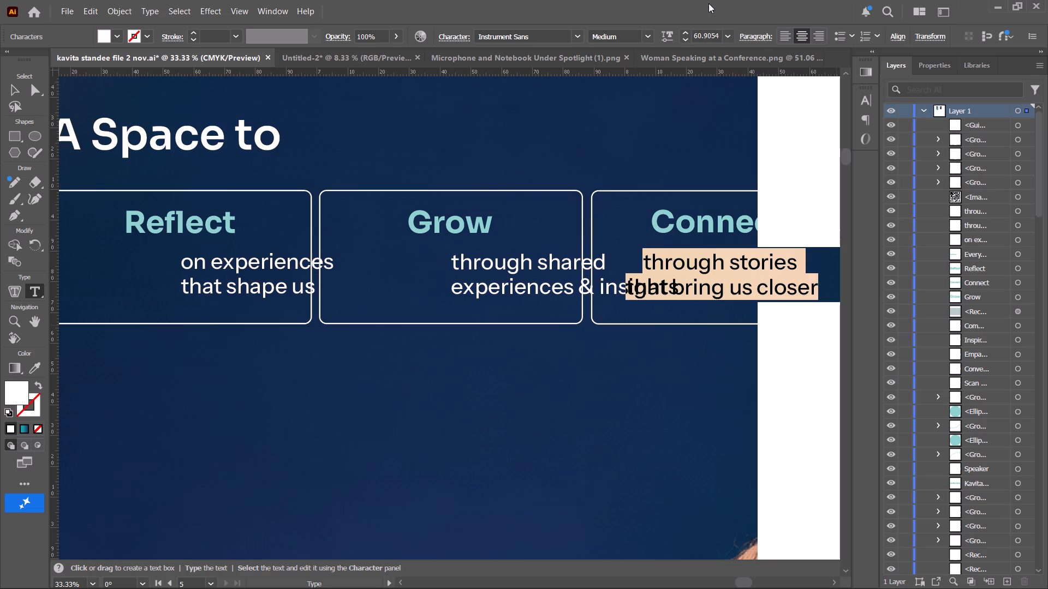
left_click(782, 39)
left_click(9, 82)
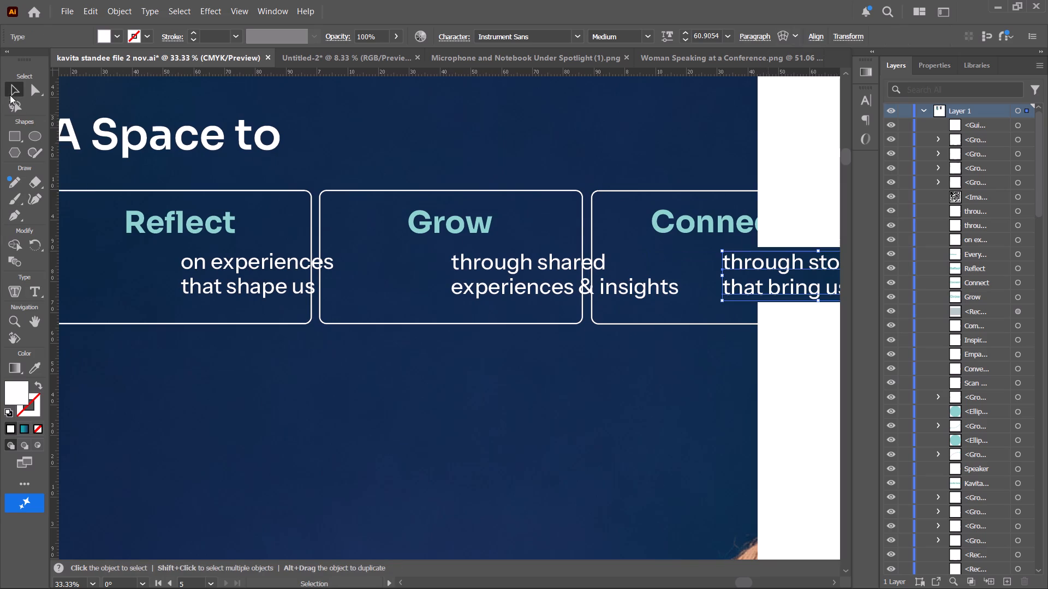
left_click(11, 97)
Move the Reflect title and its description towards the card's left side, lining up their left edges.
key("space")
key("space")
left_click_drag(219, 351, 437, 378)
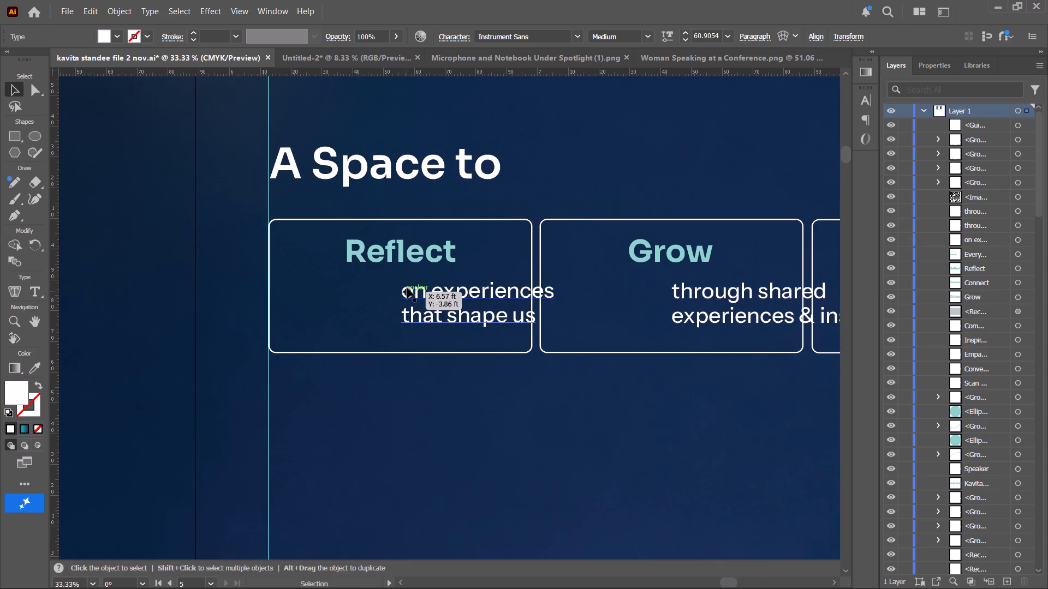
left_click_drag(408, 290, 318, 287)
left_click_drag(353, 248, 320, 250)
Move the Grow title and its description towards the card's left side so both share a left edge and fit inside the border.
key("space")
key("space")
key("space")
key("space")
key("space")
key("space")
key("space")
key("space")
key("space")
key("space")
key("space")
left_click_drag(396, 308, 43, 306)
key("space")
key("space")
key("space")
key("space")
key("space")
key("space")
key("space")
key("space")
key("space")
key("space")
key("space")
key("space")
key("space")
key("space")
key("space")
key("space")
key("space")
key("space")
key("space")
key("space")
left_click_drag(348, 314, 565, 305)
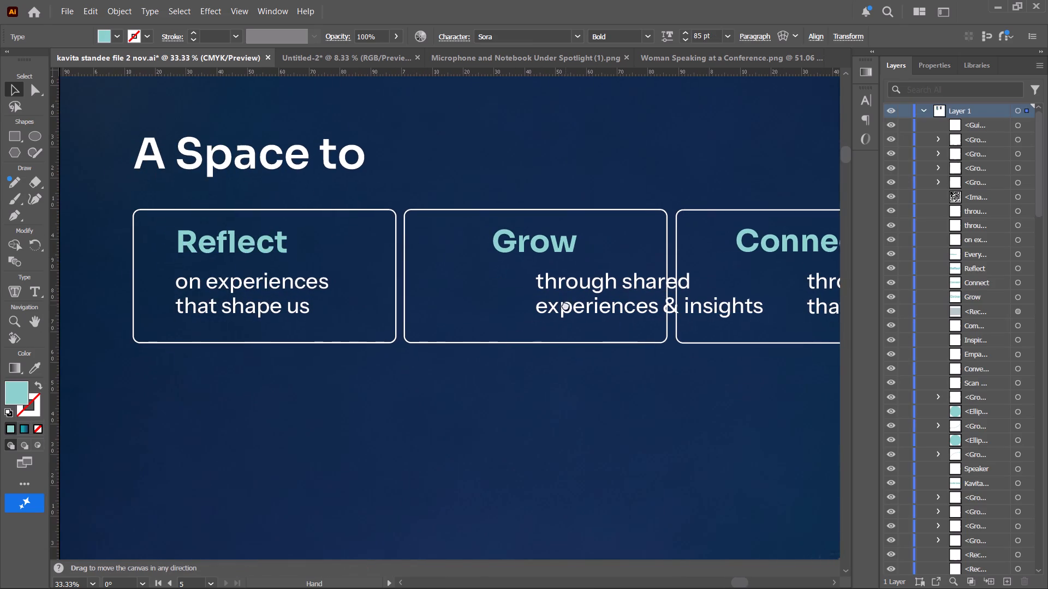
left_click_drag(565, 305, 527, 309)
left_click_drag(457, 242, 410, 238)
left_click_drag(524, 293, 436, 293)
left_click_drag(418, 245, 402, 244)
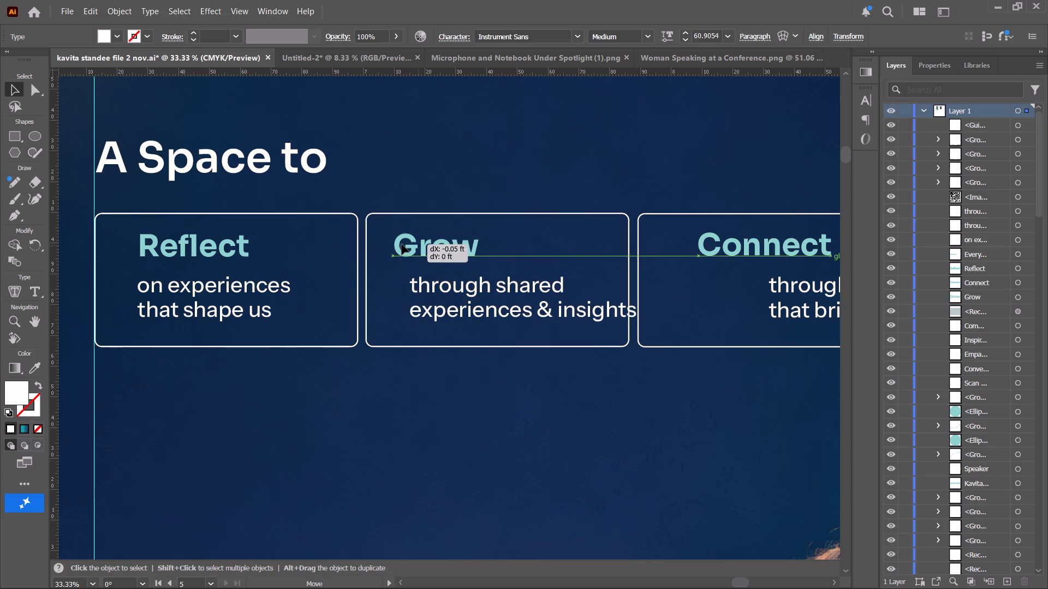
left_click_drag(402, 244, 405, 244)
left_click_drag(421, 282, 411, 280, "shift")
key("ctrl+z")
left_click(450, 386)
left_click_drag(427, 284, 413, 284)
Move the Connect title and its description towards the card's left side, matching their left edges and the Grow description's baseline.
key("space")
key("space")
key("space")
key("space")
key("space")
key("space")
left_click_drag(526, 370, 258, 359)
left_click_drag(547, 320, 542, 341)
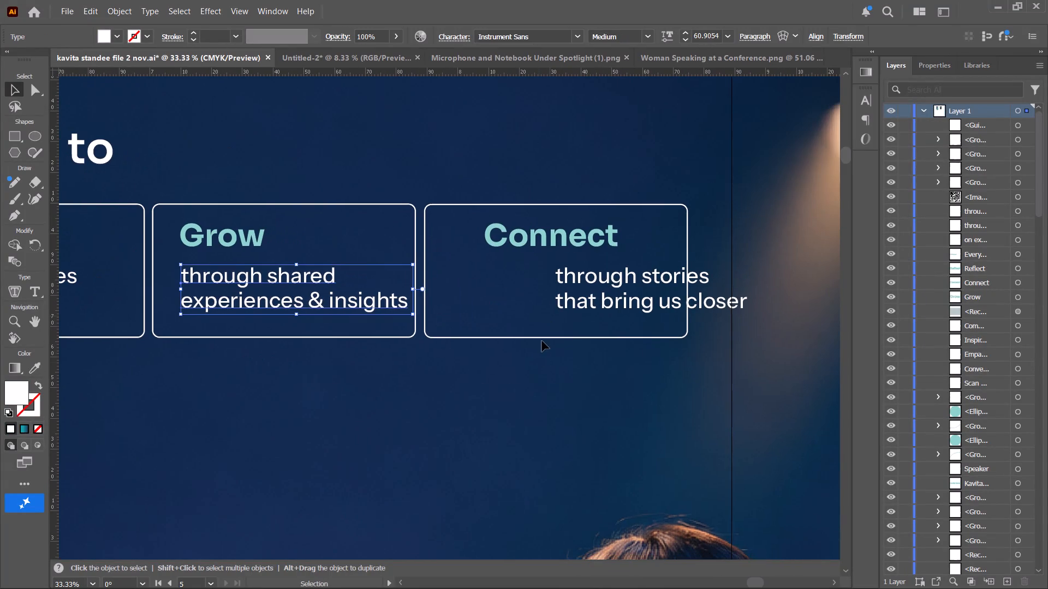
left_click_drag(542, 341, 541, 366)
left_click_drag(508, 236, 475, 236)
left_click_drag(569, 278, 505, 274)
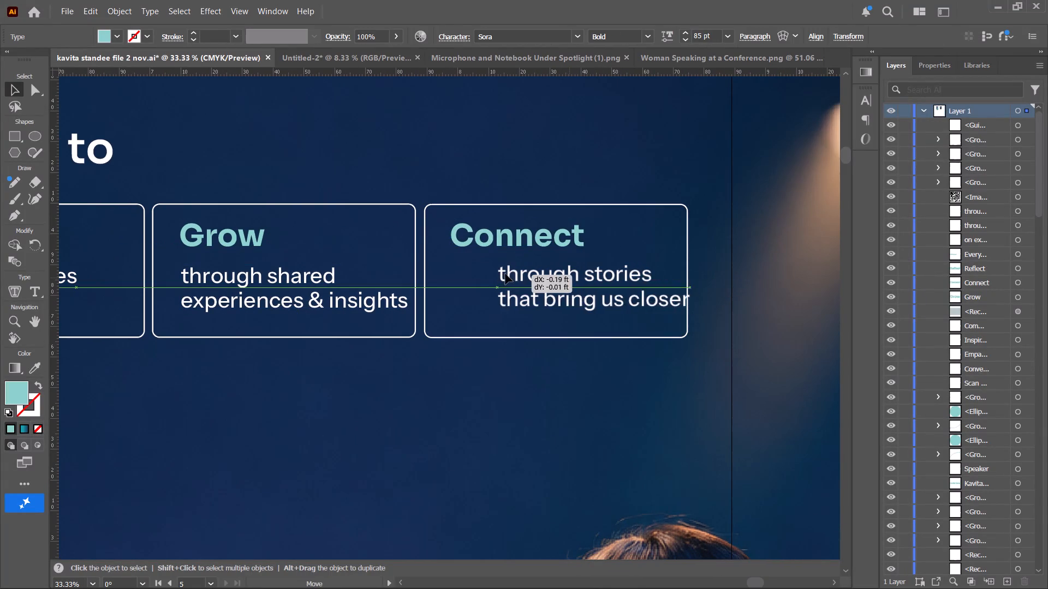
left_click_drag(505, 274, 464, 274)
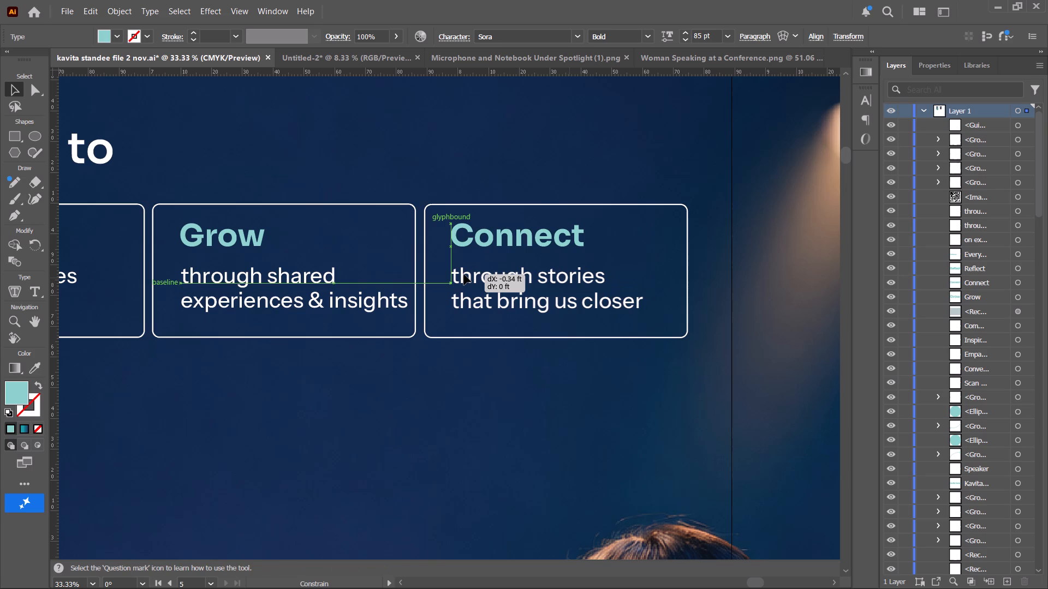
left_click(502, 380)
Move the "Every Voice Deserves to Be Heard. Nothing Less" tagline up beneath the Reflect, Grow and Connect cards.
scroll(504, 380, "down", 3, "alt")
key("space")
key("space")
key("space")
key("space")
key("space")
key("space")
key("space")
key("space")
key("space")
left_click_drag(493, 398, 492, 348)
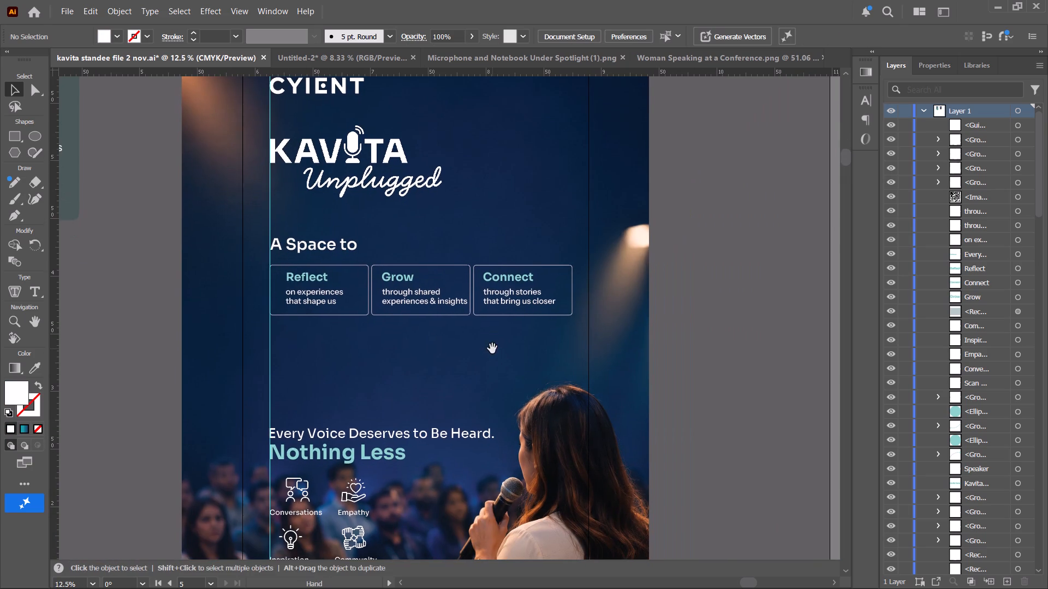
scroll(492, 348, "down", 1, "alt")
key("space")
key("space")
key("space")
key("space")
key("space")
key("space")
key("space")
key("space")
key("space")
key("space")
key("space")
key("space")
key("space")
key("space")
key("space")
left_click_drag(492, 348, 484, 340)
scroll(308, 349, "up", 1, "alt")
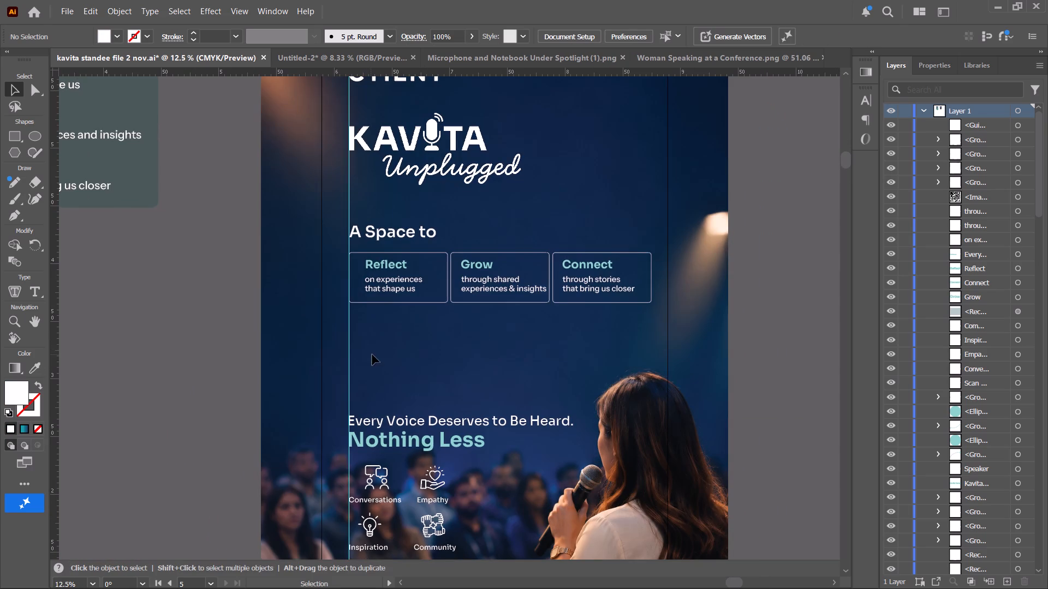
key("space")
left_click_drag(414, 353, 389, 352)
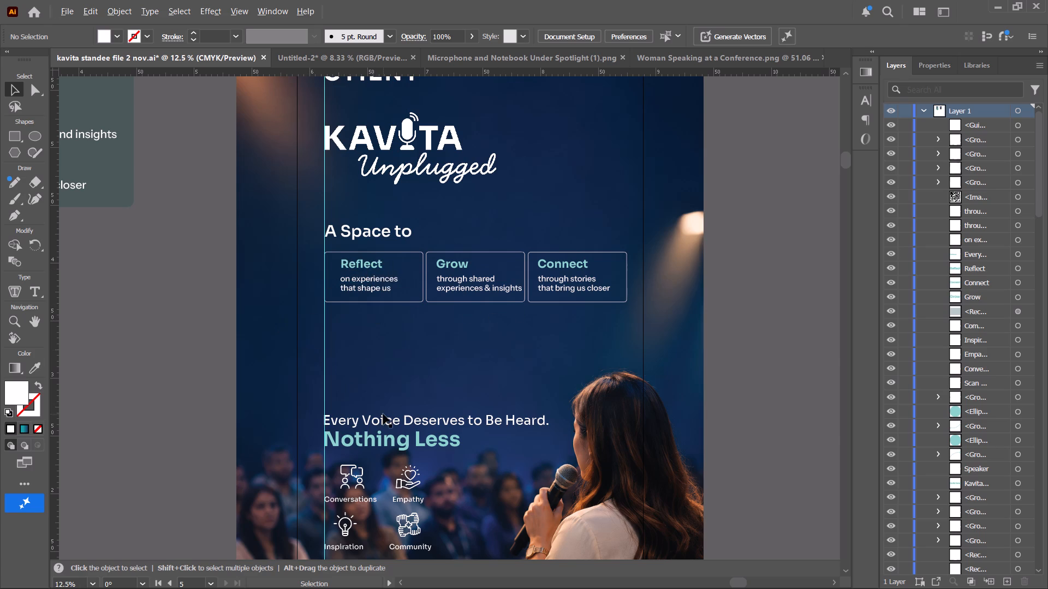
left_click_drag(383, 416, 373, 342)
key("shift+Up")
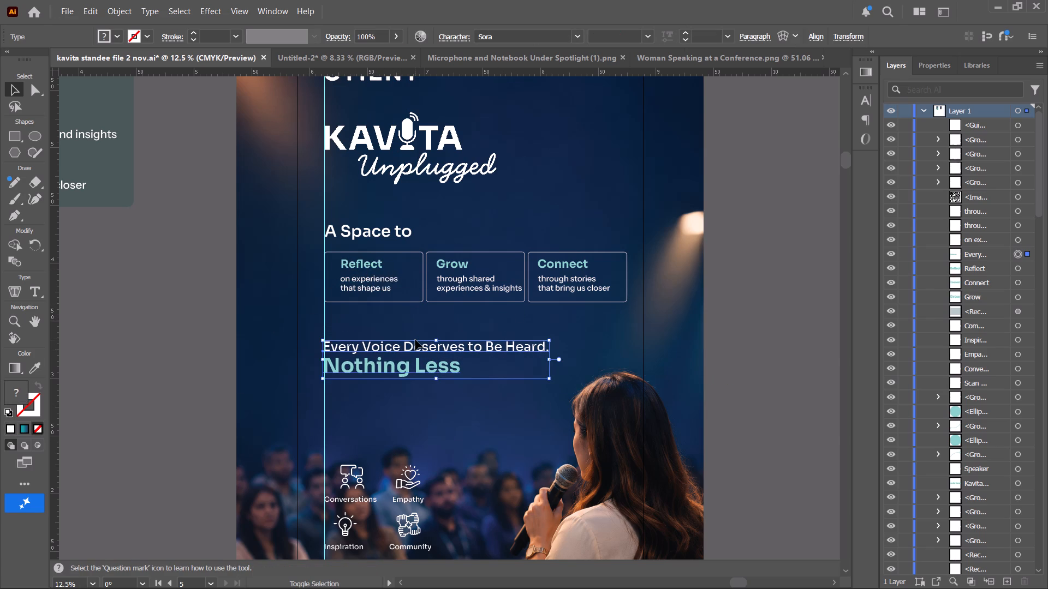
Raise the "Every Voice Deserves to Be Heard. Nothing Less" tagline closer to the Reflect, Grow and Connect cards.
key("shift+Up")
key("shift+Up")
key("shift+Up")
key("shift+Up")
key("shift+Up")
key("shift+Up")
key("shift+Up")
key("shift+Up")
key("shift+Down")
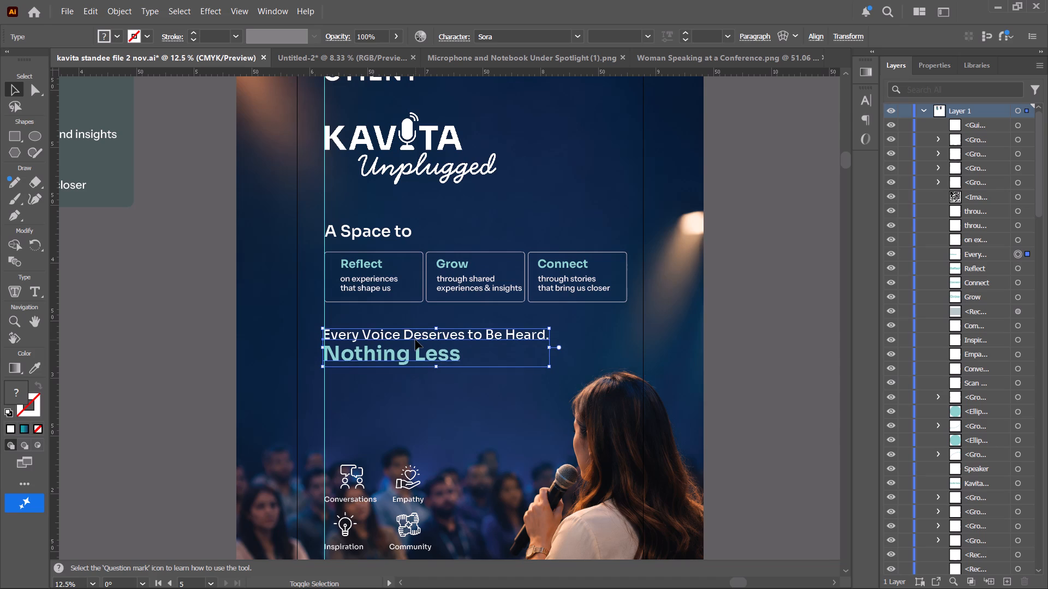
scroll(390, 357, "down", 11)
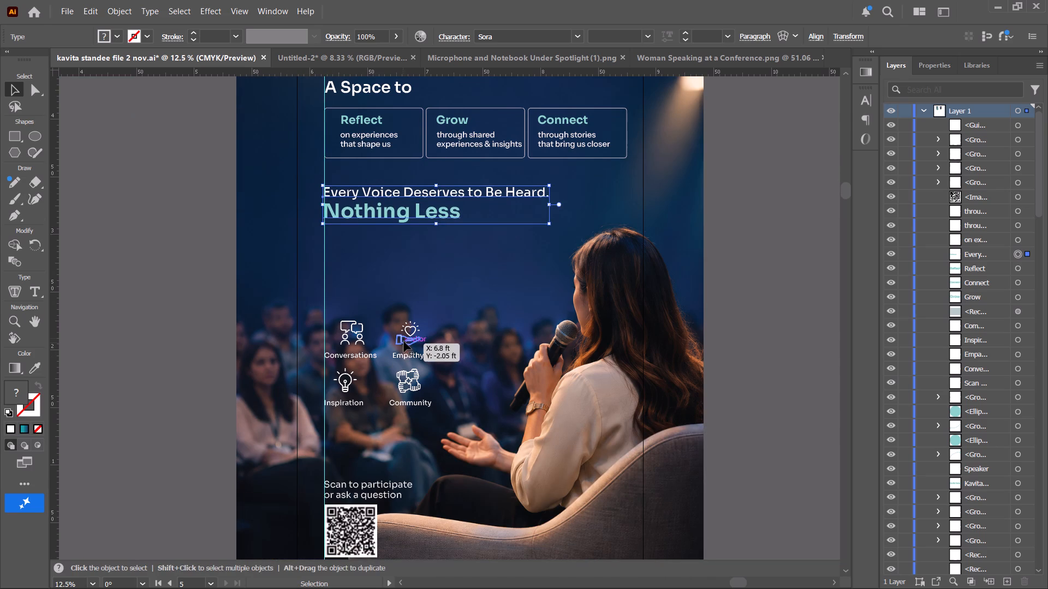
key("shift+Up")
left_click(277, 326)
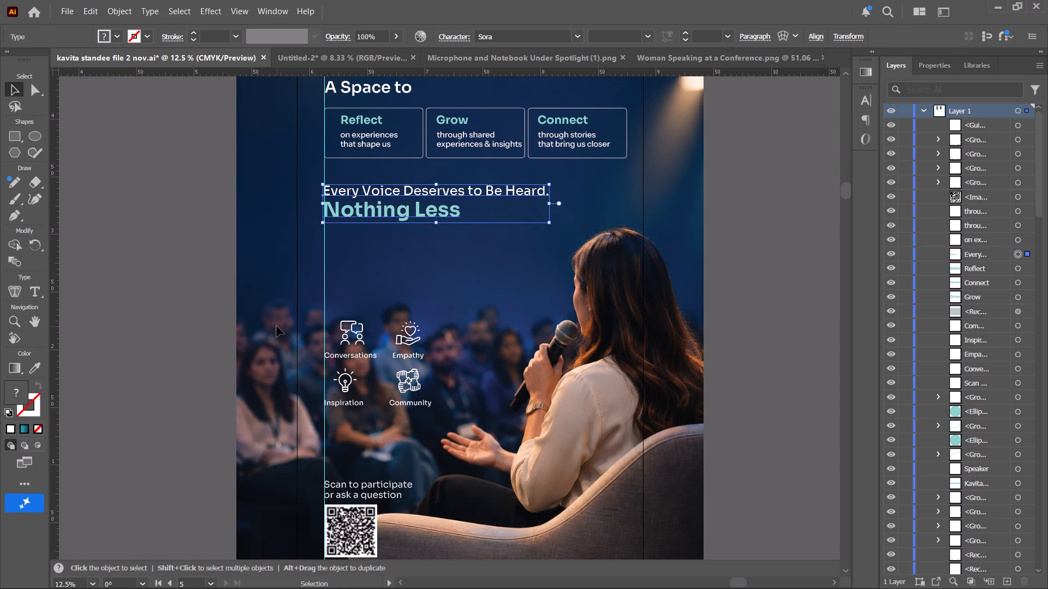
Move the Conversations, Empathy, Inspiration and Community icons with their labels up beneath the "Nothing Less" line, keeping their left alignment.
left_click_drag(249, 312, 448, 430)
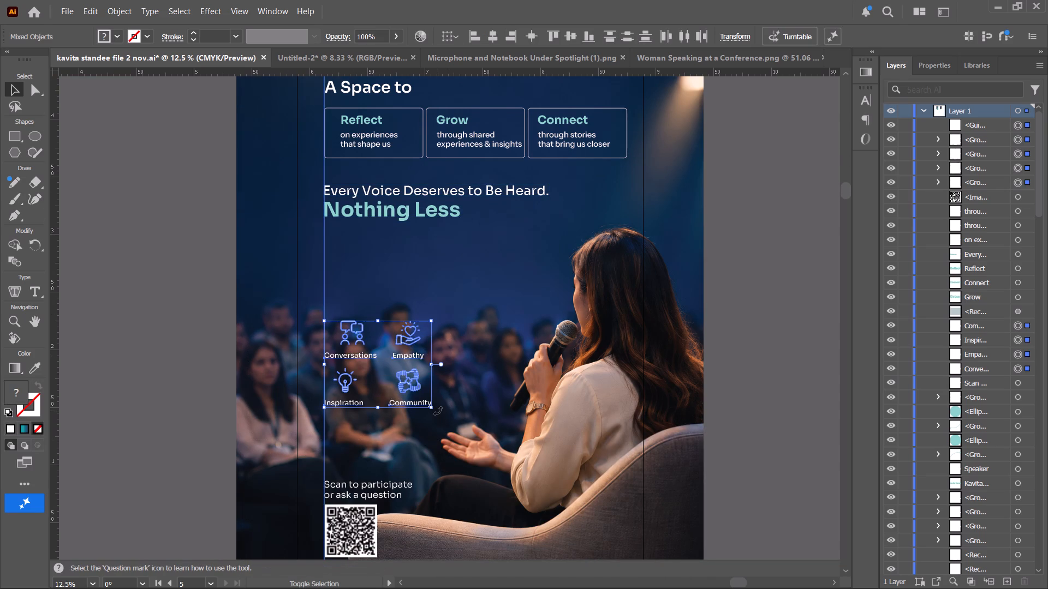
key("shift+Up")
key("shift+Up")
key("shift+Up")
key("shift+Up")
key("shift+Up")
key("shift+Up")
key("shift+Up")
key("shift+Up")
key("shift+Up")
key("shift+Up")
key("shift+Up")
key("shift+Up")
key("shift+Up")
key("shift+Up")
key("shift+Up")
key("shift+Up")
key("shift+Up")
key("shift+Up")
key("shift+Up")
key("shift+Up")
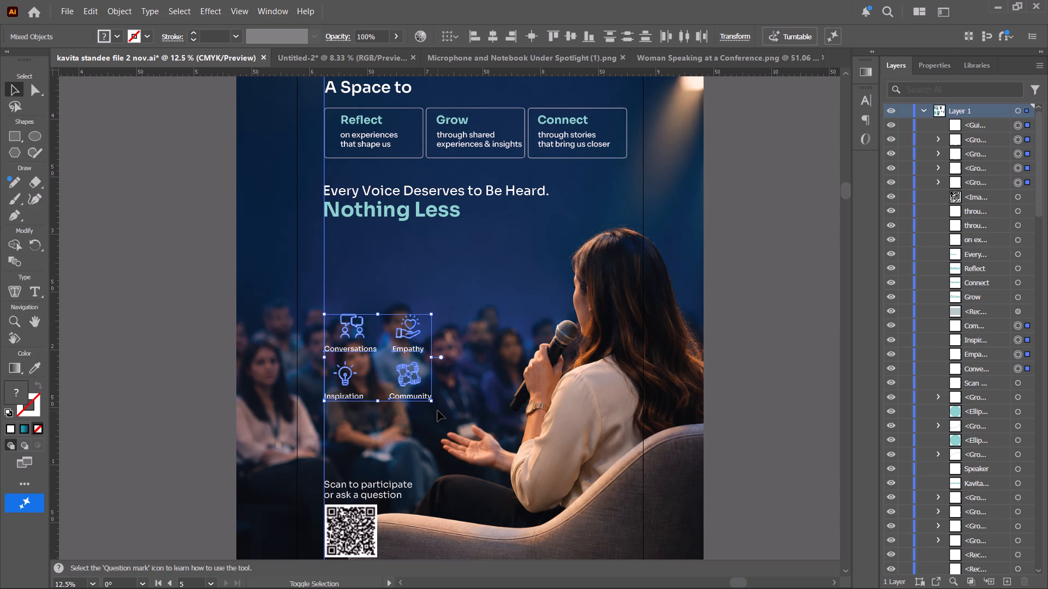
key("shift+Up")
key("shift+Up")
key("shift+Up")
key("shift+Up")
key("shift+Up")
key("shift+Up")
key("shift+Up")
key("shift+Up")
key("shift+Up")
key("shift+Up")
key("shift+Up")
key("shift+Up")
key("shift+Up")
key("shift+Up")
key("shift+Up")
key("shift+Up")
key("shift+Up")
key("shift+Up")
key("shift+Up")
key("shift+Up")
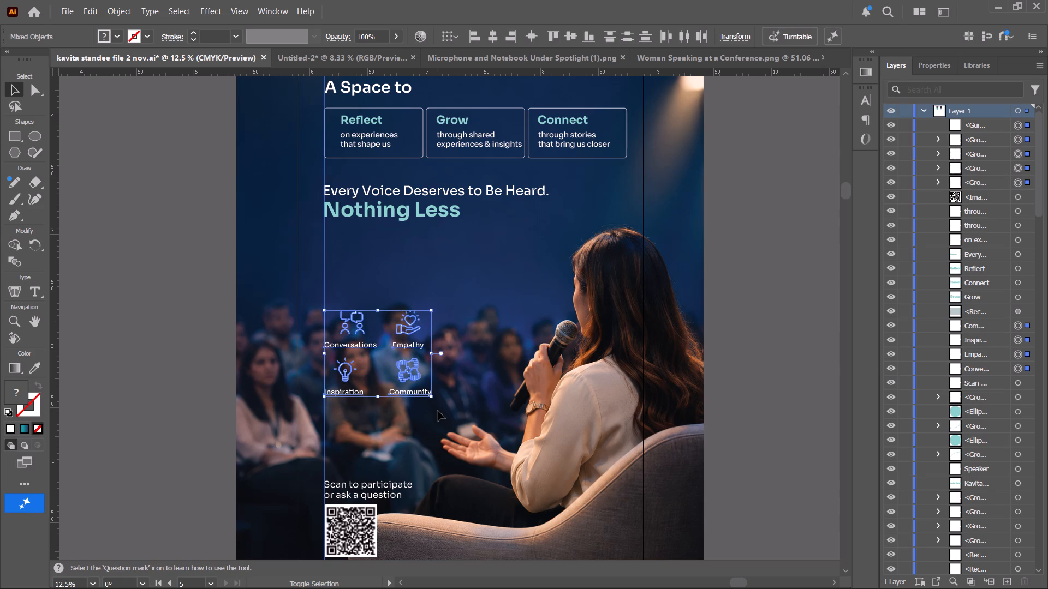
left_click_drag(360, 332, 353, 271)
left_click(263, 271)
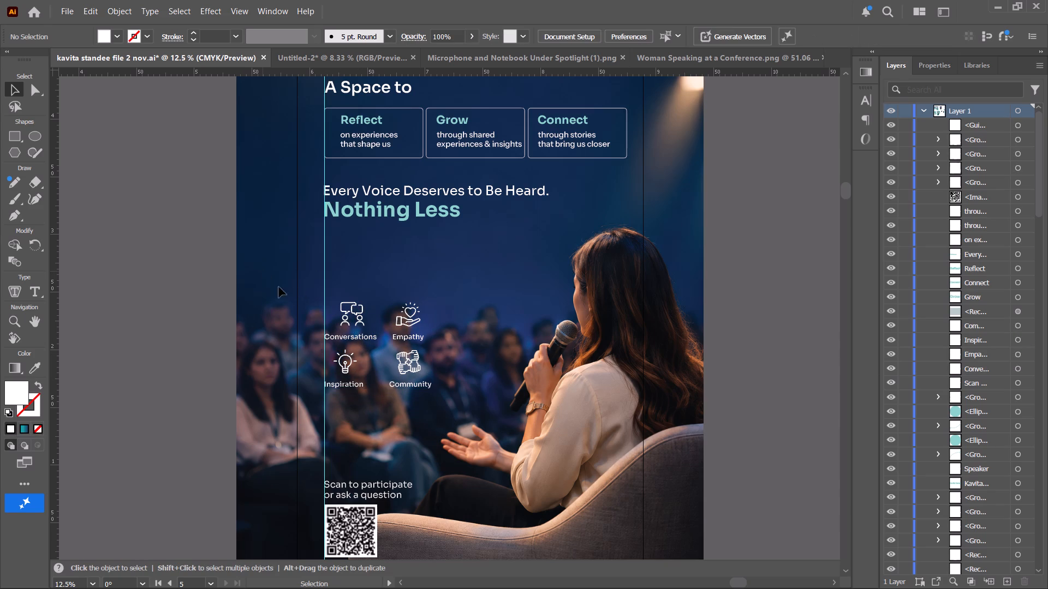
left_click_drag(260, 288, 459, 400)
left_click_drag(414, 368, 411, 338)
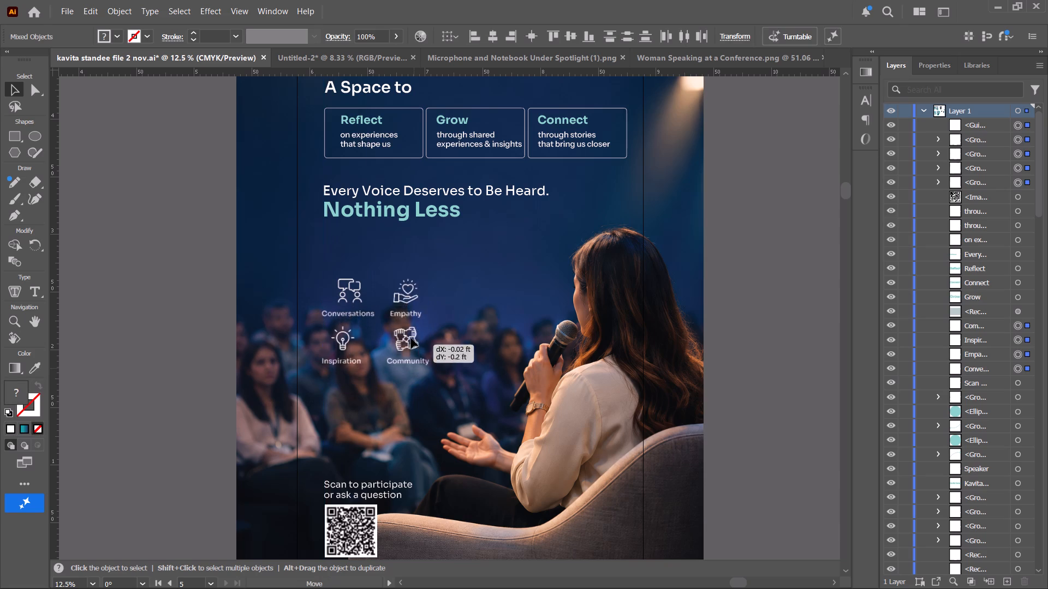
left_click_drag(411, 338, 414, 314)
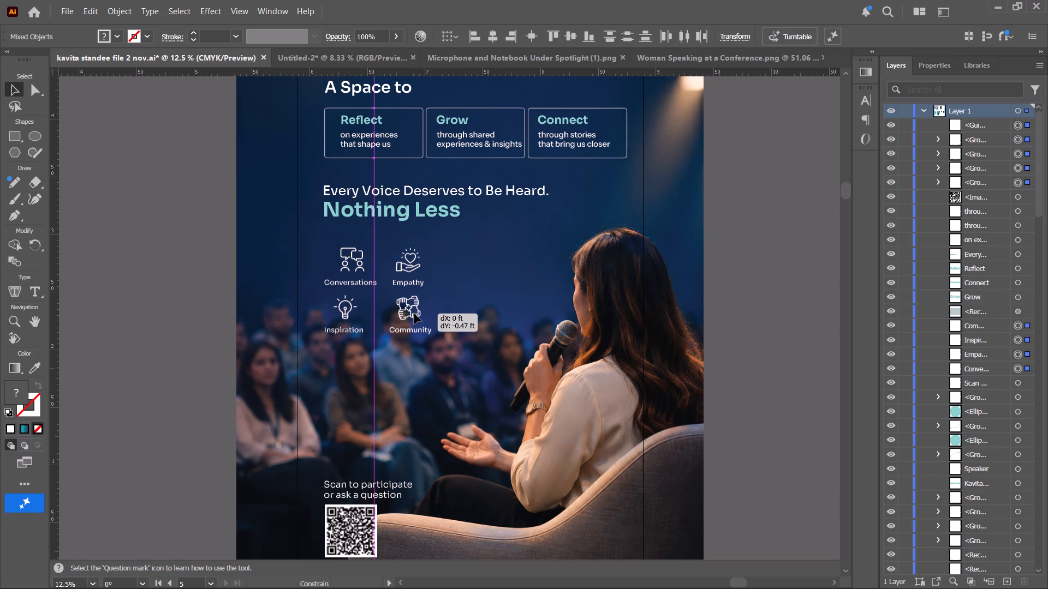
left_click_drag(414, 314, 414, 311)
key("space")
key("space")
key("space")
key("space")
key("space")
key("space")
key("space")
key("space")
key("space")
key("space")
key("space")
key("space")
key("space")
key("space")
key("space")
key("space")
key("space")
key("space")
key("space")
key("space")
left_click_drag(430, 416, 352, 425)
key("shift+Up")
key("shift+Up")
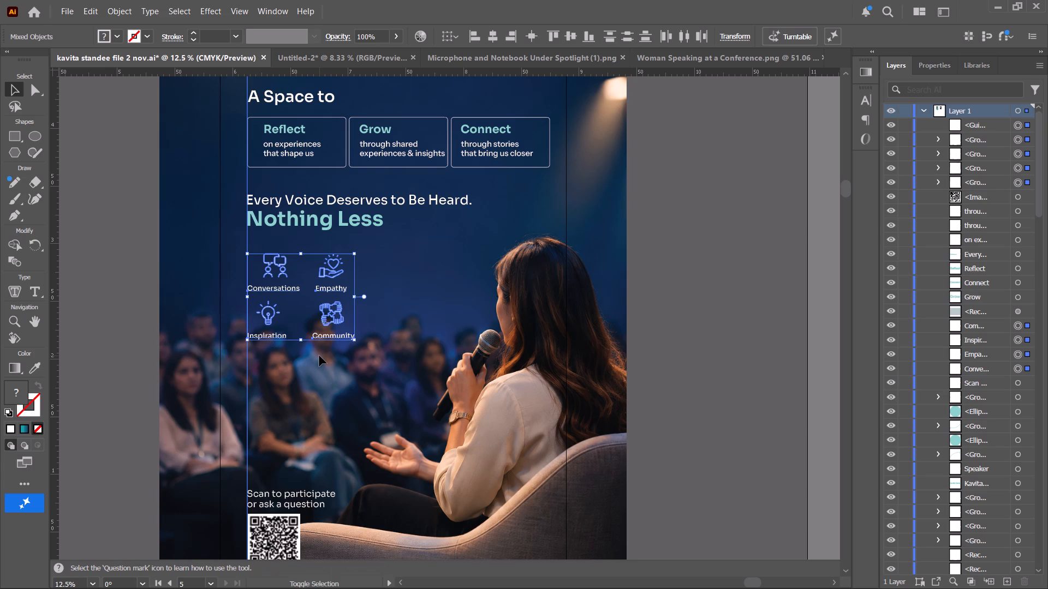
Slightly enlarge the four icons and their labels proportionally, keeping their left edge on the vertical guide.
left_click_drag(354, 341, 381, 369, "shift")
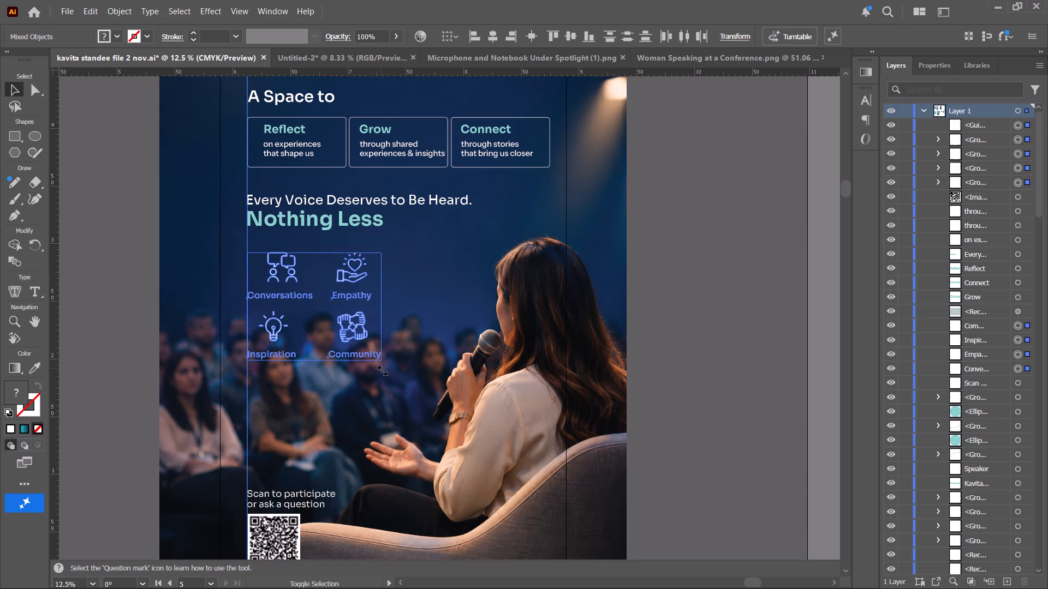
left_click_drag(381, 369, 376, 365, "shift")
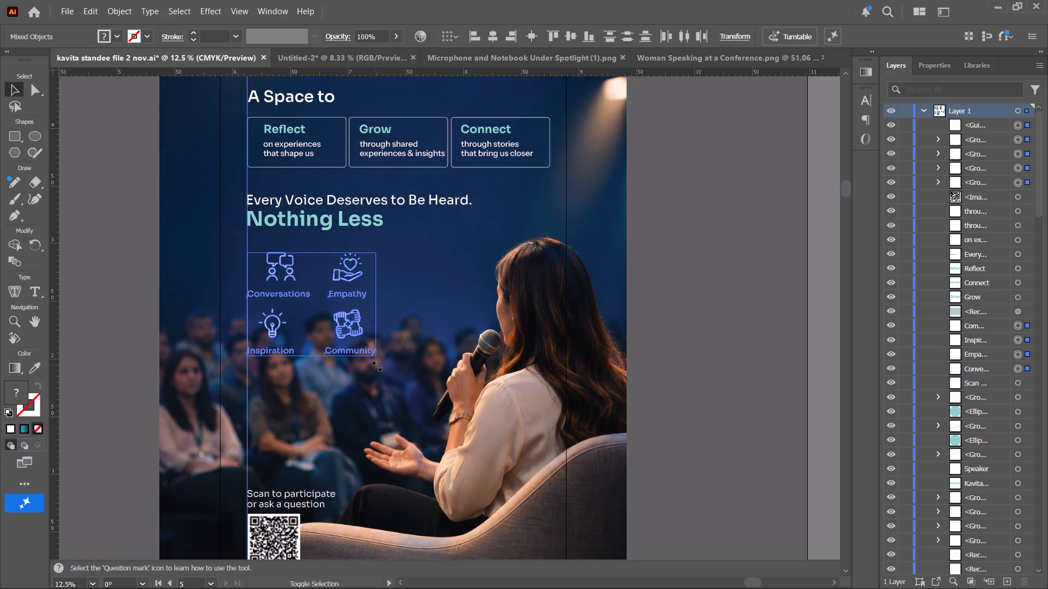
left_click_drag(376, 365, 368, 356, "shift")
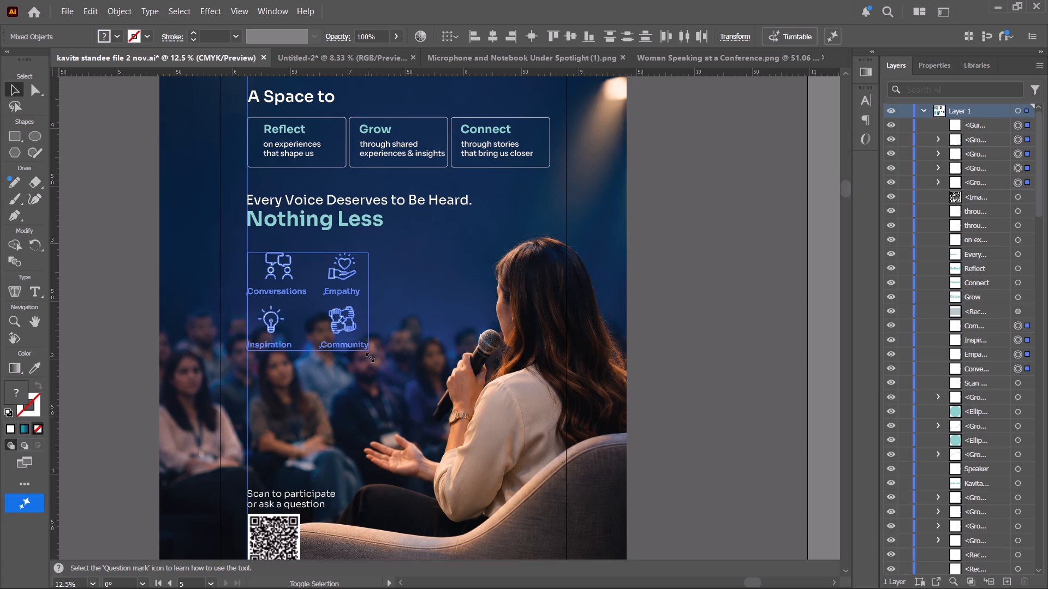
left_click_drag(368, 356, 362, 351, "shift")
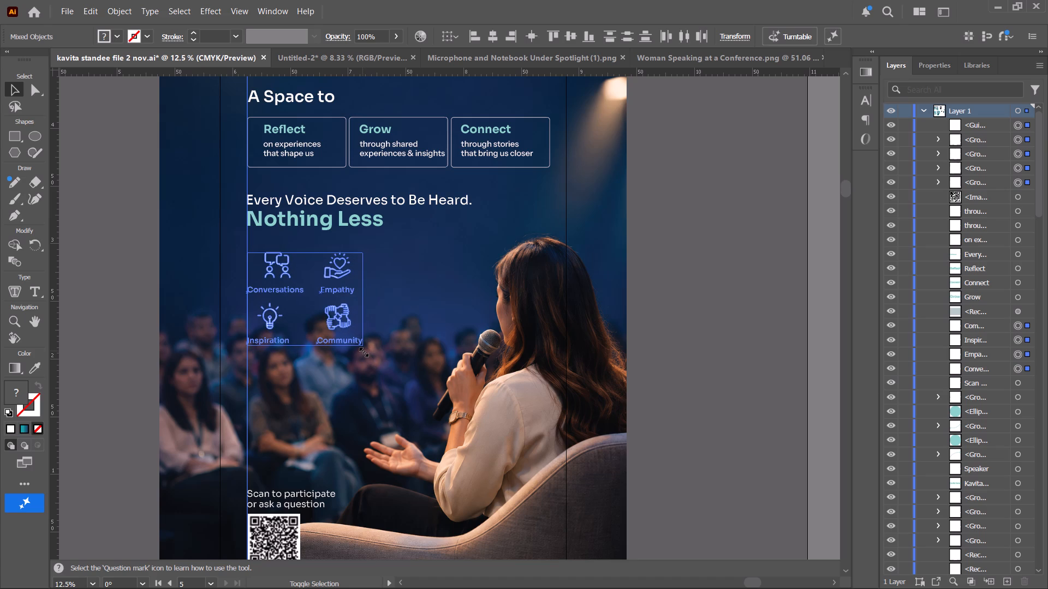
left_click_drag(362, 351, 361, 350, "shift")
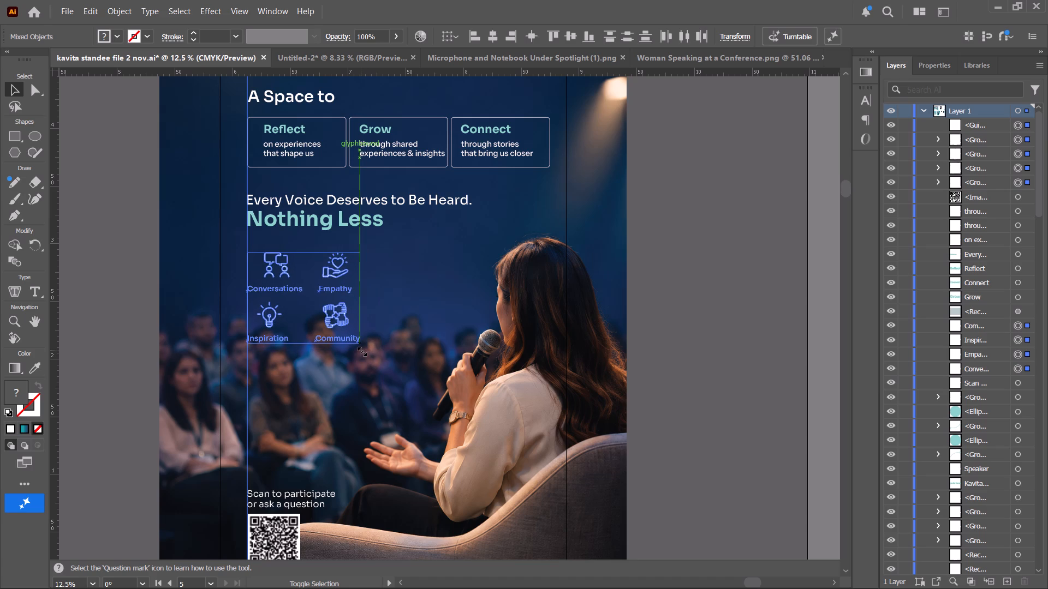
left_click_drag(361, 350, 364, 350, "shift")
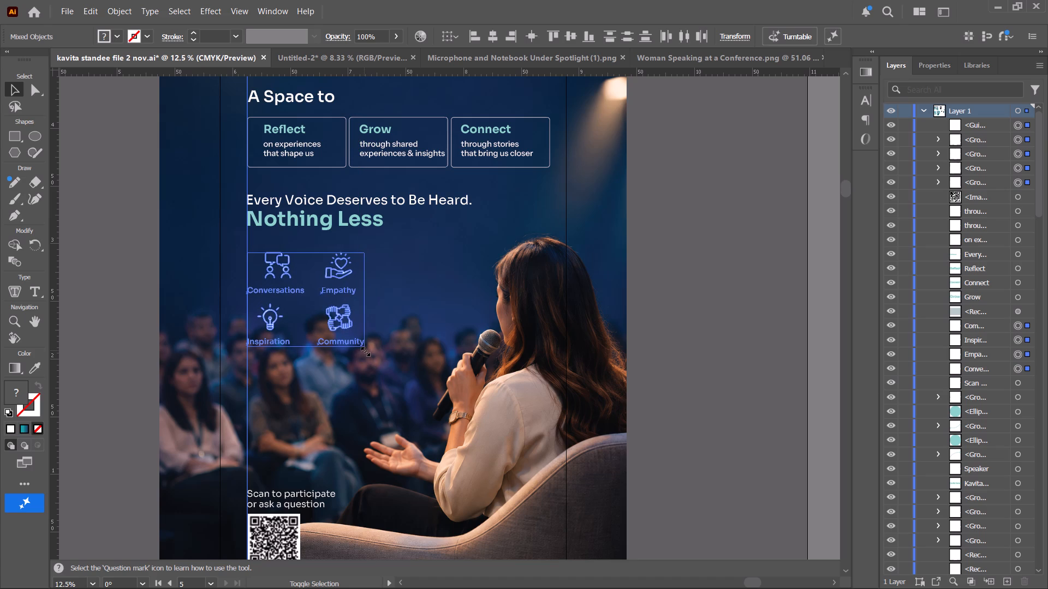
left_click_drag(364, 350, 367, 350, "shift")
left_click(421, 323)
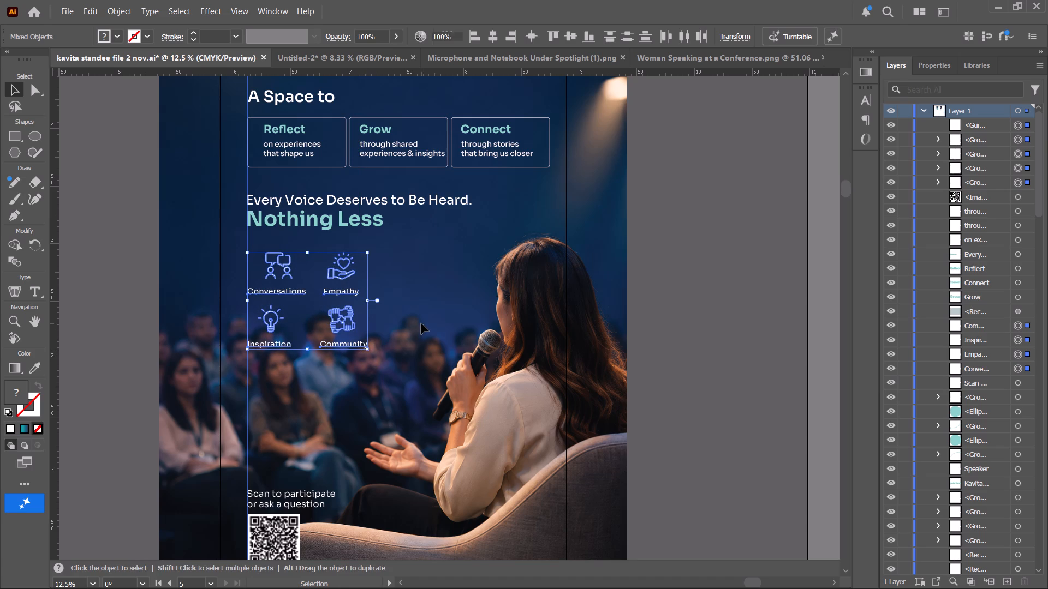
Save the standee document.
key("space")
key("space")
key("space")
key("space")
left_click_drag(380, 340, 321, 345)
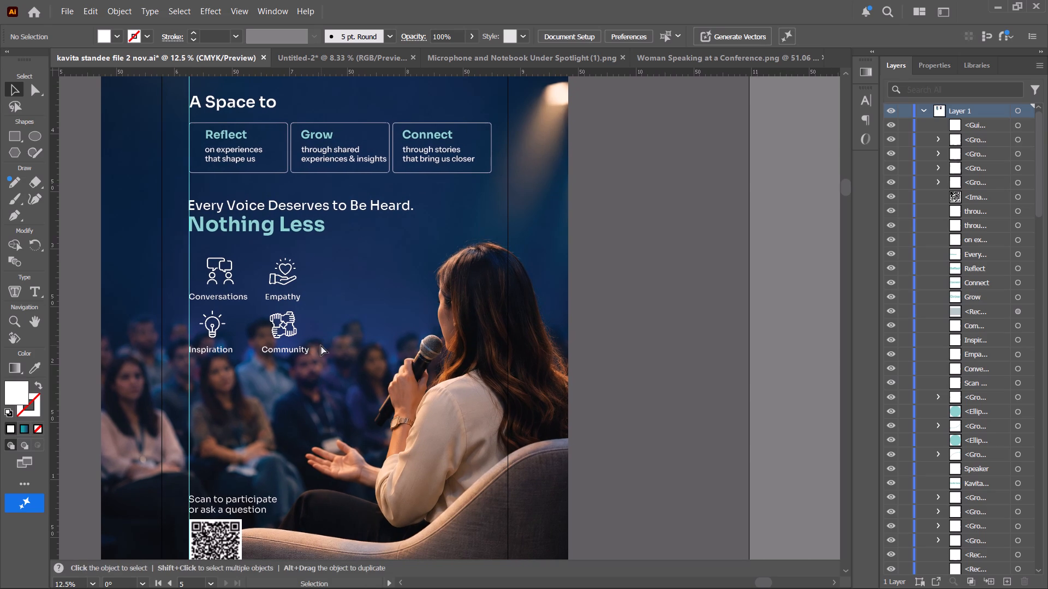
key("ctrl+s")
Review the whole layout of artboard 05, from the Cyient logo to the QR code.
scroll(325, 349, "down", 2, "alt")
key("space")
key("space")
key("space")
key("space")
left_click_drag(382, 345, 423, 353)
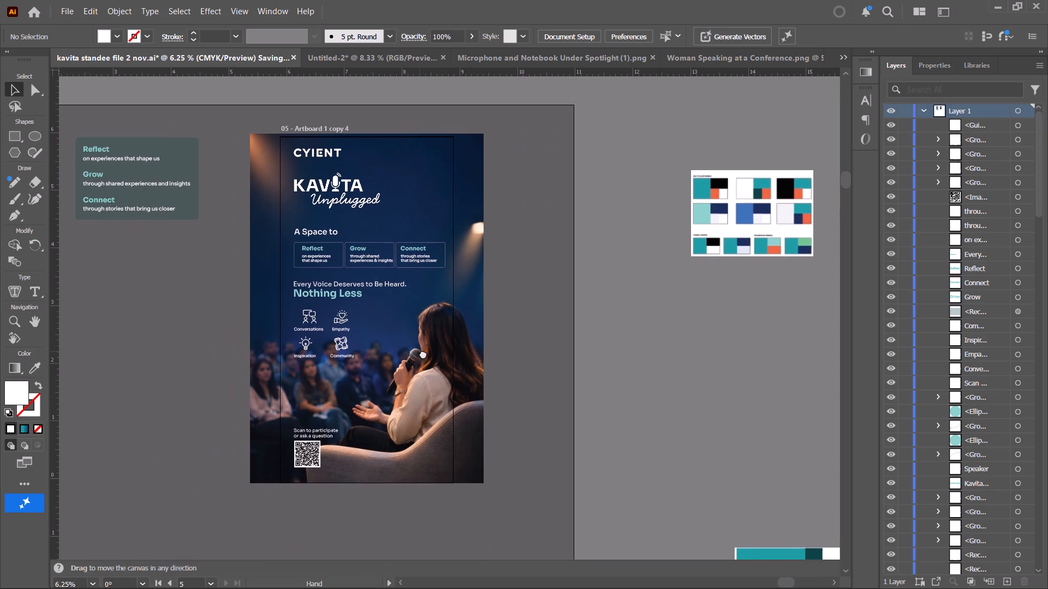
left_click_drag(423, 353, 425, 353)
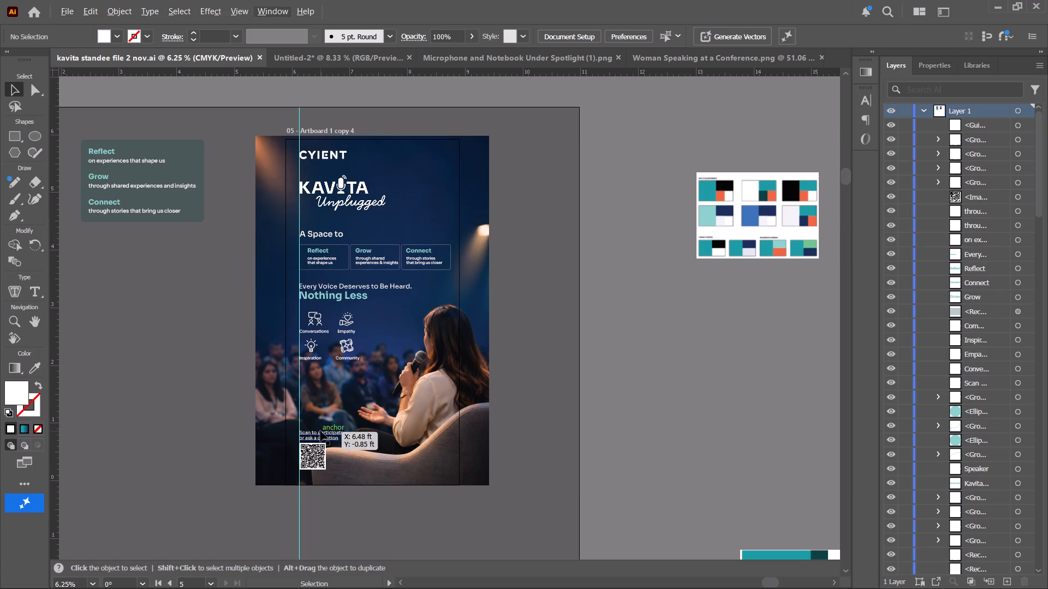
left_click(173, 458)
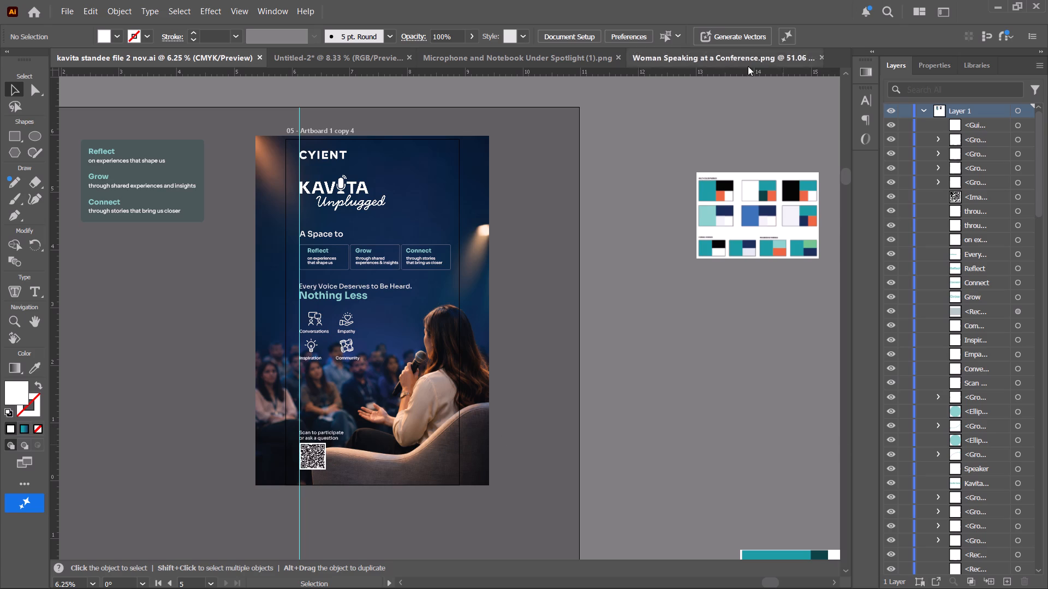
Move the Reflect title and its description together about 0.09 ft left and 0.02 ft down inside their card.
scroll(273, 266, "up", 2, "alt")
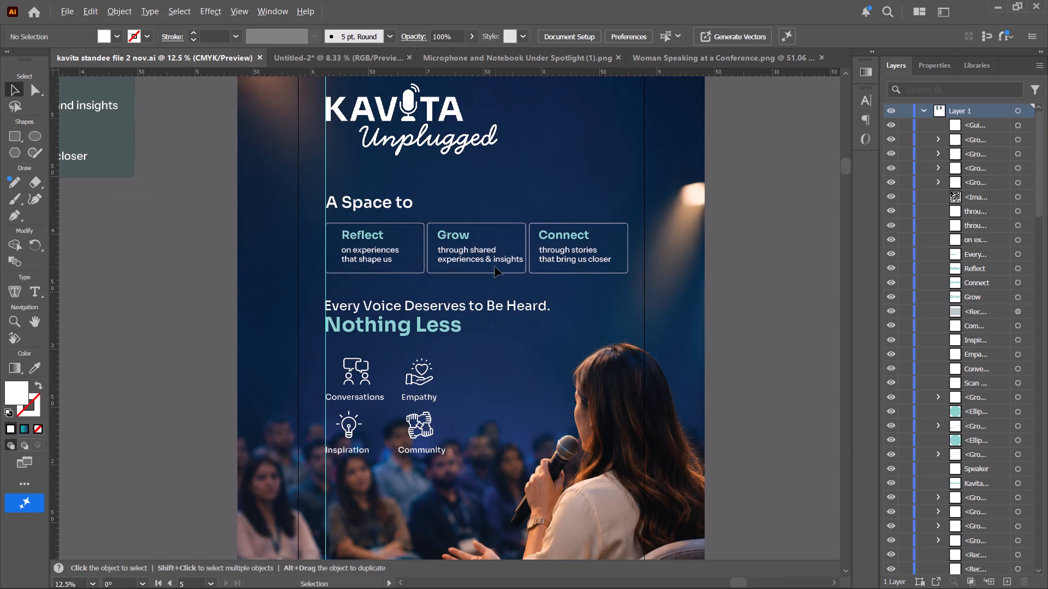
scroll(495, 267, "up", 1, "alt")
scroll(321, 223, "up", 1, "alt")
left_click(284, 226)
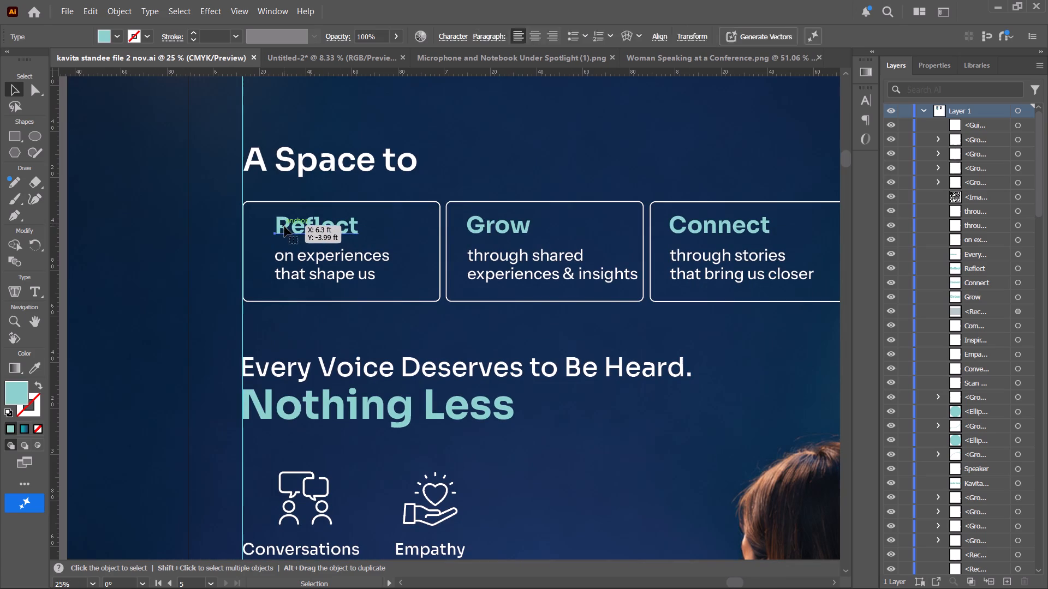
left_click(294, 260, "shift")
left_click_drag(300, 231, 294, 231)
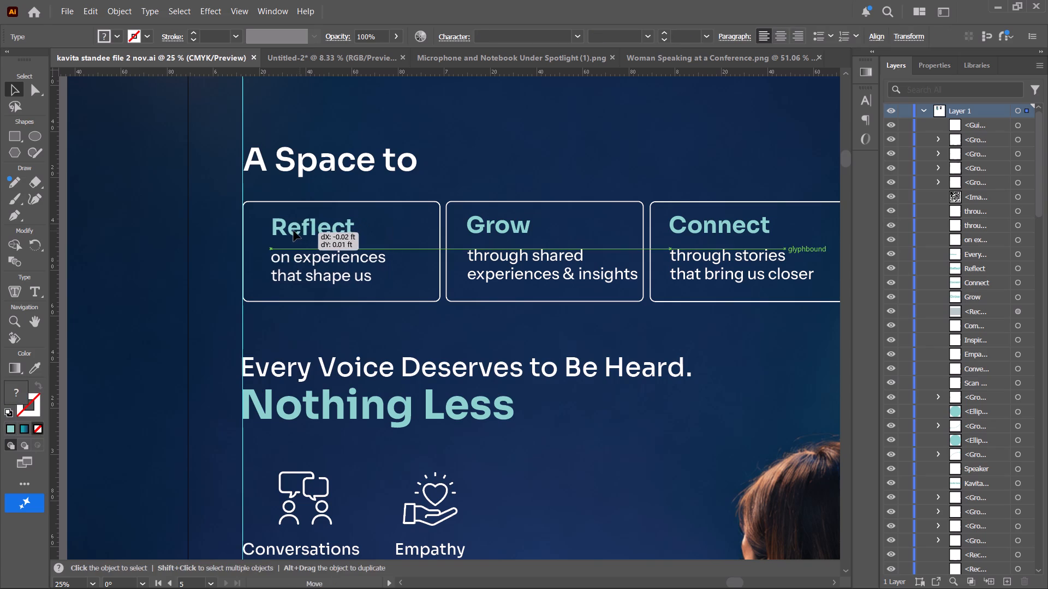
left_click_drag(294, 231, 282, 231)
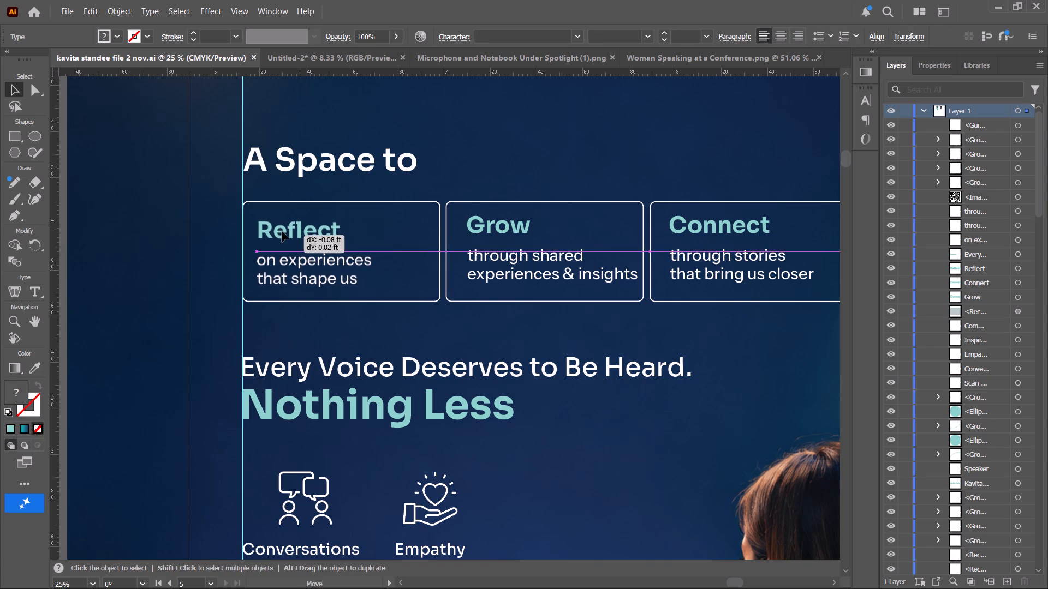
left_click_drag(282, 231, 281, 235)
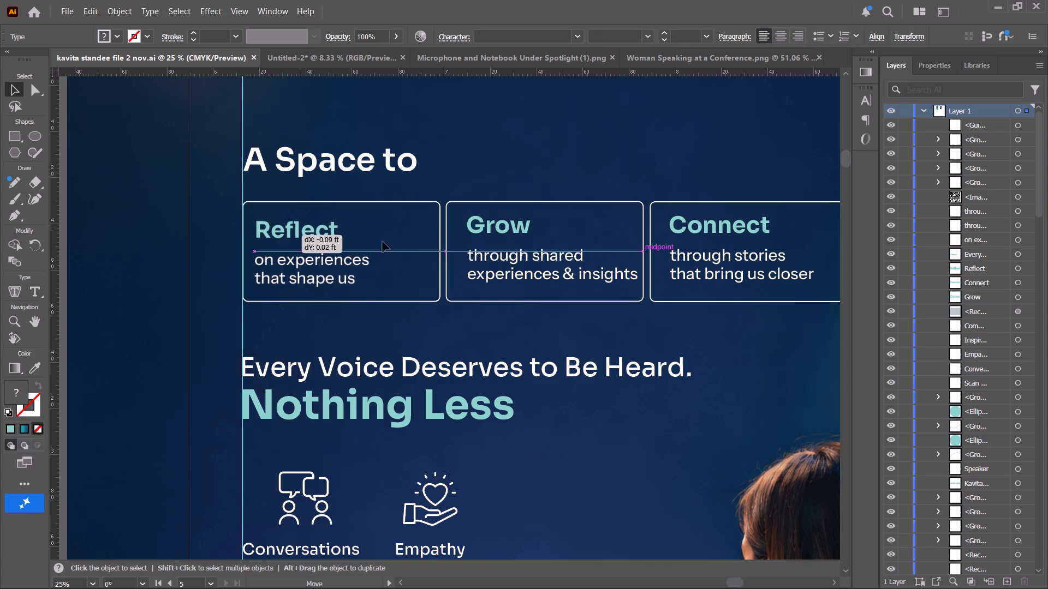
Move the Grow title and its description together about 0.04 ft left and 0.02 ft down inside their card.
left_click(477, 229)
left_click(488, 259)
left_click_drag(484, 257, 475, 257)
key("ctrl+z")
left_click(484, 225, "shift")
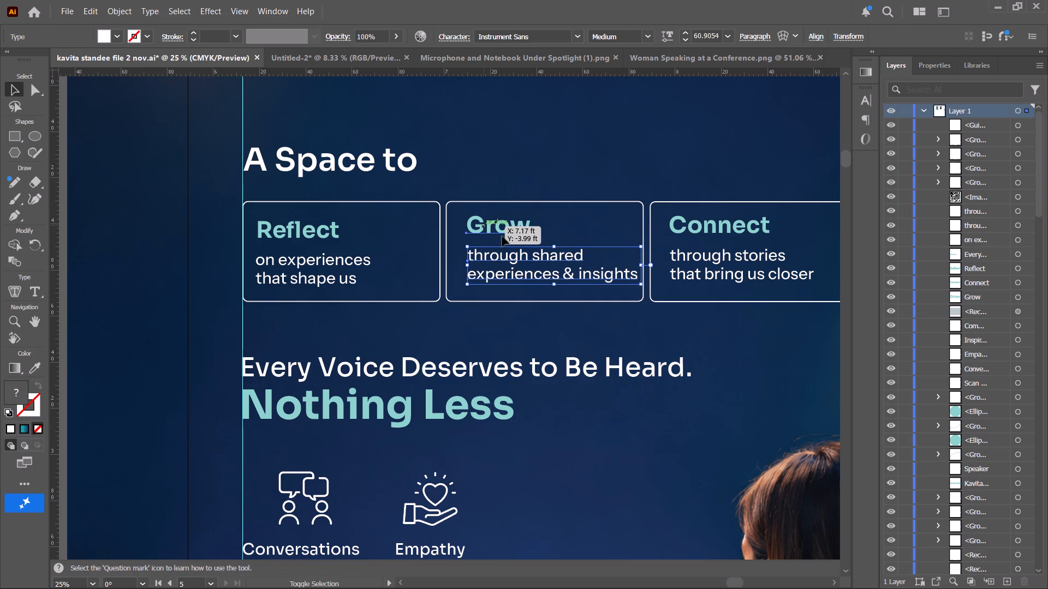
left_click_drag(505, 236, 496, 242)
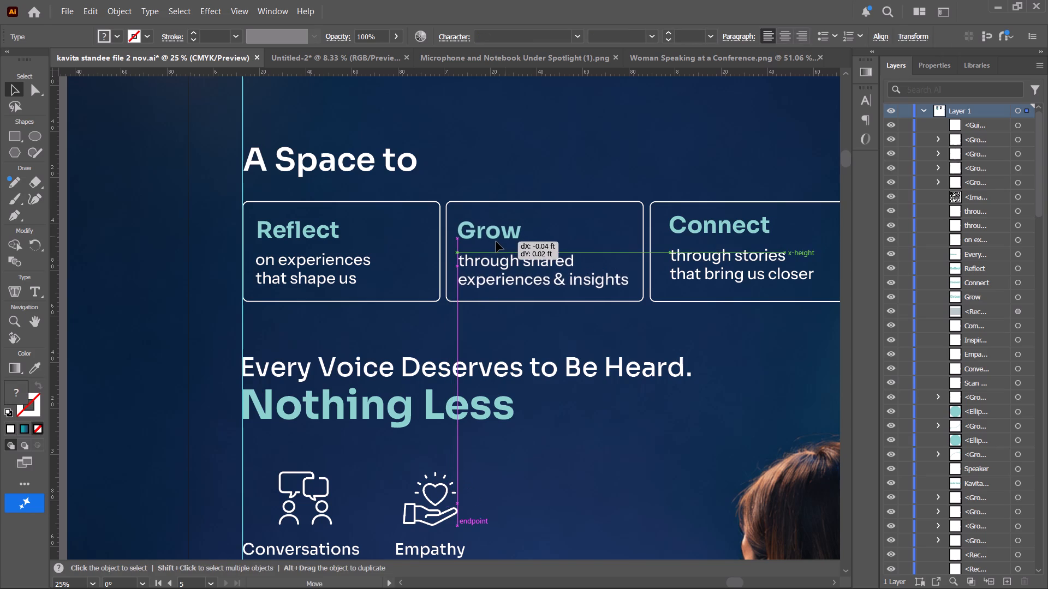
left_click_drag(496, 242, 496, 241)
Move the Connect title and its description together about 0.04 ft left and 0.02 ft down inside their card.
left_click(693, 231)
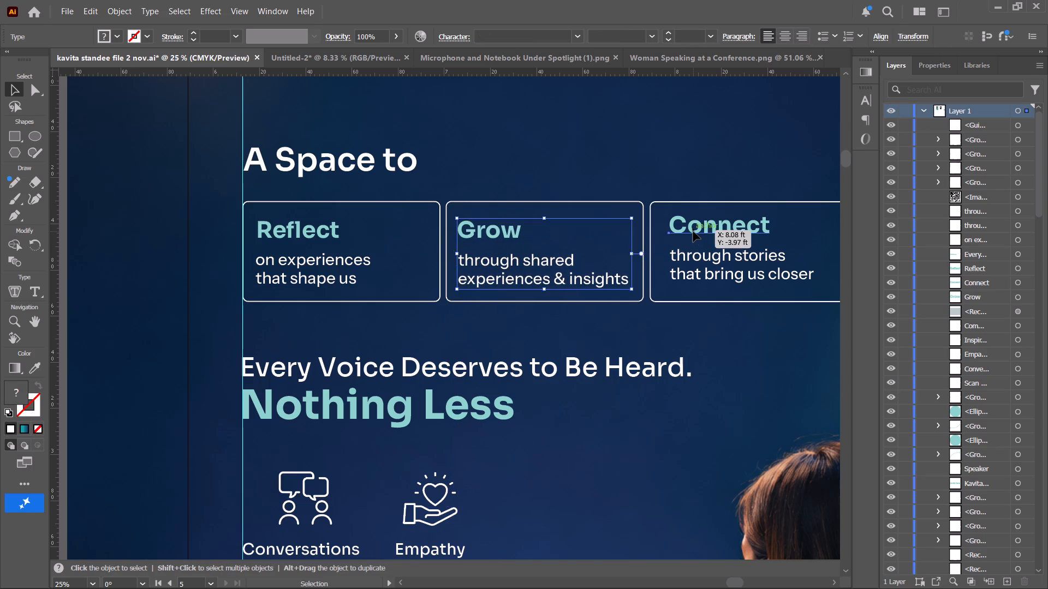
left_click(690, 258, "shift")
left_click_drag(687, 255, 682, 260)
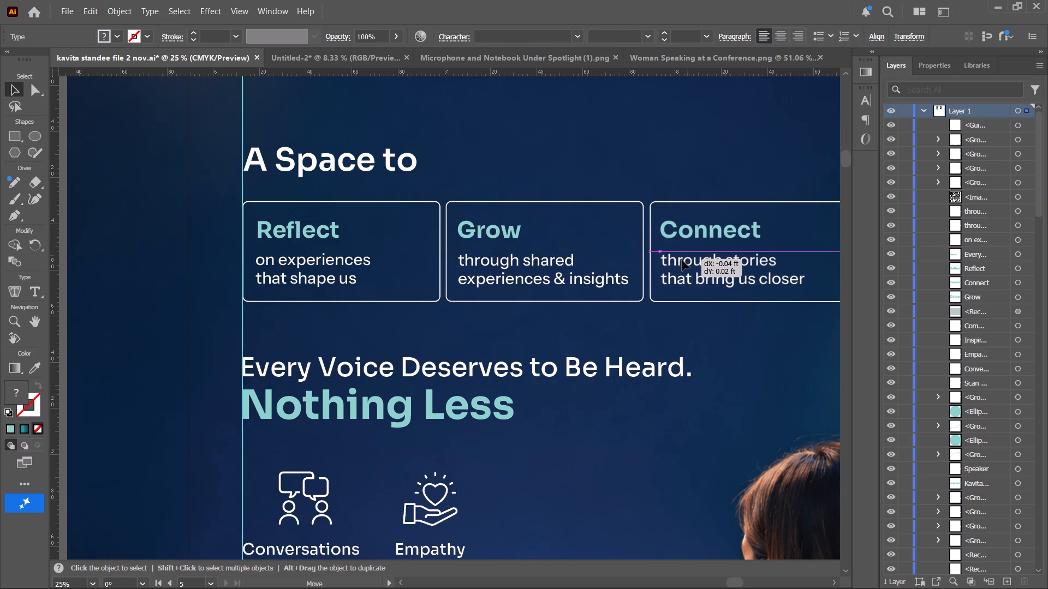
left_click_drag(682, 260, 683, 260)
scroll(514, 213, "down", 1, "alt")
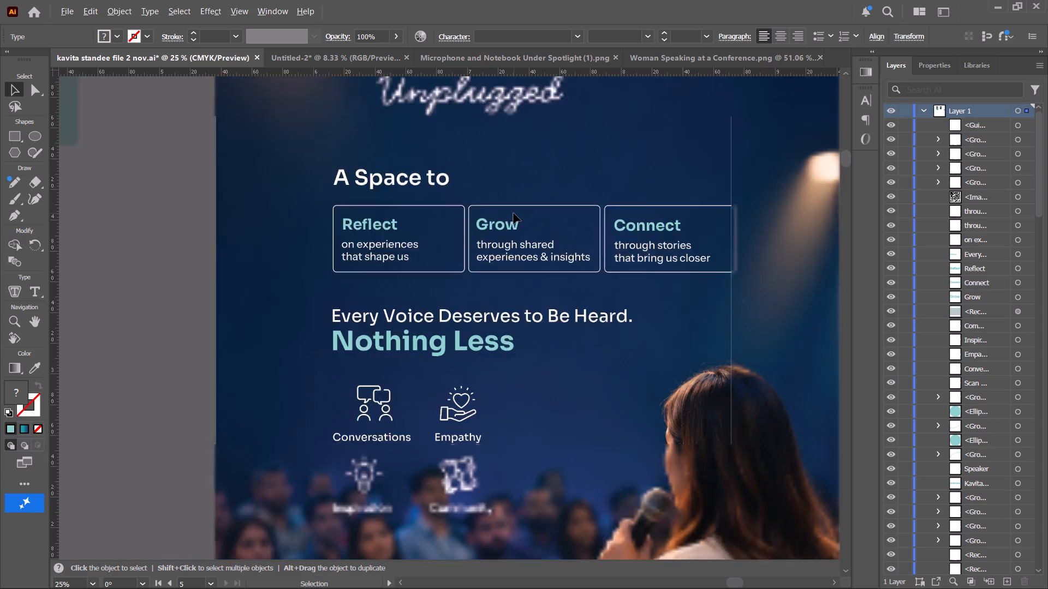
scroll(514, 213, "down", 1, "alt")
left_click(835, 321)
Examine the standee's overall alignment and spacing, from the logo and cards down to the icons and QR code.
scroll(817, 317, "down", 2)
scroll(516, 433, "down", 1, "alt")
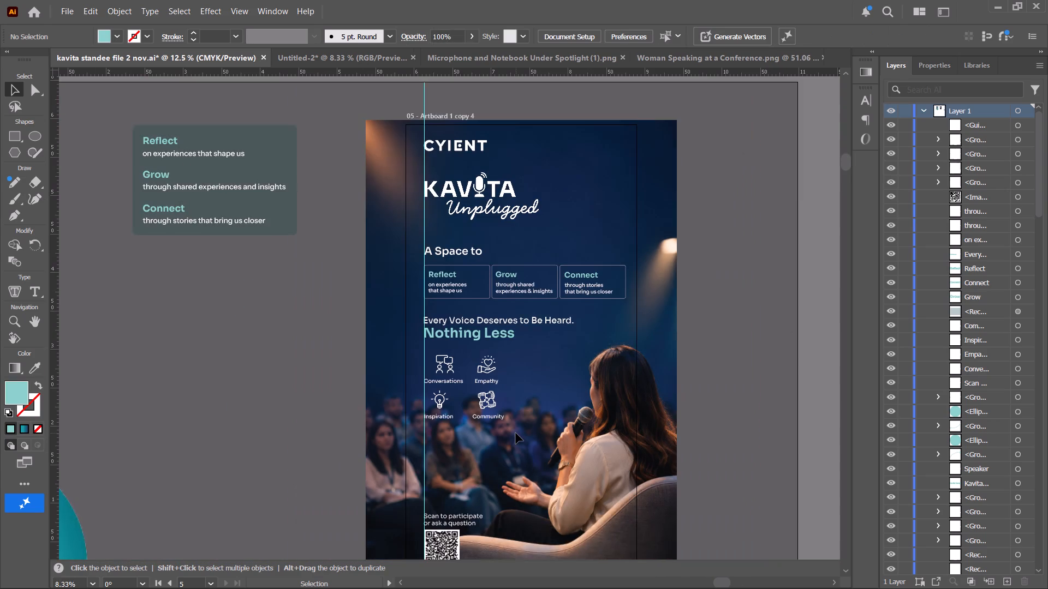
scroll(516, 433, "down", 4)
scroll(408, 519, "up", 3, "alt")
scroll(402, 402, "down", 2, "alt")
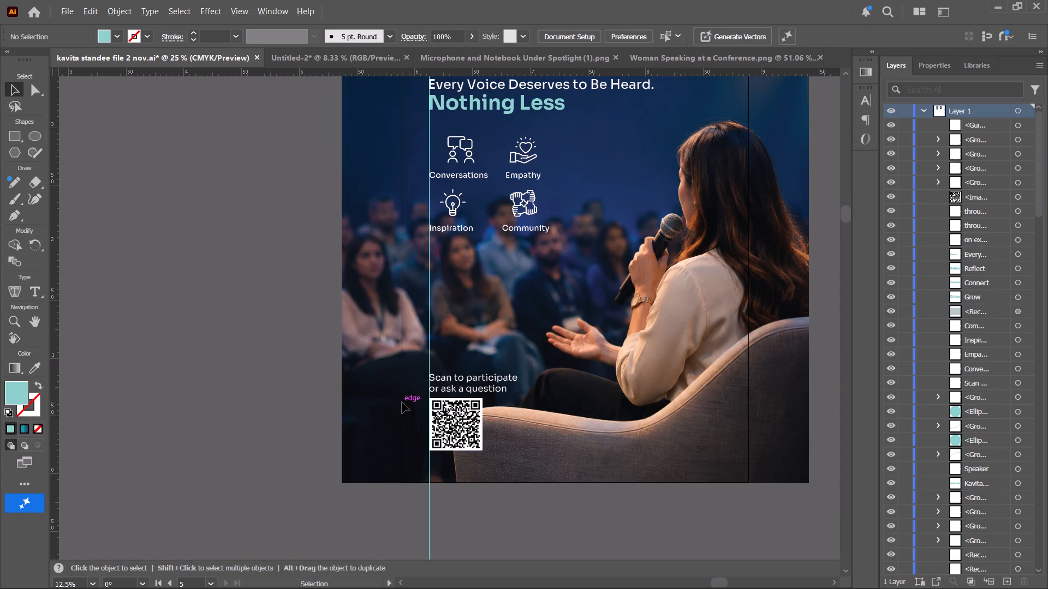
scroll(444, 438, "down", 1, "alt")
scroll(604, 457, "up", 2)
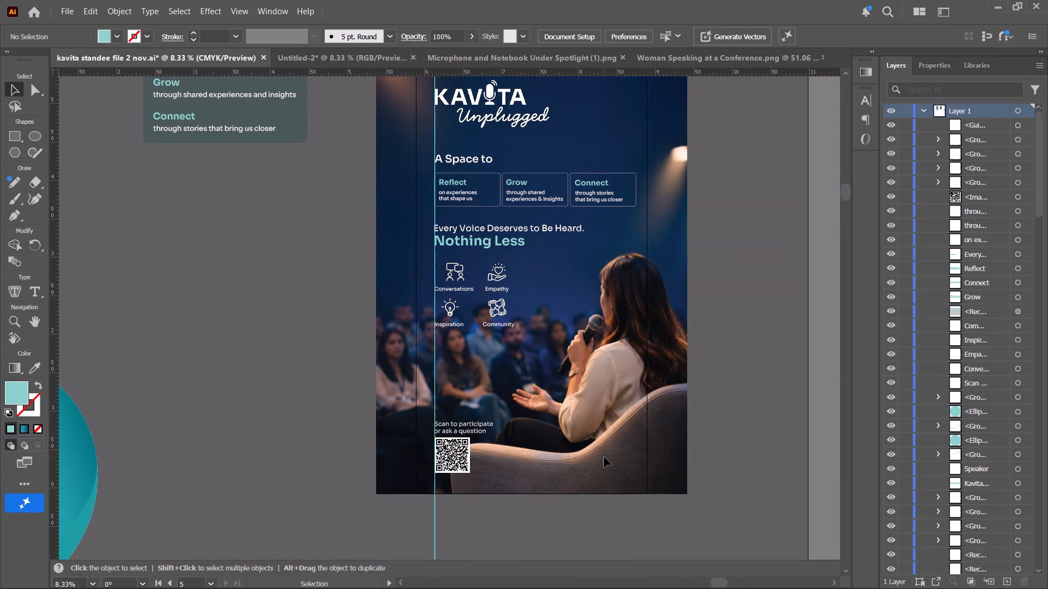
scroll(604, 457, "up", 13)
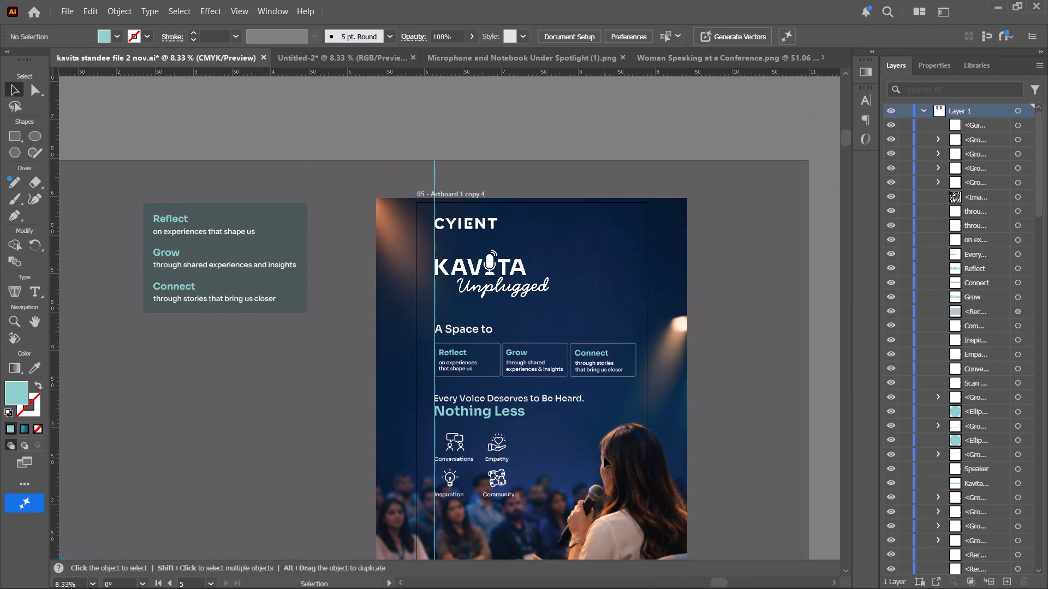
Duplicate the teal gradient ring from artboard 03 and place the copy over artboard 05's upper-right corner.
scroll(345, 259, "down", 3, "alt")
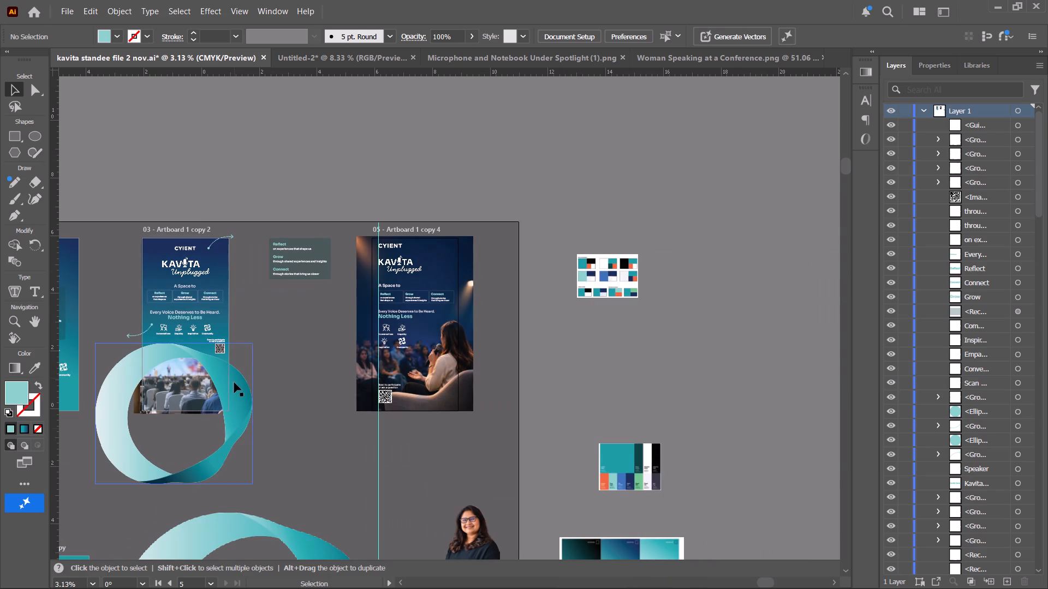
left_click(224, 514)
left_click_drag(224, 527, 356, 432, "alt")
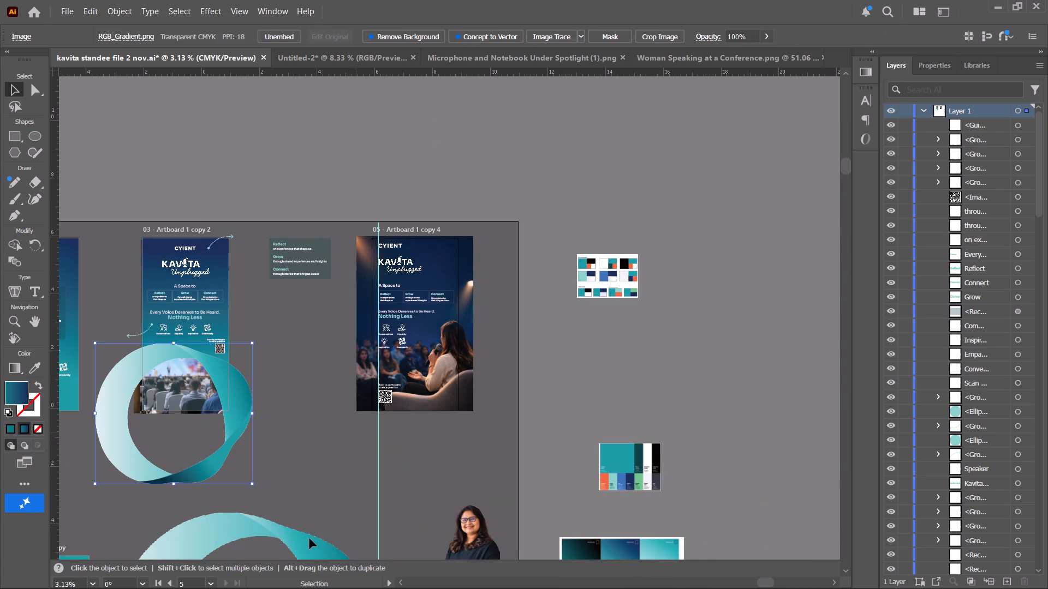
left_click(302, 546)
left_click(234, 412)
left_click_drag(233, 431, 390, 339, "alt")
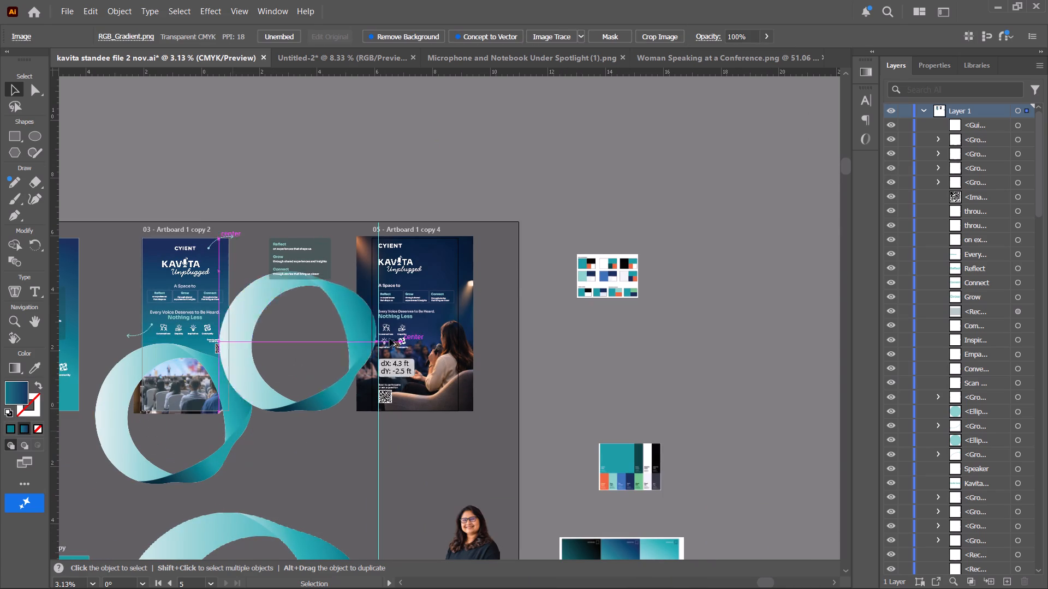
left_click_drag(390, 339, 524, 243, "alt")
Scale the copied ring down to about 2.97 × 2.66 ft and move it over artboard 05's top-right corner.
scroll(419, 247, "up", 1, "alt")
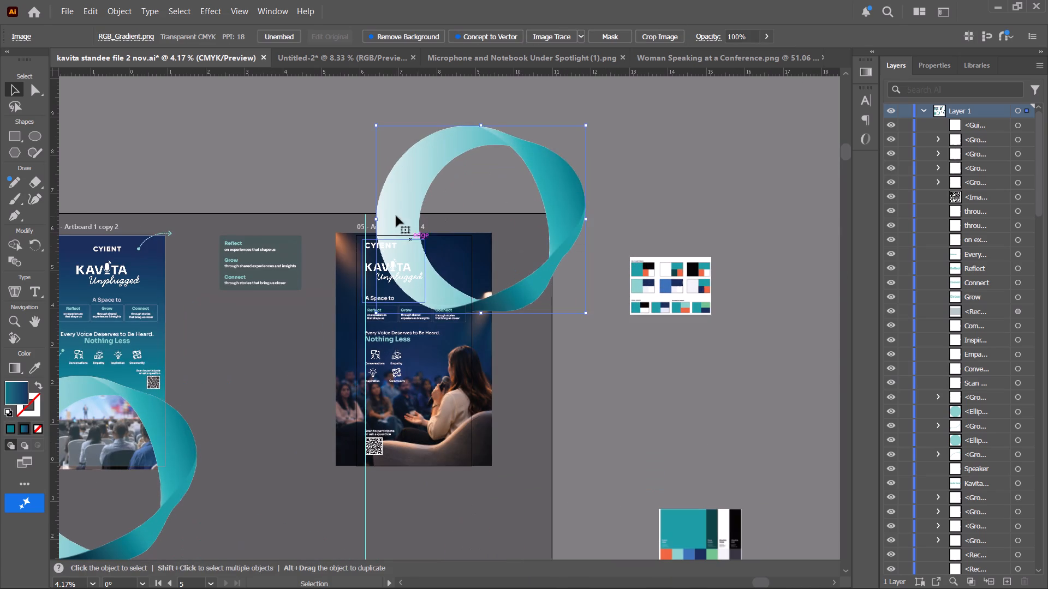
left_click_drag(376, 128, 434, 169, "shift")
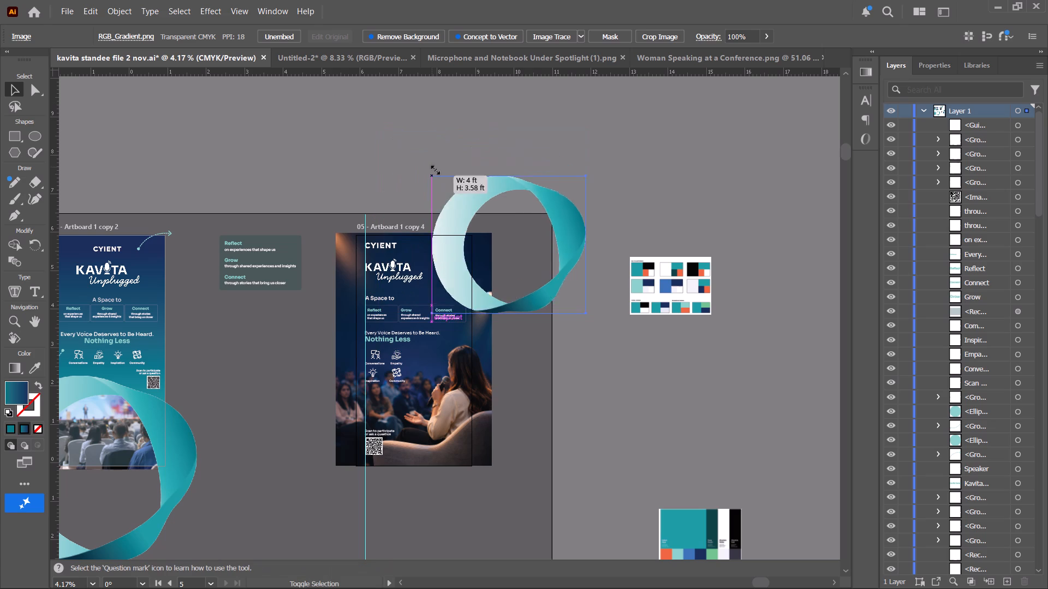
left_click_drag(434, 169, 472, 200, "shift")
left_click_drag(545, 300, 489, 274)
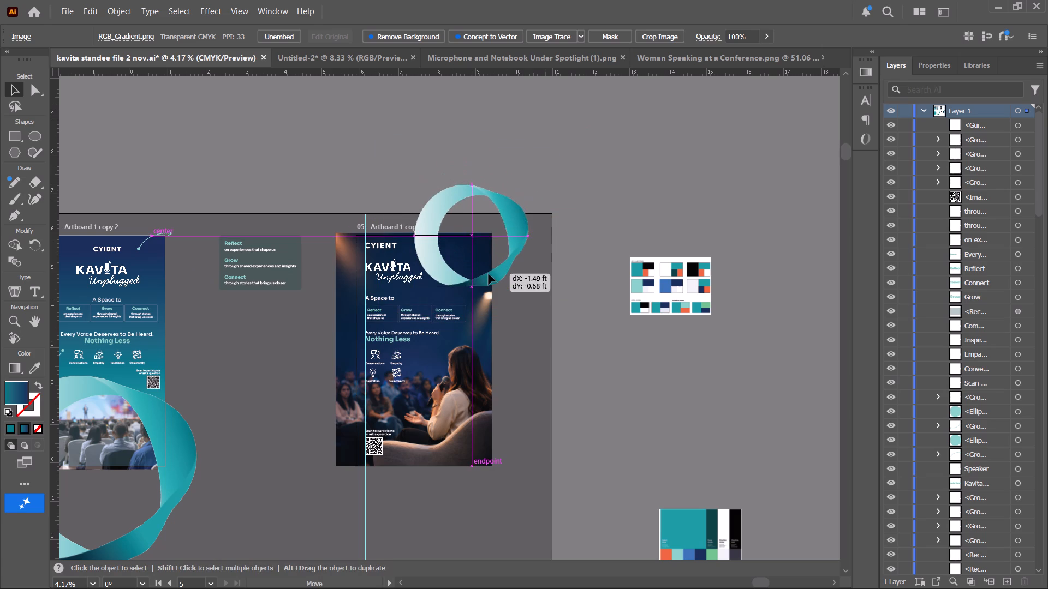
left_click_drag(489, 274, 489, 268)
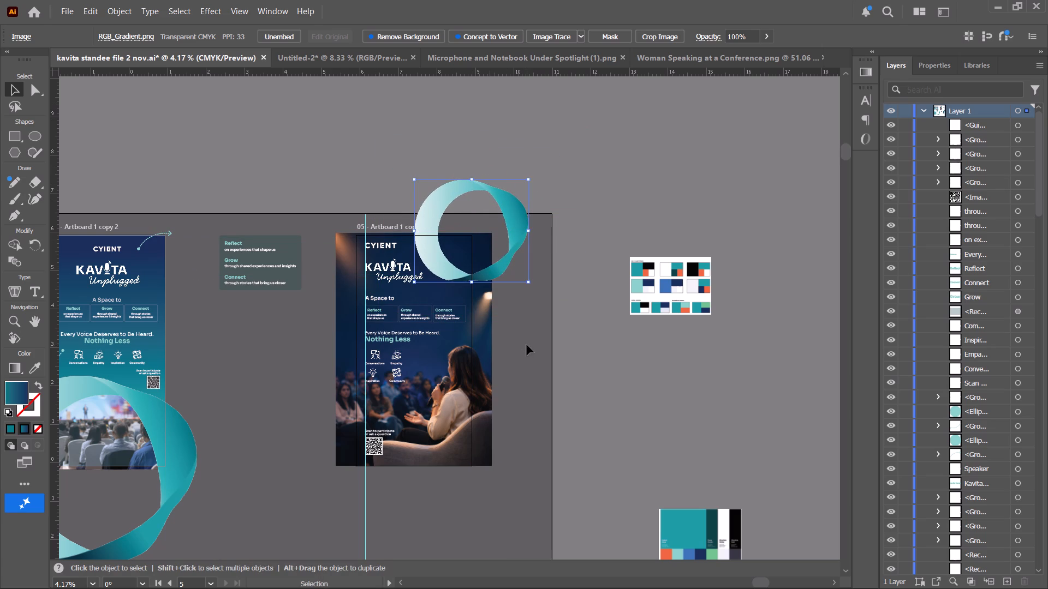
left_click(527, 345)
Nudge the ring about 0.06 ft right and 0.05 ft down at the standee's top-right corner.
key("space")
key("space")
key("space")
key("space")
key("space")
key("space")
key("space")
key("space")
key("space")
scroll(355, 236, "up", 2)
scroll(355, 236, "down", 1)
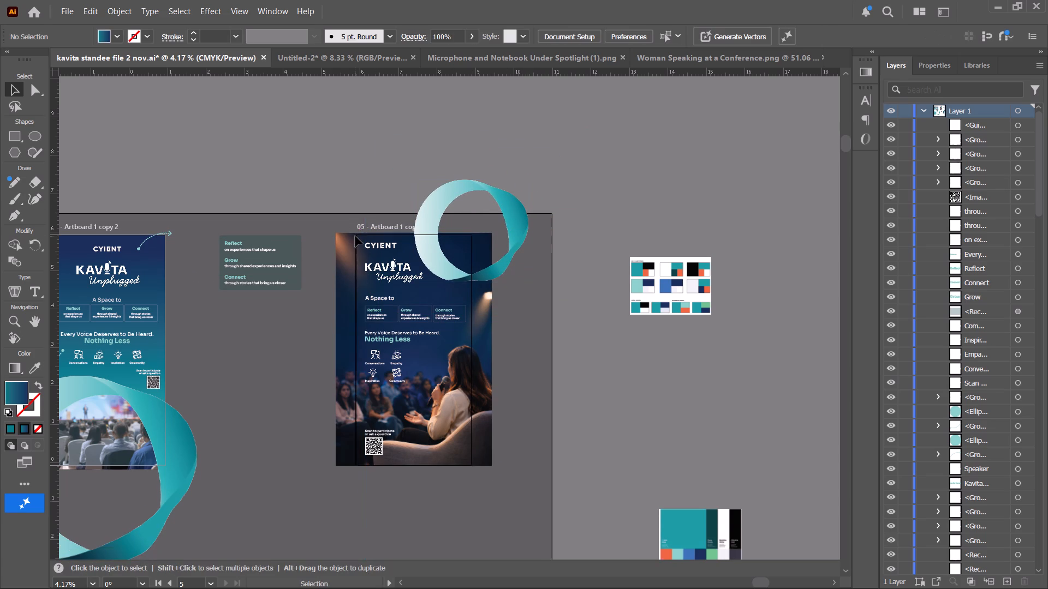
scroll(355, 236, "down", 1)
scroll(438, 294, "up", 3, "ctrl")
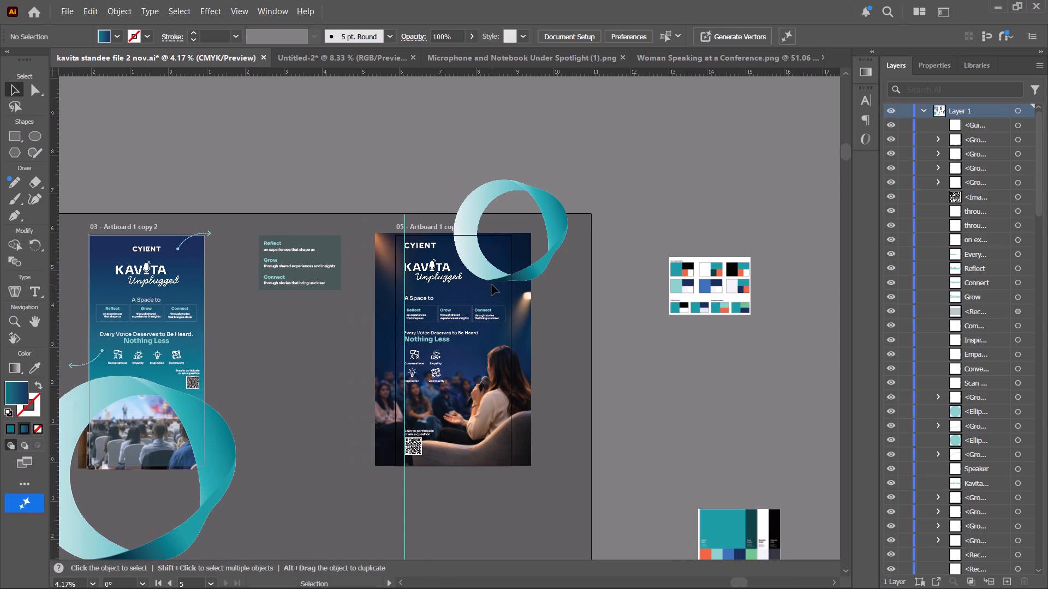
scroll(492, 285, "up", 2, "alt")
scroll(528, 224, "down", 1, "alt")
scroll(474, 250, "up", 1, "alt")
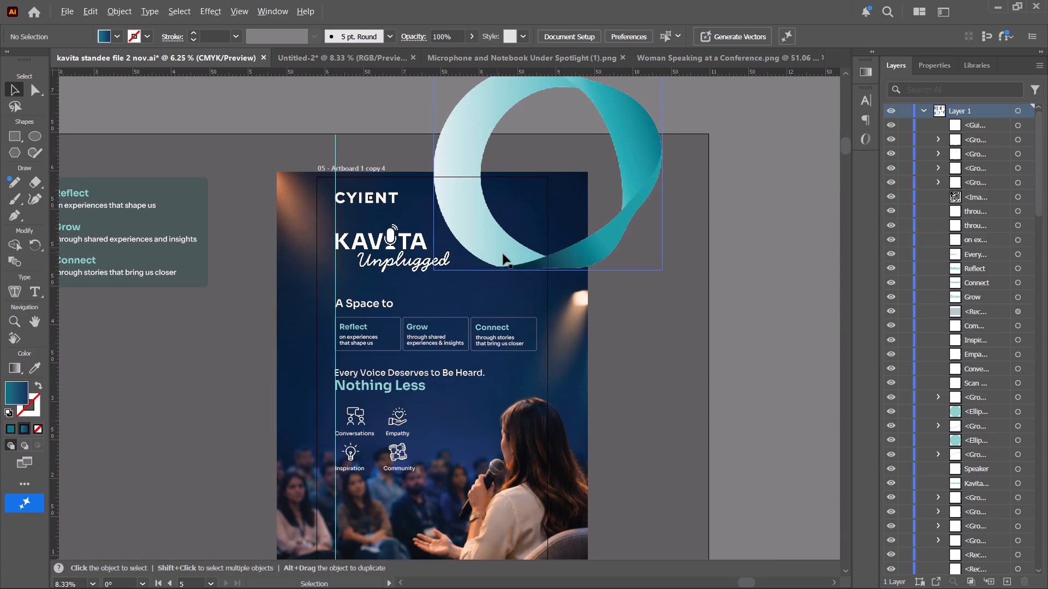
left_click(505, 255)
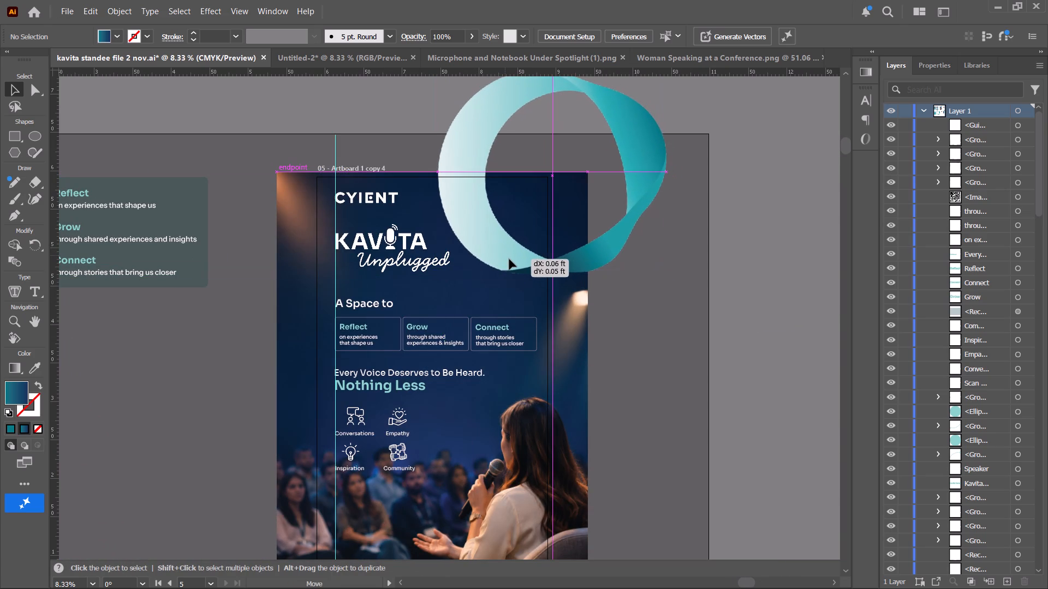
Set the ring image's opacity to 21%.
left_click(942, 61)
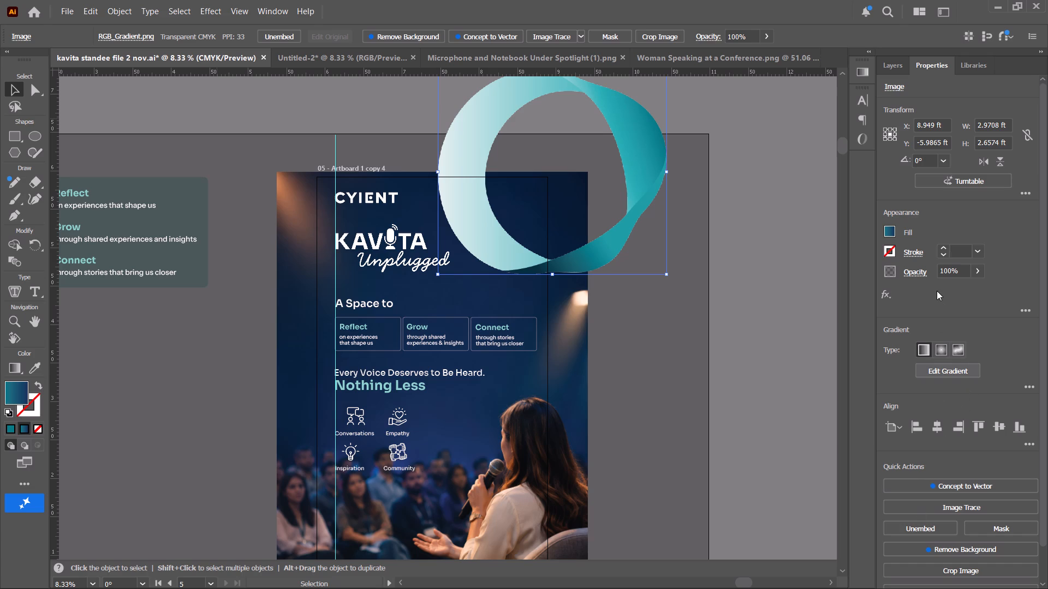
left_click(978, 271)
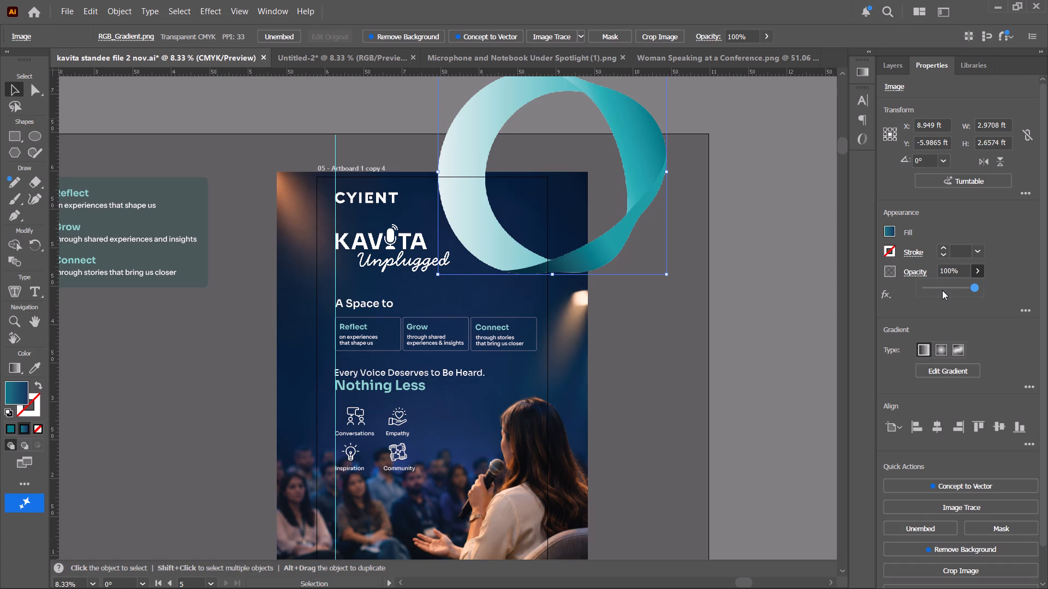
left_click(942, 290)
left_click(933, 288)
left_click(936, 288)
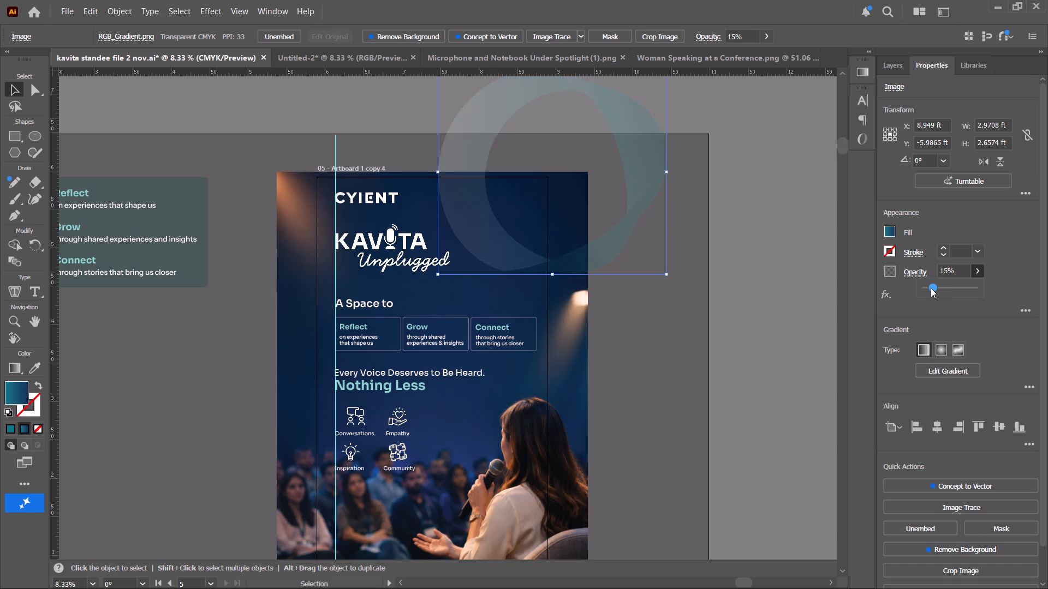
left_click(943, 292)
left_click(936, 291)
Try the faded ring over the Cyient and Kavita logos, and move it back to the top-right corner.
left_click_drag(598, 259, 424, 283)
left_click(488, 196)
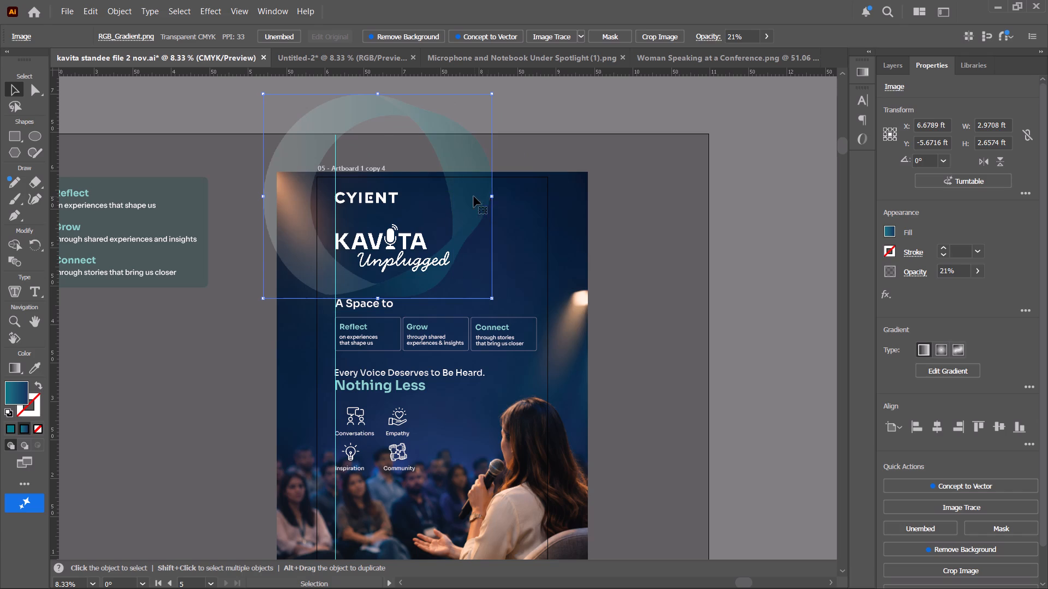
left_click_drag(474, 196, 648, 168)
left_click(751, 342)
Move the faded ring about 0.06 ft left and 0.17 ft up at the standee's top-right corner.
scroll(689, 345, "down", 7)
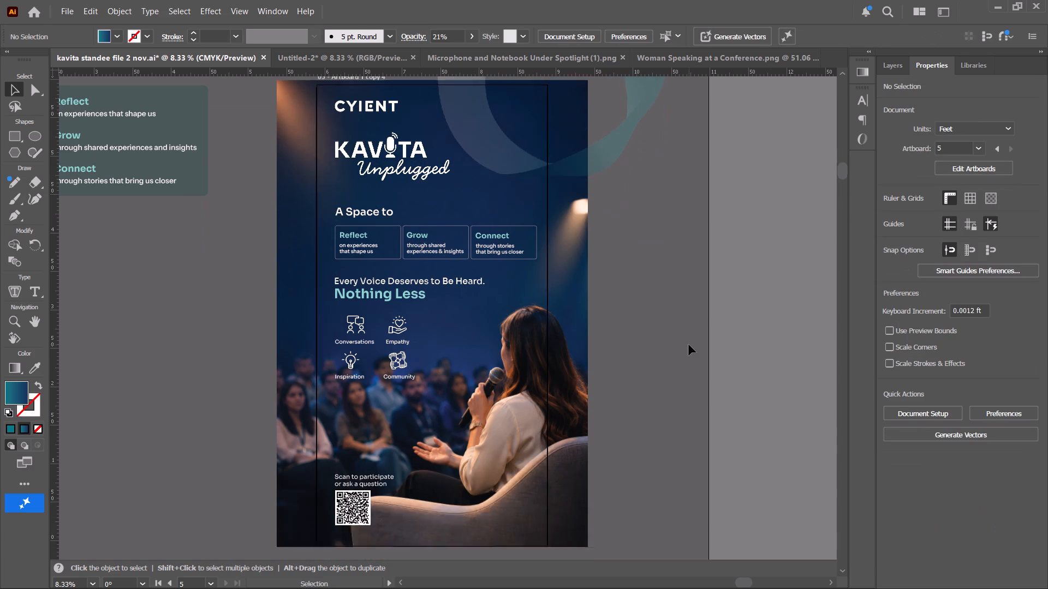
scroll(689, 345, "down", 2)
scroll(689, 345, "up", 5)
left_click_drag(621, 180, 615, 167)
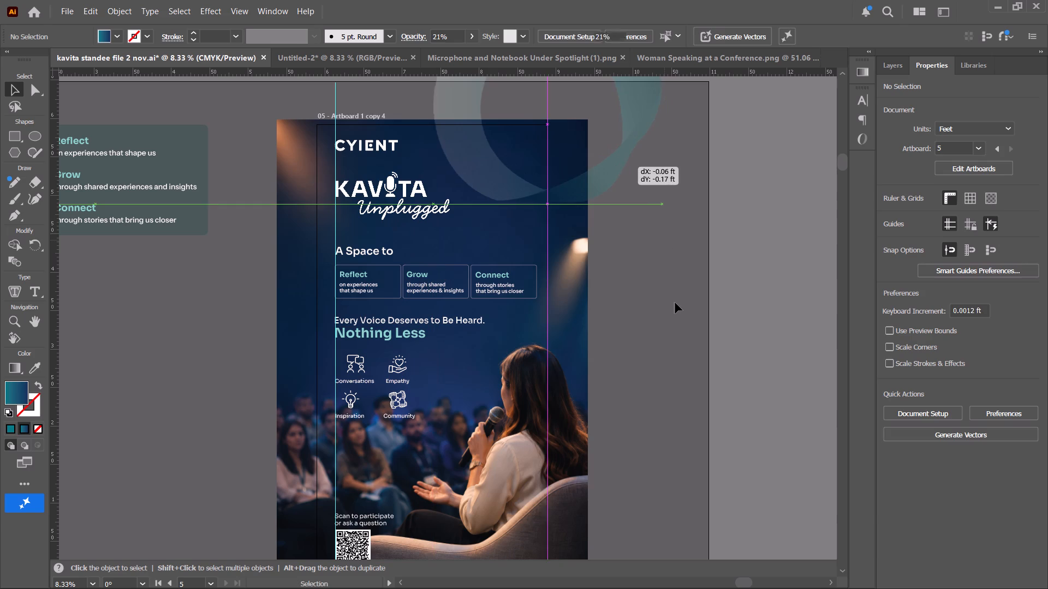
left_click(675, 305)
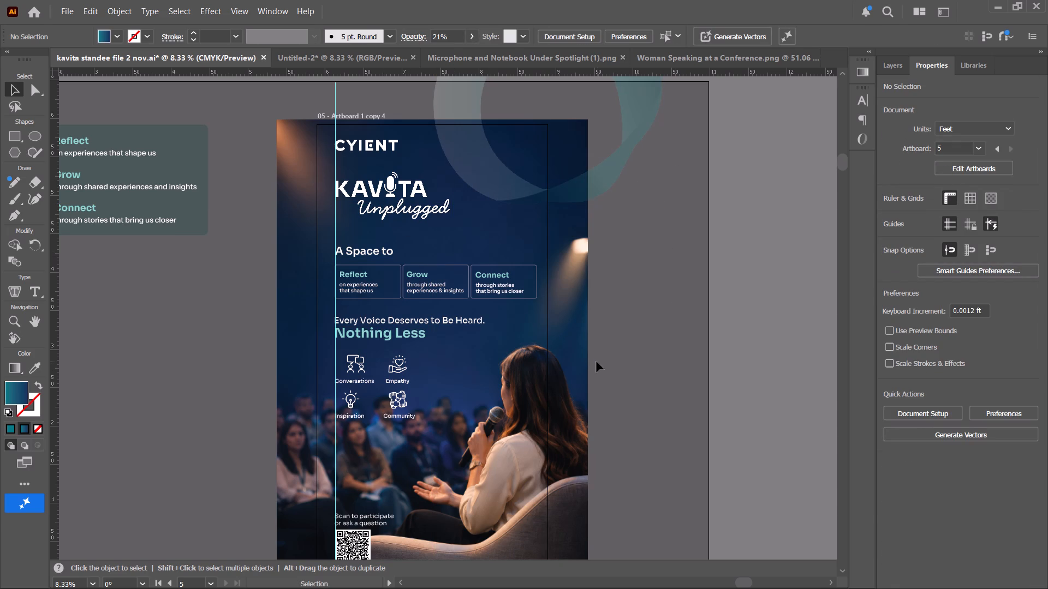
Examine the full standee and the alignment of the heading, three cards and tagline up close.
scroll(574, 358, "down", 3)
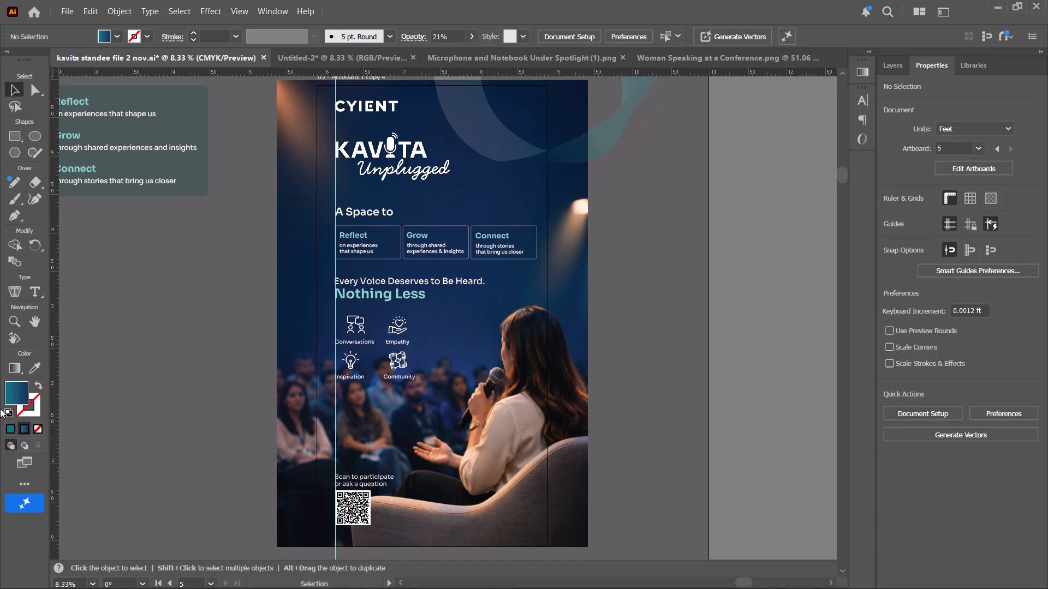
scroll(356, 241, "up", 4, "alt")
key("space")
key("space")
key("space")
key("space")
key("space")
key("space")
key("space")
key("space")
key("space")
key("space")
key("space")
key("space")
key("space")
key("space")
key("space")
key("space")
key("space")
key("space")
left_click_drag(295, 243, 347, 297)
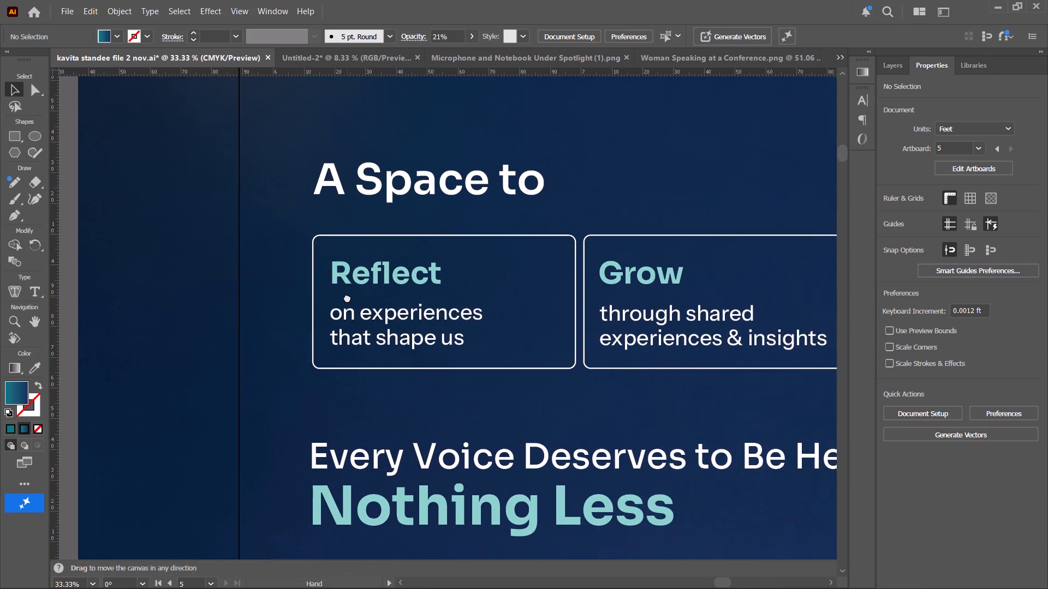
left_click_drag(347, 297, 194, 242)
key("space")
key("space")
key("space")
key("space")
key("space")
key("space")
key("space")
left_click_drag(594, 256, 515, 260)
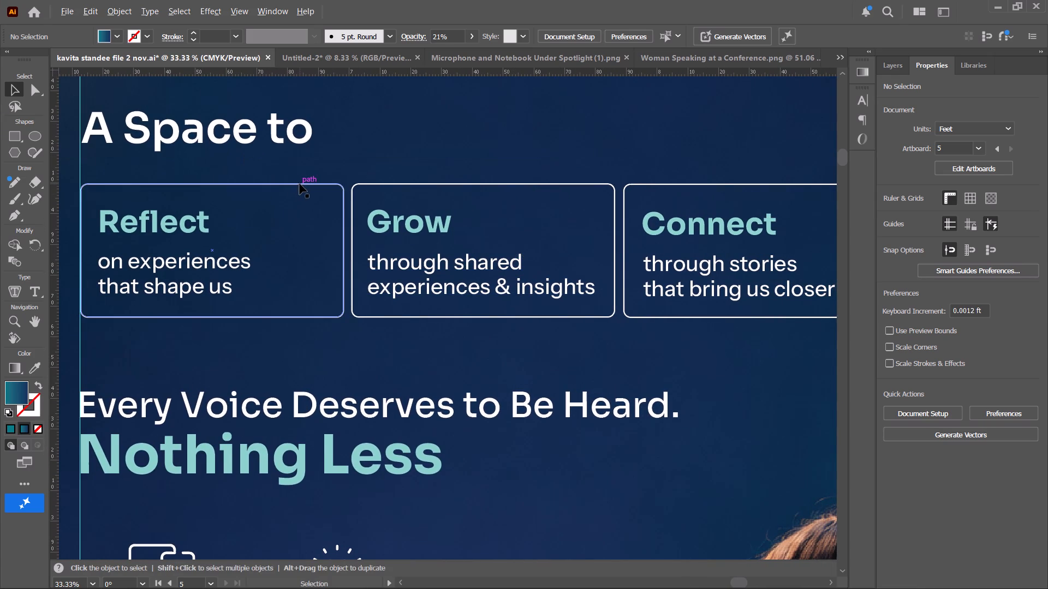
scroll(300, 184, "down", 3, "alt")
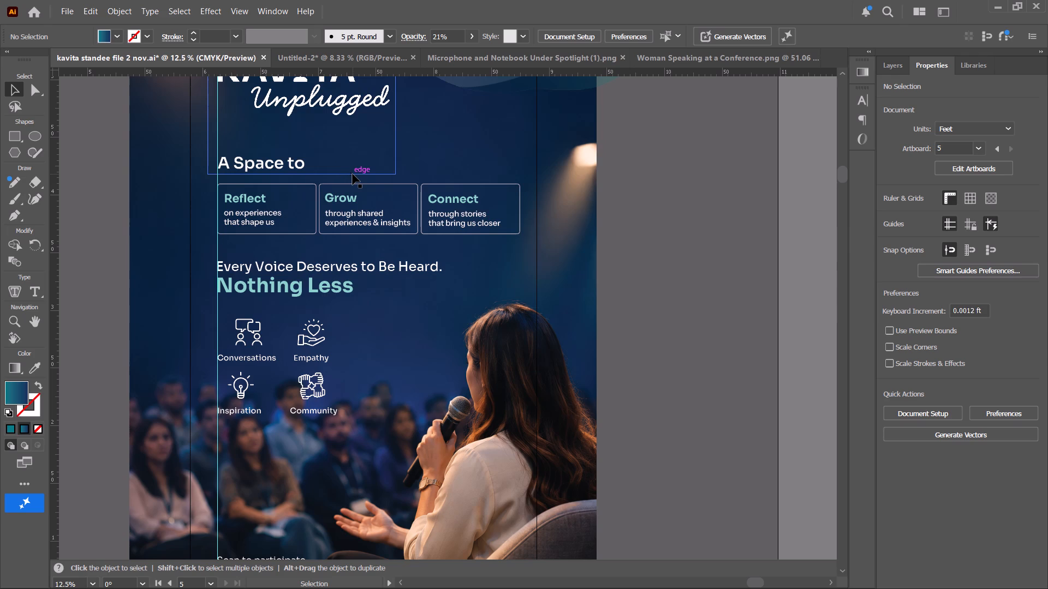
key("space")
key("space")
left_click_drag(362, 196, 367, 208)
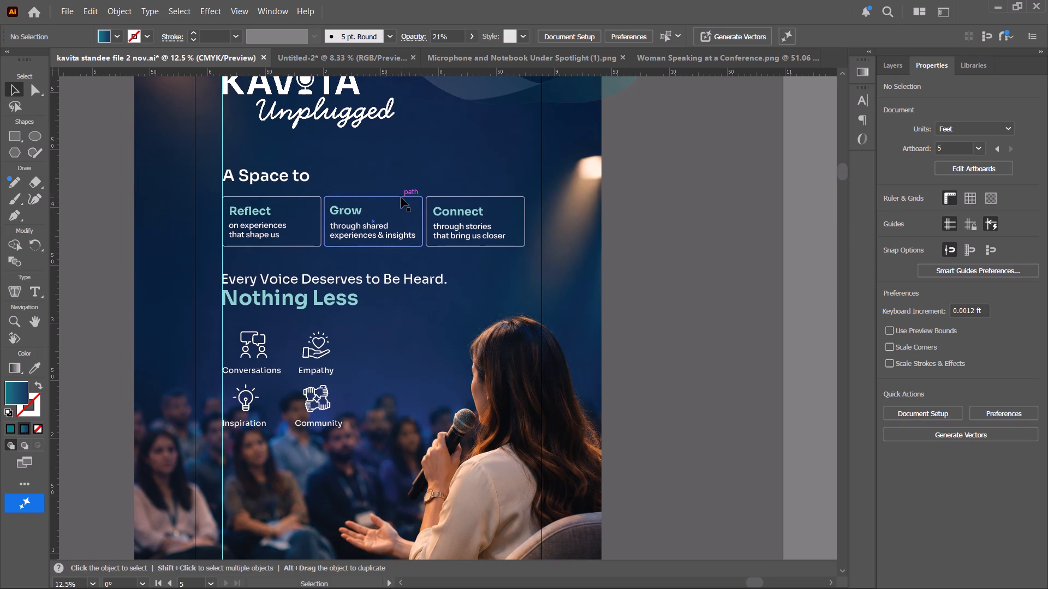
Centre the Grow card's description horizontally with its card frame.
left_click(403, 197)
left_click(379, 234, "shift")
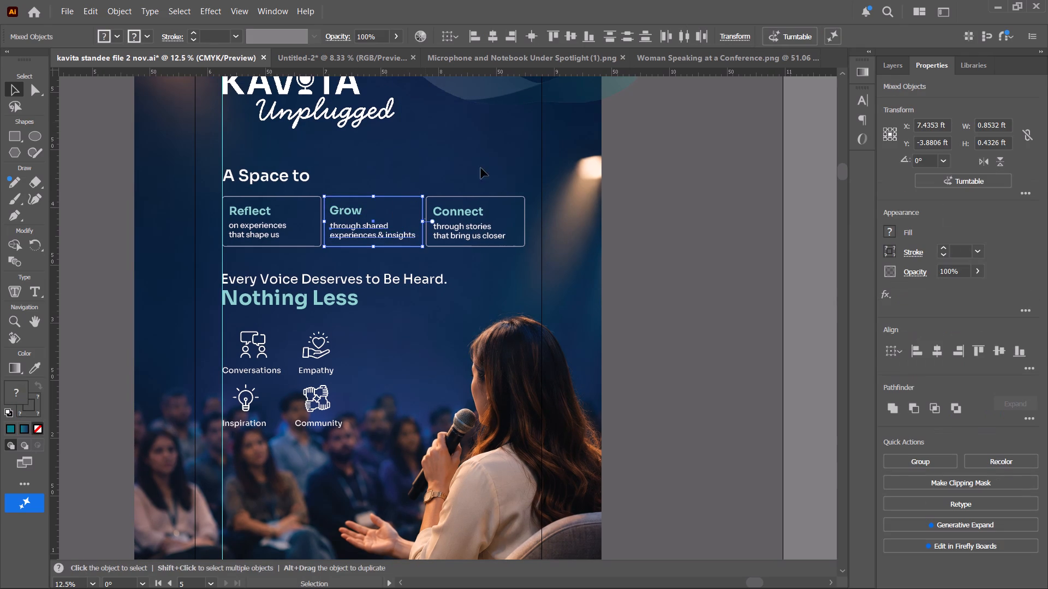
left_click(495, 29)
left_click(706, 310)
Add a horizontal guide along the tops of the Reflect and Grow titles, at about Y -4.01 ft.
scroll(354, 228, "up", 4, "alt")
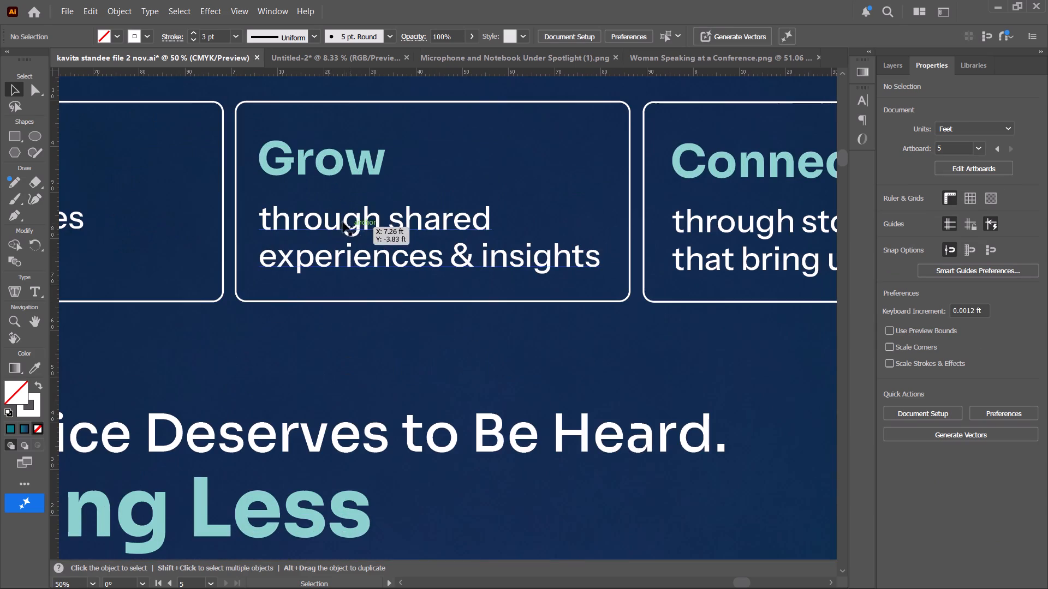
key("space")
key("space")
key("space")
key("space")
key("space")
key("space")
key("space")
key("space")
key("space")
key("space")
key("space")
key("space")
key("space")
key("space")
key("space")
key("space")
key("space")
key("space")
key("space")
key("space")
left_click_drag(343, 222, 573, 289)
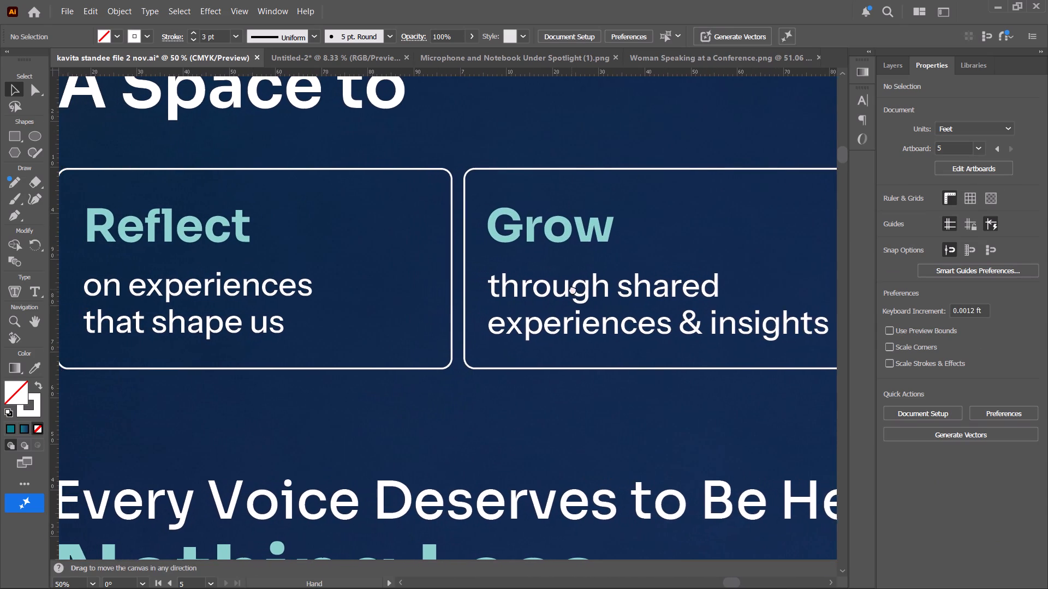
left_click_drag(573, 289, 574, 289)
left_click_drag(380, 71, 399, 190)
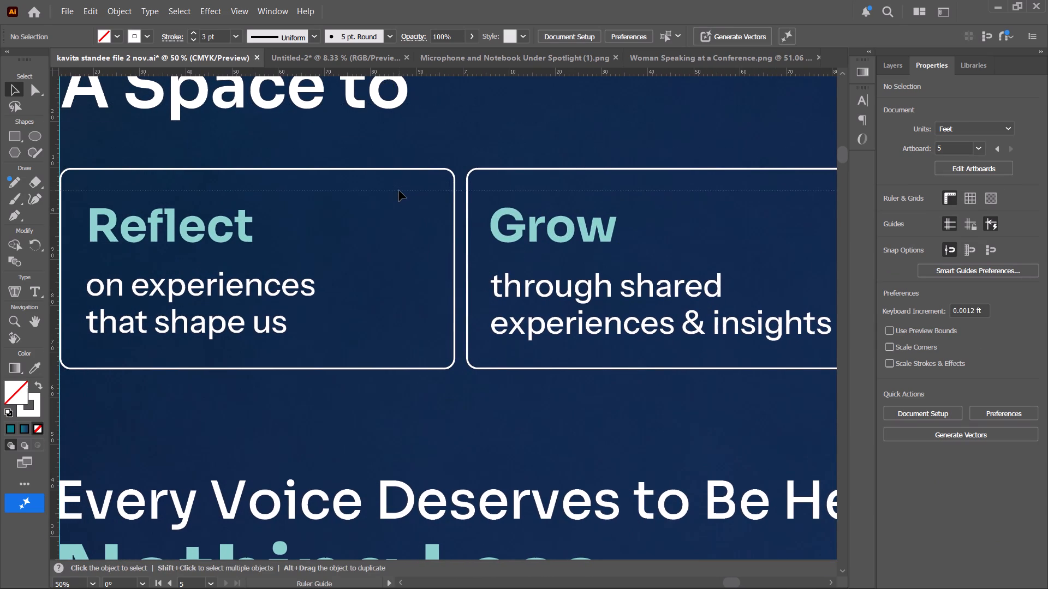
left_click_drag(399, 190, 413, 207)
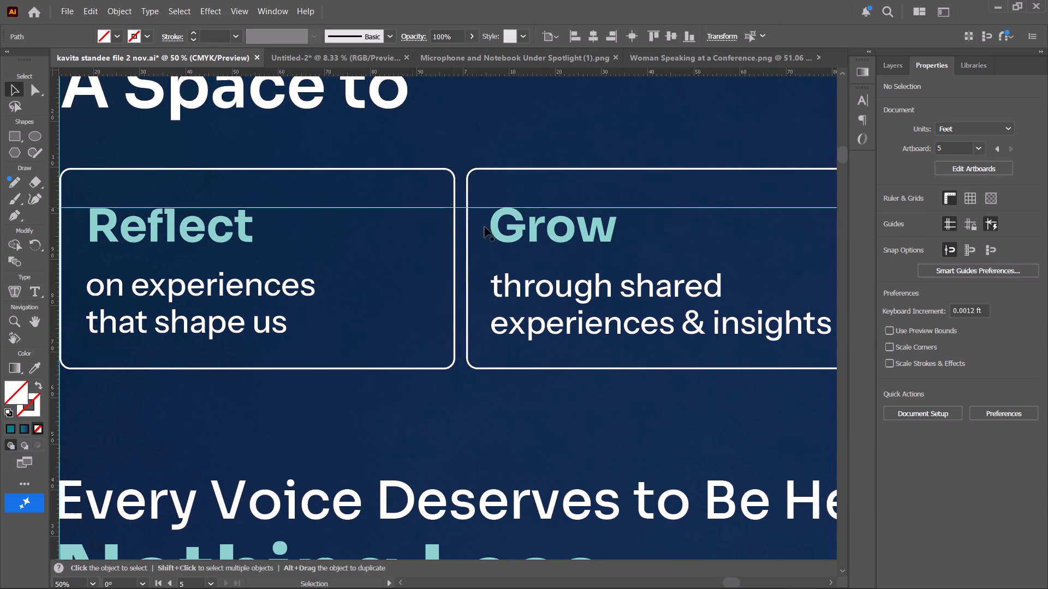
Raise the Connect title about 0.01 ft so its top lines up with the horizontal guide.
key("space")
key("space")
key("space")
key("space")
key("space")
key("space")
key("space")
key("space")
key("space")
key("space")
key("space")
key("space")
key("space")
key("space")
key("space")
key("space")
key("space")
left_click_drag(543, 237, 104, 272)
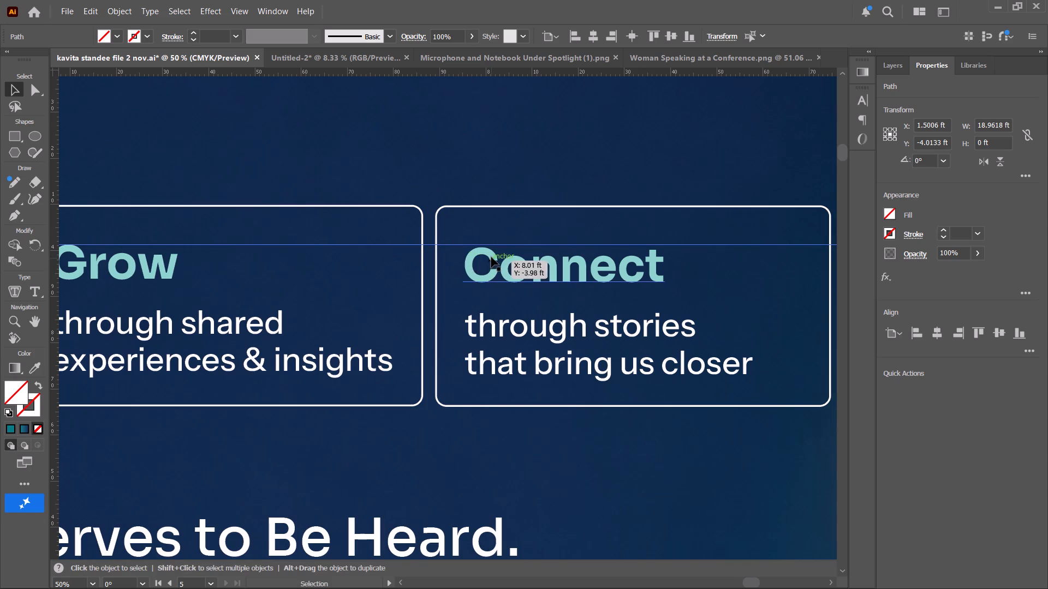
scroll(491, 257, "up", 3, "alt")
left_click_drag(483, 238, 478, 228)
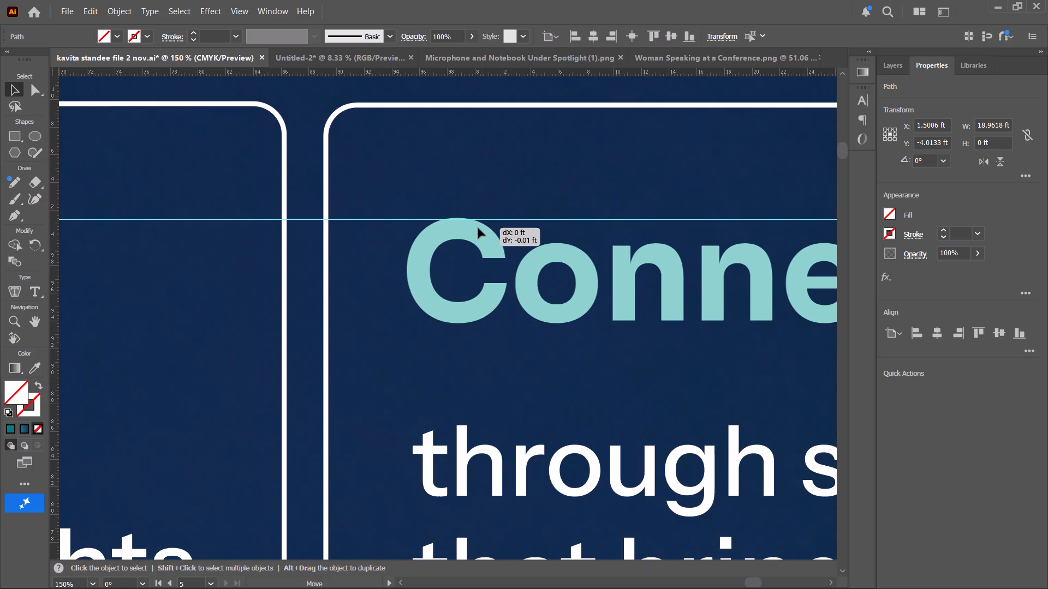
left_click_drag(478, 228, 478, 230)
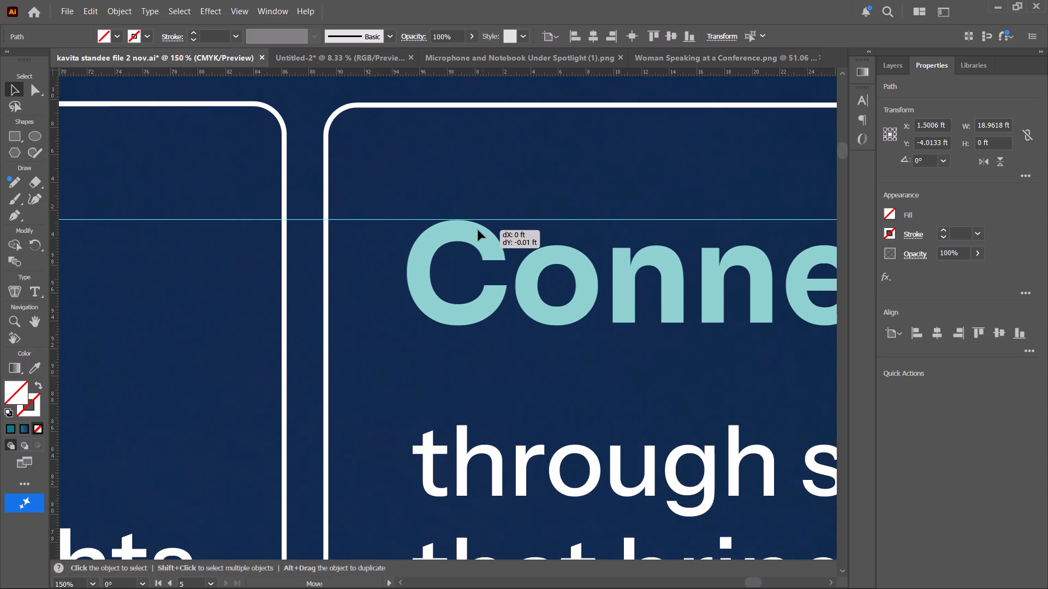
Raise the Reflect title slightly so its top lines up with the horizontal guide.
scroll(400, 260, "down", 5, "alt")
key("space")
left_click_drag(315, 273, 617, 257)
scroll(240, 250, "up", 2, "alt")
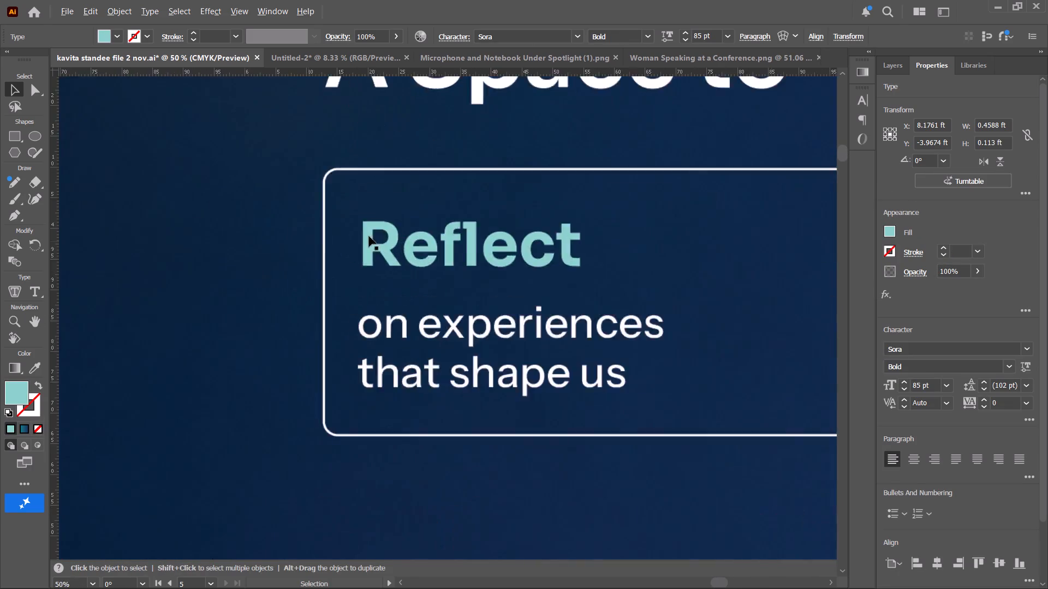
scroll(369, 236, "up", 3, "alt")
left_click(378, 219)
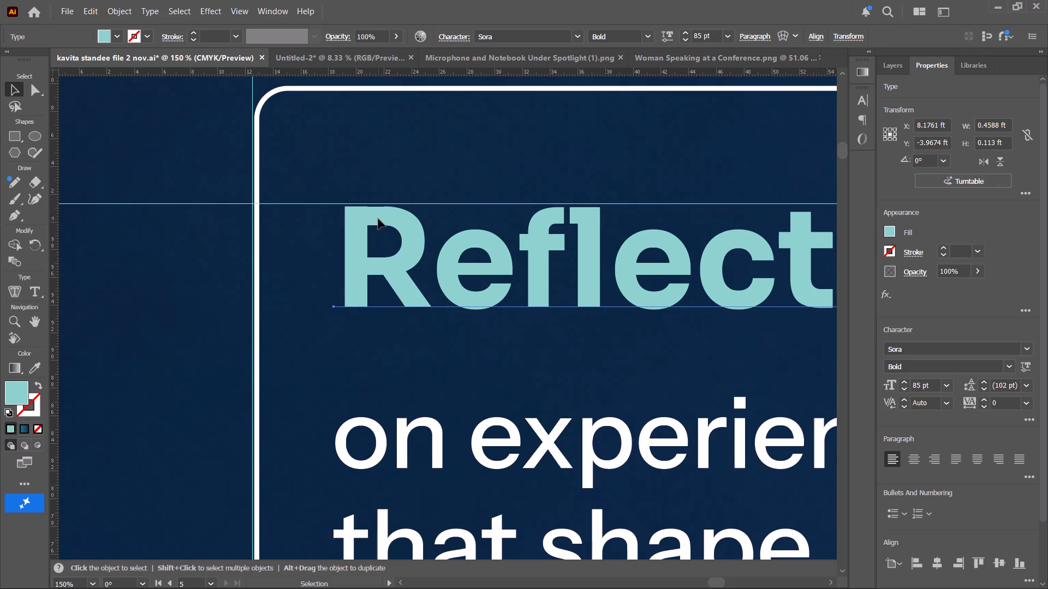
Shift the Grow title horizontally so its text frame starts level with the left edge of its description.
scroll(378, 215, "down", 4, "alt")
key("space")
key("space")
key("space")
key("space")
left_click_drag(437, 237, 362, 243)
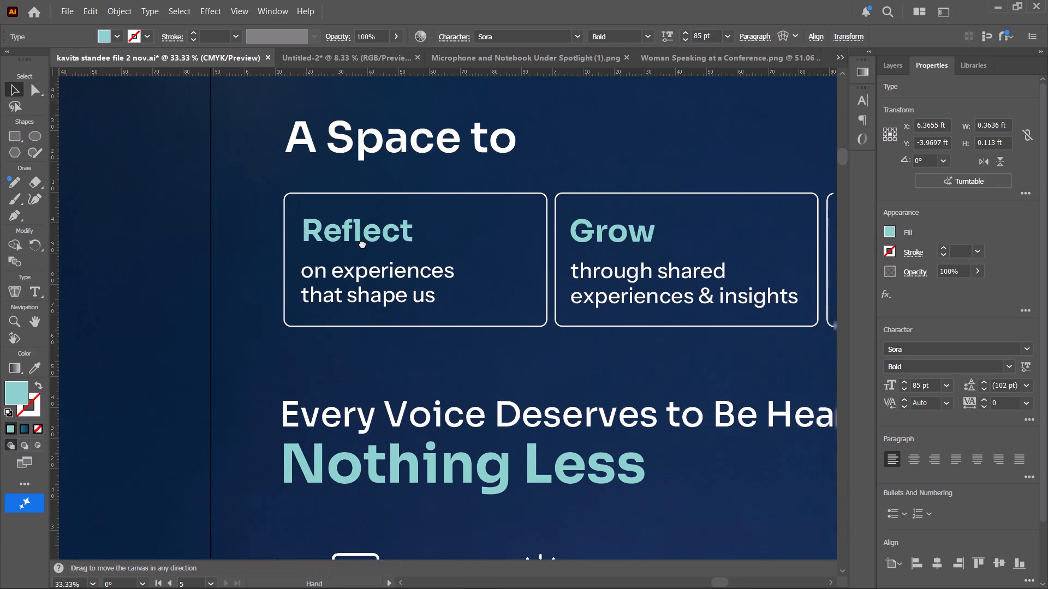
left_click_drag(362, 243, 361, 243)
scroll(589, 224, "up", 4, "alt")
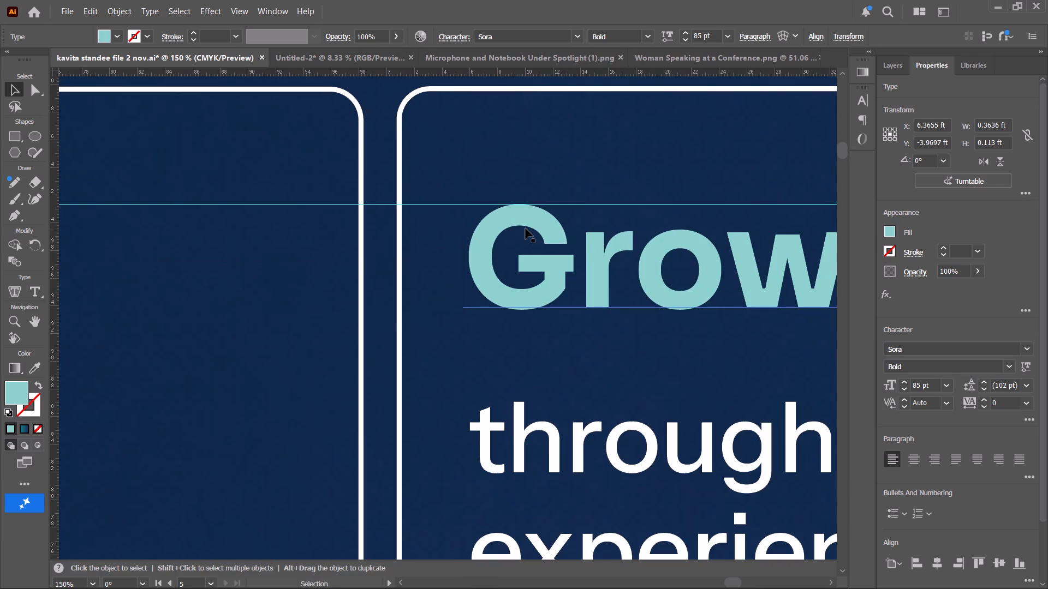
scroll(525, 227, "up", 2, "alt")
scroll(525, 221, "down", 6, "alt")
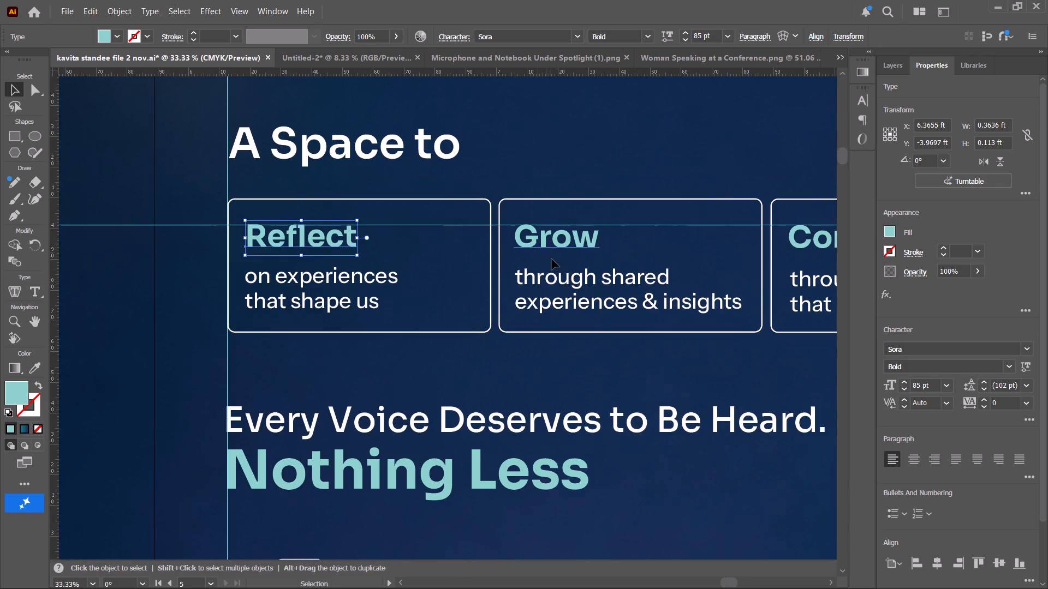
key("space")
key("space")
left_click_drag(558, 275, 487, 274)
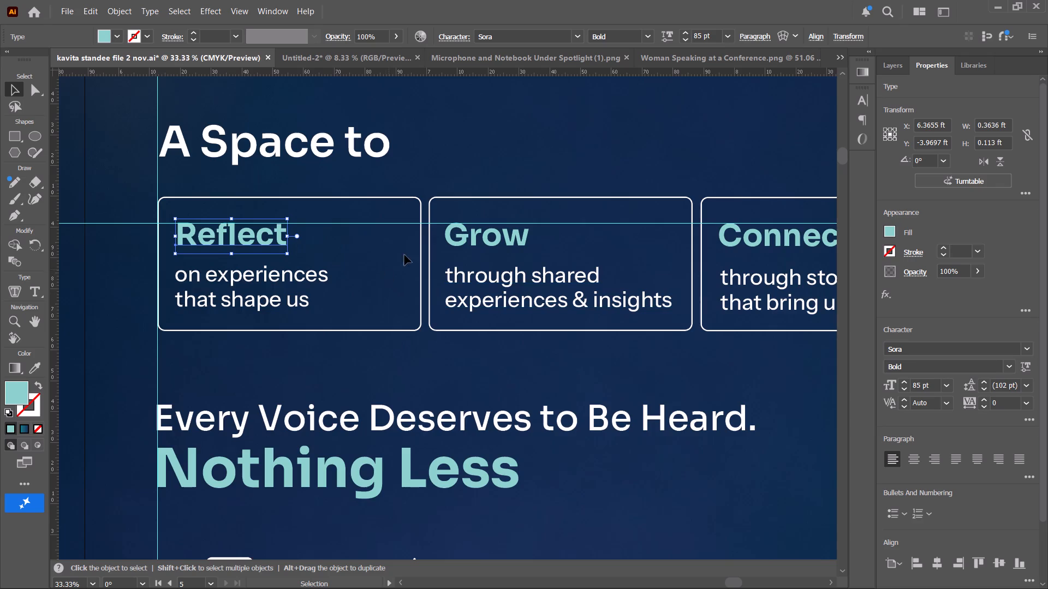
scroll(437, 241, "up", 4, "alt")
left_click_drag(484, 245, 479, 245)
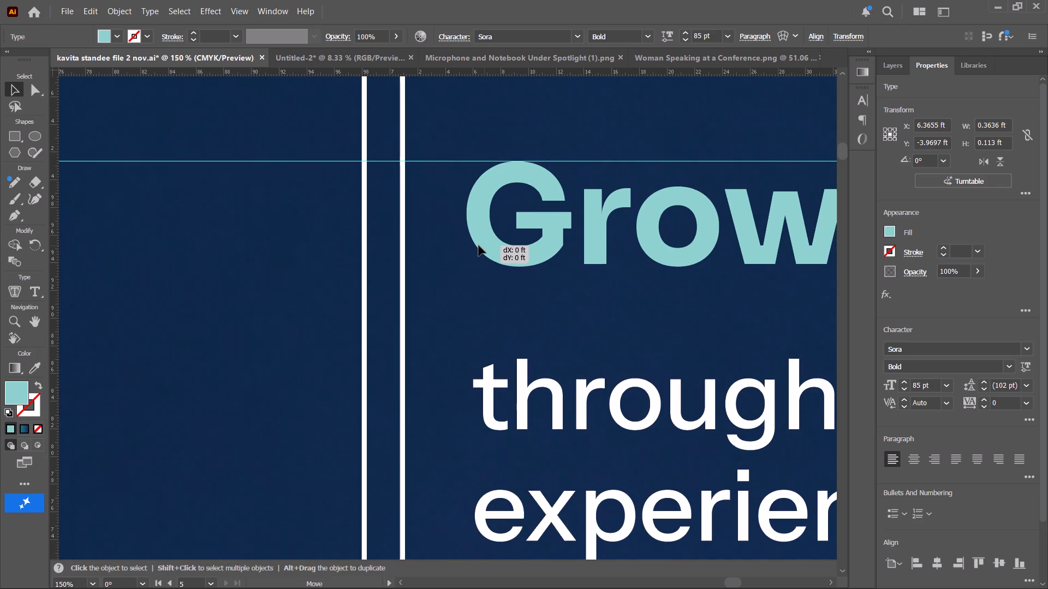
left_click_drag(479, 245, 492, 245)
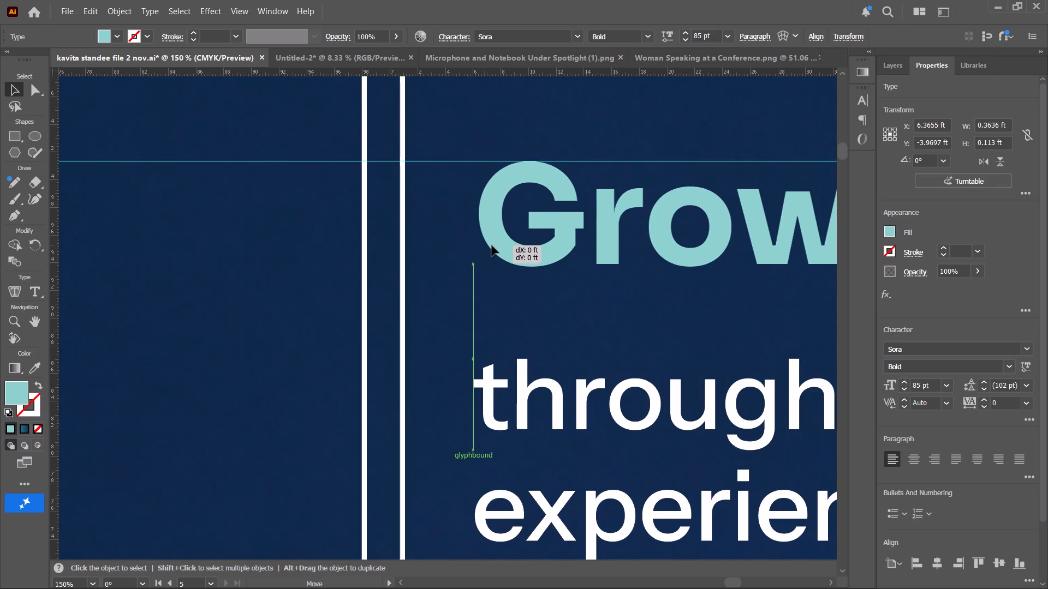
Add a vertical guide at about X 7.06 ft along the Grow description's left edge and align the title's G to it.
left_click_drag(55, 333, 462, 321)
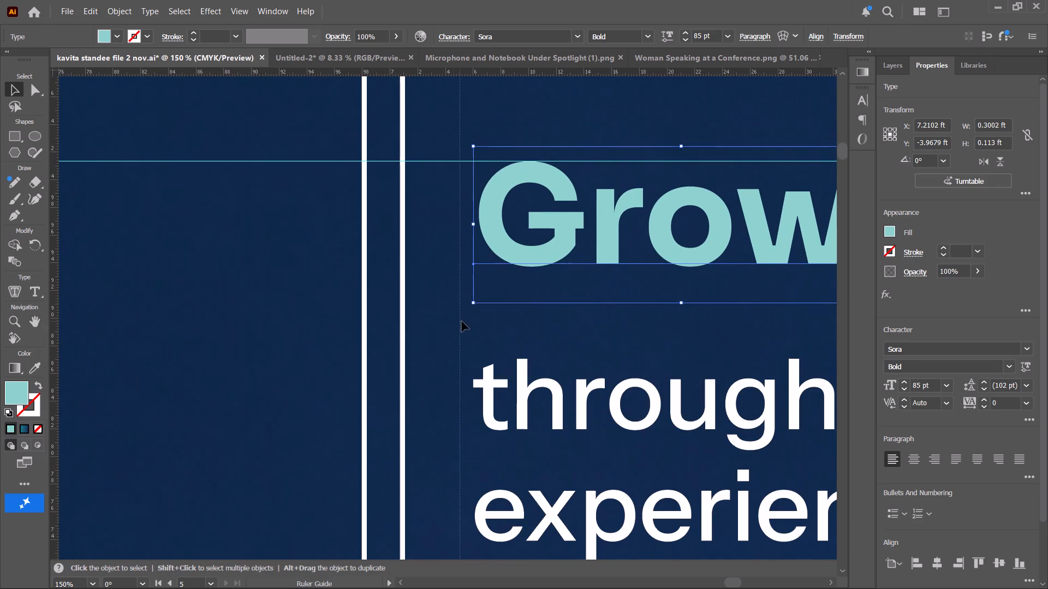
left_click_drag(462, 321, 471, 322)
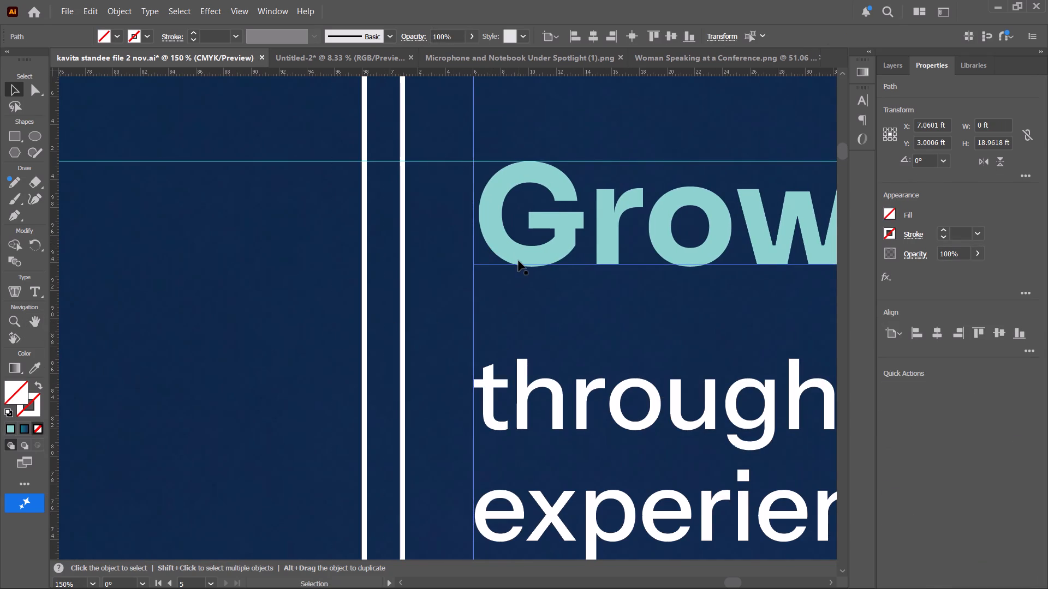
left_click_drag(519, 261, 512, 261)
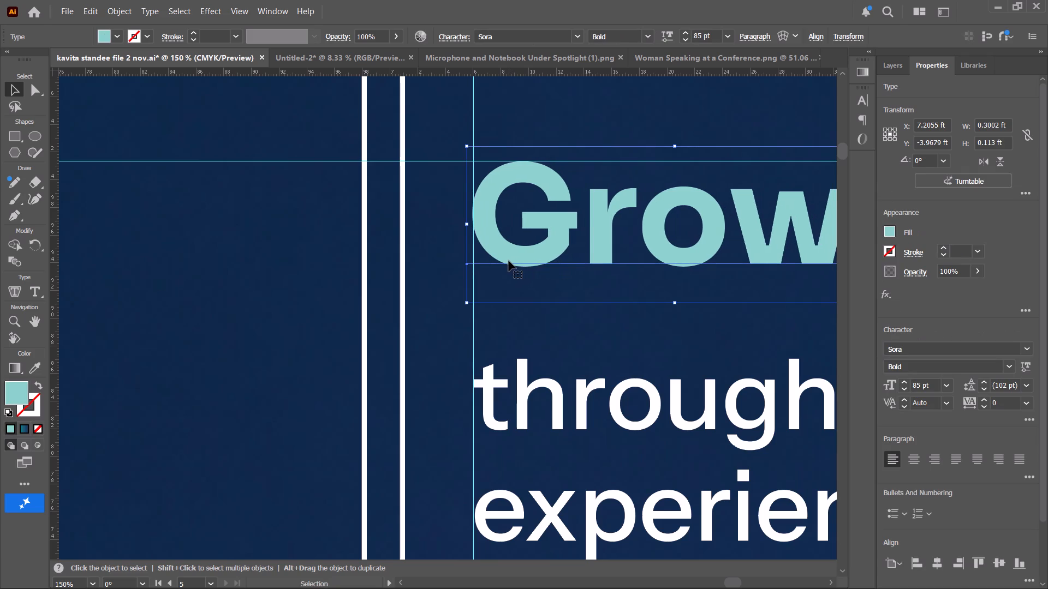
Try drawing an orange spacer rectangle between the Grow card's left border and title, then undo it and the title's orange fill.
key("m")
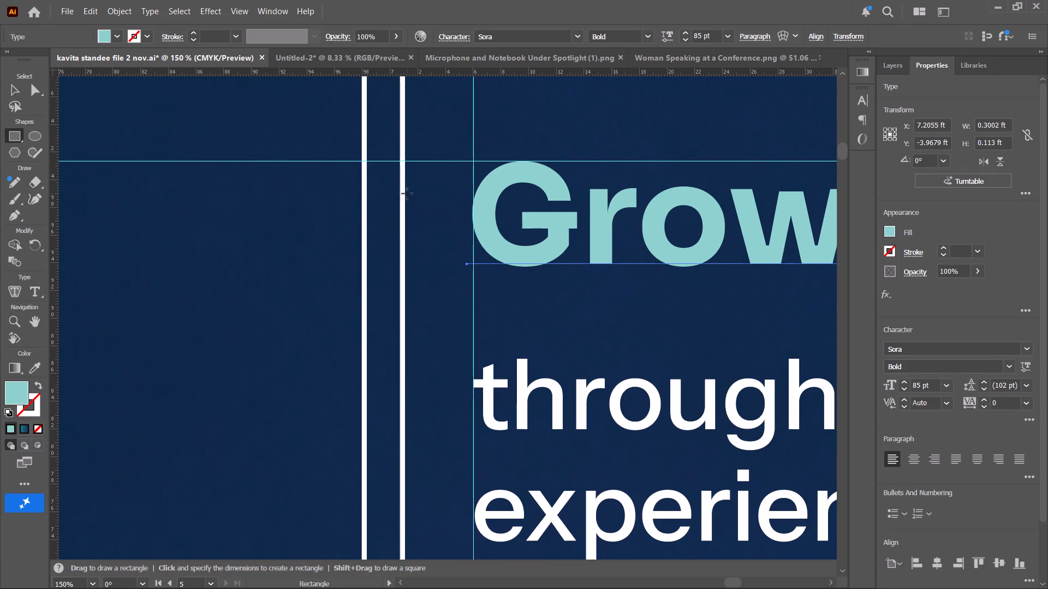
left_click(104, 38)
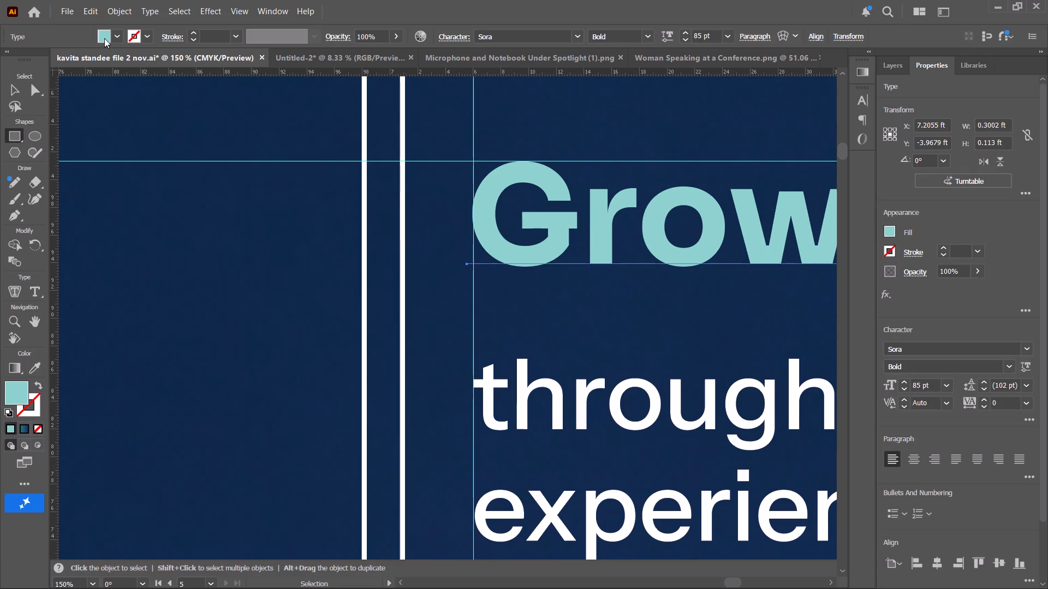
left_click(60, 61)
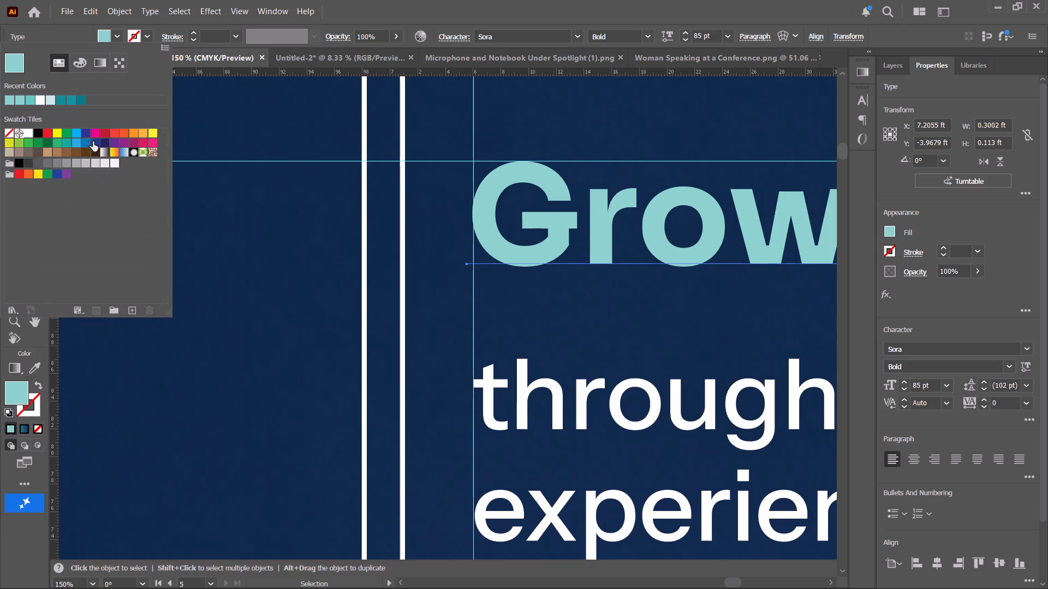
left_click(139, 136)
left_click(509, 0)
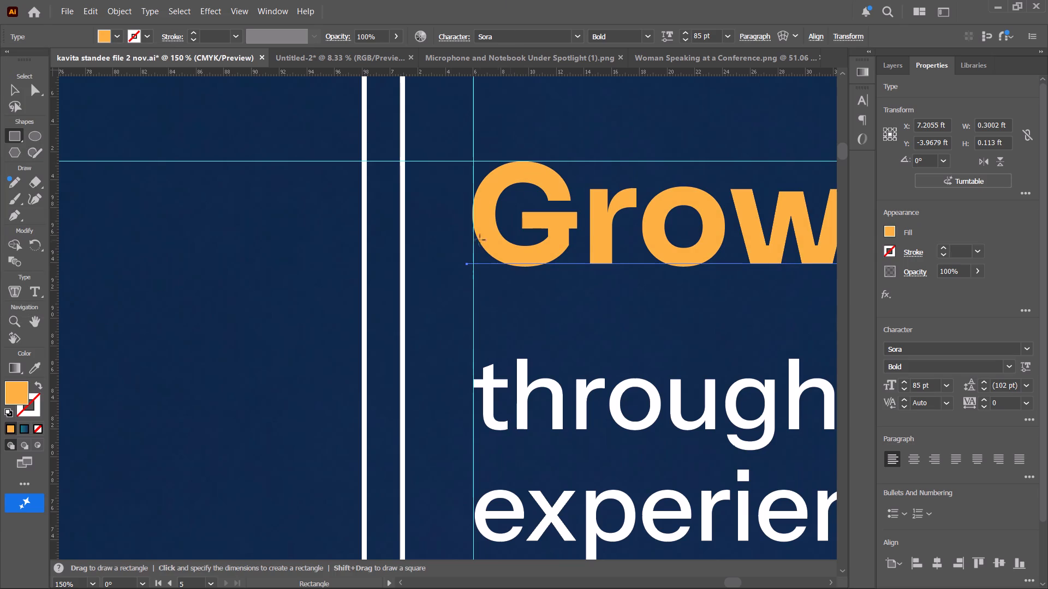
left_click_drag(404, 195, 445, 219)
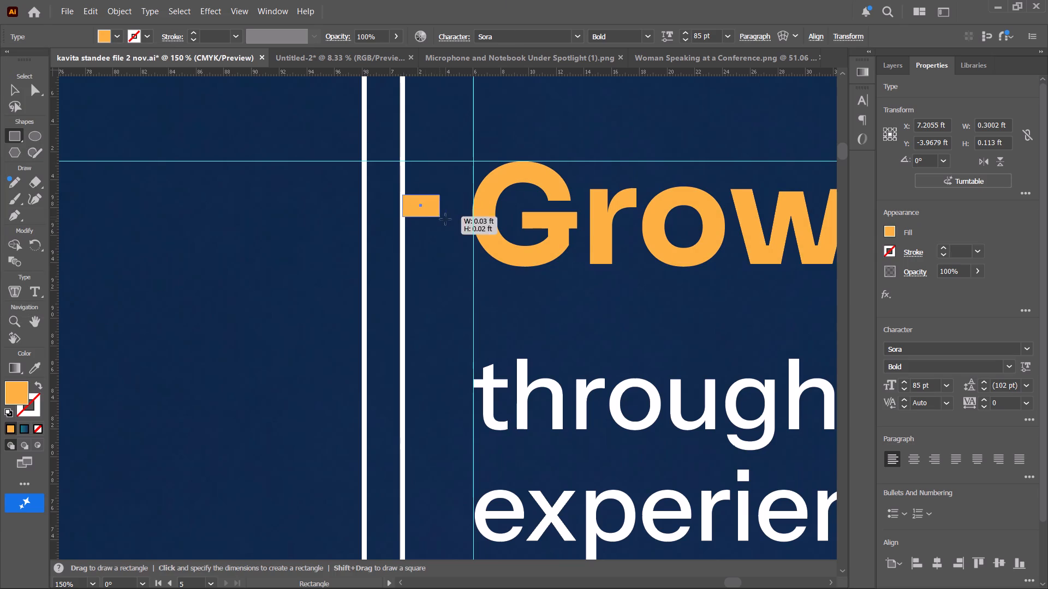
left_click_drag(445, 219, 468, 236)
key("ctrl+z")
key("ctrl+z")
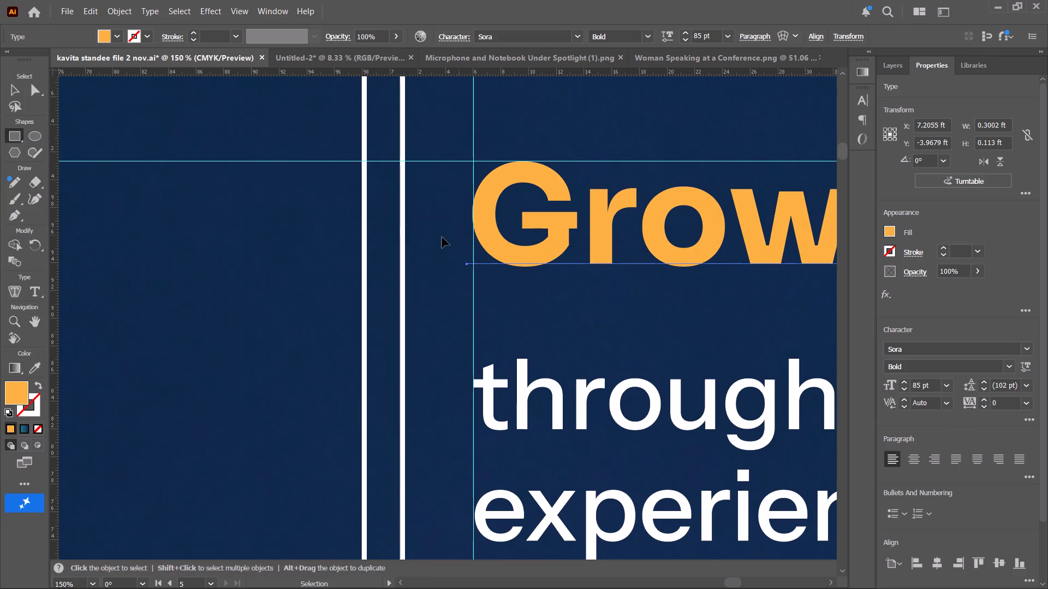
Draw a black spacer rectangle about 0.049 by 0.031 ft, spanning from the Grow card's left border to the Grow title.
left_click(20, 87)
left_click(129, 248)
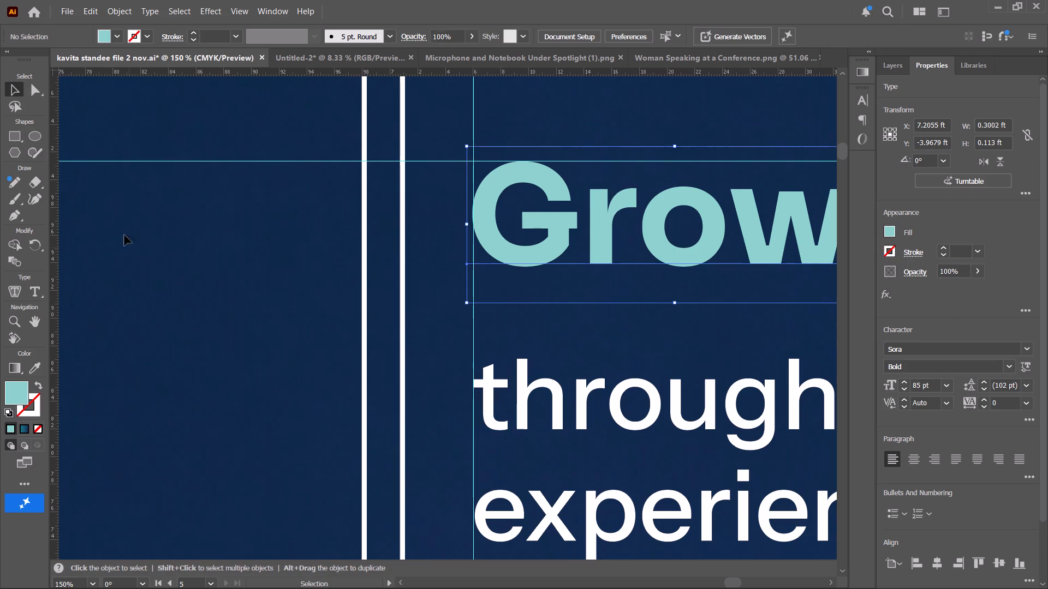
double_click(14, 385)
left_click(1000, 288)
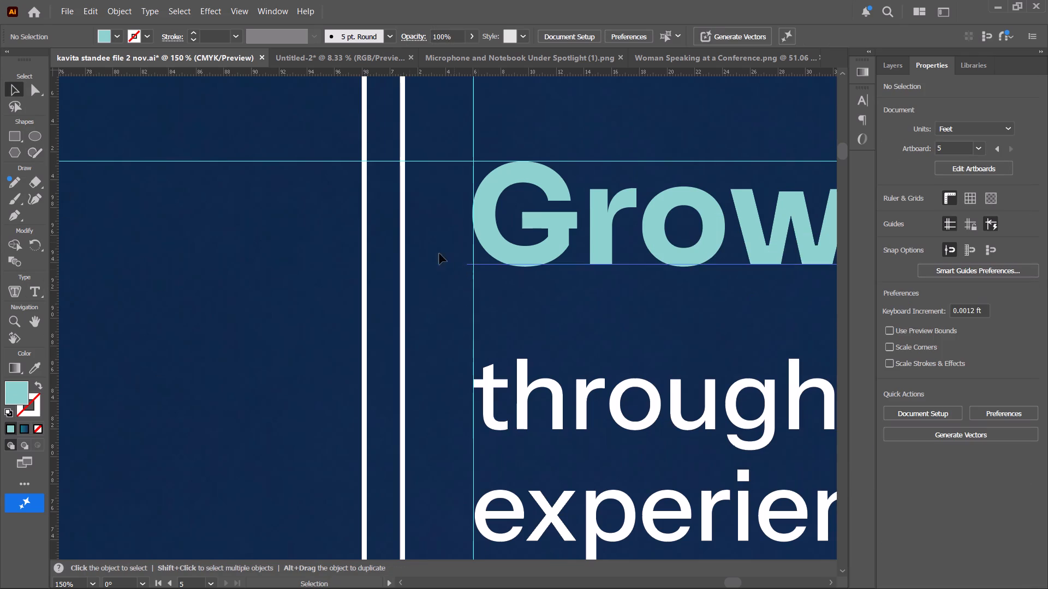
key("m")
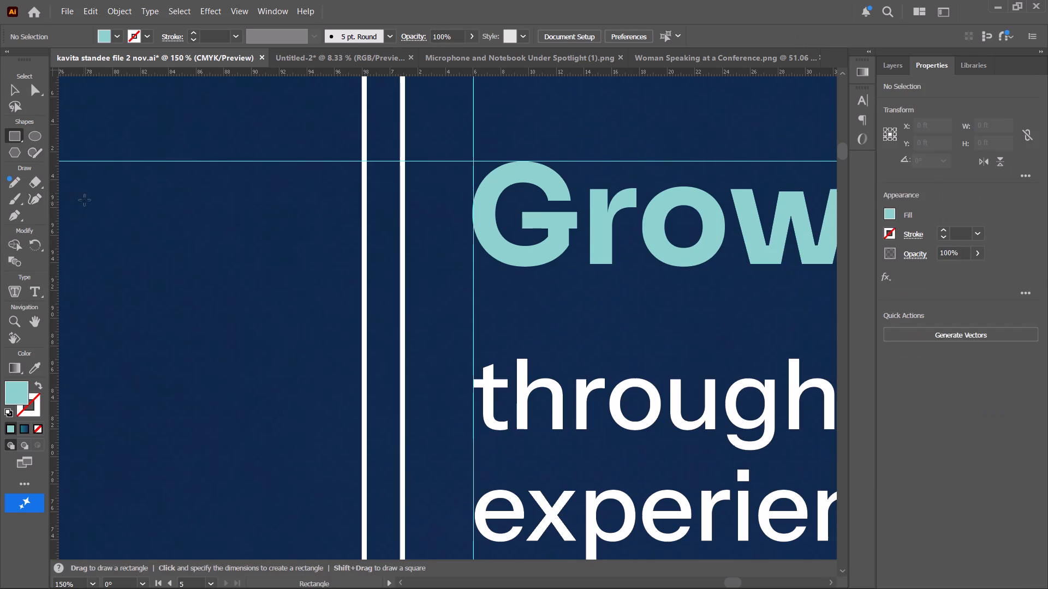
left_click(17, 393)
left_click(17, 393)
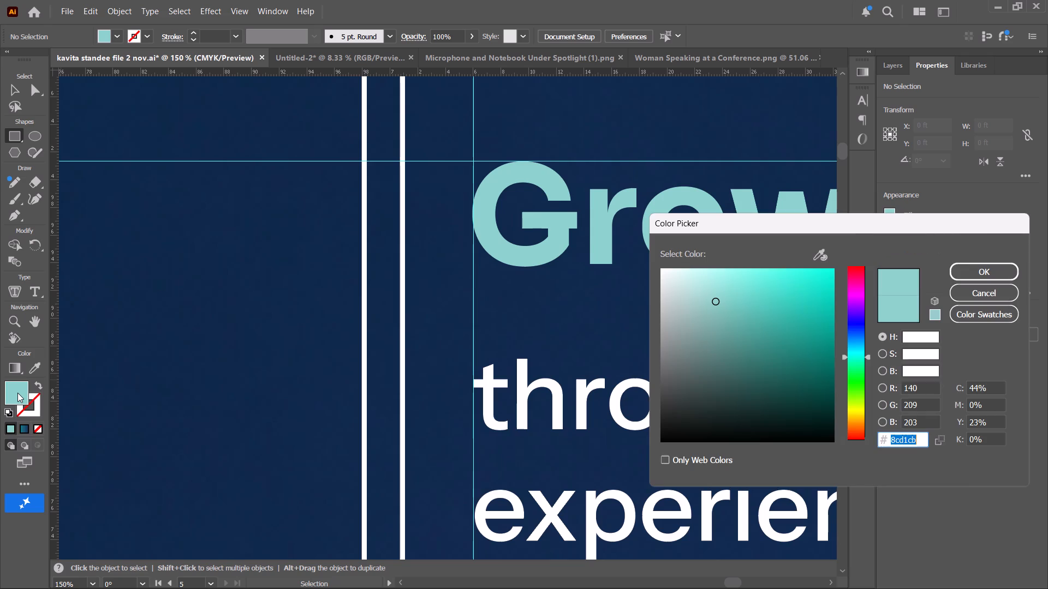
left_click_drag(806, 390, 856, 464)
left_click(978, 275)
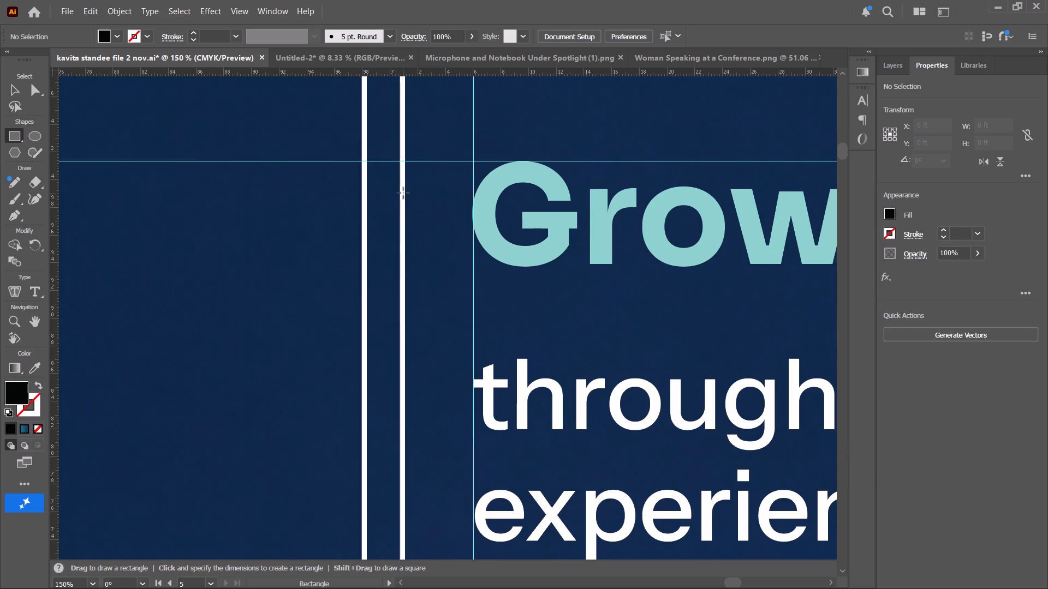
left_click_drag(406, 194, 473, 237)
scroll(424, 234, "up", 4, "alt")
scroll(361, 187, "up", 3)
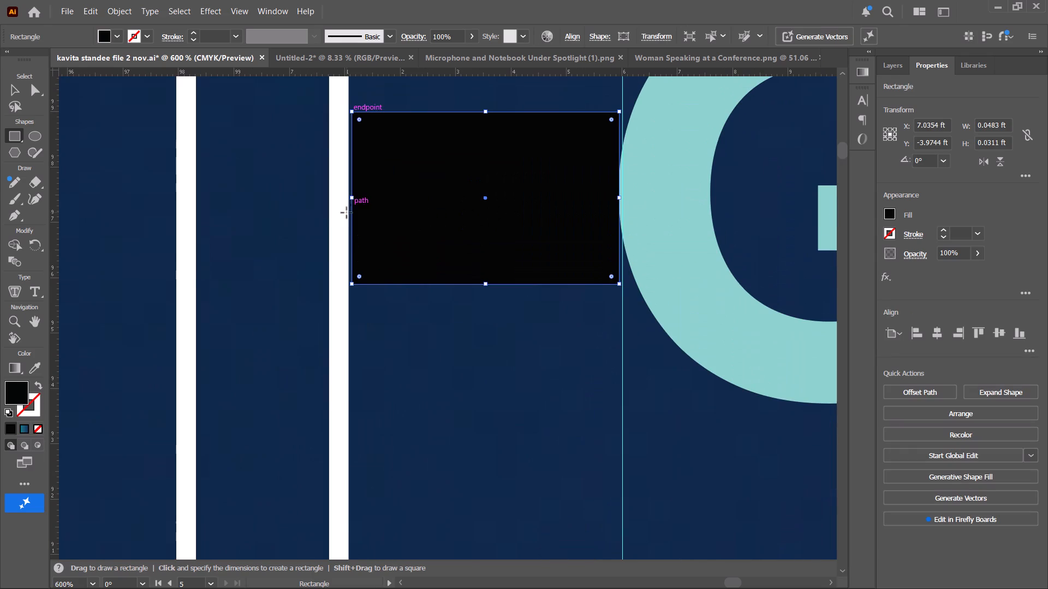
left_click(348, 200)
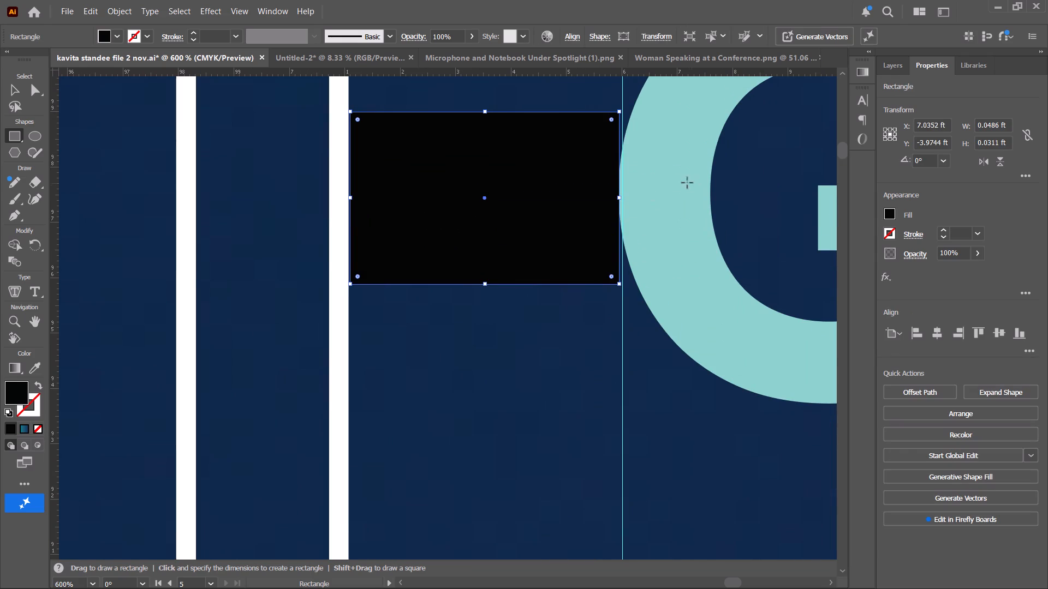
scroll(654, 190, "up", 3, "alt")
left_click(563, 211)
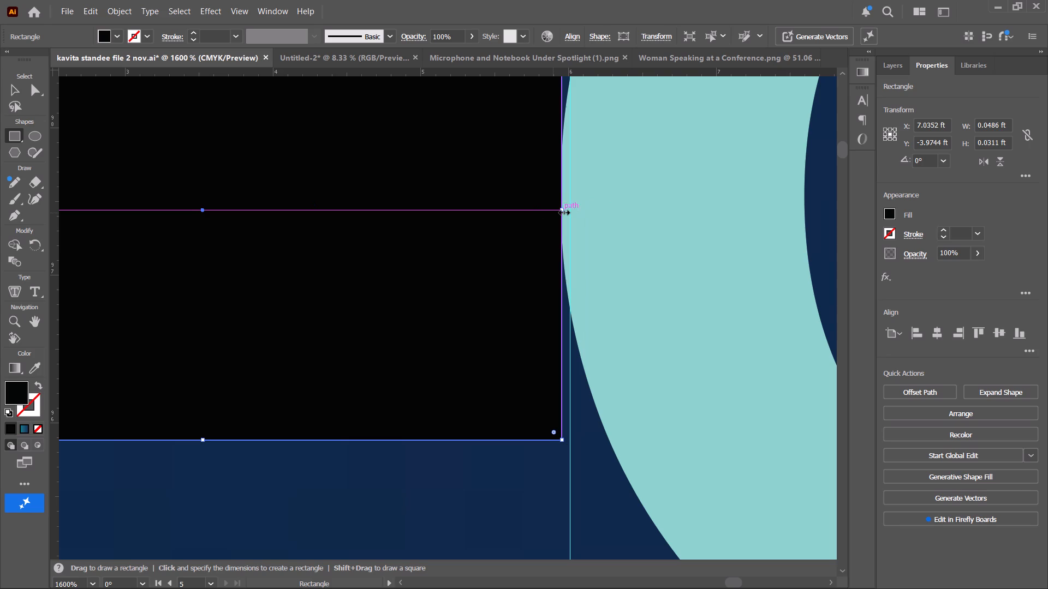
scroll(576, 255, "down", 4, "alt")
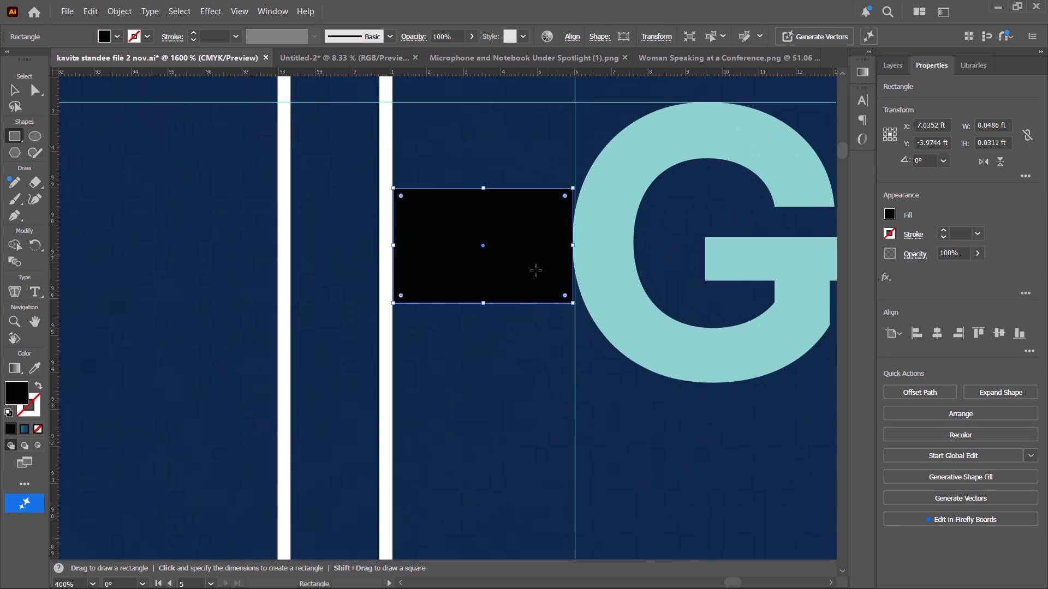
scroll(496, 271, "down", 4, "alt")
Move the black spacer rectangle to the Reflect card, against the inside of its left border beside the title.
left_click(13, 88)
scroll(545, 276, "down", 2)
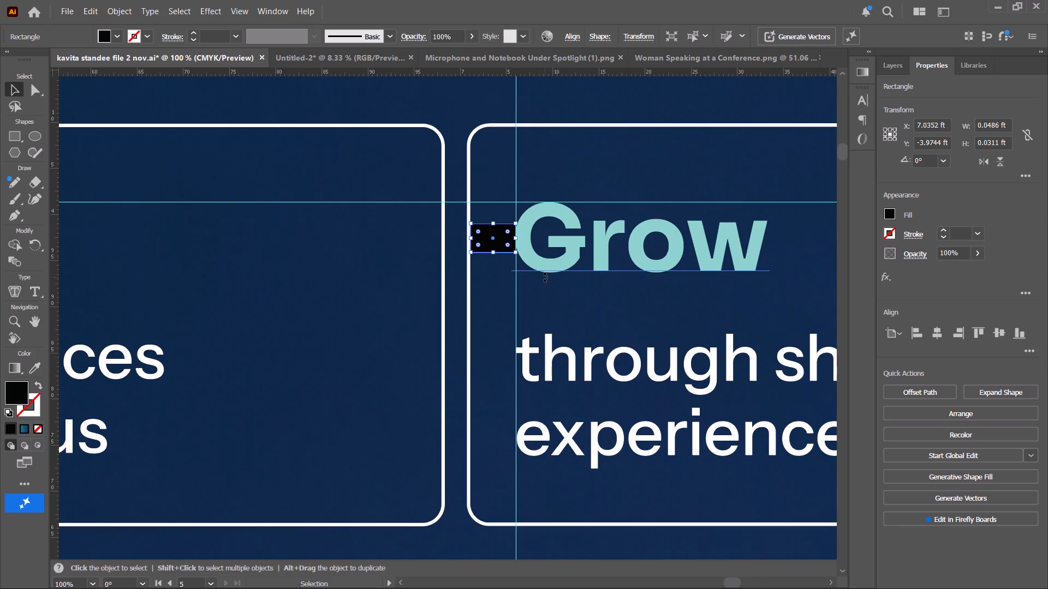
key("space")
key("space")
key("space")
key("space")
key("space")
key("space")
key("space")
key("space")
key("space")
key("space")
key("space")
left_click_drag(512, 277, 677, 304)
left_click_drag(659, 266, 476, 264)
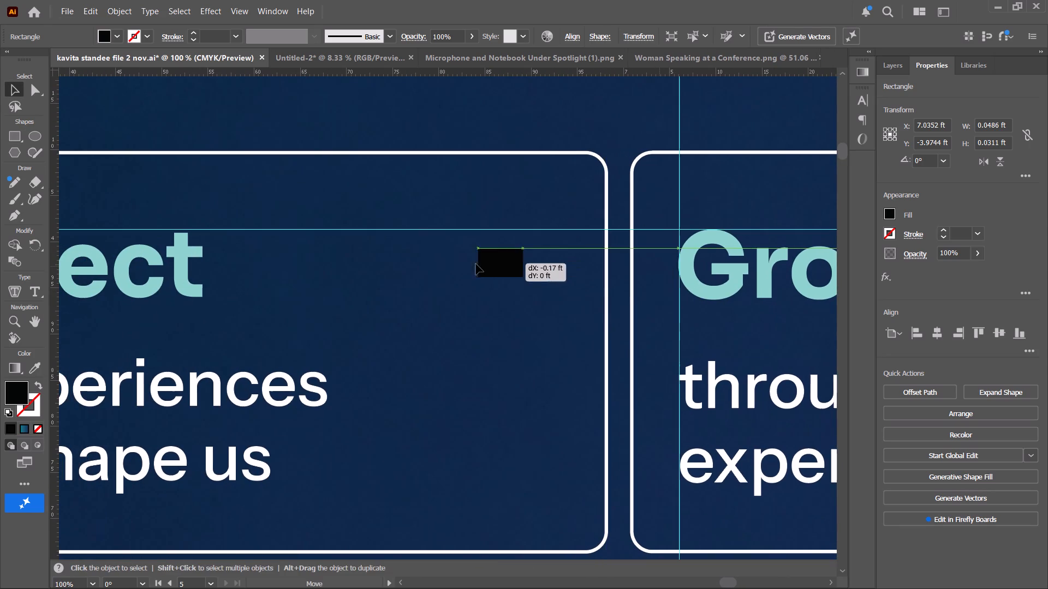
left_click_drag(476, 264, 390, 265)
key("space")
key("space")
key("space")
key("space")
key("space")
left_click_drag(484, 298, 794, 328)
left_click_drag(699, 298, 203, 289)
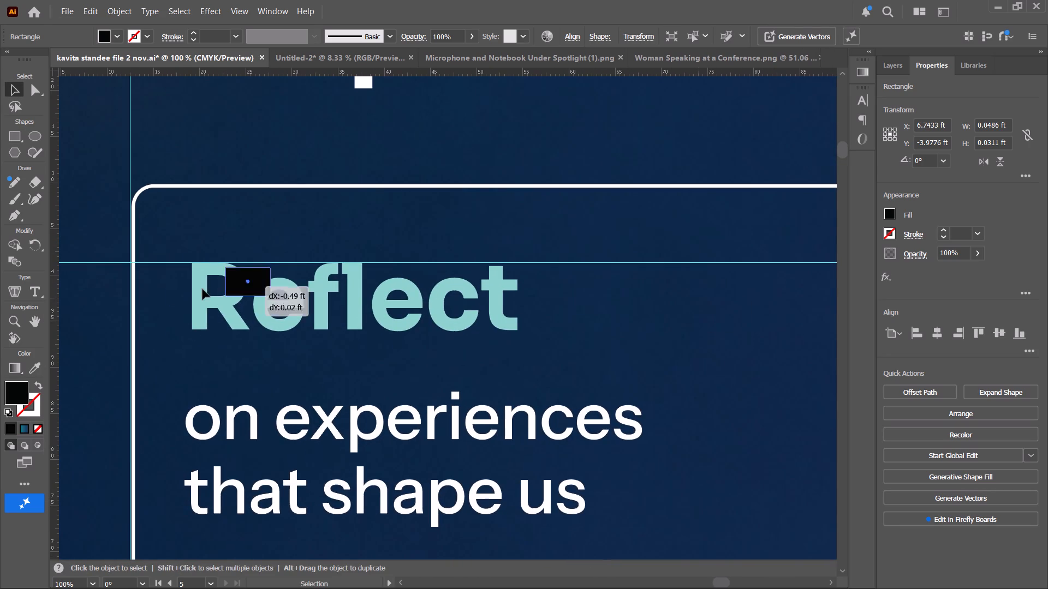
left_click_drag(203, 289, 157, 293)
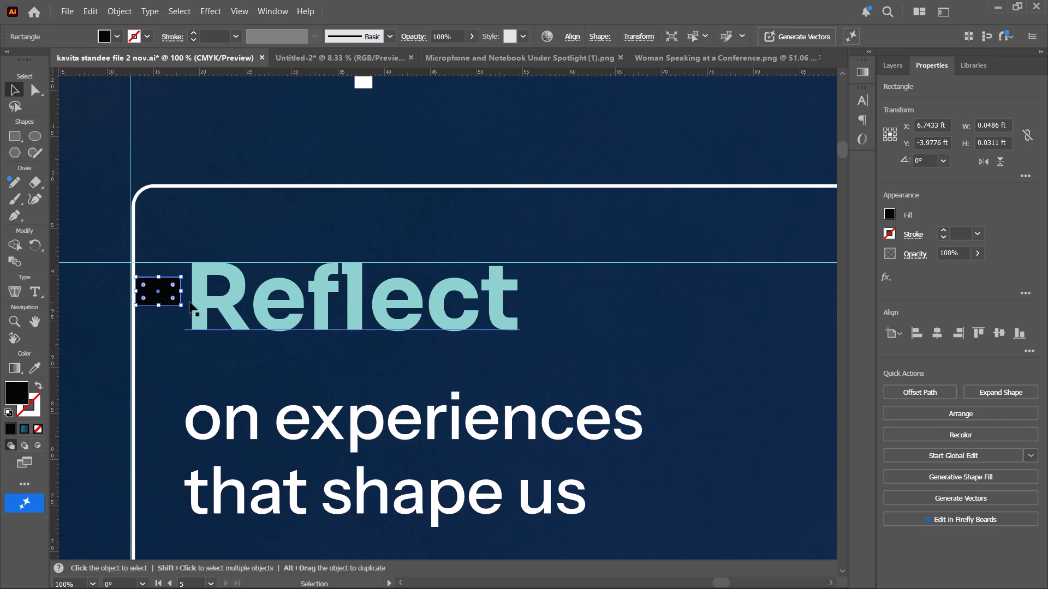
Nudge the Reflect title and description together about 0.012 ft left so the title meets the spacer rectangle.
left_click(200, 314)
left_click(219, 428, "shift")
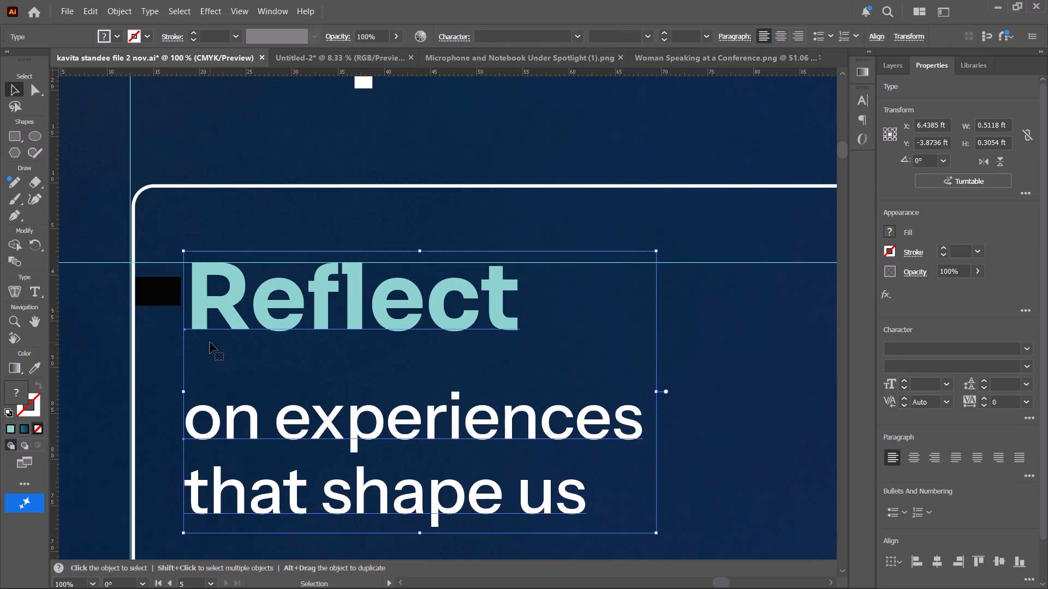
key("shift+Left")
Move the Reflect card's description about 0.01 ft right to align its left edge with the Reflect title.
scroll(205, 346, "up", 2, "alt")
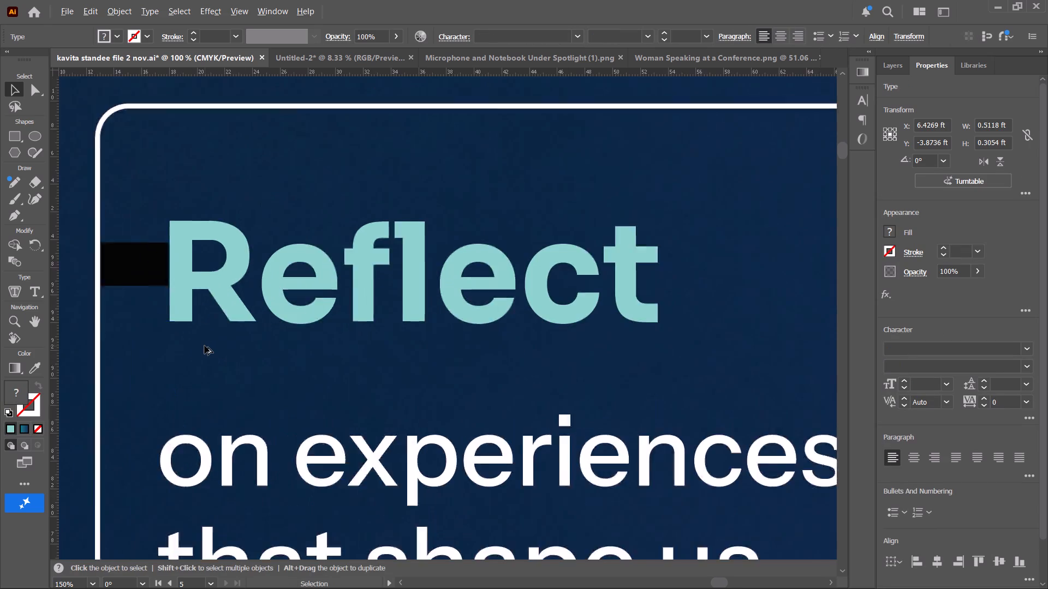
key("space")
left_click_drag(213, 346, 361, 340)
left_click(272, 366)
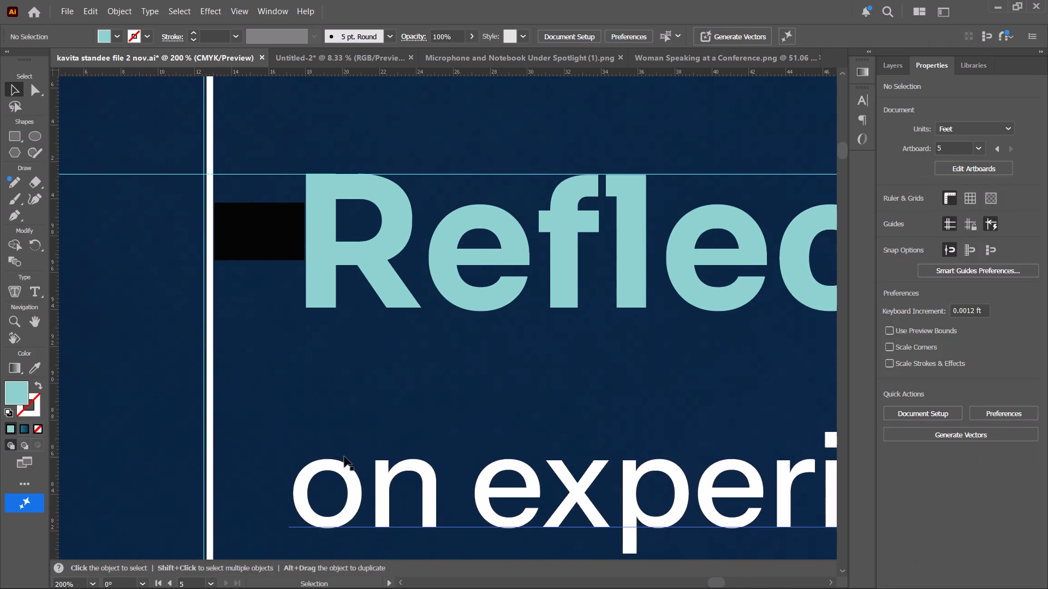
left_click_drag(344, 466, 356, 465)
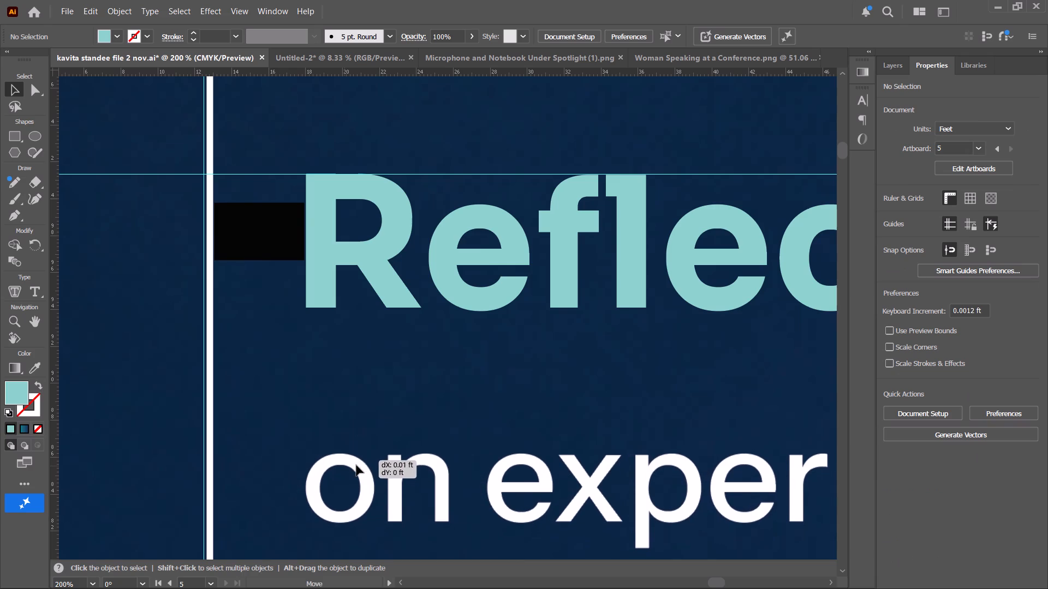
left_click_drag(356, 465, 356, 468)
left_click(270, 404)
scroll(270, 404, "down", 1, "alt")
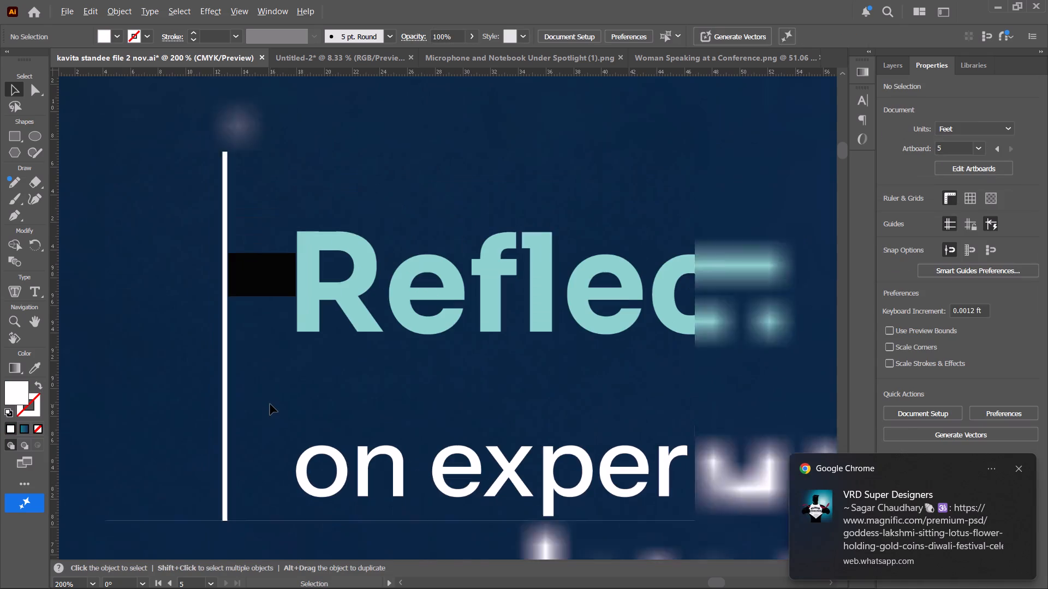
Check the left alignment of the Reflect title and description against a temporary vertical guide, and remove the guide.
key("space")
left_click_drag(290, 398, 282, 357)
left_click_drag(53, 398, 339, 350)
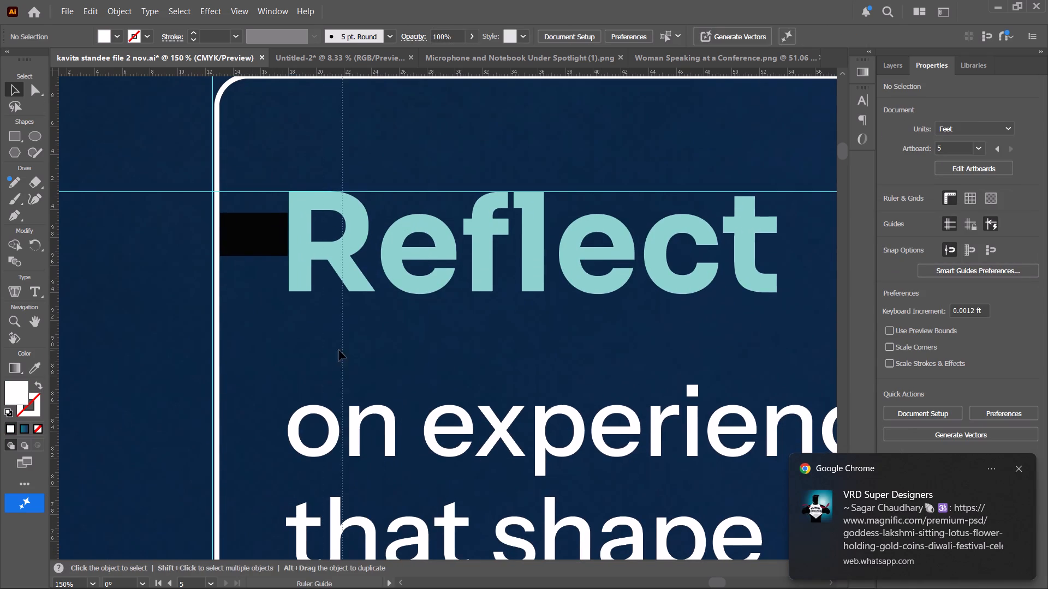
left_click_drag(339, 350, 287, 357)
key("BackSpace")
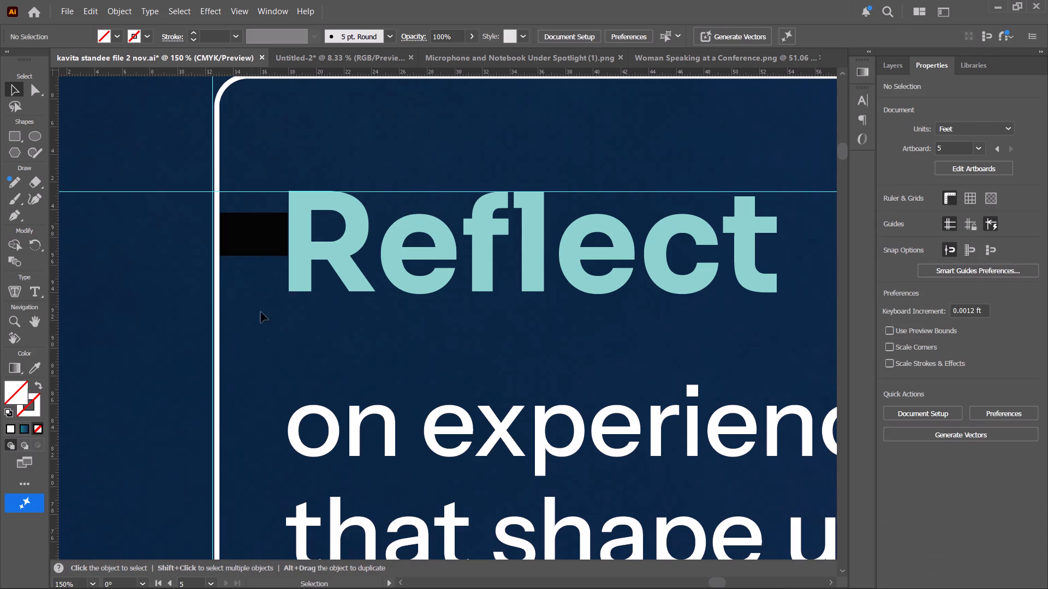
Move the black spacer rectangle from the Reflect card to the Connect card, against the inside of its left border beside the title.
scroll(253, 227, "down", 2, "alt")
left_click_drag(260, 230, 656, 274)
key("space")
key("space")
key("space")
key("space")
key("space")
key("space")
key("space")
key("space")
key("space")
key("space")
key("space")
key("space")
key("space")
key("space")
key("space")
key("space")
key("space")
key("space")
key("space")
key("space")
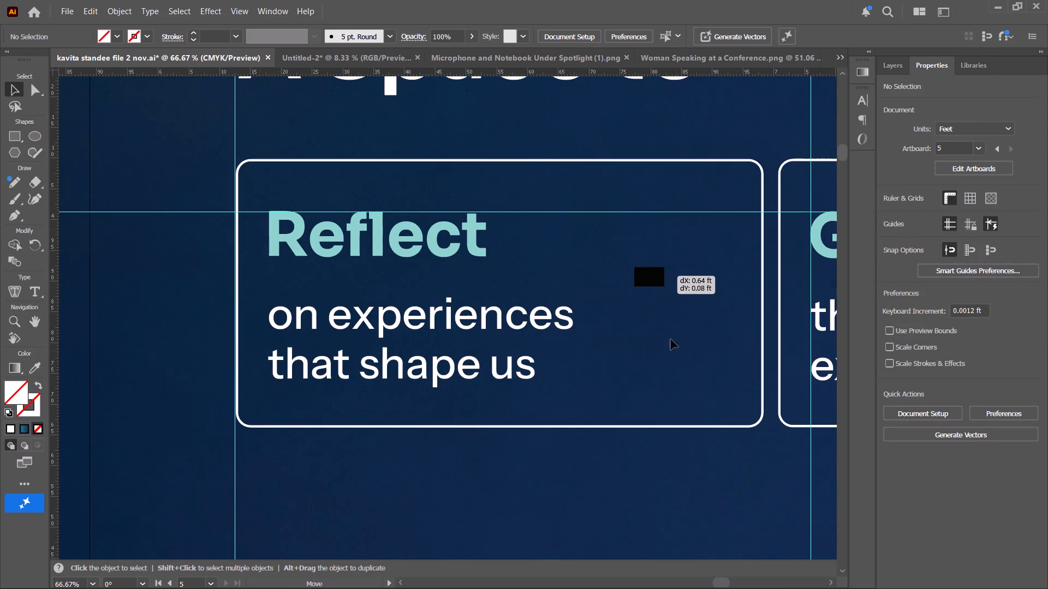
left_click_drag(677, 355, 430, 363)
left_click_drag(485, 359, 335, 352)
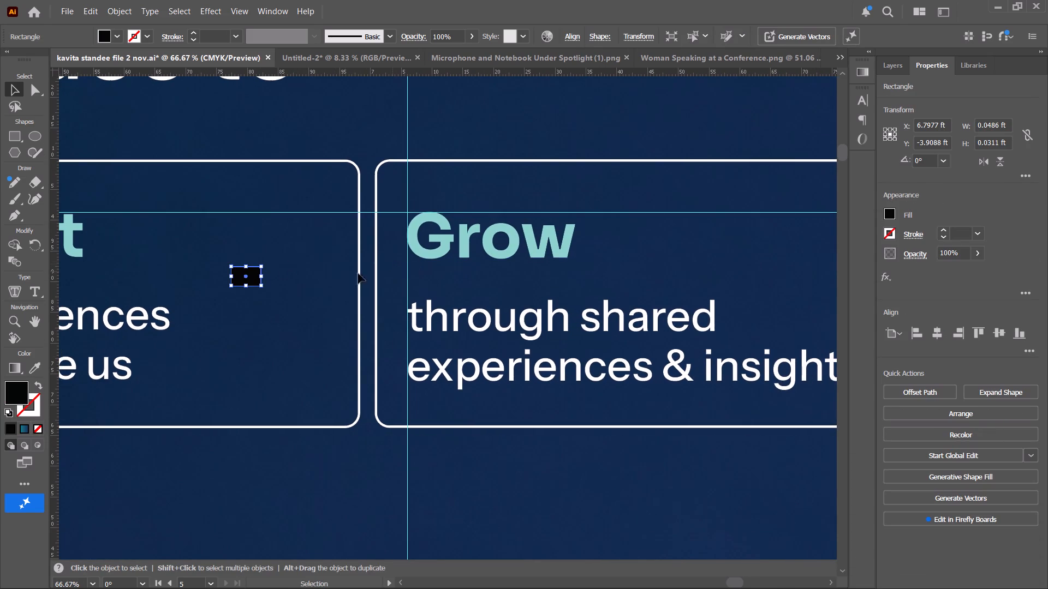
left_click_drag(244, 274, 698, 246)
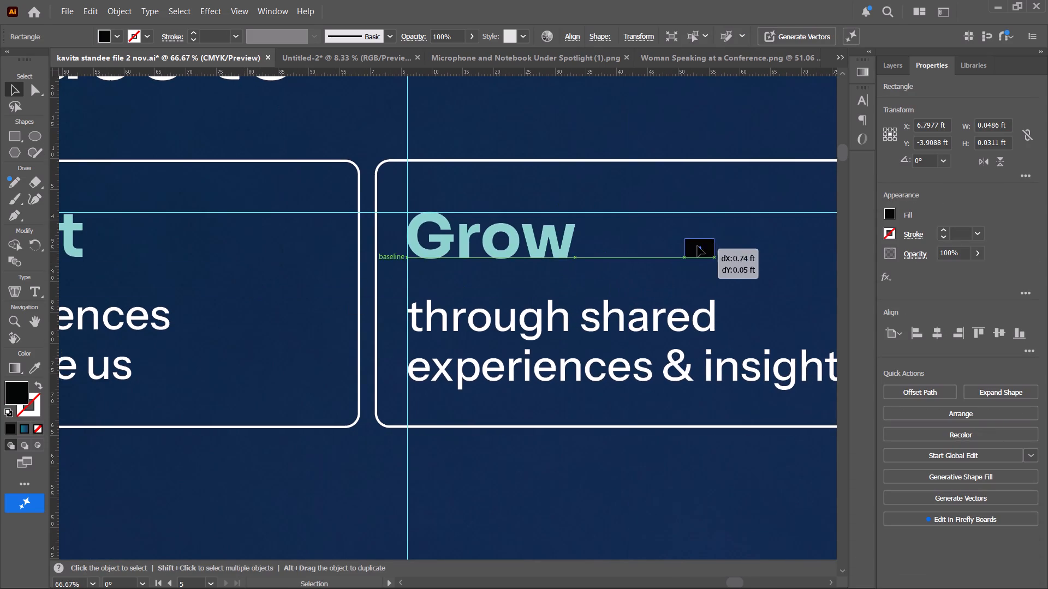
left_click_drag(698, 246, 695, 245)
key("space")
key("space")
key("space")
left_click_drag(711, 326, 288, 352)
left_click_drag(275, 274, 492, 258)
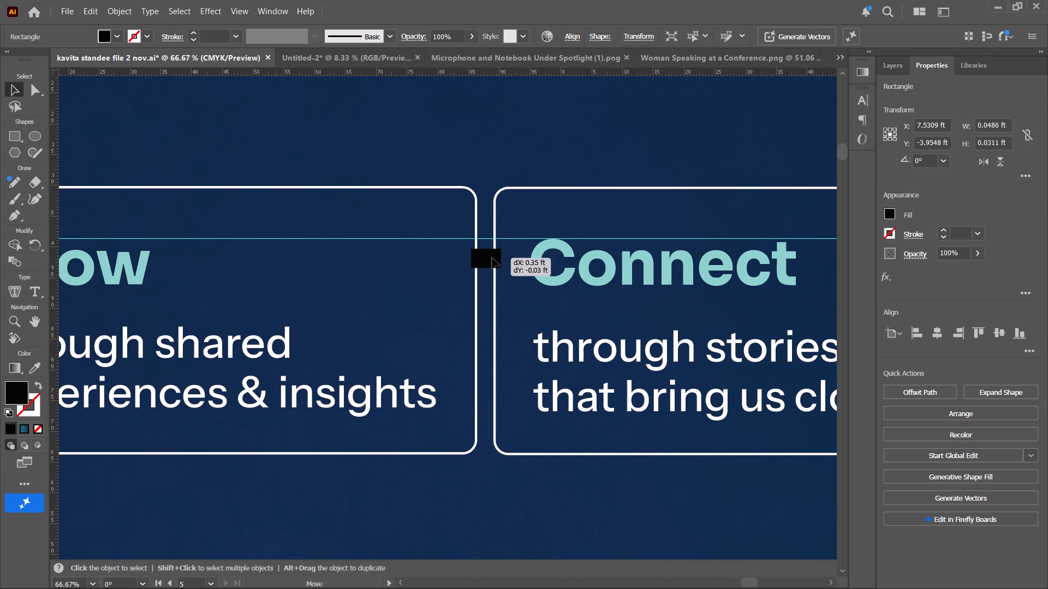
left_click_drag(492, 258, 515, 259)
scroll(521, 261, "up", 7, "alt")
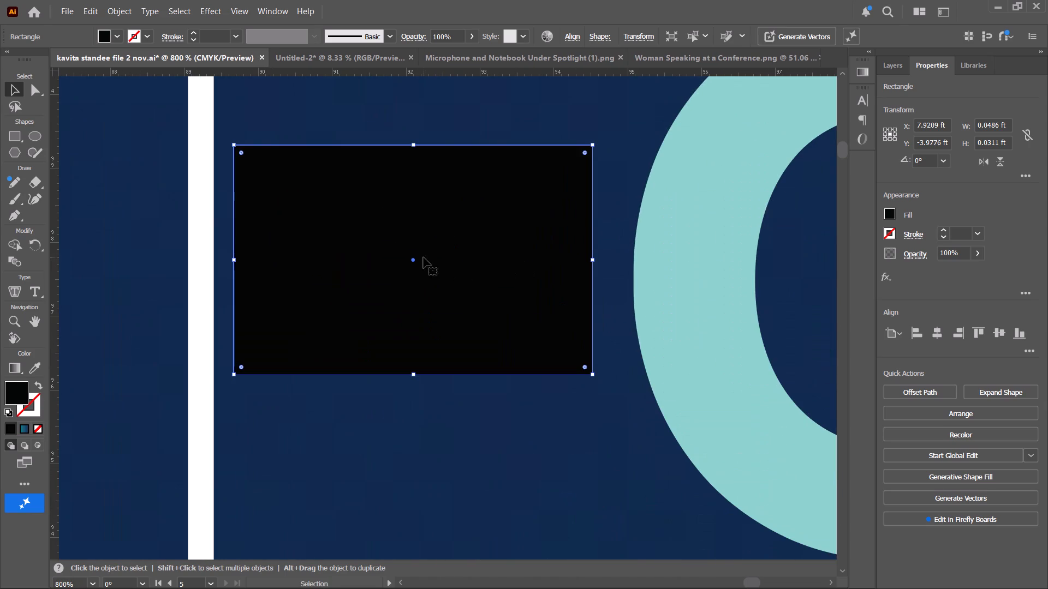
left_click_drag(420, 257, 403, 256)
Move the Connect title about 0.01 ft left so its left edge meets the spacer rectangle.
scroll(686, 336, "down", 3, "alt")
key("space")
key("space")
left_click_drag(704, 329, 477, 297)
left_click_drag(473, 291, 451, 289)
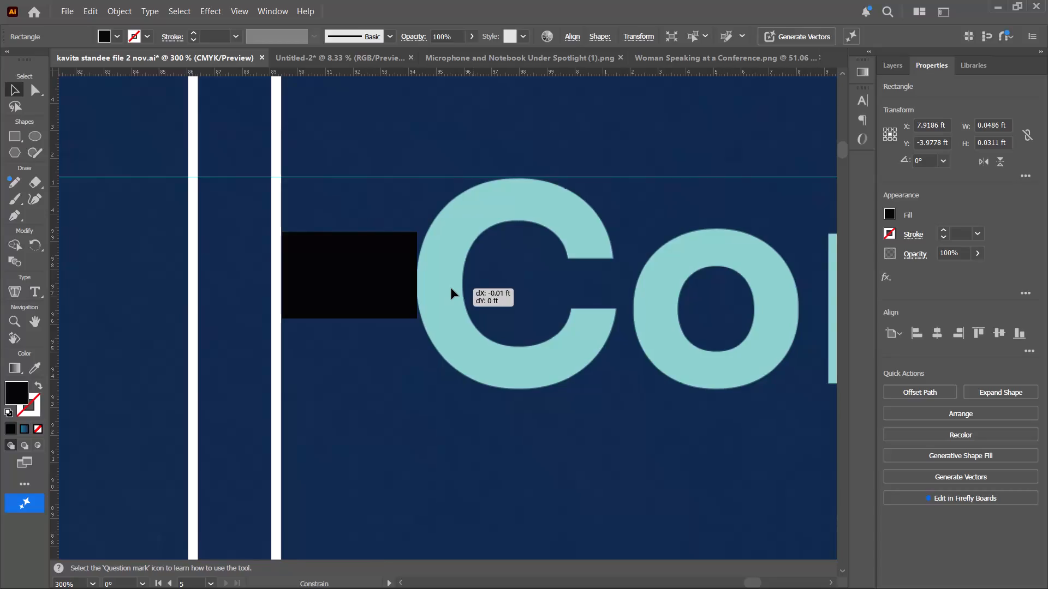
Add a vertical guide at about X 7.94 ft along the Connect title's left edge.
scroll(462, 302, "down", 19)
scroll(393, 329, "up", 5)
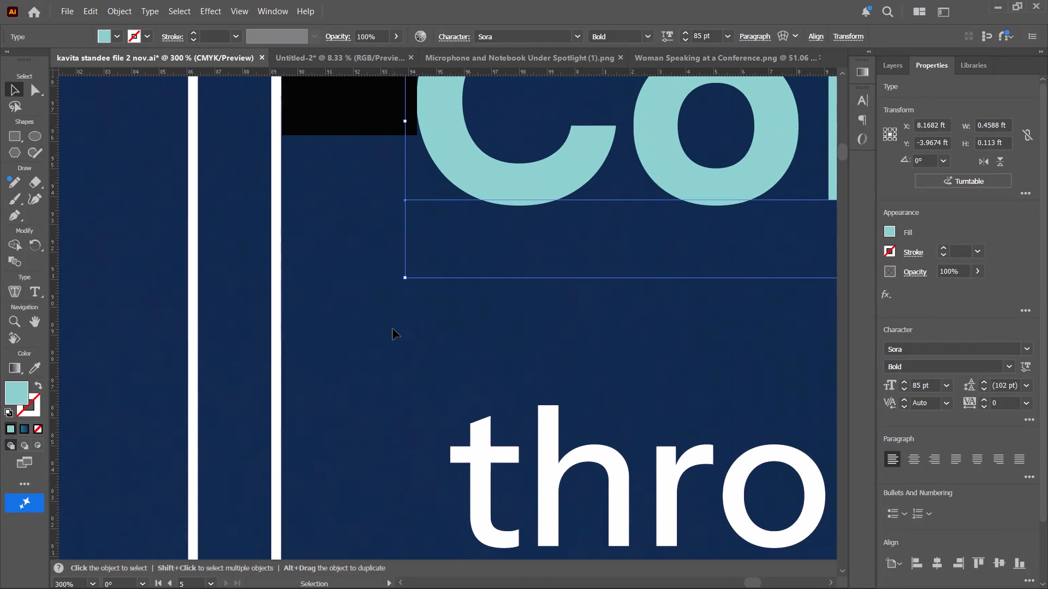
left_click_drag(54, 351, 367, 329)
left_click_drag(367, 329, 416, 318)
scroll(444, 293, "up", 16, "alt")
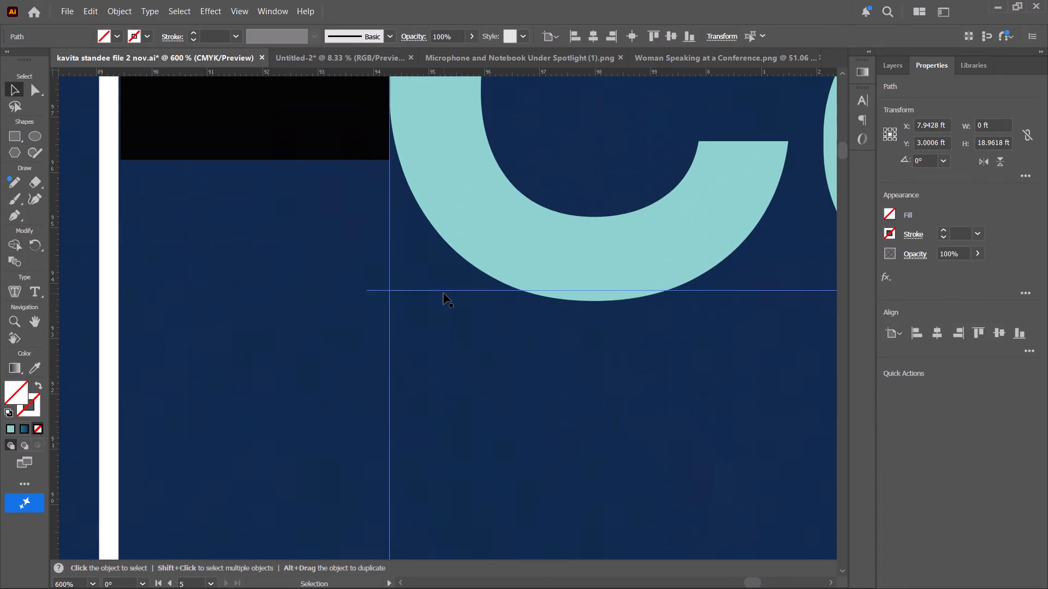
scroll(443, 297, "down", 1, "alt")
left_click(436, 175)
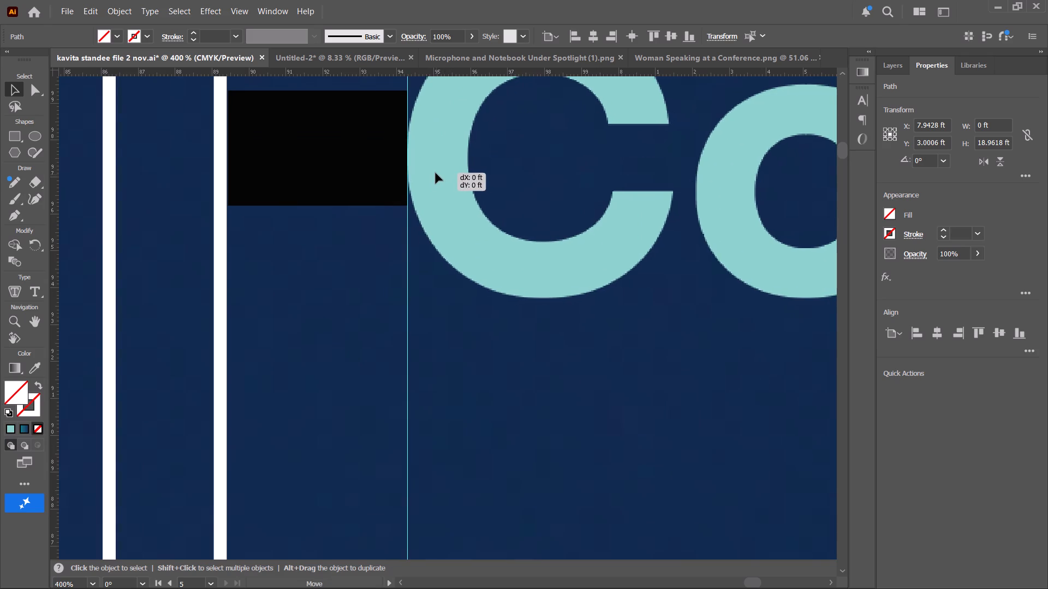
Move the Connect card's description about 0.01 ft left so its left edge sits on the vertical guide.
scroll(450, 237, "down", 14)
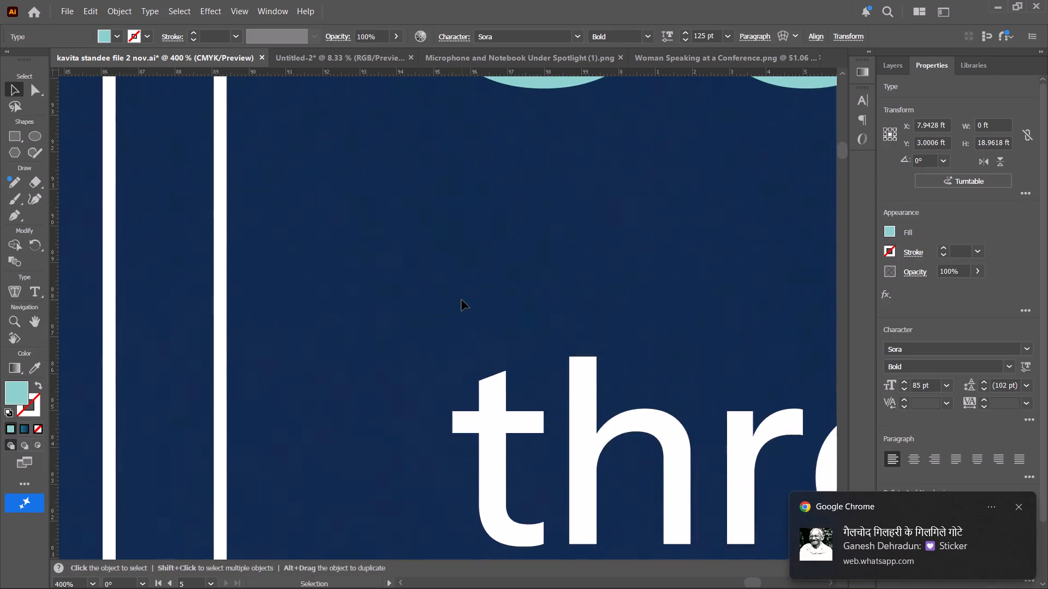
scroll(462, 300, "down", 16)
left_click_drag(486, 284, 450, 285)
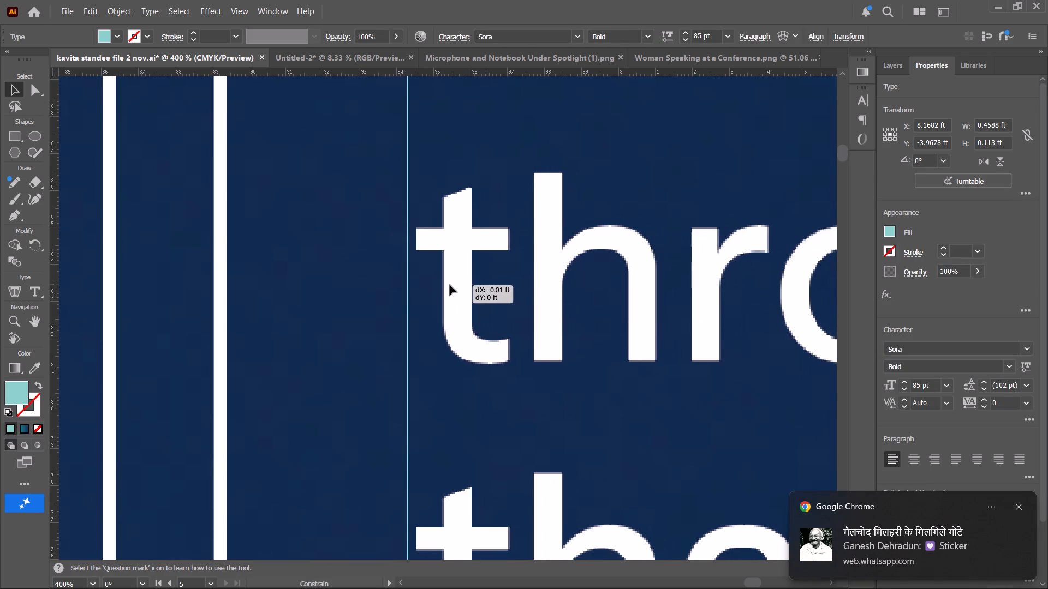
left_click_drag(450, 285, 442, 285)
left_click(301, 309)
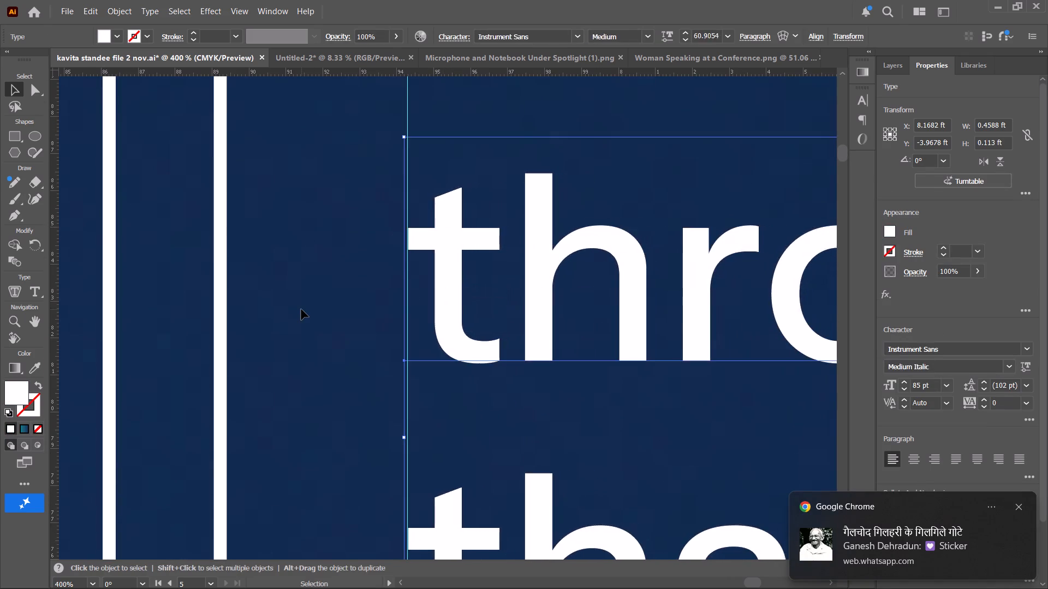
Delete the black spacer rectangle beside the Connect title.
scroll(301, 309, "down", 4, "alt")
scroll(302, 308, "up", 4)
left_click(308, 210)
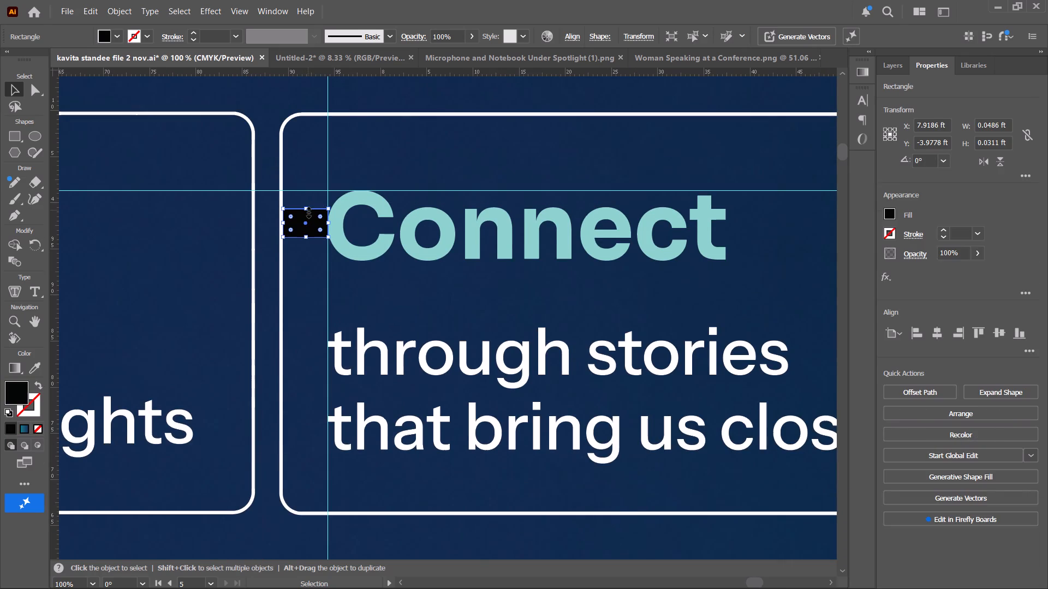
key("BackSpace")
Save the standee document with the evened-out card margins.
scroll(450, 333, "down", 4, "alt")
key("space")
left_click_drag(457, 347, 624, 321)
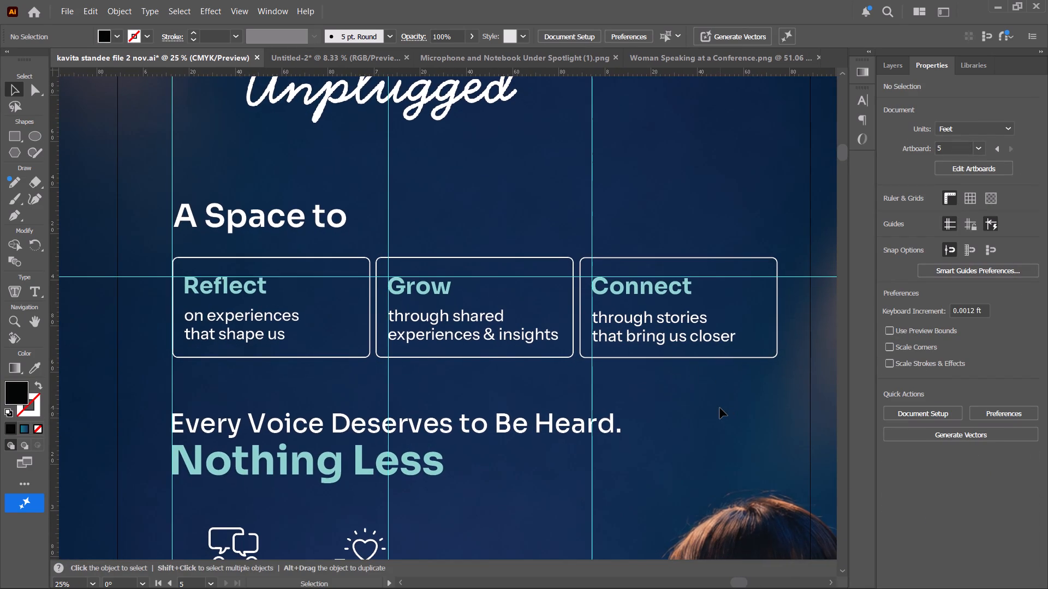
left_click(724, 408)
scroll(706, 403, "down", 1, "alt")
key("space")
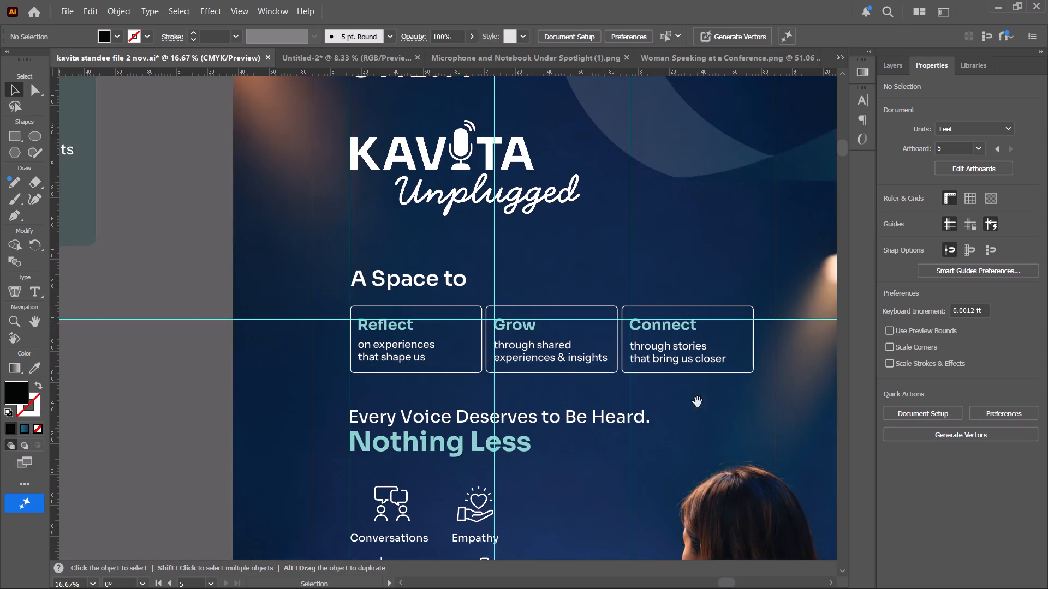
left_click_drag(697, 402, 520, 419)
key("ctrl+s")
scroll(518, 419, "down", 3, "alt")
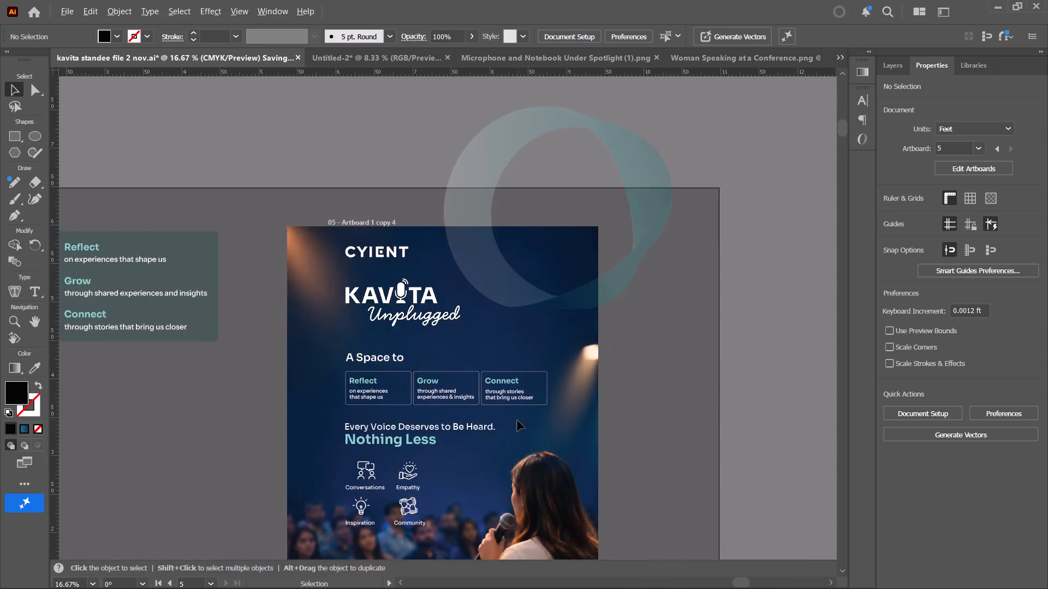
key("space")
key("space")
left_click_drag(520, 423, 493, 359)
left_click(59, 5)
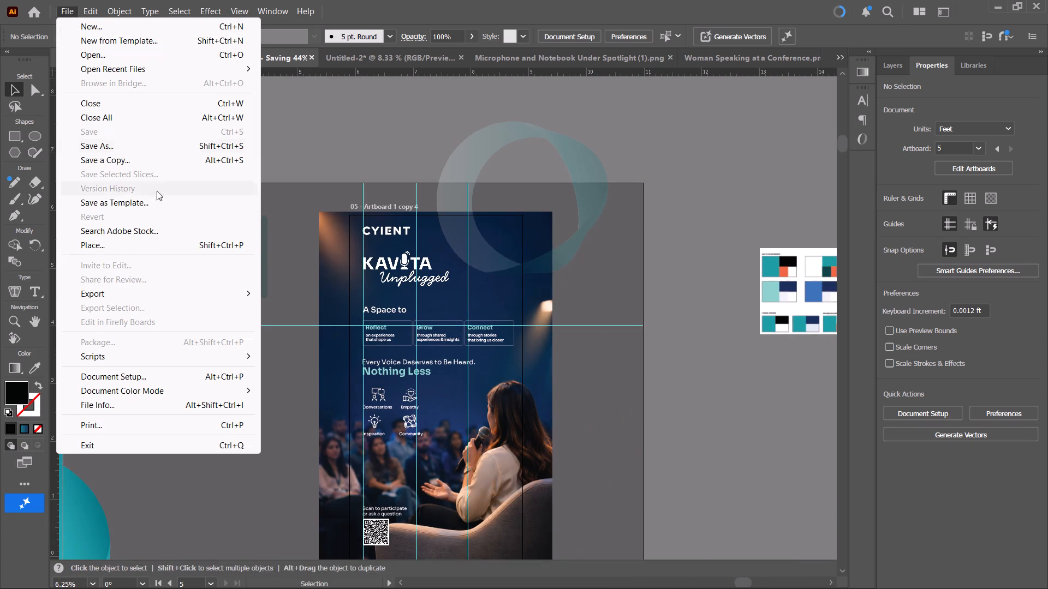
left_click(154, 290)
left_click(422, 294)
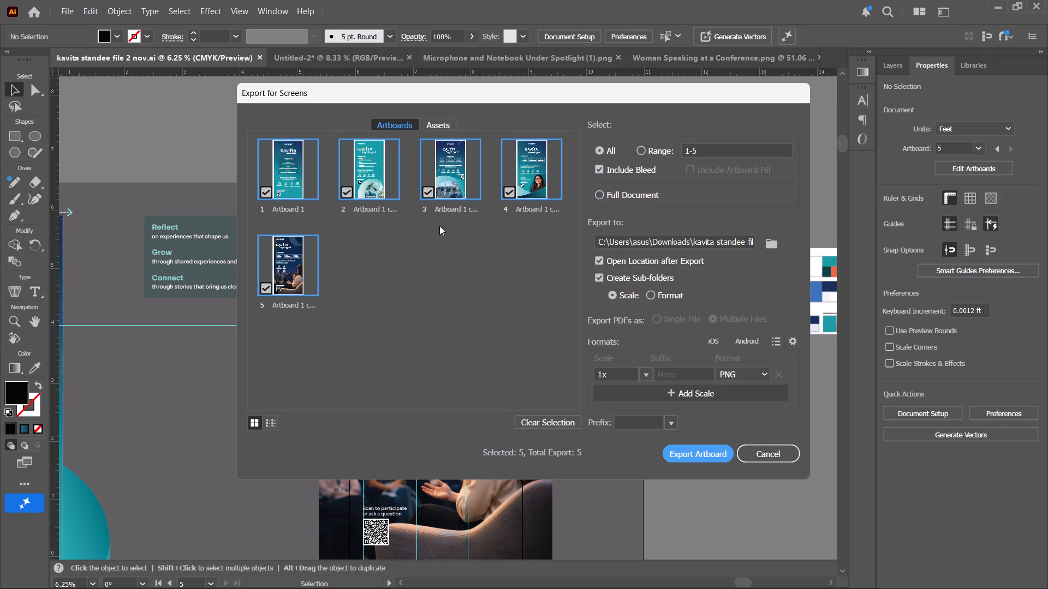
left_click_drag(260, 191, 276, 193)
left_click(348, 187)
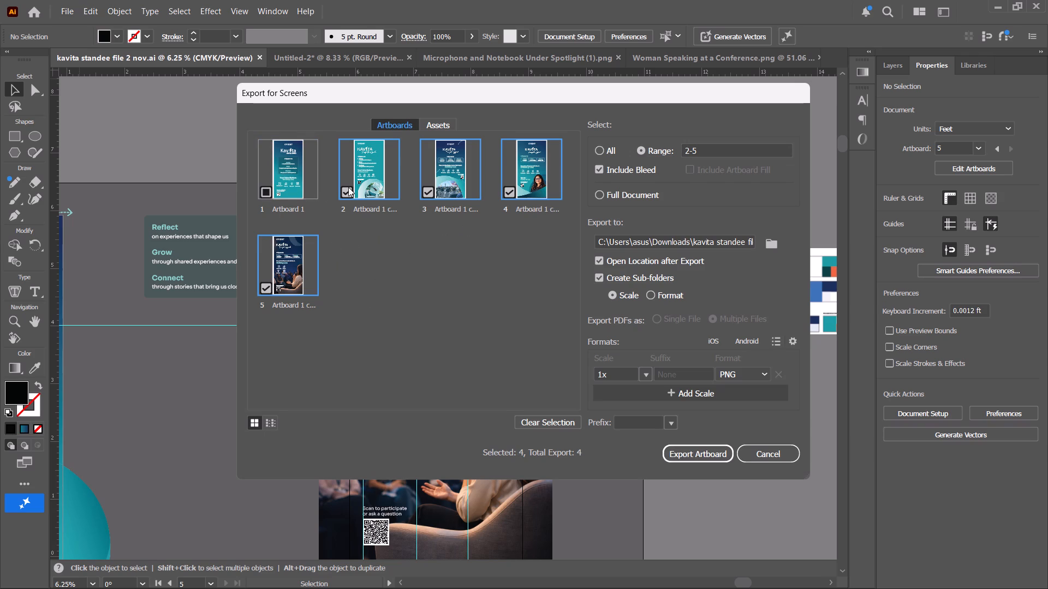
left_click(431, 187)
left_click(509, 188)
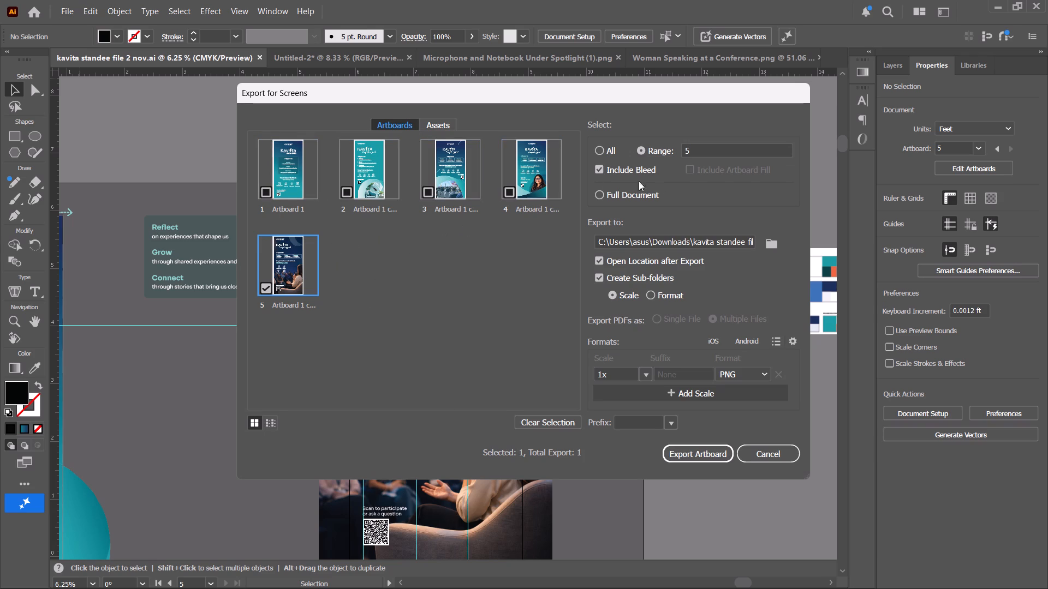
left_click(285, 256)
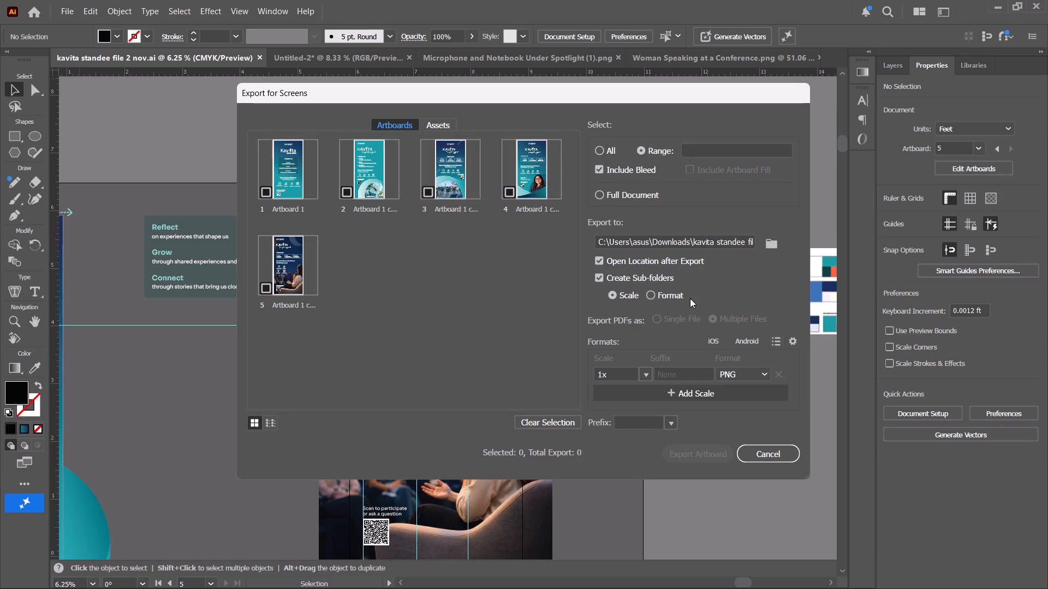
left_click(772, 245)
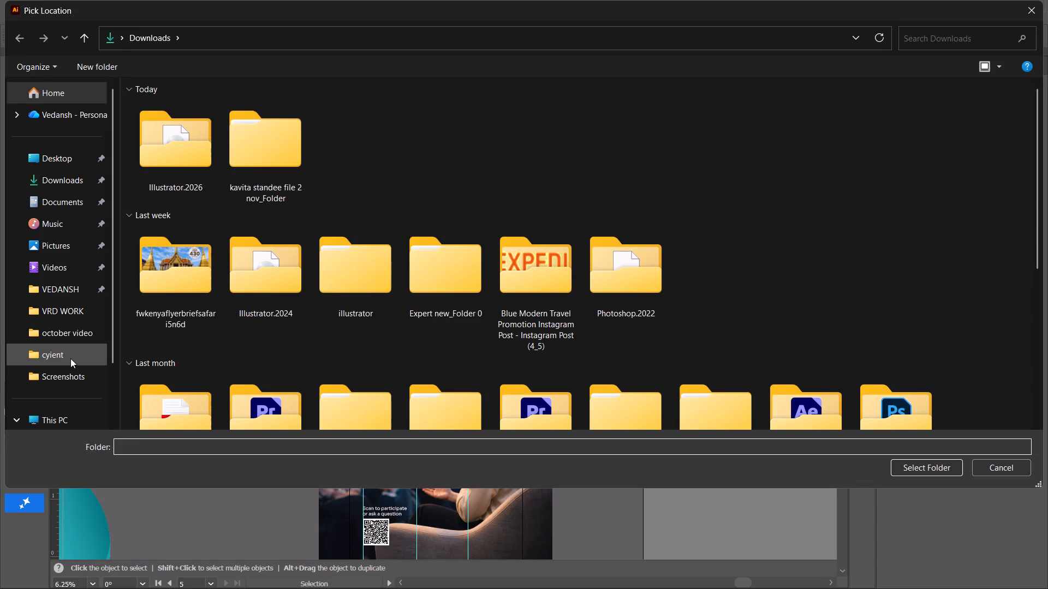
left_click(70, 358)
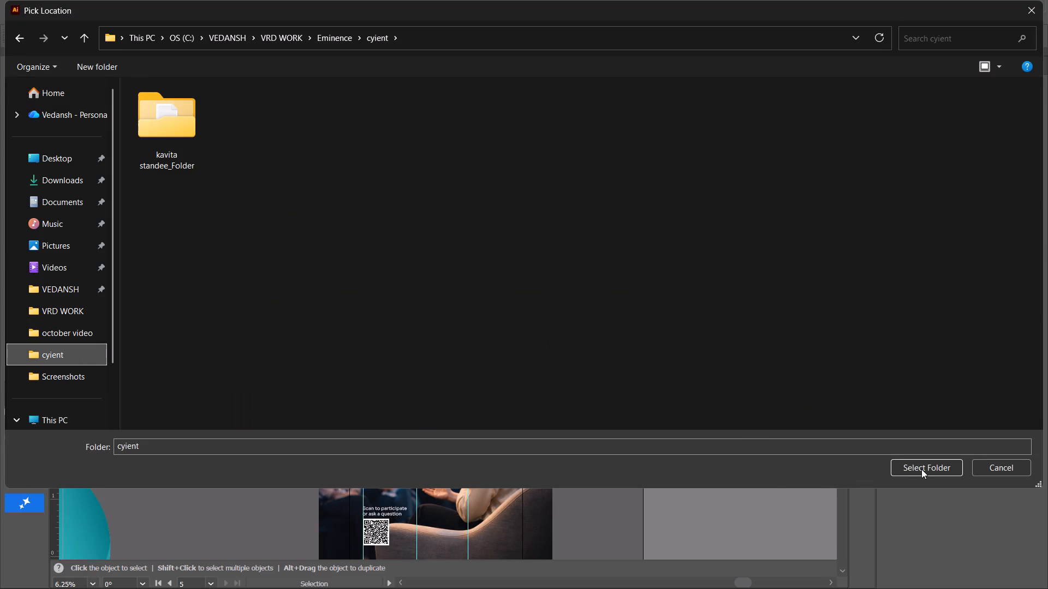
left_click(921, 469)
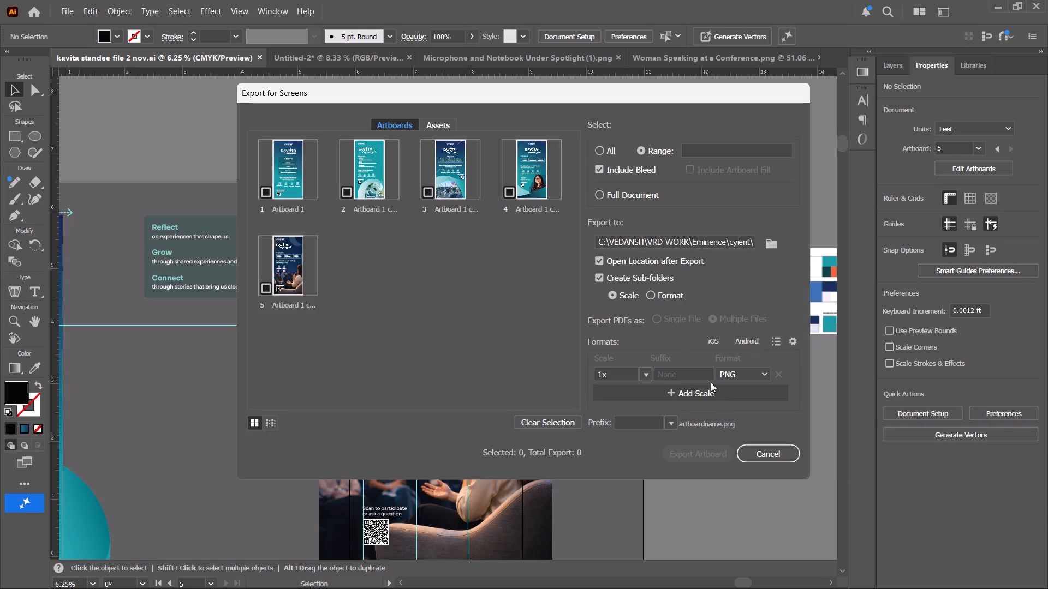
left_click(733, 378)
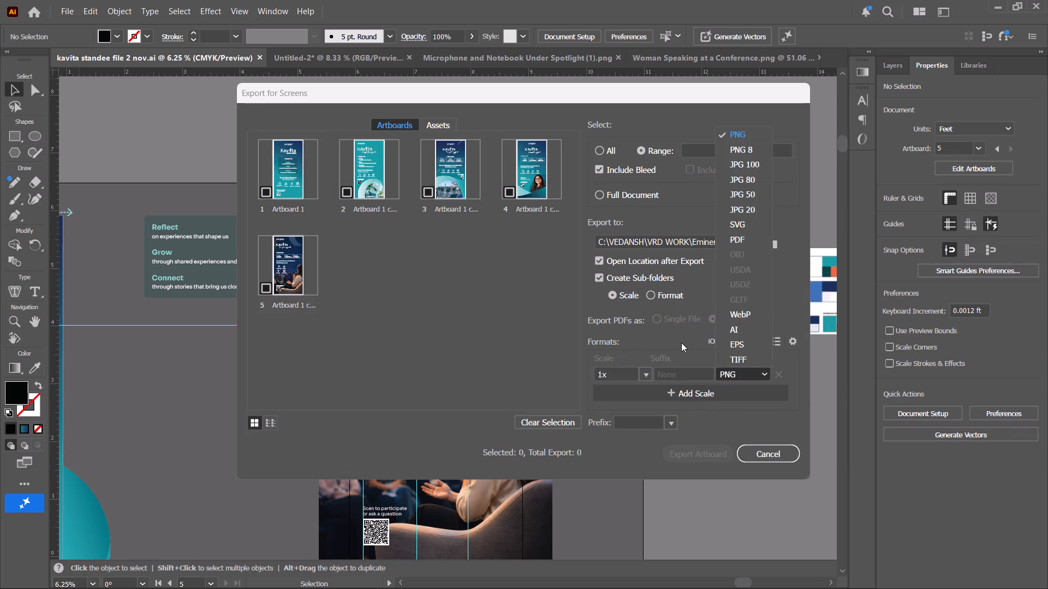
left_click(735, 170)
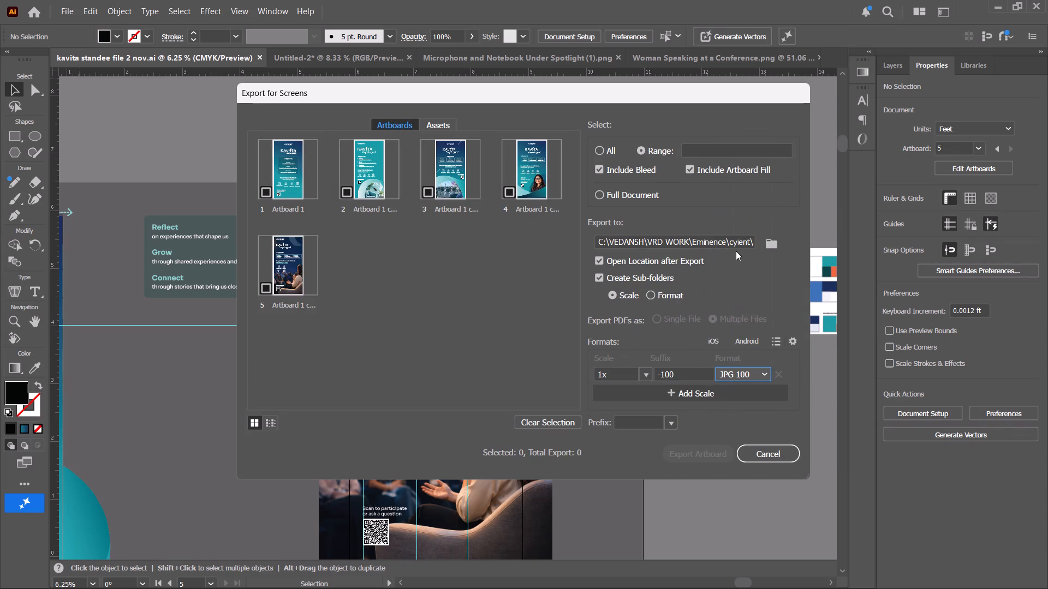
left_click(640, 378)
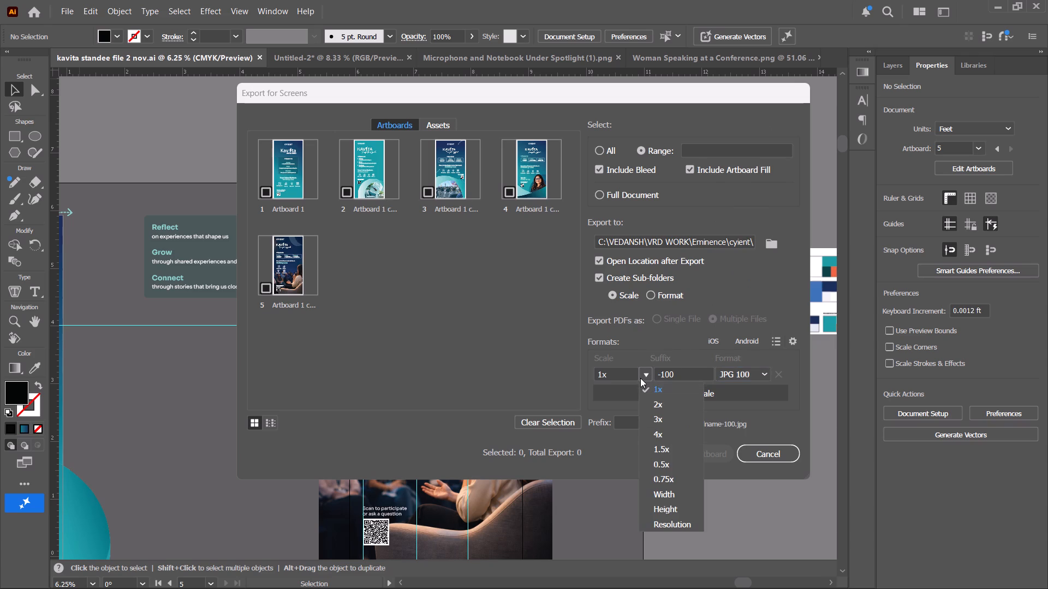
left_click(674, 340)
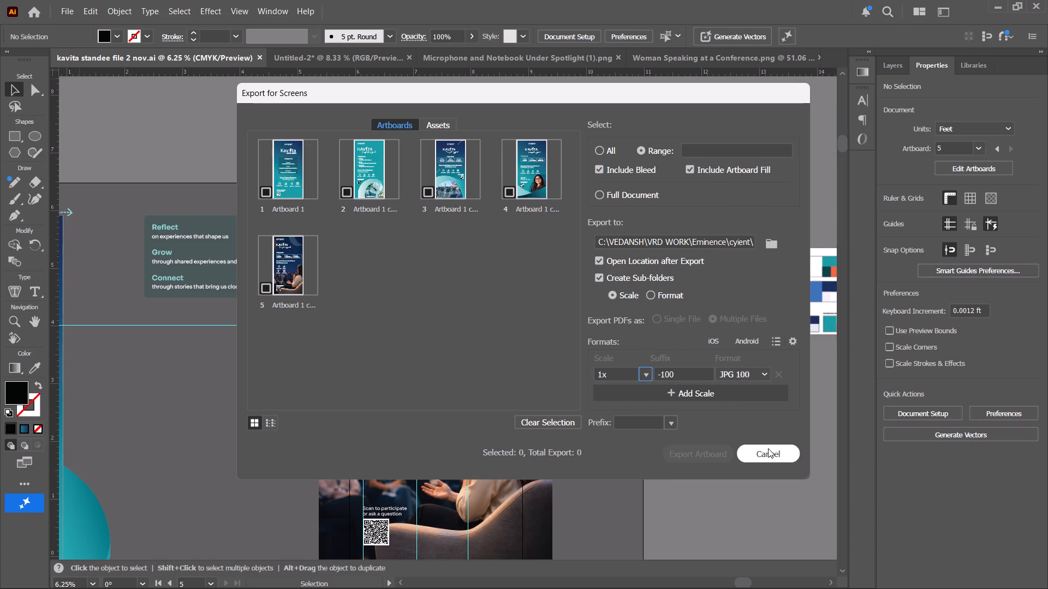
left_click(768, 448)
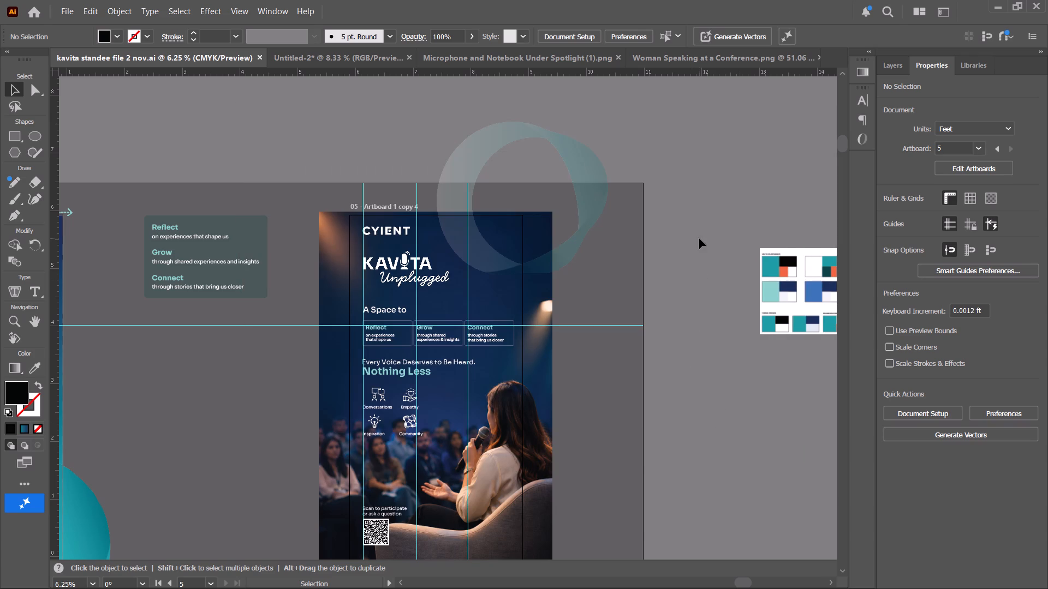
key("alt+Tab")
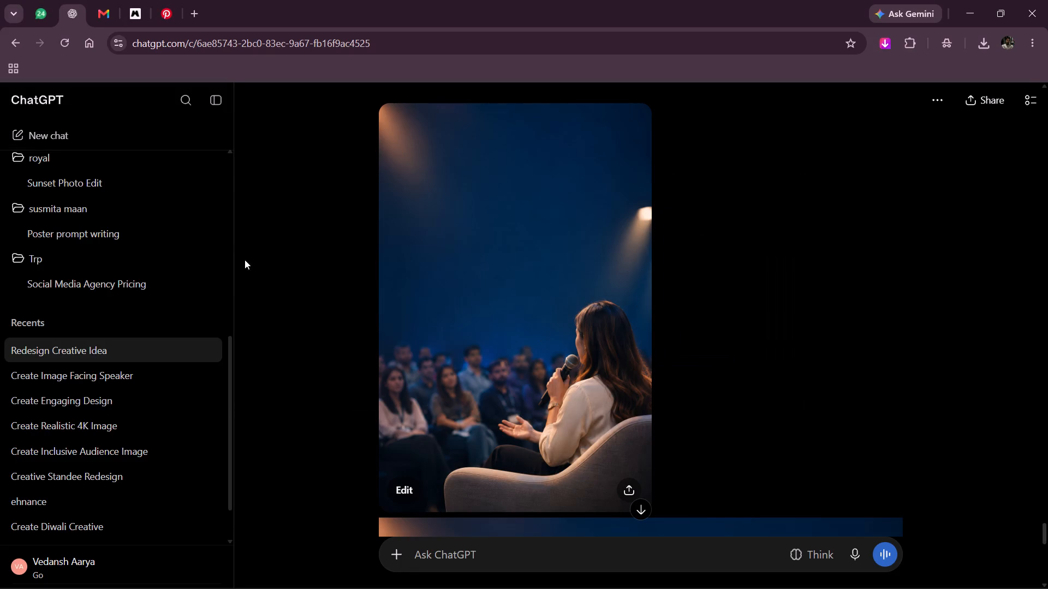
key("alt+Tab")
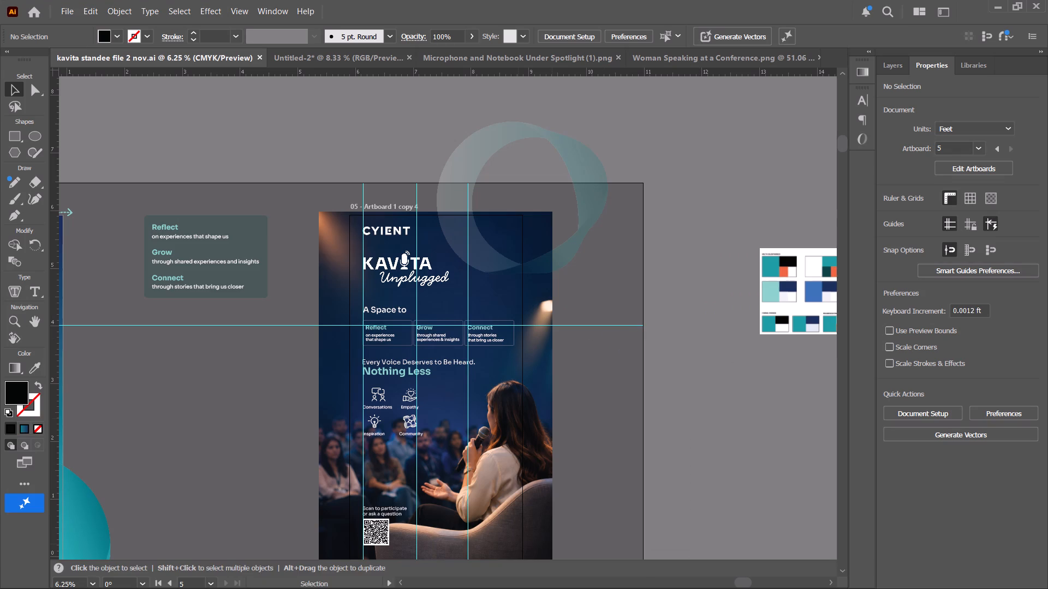
Switch to File Explorer and look through the cyient project folder.
left_click(564, 574)
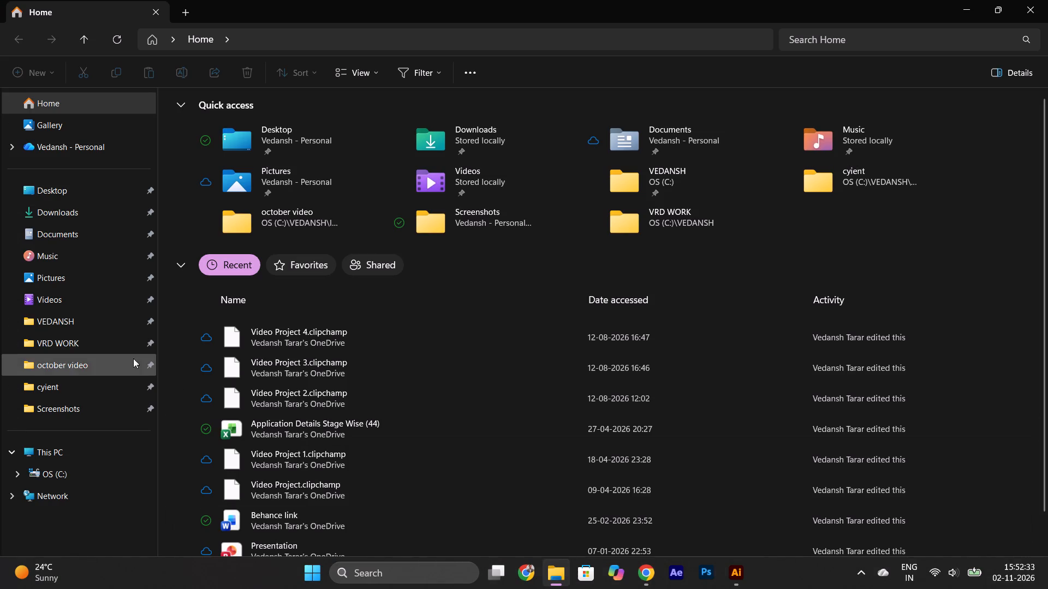
left_click(96, 400)
left_click(97, 392)
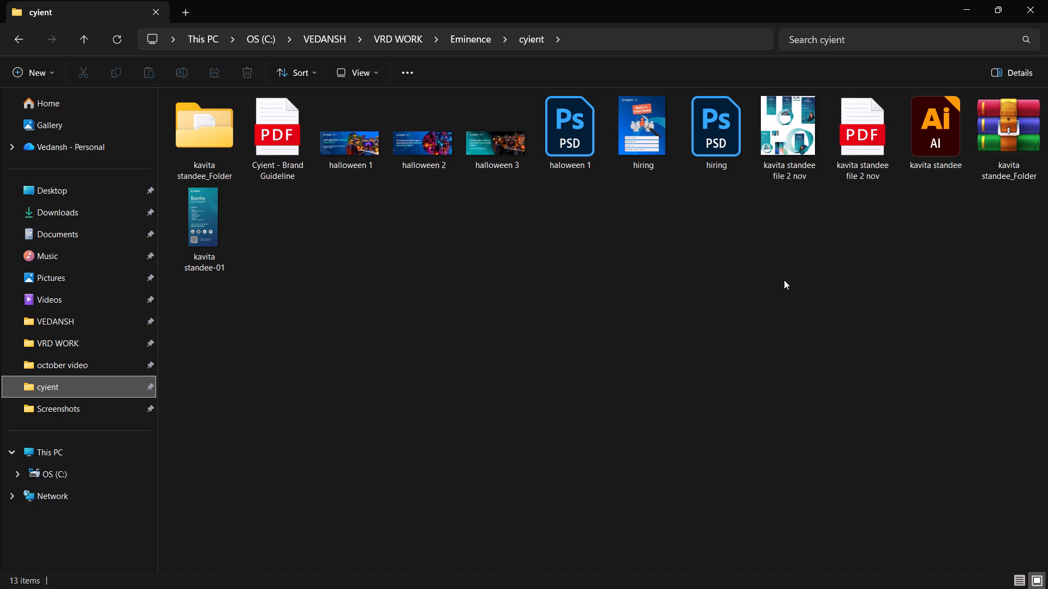
key("alt+Tab")
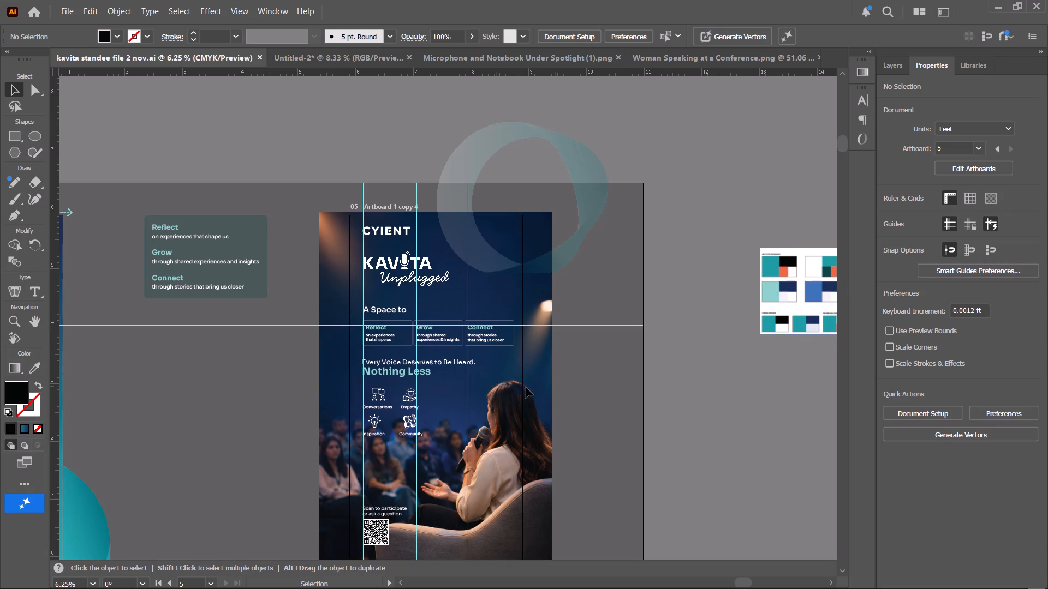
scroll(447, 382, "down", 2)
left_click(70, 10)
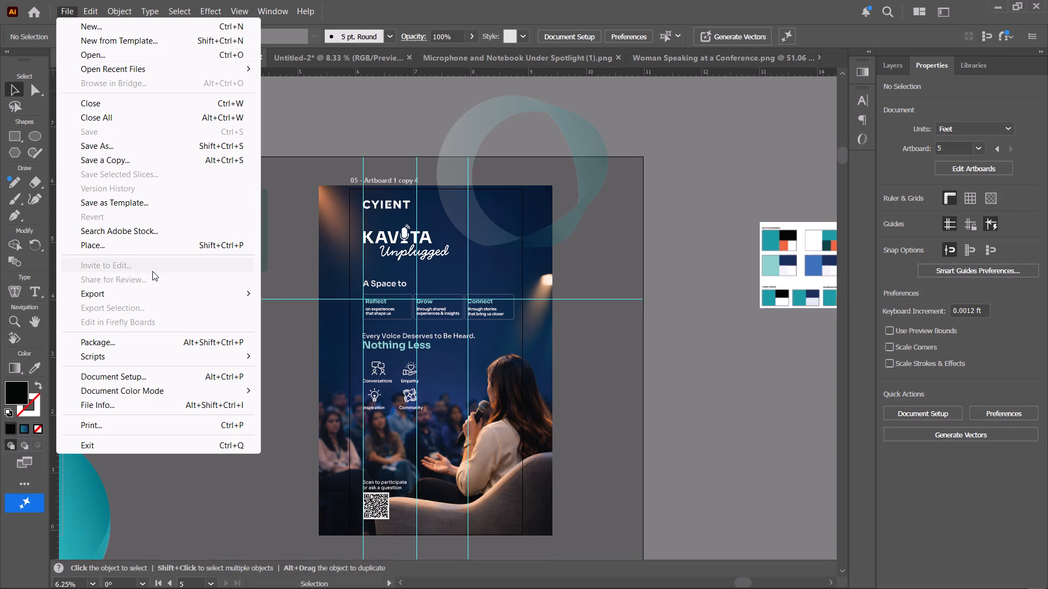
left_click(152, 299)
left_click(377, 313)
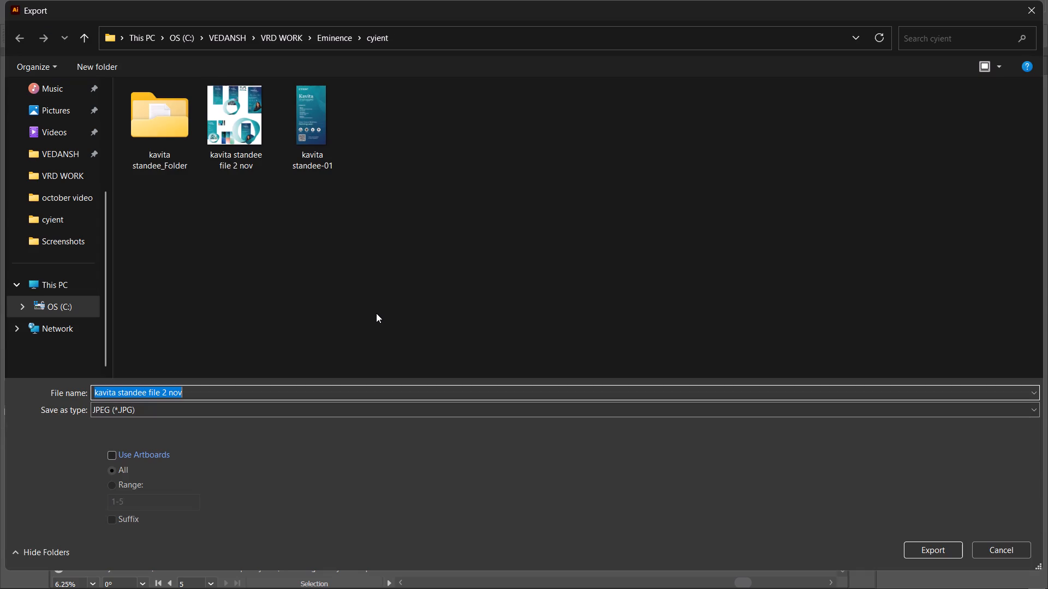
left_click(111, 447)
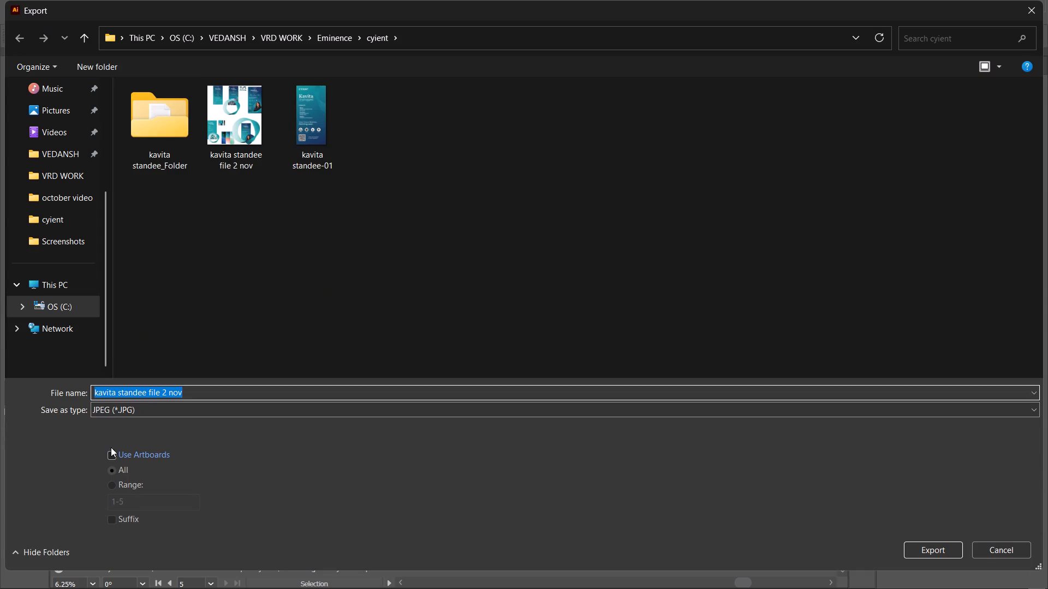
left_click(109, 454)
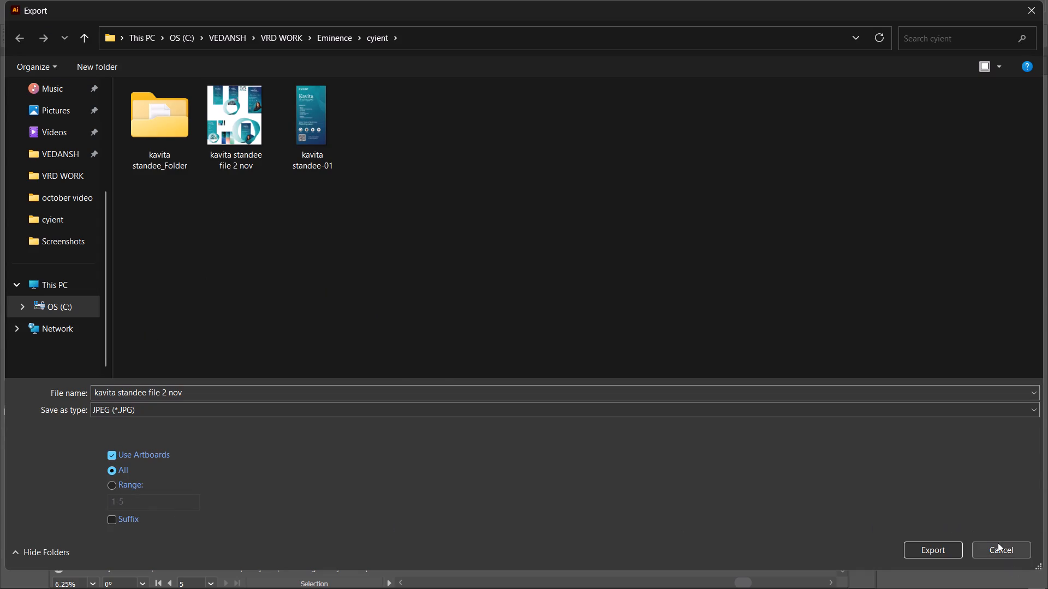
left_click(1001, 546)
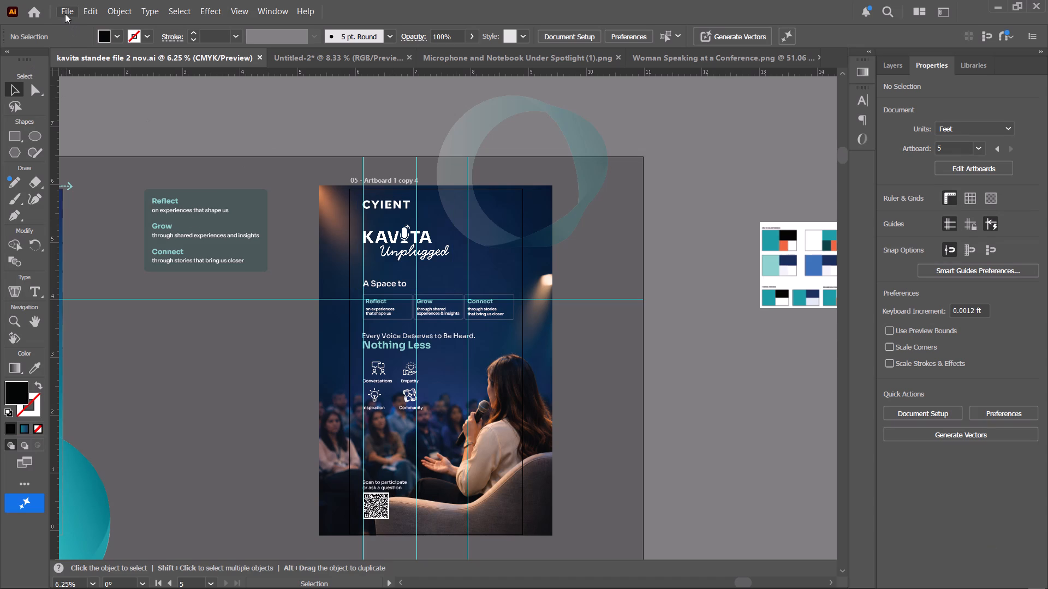
Start a JPEG export of "kavita standee file 2 nov" to the cyient folder, using artboards with the range limited to 5.
left_click(62, 13)
left_click(123, 293)
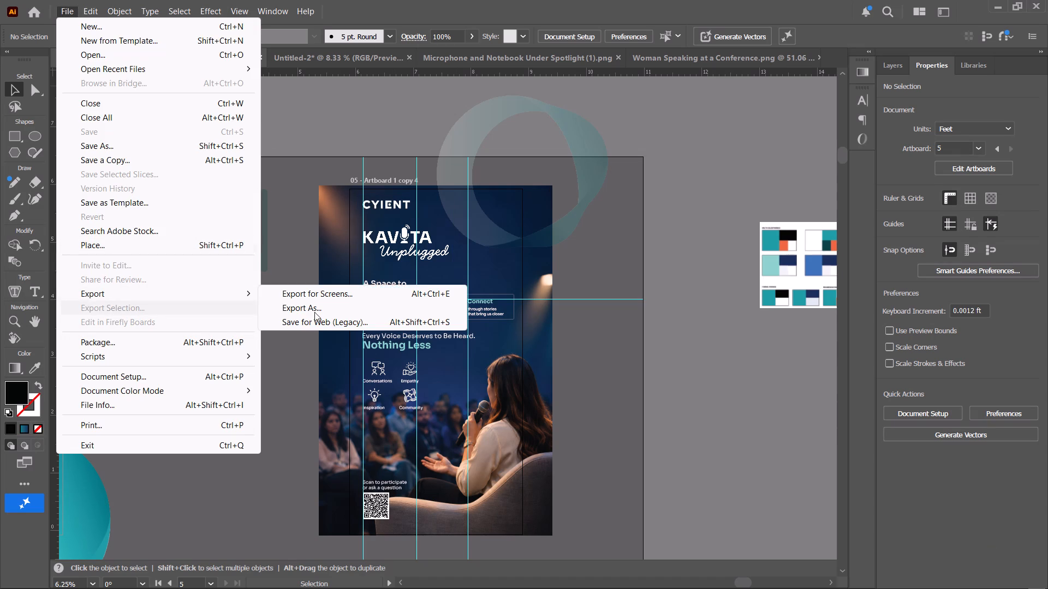
left_click(314, 312)
left_click(114, 453)
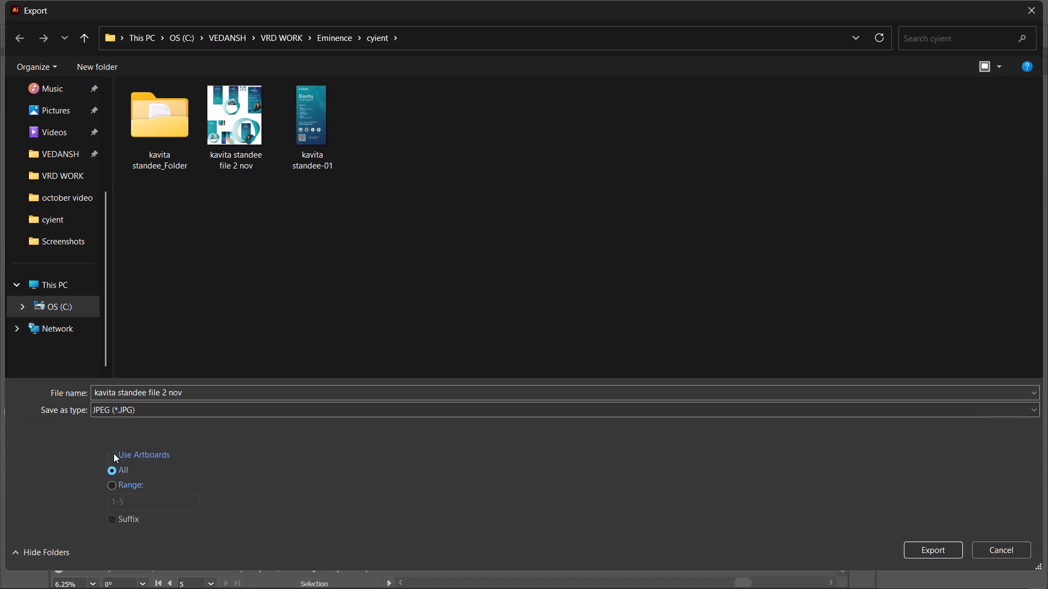
left_click(127, 500)
left_click(116, 487)
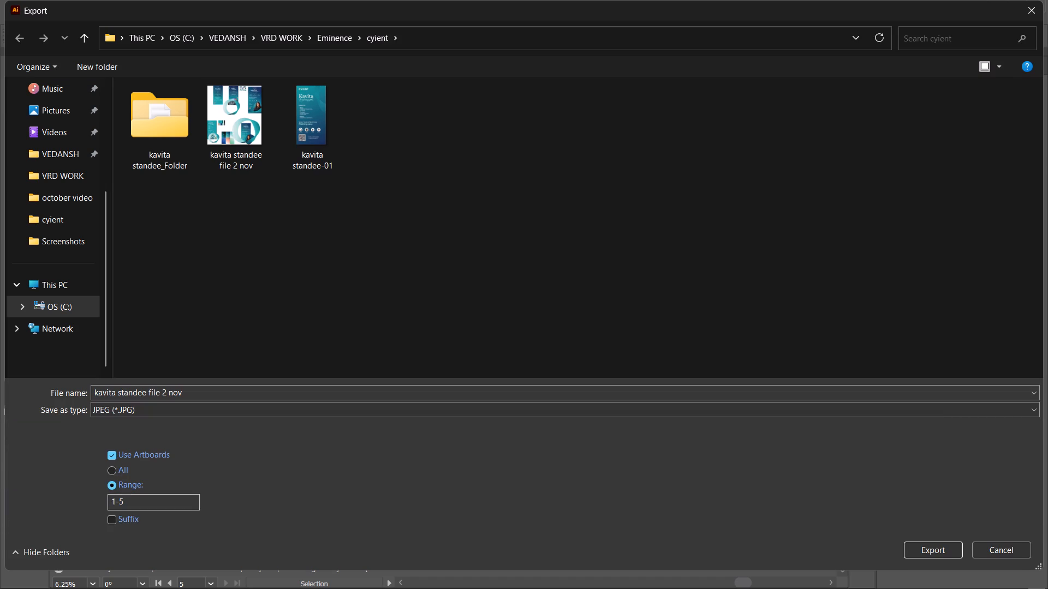
left_click(126, 504)
key("BackSpace")
key("BackSpace")
key("BackSpace")
key("Return")
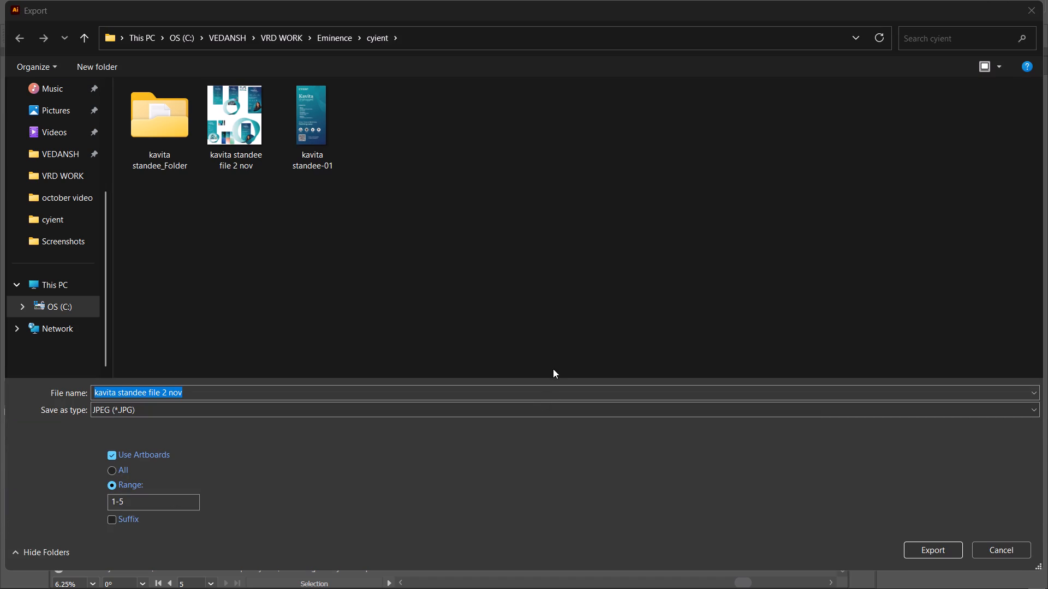
left_click(549, 354)
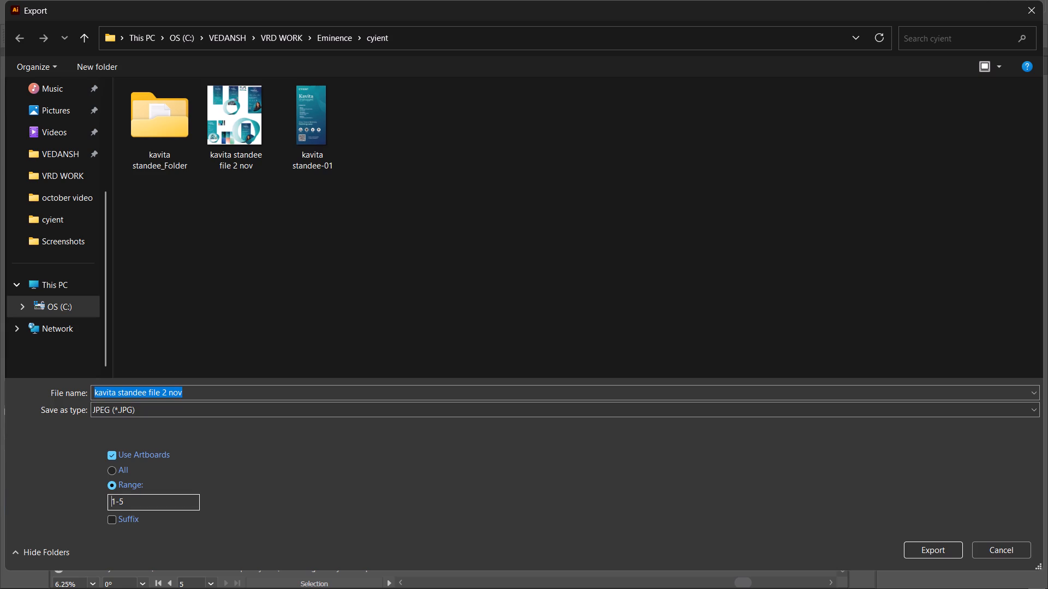
left_click(115, 519)
left_click(115, 519)
left_click(141, 504)
key("BackSpace")
key("BackSpace")
key("BackSpace")
key("5")
key("Return")
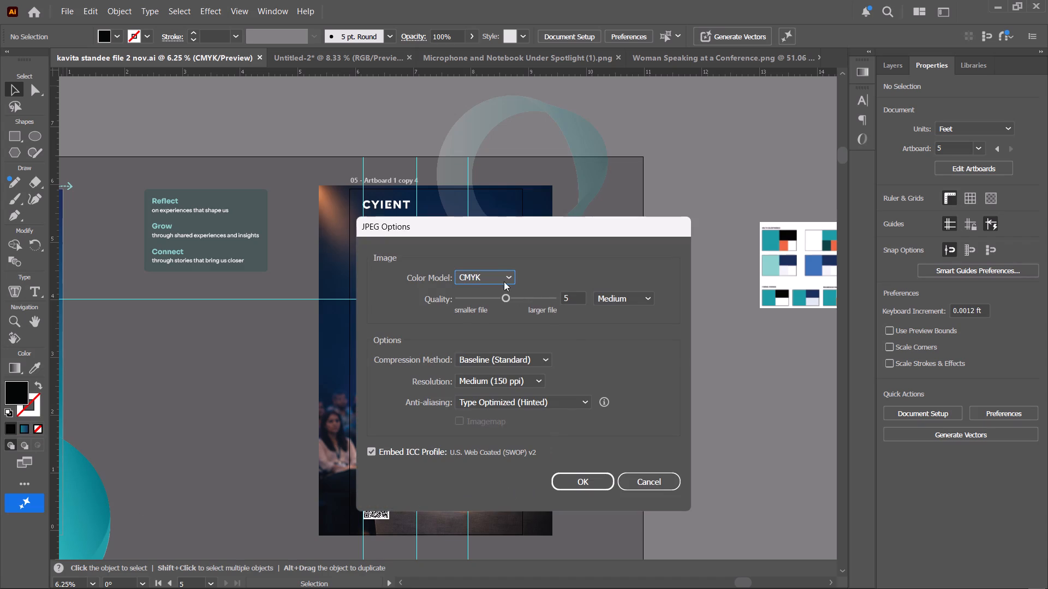
Export the JPEG in RGB at medium quality 5 and 150 ppi, replacing the existing kavita standee file 2 nov.jpg.
left_click(499, 275)
left_click(495, 292)
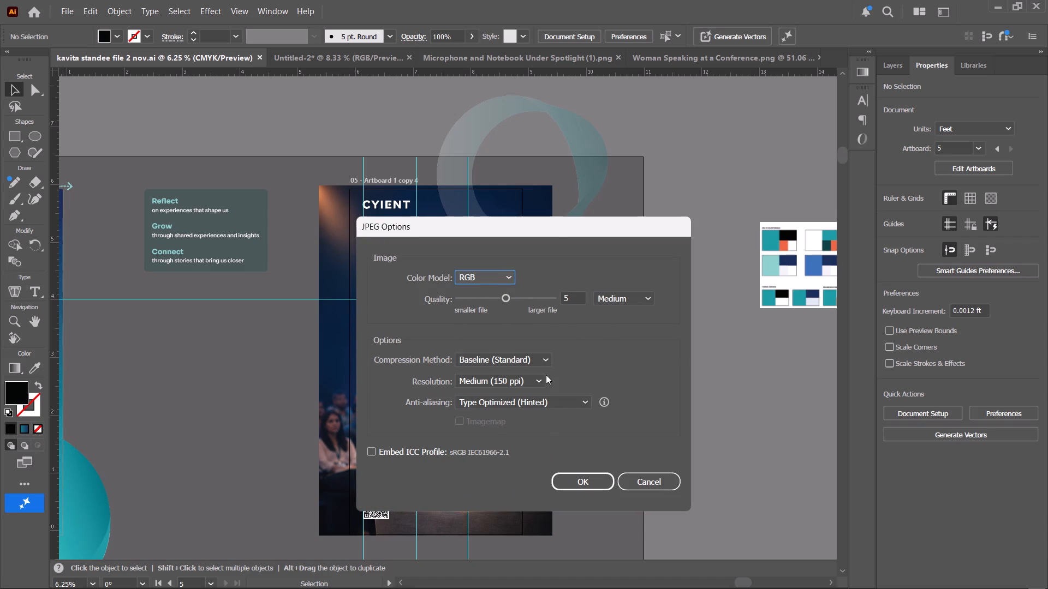
left_click(537, 375)
left_click(596, 488)
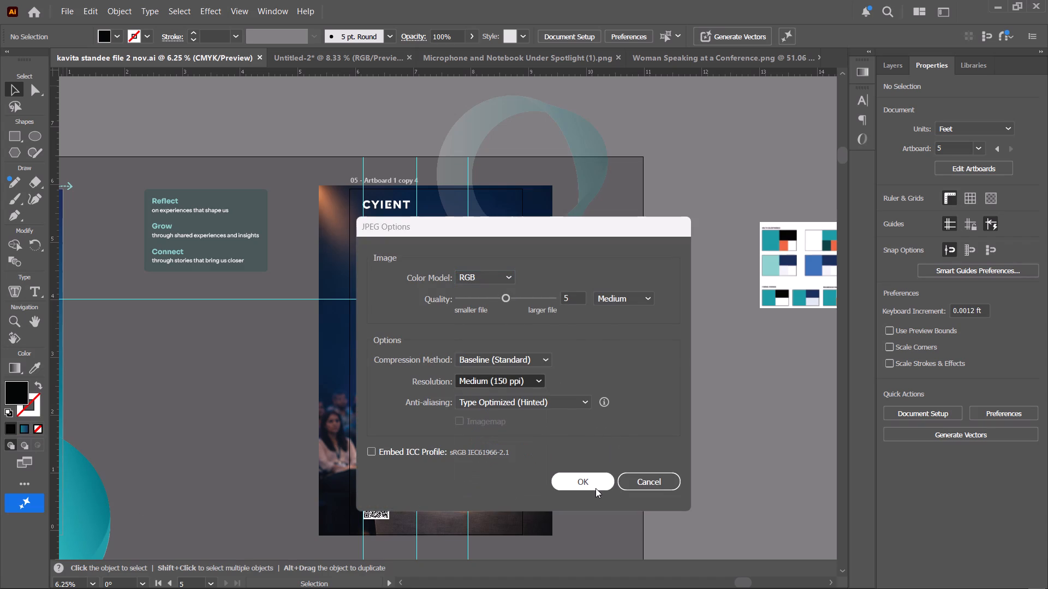
left_click(582, 482)
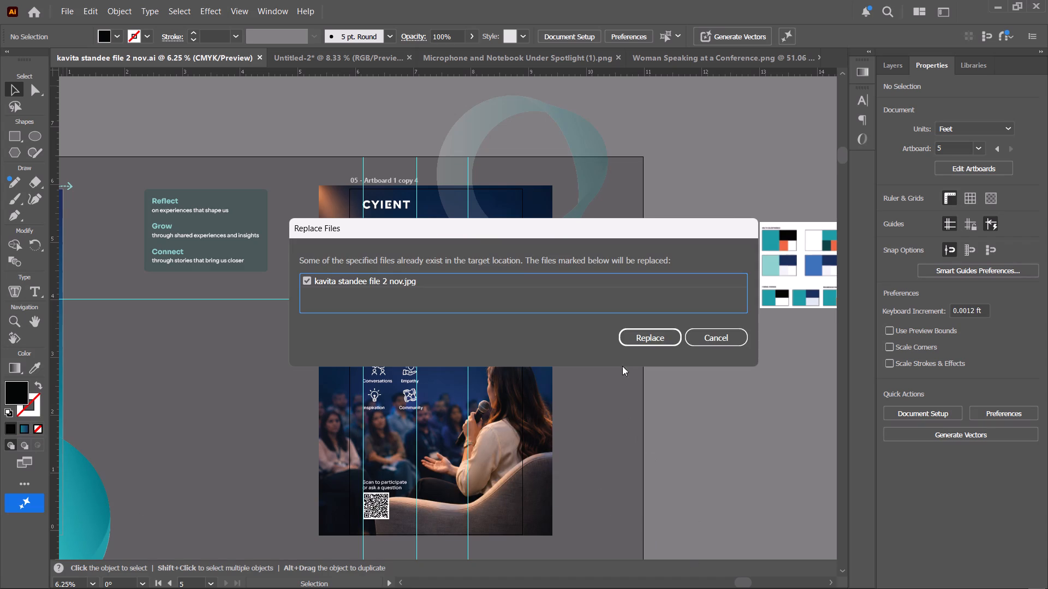
left_click(644, 331)
Switch to File Explorer and check the cyient folder for the exported standee JPEG.
key("alt+Tab")
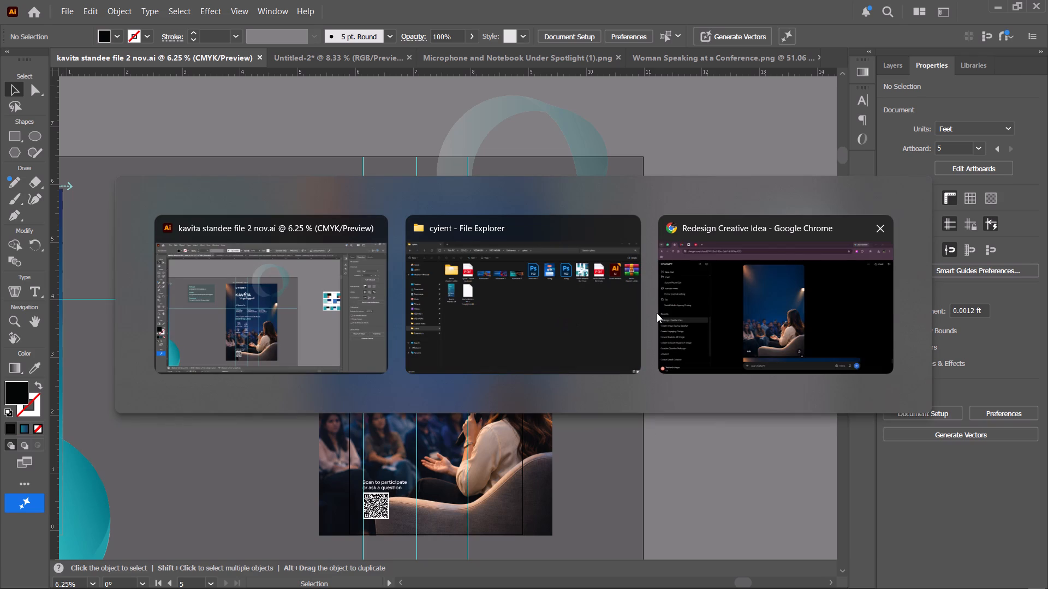
left_click(285, 408)
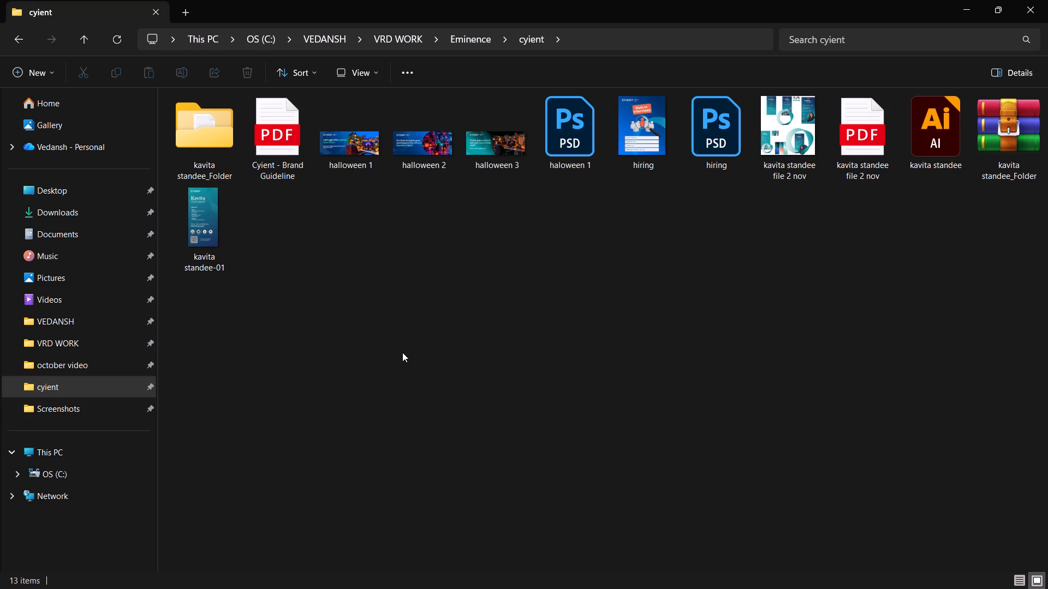
key("alt+Tab")
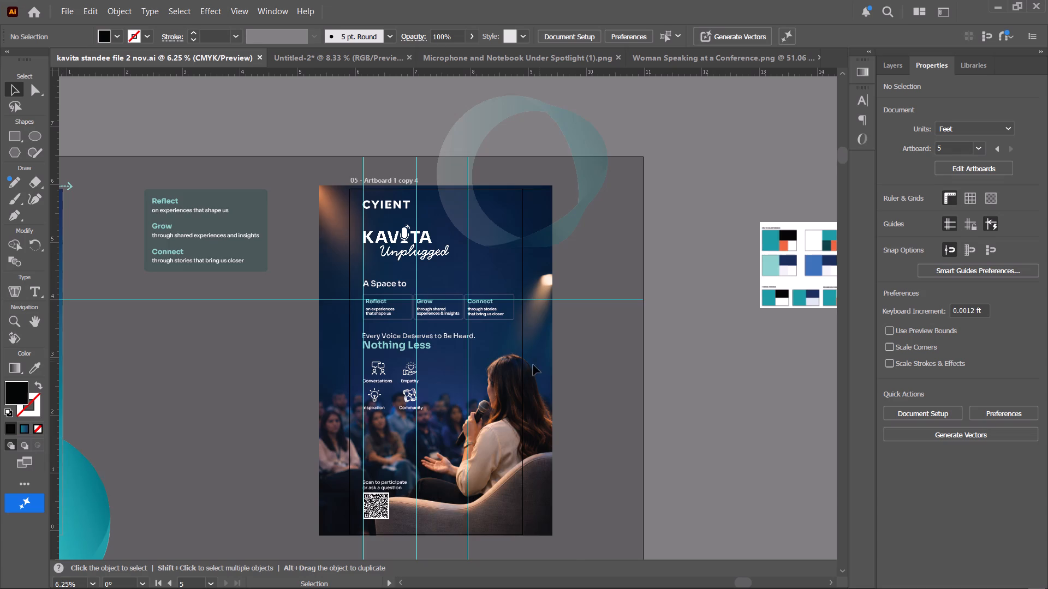
Examine the cards, tagline and icons on the artboard 05 standee up close and as a whole.
scroll(493, 387, "up", 2, "alt")
scroll(388, 432, "up", 1, "alt")
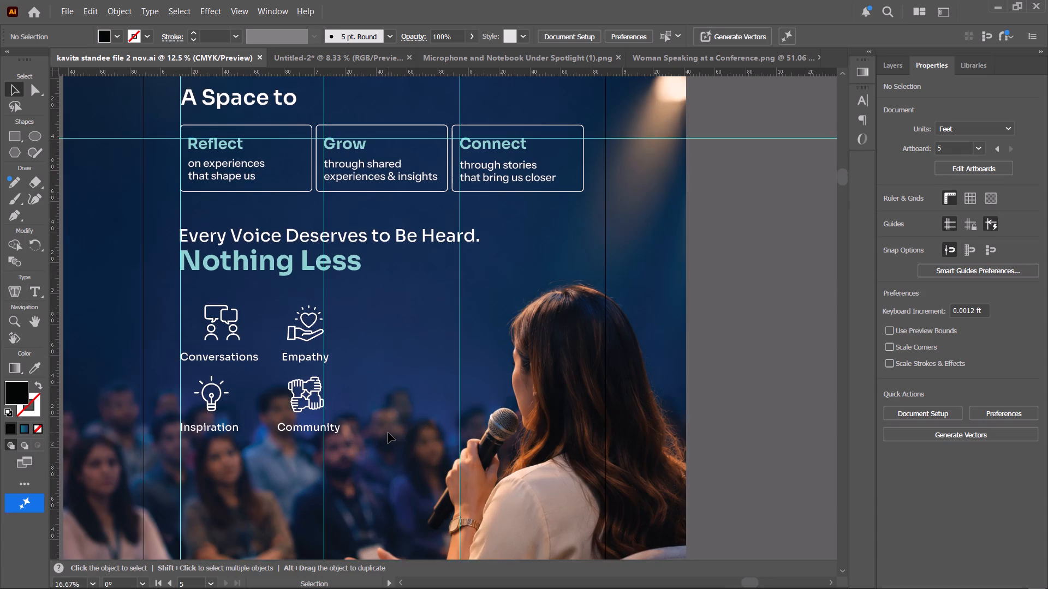
scroll(388, 432, "down", 1)
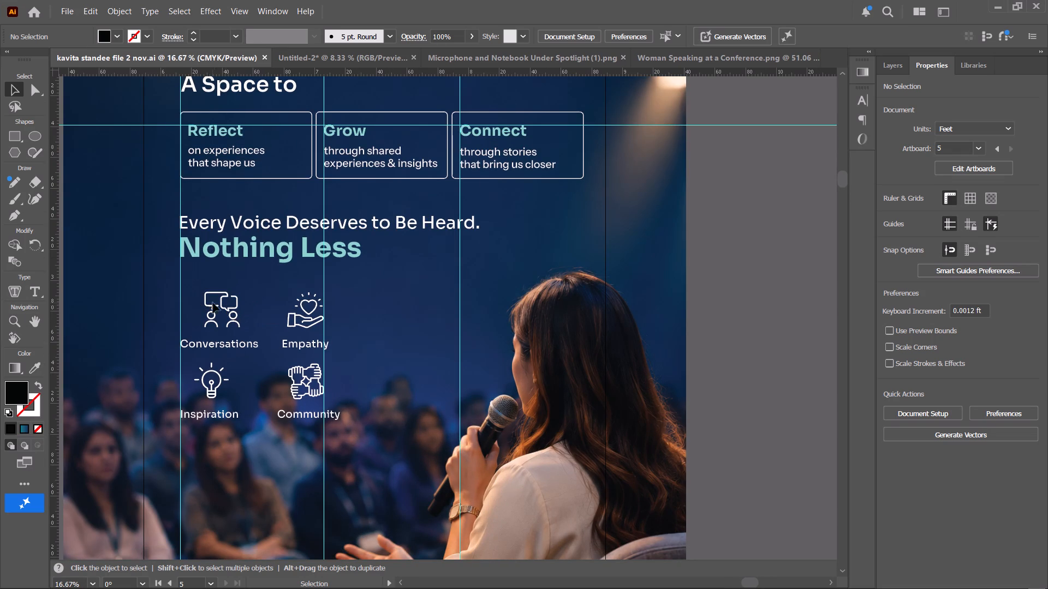
scroll(190, 303, "down", 1, "alt")
scroll(264, 326, "up", 8)
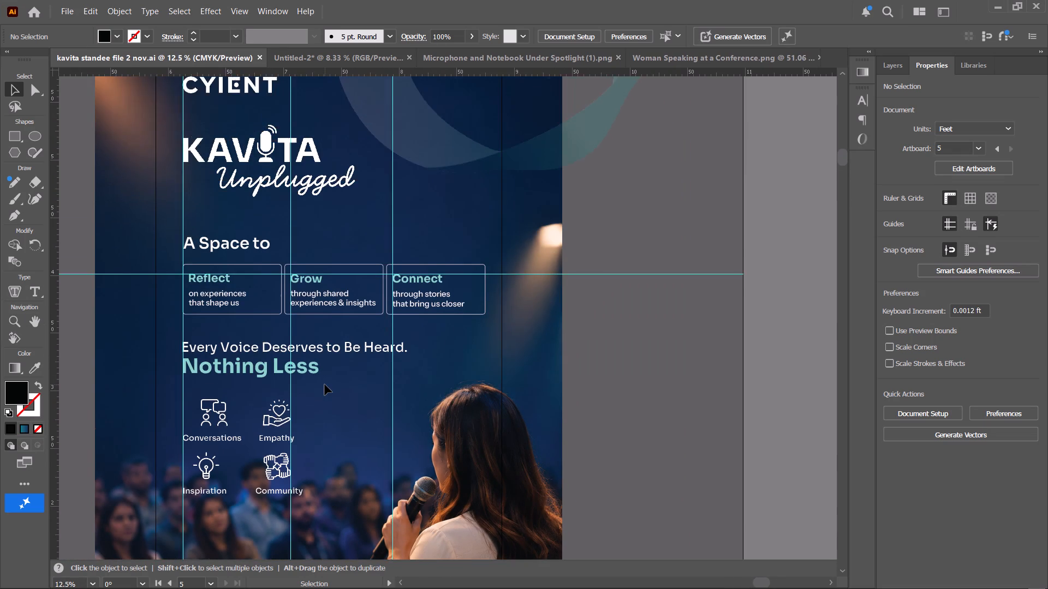
scroll(325, 384, "down", 2, "alt")
scroll(357, 390, "down", 2)
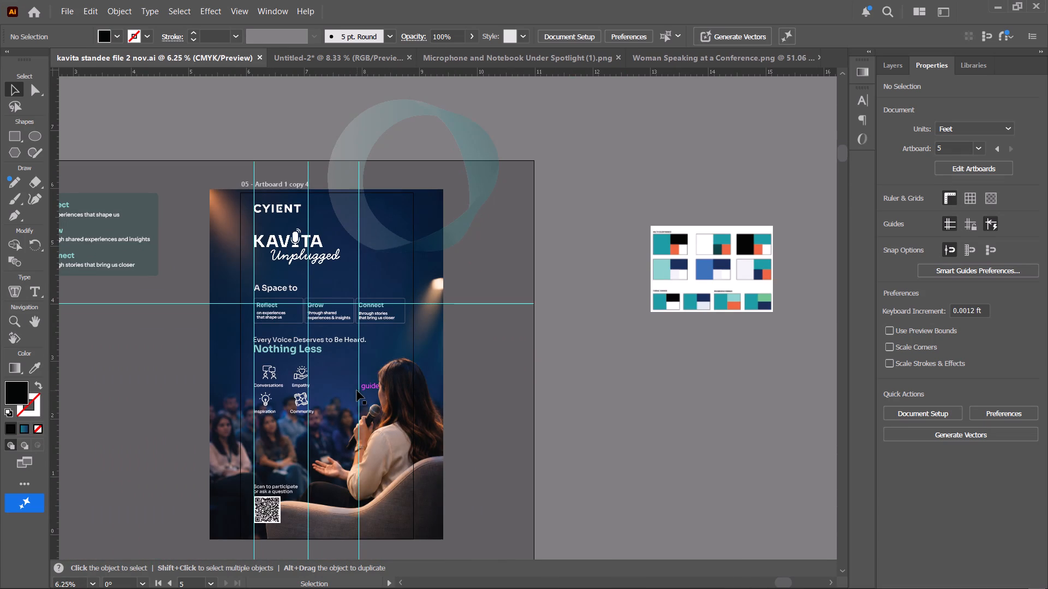
scroll(357, 390, "down", 1)
Unlock the background speaker image of the artboard 05 standee in the layer list.
left_click(432, 372)
left_click(895, 59)
scroll(960, 339, "down", 4)
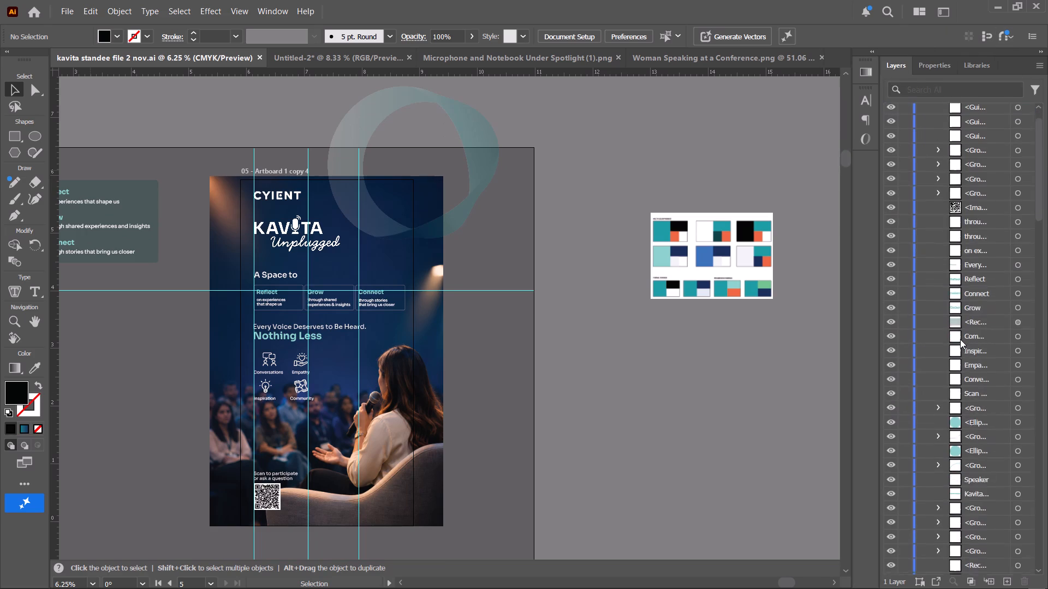
scroll(960, 339, "down", 20)
scroll(960, 339, "down", 6)
scroll(937, 453, "down", 8)
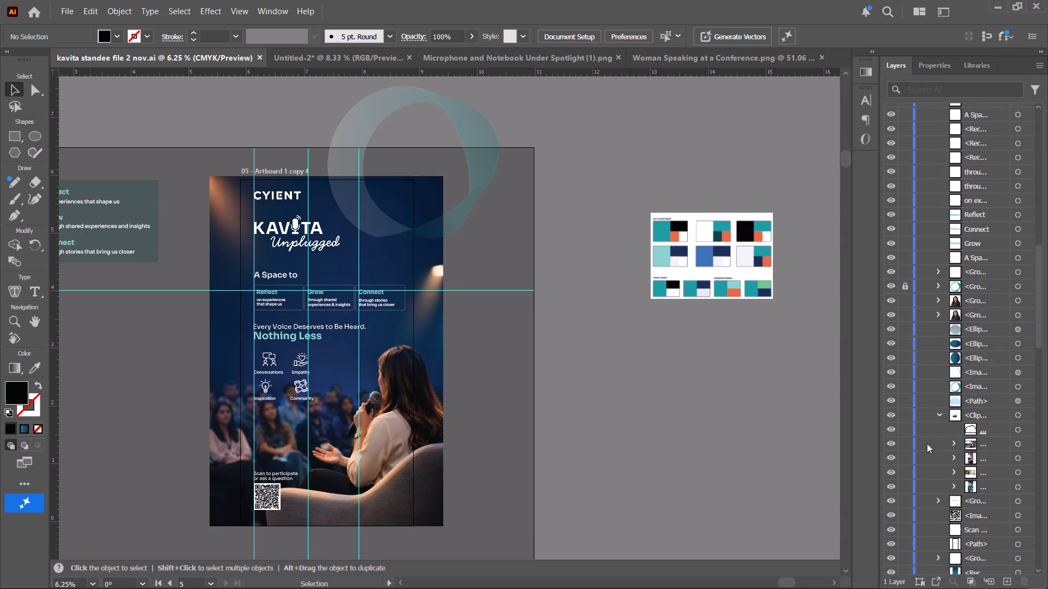
scroll(927, 443, "down", 15)
left_click(901, 477)
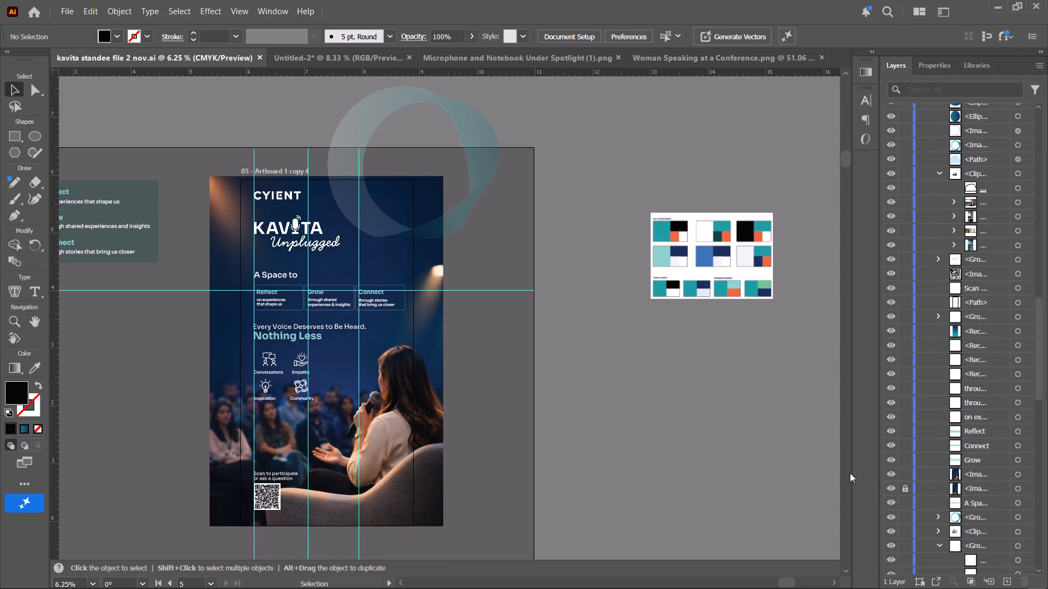
Enlarge the speaker image on artboard 05 slightly and proportionally about its centre.
left_click(442, 379)
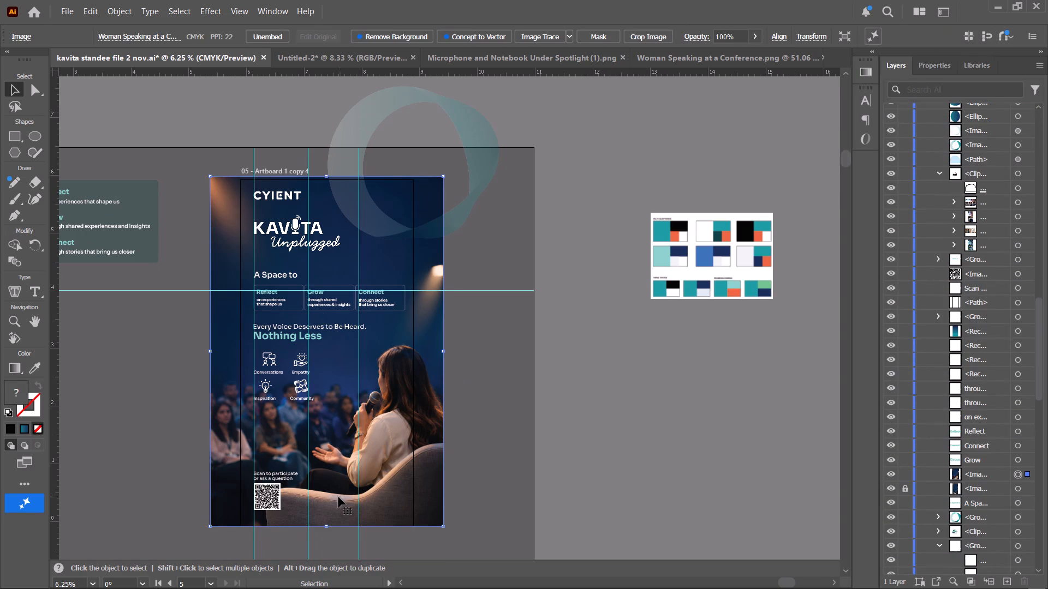
left_click_drag(327, 176, 328, 163, "shift")
Nudge the enlarged speaker image down until its top edge sits just above the artboard 05 top edge.
key("shift+Down")
key("shift+Down")
key("shift+Down")
key("shift+Down")
key("shift+Down")
key("shift+Down")
key("shift+Down")
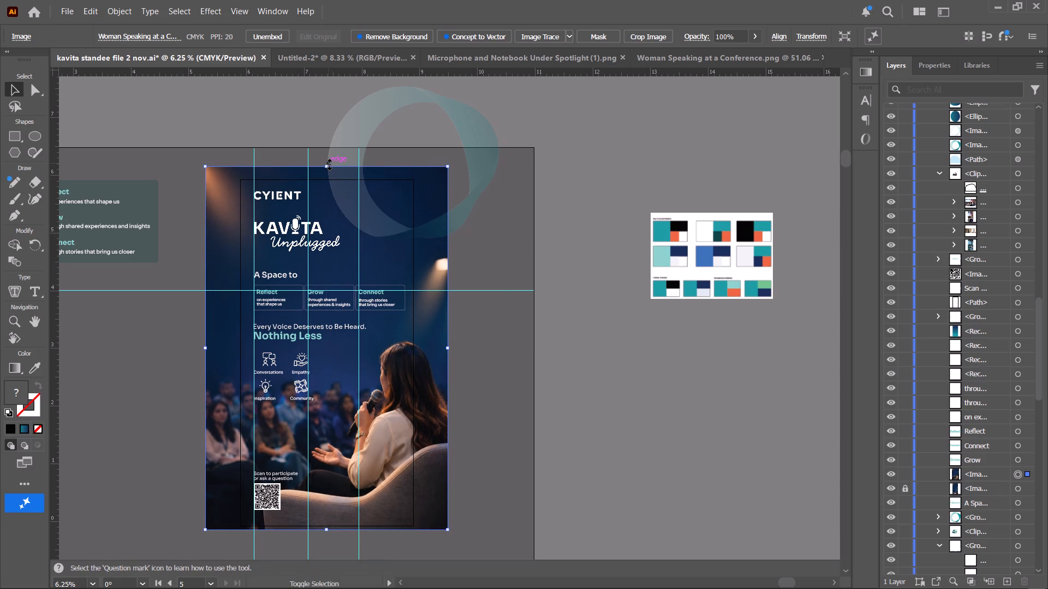
key("shift+Down")
key("shift+Down")
key("shift+Down")
key("shift+Down")
key("shift+Down")
key("shift+Down")
key("shift+Down")
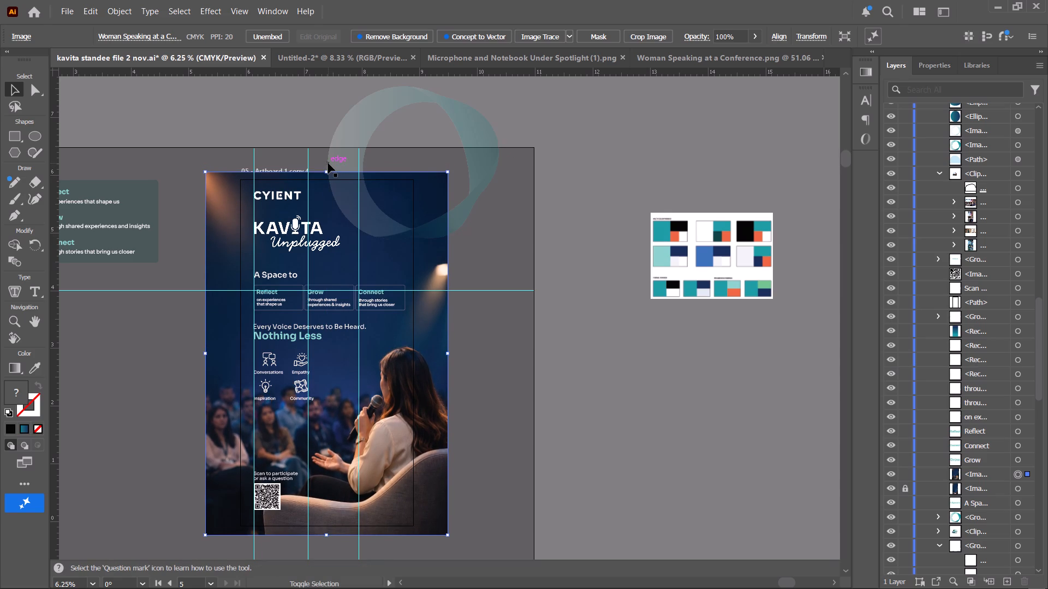
key("shift+Down")
key("shift+Down")
key("shift+Down")
key("shift+Down")
key("shift+Down")
key("shift+Down")
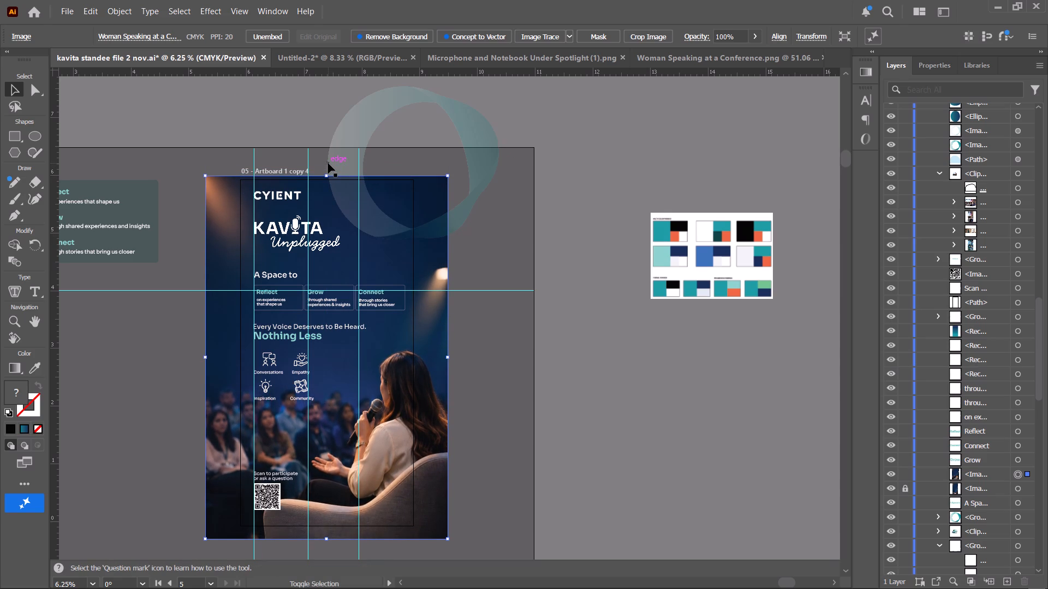
Nudge the speaker image on artboard 05 further down until its top edge meets the artboard's top edge.
key("shift+Down")
key("shift+Down")
key("shift+Down")
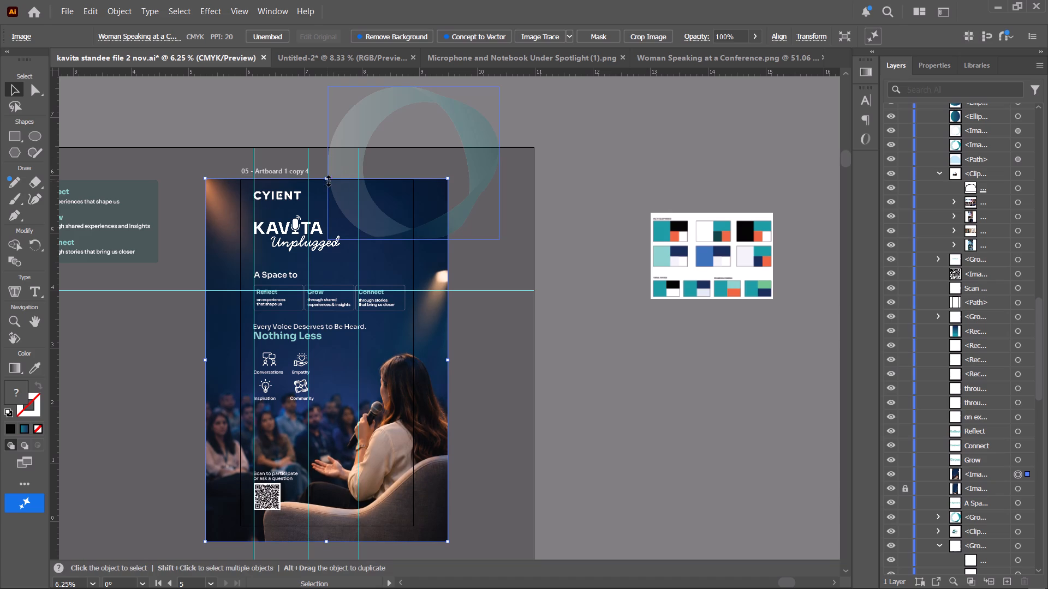
Enlarge the artboard 05 speaker image proportionally from its top edge, keeping its bottom edge in place.
left_click_drag(327, 179, 327, 167)
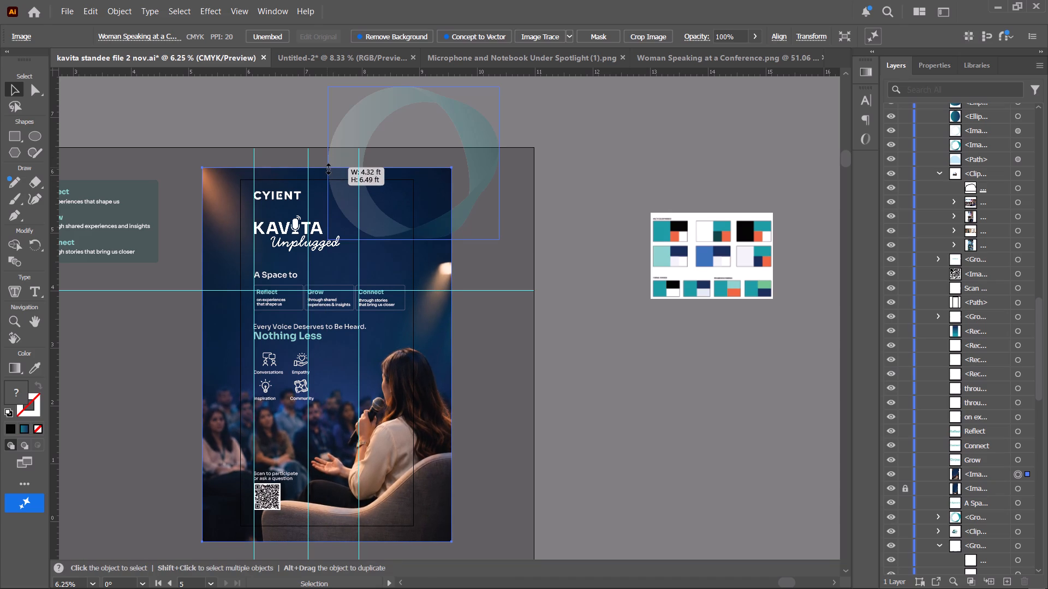
left_click_drag(327, 167, 327, 165)
Nudge the enlarged speaker image down until its top edge meets the artboard 05 top edge, and preview the standee full screen.
key("shift+Down")
key("shift+Down")
key("shift+Down")
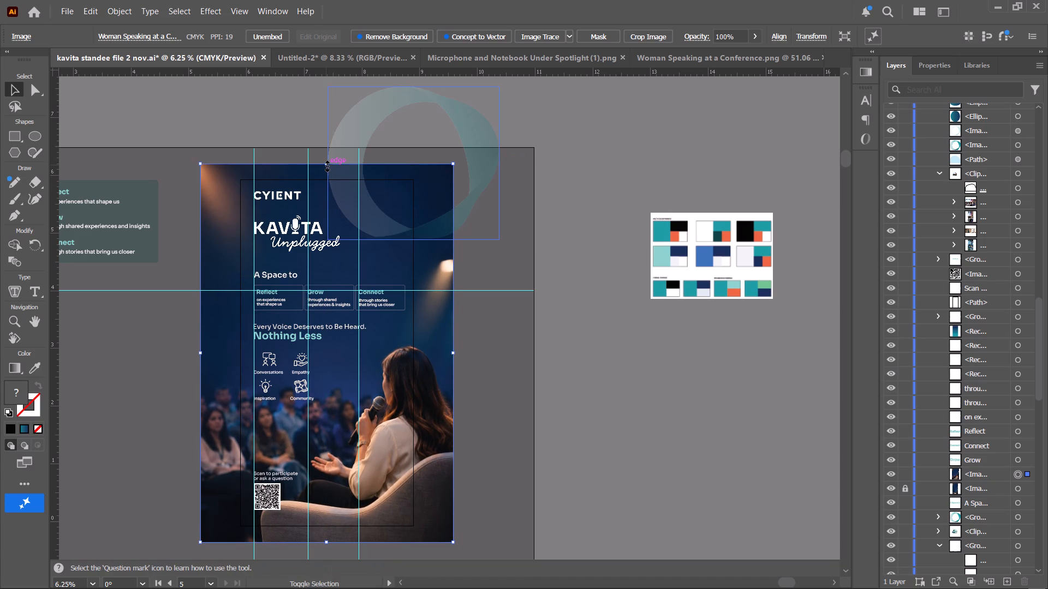
key("shift+Down")
key("shift+Down")
key("shift+Down")
key("shift+Down")
key("shift+Down")
key("shift+Down")
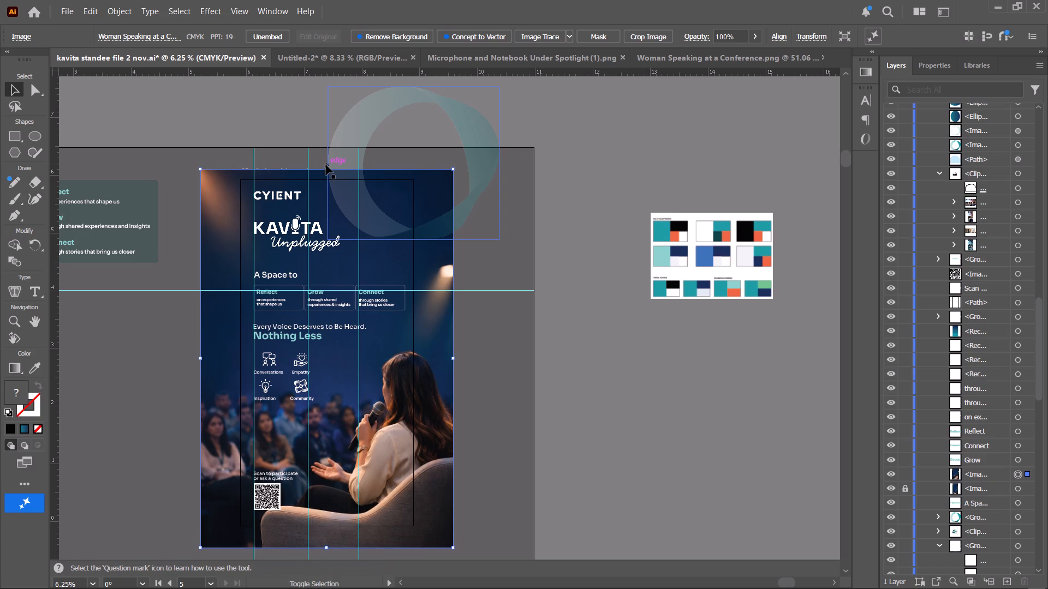
key("shift+Down")
key("shift+Down")
key("shift+Down")
key("shift+Down")
key("shift+Down")
key("shift+Down")
key("shift+Down")
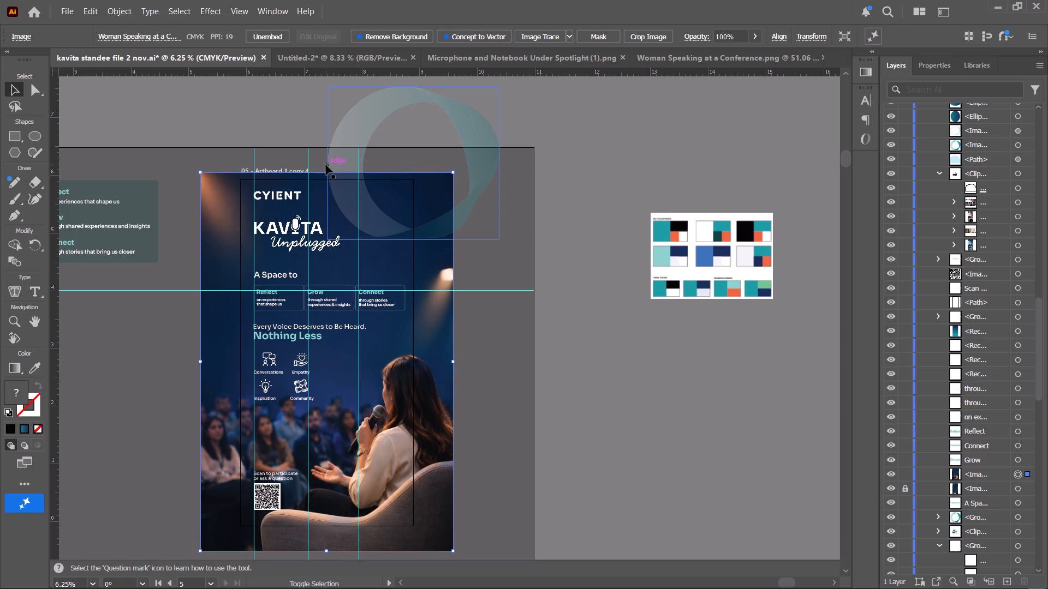
key("shift+Down")
key("shift+Down")
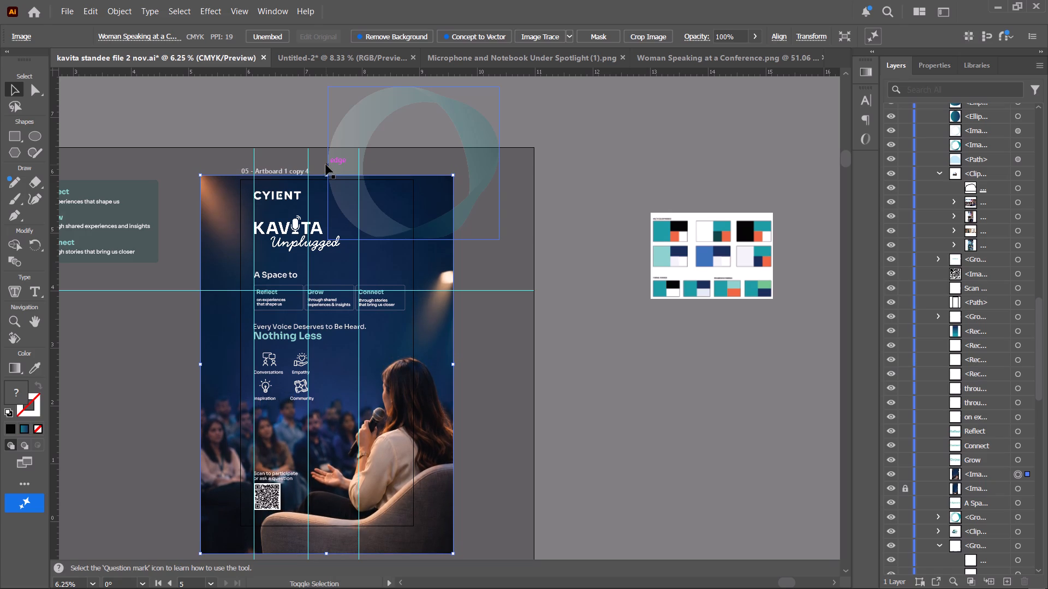
key("shift+Down")
key("shift+Down")
key("shift+Down")
key("shift+Down")
key("shift+Down")
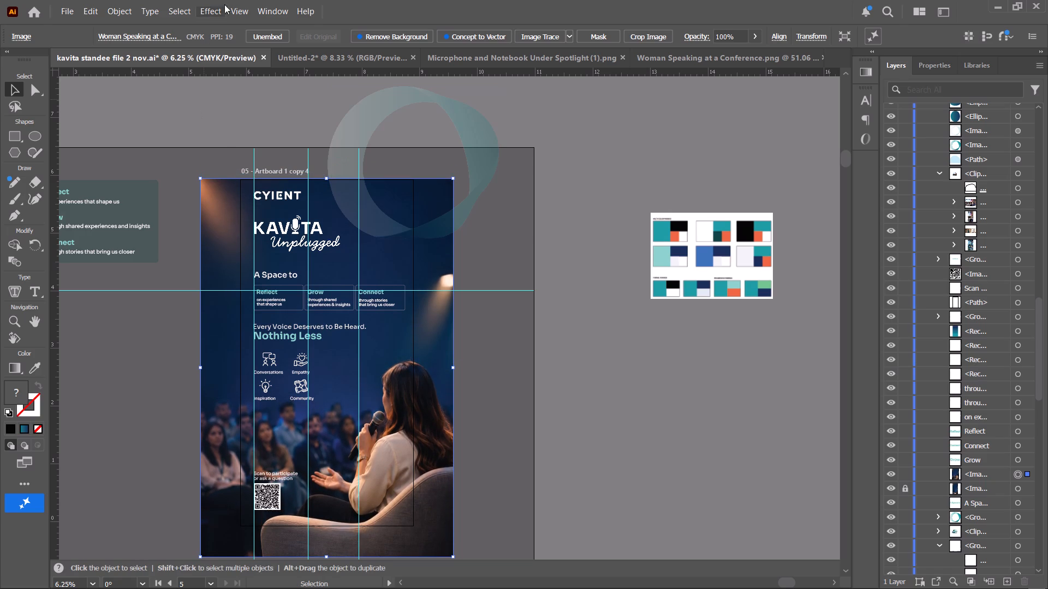
left_click(235, 6)
left_click(341, 124)
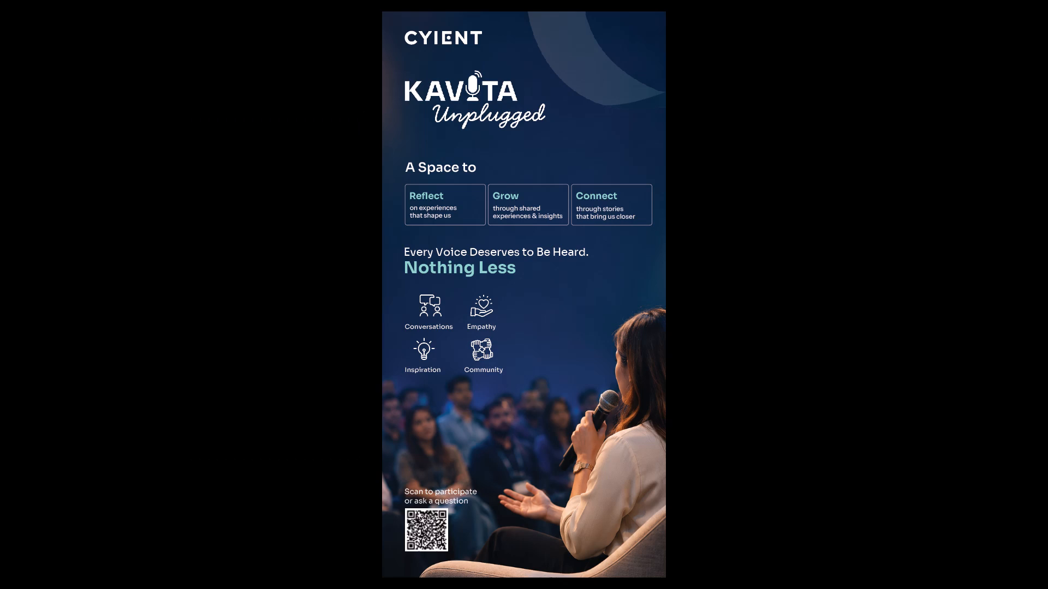
key("Escape")
Nudge the speaker image left until more of the woman's head and hair fits inside artboard 05, and preview the standee full screen.
left_click(535, 370)
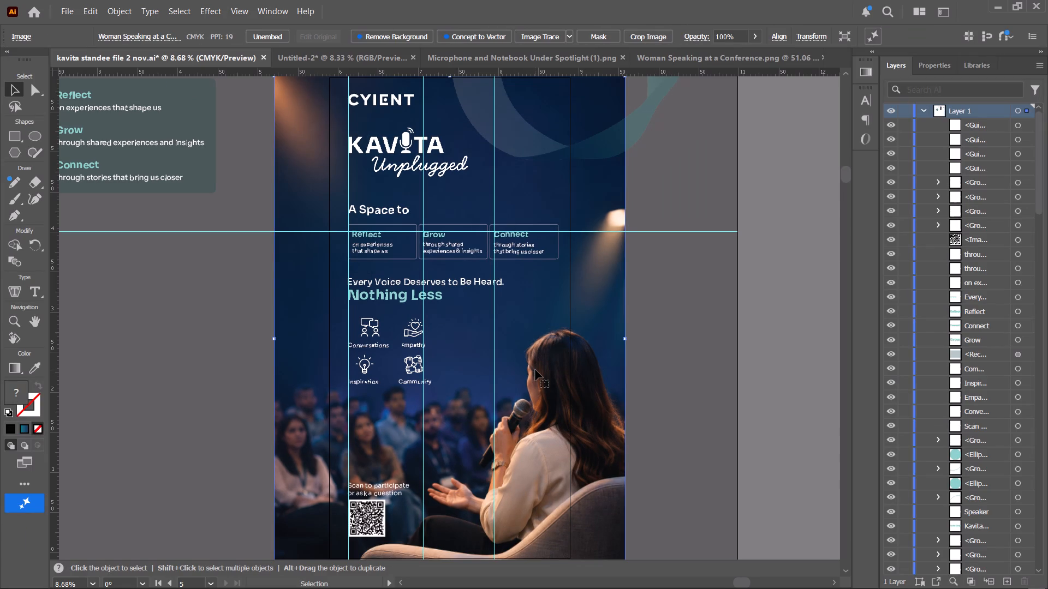
key("shift+Left")
key("shift+Left")
key("shift+Left")
key("shift+Left")
key("shift+Left")
key("shift+Left")
key("shift+Left")
key("shift+Left")
key("shift+Left")
key("shift+Left")
key("shift+Left")
key("shift+Left")
key("shift+Left")
key("shift+Left")
key("shift+Left")
key("shift+Left")
key("shift+Left")
key("shift+Left")
key("shift+Left")
key("shift+Left")
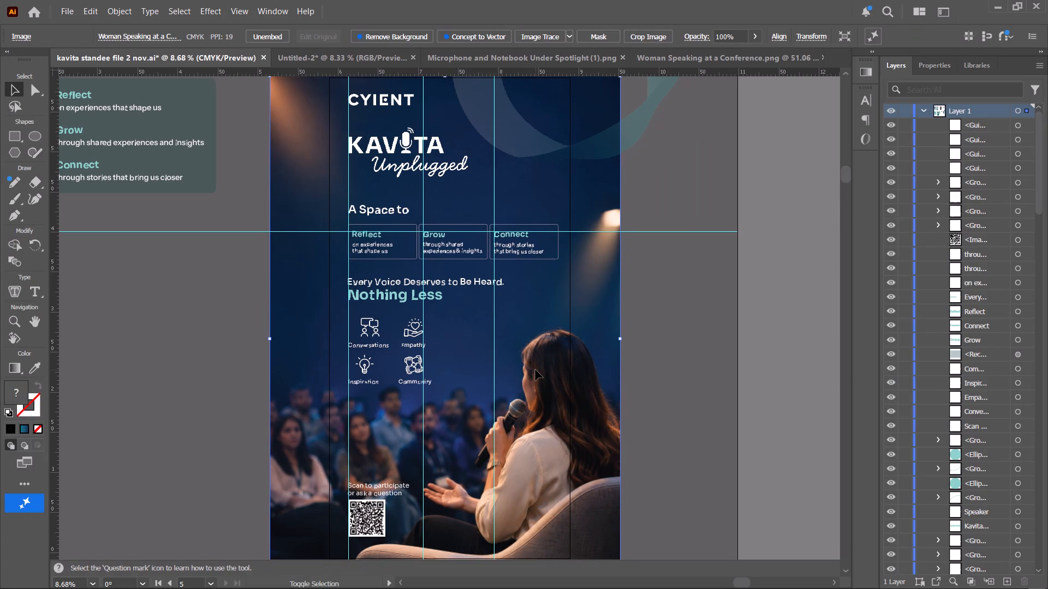
key("shift+Left")
key("shift+Left")
key("shift+Left")
key("shift+Left")
key("shift+Left")
key("shift+Left")
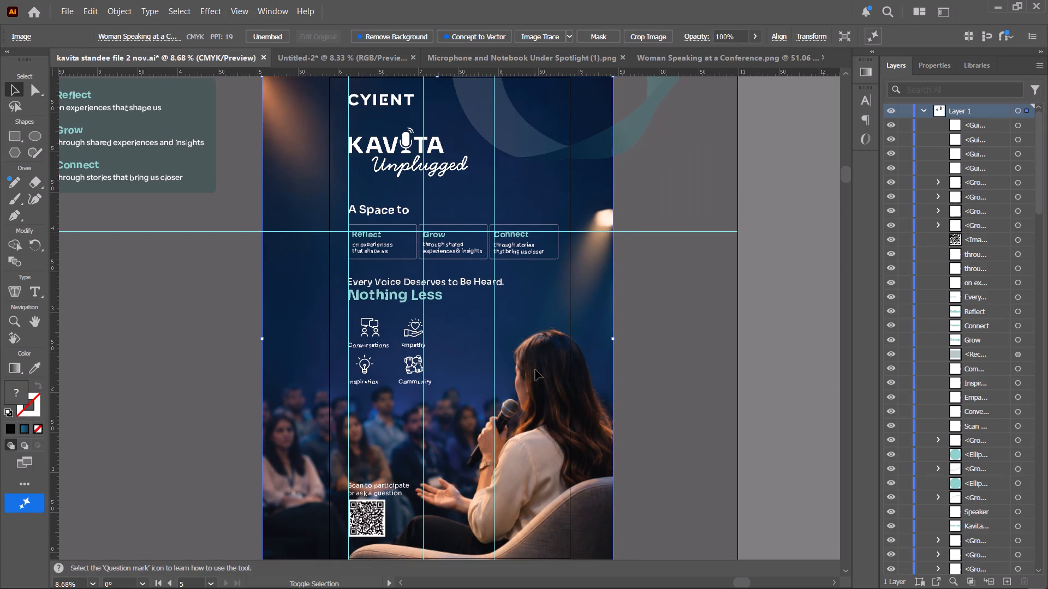
key("shift+Left")
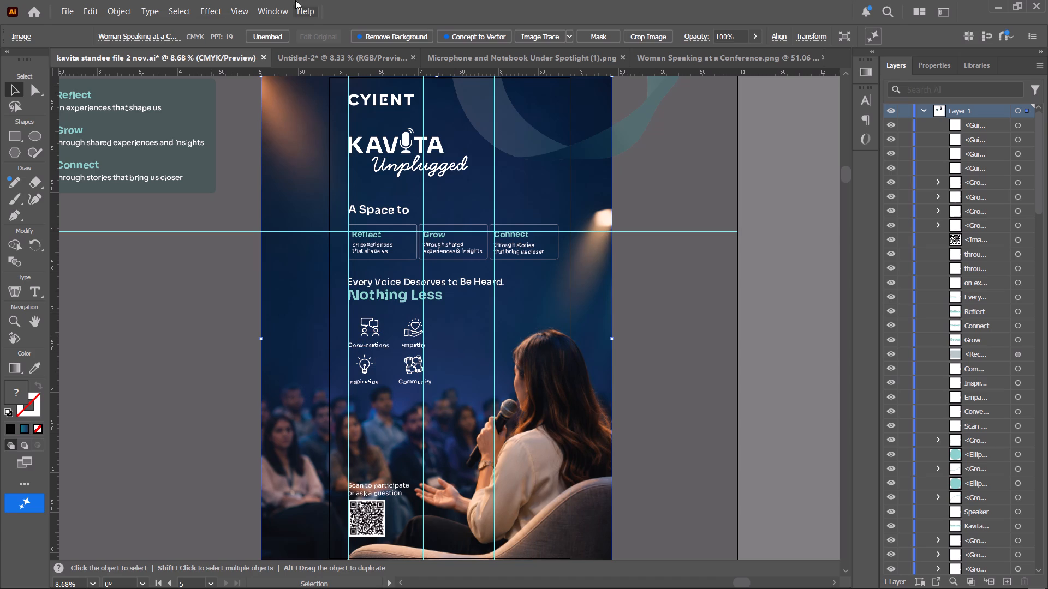
left_click(240, 11)
left_click(330, 123)
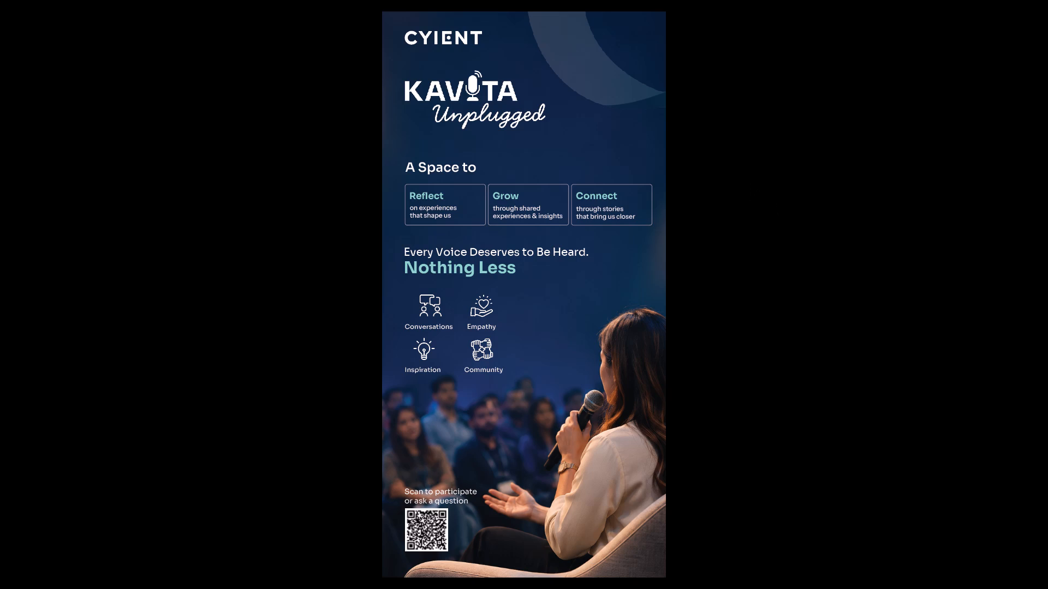
key("Escape")
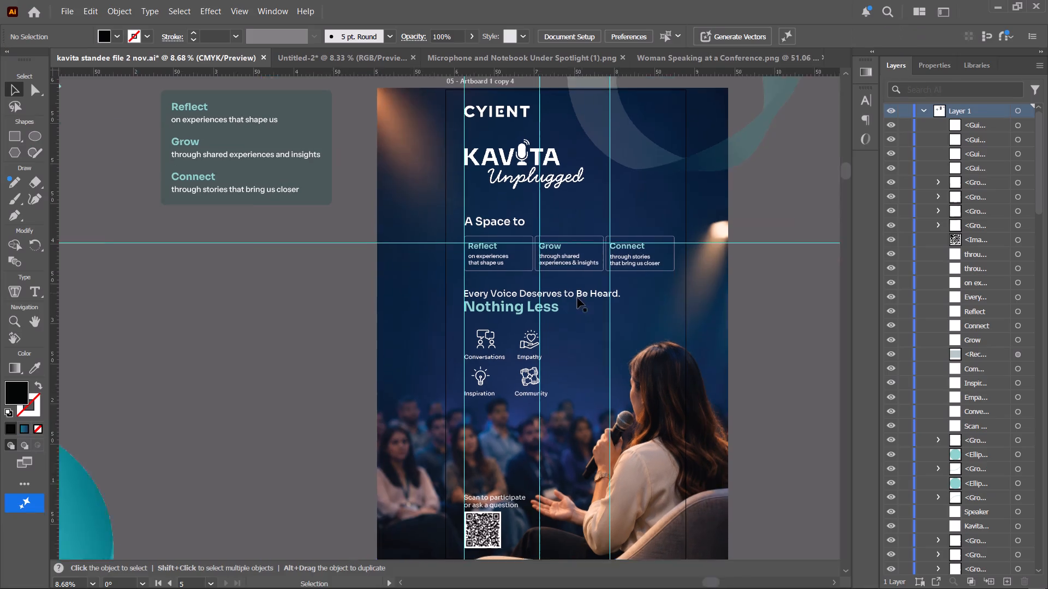
Save the standee document.
key("ctrl+s")
Set up an Export for Screens of artboard 5 only, with the Eminence cyient folder as the destination.
left_click(65, 7)
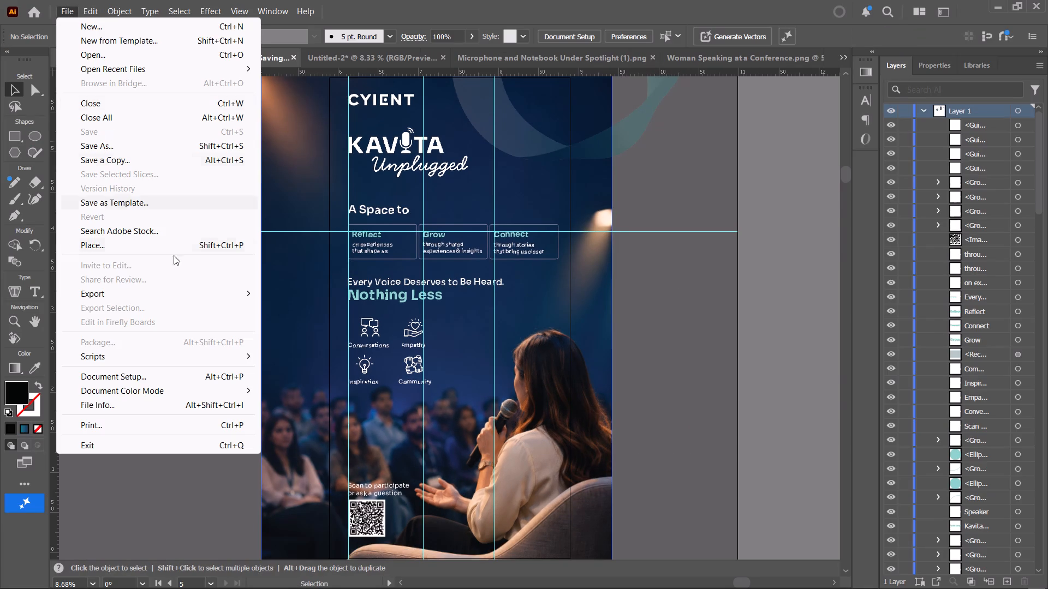
left_click(188, 290)
left_click(346, 294)
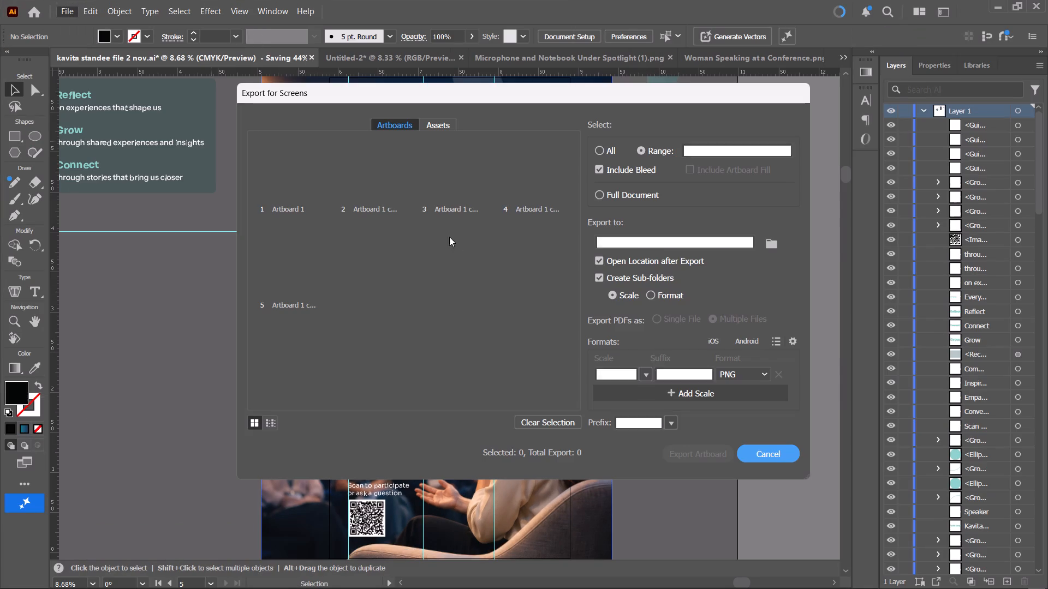
left_click(278, 280)
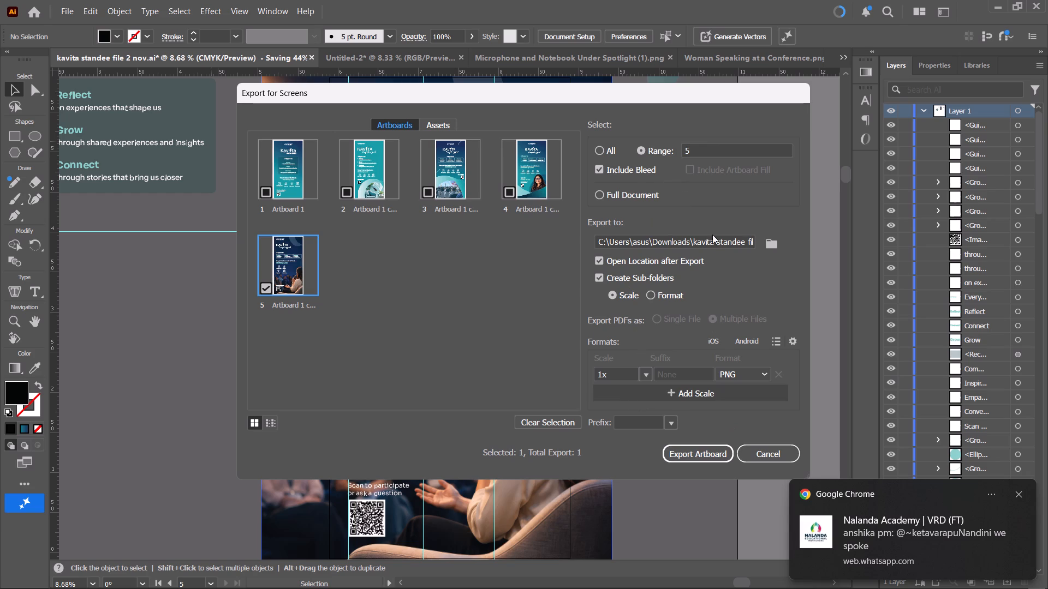
left_click(773, 245)
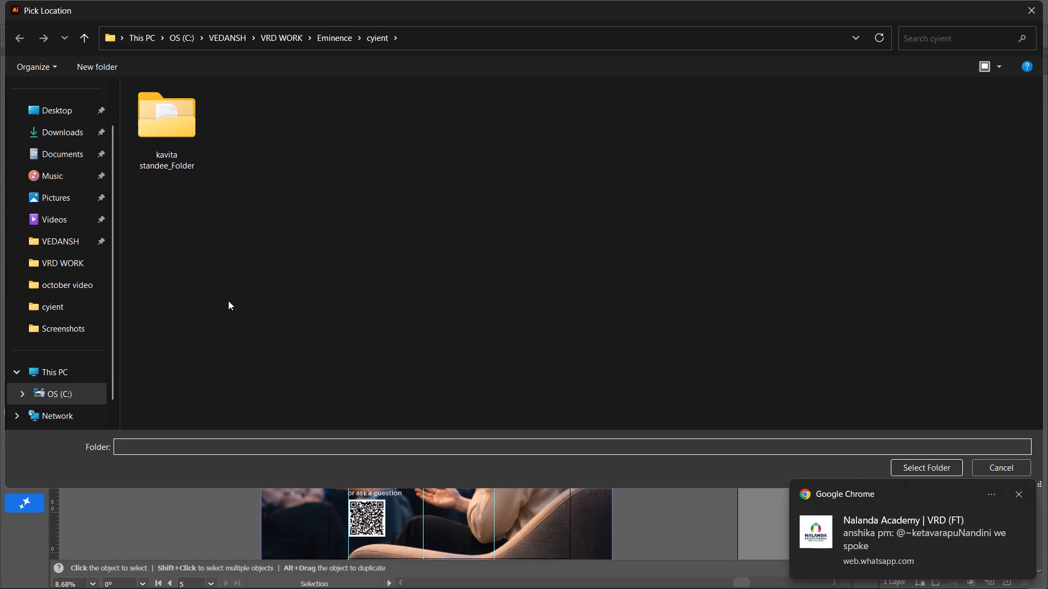
left_click(931, 475)
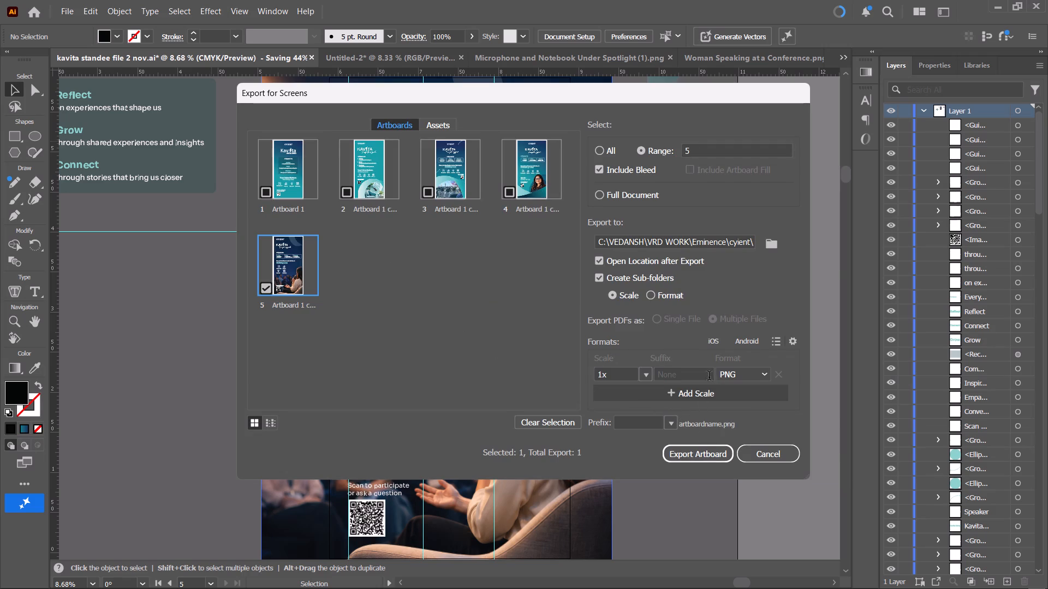
Export the selected artboard 5 as a PNG at 1x scale.
left_click(710, 454)
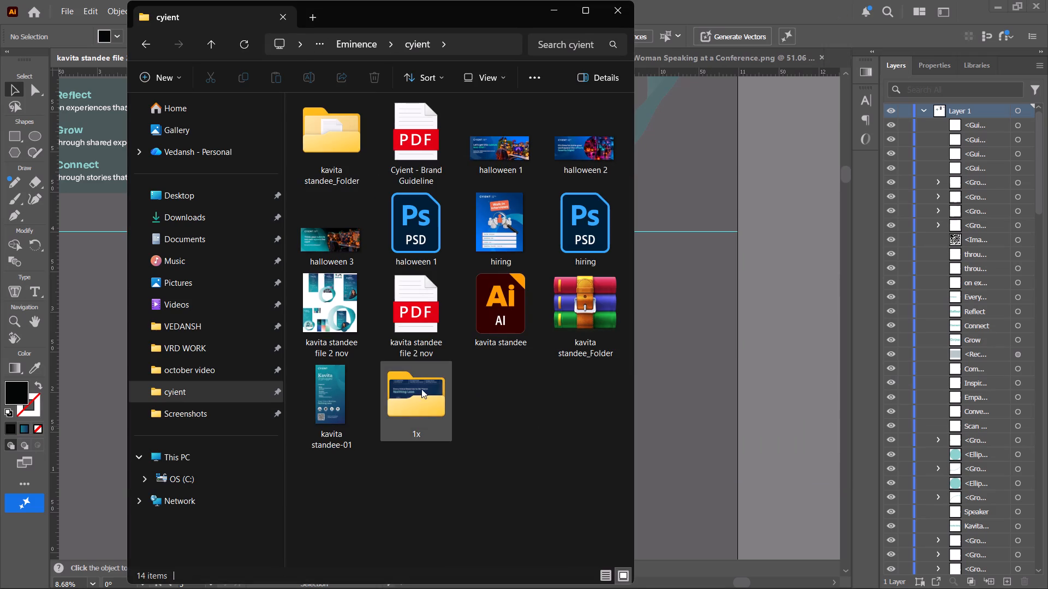
Open the exported Artboard 1 copy 4 image from the 1x folder in File Explorer to check it.
double_click(417, 396)
double_click(330, 136)
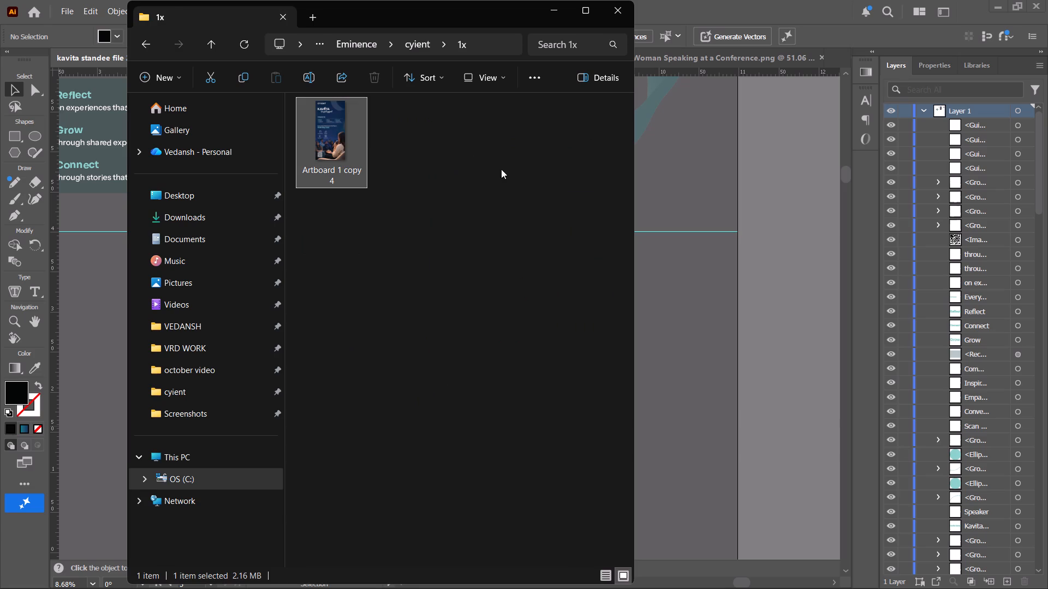
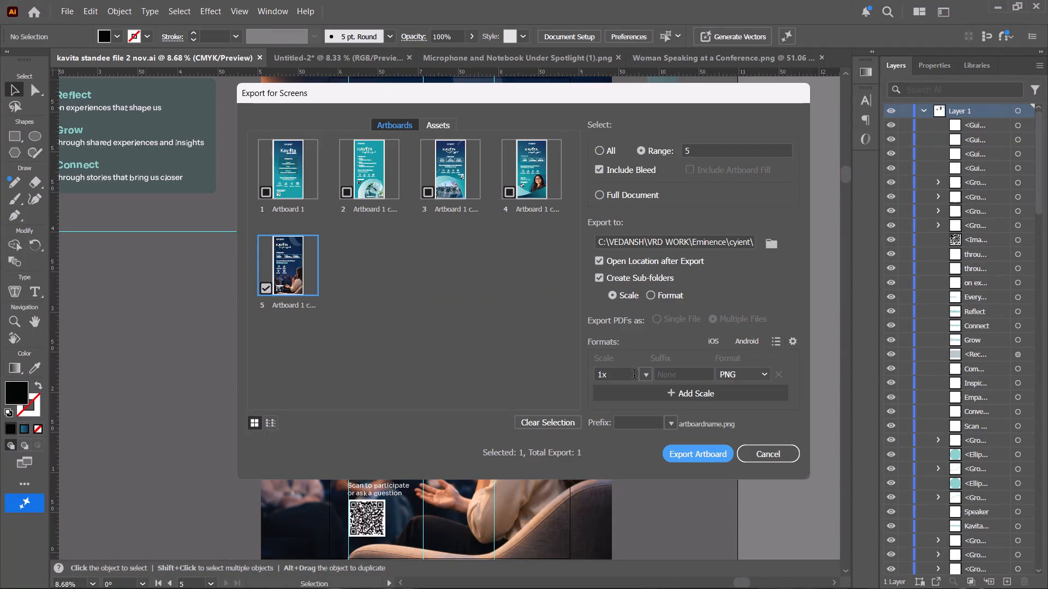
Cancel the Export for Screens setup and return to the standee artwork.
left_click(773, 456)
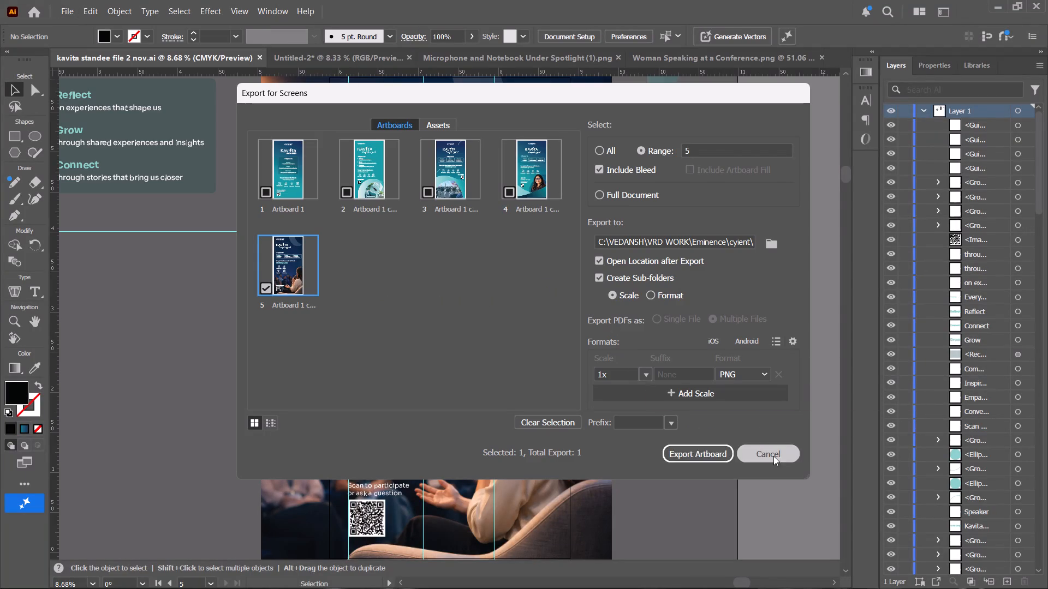
Enlarge the Kavita Unplugged logo proportionally on artboard 05 until its bounding box reaches the third vertical guide, comparing it with the previous size.
left_click(401, 146)
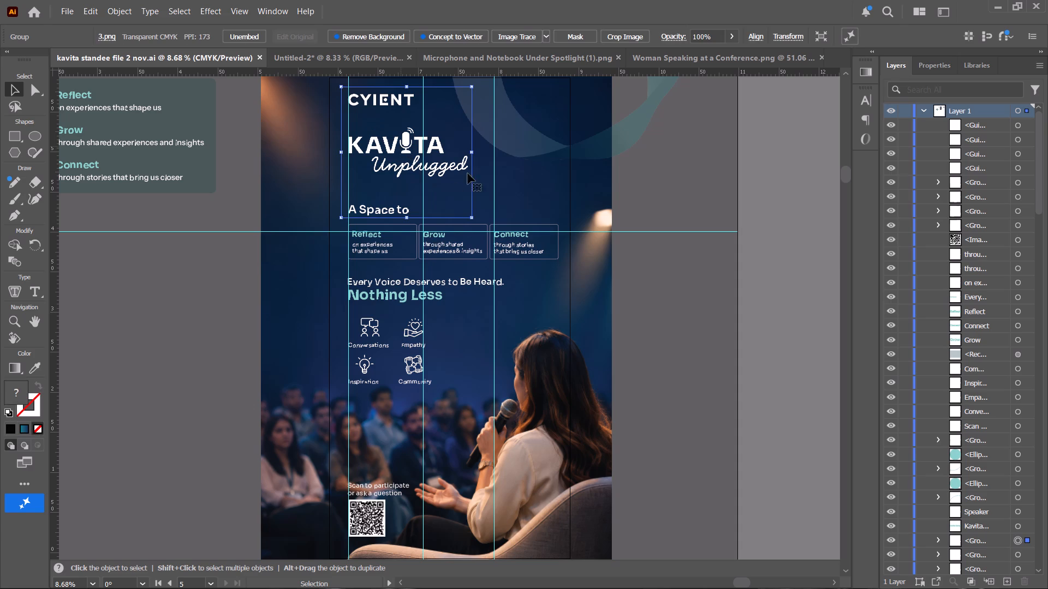
left_click_drag(473, 154, 486, 154, "shift")
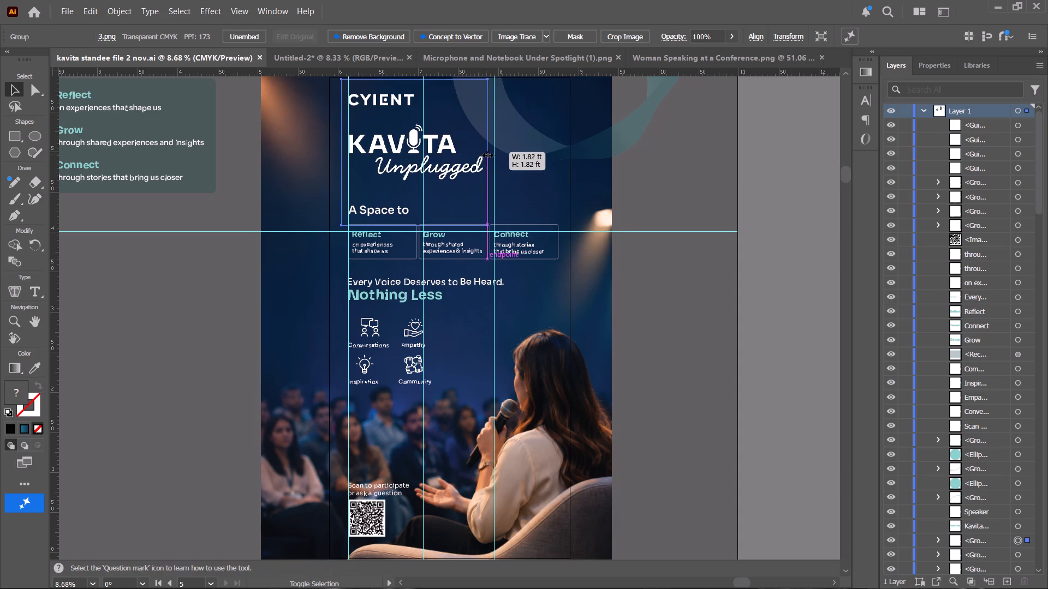
left_click_drag(486, 154, 496, 155, "shift")
key("ctrl+z")
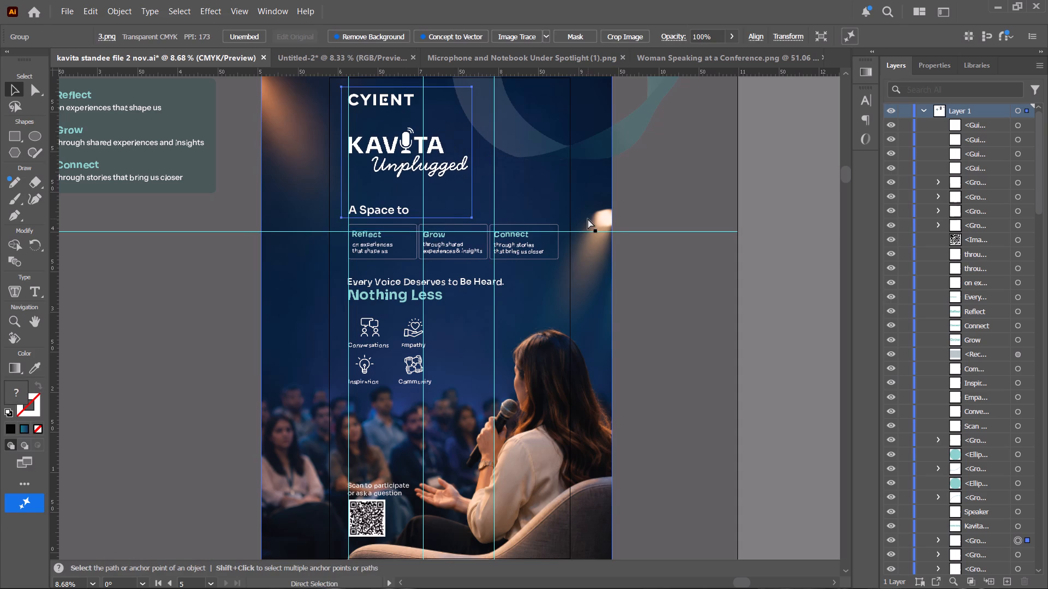
key("ctrl+shift+z")
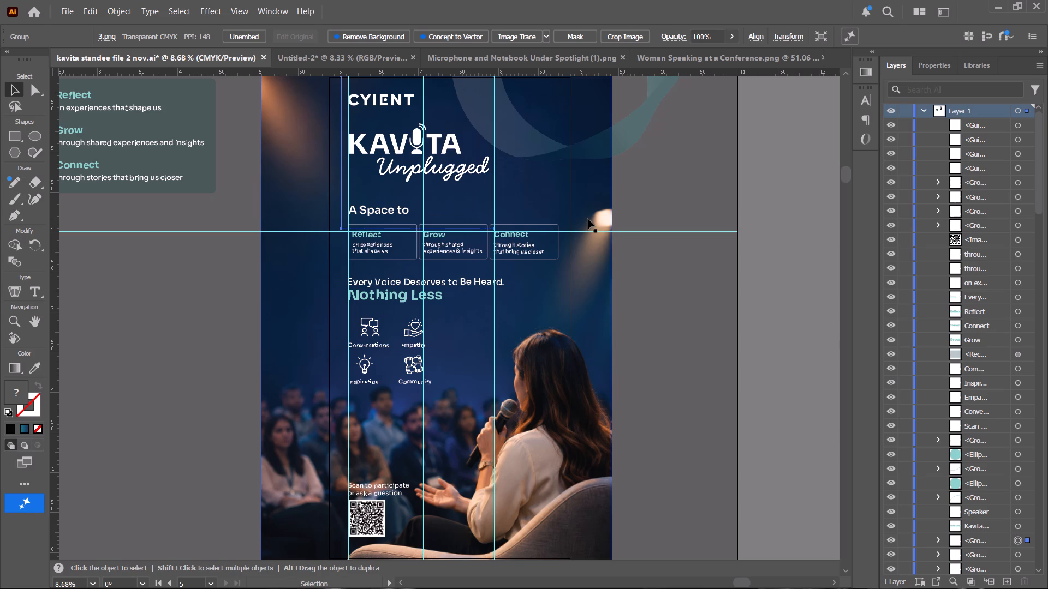
Preview the artboard 05 standee full screen in presentation mode, and return to the document.
scroll(588, 219, "up", 4)
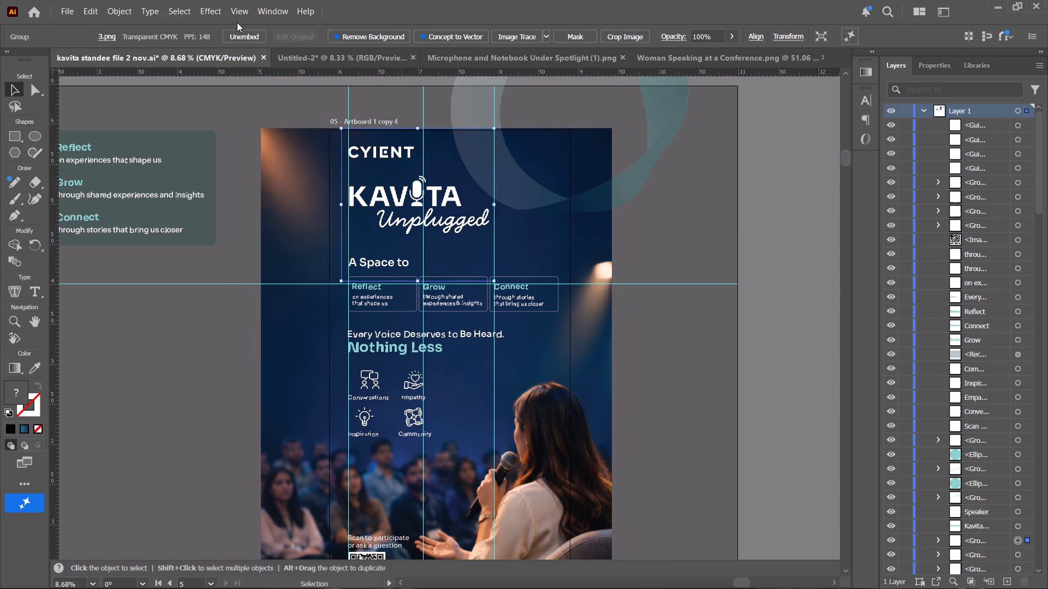
left_click(249, 10)
left_click(324, 120)
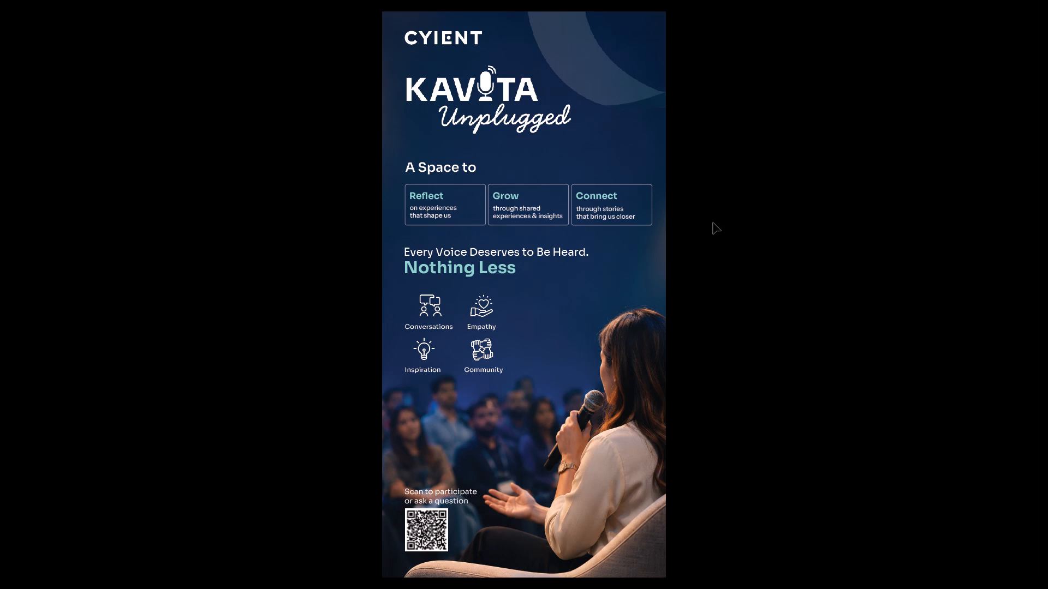
key("Escape")
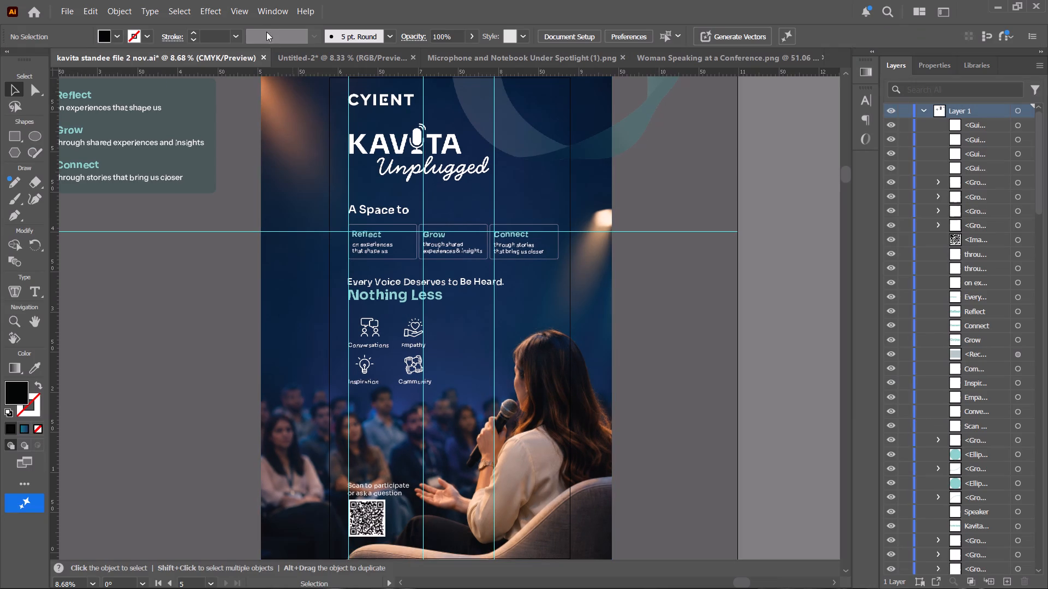
left_click(63, 8)
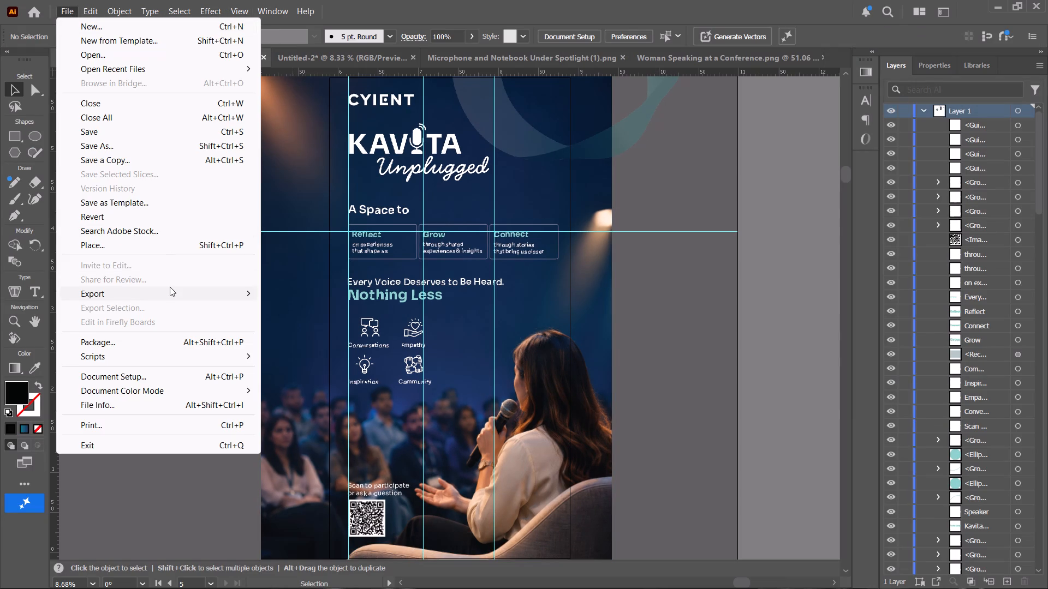
left_click(170, 287)
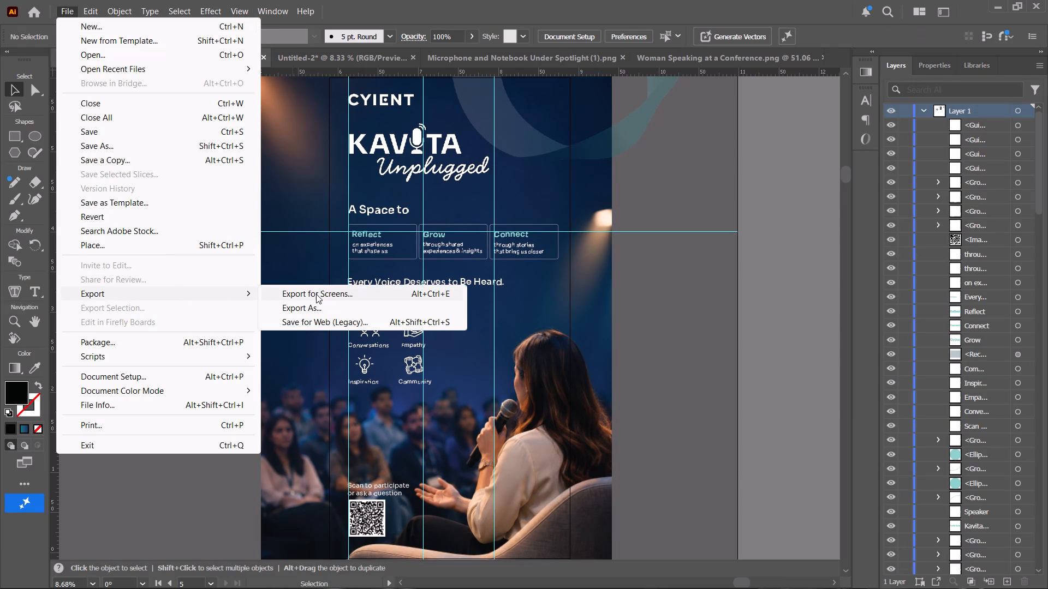
left_click(320, 294)
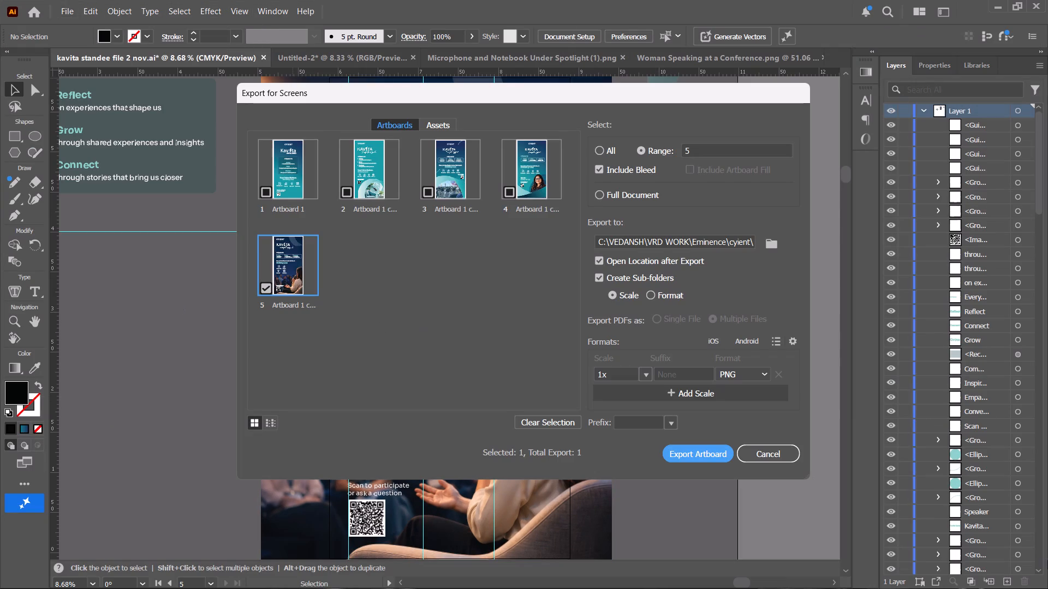
left_click(646, 375)
left_click(669, 400)
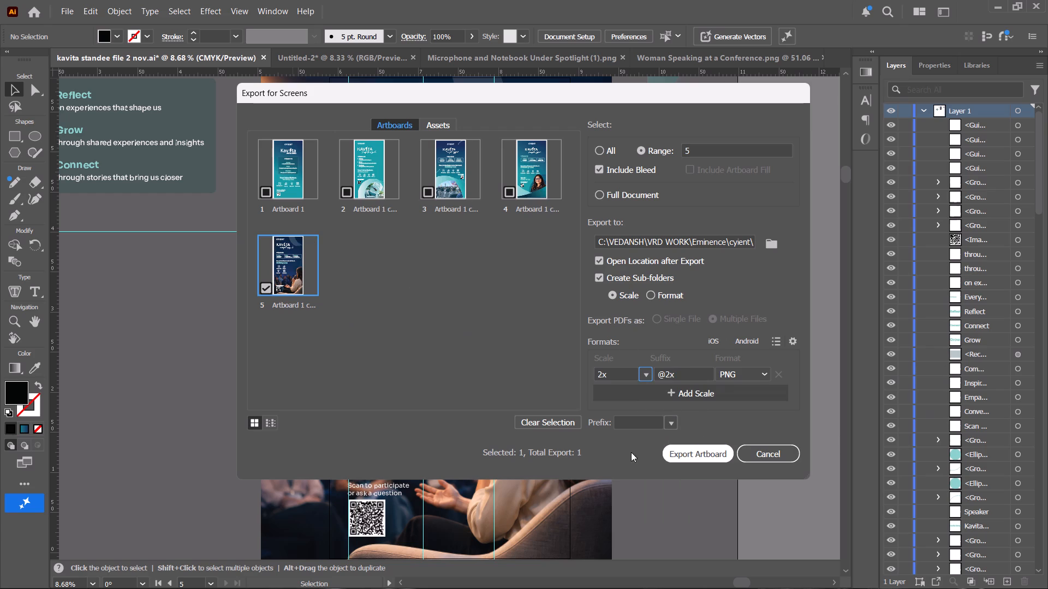
left_click(675, 449)
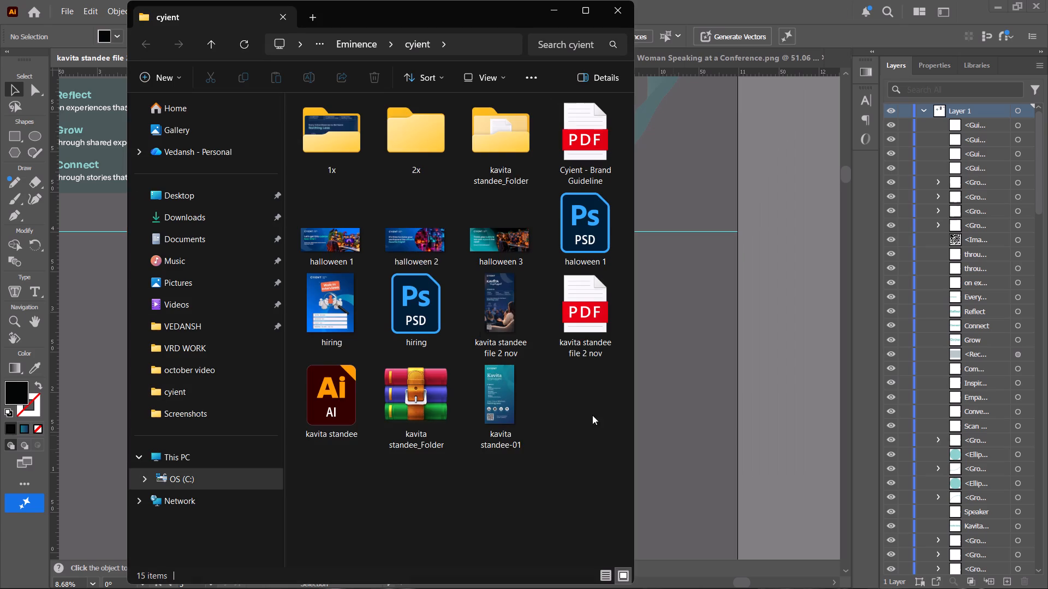
In the maximized File Explorer window, open the 2x folder inside cyient to find the exported standee PNG.
left_click(580, 11)
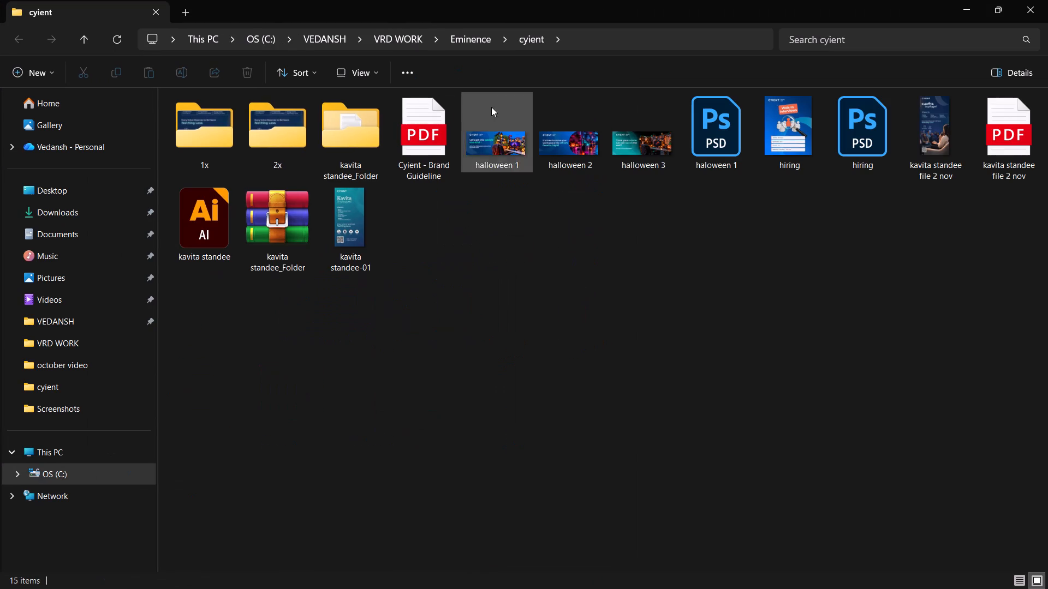
double_click(284, 118)
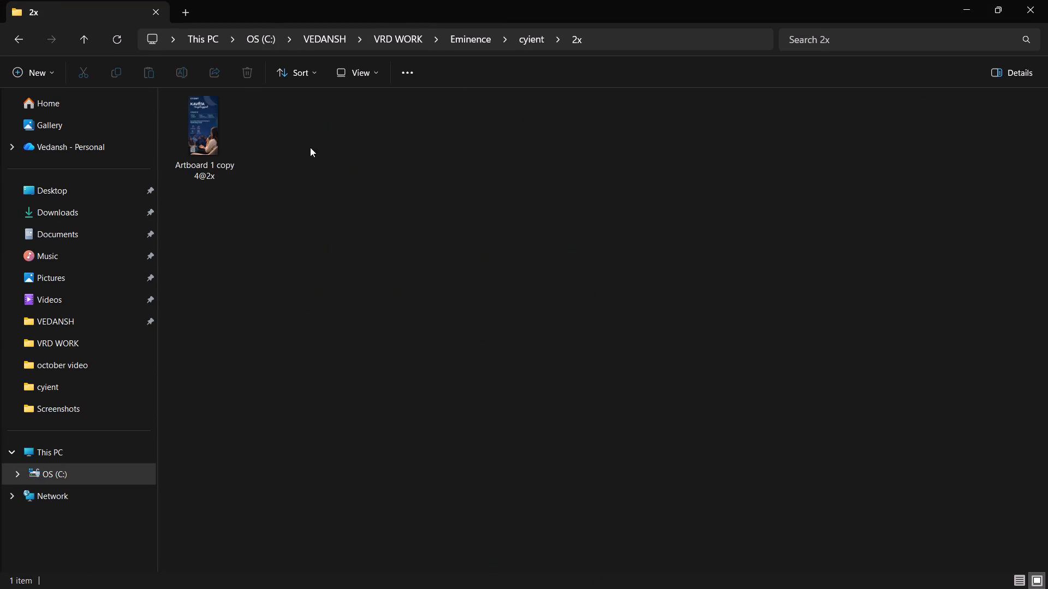
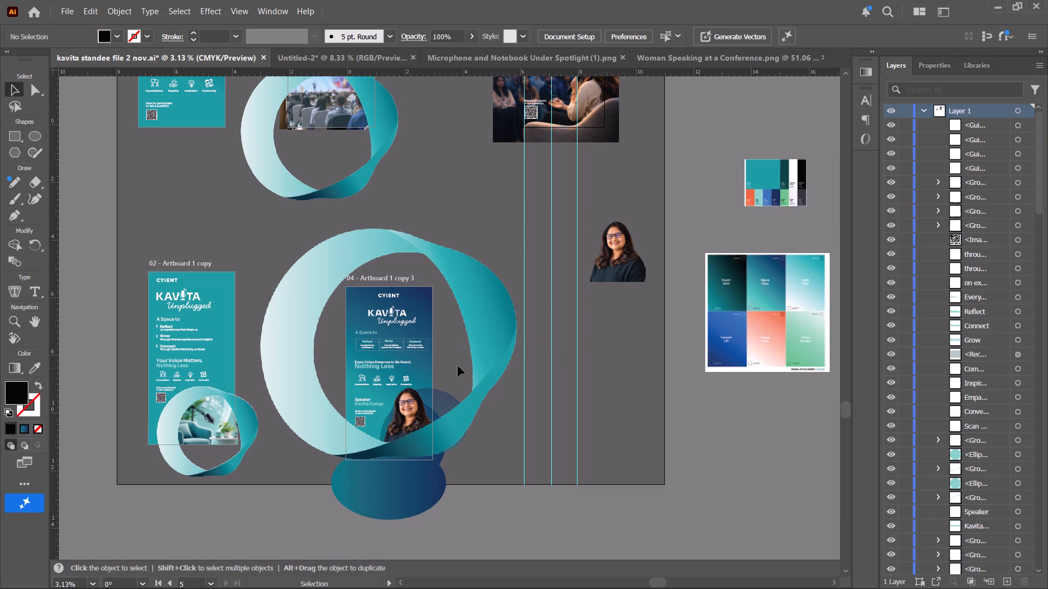
On artboard 04, move the Grow heading to centre it in its box, level with the Reflect and Connect headings.
scroll(433, 338, "up", 3, "alt")
scroll(344, 338, "up", 3, "alt")
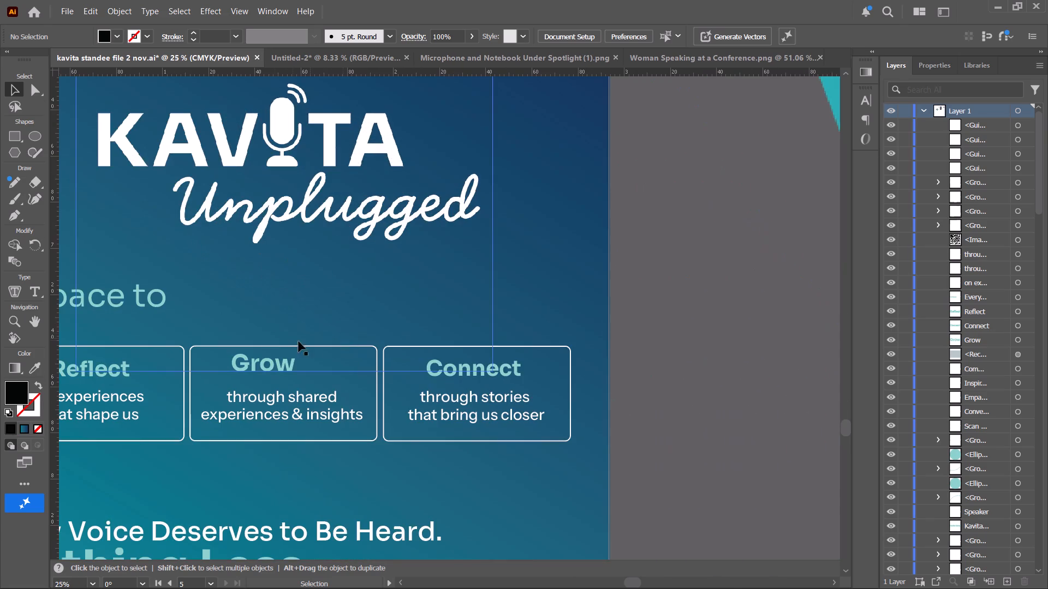
key("space")
left_click_drag(293, 352, 439, 191)
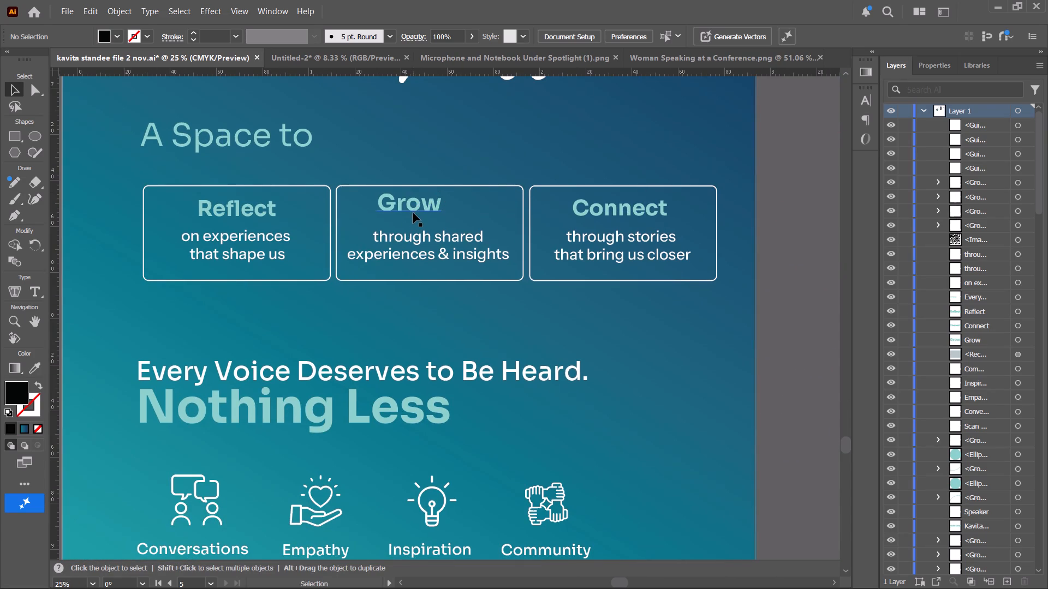
left_click_drag(412, 214, 427, 220)
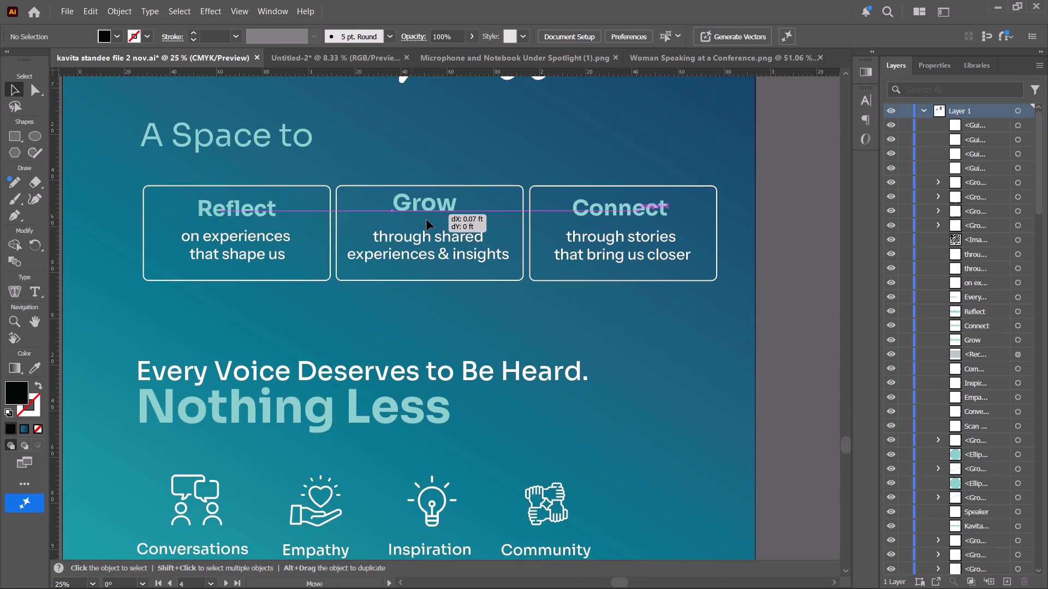
left_click_drag(427, 220, 426, 221)
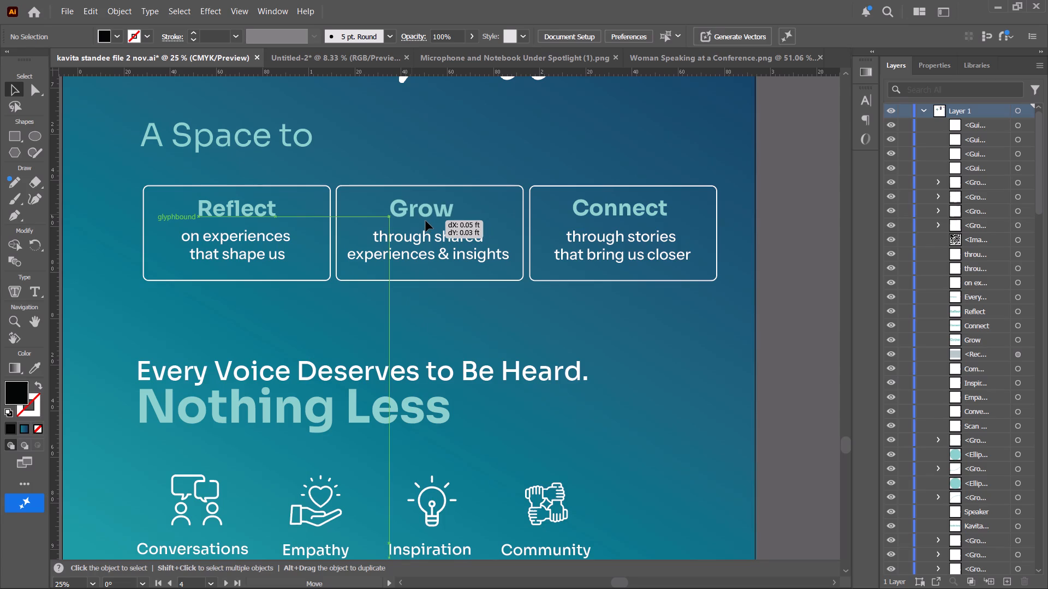
left_click_drag(426, 221, 429, 221)
left_click(544, 280)
left_click(555, 308)
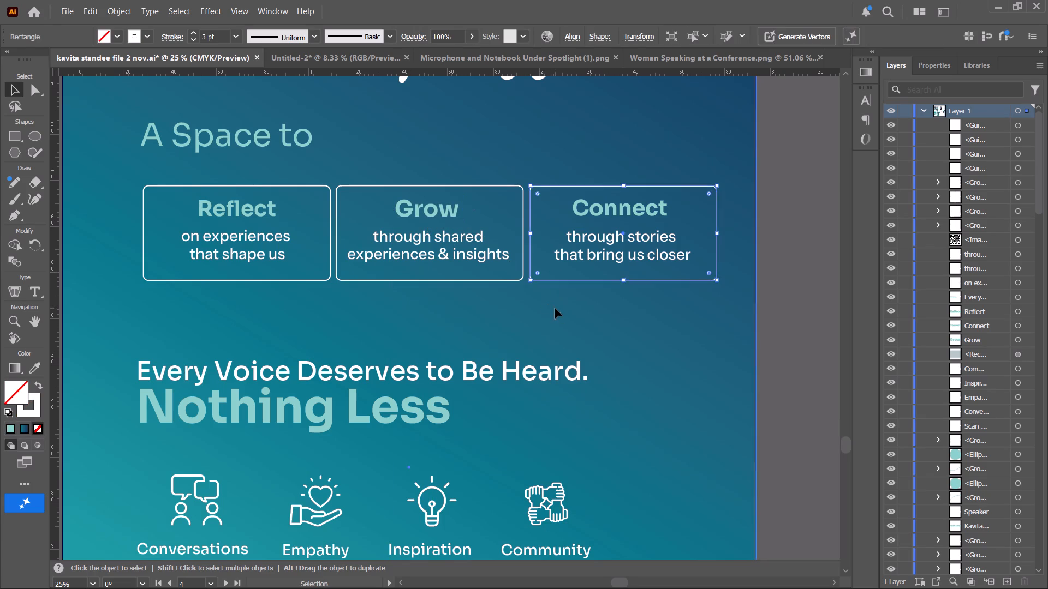
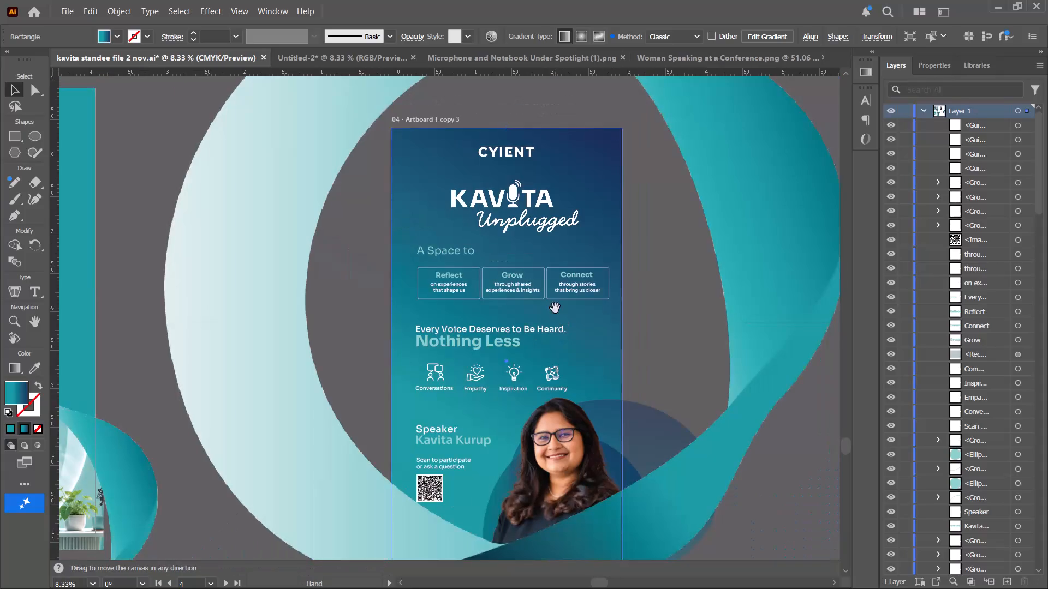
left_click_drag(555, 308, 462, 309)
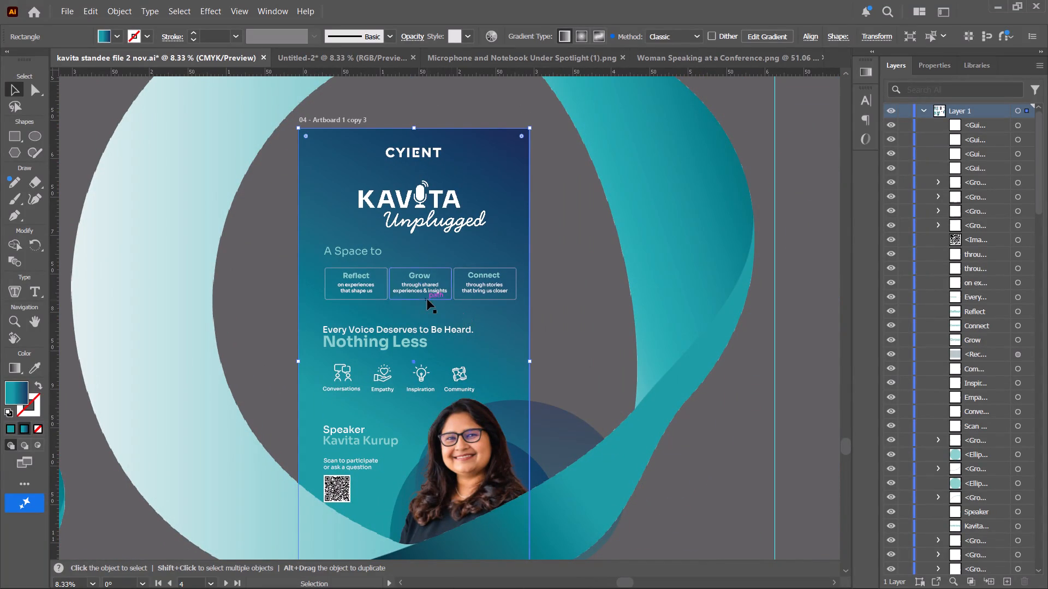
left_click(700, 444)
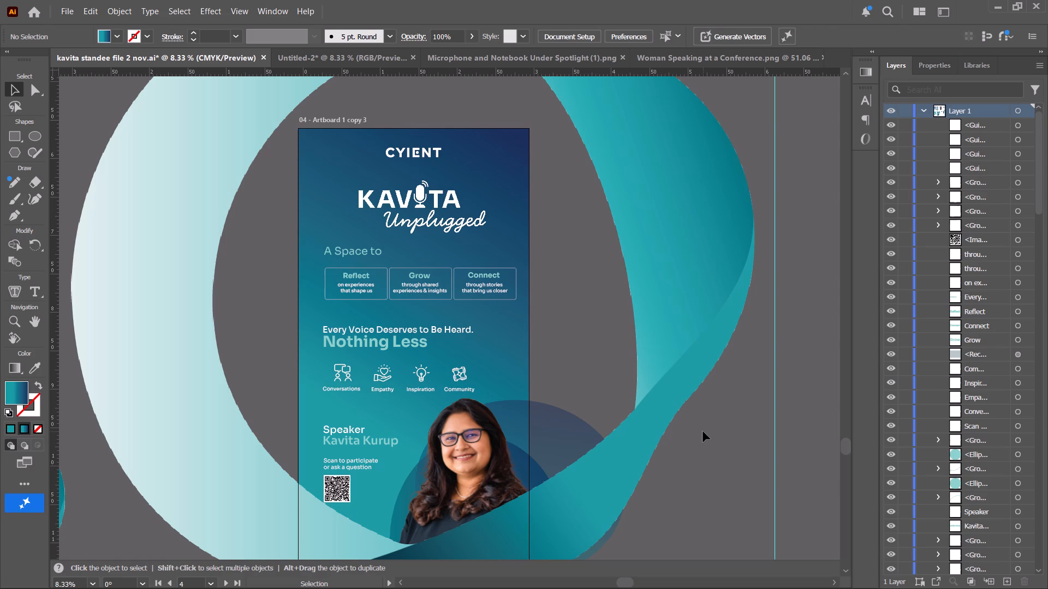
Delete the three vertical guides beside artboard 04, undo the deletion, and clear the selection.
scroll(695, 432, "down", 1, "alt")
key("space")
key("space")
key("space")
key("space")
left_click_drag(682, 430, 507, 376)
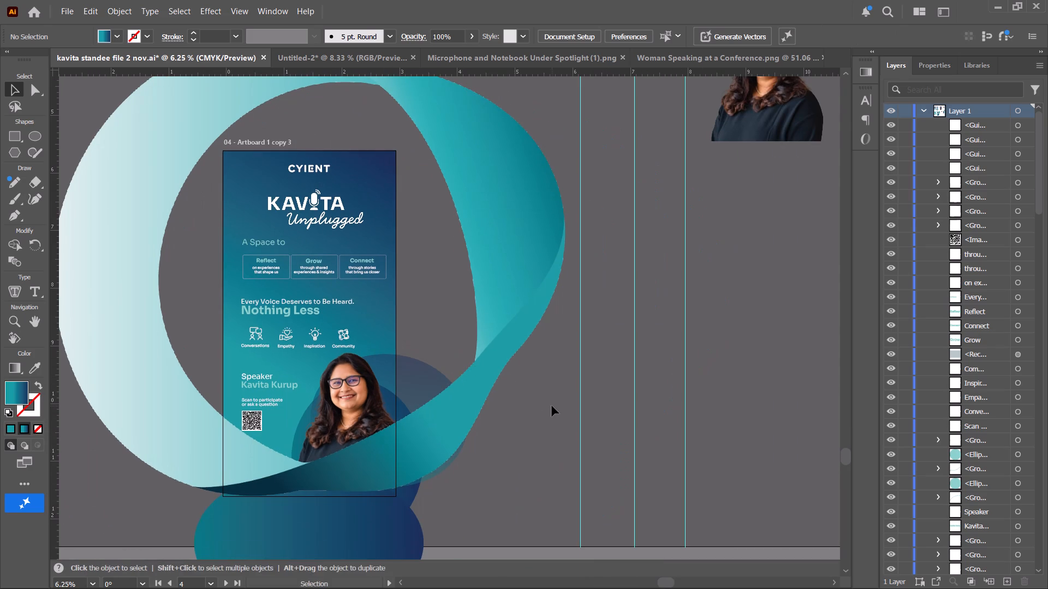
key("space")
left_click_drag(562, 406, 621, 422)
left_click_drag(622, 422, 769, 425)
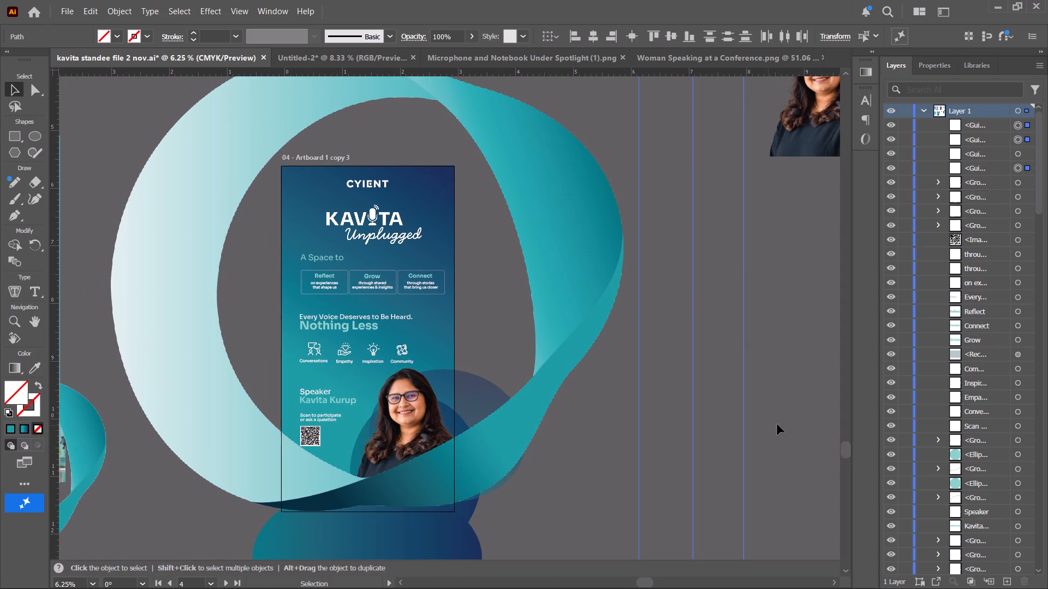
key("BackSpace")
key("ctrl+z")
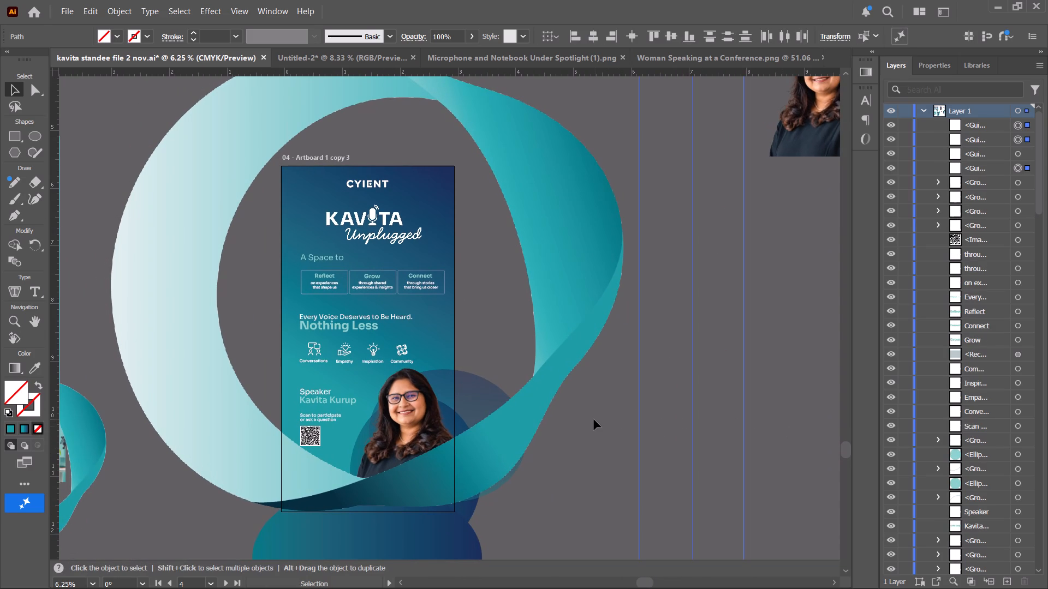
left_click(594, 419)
Examine the artboard 04 standee up close and as a whole, checking the text boxes, icons and speaker portrait, and dismiss the chat notification.
scroll(598, 424, "up", 3, "alt")
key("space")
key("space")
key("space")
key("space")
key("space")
left_click_drag(581, 425, 782, 468)
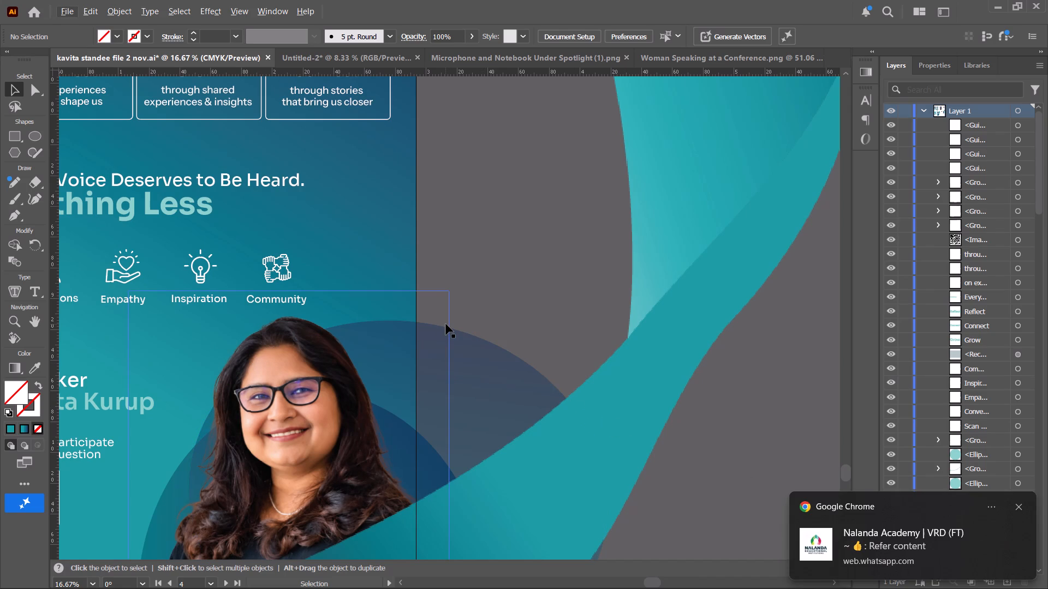
left_click_drag(1017, 502, 1024, 496)
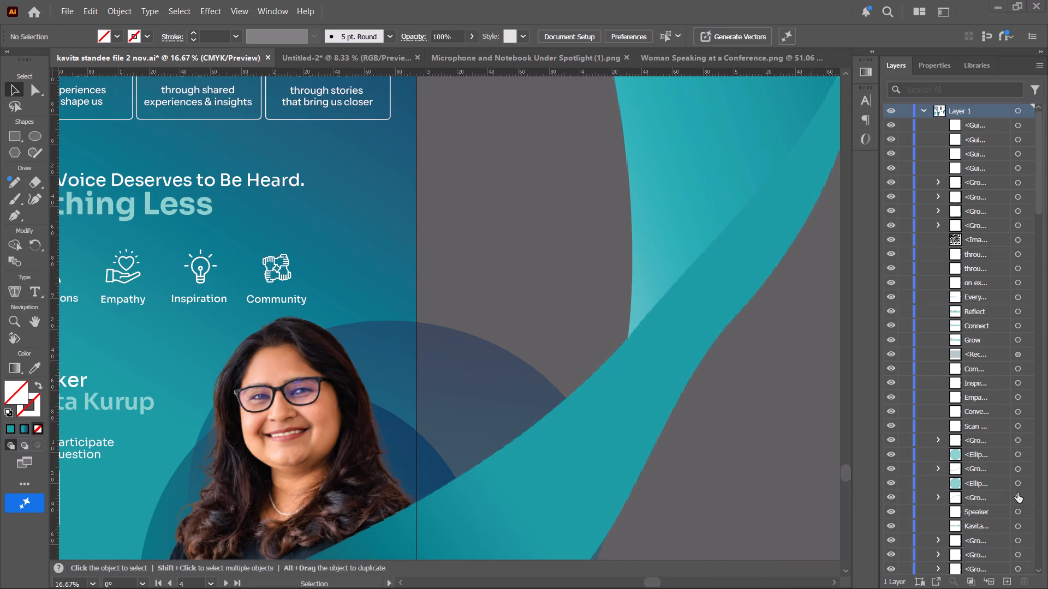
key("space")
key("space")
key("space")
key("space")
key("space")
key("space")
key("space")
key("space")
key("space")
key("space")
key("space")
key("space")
left_click_drag(455, 293, 606, 359)
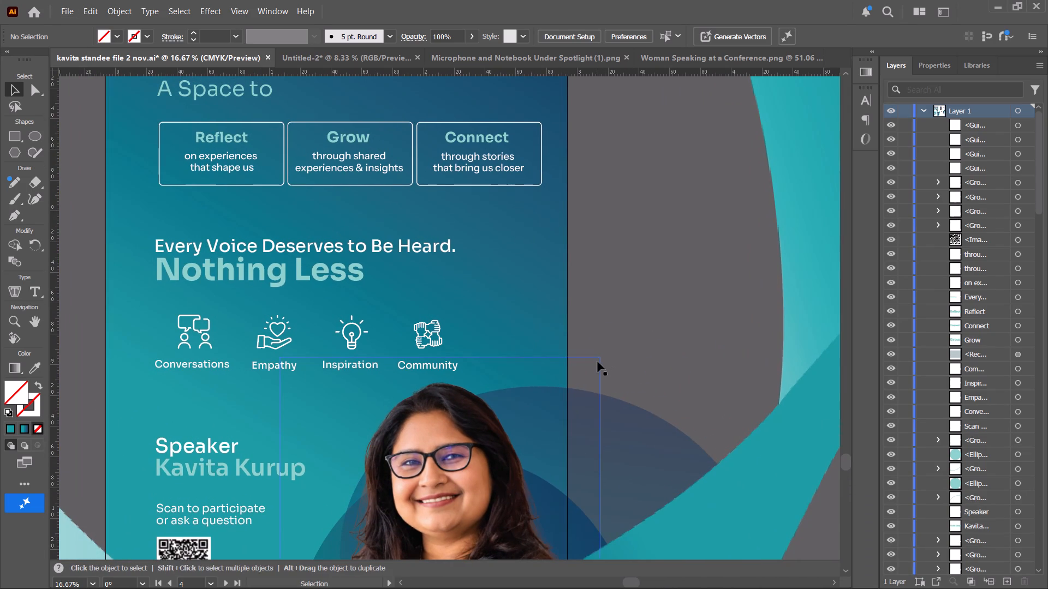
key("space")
left_click_drag(596, 295, 522, 333)
scroll(541, 330, "down", 3, "alt")
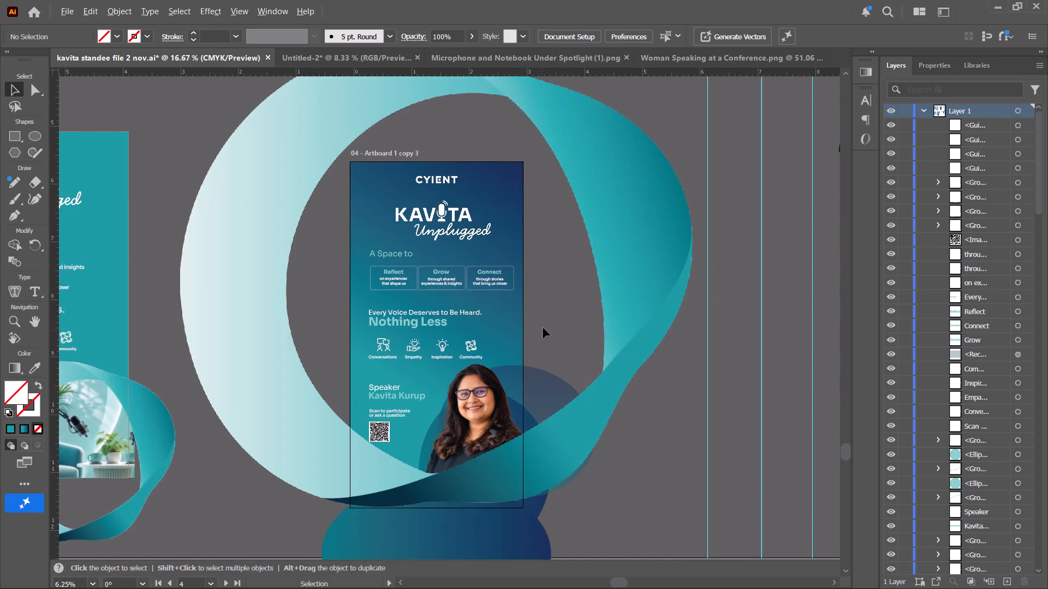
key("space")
left_click_drag(550, 322, 461, 308)
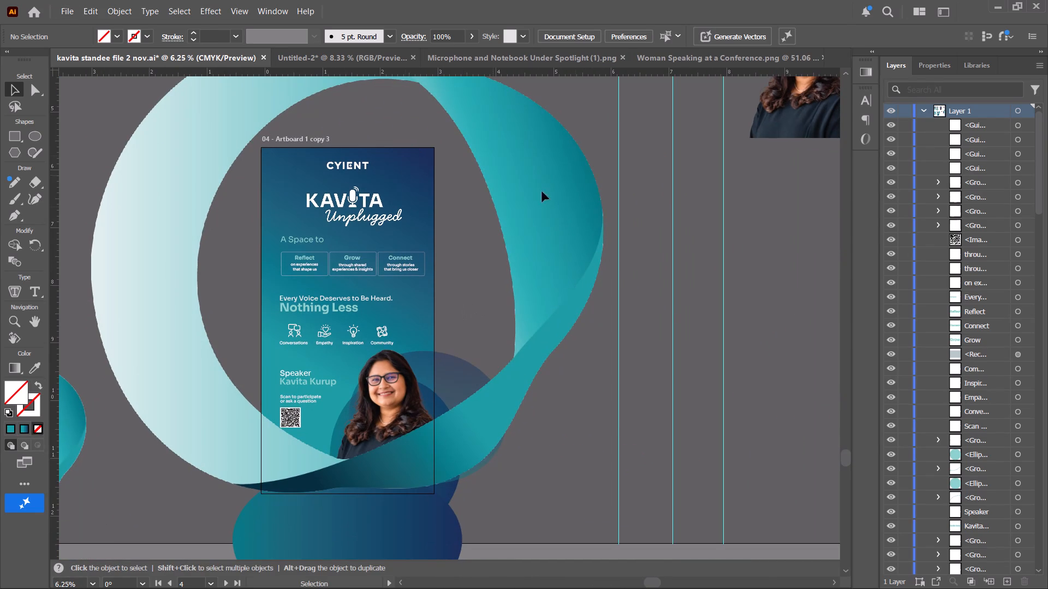
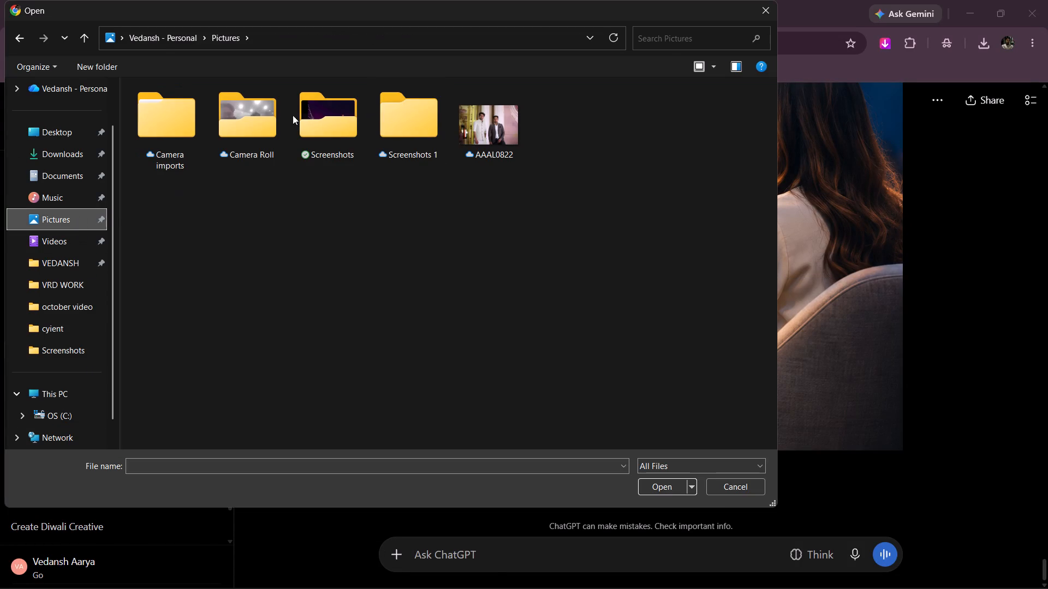
double_click(335, 123)
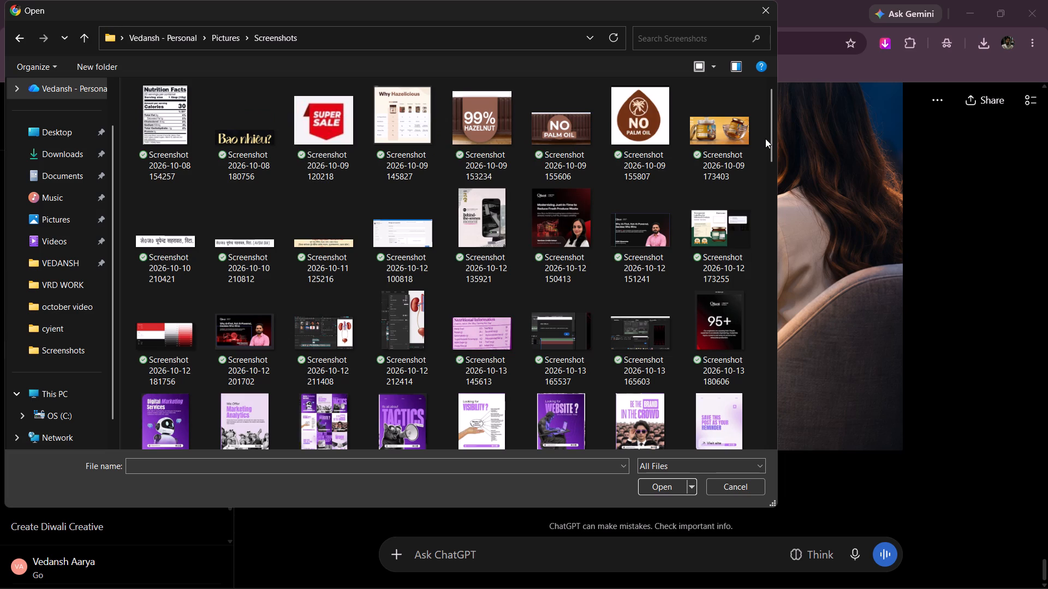
left_click_drag(770, 139, 775, 488)
scroll(527, 406, "down", 8)
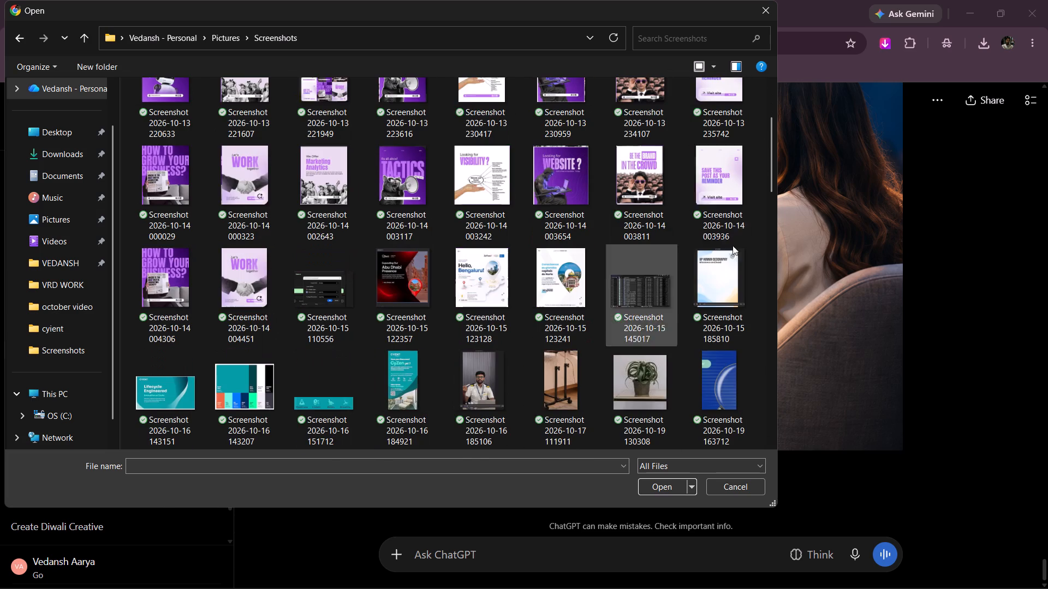
left_click_drag(767, 206, 747, 387)
scroll(636, 341, "down", 8)
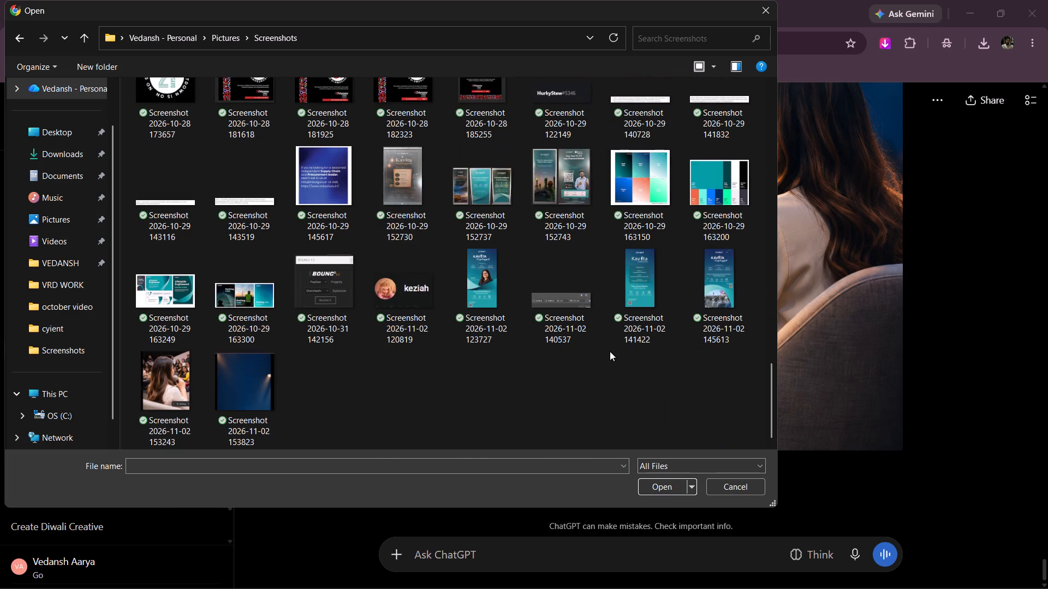
double_click(492, 285)
left_click(448, 449)
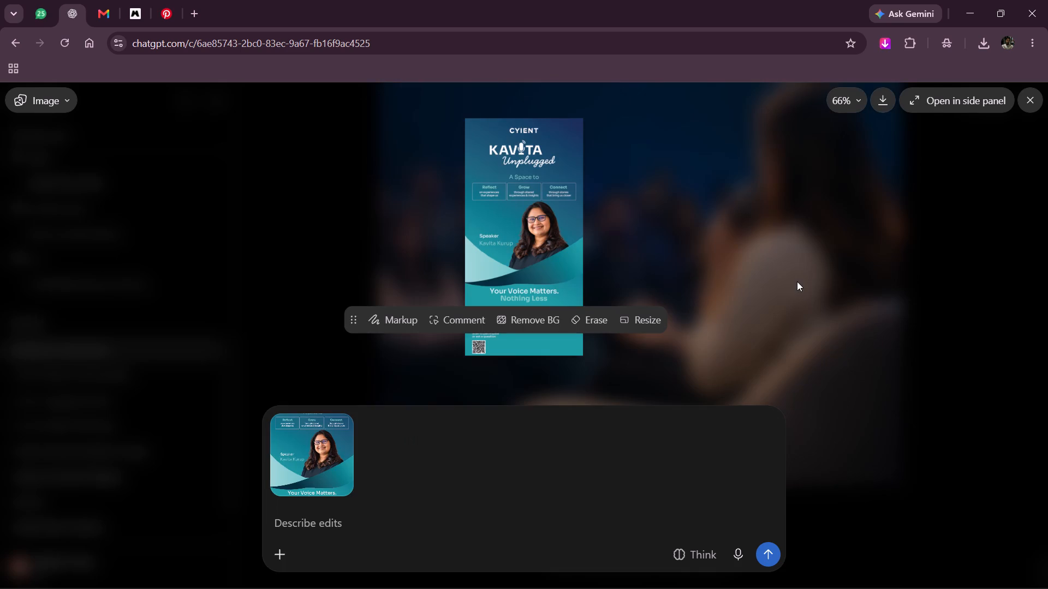
left_click(449, 518)
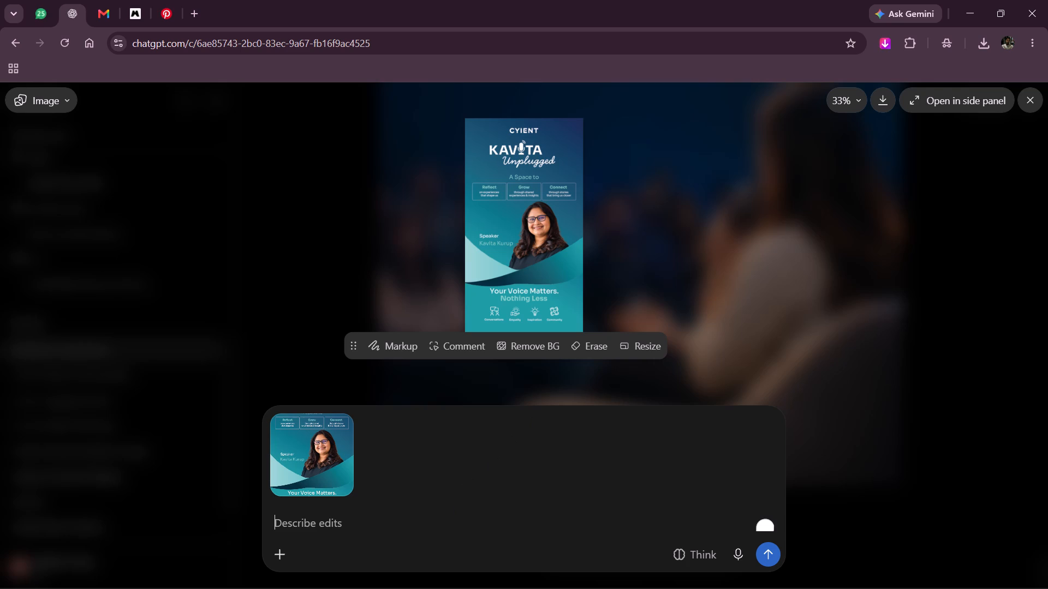
type("speaker ko")
key("space")
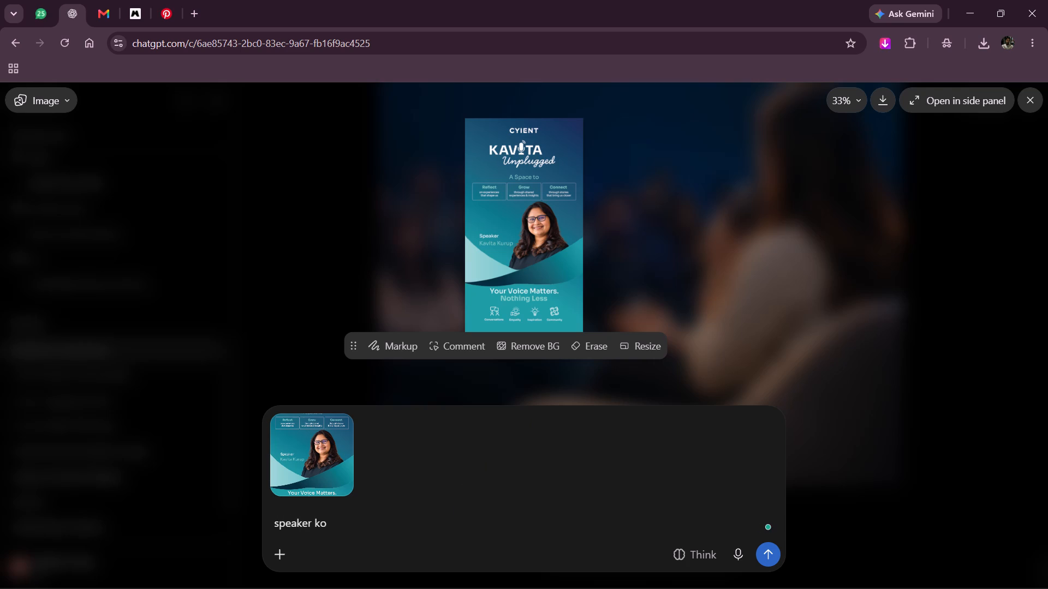
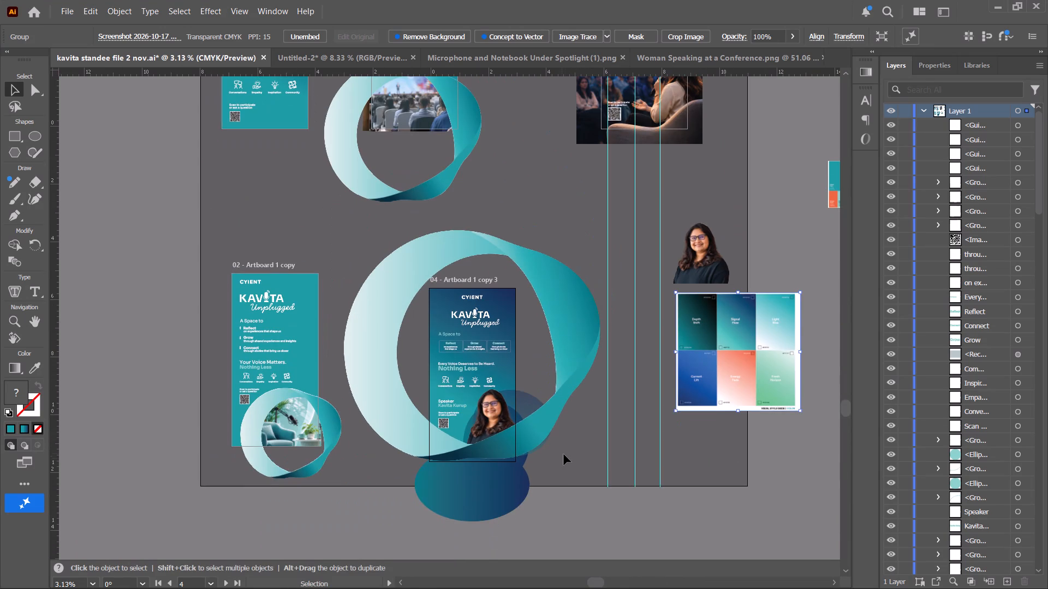
left_click_drag(573, 374, 566, 494)
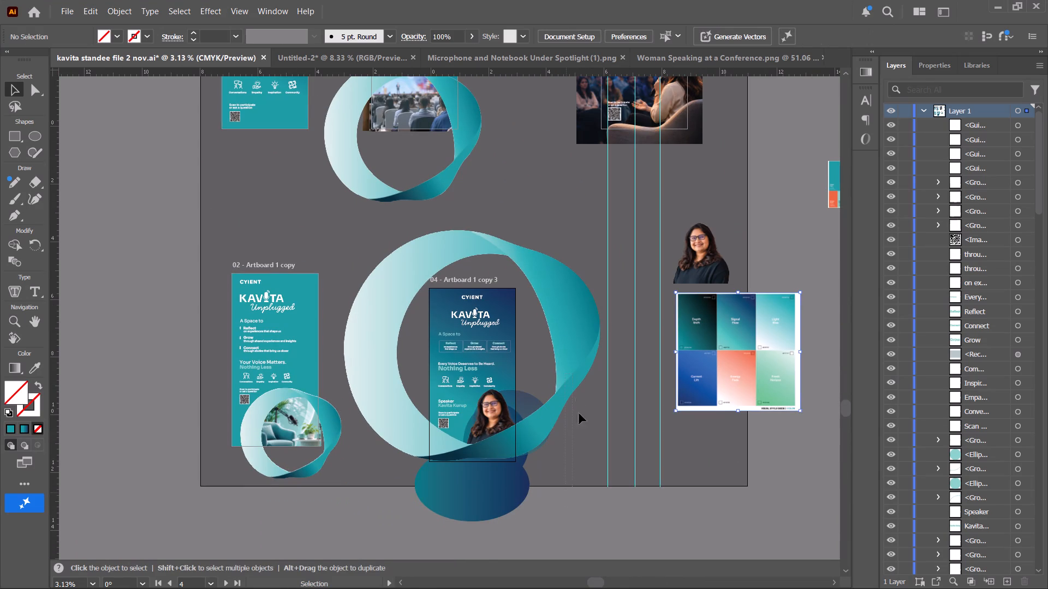
left_click_drag(581, 350, 548, 326)
left_click(529, 260)
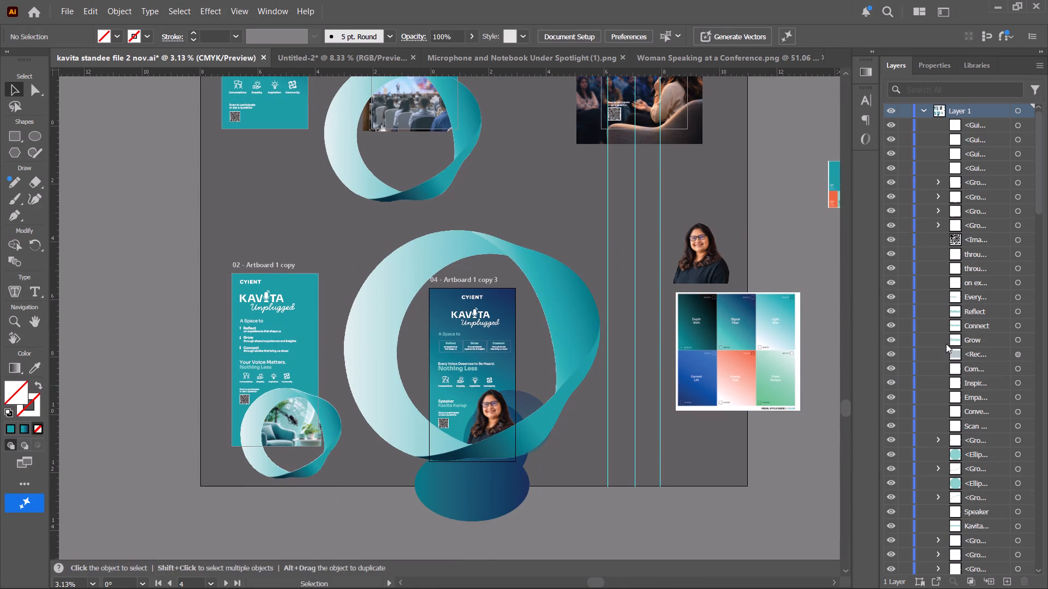
scroll(946, 344, "down", 12)
right_click(548, 296)
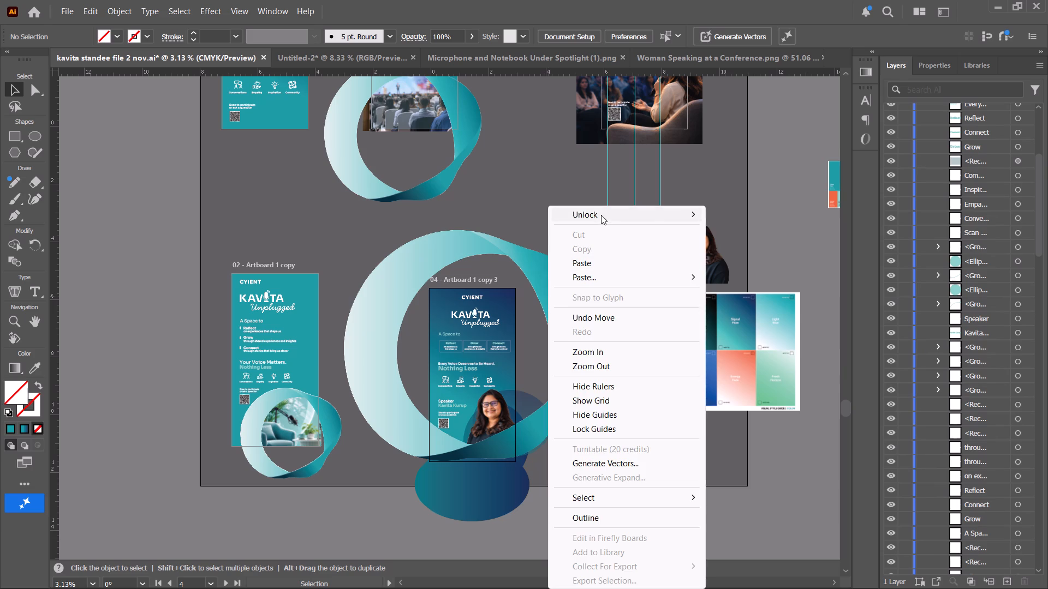
left_click(602, 210)
left_click(754, 212)
Move the large teal ring down to the base of the fourth artboard and scale it to slightly narrower than the artboard.
left_click_drag(555, 283, 379, 340)
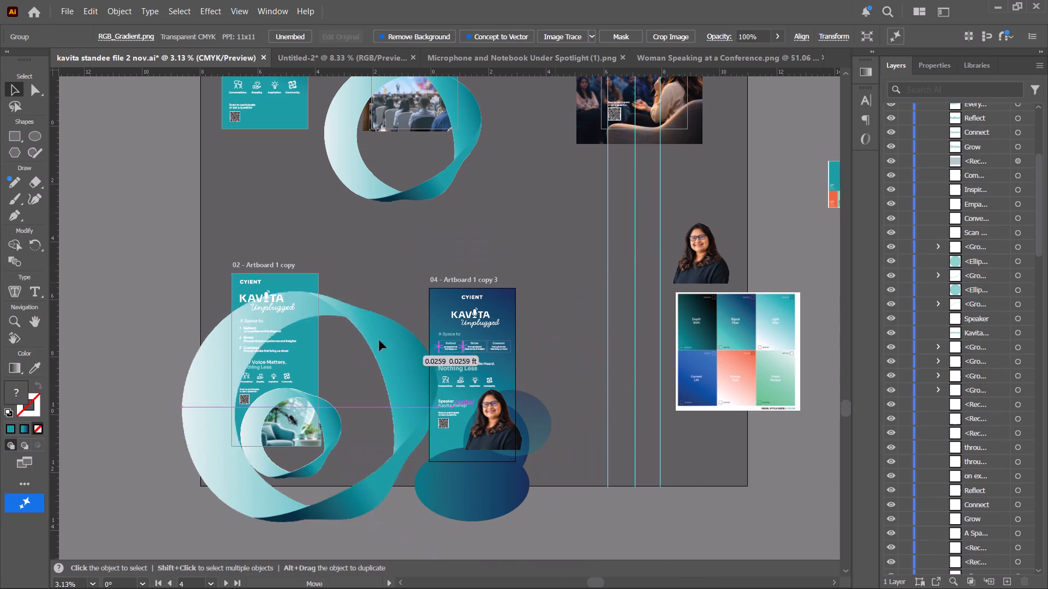
left_click_drag(379, 340, 585, 490)
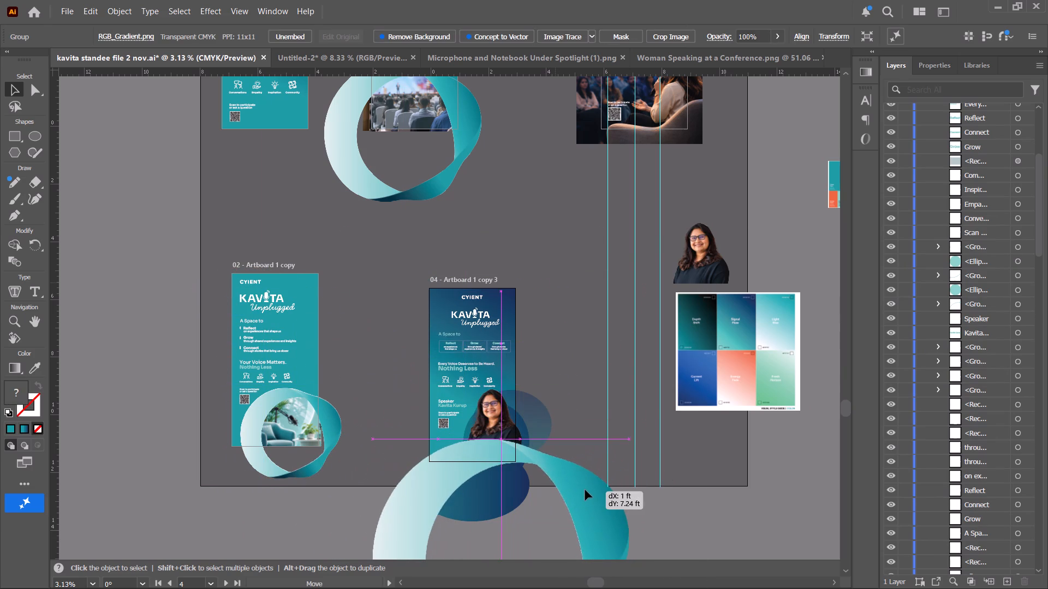
left_click_drag(585, 490, 580, 484)
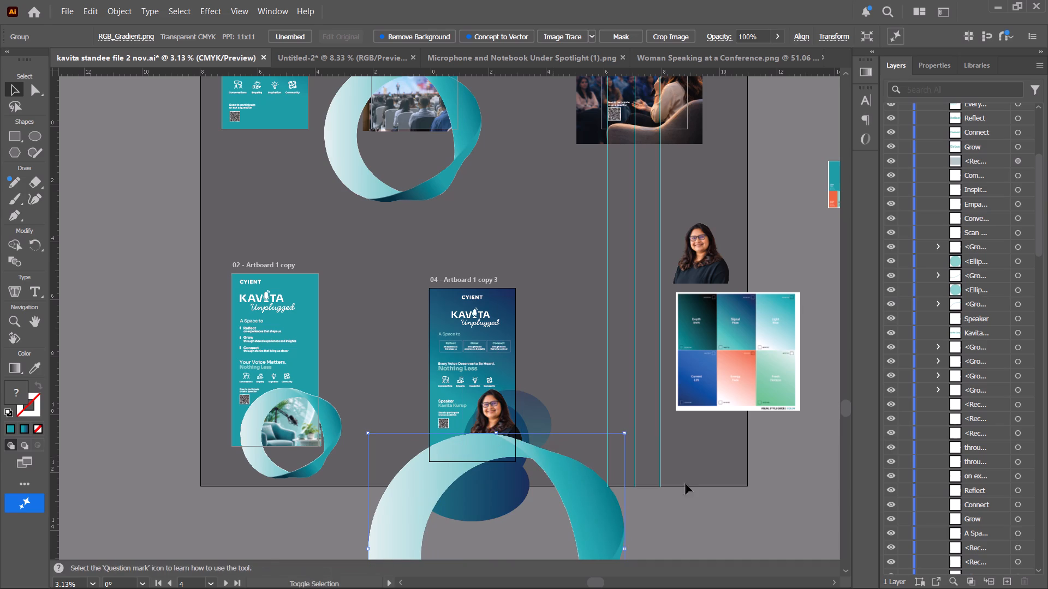
scroll(665, 496, "down", 8)
scroll(634, 484, "up", 1)
scroll(609, 470, "down", 6)
left_click_drag(626, 495, 492, 333, "shift")
Delete the wide blue-teal gradient ellipse at the bottom of the fourth artboard.
left_click(509, 327)
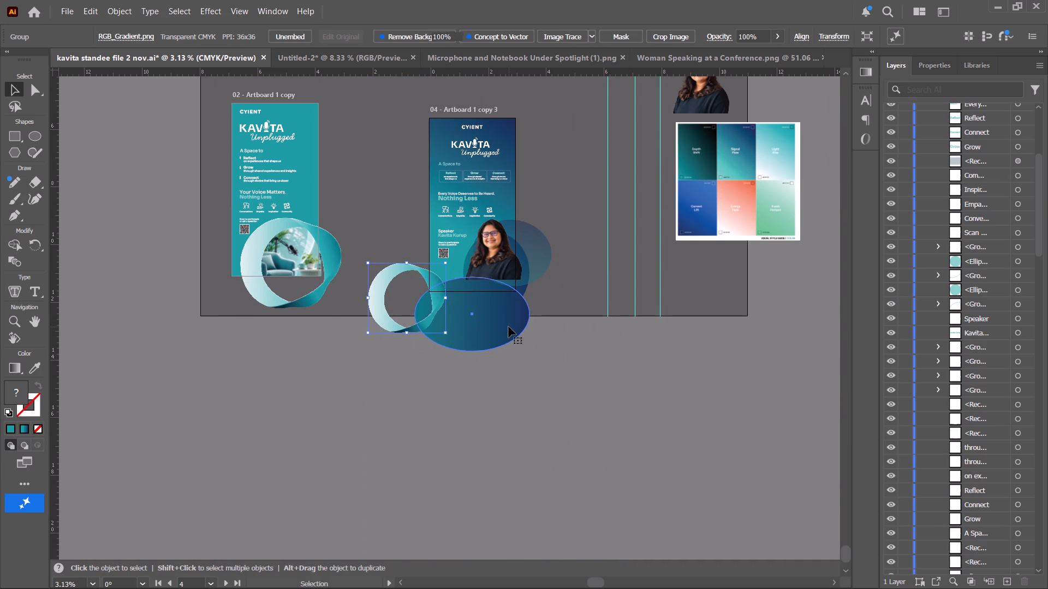
key("BackSpace")
Move the teal ring across the speaker's base on the fourth artboard and enlarge it until it is wider than the artboard.
left_click_drag(428, 319, 511, 320)
scroll(512, 320, "up", 4, "alt")
key("space")
left_click_drag(514, 310, 516, 369)
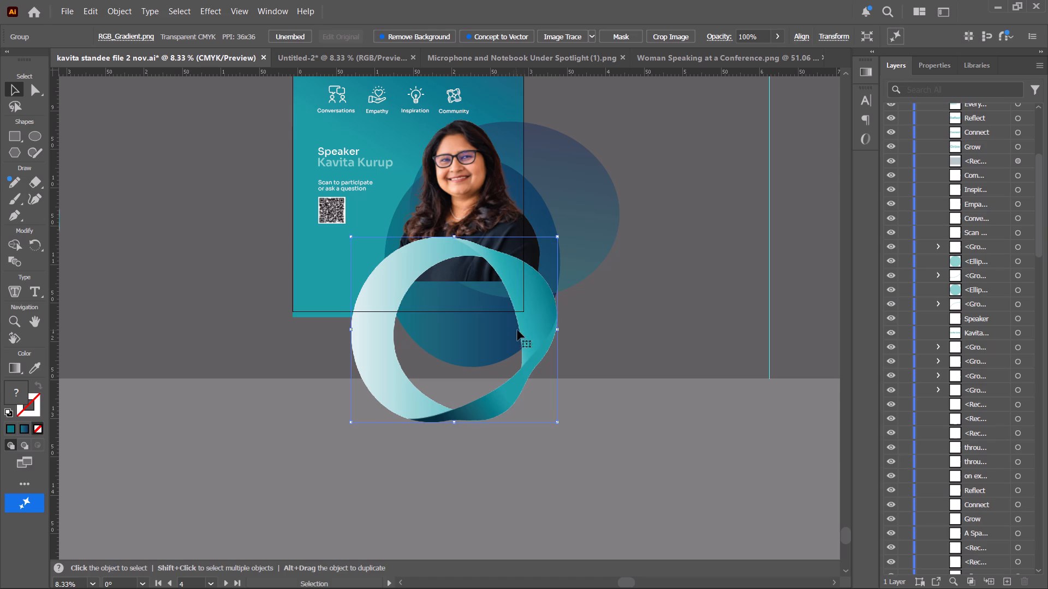
left_click_drag(525, 330, 525, 358)
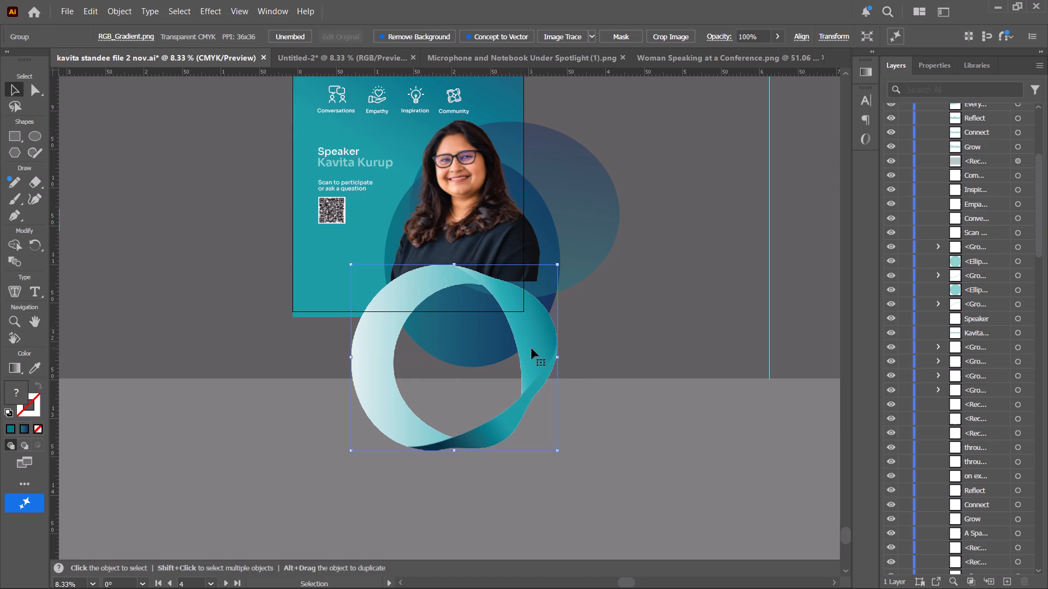
left_click_drag(532, 350, 541, 344)
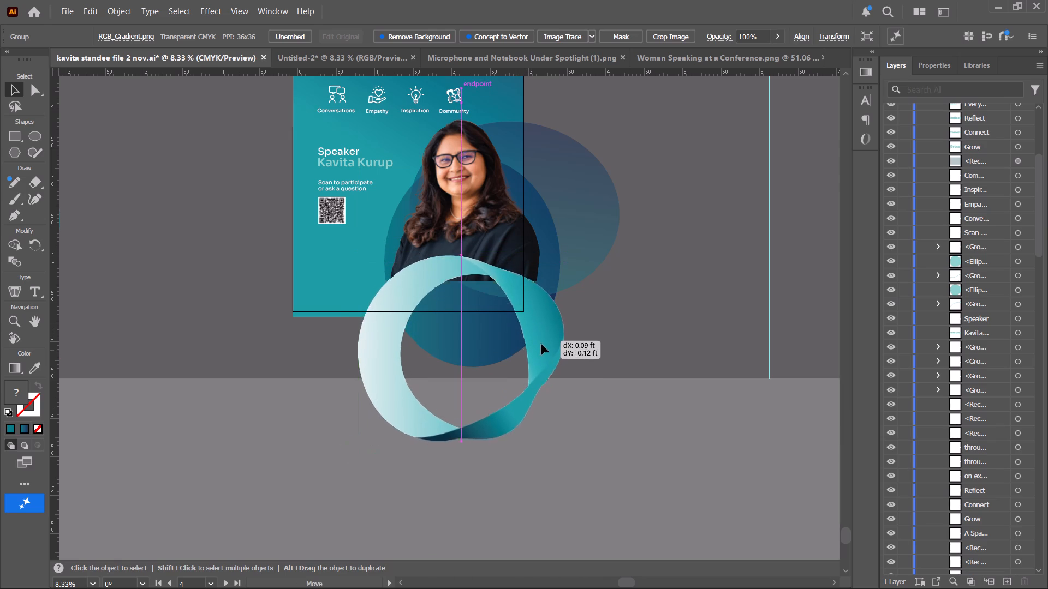
left_click_drag(541, 344, 570, 357)
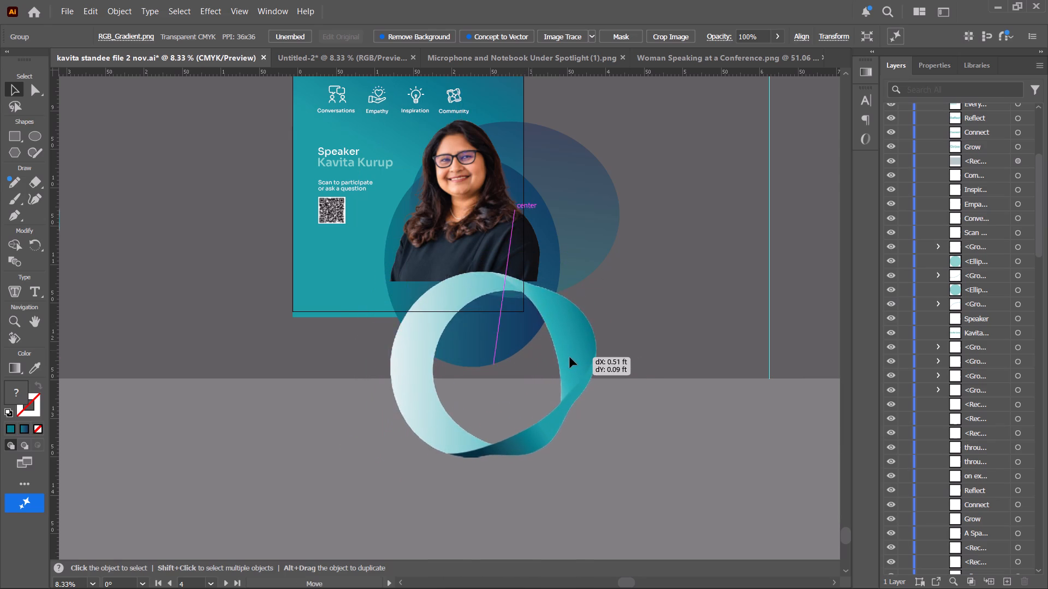
left_click_drag(570, 357, 537, 363)
key("ctrl+t")
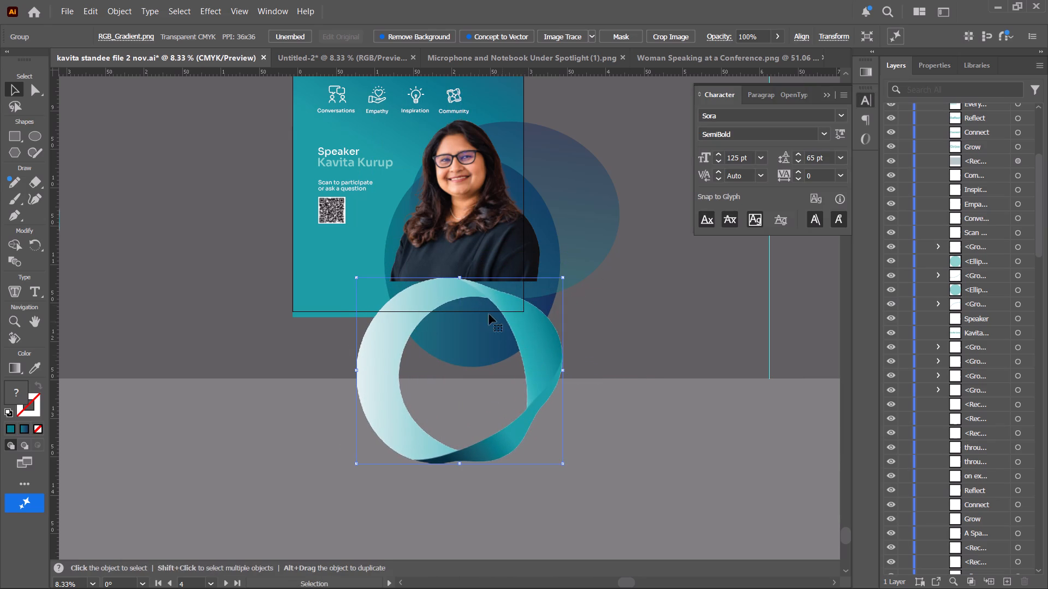
left_click_drag(458, 277, 429, 216, "shift")
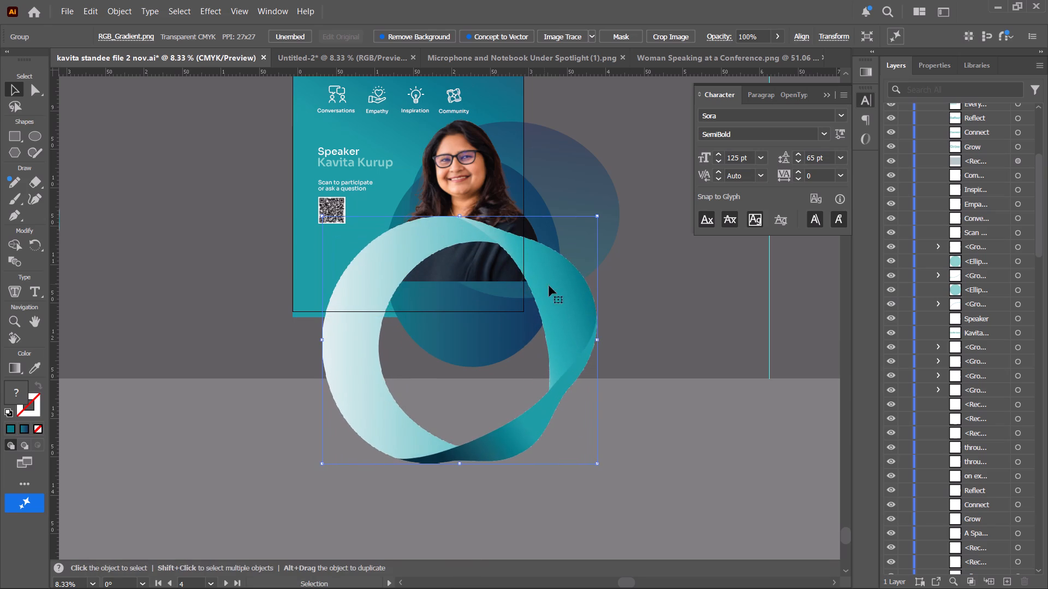
Set the ring aside beside the fourth artboard and lower the speaker photo until its base meets the artboard's bottom edge.
left_click_drag(550, 286, 528, 343)
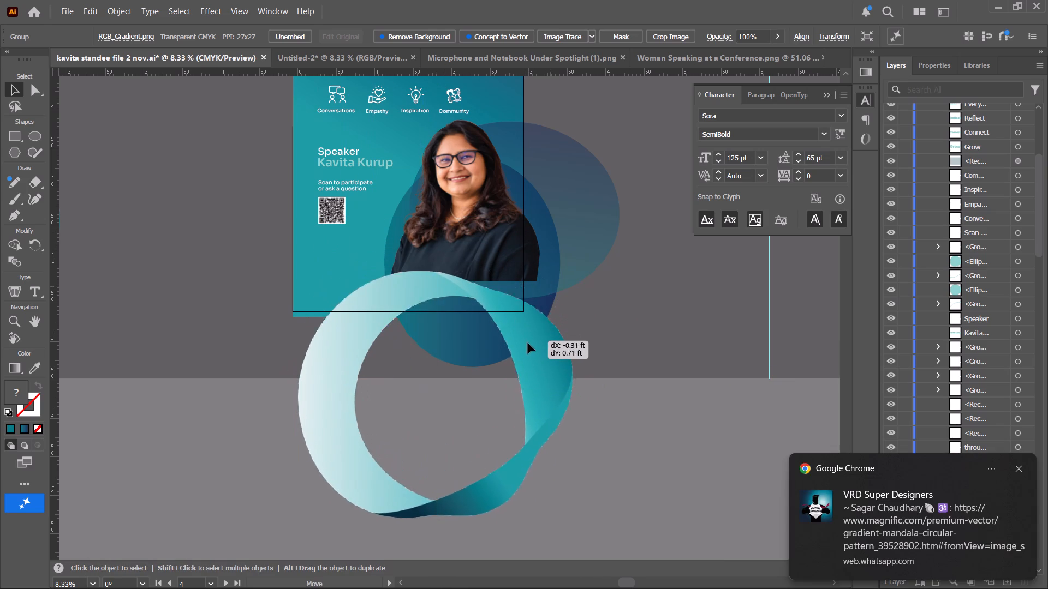
left_click_drag(528, 343, 249, 277)
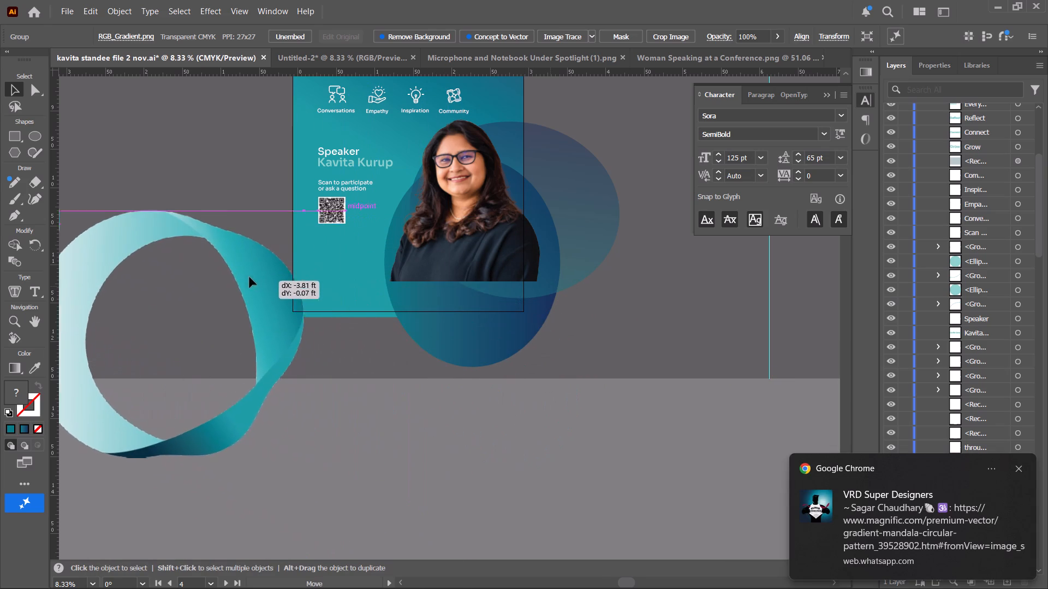
left_click_drag(249, 277, 229, 267)
left_click_drag(484, 230, 482, 259)
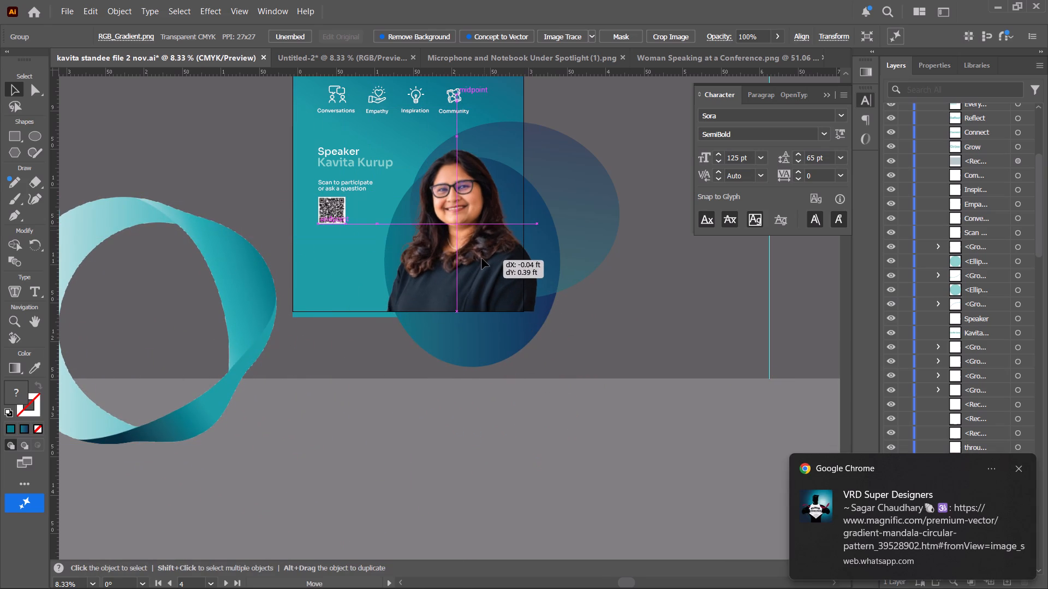
left_click_drag(482, 259, 478, 259)
left_click(665, 266)
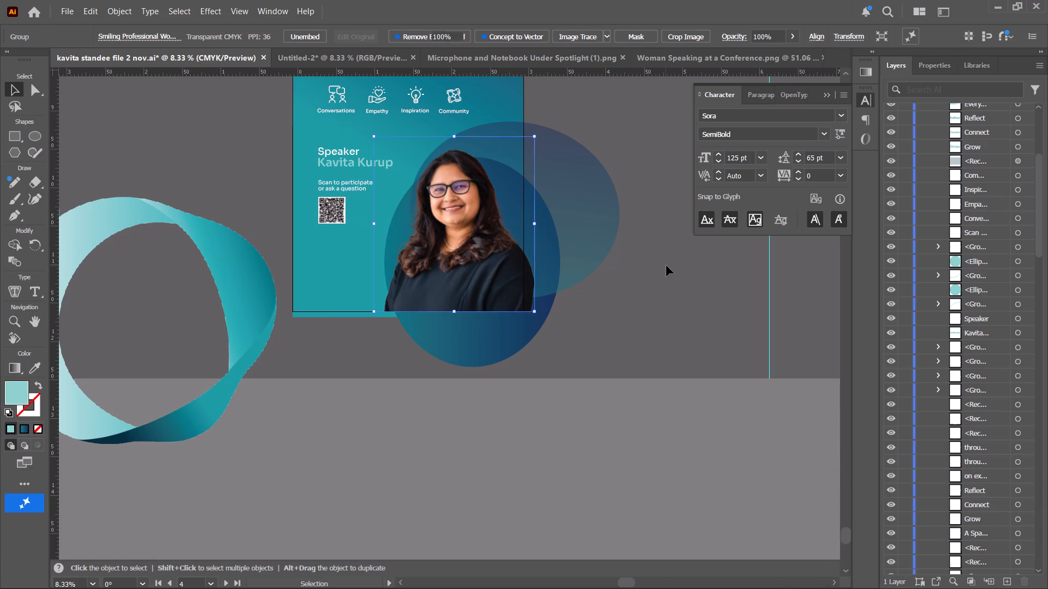
Move the teal ring back so its top arc overlaps the lower part of the speaker photo.
left_click_drag(250, 293, 553, 356)
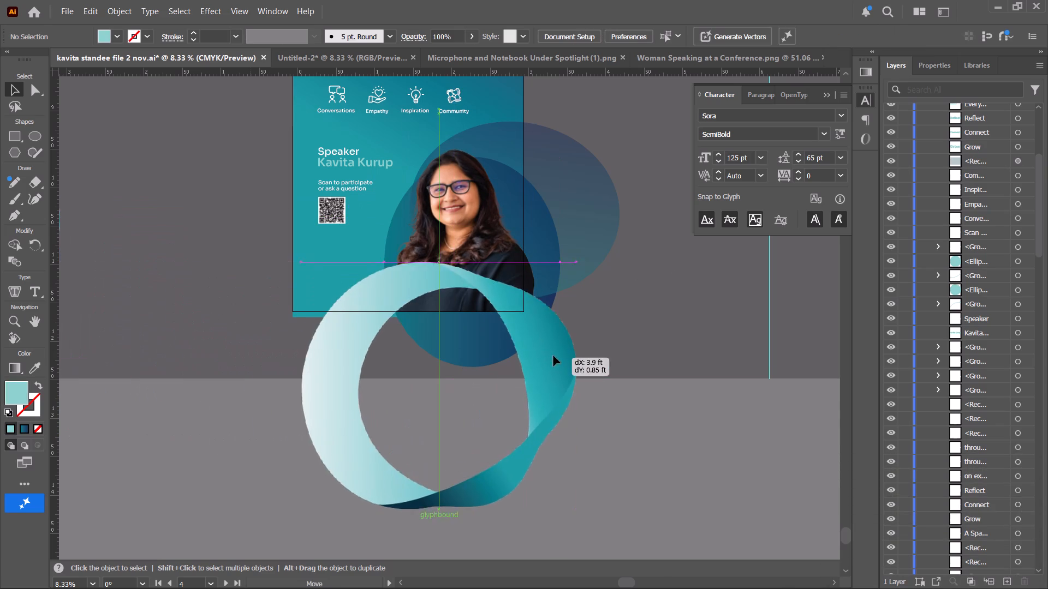
left_click_drag(553, 356, 581, 362)
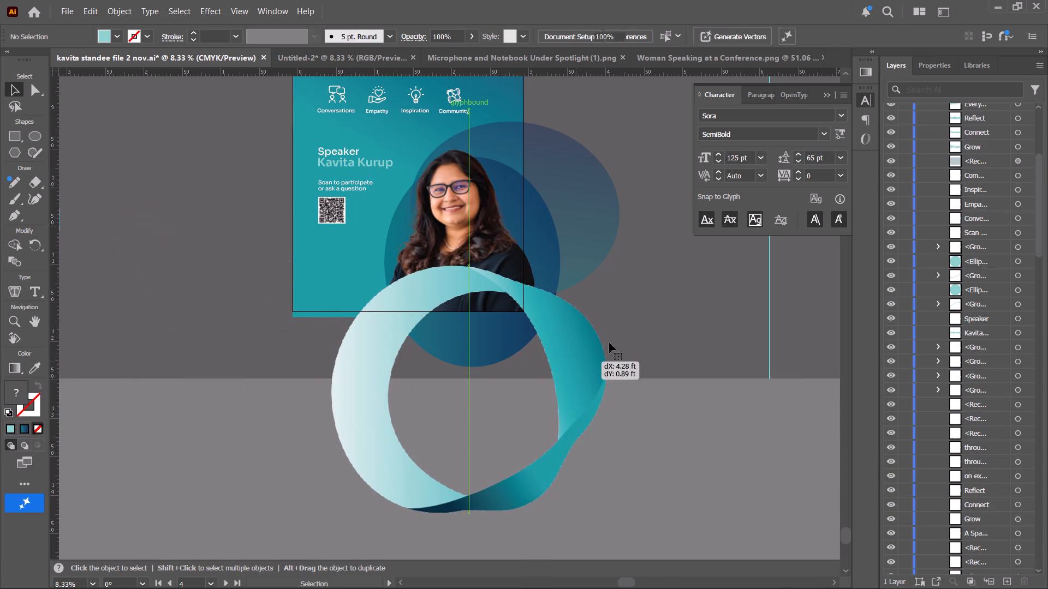
left_click(714, 278)
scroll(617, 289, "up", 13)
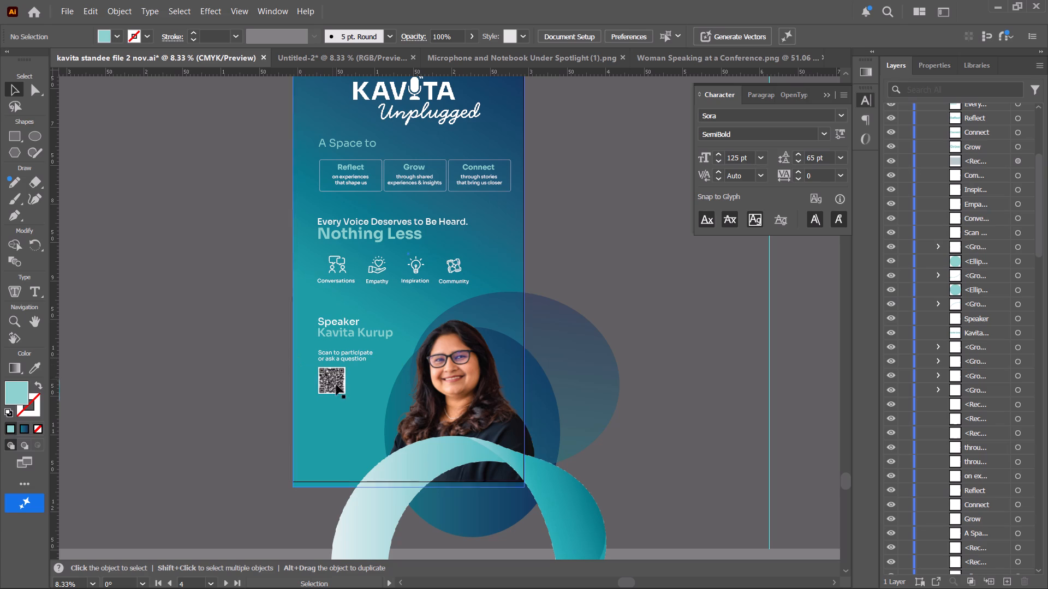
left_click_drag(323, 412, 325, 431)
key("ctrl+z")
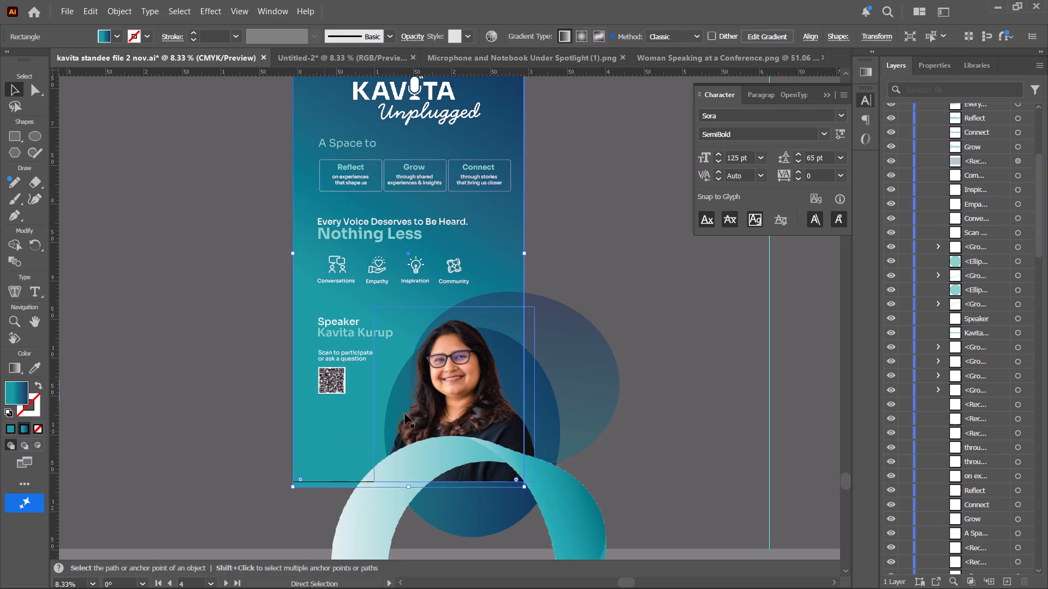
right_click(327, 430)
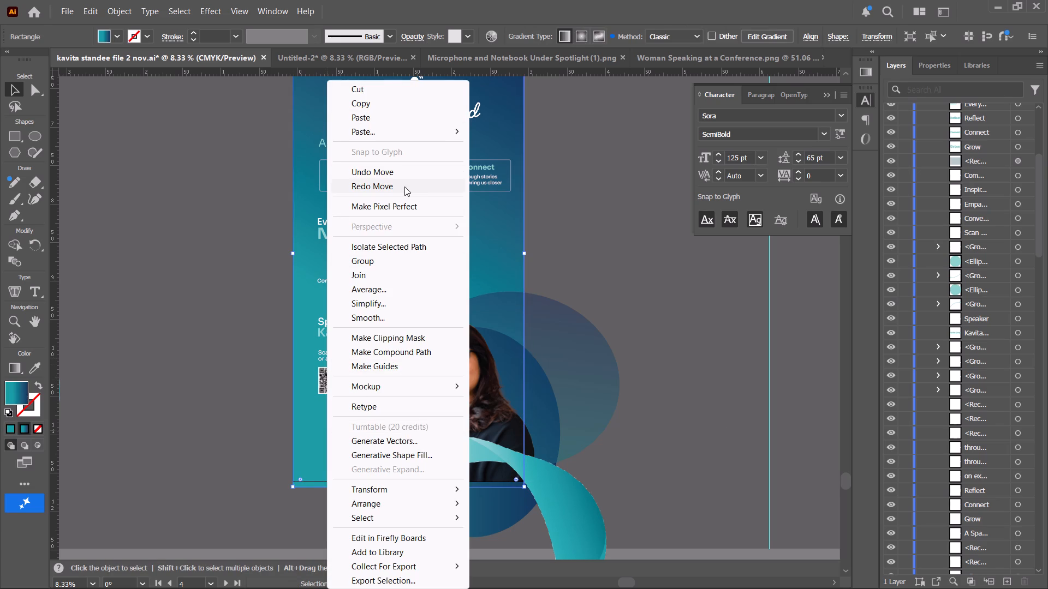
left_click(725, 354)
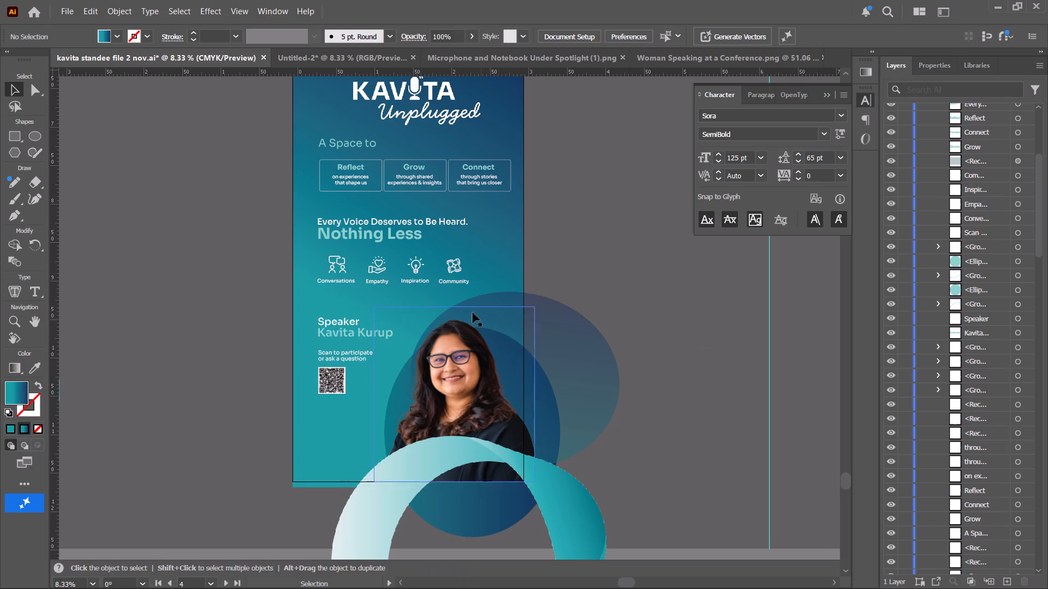
Select the fourth artboard's gradient background rectangle and look for its entry in the layer's object stack.
left_click(330, 416)
scroll(992, 370, "down", 6)
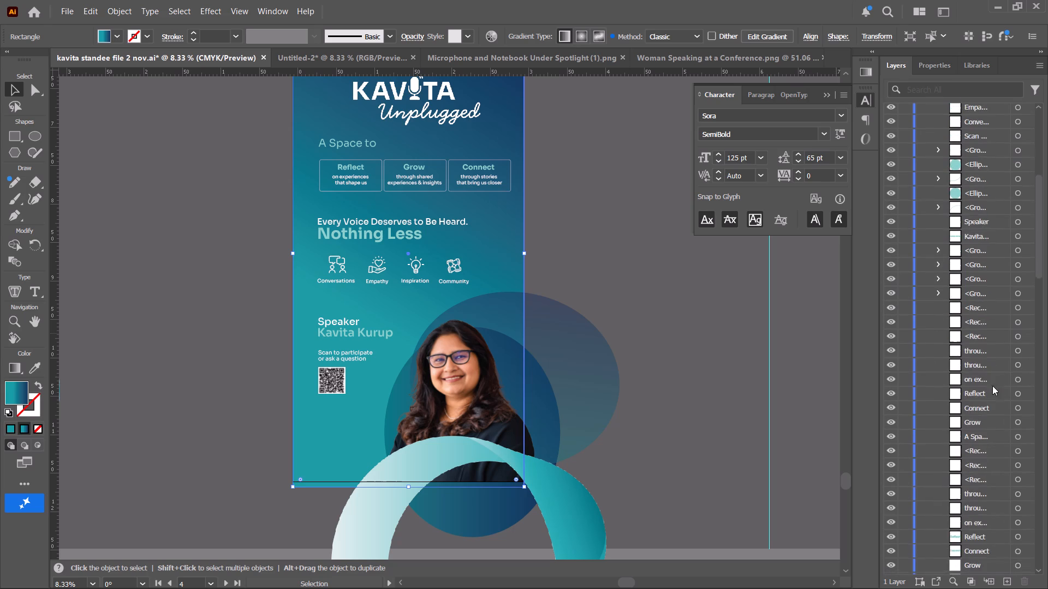
scroll(992, 391, "down", 13)
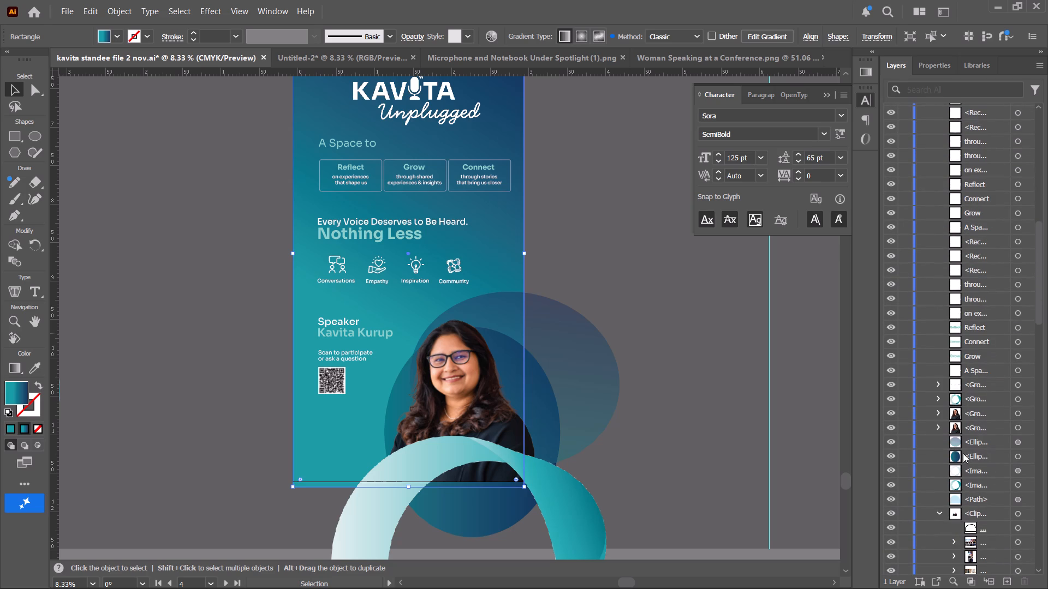
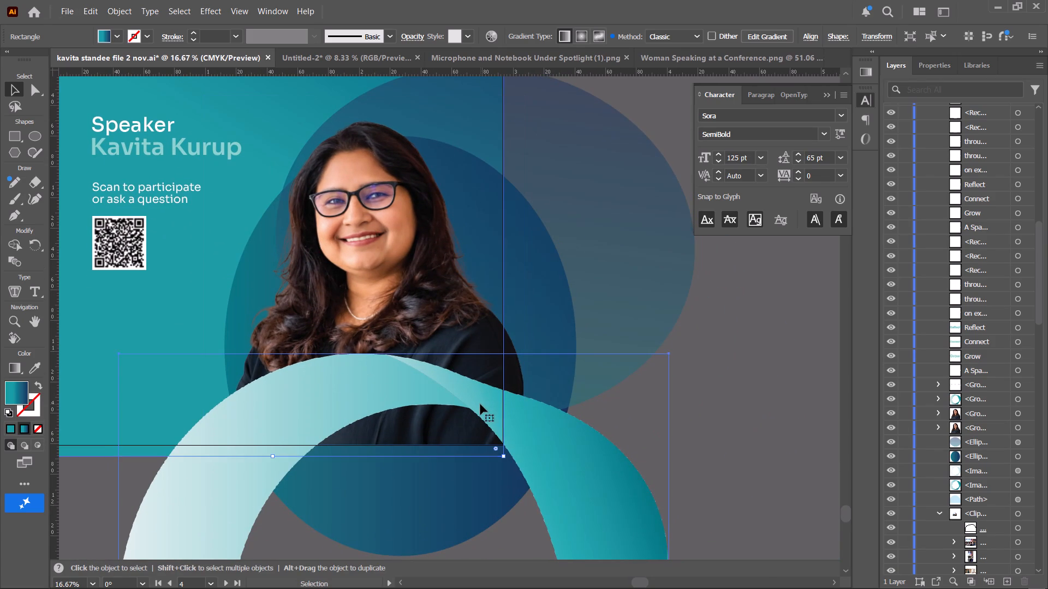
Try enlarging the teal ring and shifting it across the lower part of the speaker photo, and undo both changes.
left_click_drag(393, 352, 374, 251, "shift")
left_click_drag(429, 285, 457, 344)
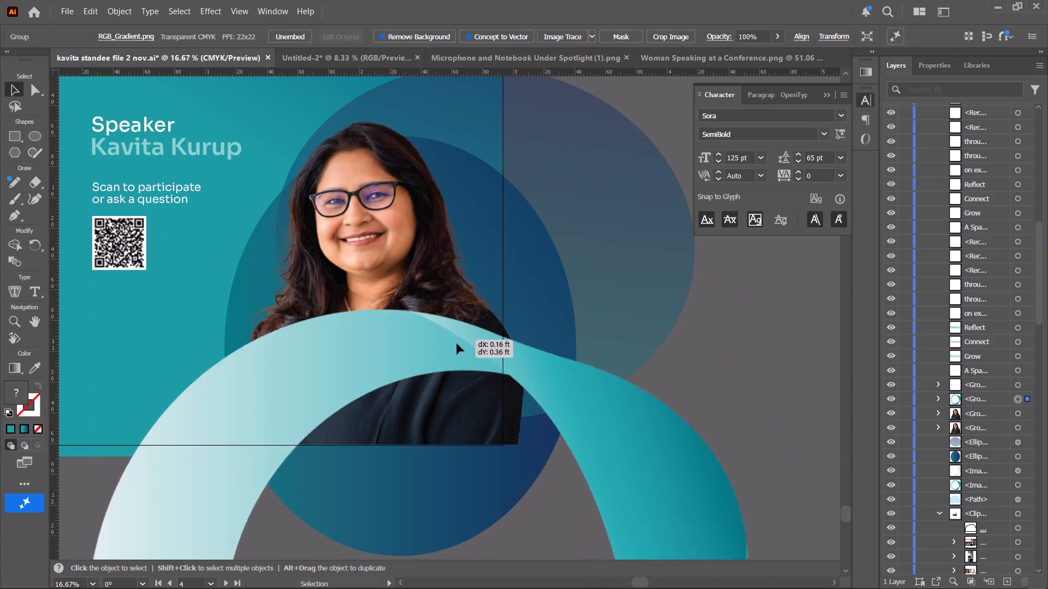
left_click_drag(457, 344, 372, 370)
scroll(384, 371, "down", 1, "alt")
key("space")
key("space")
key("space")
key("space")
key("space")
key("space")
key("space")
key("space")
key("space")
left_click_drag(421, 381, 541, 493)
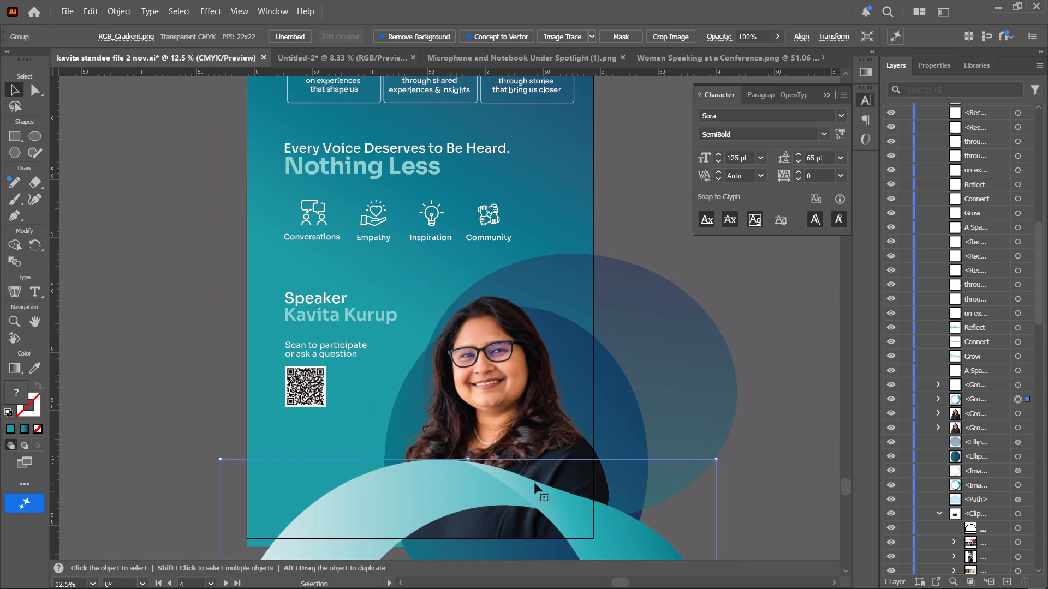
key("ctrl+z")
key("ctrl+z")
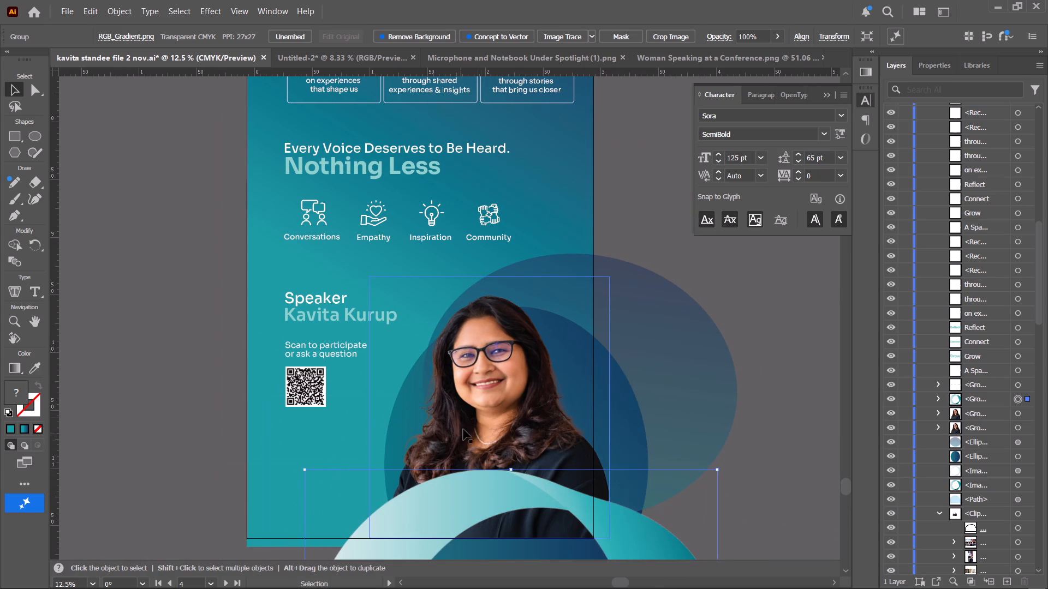
Move the large translucent ellipse behind the speaker about 0.18 ft towards the photo and 0.15 ft down.
left_click(765, 286)
left_click_drag(683, 323, 681, 338)
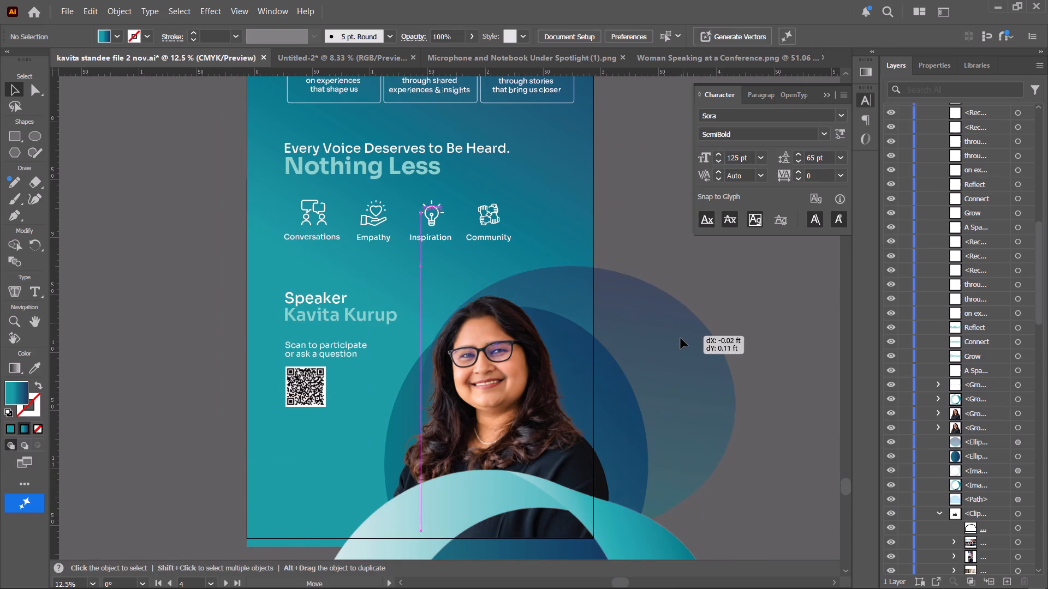
left_click_drag(681, 338, 660, 341)
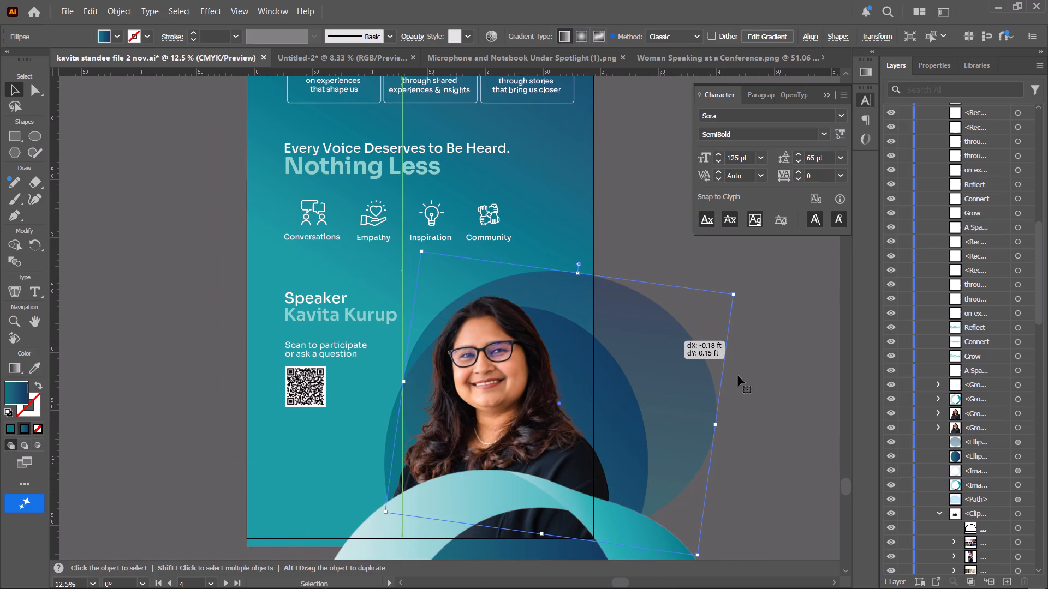
left_click(743, 417, "shift")
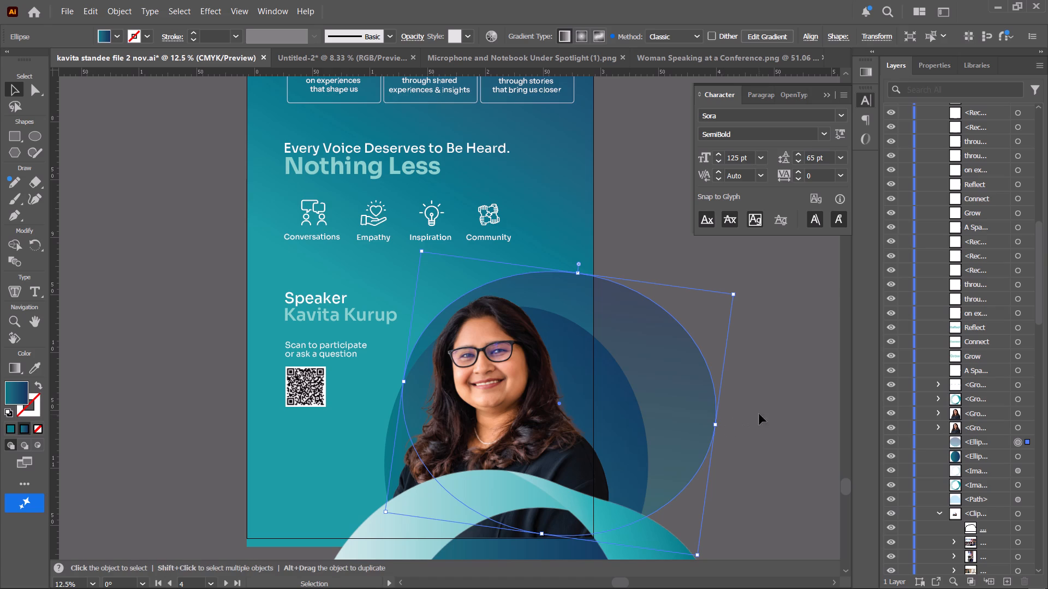
left_click(776, 406)
Lock the fourth artboard's gradient background rectangle through its entry at the end of the layer's object stack.
scroll(296, 378, "up", 6)
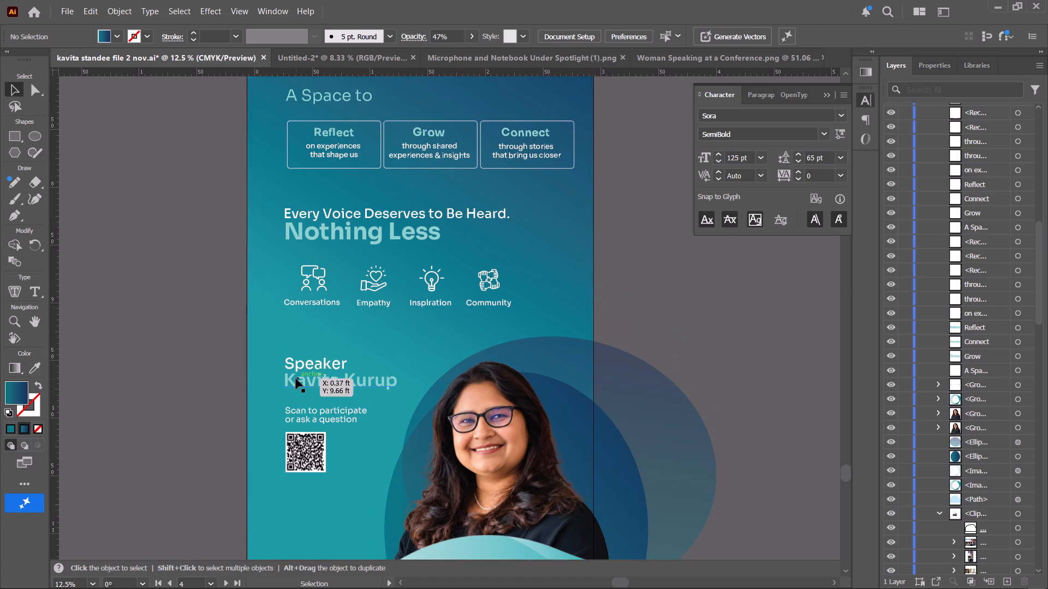
scroll(296, 378, "up", 3)
scroll(296, 378, "down", 6)
scroll(281, 374, "up", 4)
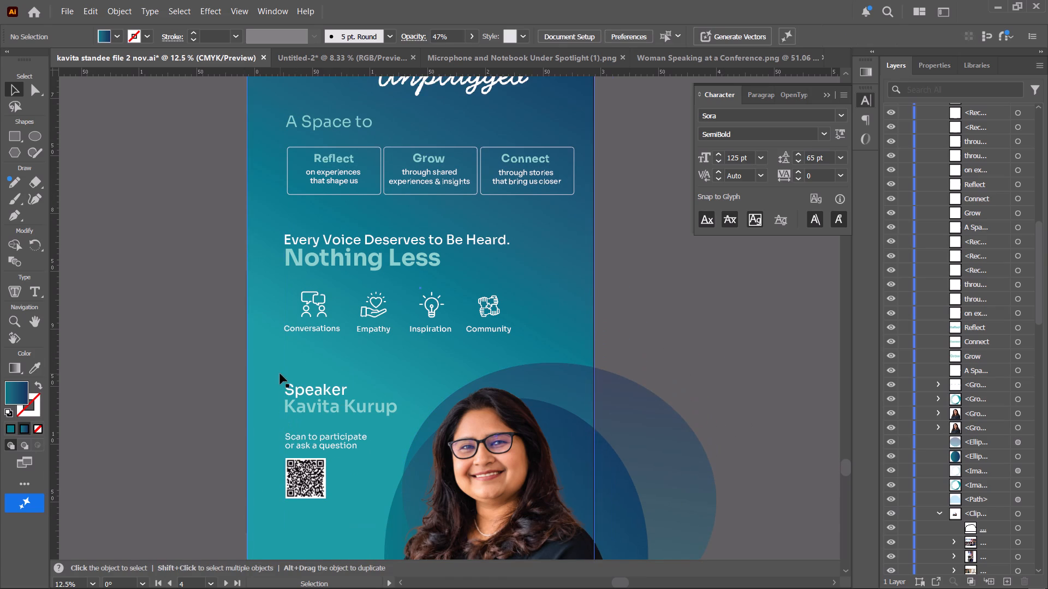
scroll(305, 419, "down", 6)
left_click_drag(215, 354, 260, 360)
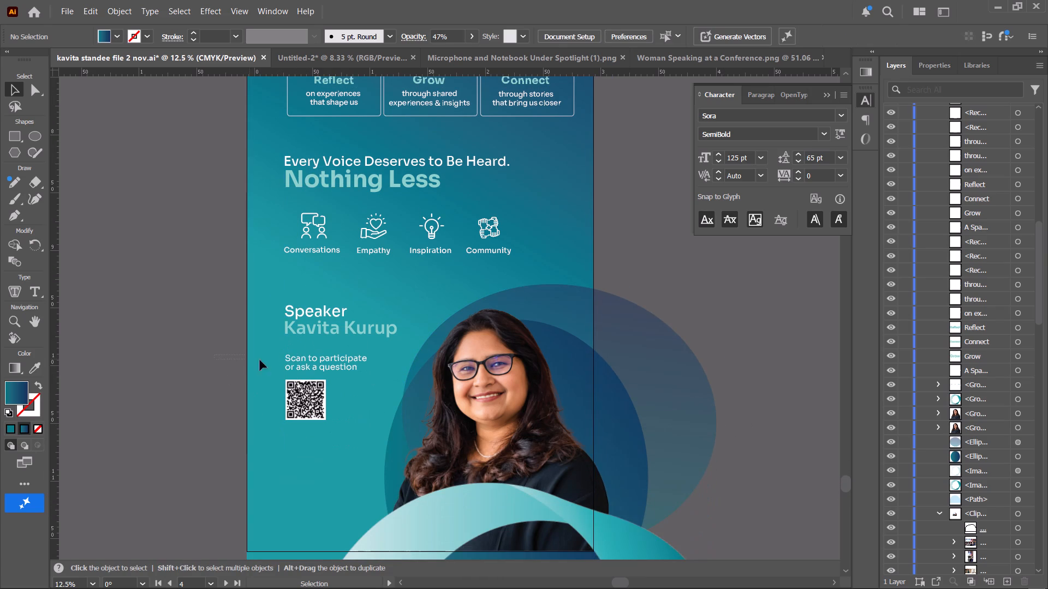
left_click_drag(260, 360, 331, 418)
left_click(179, 393)
left_click(308, 448)
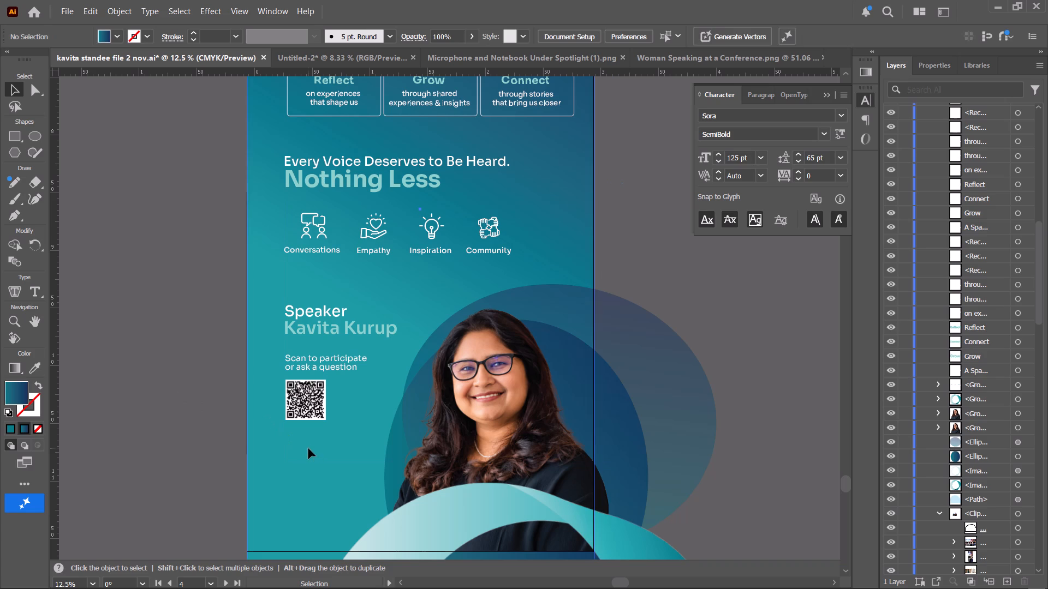
scroll(904, 422, "down", 20)
scroll(904, 422, "down", 3)
scroll(972, 433, "down", 6)
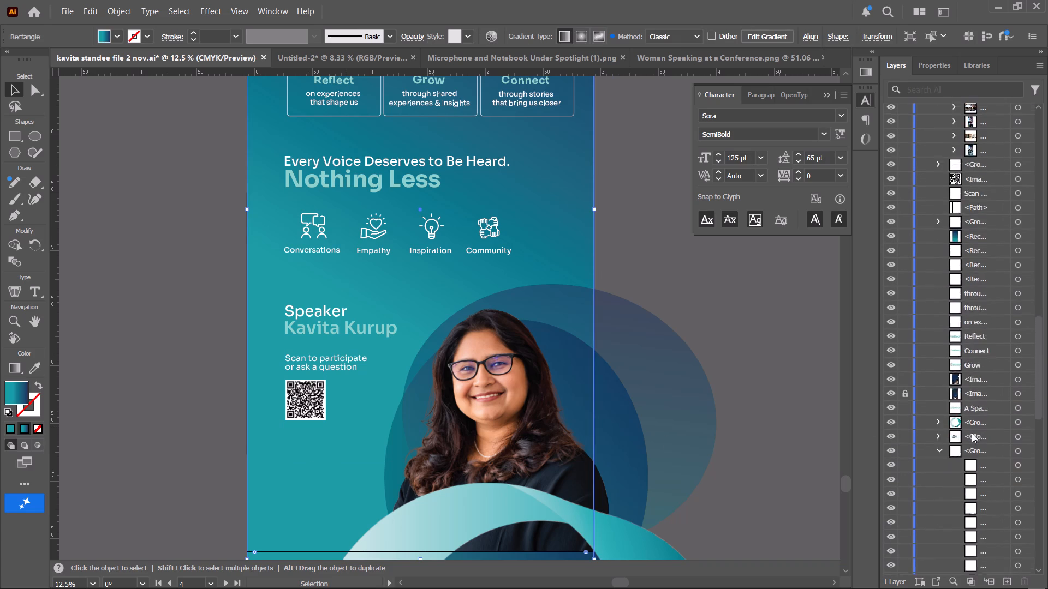
scroll(977, 430, "down", 15)
scroll(961, 428, "down", 7)
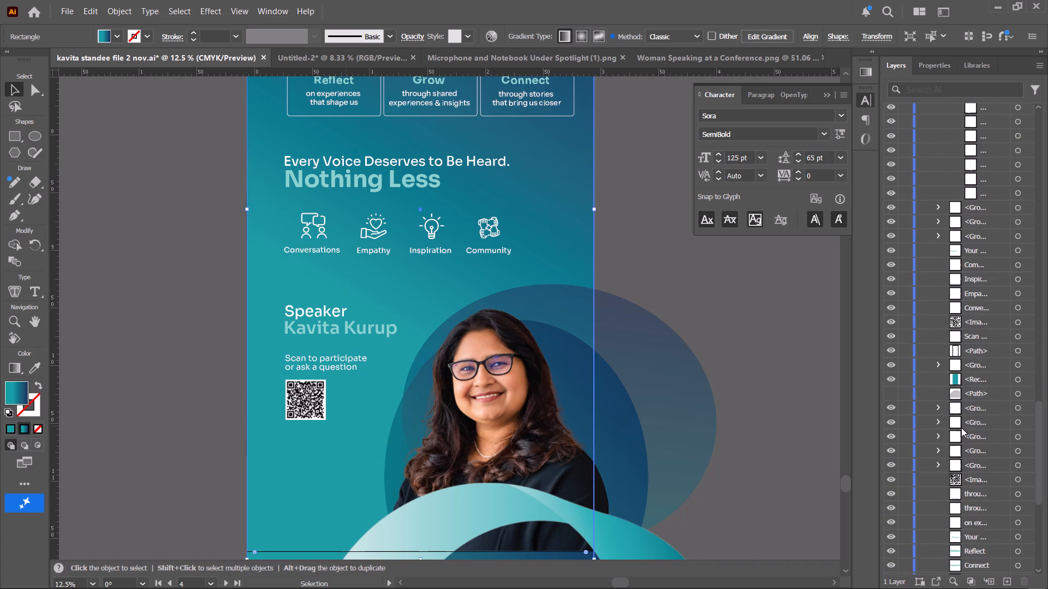
scroll(1028, 416, "down", 20)
scroll(1028, 416, "down", 4)
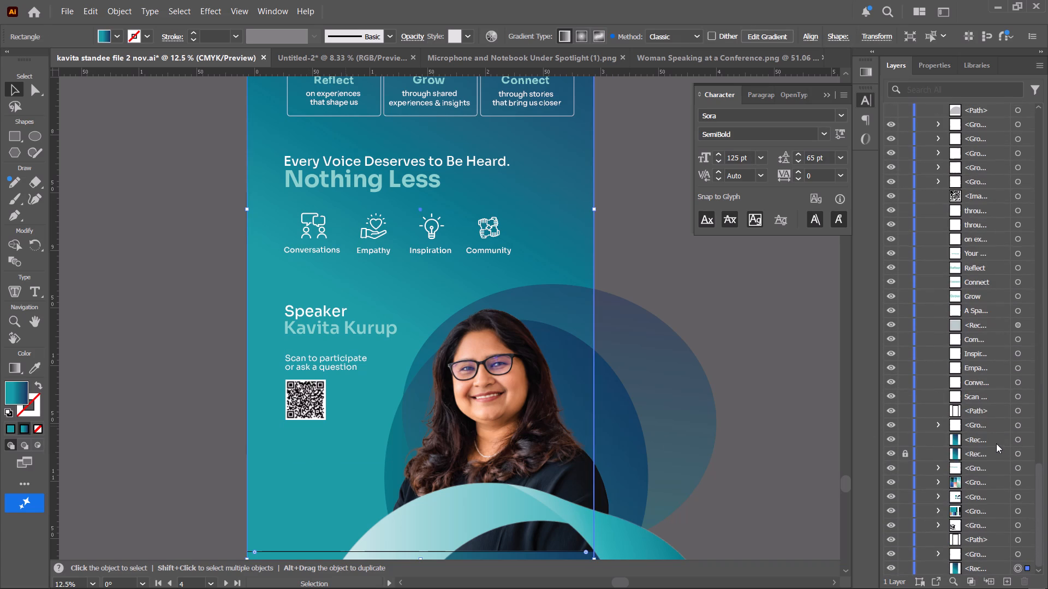
left_click(902, 564)
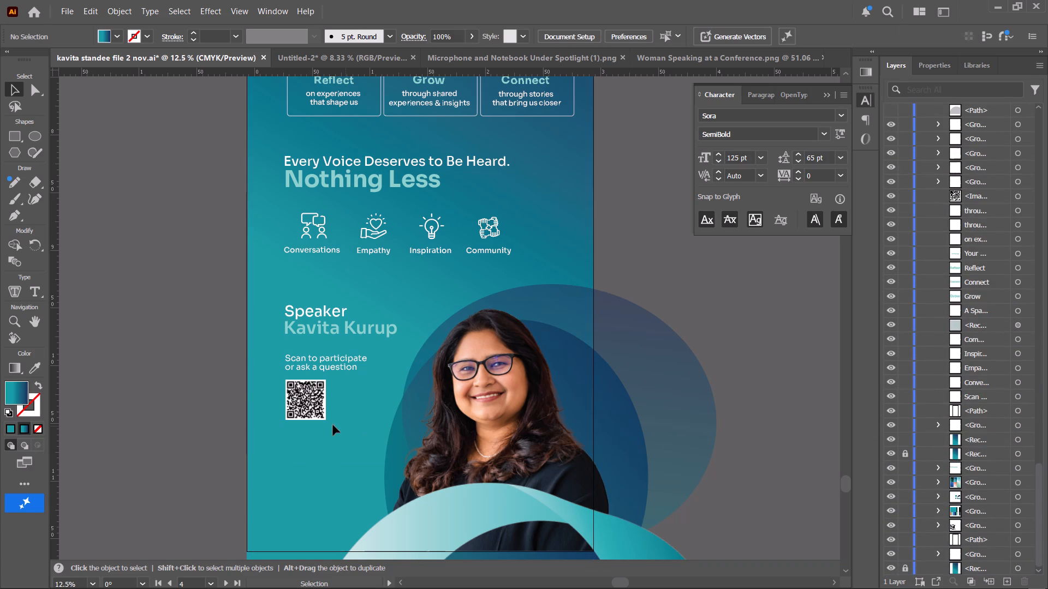
Move the group with the scan text and QR code straight down to just above the level of the ring's lower edge.
left_click_drag(212, 346, 316, 424)
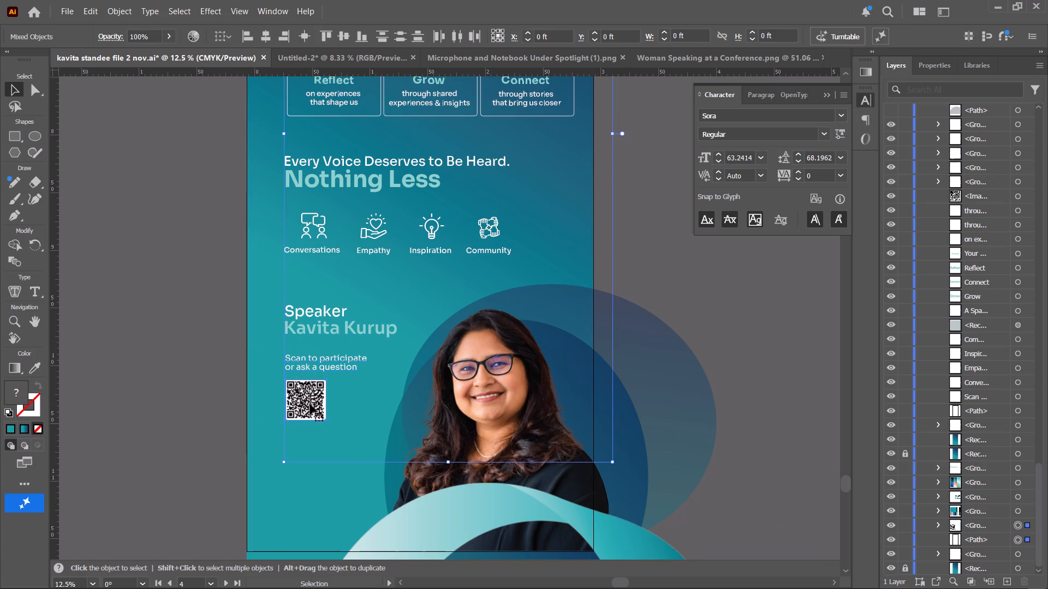
left_click(310, 404)
left_click(184, 387)
left_click(300, 401)
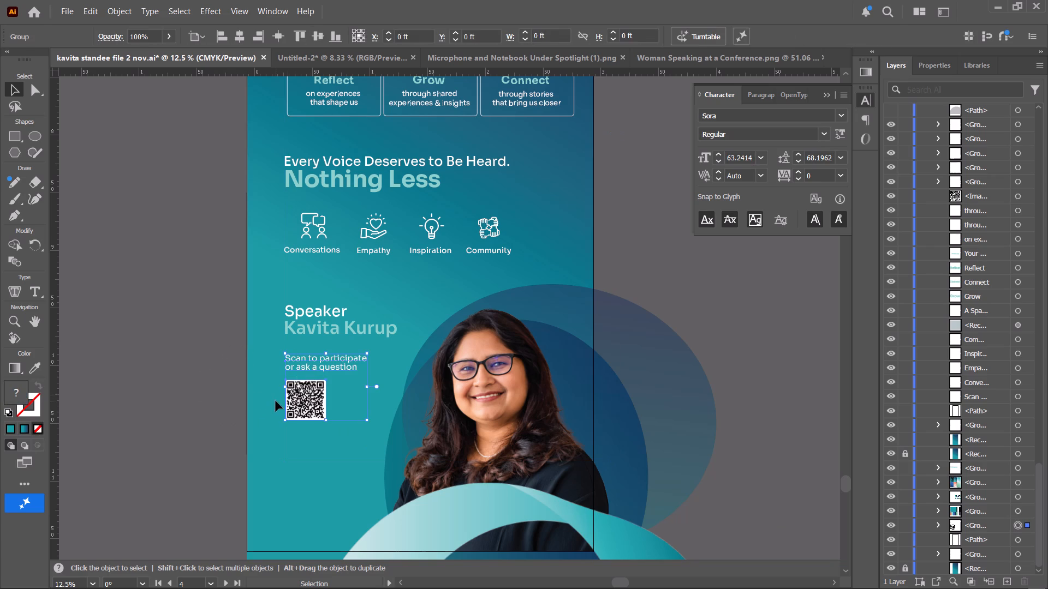
left_click_drag(305, 393, 302, 440)
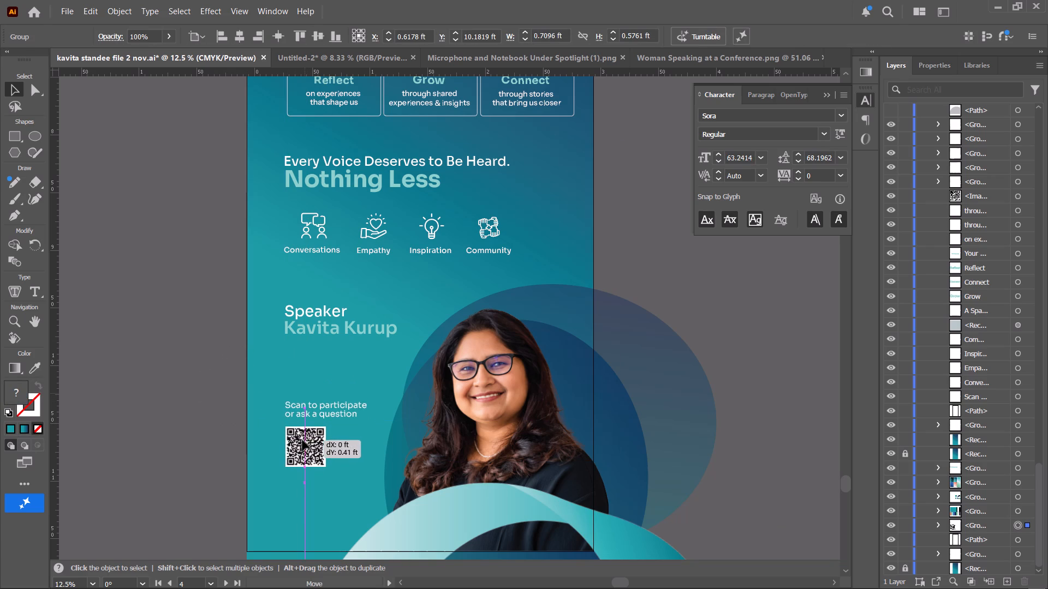
left_click_drag(302, 440, 289, 450)
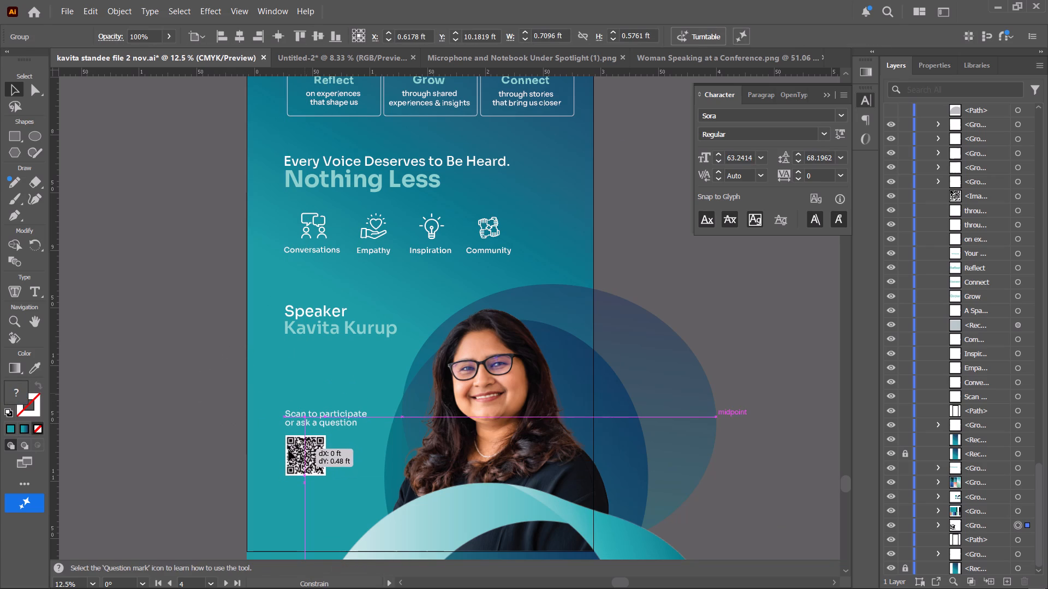
left_click_drag(289, 450, 286, 477)
left_click(77, 386)
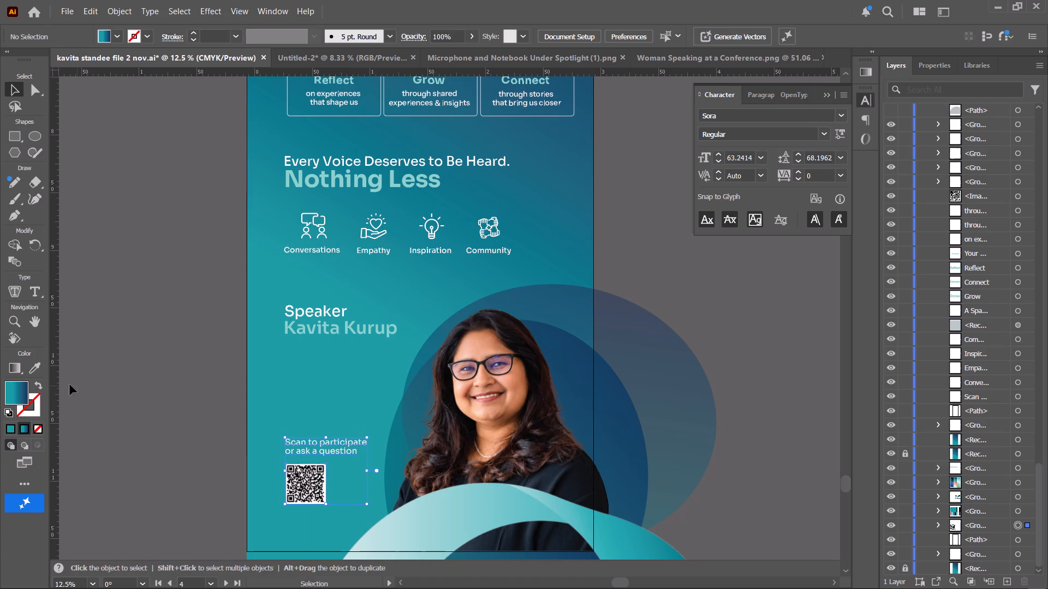
Add a vertical guide aligned with the left edge of the speaker name and check it against the scan text and QR code.
left_click_drag(56, 400, 281, 400)
scroll(278, 375, "up", 5, "alt")
scroll(278, 375, "down", 7)
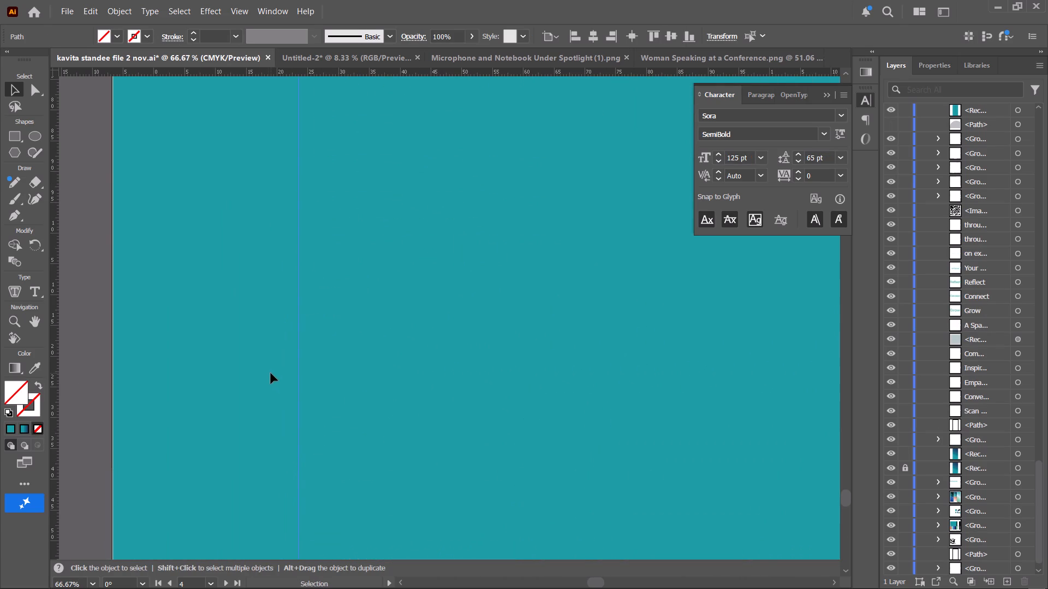
scroll(283, 378, "up", 2, "alt")
scroll(283, 378, "down", 7, "alt")
scroll(324, 308, "up", 4)
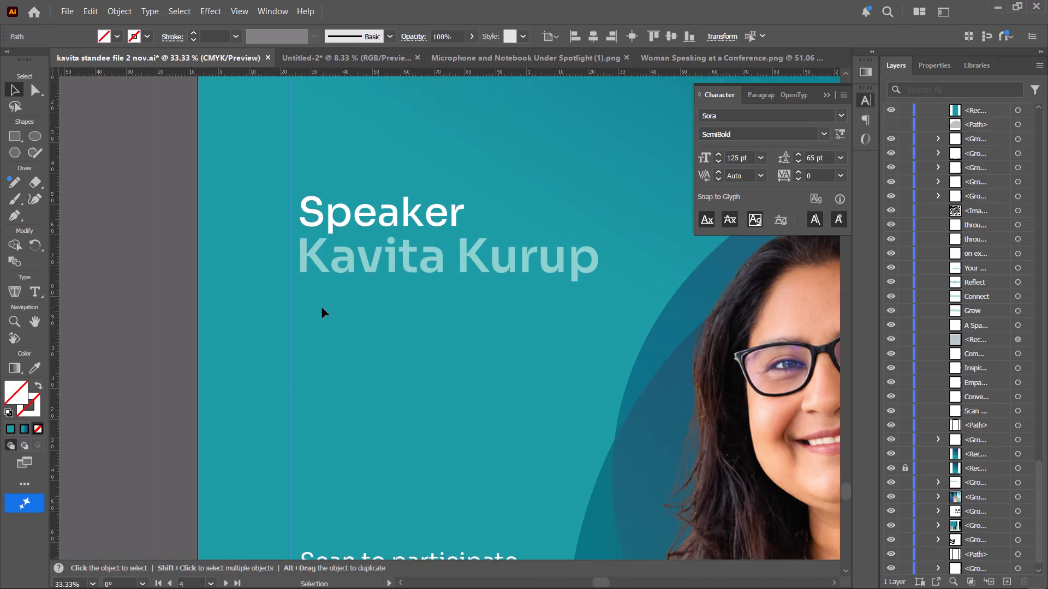
scroll(322, 308, "up", 2)
scroll(298, 346, "up", 3, "alt")
scroll(276, 290, "up", 3)
left_click(276, 308)
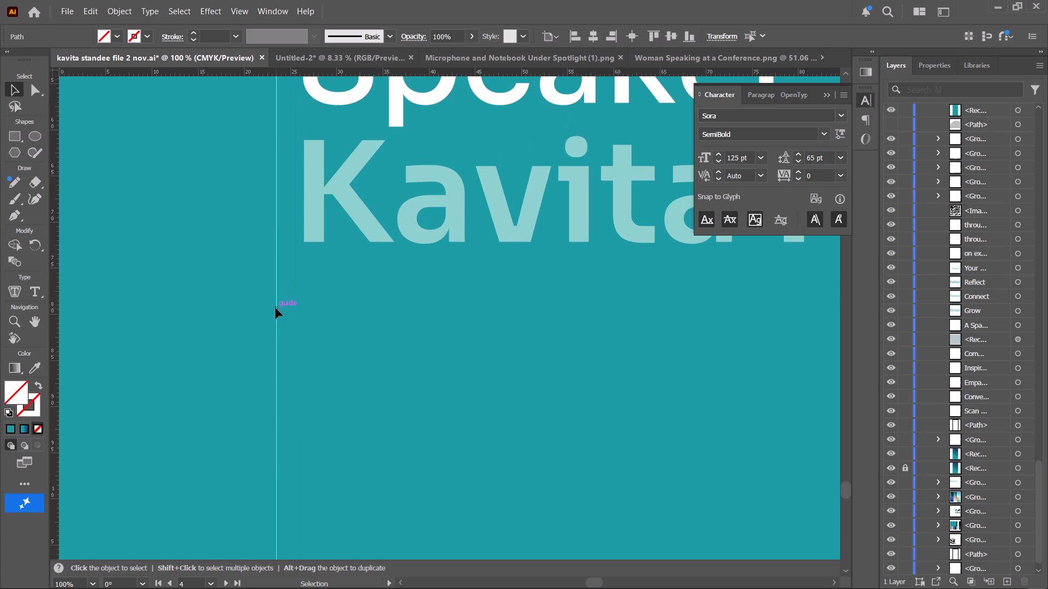
left_click_drag(278, 308, 302, 308)
scroll(363, 309, "down", 18)
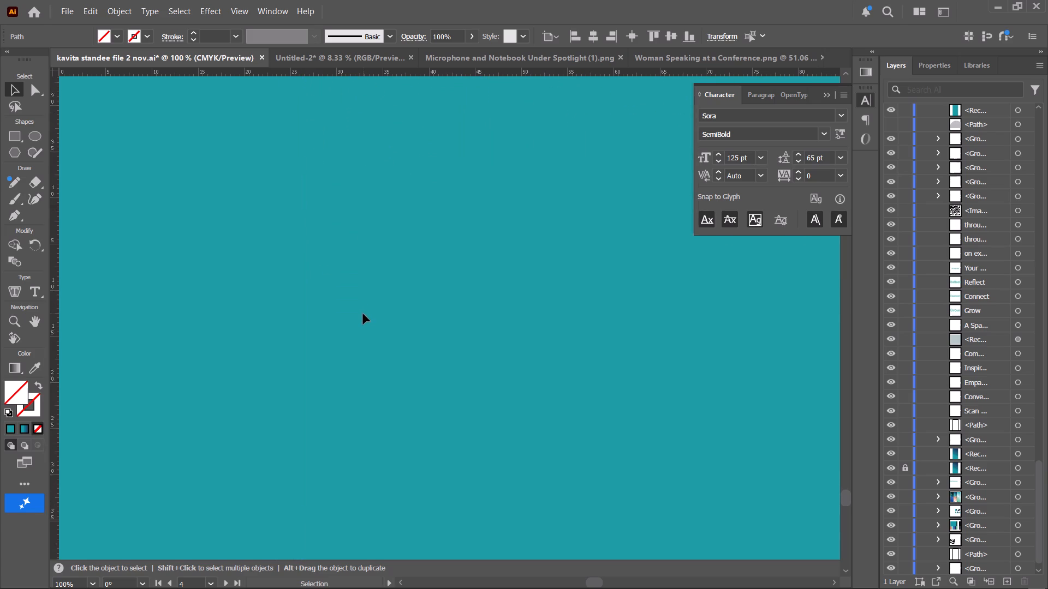
scroll(363, 314, "down", 20)
scroll(363, 314, "down", 1)
scroll(355, 368, "up", 4, "alt")
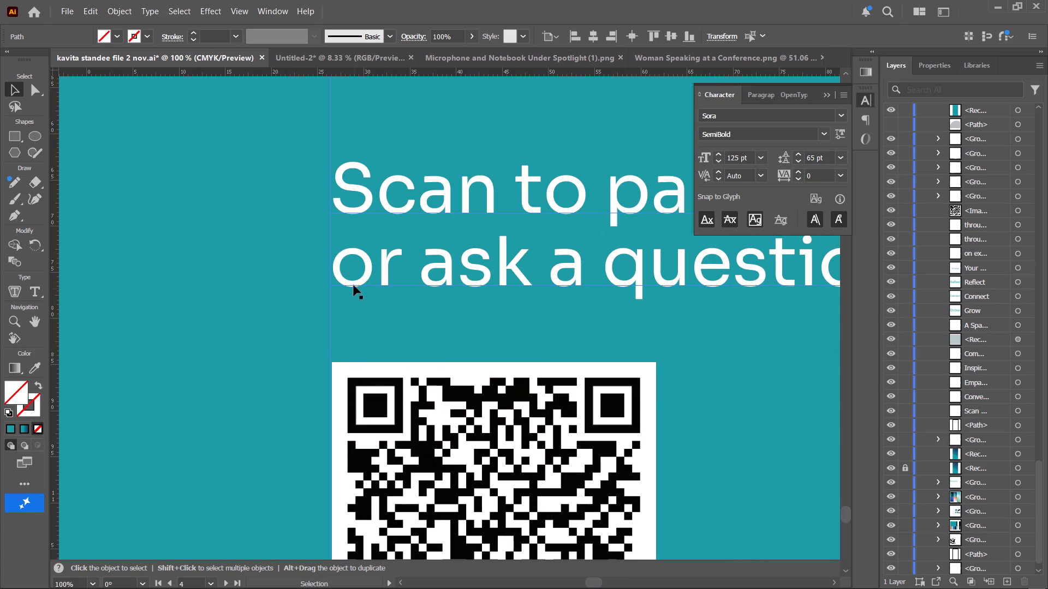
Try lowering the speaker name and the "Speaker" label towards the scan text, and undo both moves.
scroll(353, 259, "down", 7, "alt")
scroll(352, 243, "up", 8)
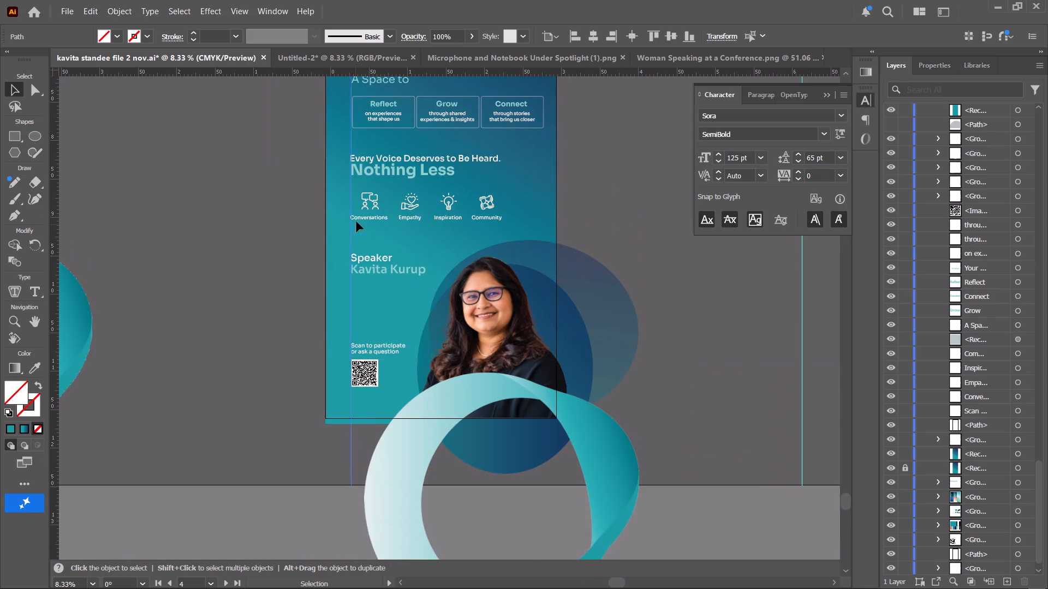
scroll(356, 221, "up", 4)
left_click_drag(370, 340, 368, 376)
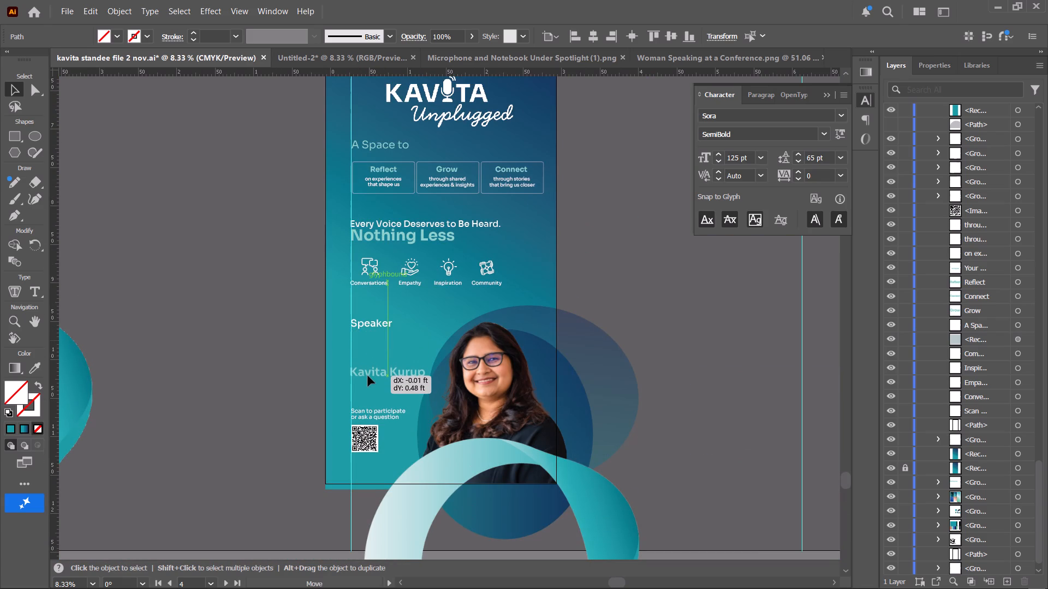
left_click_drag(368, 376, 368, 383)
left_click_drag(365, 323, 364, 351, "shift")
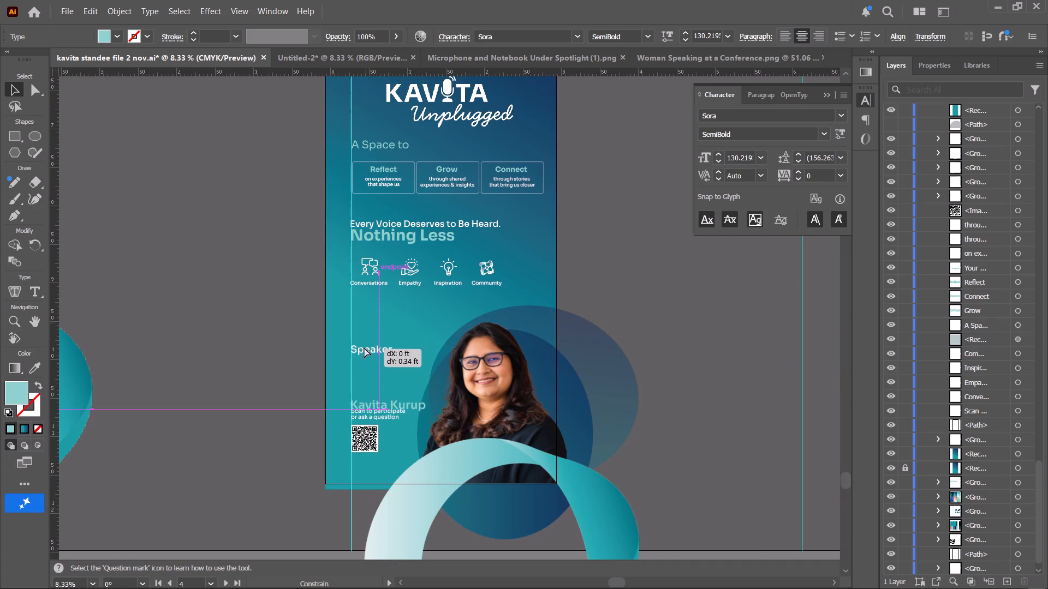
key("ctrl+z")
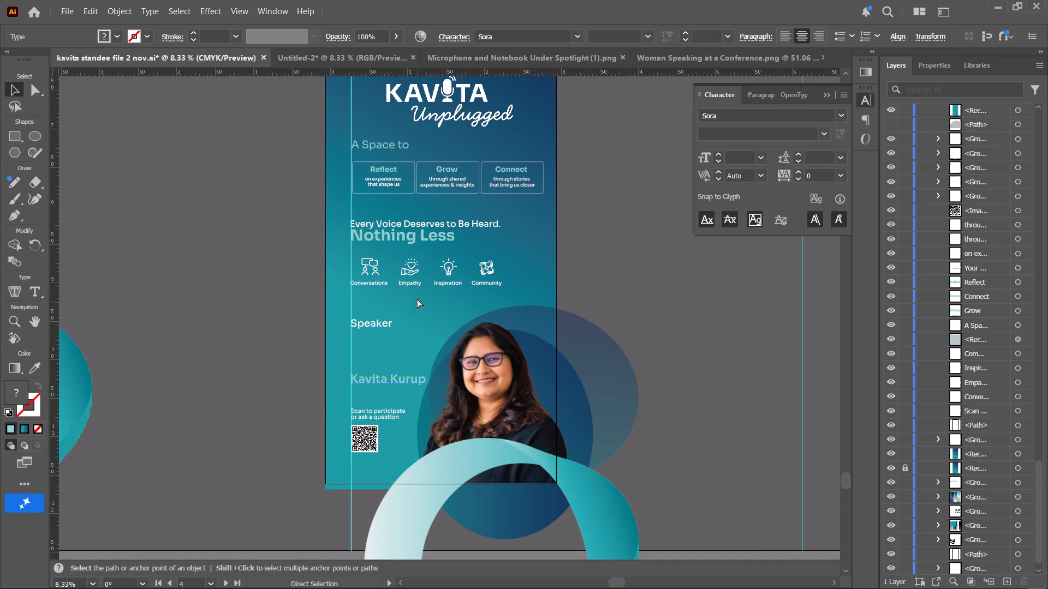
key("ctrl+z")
Move the "Speaker" label and the speaker name together straight down about 0.56 ft.
left_click(365, 326, "shift")
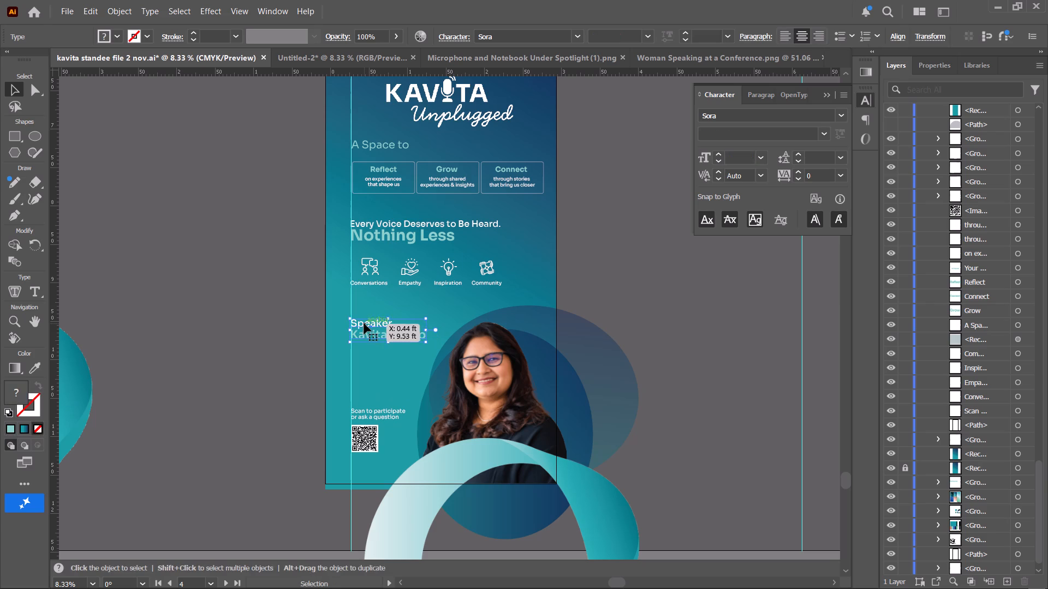
left_click_drag(364, 323, 365, 366, "alt")
key("ctrl+z")
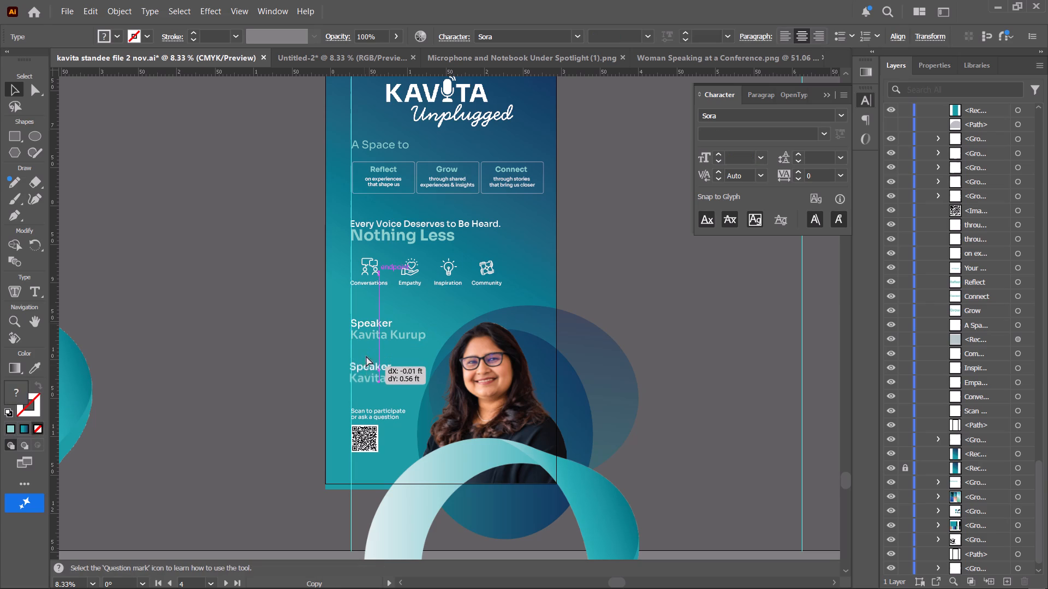
left_click_drag(361, 323, 364, 369)
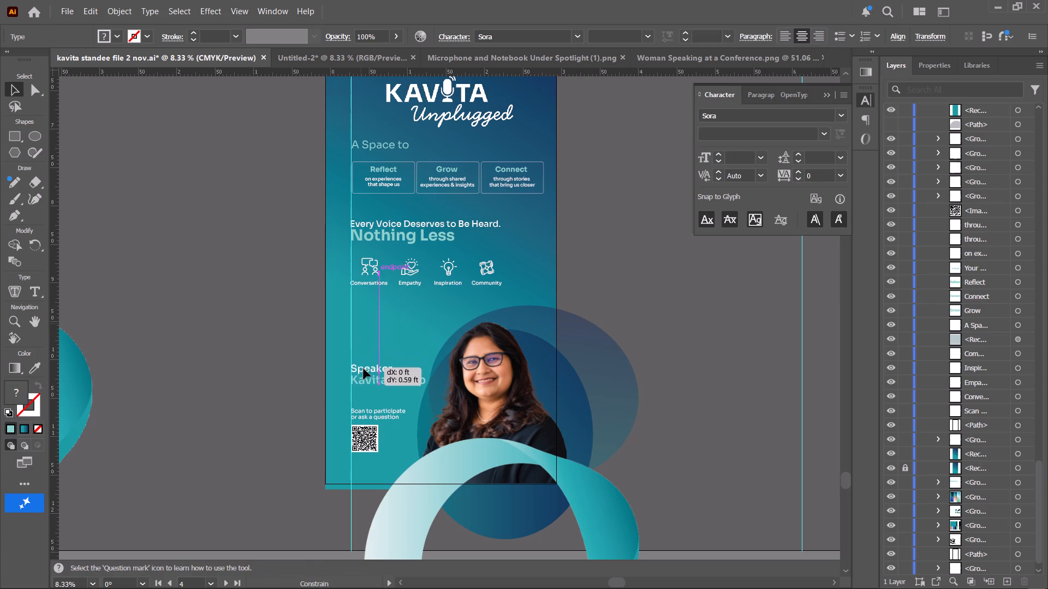
left_click_drag(364, 369, 363, 365)
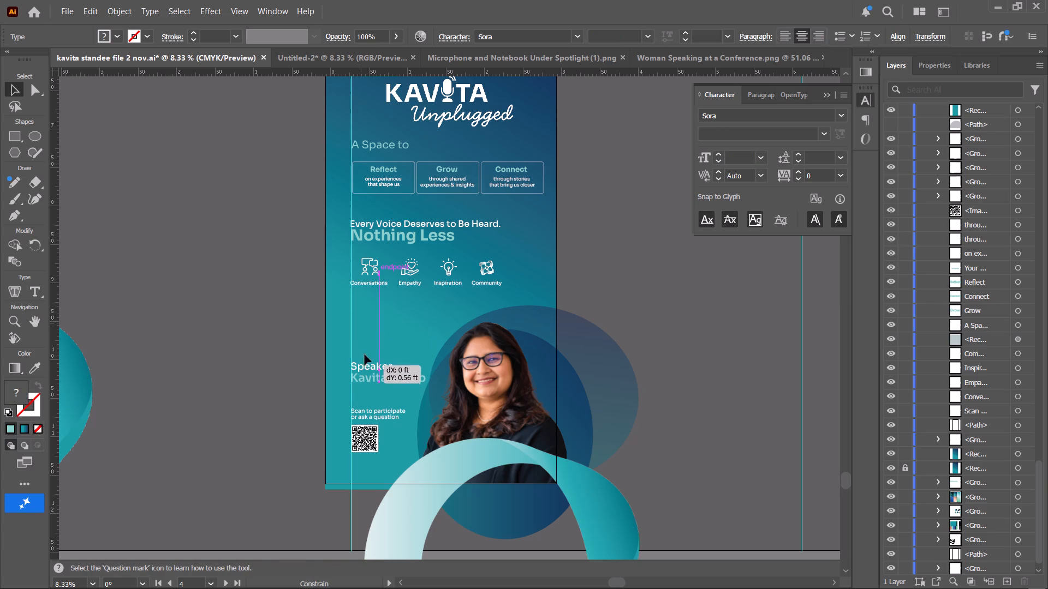
left_click(683, 382)
Lower the scan text and QR code group along the guide to just above the artboard's bottom edge.
left_click_drag(381, 410, 383, 420)
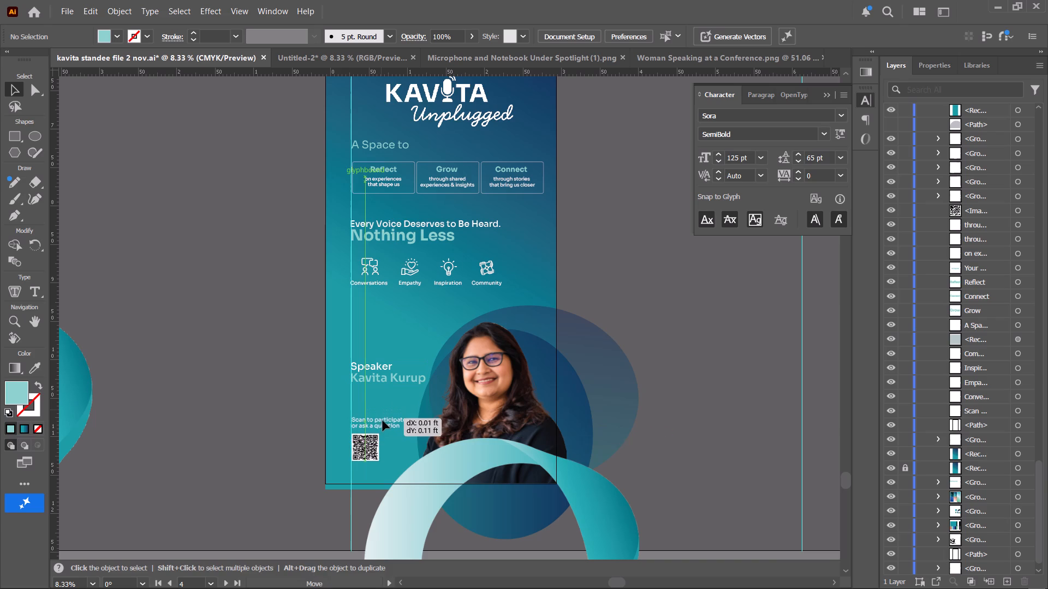
left_click_drag(383, 420, 383, 431)
left_click(742, 384)
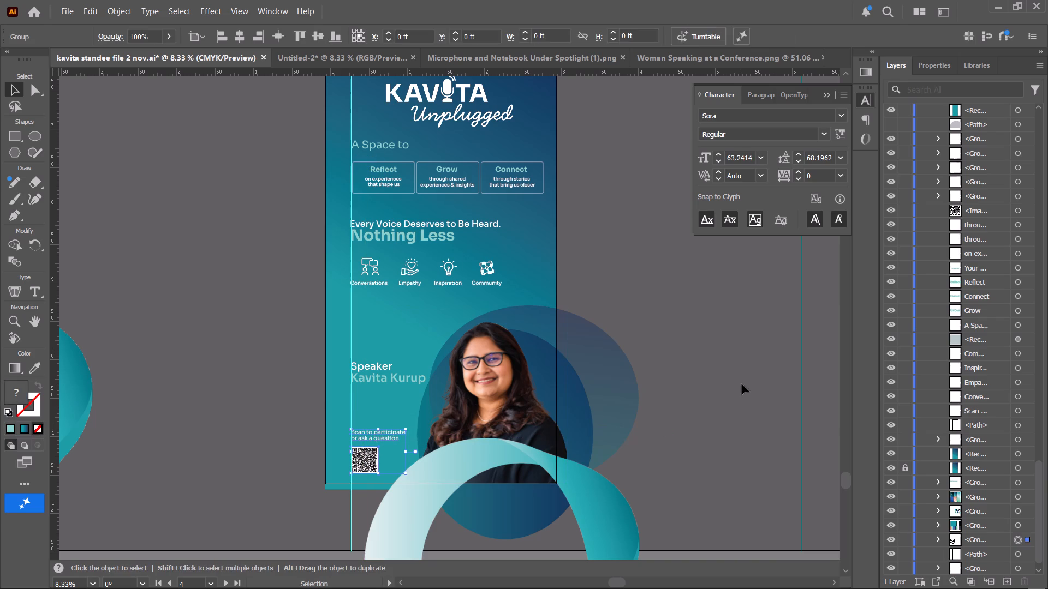
Lower the "Speaker" label and the speaker name together slightly, closer to the scan text, keeping them on the vertical guide.
left_click_drag(362, 366, 362, 374)
key("ctrl+z")
left_click(368, 380, "shift")
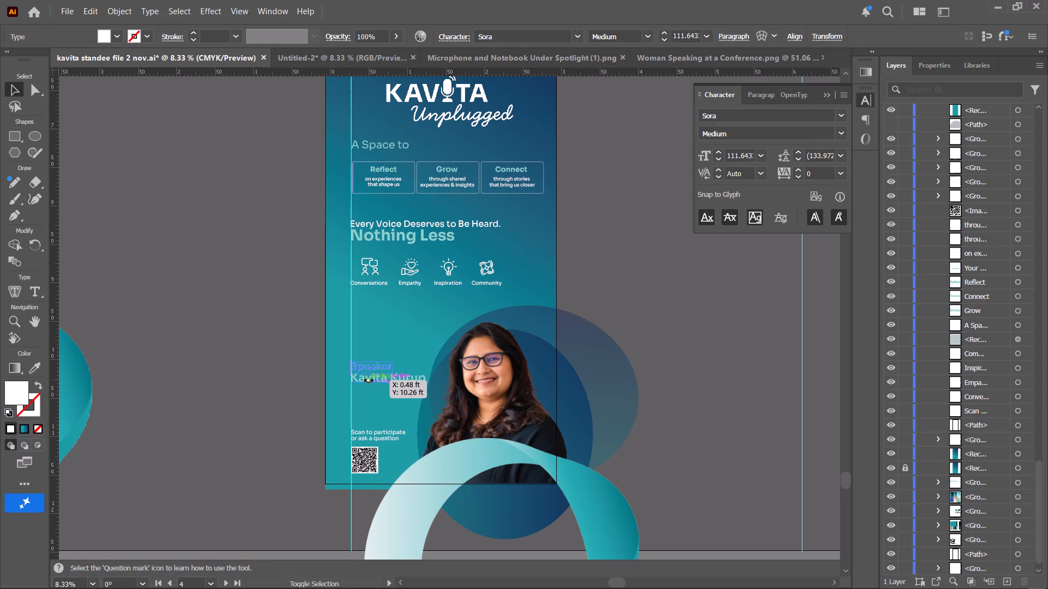
left_click(408, 381, "shift")
left_click_drag(370, 376, 370, 385)
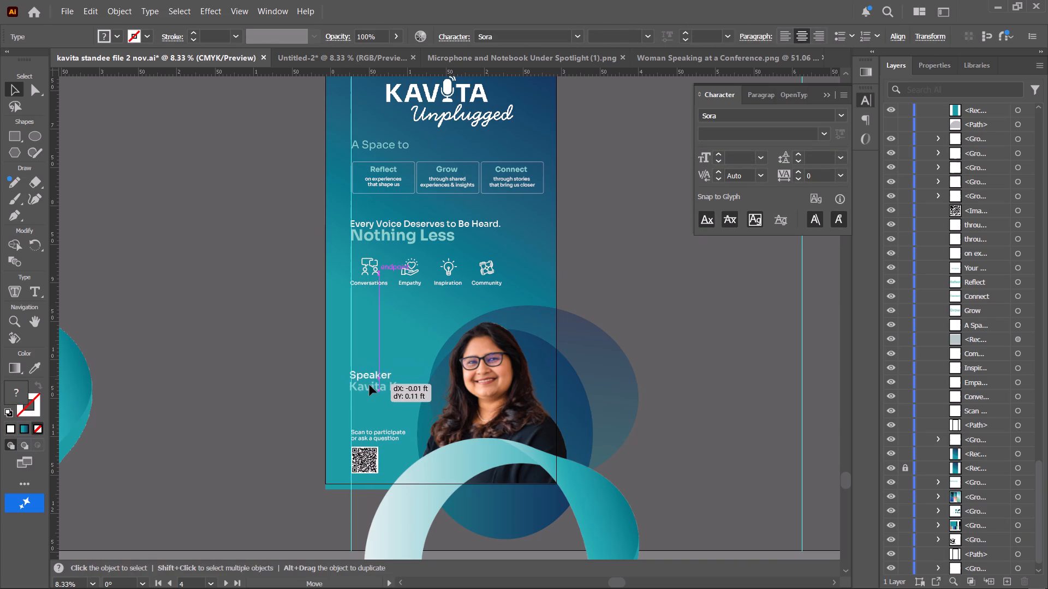
left_click_drag(370, 385, 370, 391)
left_click(738, 362)
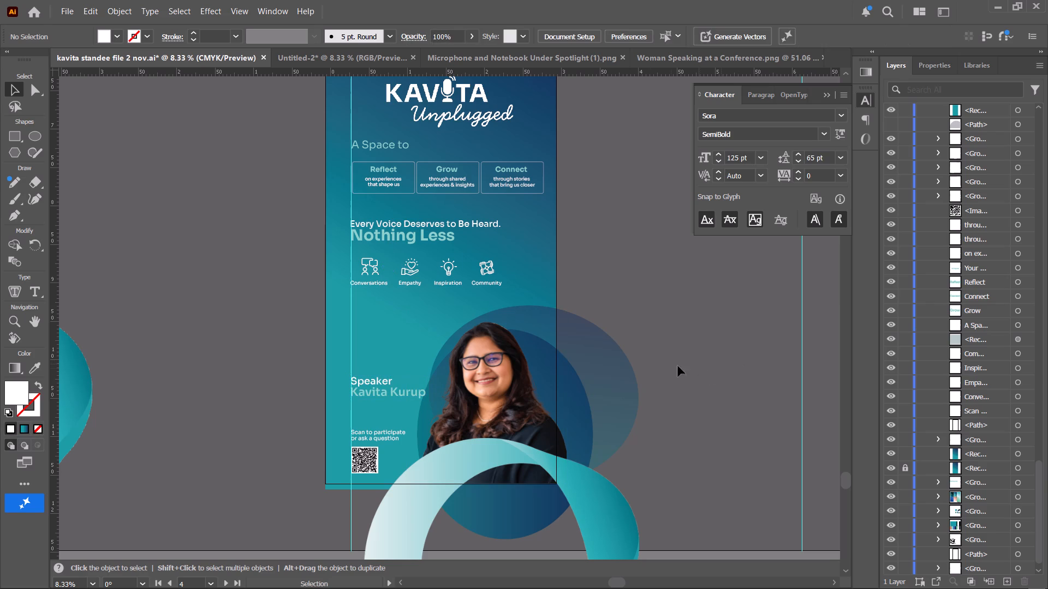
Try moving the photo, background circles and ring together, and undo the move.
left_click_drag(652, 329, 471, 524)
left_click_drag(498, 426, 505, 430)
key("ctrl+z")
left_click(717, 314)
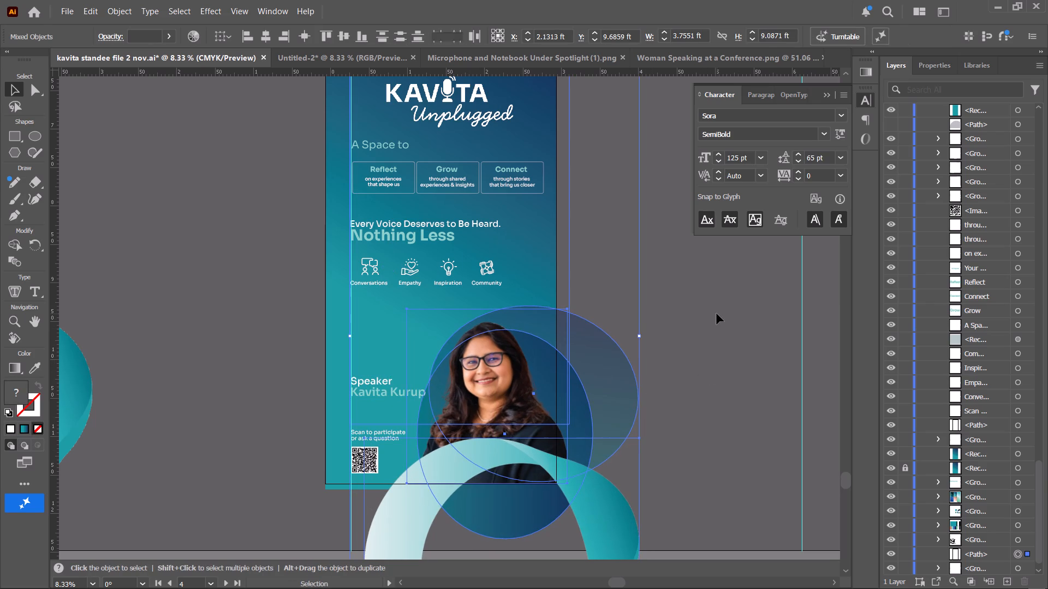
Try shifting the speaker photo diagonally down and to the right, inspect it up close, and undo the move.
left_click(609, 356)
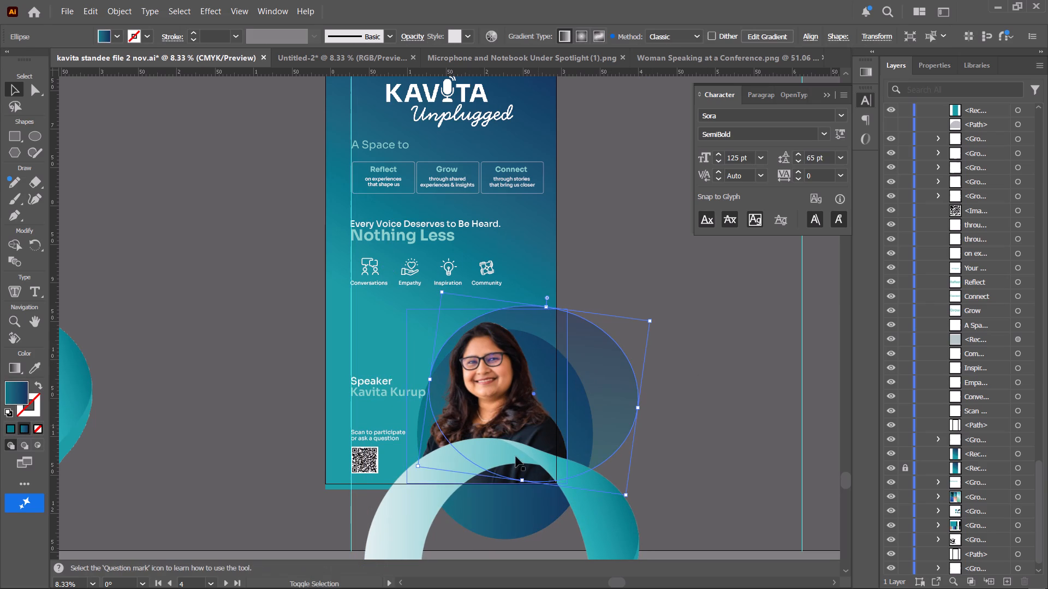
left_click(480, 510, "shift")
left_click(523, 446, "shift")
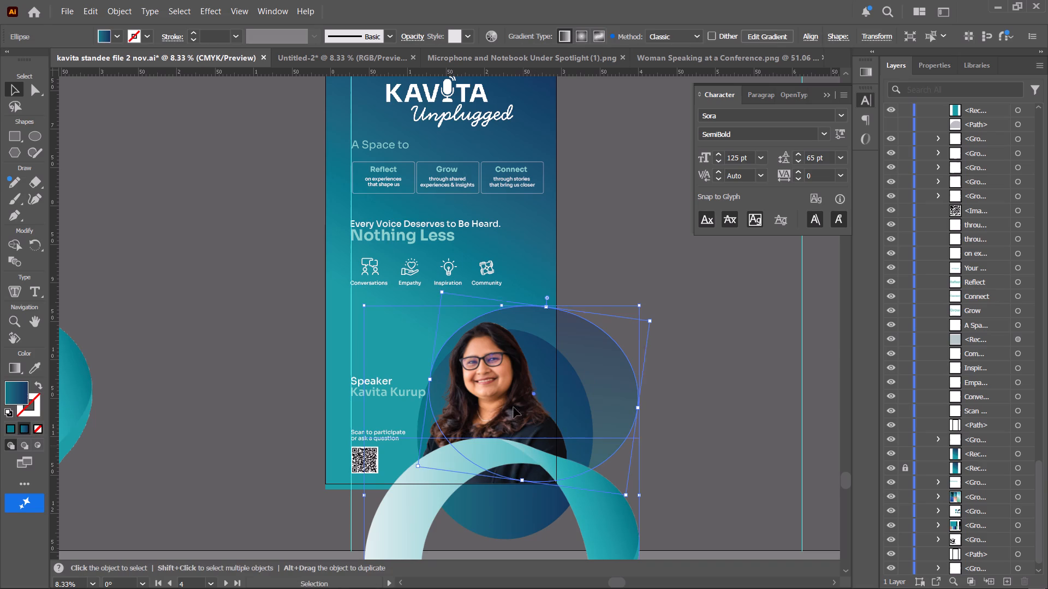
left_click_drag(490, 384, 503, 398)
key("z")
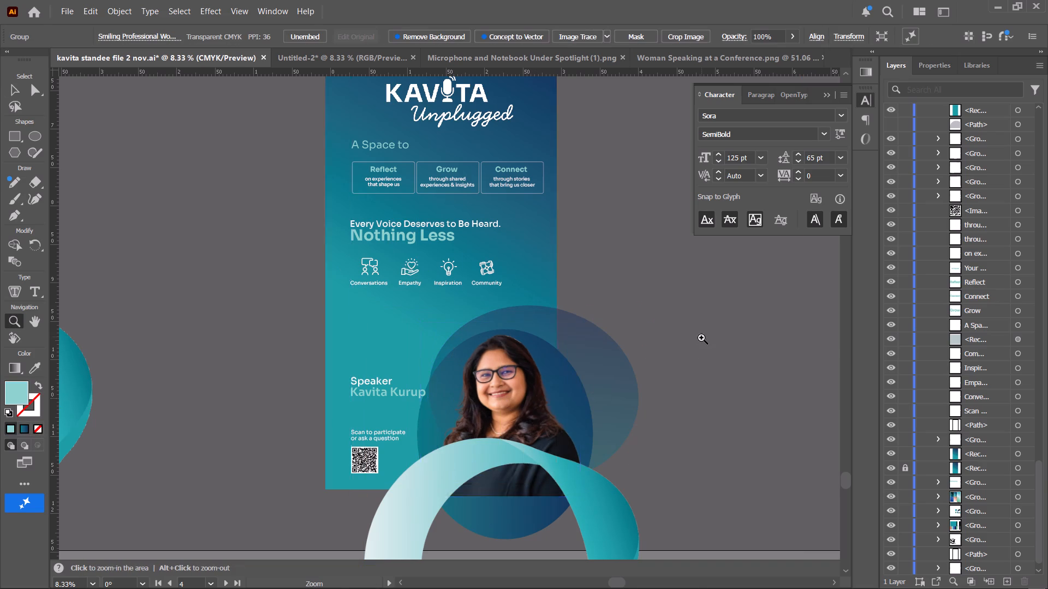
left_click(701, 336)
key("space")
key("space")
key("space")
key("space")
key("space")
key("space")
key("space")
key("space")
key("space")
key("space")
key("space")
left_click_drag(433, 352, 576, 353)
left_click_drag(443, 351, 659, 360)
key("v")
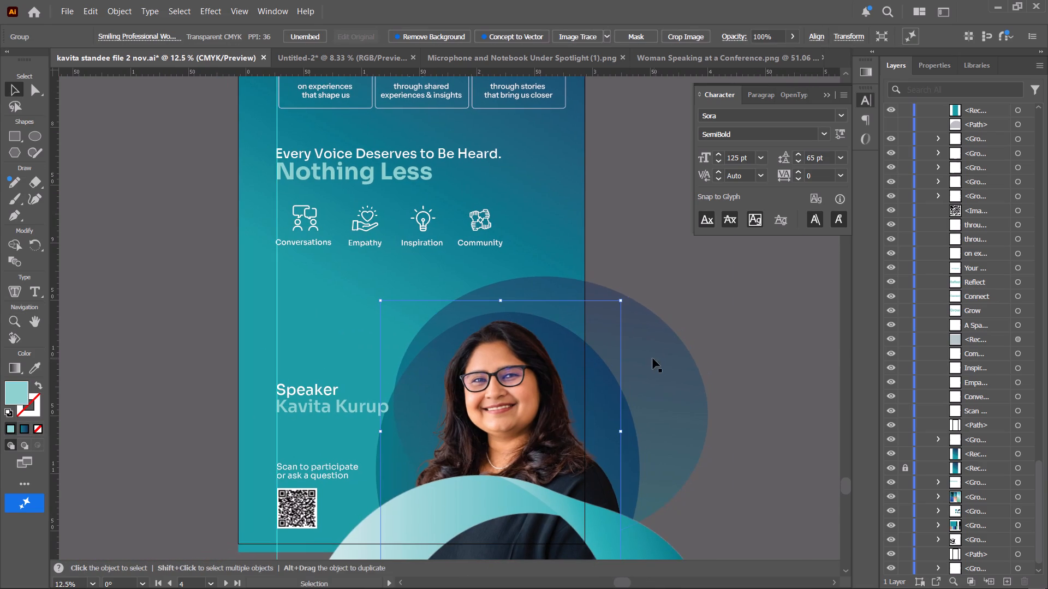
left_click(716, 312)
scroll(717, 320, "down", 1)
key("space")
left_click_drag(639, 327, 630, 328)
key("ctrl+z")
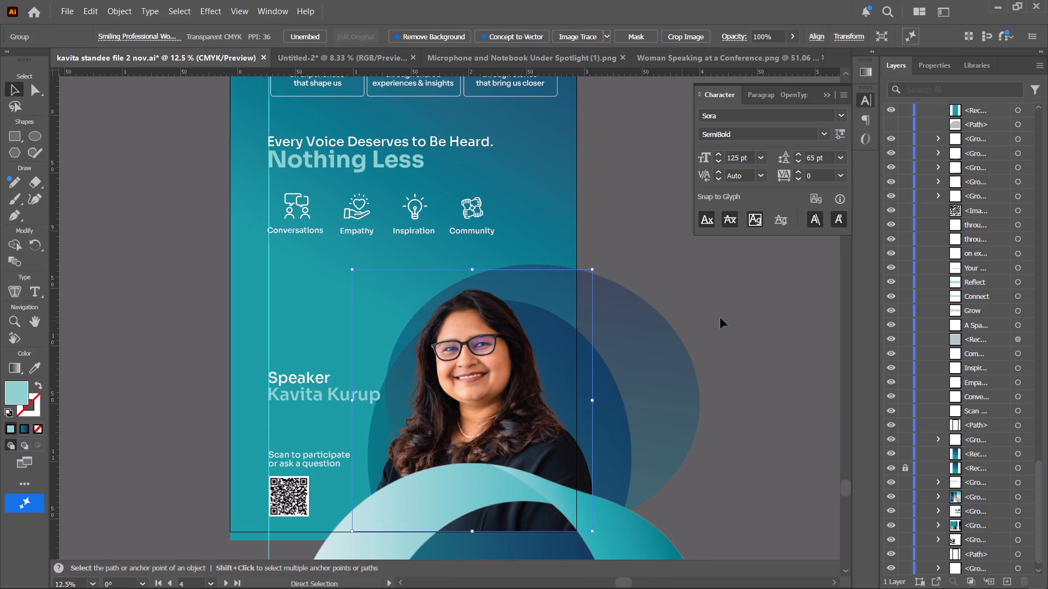
Move the large translucent circle behind the speaker photo slightly to the right, further past the artboard edge.
left_click(719, 318)
key("space")
key("space")
key("space")
key("space")
key("space")
key("space")
left_click_drag(717, 318, 736, 424)
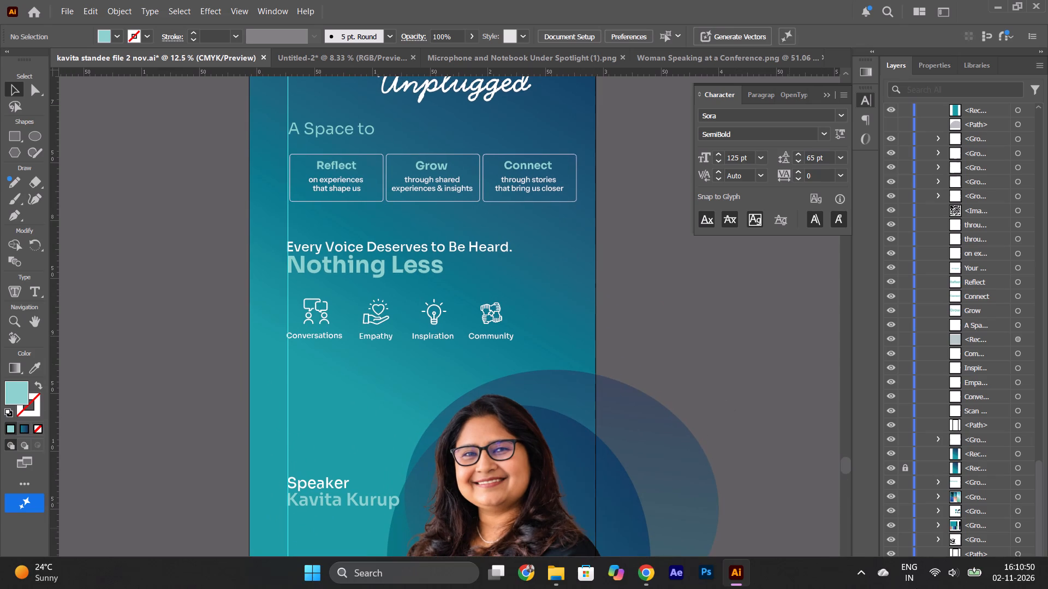
key("space")
key("space")
key("space")
key("space")
key("space")
left_click_drag(686, 287, 615, 205)
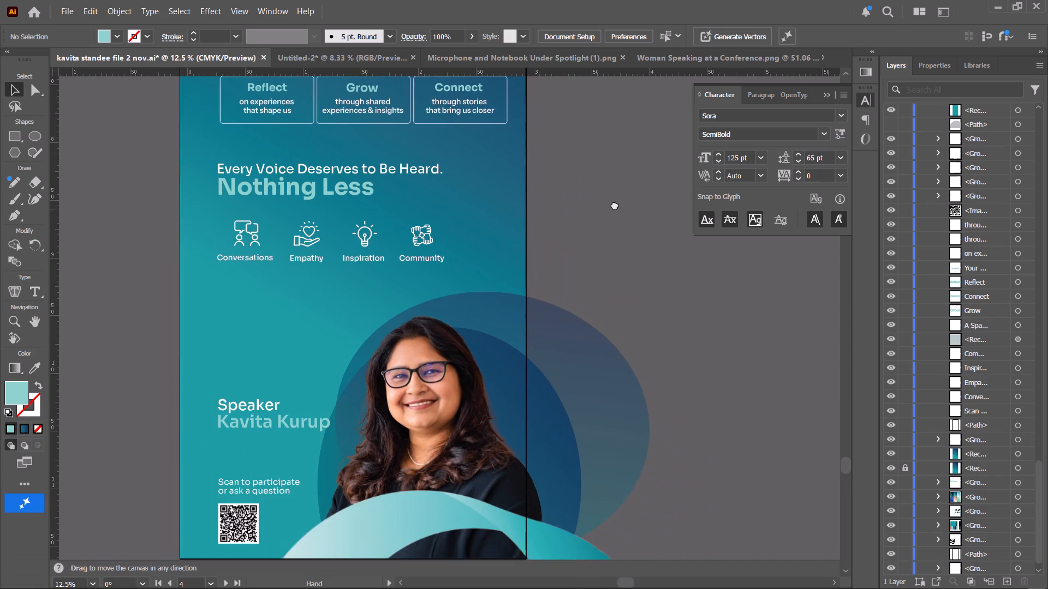
left_click_drag(615, 205, 609, 195)
left_click_drag(557, 352, 573, 351)
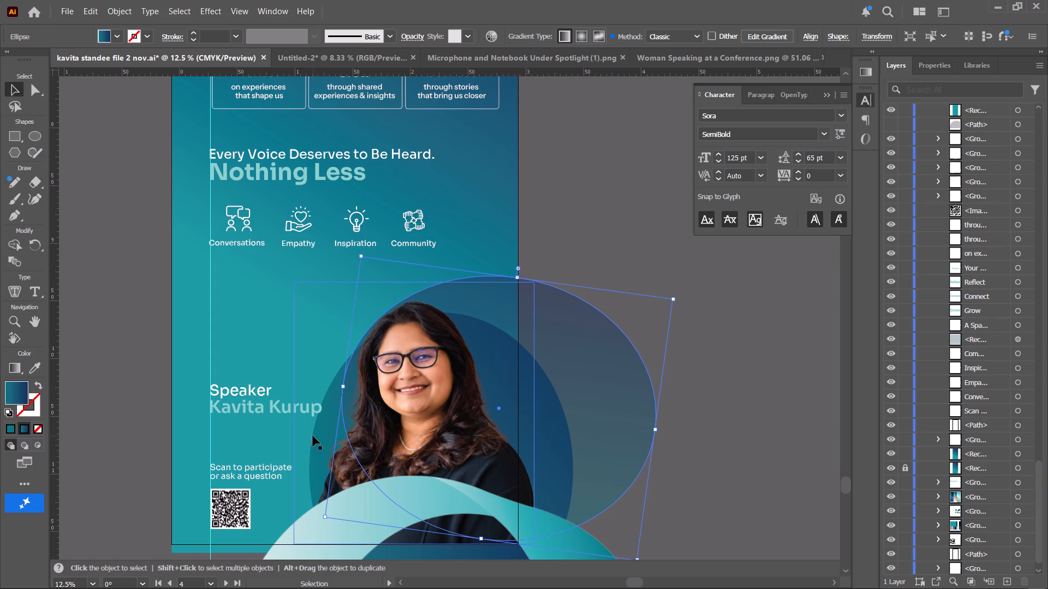
left_click(316, 454)
left_click(712, 411)
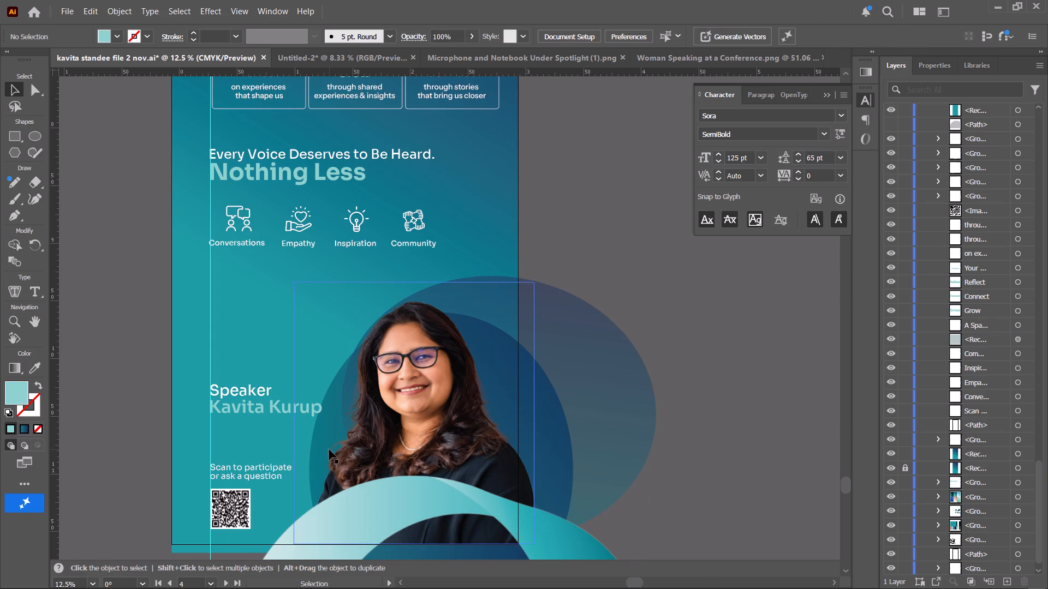
Shift the speaker photo and the teal ring in front of it a little to the right, away from the speaker text.
left_click_drag(329, 449, 342, 449)
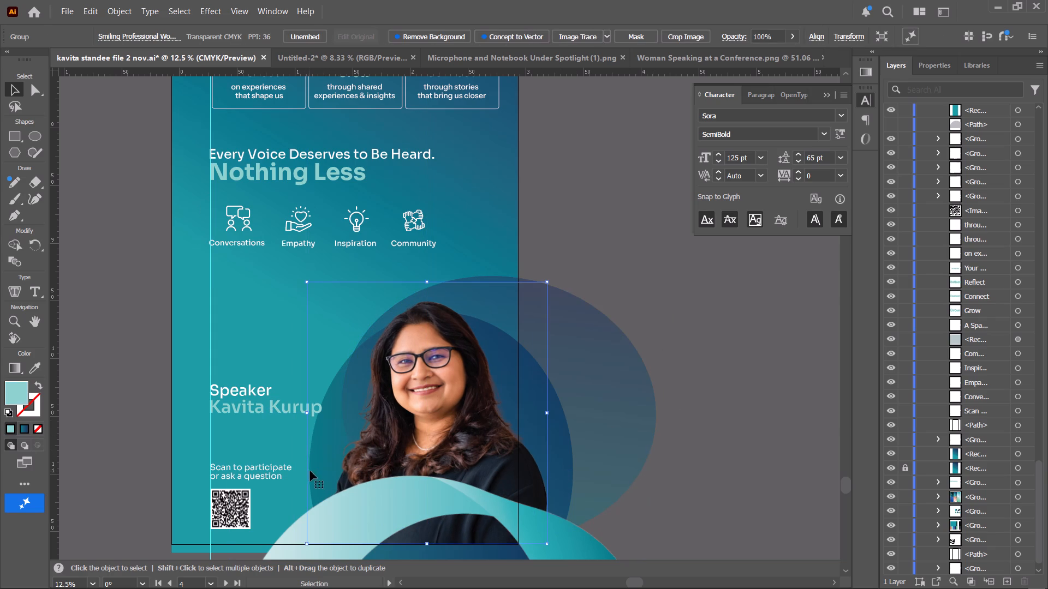
left_click(326, 465)
left_click_drag(418, 496, 448, 495)
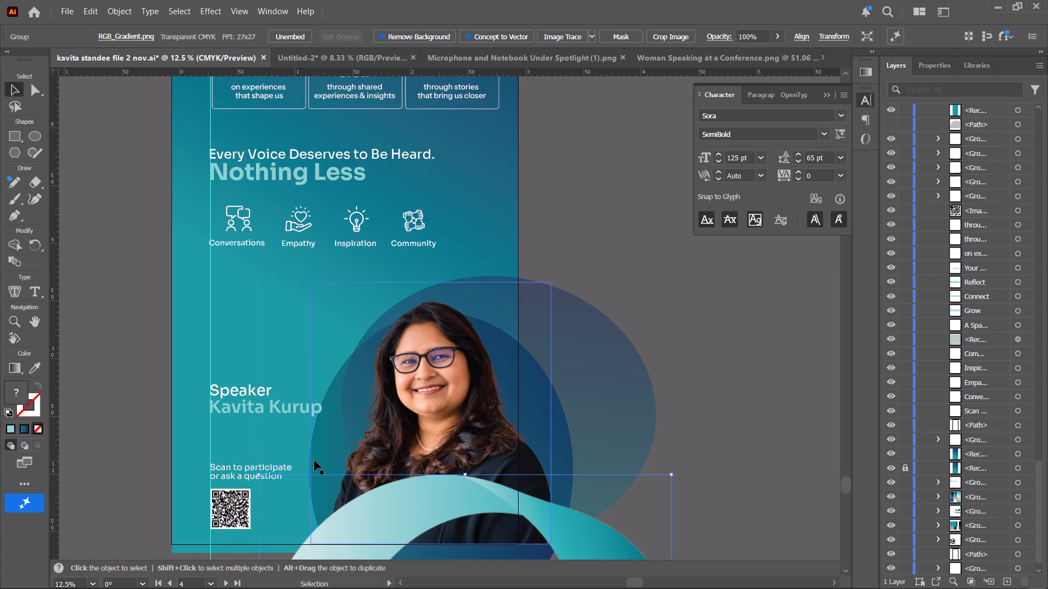
left_click_drag(309, 460, 314, 461)
Move the darker inner circle behind the speaker photo about 0.1 ft to the right, clear of the speaker name.
scroll(331, 447, "up", 4, "alt")
left_click_drag(257, 466, 303, 469)
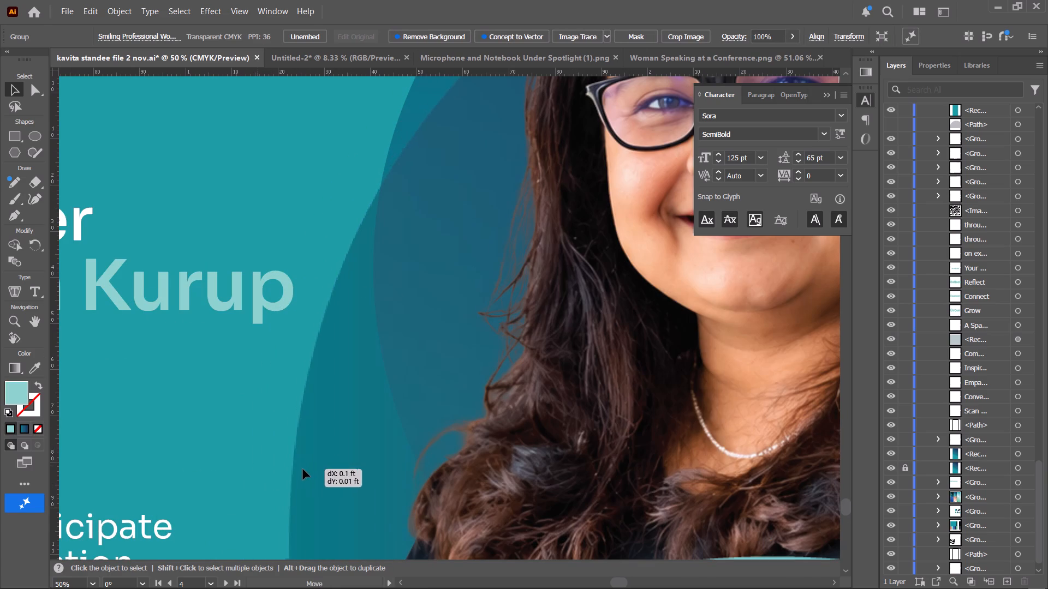
left_click_drag(303, 469, 312, 472)
scroll(334, 470, "down", 4, "alt")
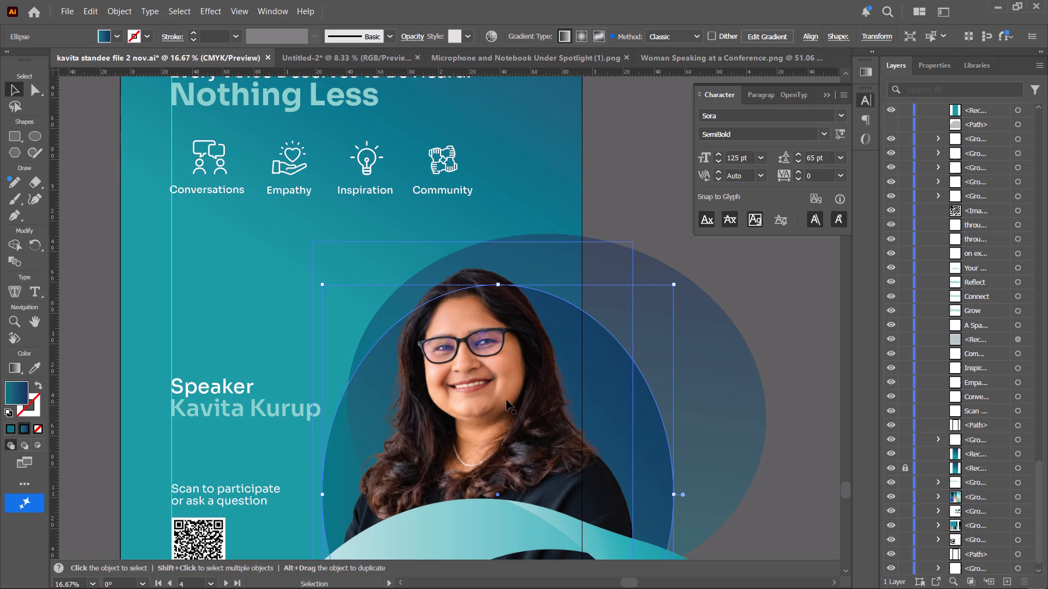
left_click(833, 318)
Examine the layout of the shifted photo and circles against the speaker text, icon row and headline above.
key("space")
key("space")
key("space")
key("space")
key("space")
key("space")
key("space")
key("space")
key("space")
key("space")
key("space")
key("space")
left_click_drag(758, 308, 778, 301)
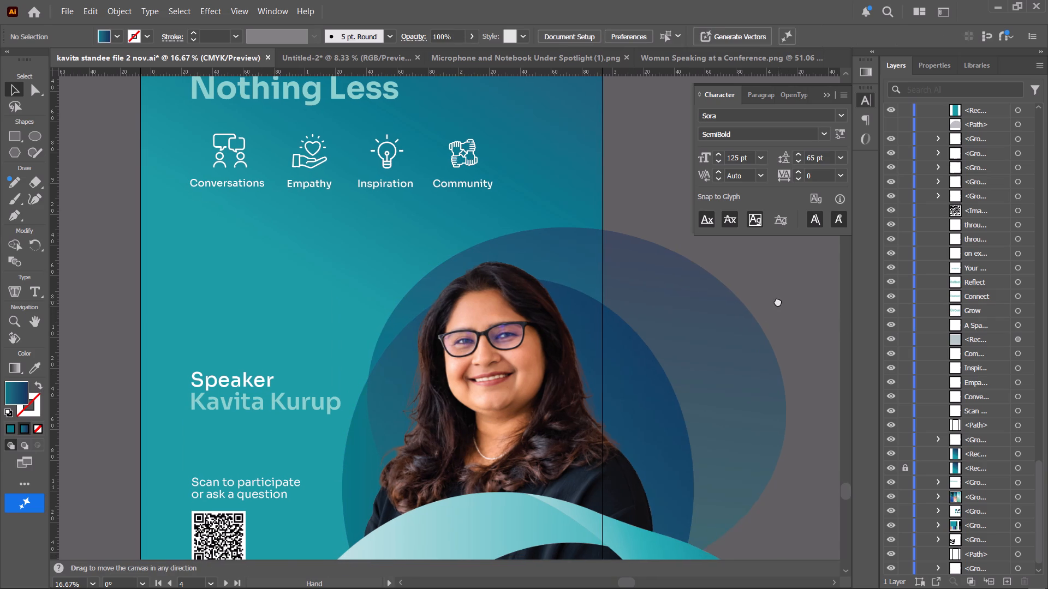
left_click_drag(778, 301, 770, 298)
scroll(228, 392, "up", 7)
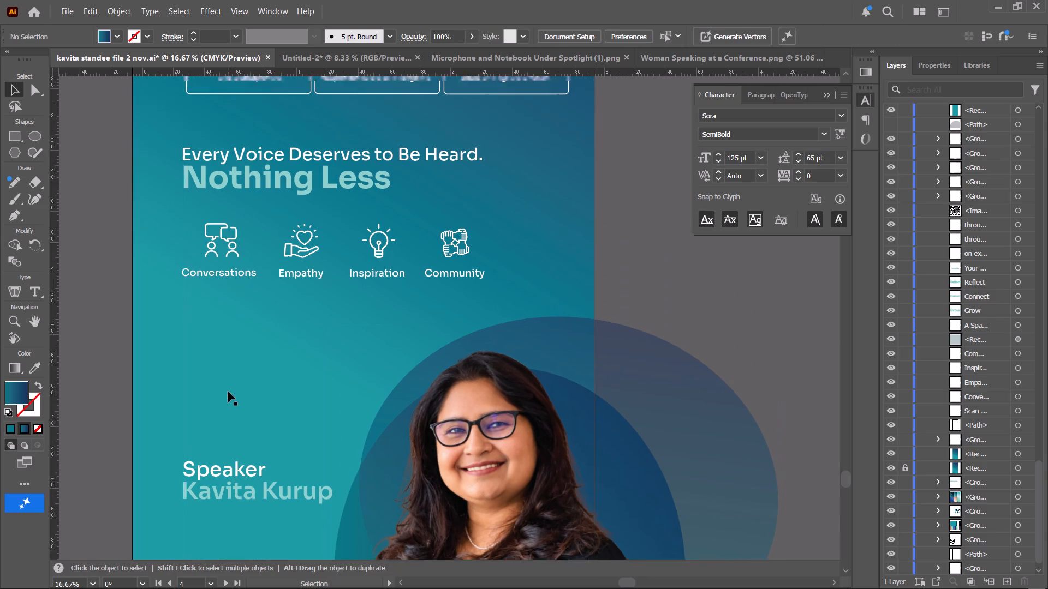
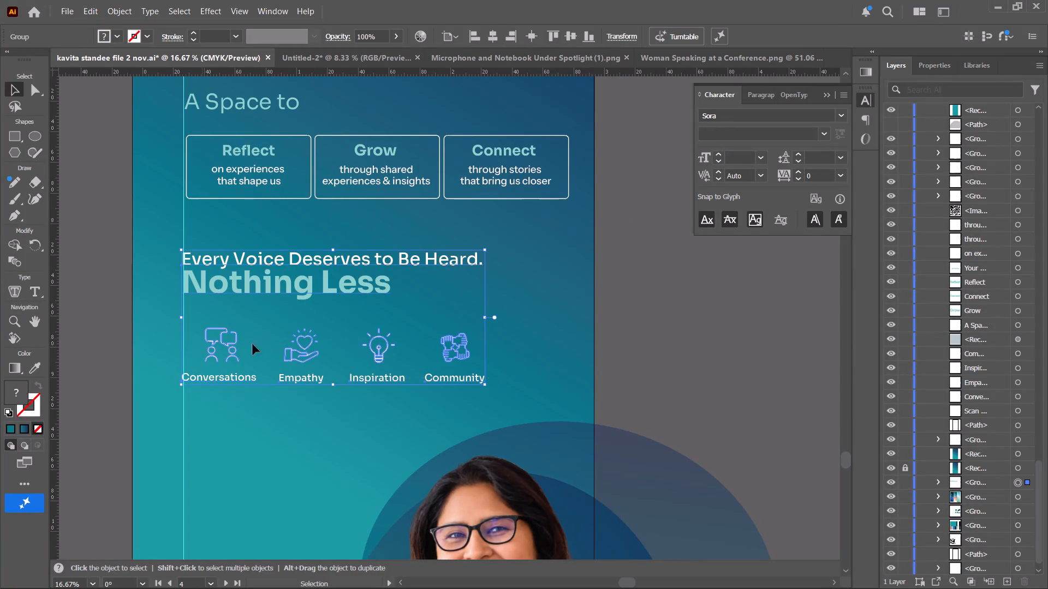
Move the "Every Voice Deserves to Be Heard. Nothing Less" headline and icon row group straight down, closer to the circles behind the speaker photo.
scroll(225, 359, "down", 7)
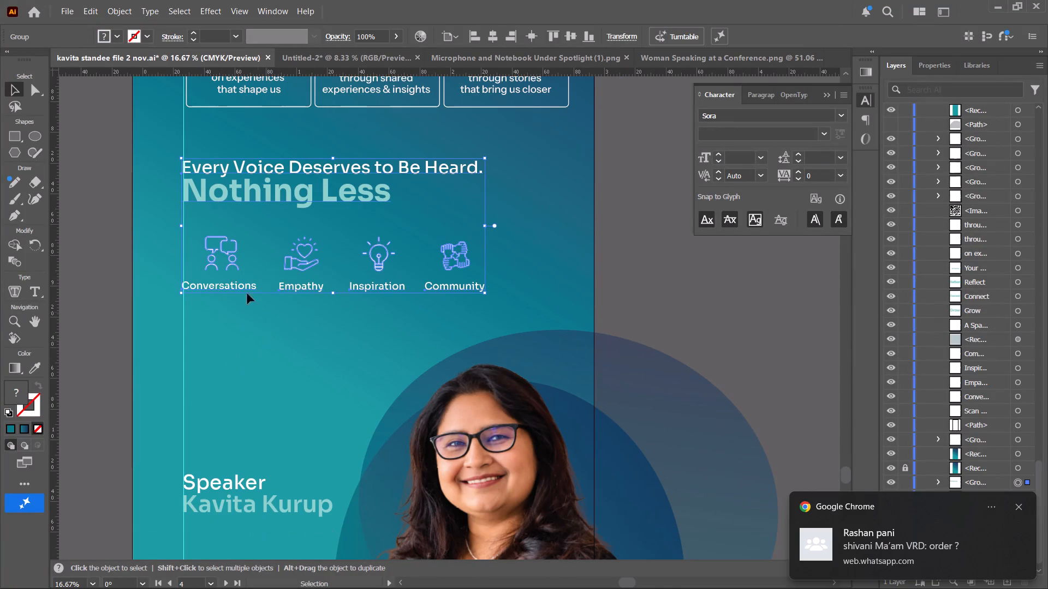
left_click_drag(218, 266, 217, 334)
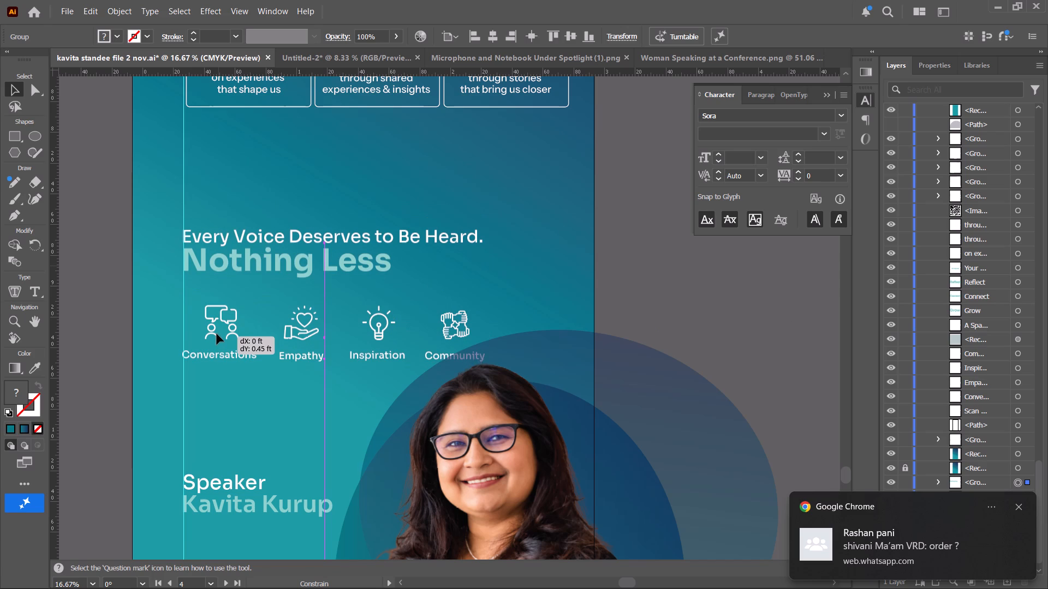
left_click_drag(217, 334, 213, 316)
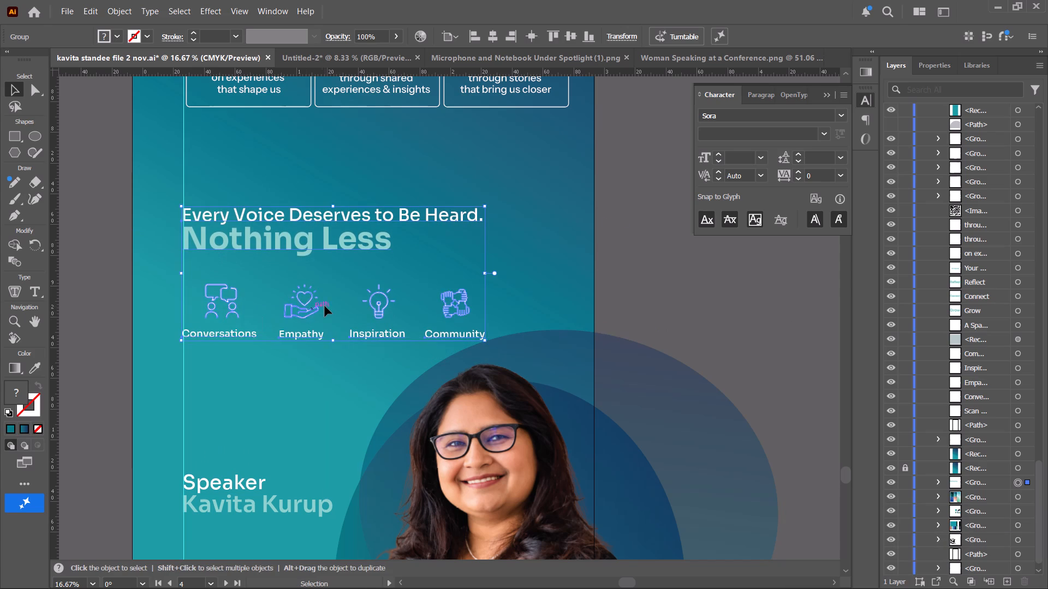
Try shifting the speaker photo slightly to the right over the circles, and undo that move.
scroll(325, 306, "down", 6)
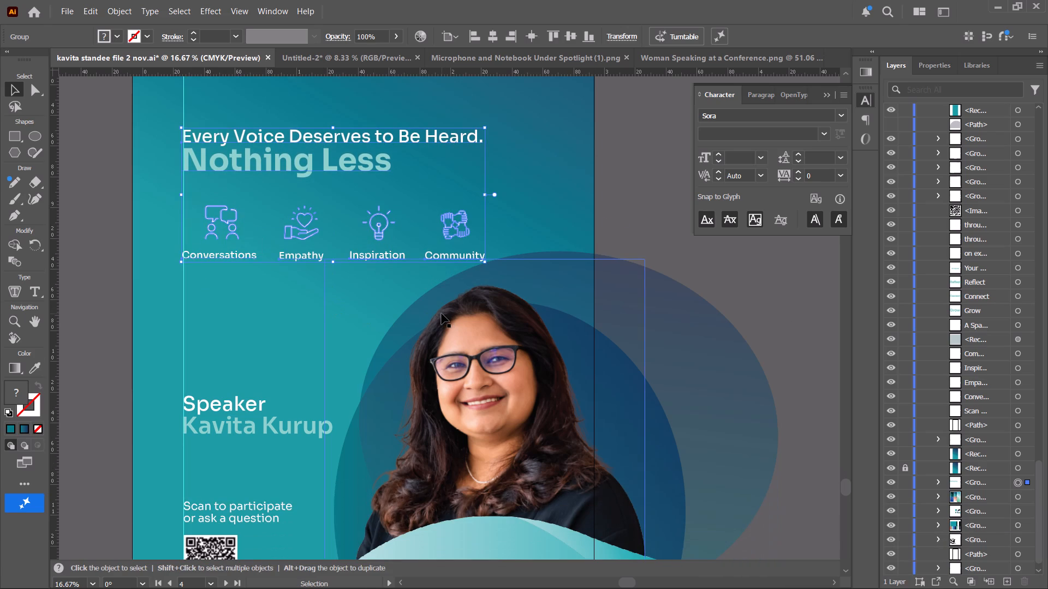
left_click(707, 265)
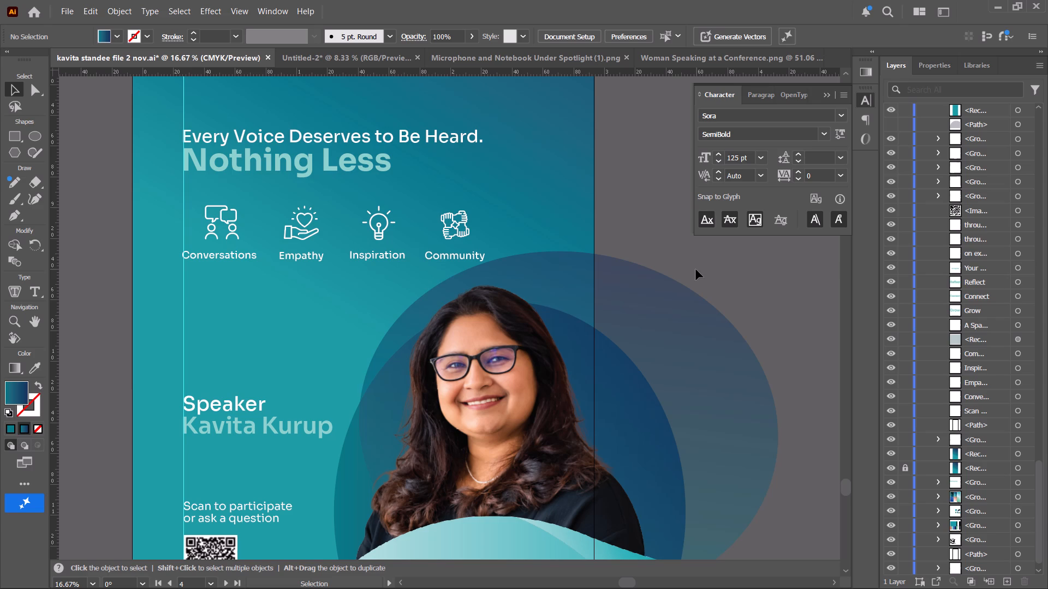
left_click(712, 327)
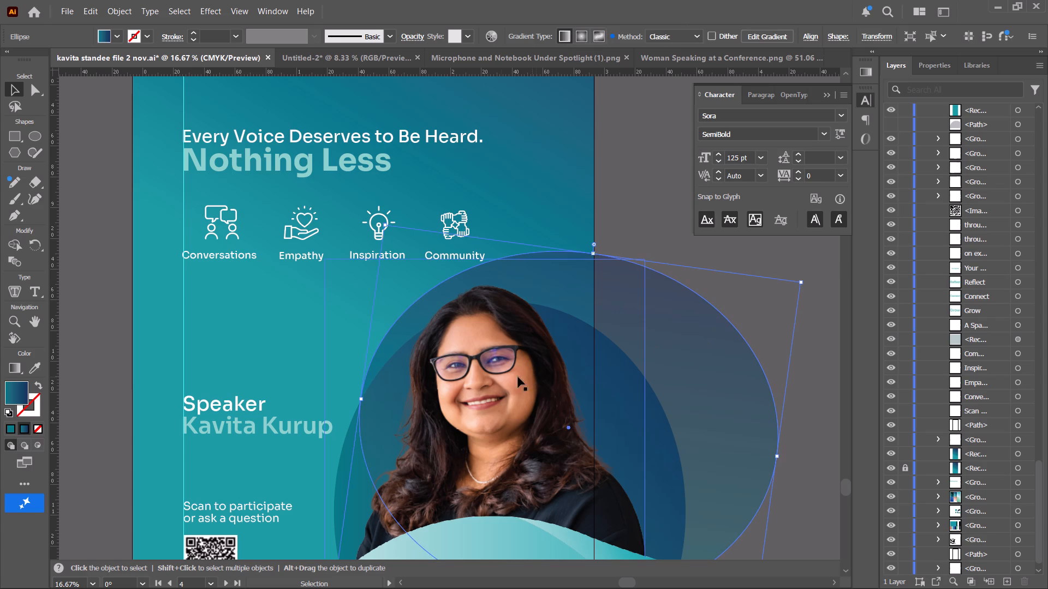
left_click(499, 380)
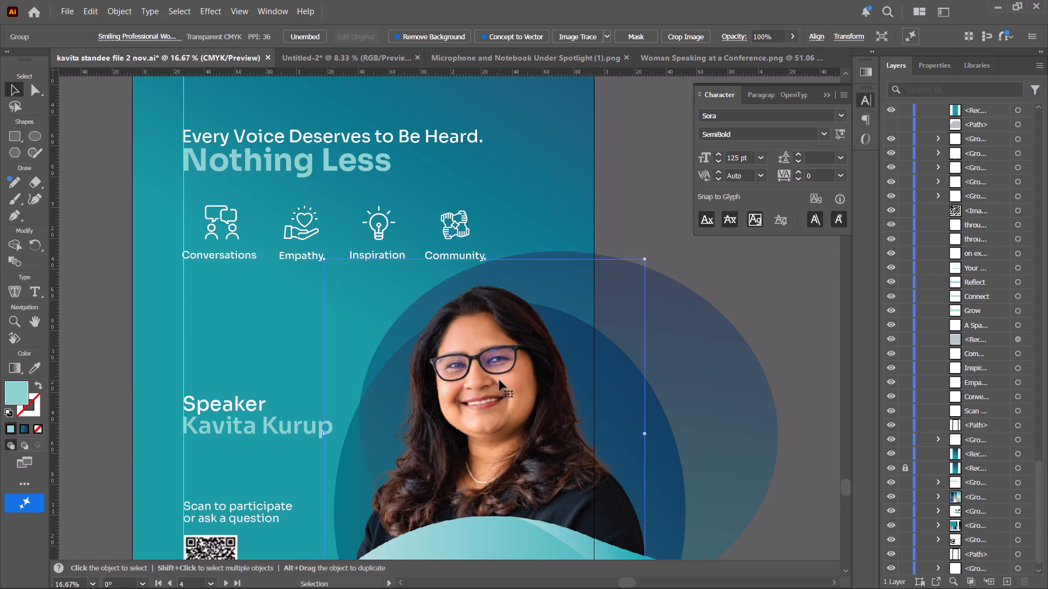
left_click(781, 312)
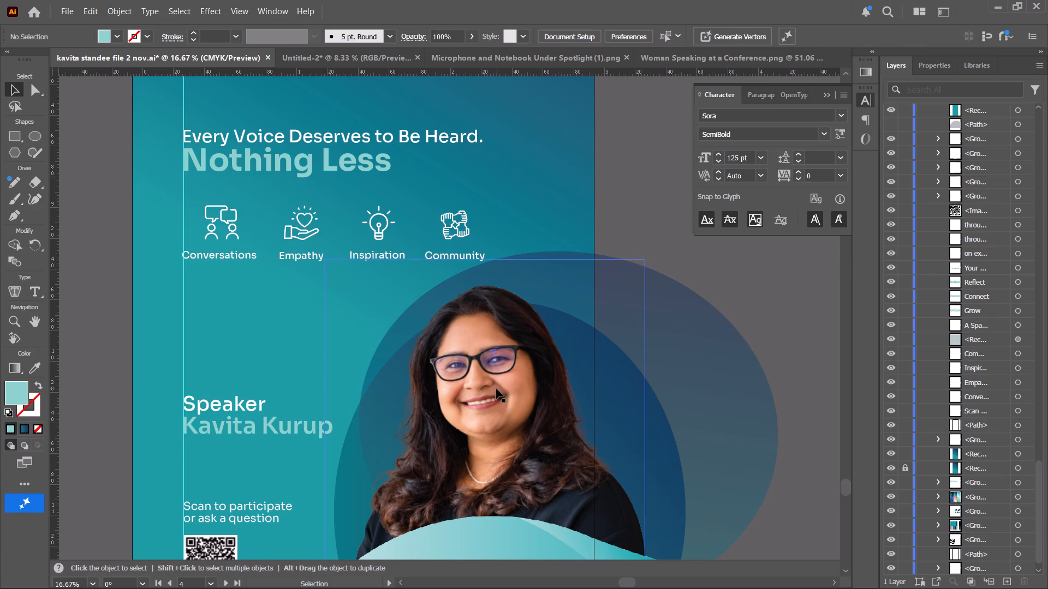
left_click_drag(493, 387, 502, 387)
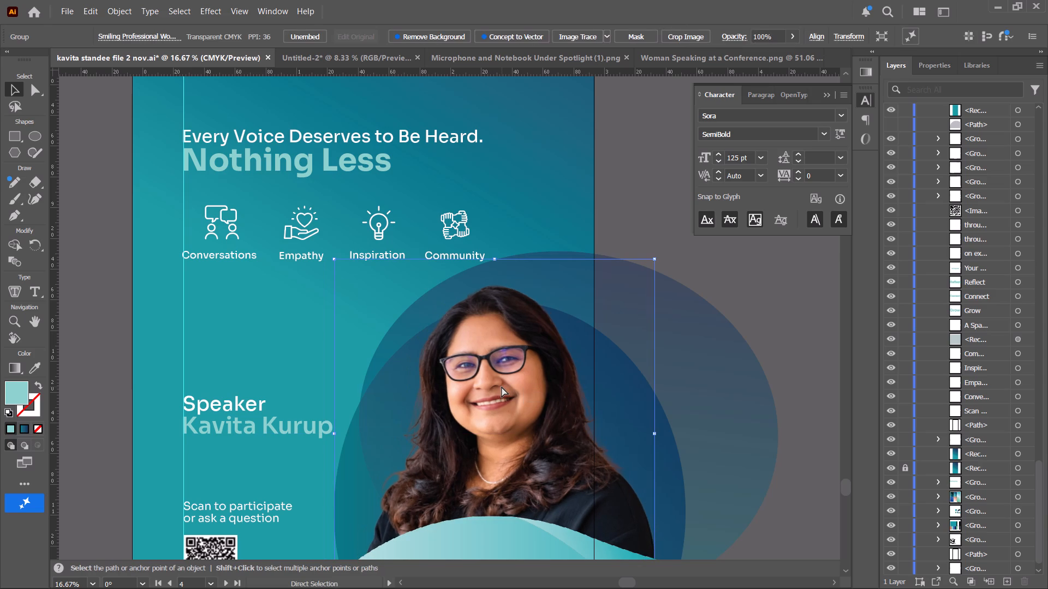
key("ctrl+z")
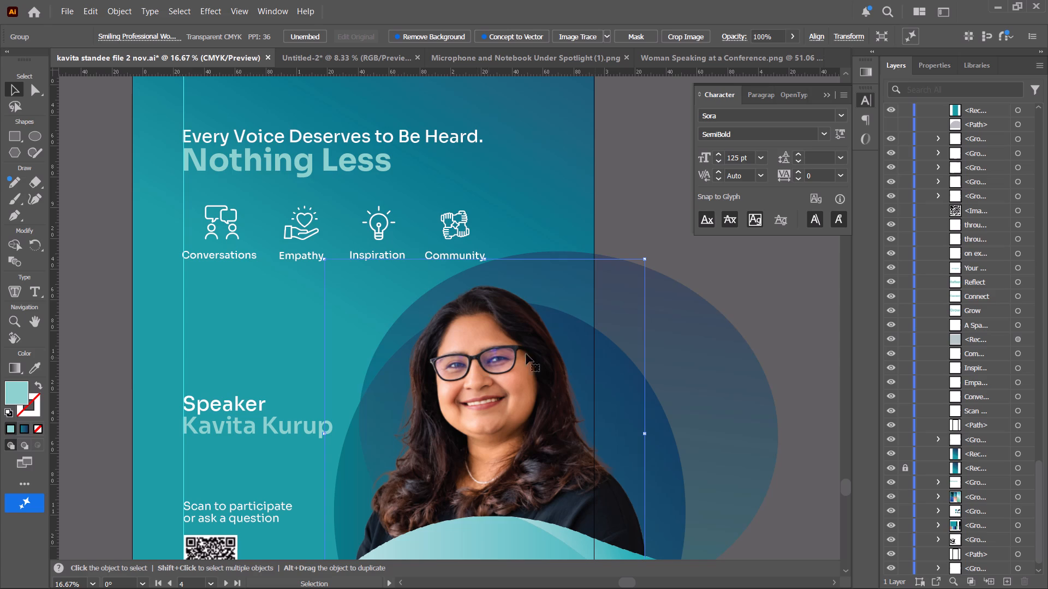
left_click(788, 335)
Shift the teal ring and the speaker photo behind it slightly to the right, further from the speaker text and QR code.
scroll(409, 496, "down", 13)
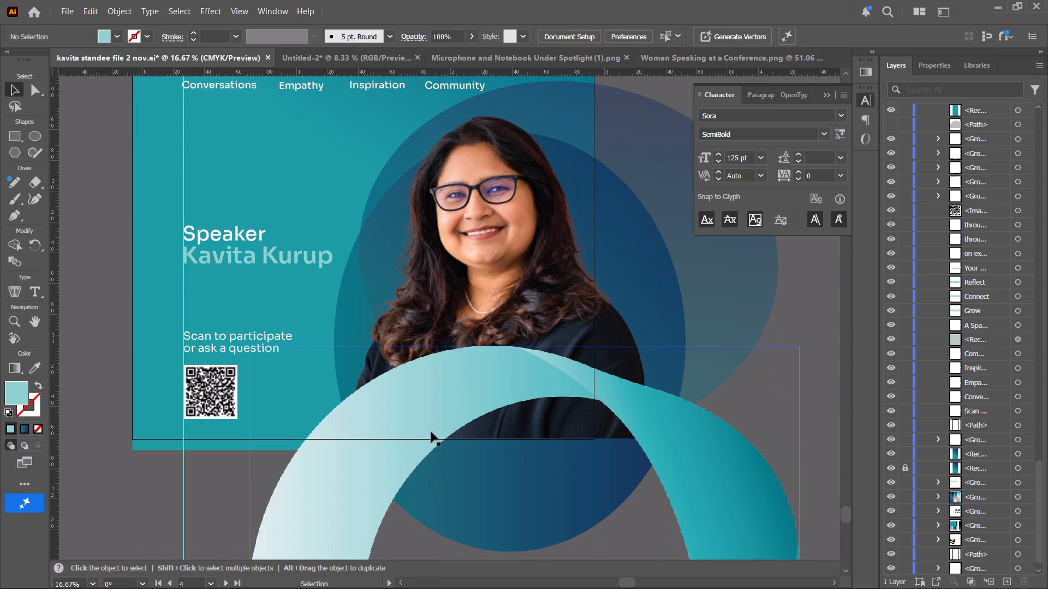
left_click_drag(422, 414, 439, 411)
left_click_drag(456, 251, 461, 251)
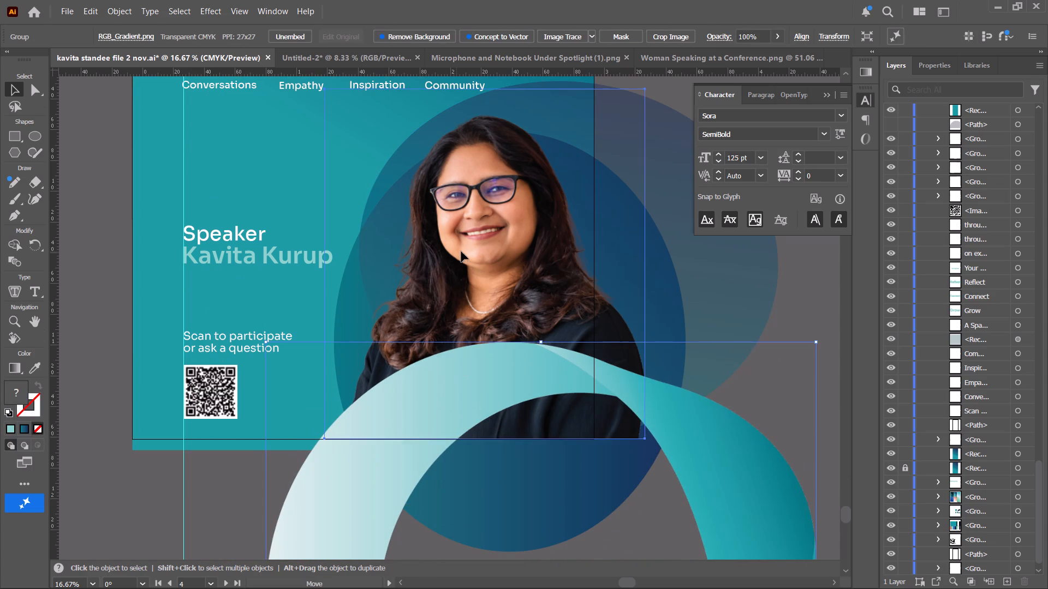
left_click_drag(461, 251, 472, 255)
Move the darker inner circle behind the speaker photo slightly to the right and down, further from the speaker name.
left_click_drag(336, 327, 343, 351)
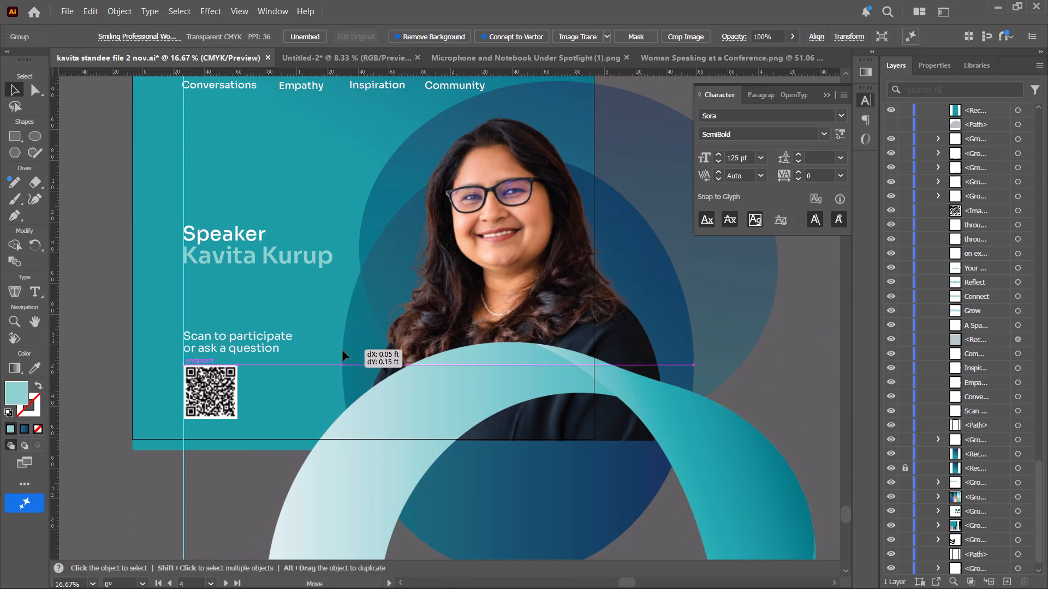
left_click_drag(343, 351, 351, 358)
left_click(628, 117)
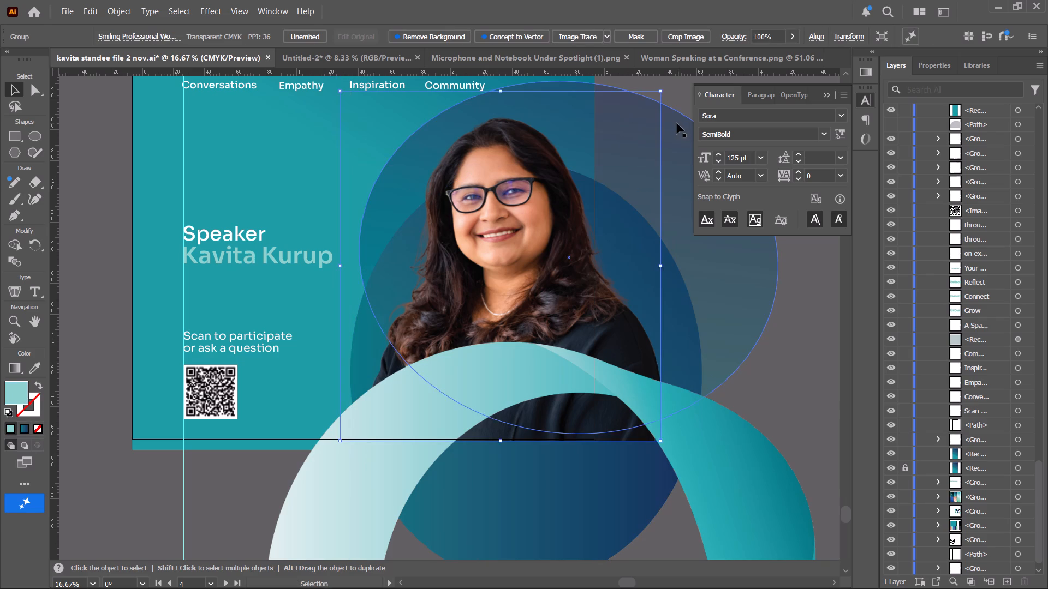
left_click_drag(676, 124, 707, 157)
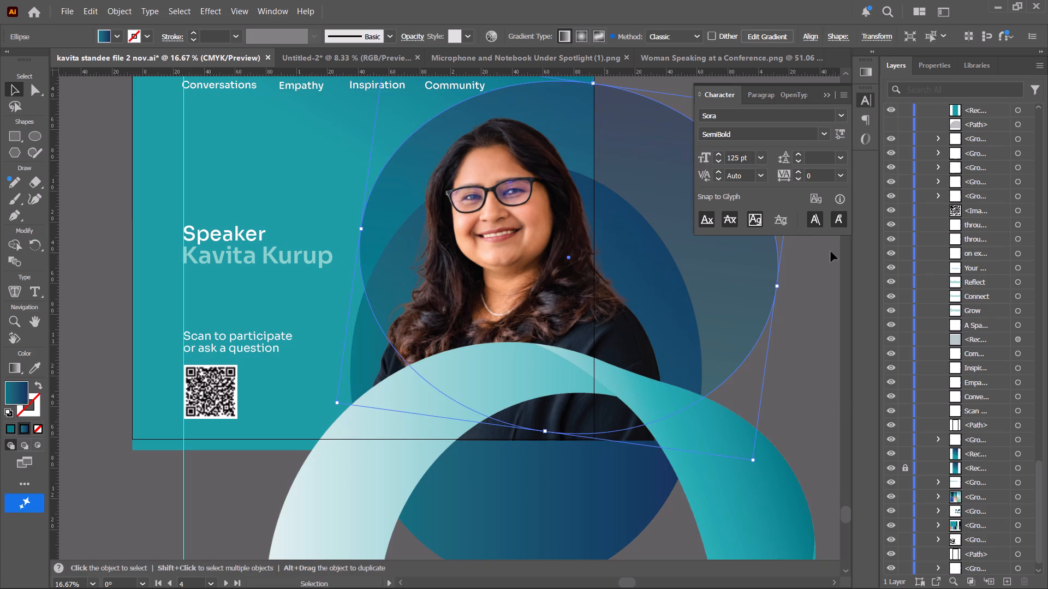
left_click(815, 316)
Examine the spacing of the headline and icon row group against the shifted photo, circles and speaker text.
key("space")
key("space")
key("space")
key("space")
key("space")
key("space")
key("space")
key("space")
key("space")
key("space")
key("space")
key("space")
left_click_drag(638, 293, 604, 426)
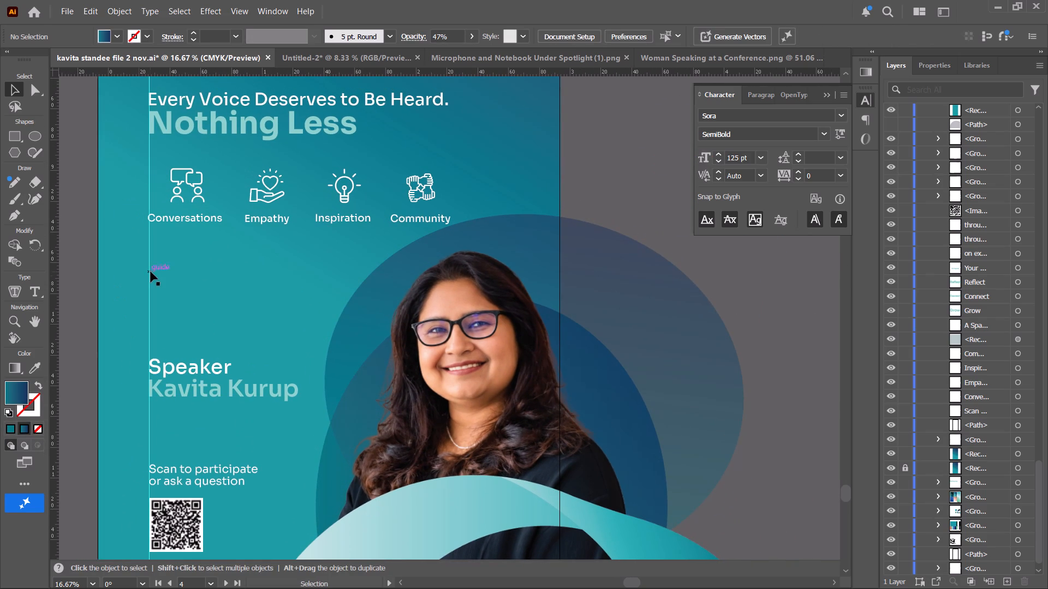
left_click(192, 186)
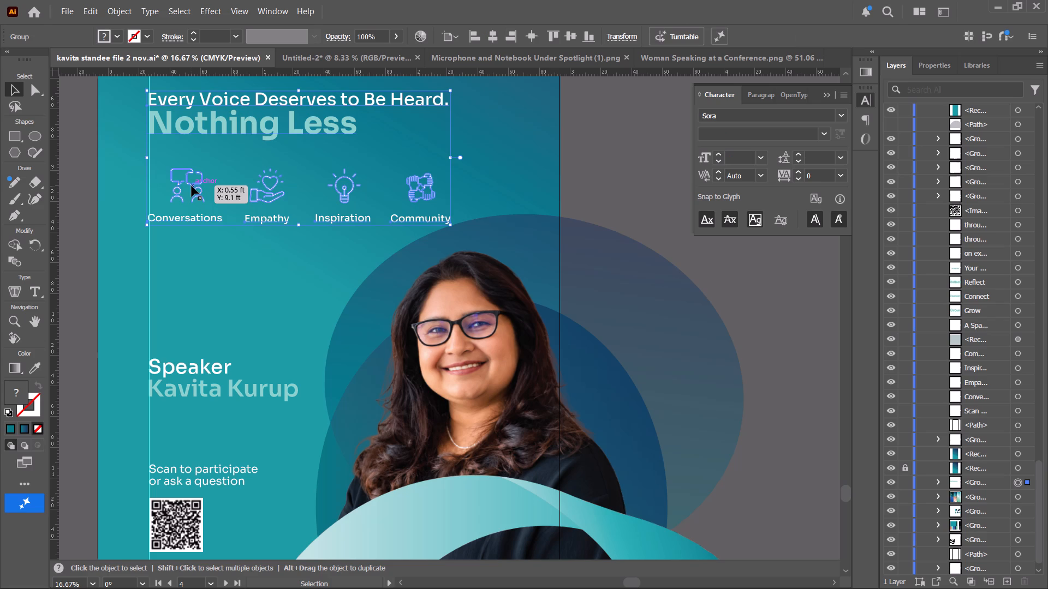
scroll(242, 182, "up", 3)
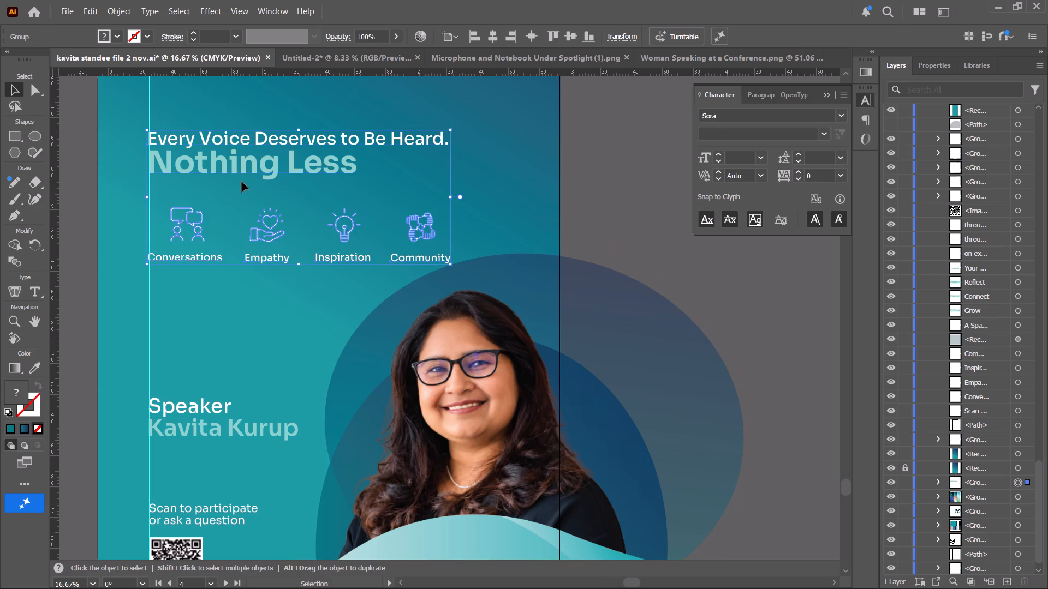
scroll(242, 182, "up", 3)
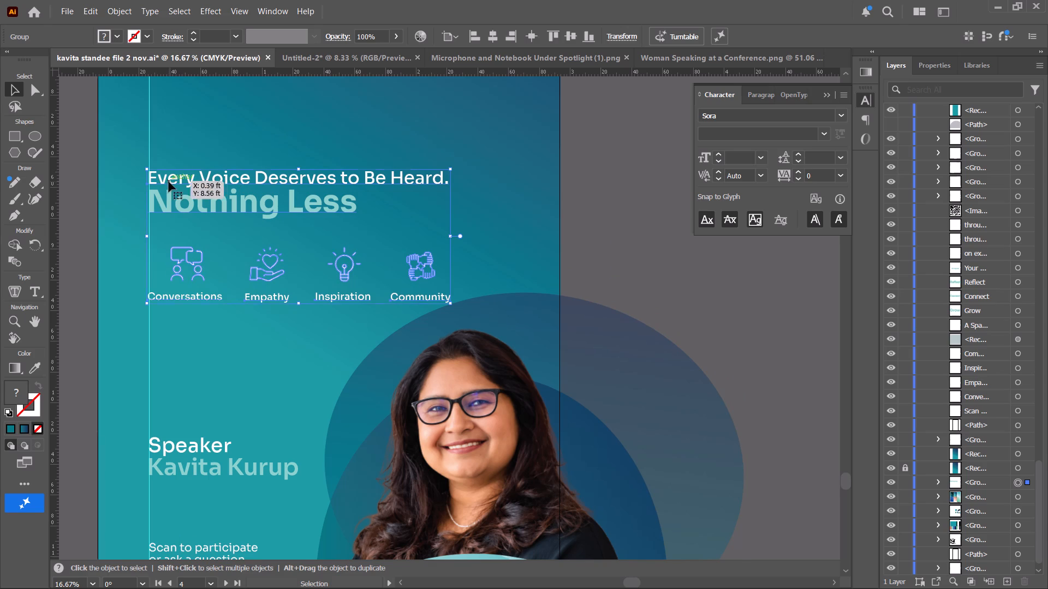
key("space")
left_click_drag(171, 182, 196, 181)
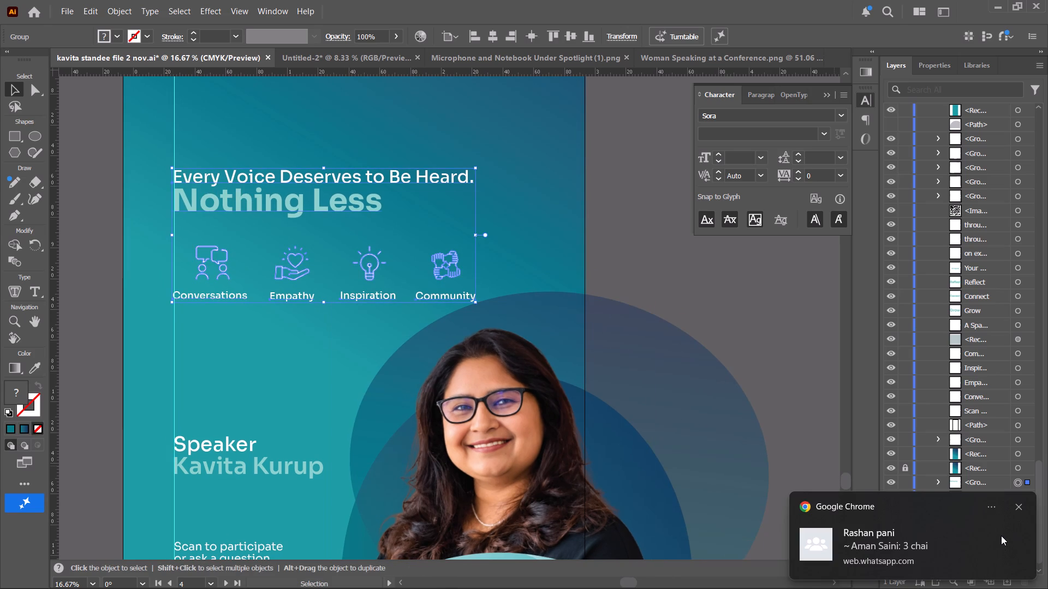
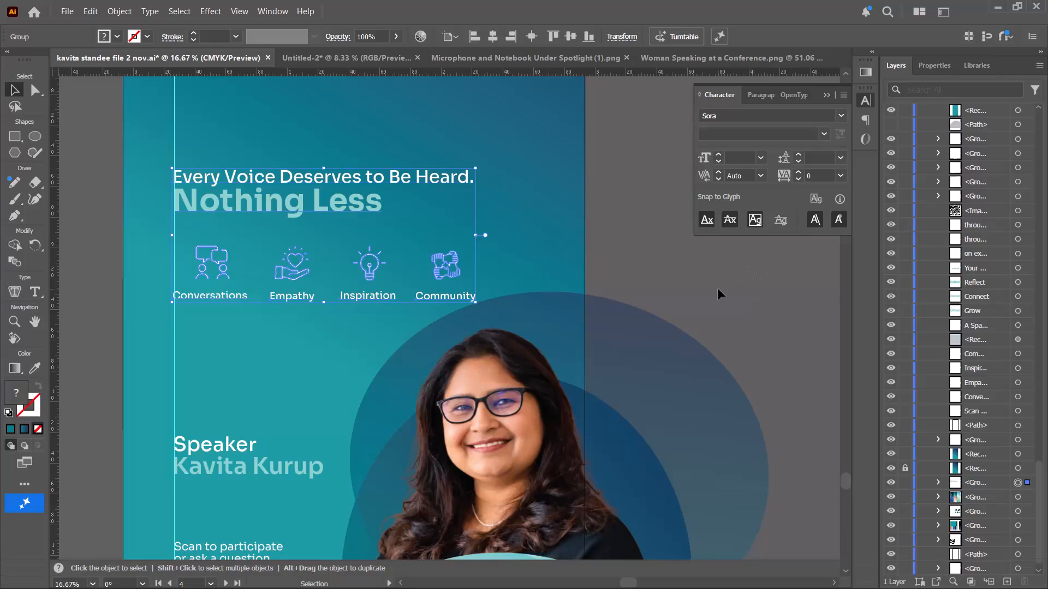
Examine the speaker standee from the icon row up to the logo against the reference design in the ChatGPT conversation.
left_click(718, 289)
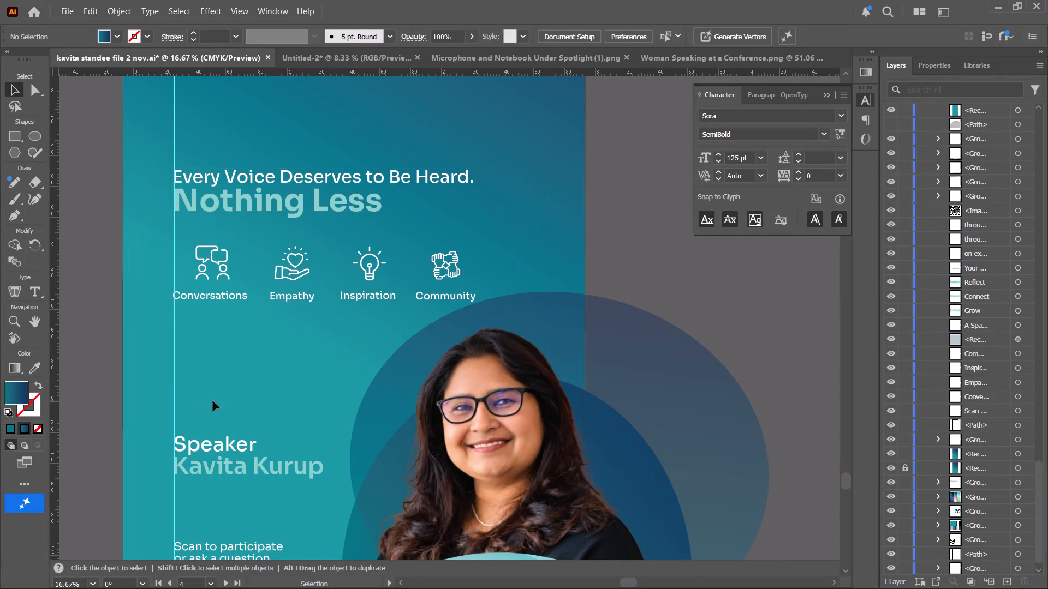
scroll(239, 428, "up", 11)
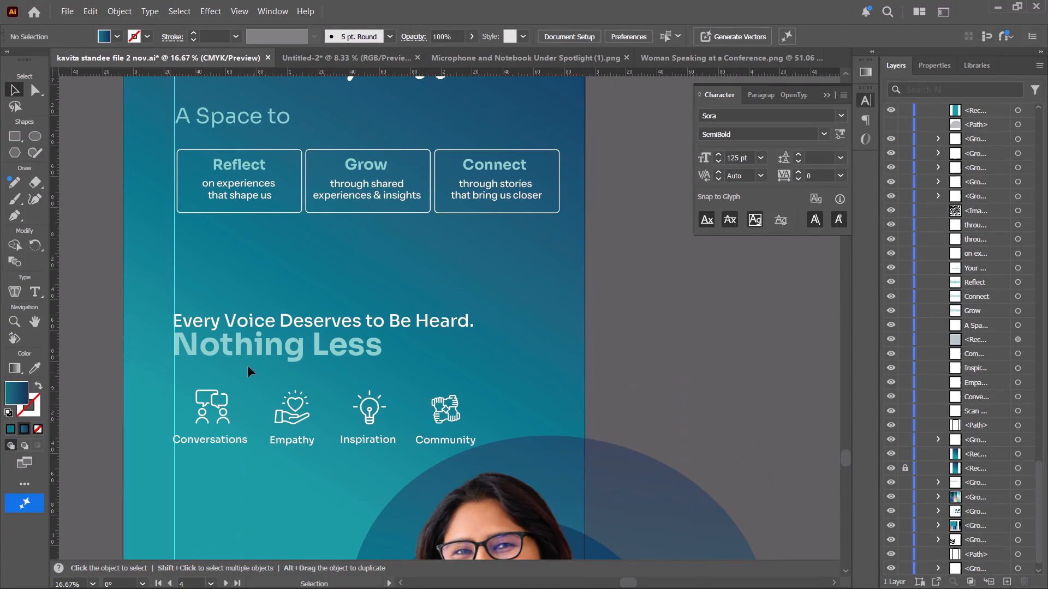
scroll(211, 306, "up", 8)
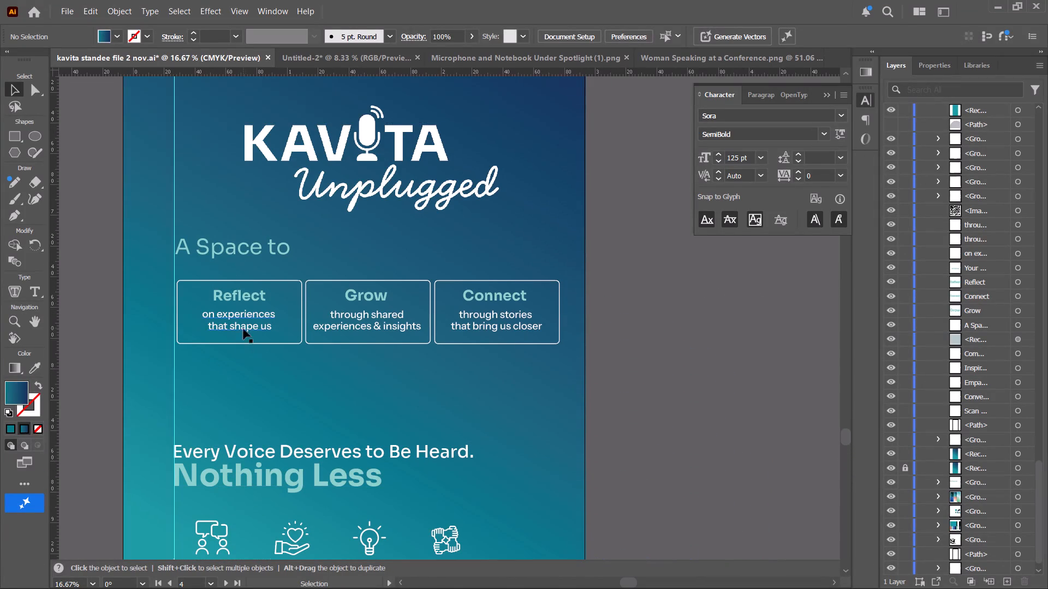
scroll(243, 329, "up", 7)
key("Tab")
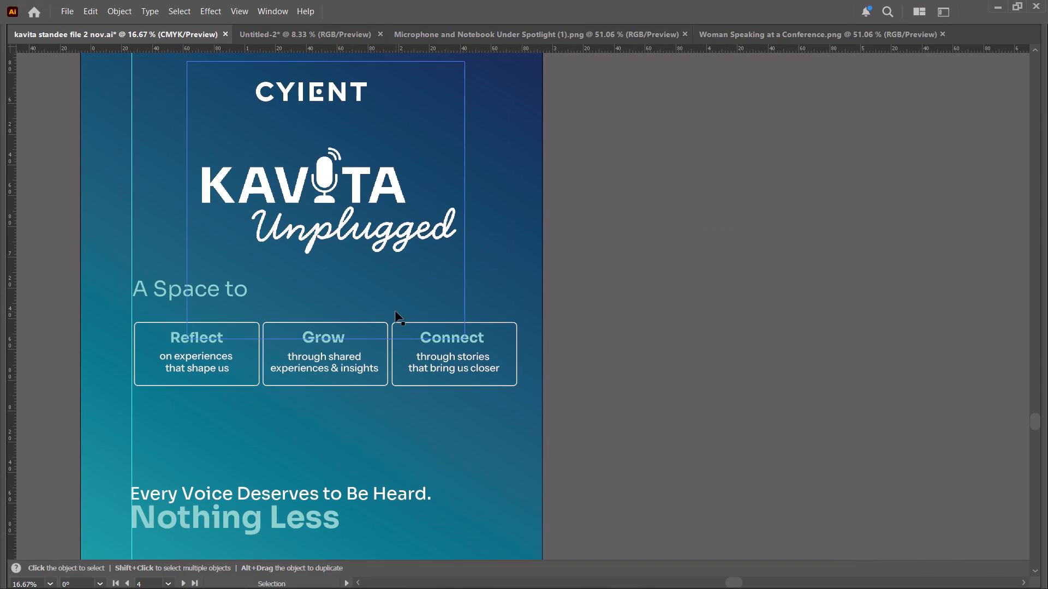
key("Tab")
key("alt+Tab")
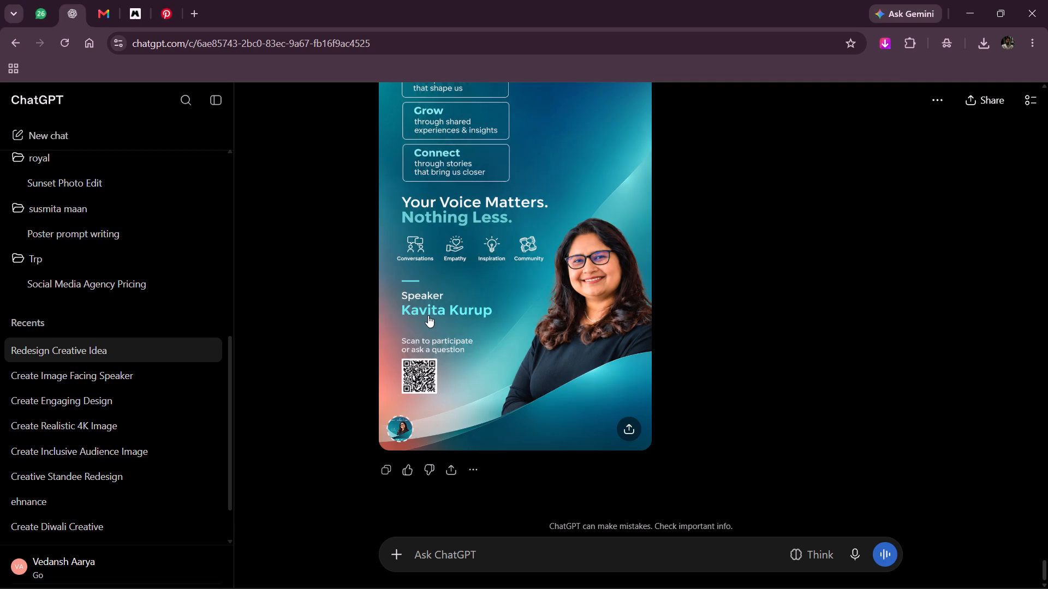
scroll(485, 336, "up", 4)
scroll(485, 336, "down", 3)
key("alt+Tab")
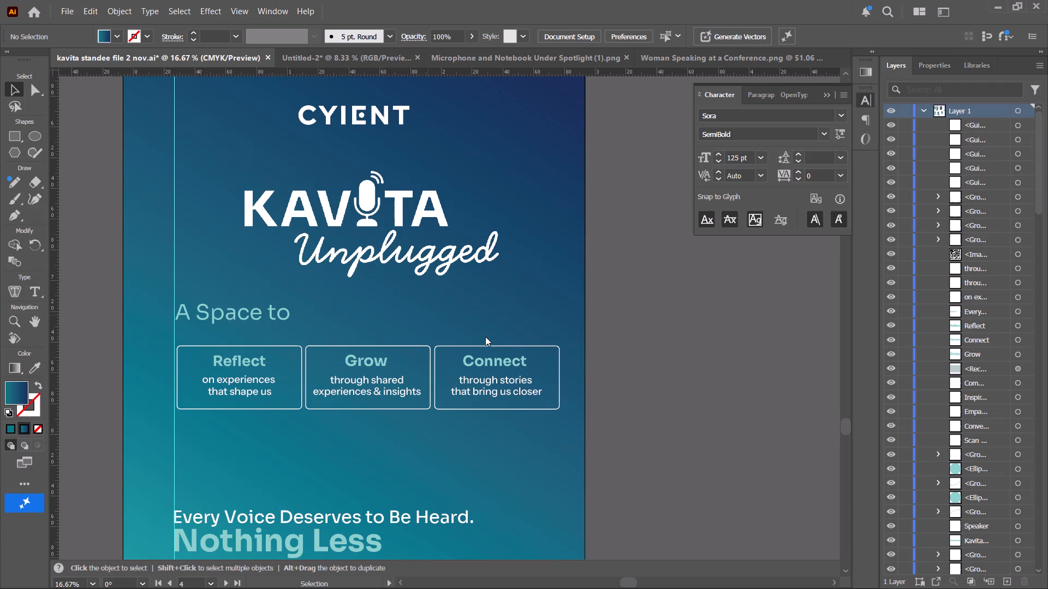
Move the Kavita Unplugged logo left so its K lines up with the vertical guide above "A Space to".
scroll(454, 342, "up", 8)
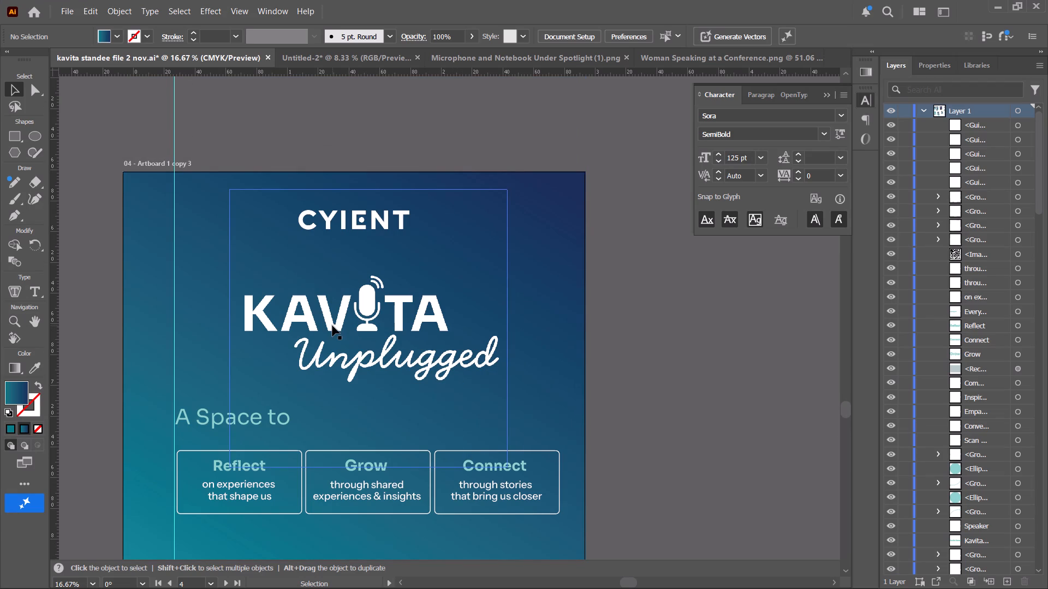
key("space")
key("space")
key("space")
key("space")
left_click_drag(261, 320, 474, 286)
left_click_drag(476, 279, 431, 280)
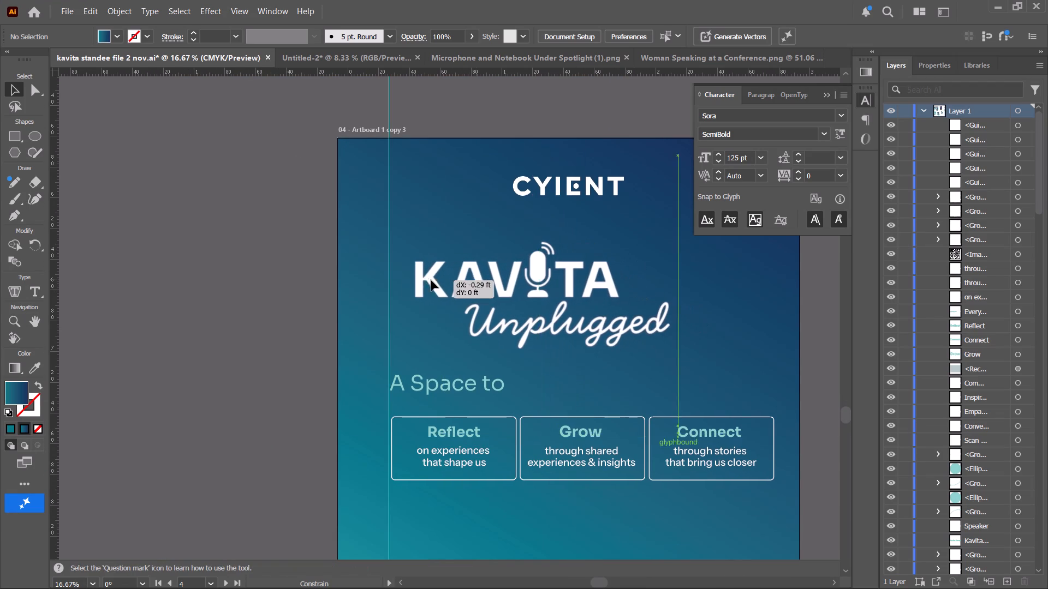
left_click_drag(431, 280, 406, 278)
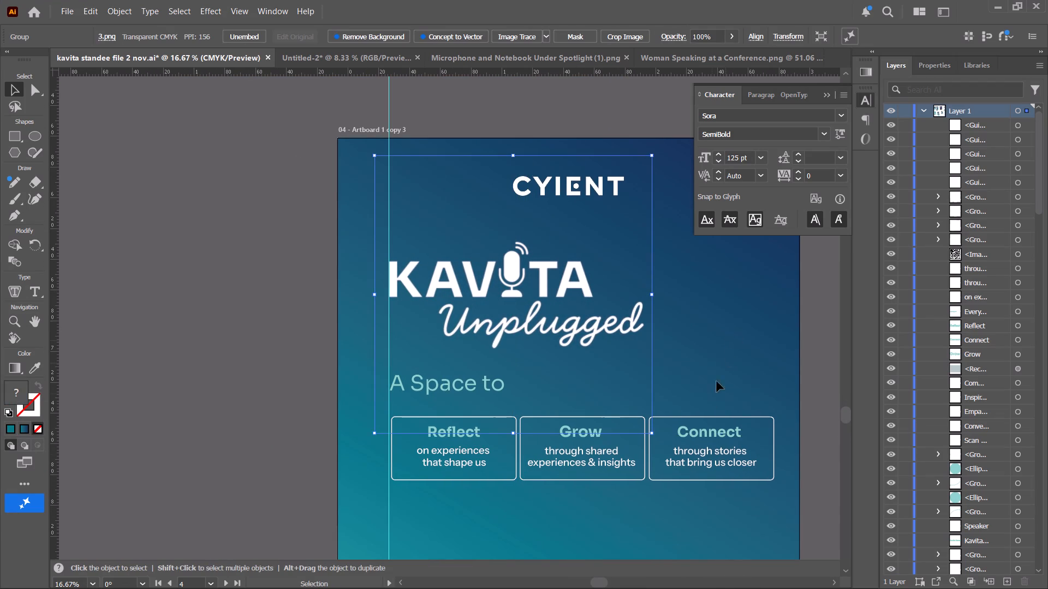
left_click(683, 462)
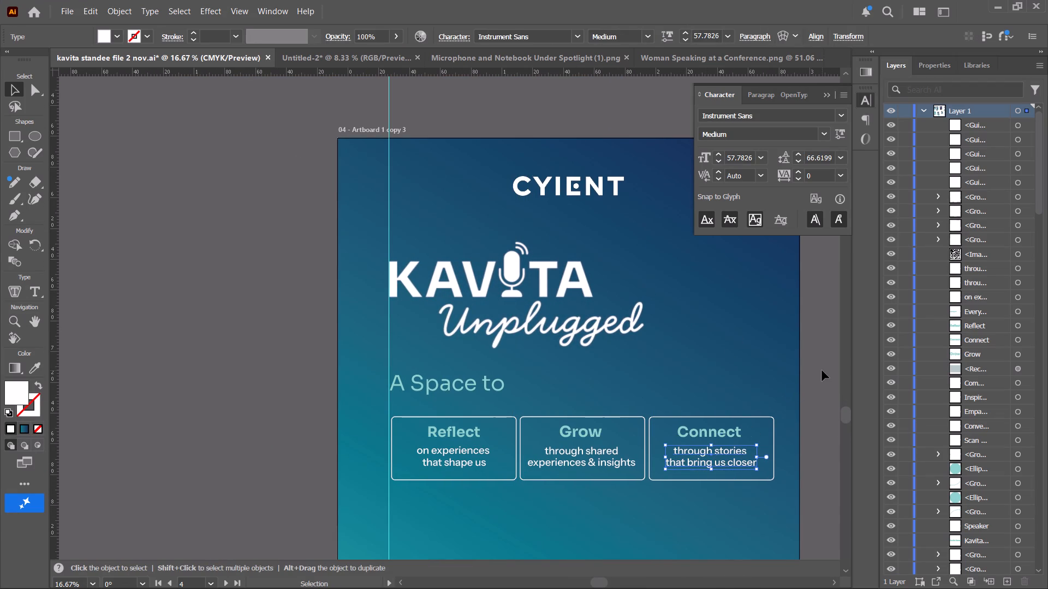
left_click(822, 370)
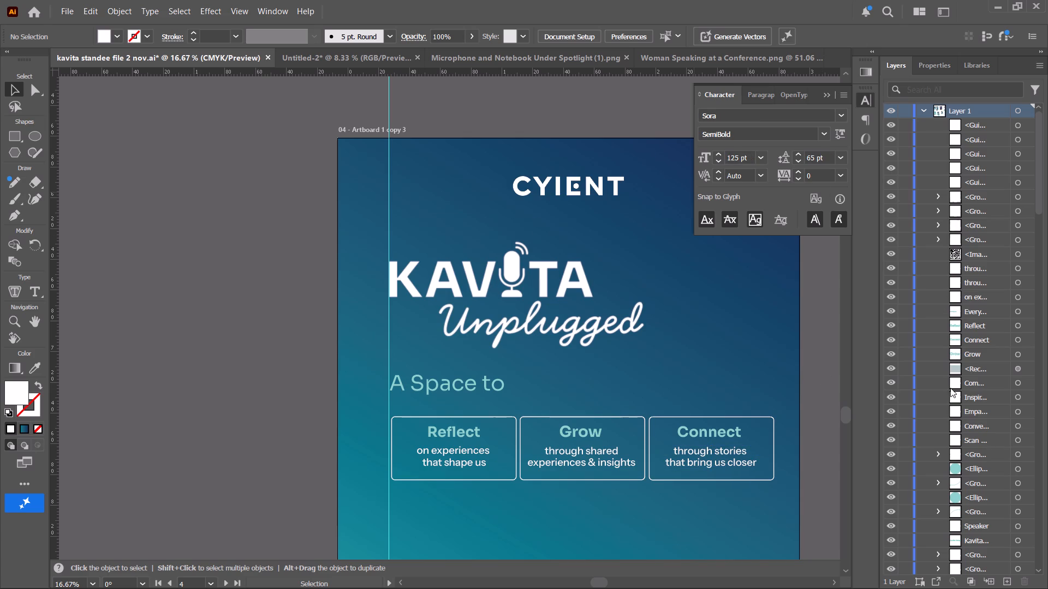
Examine the standee with the conference audience photo, checking its headline, icon block, scan text and QR code.
key("space")
key("space")
key("space")
key("space")
key("space")
key("space")
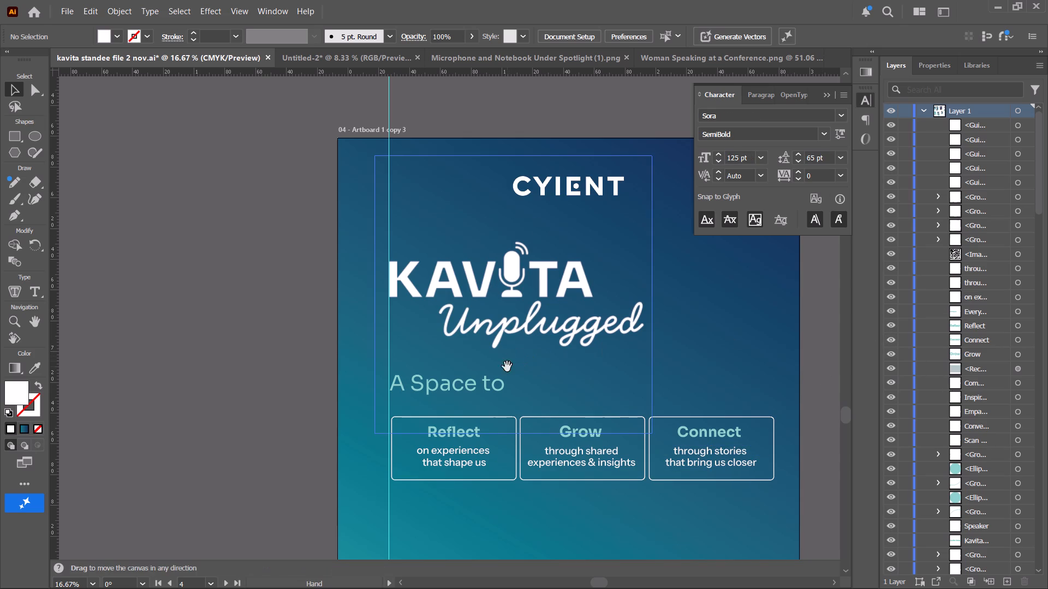
left_click_drag(507, 366, 202, 322)
scroll(357, 331, "down", 4, "alt")
key("space")
key("space")
key("space")
key("space")
key("space")
key("space")
key("space")
key("space")
key("space")
key("space")
key("space")
key("space")
key("space")
key("space")
key("space")
key("space")
key("space")
key("space")
key("space")
key("space")
left_click_drag(469, 363, 455, 363)
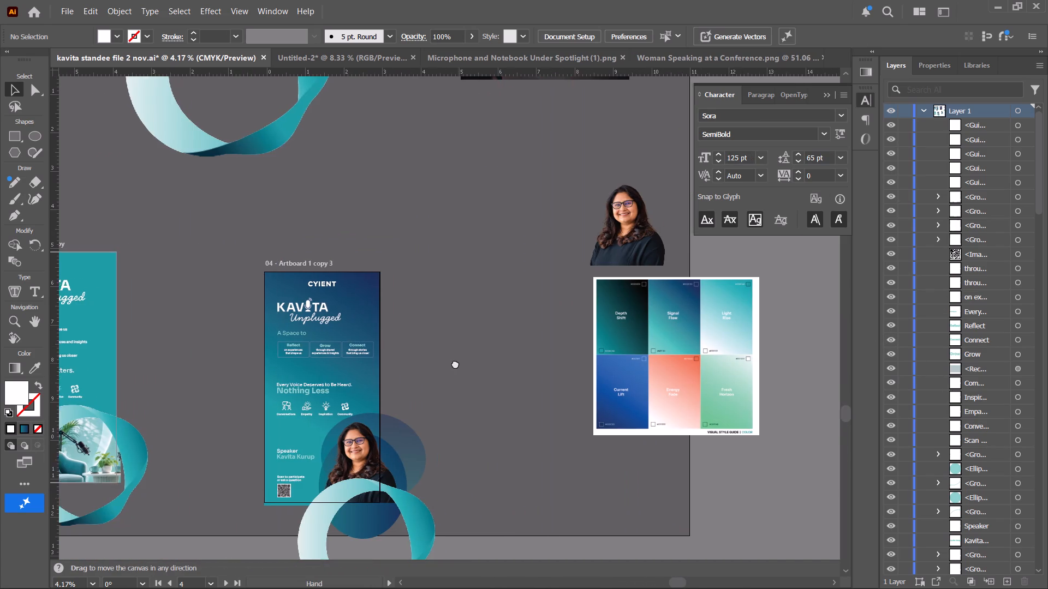
left_click_drag(455, 363, 521, 539)
left_click_drag(559, 347, 461, 368)
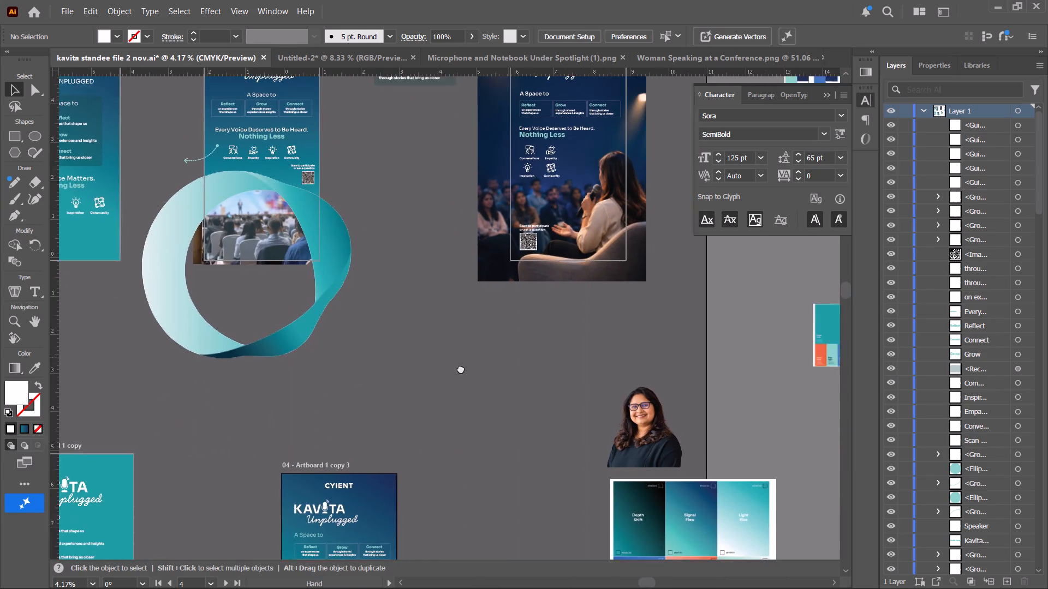
left_click_drag(461, 368, 364, 405)
scroll(491, 271, "up", 1, "alt")
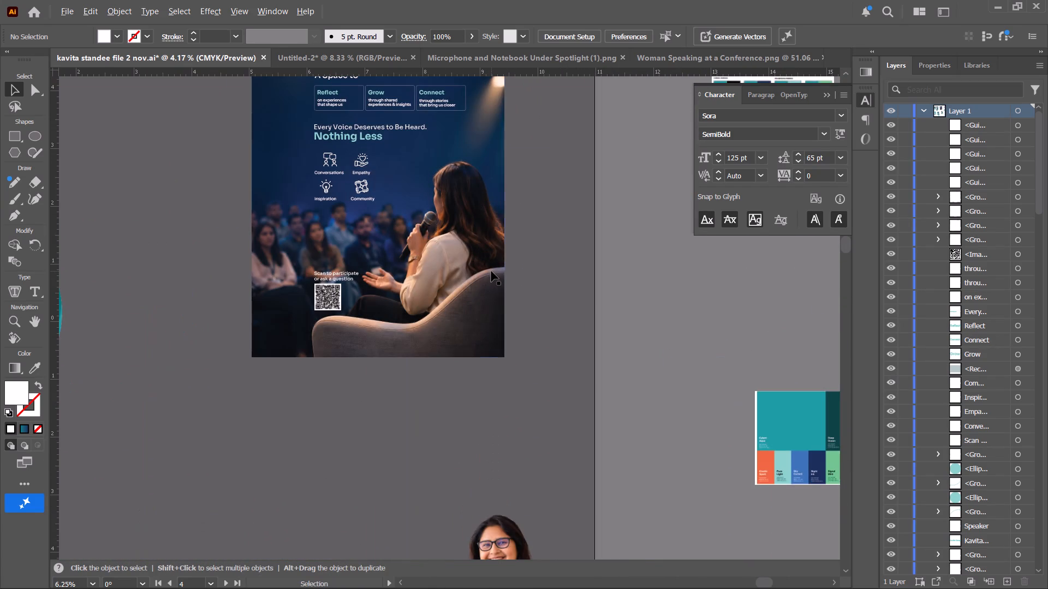
scroll(491, 271, "up", 9)
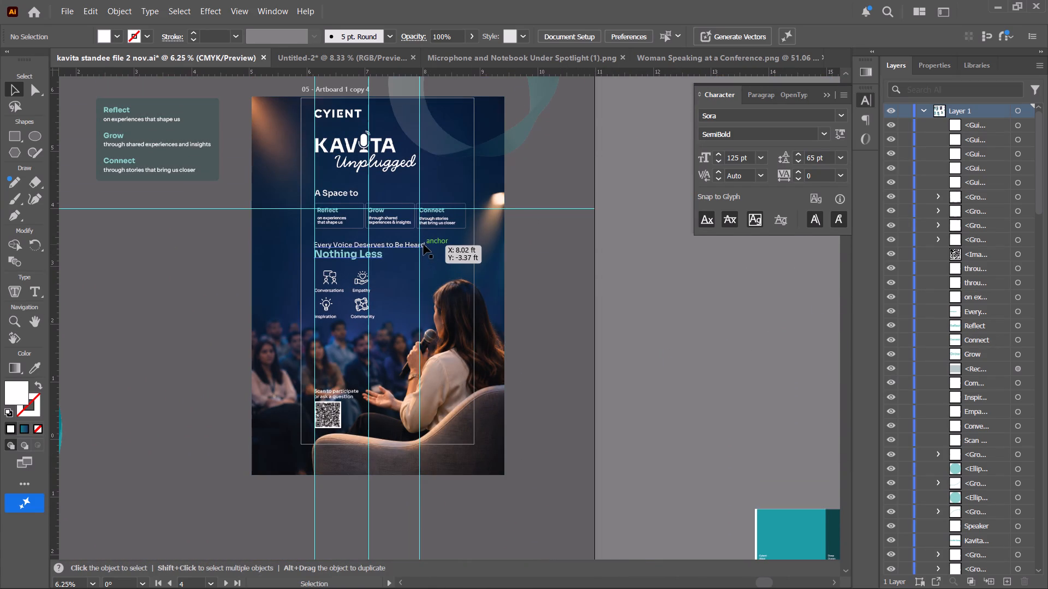
scroll(330, 407, "up", 6, "alt")
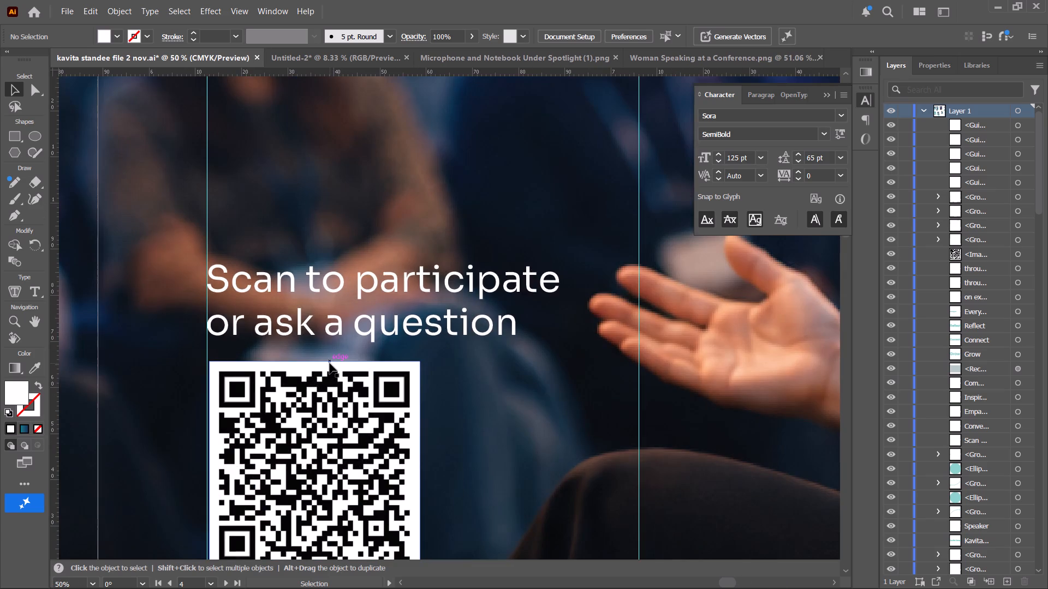
scroll(330, 363, "down", 5, "alt")
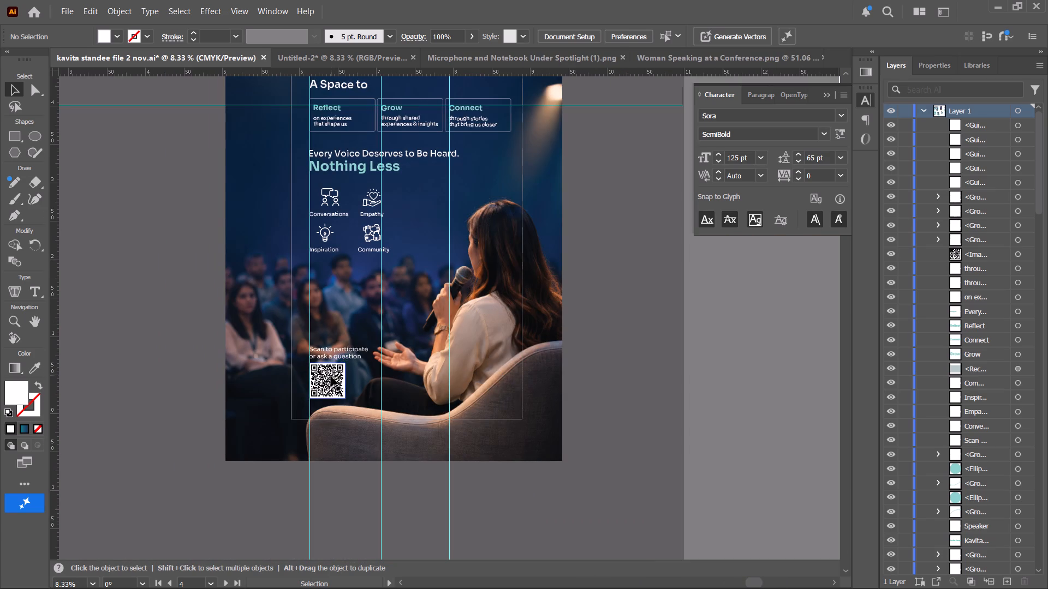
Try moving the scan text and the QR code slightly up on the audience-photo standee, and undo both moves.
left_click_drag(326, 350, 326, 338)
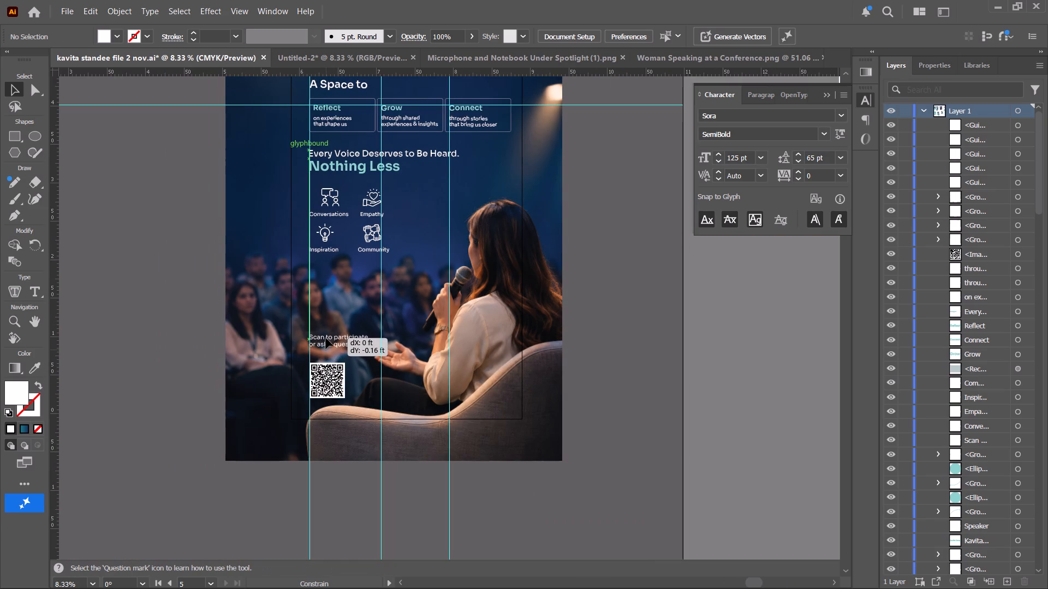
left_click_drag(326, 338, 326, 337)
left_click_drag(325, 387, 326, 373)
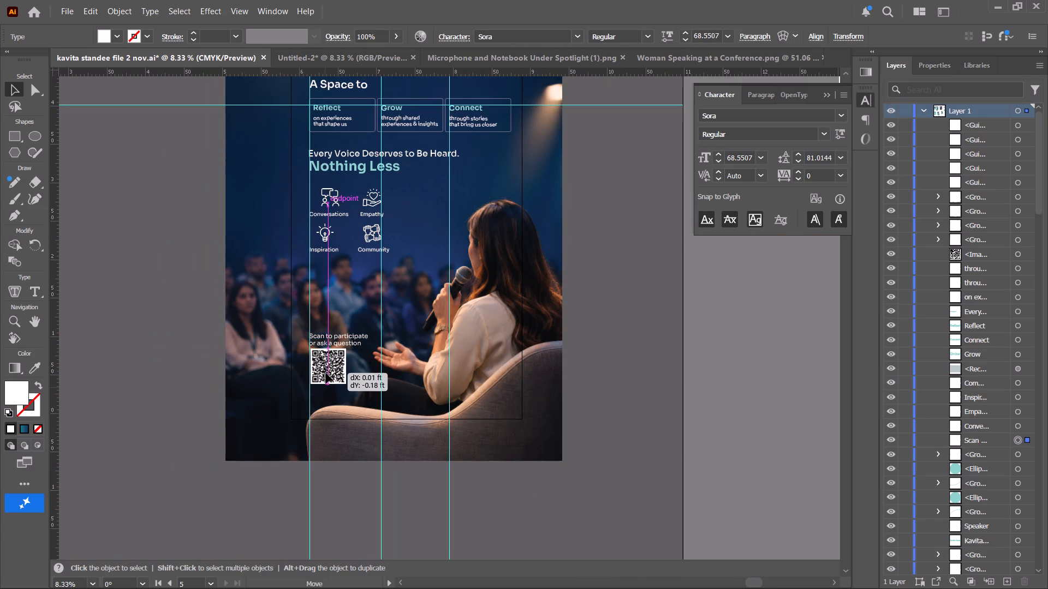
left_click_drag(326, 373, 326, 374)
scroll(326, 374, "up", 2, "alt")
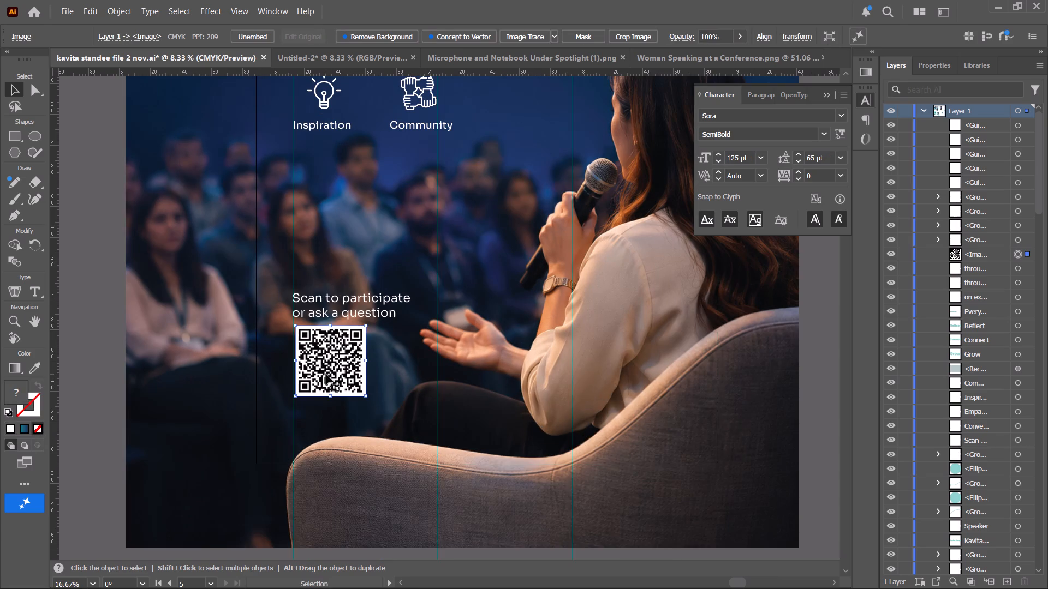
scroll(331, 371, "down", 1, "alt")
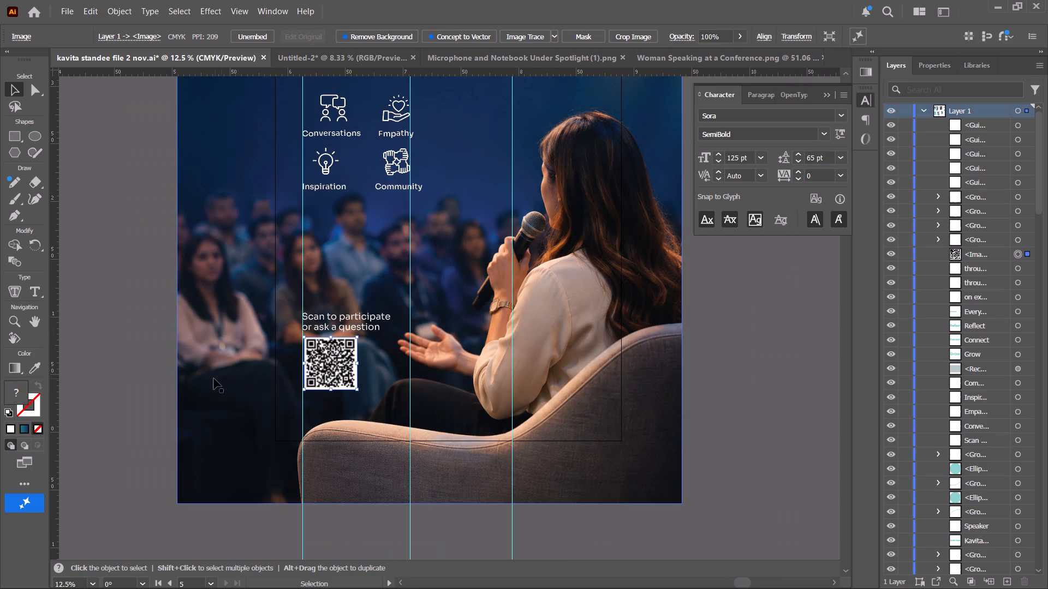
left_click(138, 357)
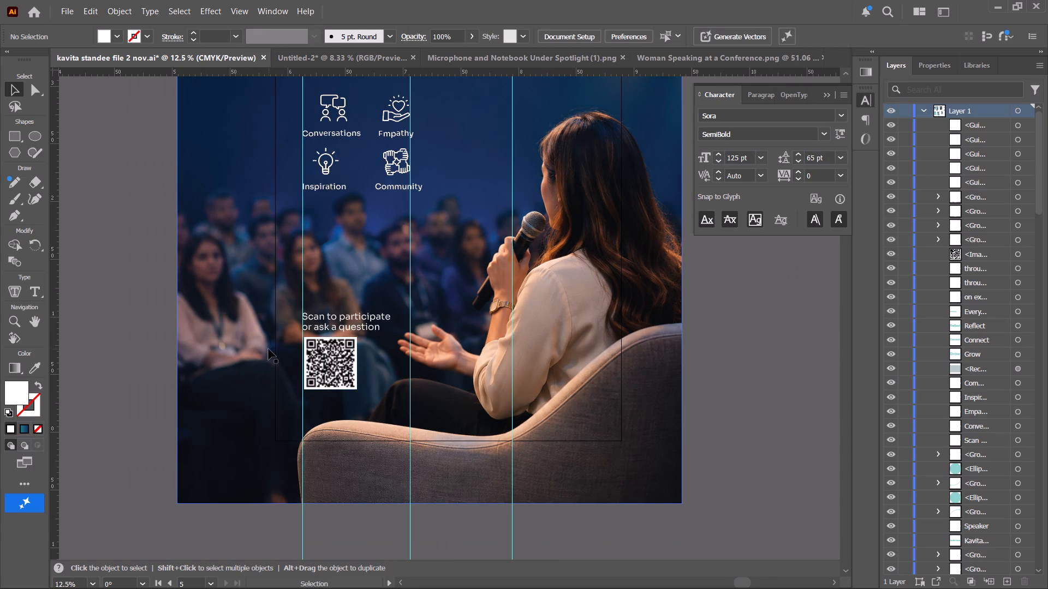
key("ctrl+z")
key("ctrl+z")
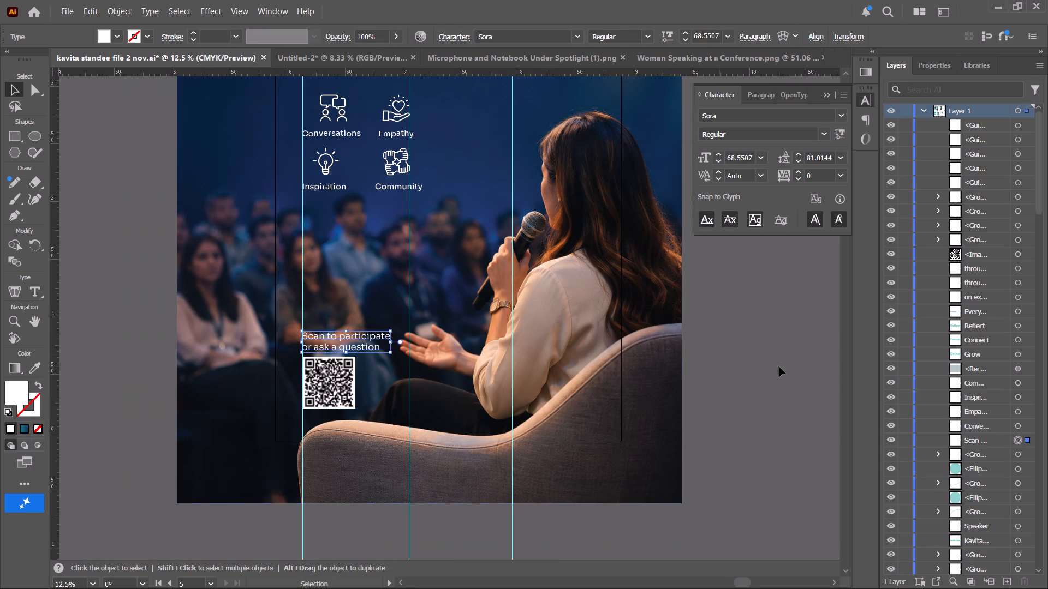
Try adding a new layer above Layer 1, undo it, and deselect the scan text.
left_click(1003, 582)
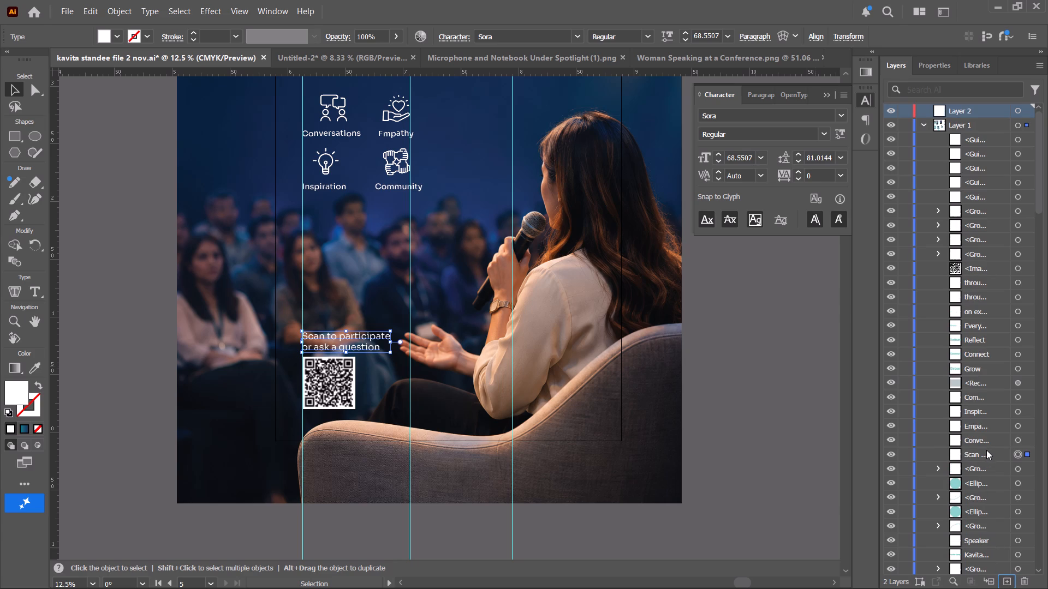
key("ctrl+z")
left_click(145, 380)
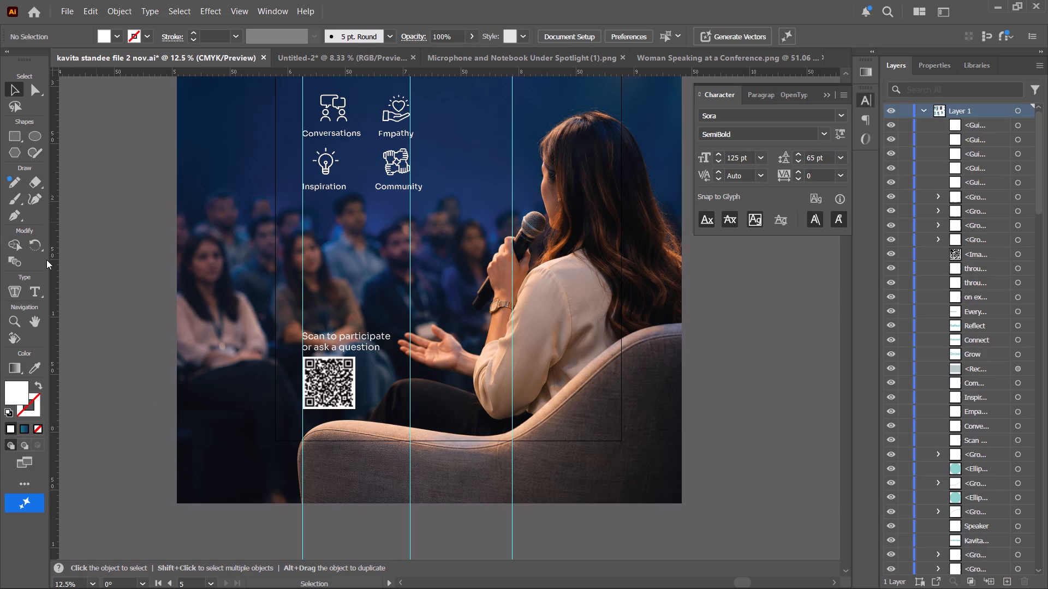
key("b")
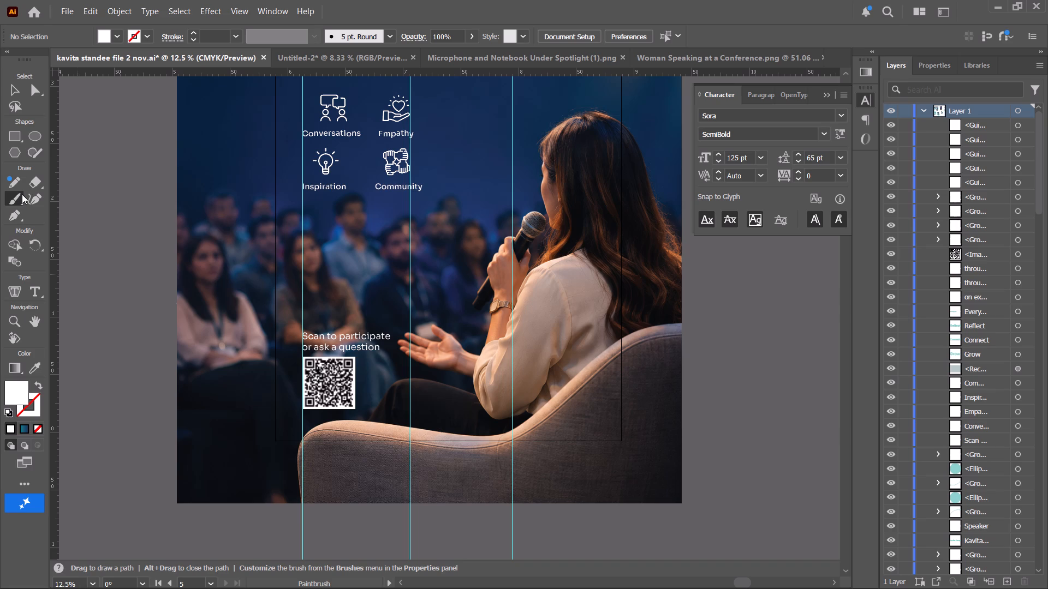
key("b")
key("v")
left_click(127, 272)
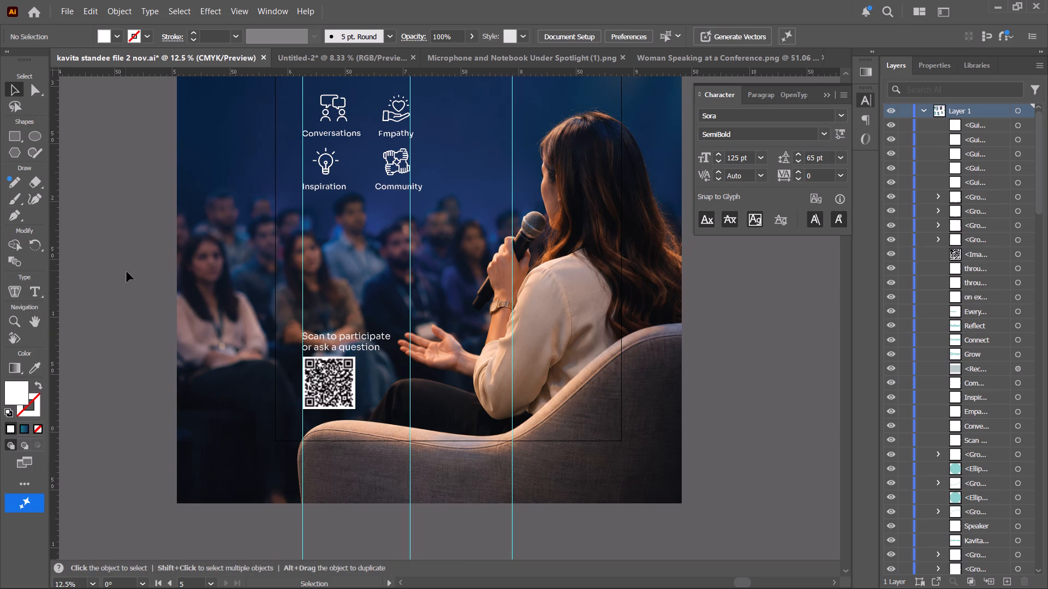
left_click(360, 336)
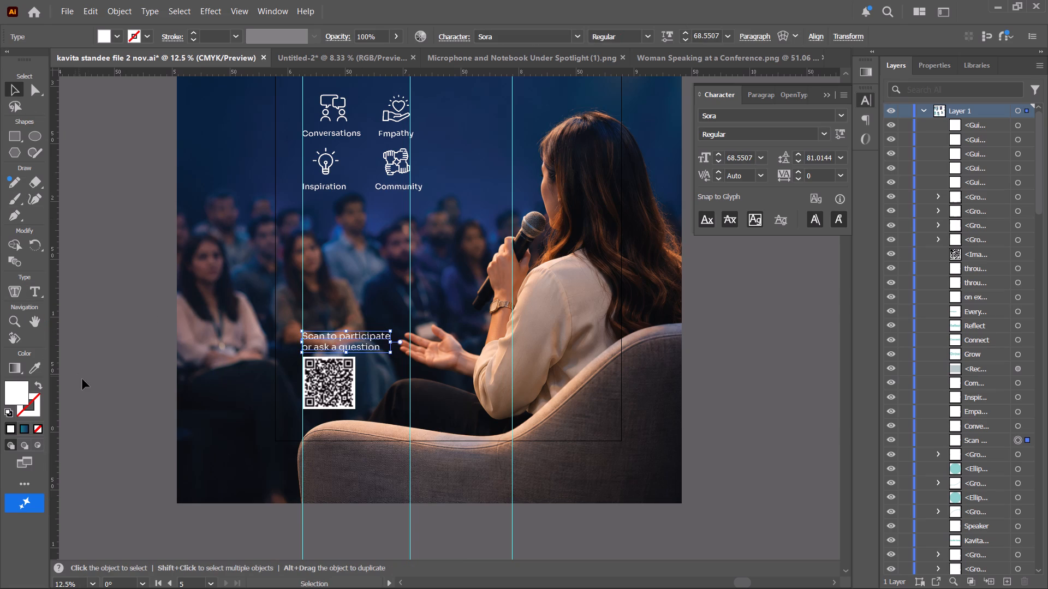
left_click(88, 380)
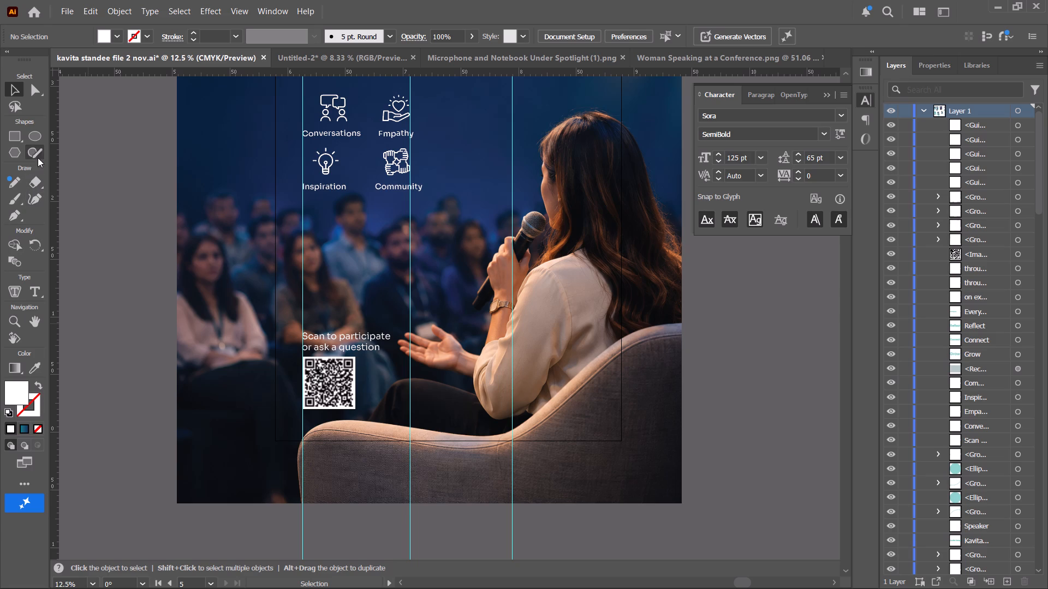
Draw a white ellipse about 0.77 ft wide and 0.17 ft high over the scan text on the audience-photo standee.
left_click(31, 139)
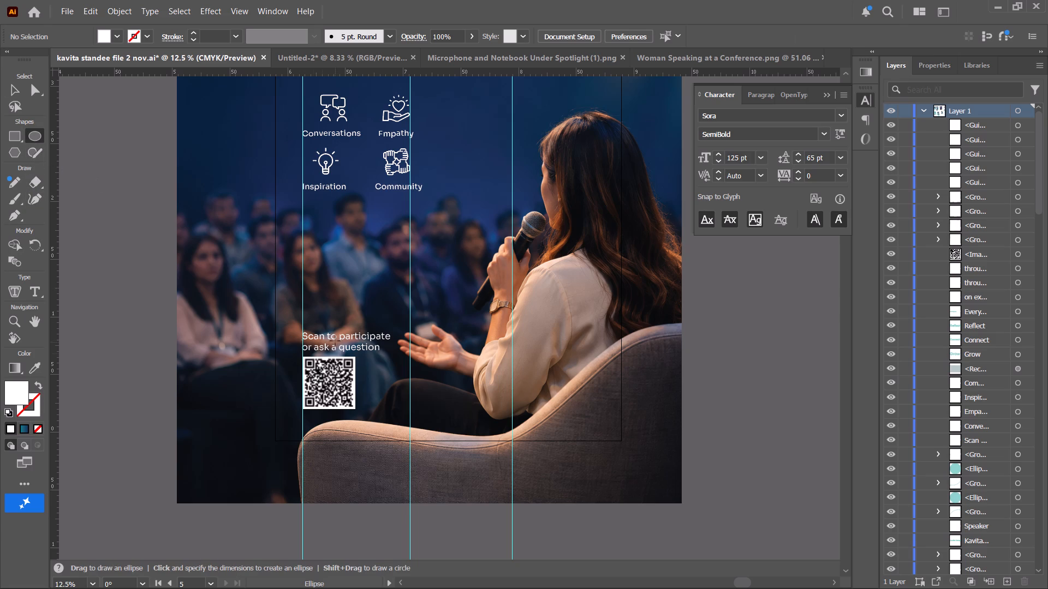
left_click_drag(296, 331, 384, 353)
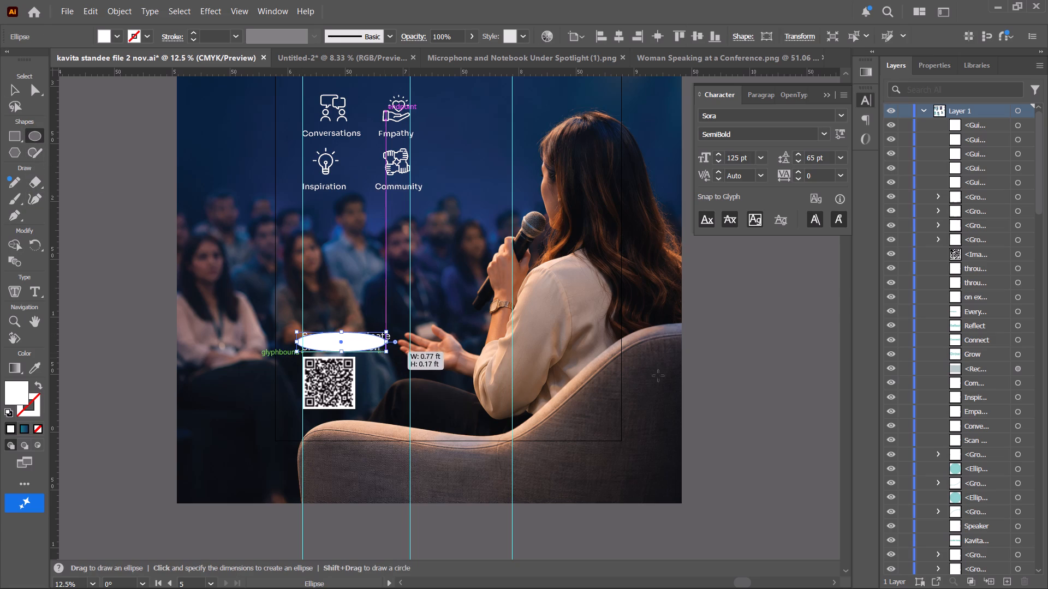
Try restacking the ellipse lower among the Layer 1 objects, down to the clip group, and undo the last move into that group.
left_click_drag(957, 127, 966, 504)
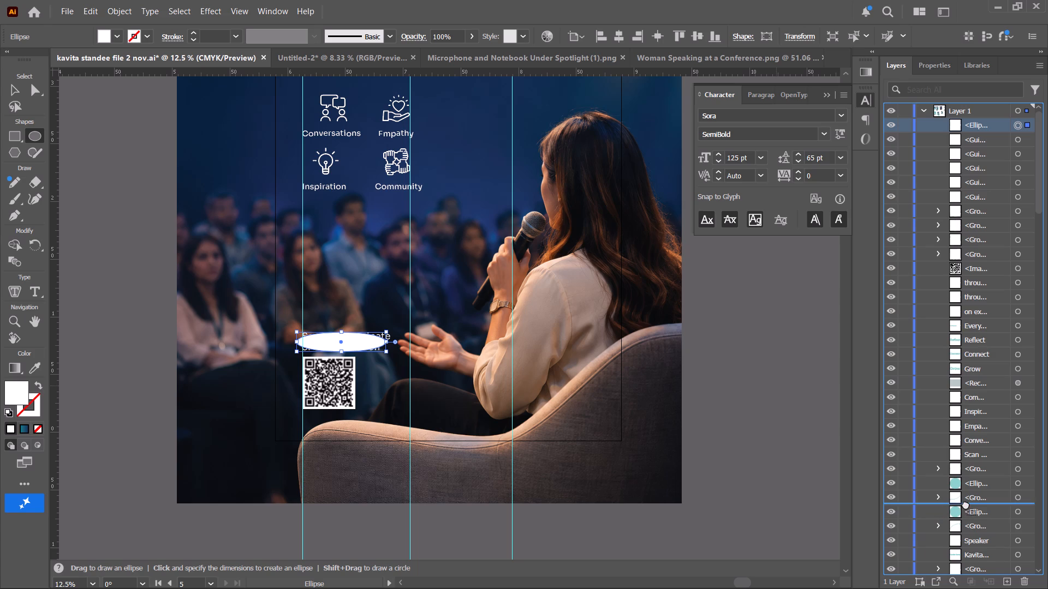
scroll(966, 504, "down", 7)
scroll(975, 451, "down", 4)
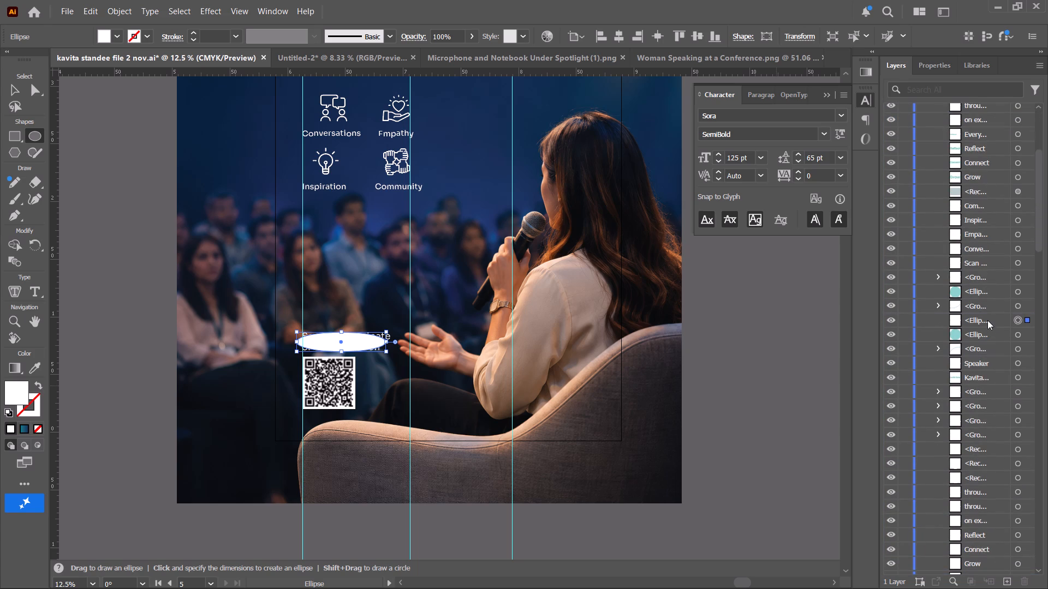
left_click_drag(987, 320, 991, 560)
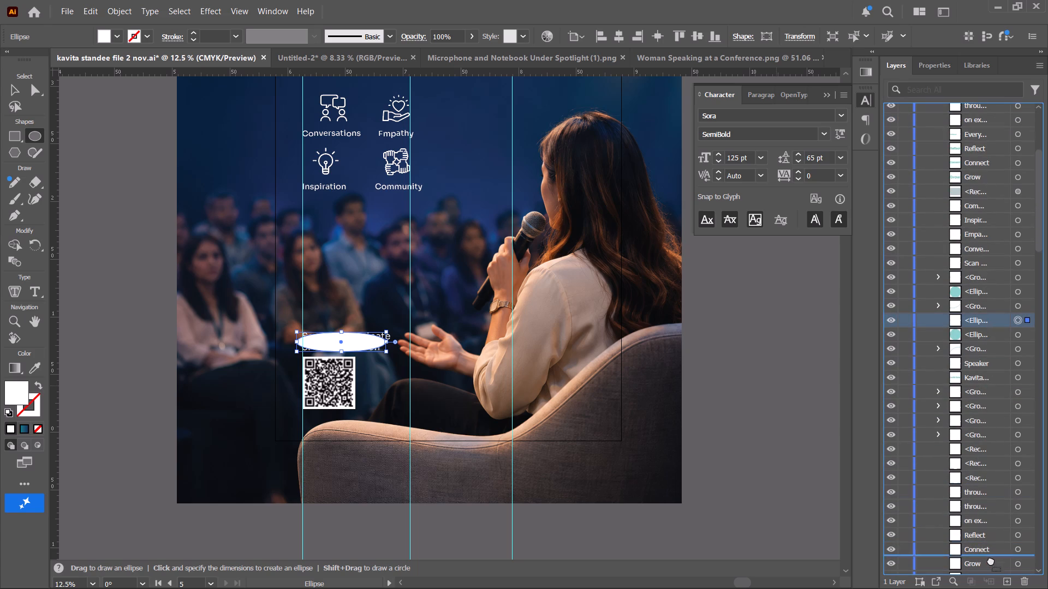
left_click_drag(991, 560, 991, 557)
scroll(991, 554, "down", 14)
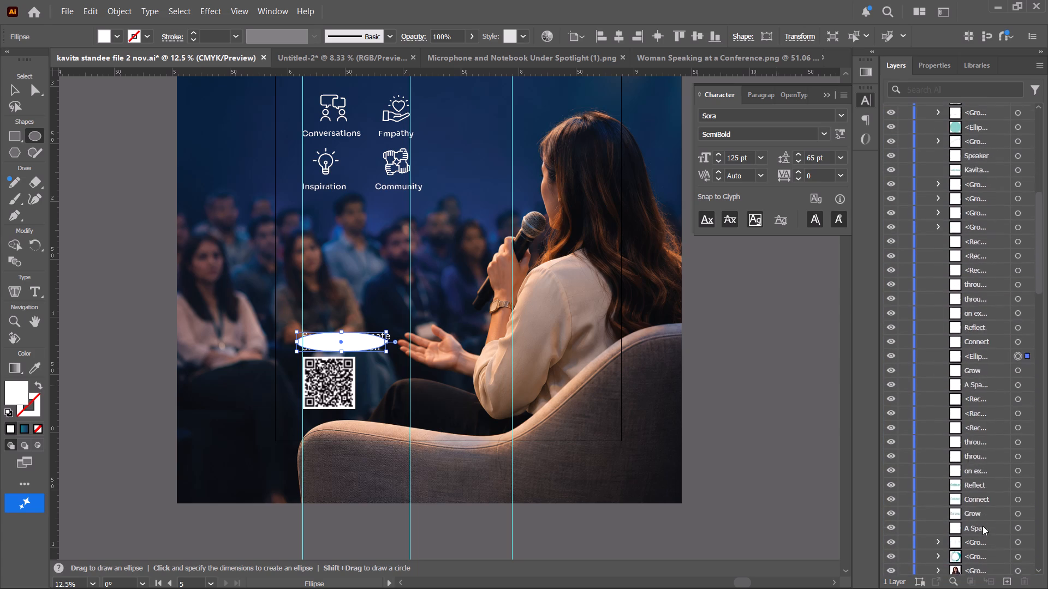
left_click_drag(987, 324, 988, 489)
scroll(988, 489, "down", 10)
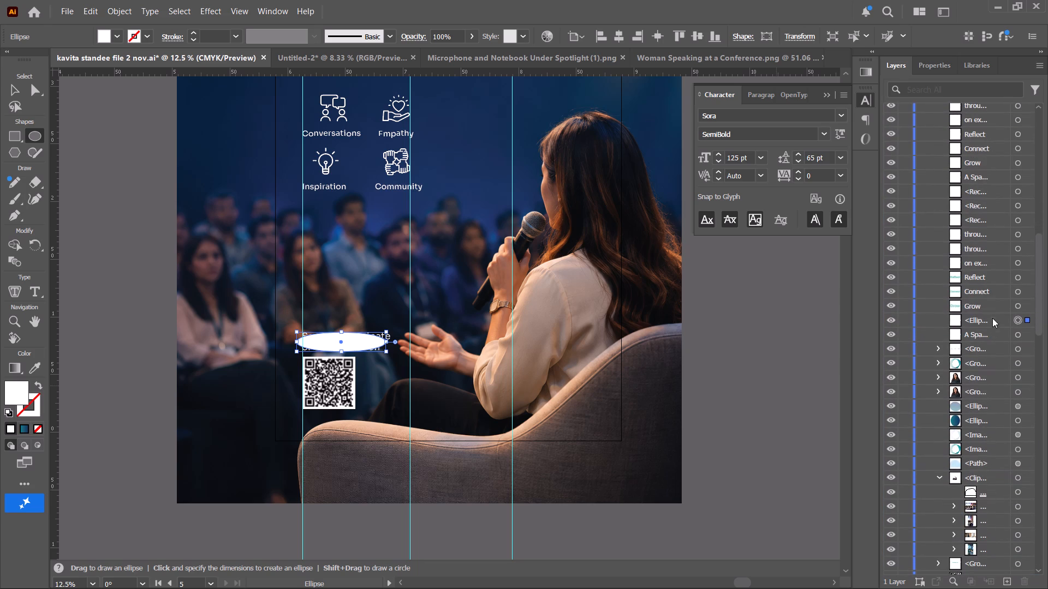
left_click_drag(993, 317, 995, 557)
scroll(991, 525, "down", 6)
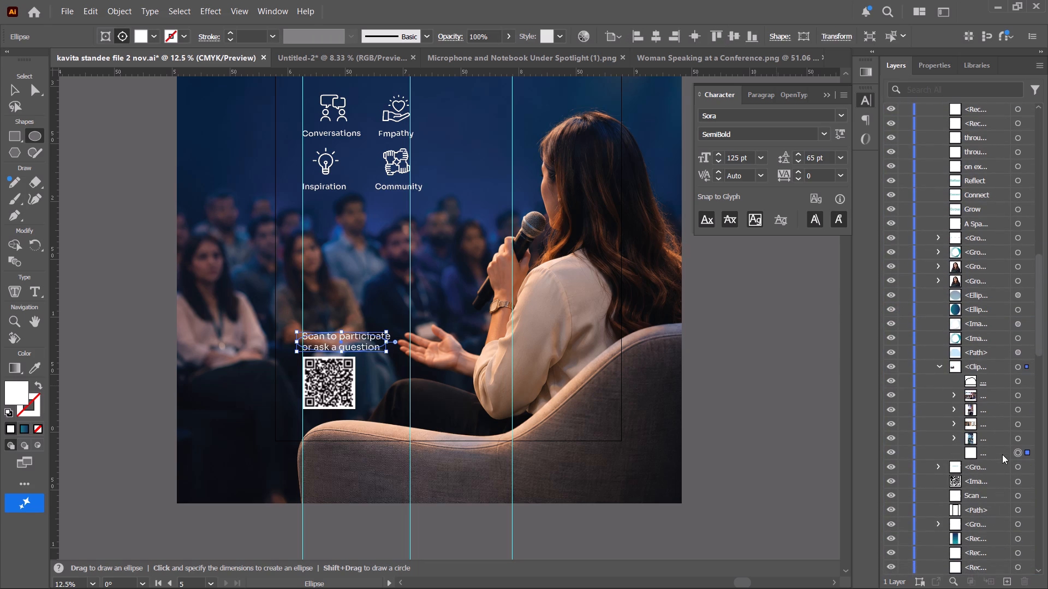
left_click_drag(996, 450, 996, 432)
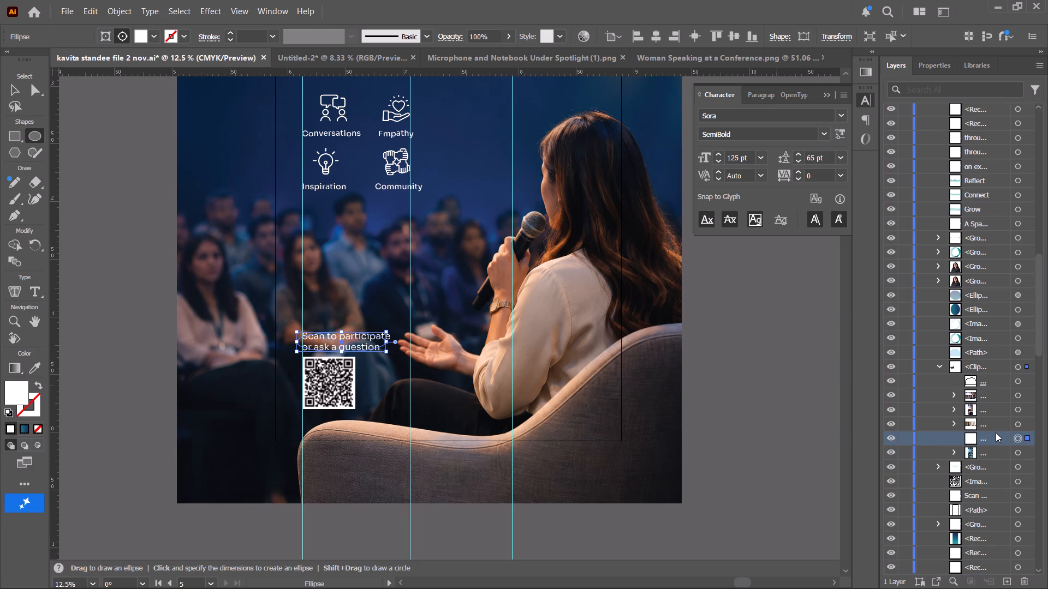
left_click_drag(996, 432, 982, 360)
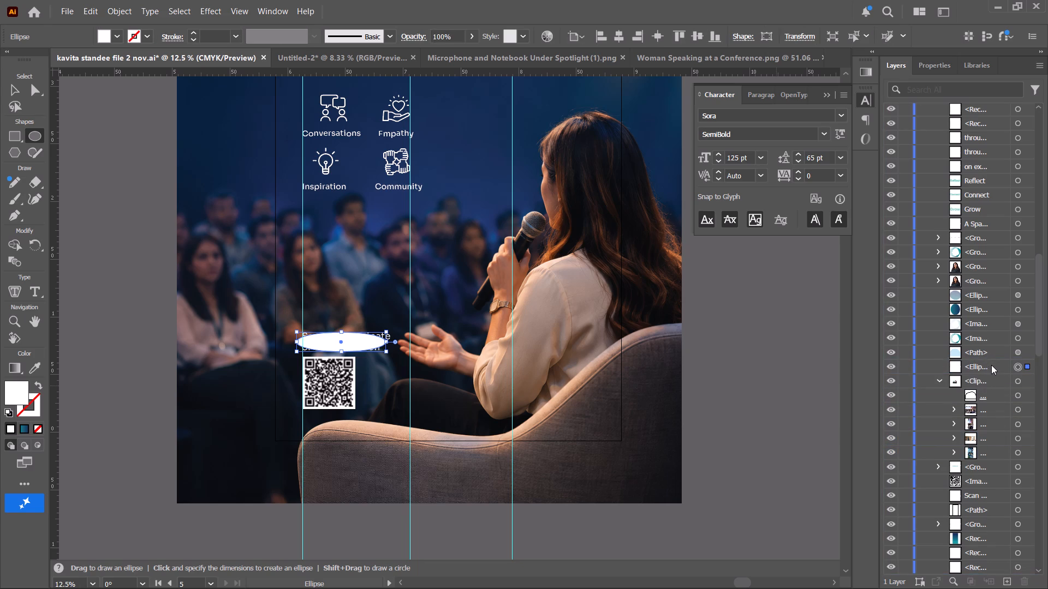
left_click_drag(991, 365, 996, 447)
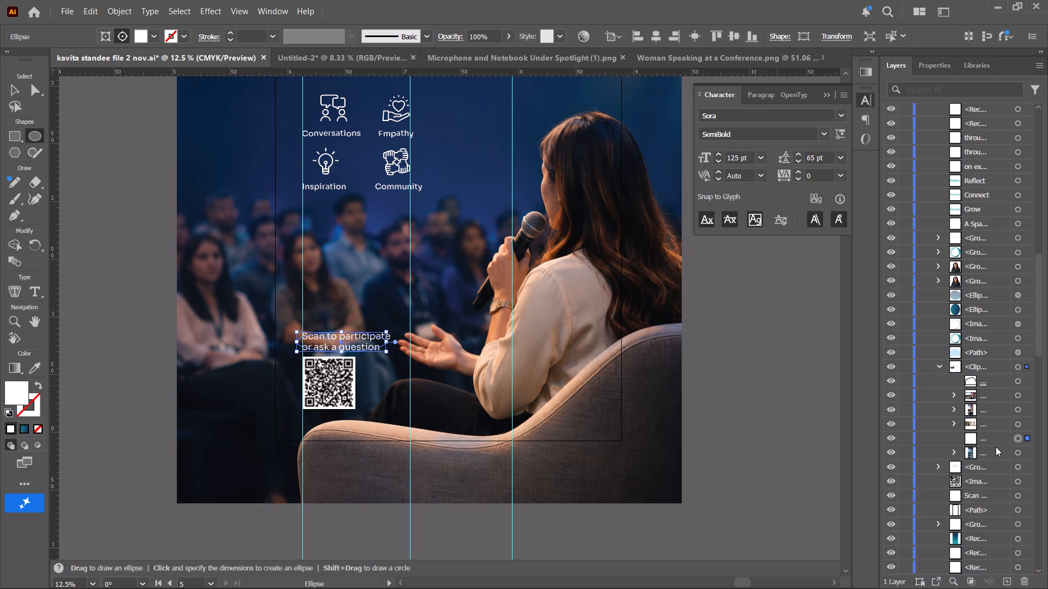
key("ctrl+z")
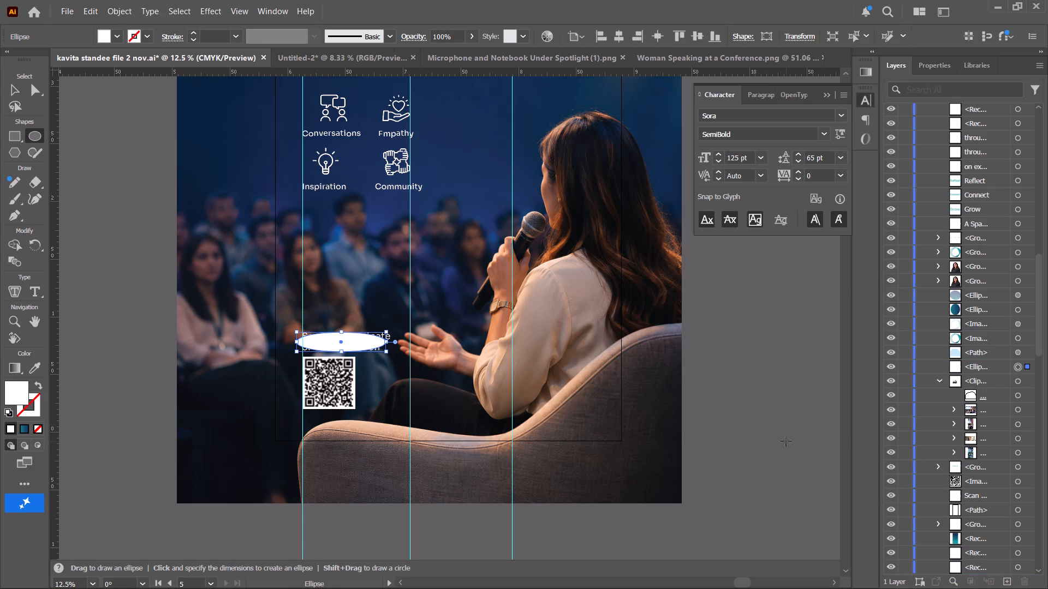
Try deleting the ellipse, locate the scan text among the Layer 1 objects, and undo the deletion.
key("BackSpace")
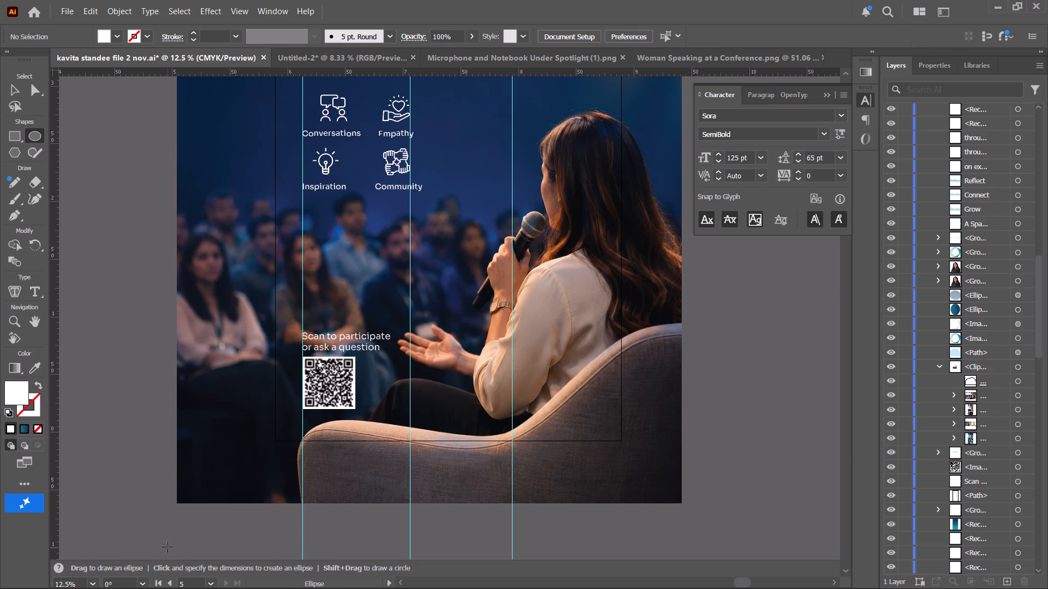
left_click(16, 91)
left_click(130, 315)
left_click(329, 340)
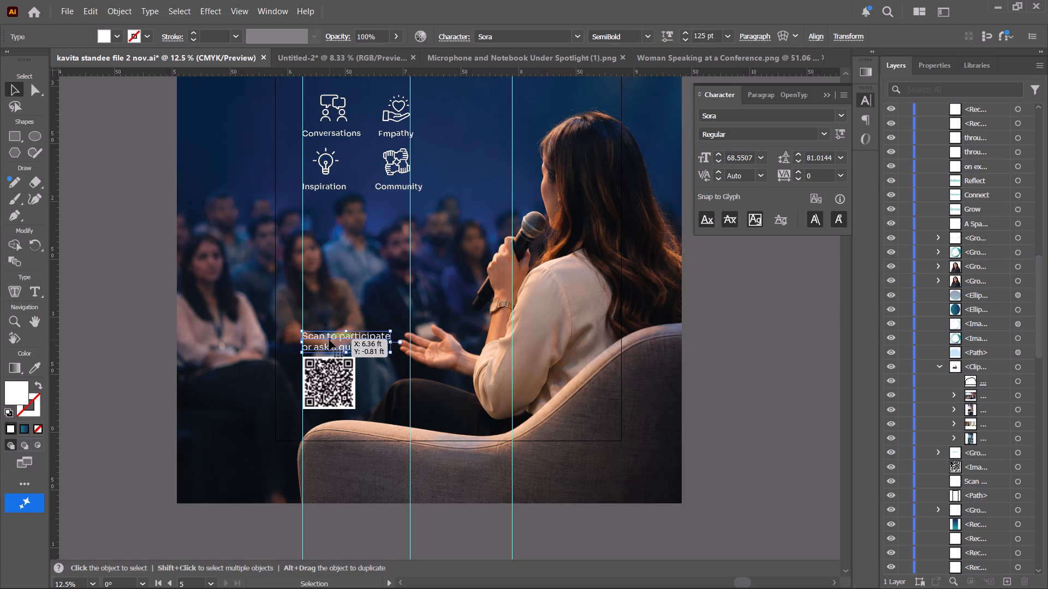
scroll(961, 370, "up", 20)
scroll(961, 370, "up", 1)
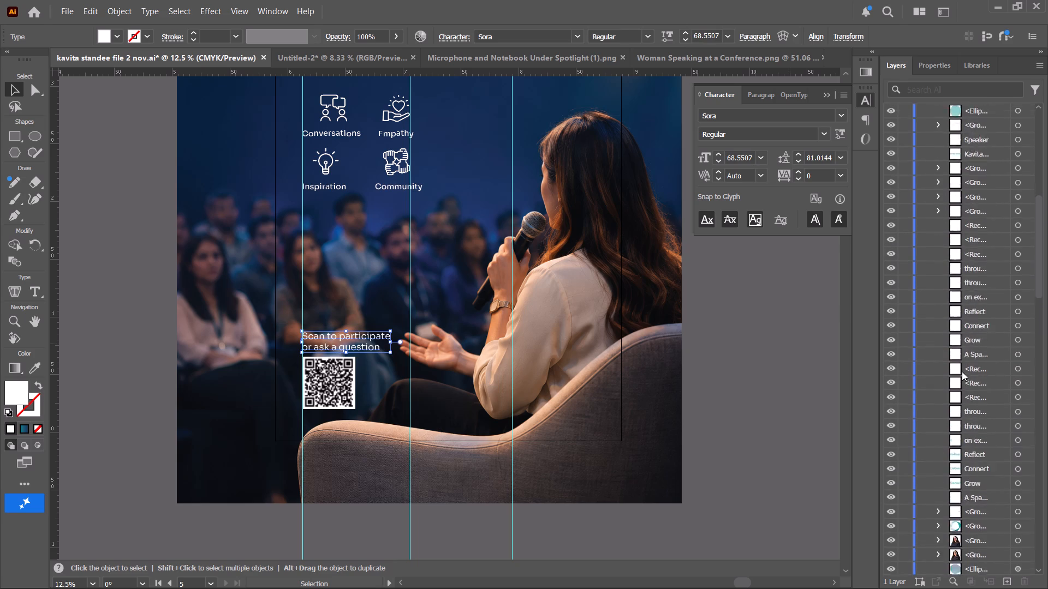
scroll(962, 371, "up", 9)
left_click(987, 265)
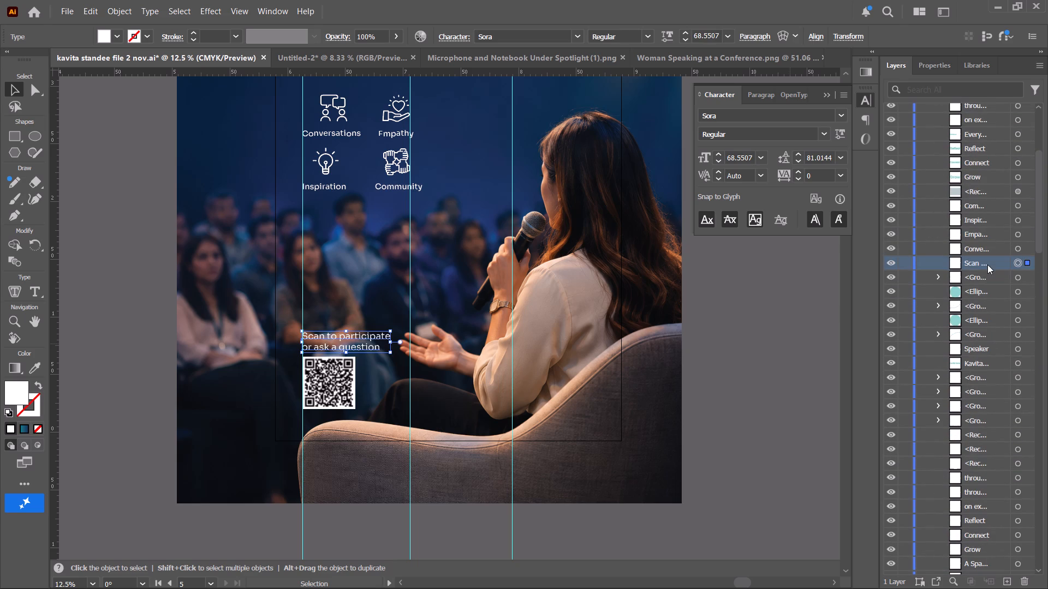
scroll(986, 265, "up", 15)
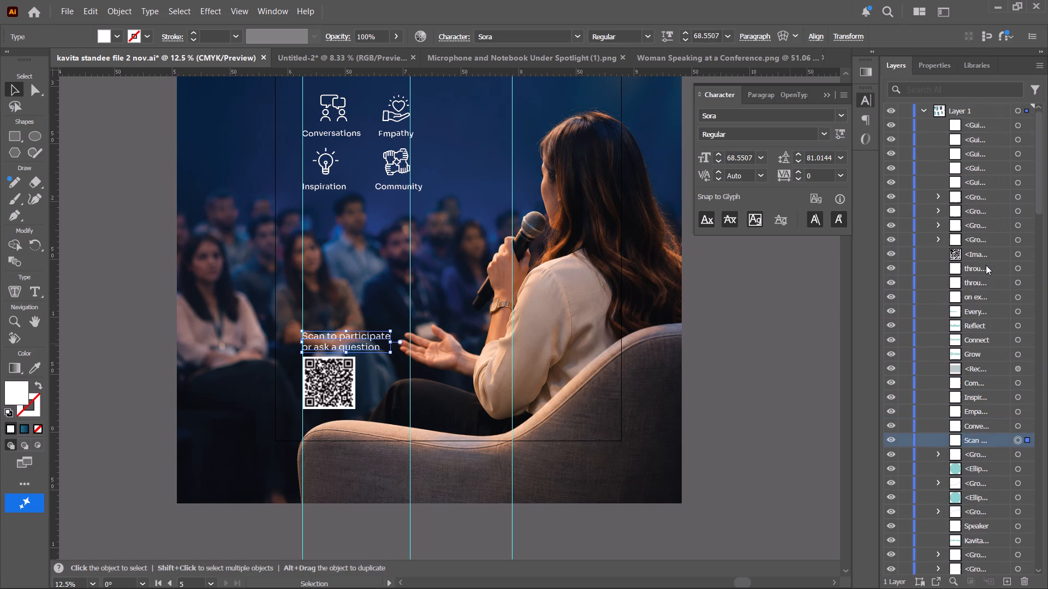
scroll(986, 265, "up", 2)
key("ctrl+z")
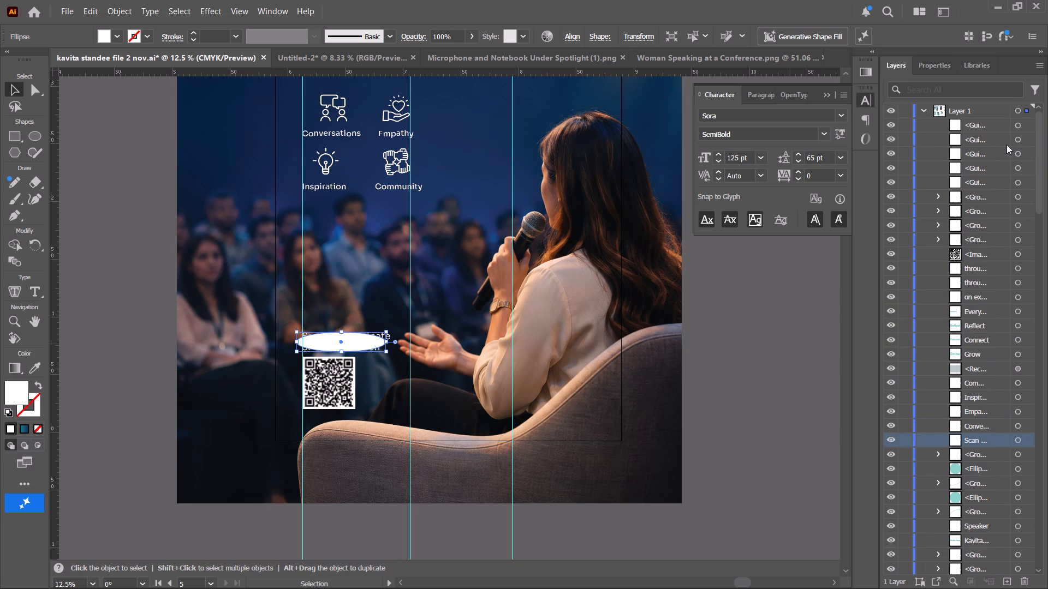
Bring the ellipse to the front of Layer 1 and hide it.
key("ctrl+shift+bracketright")
key("ctrl+shift+bracketright")
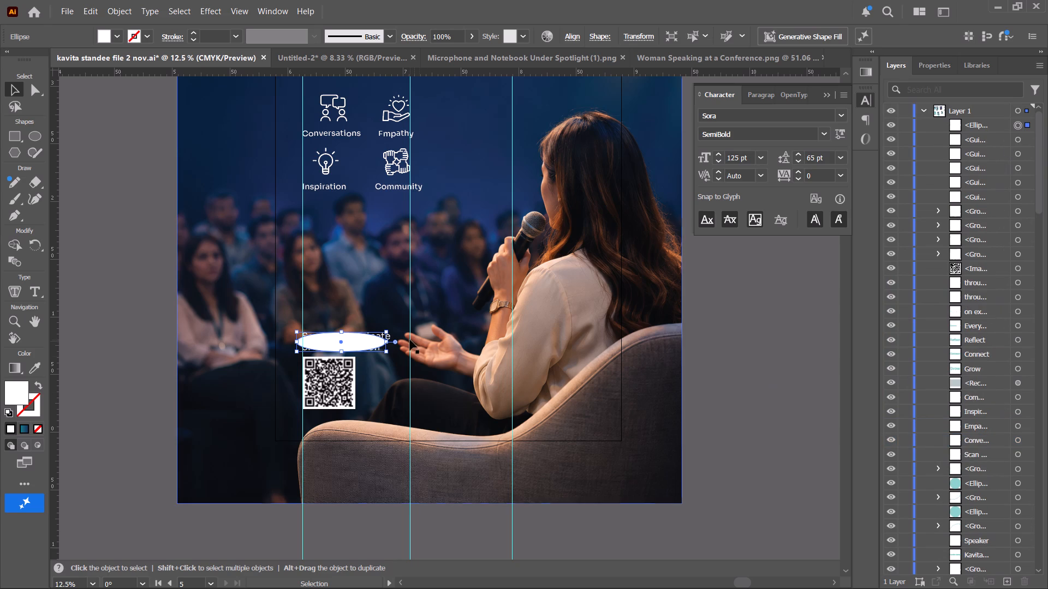
left_click(896, 124)
left_click(892, 127)
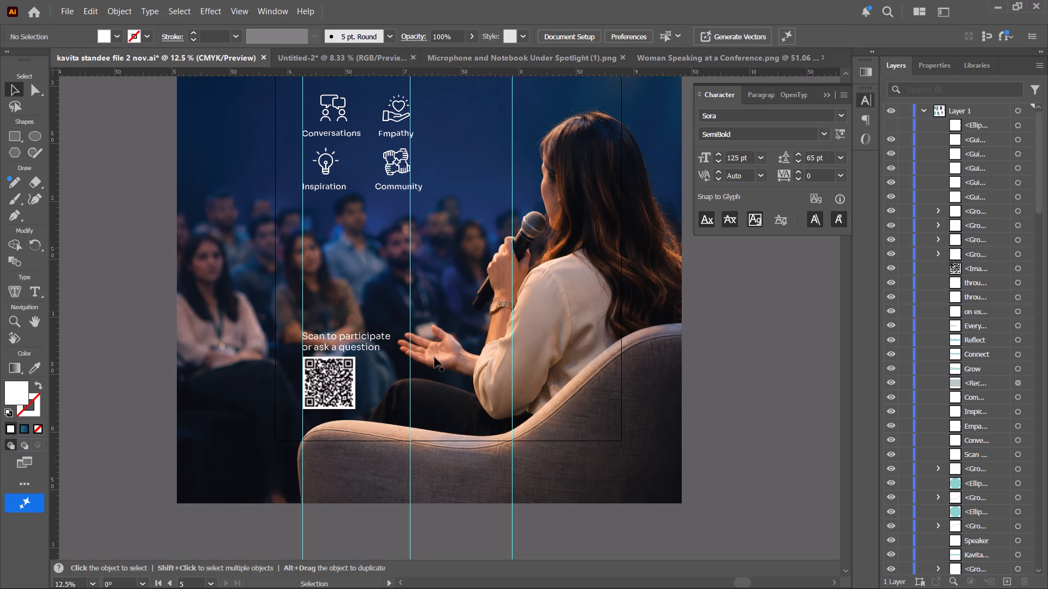
Move the hidden ellipse directly beneath the scan text in the Layer 1 stacking order and show it again.
left_click(320, 348)
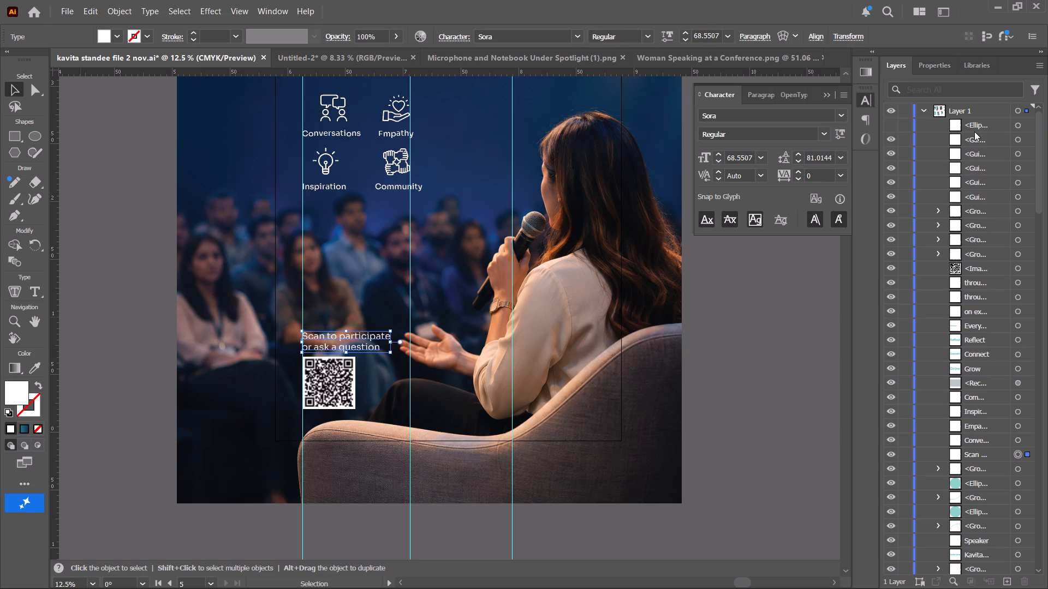
left_click_drag(974, 126, 978, 462)
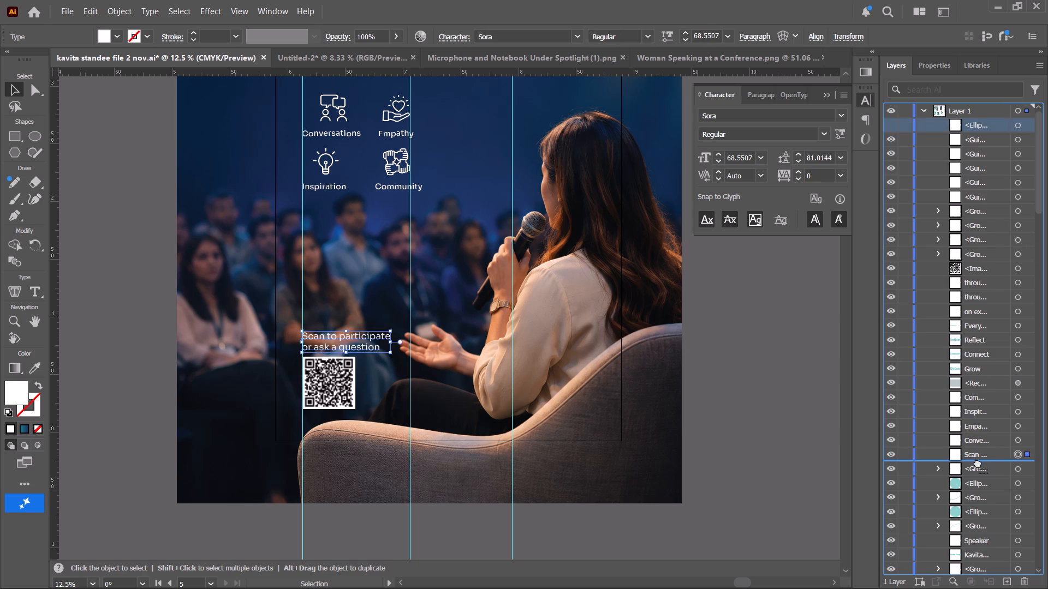
scroll(949, 146, "up", 5)
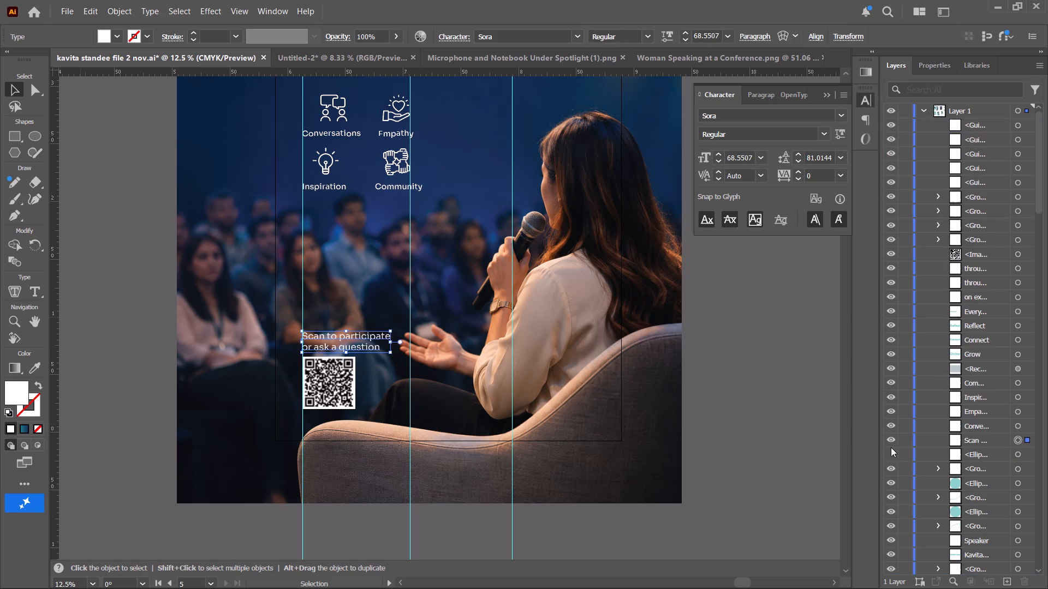
left_click(891, 456)
left_click(780, 450)
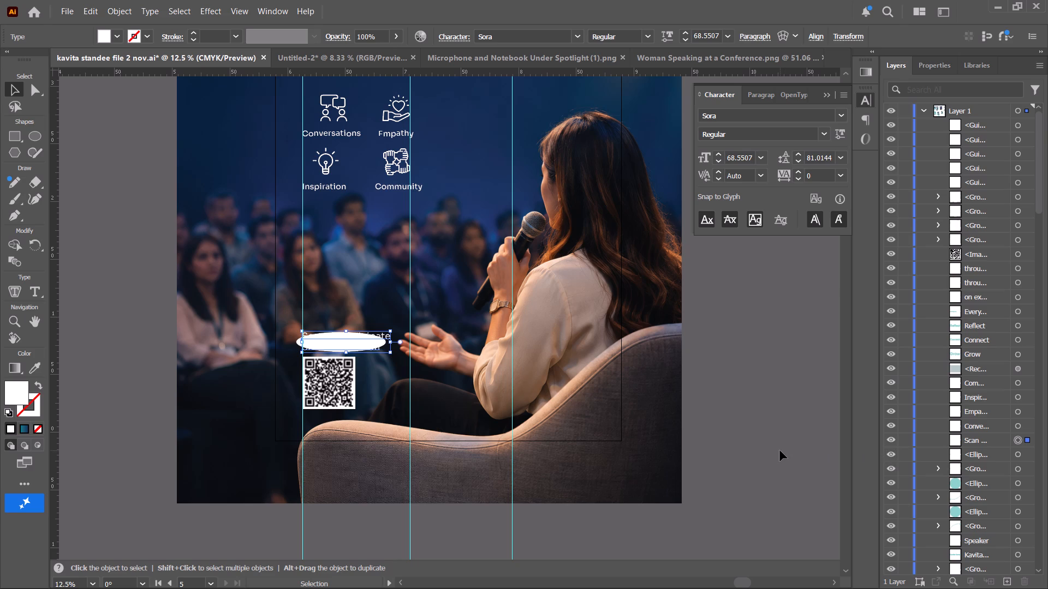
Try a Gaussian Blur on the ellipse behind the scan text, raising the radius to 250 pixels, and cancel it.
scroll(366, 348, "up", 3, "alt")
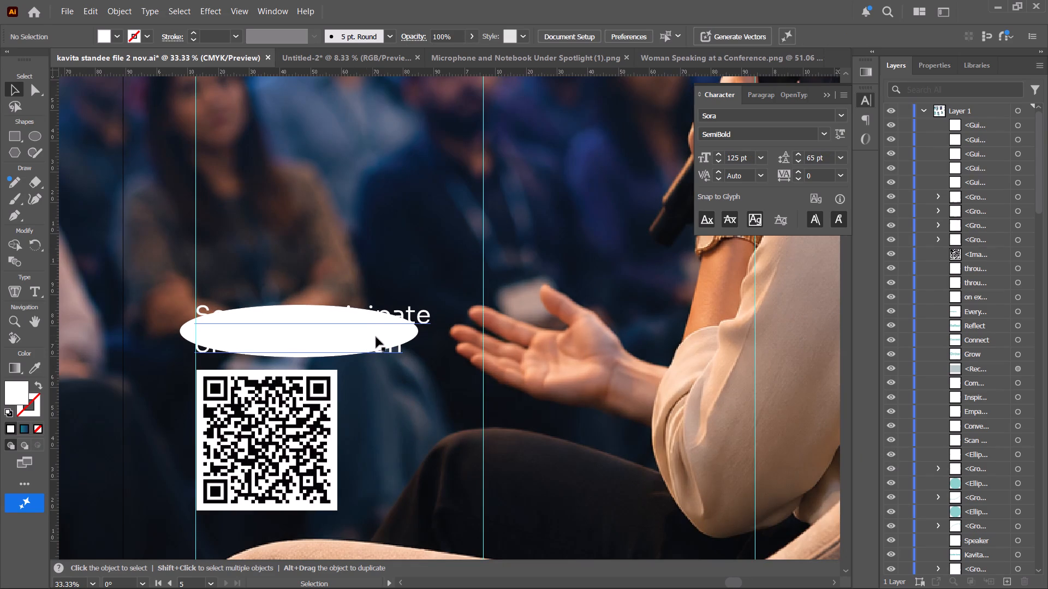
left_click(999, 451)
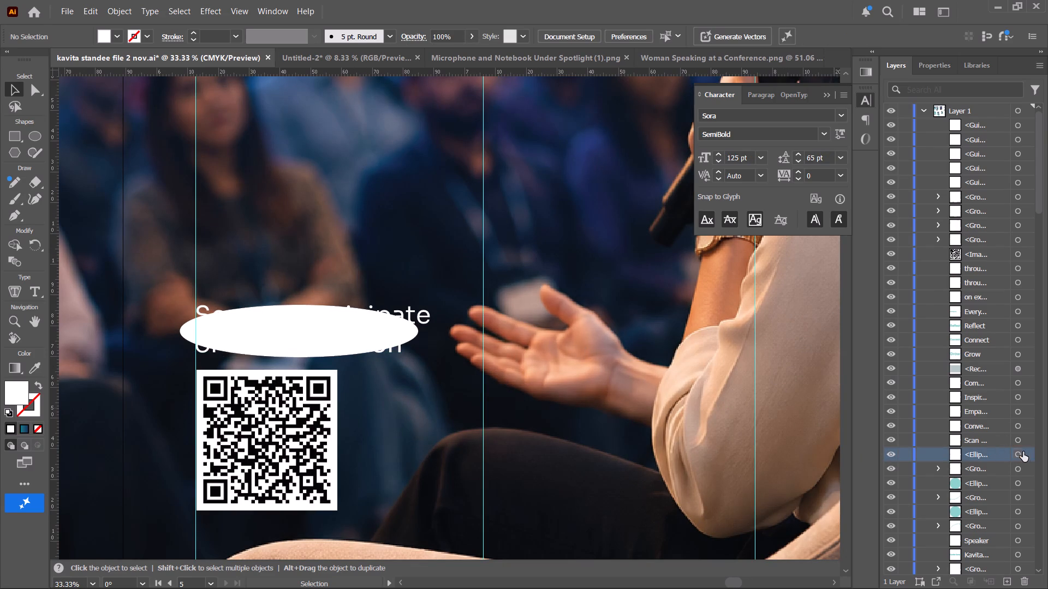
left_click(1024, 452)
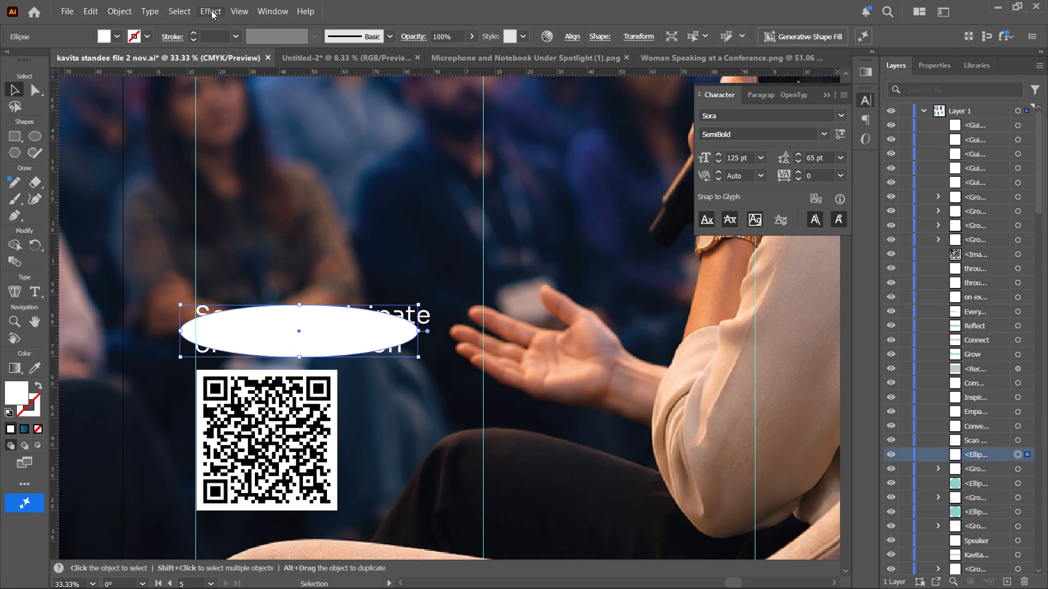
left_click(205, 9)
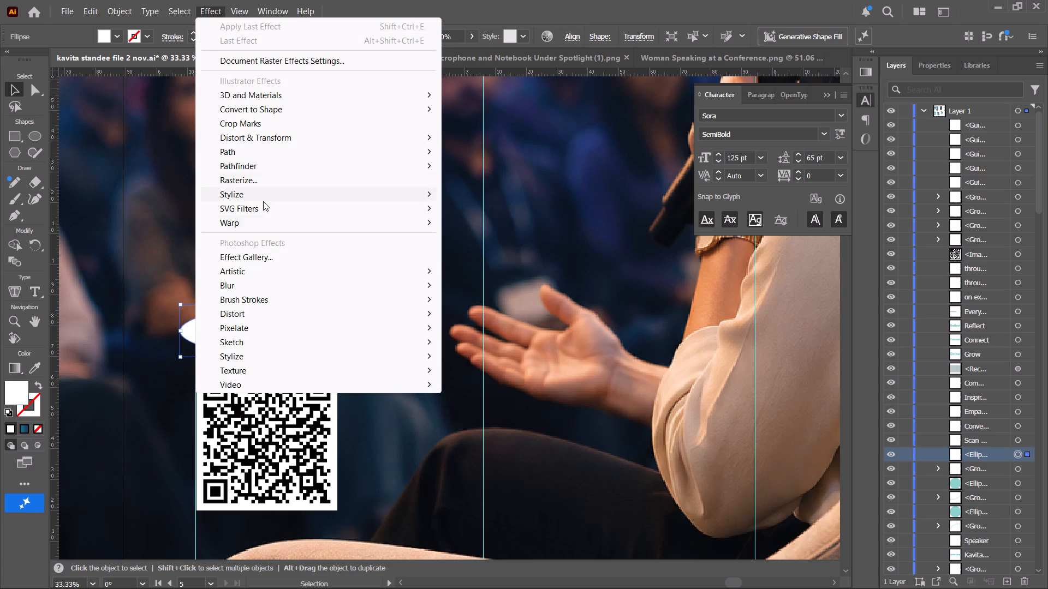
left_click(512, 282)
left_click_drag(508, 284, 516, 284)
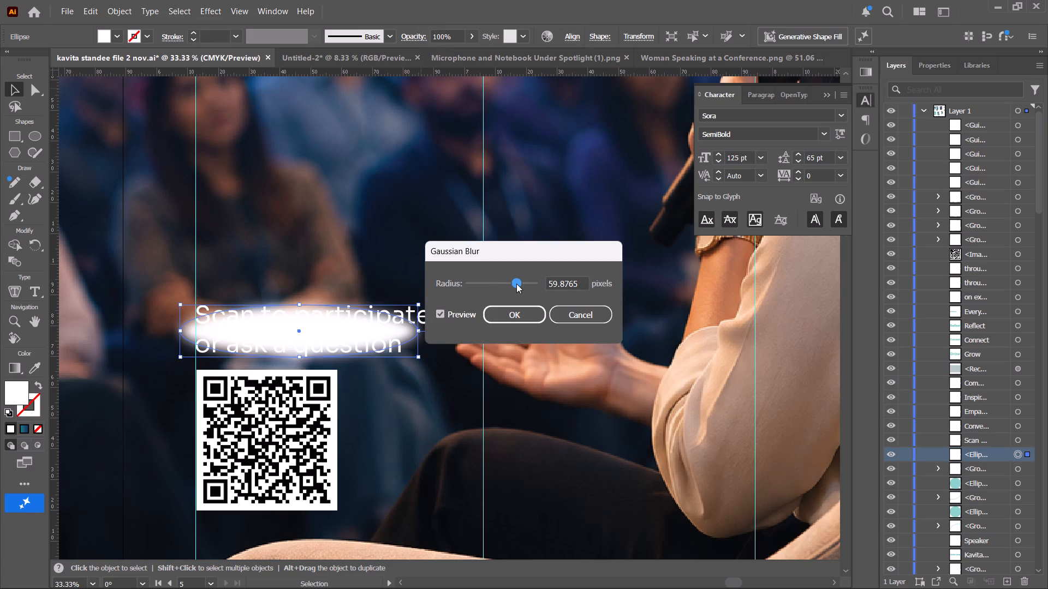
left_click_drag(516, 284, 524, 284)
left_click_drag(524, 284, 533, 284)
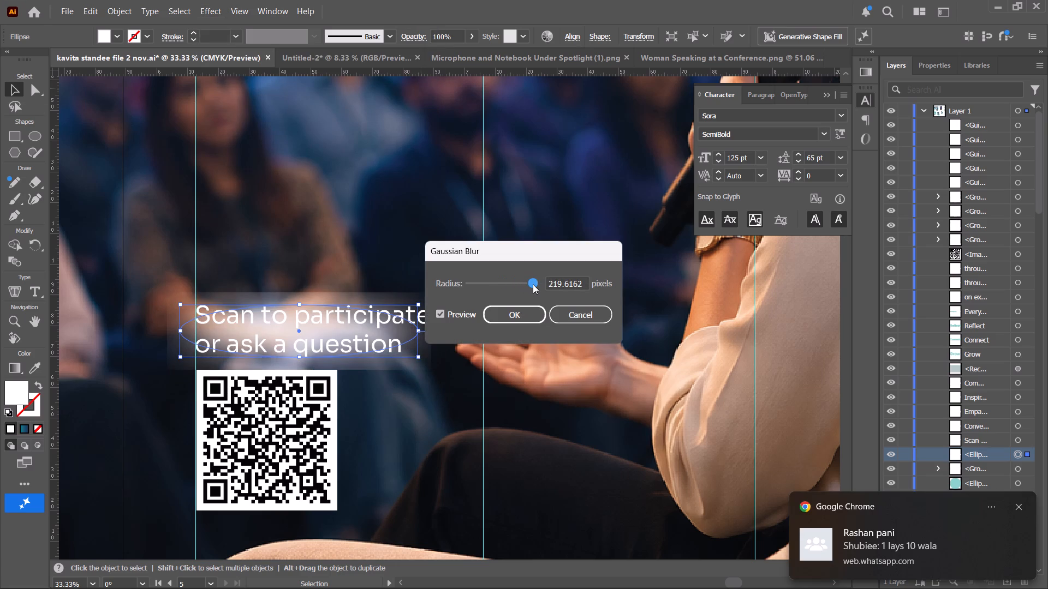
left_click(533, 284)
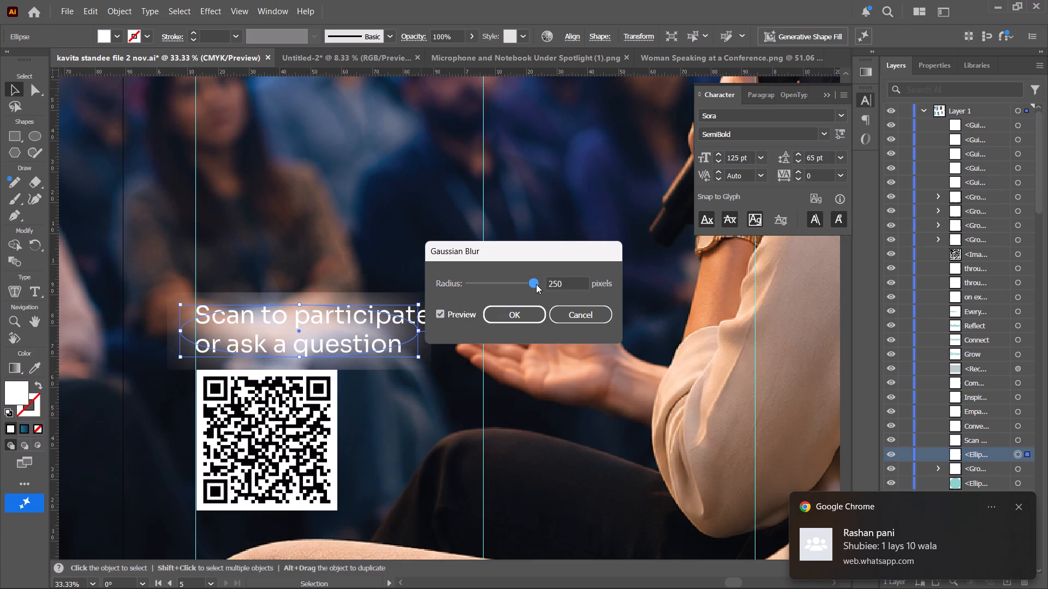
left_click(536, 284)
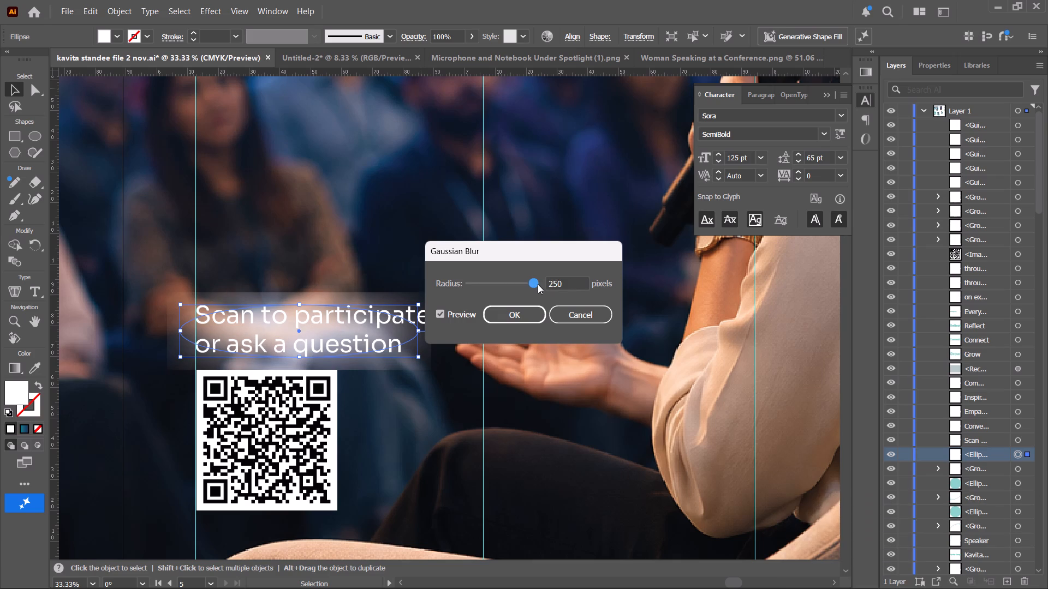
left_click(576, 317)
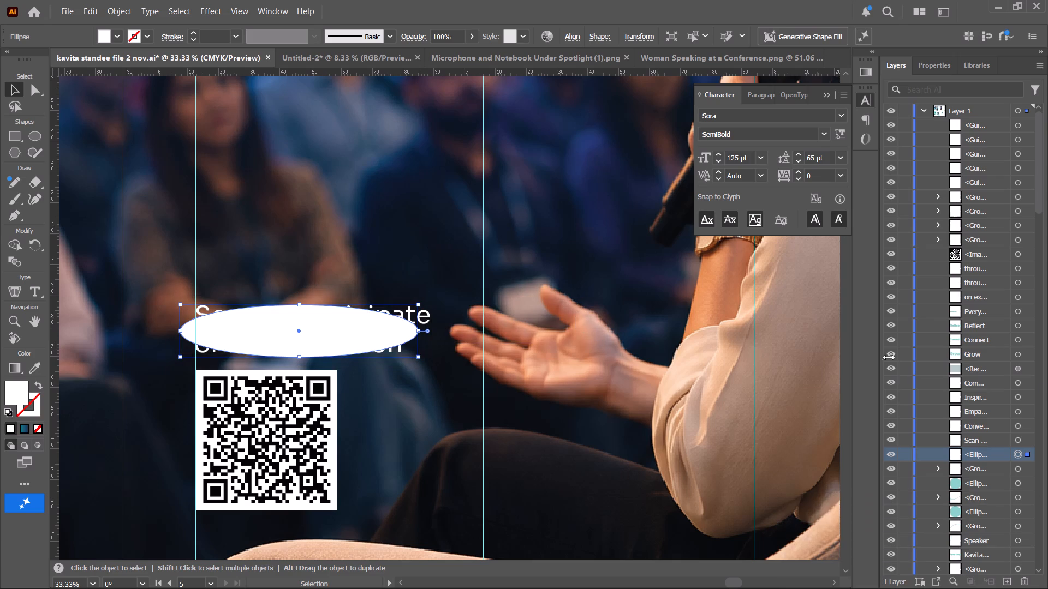
Recolour the ellipse behind the scan text to black, 000000.
double_click(11, 398)
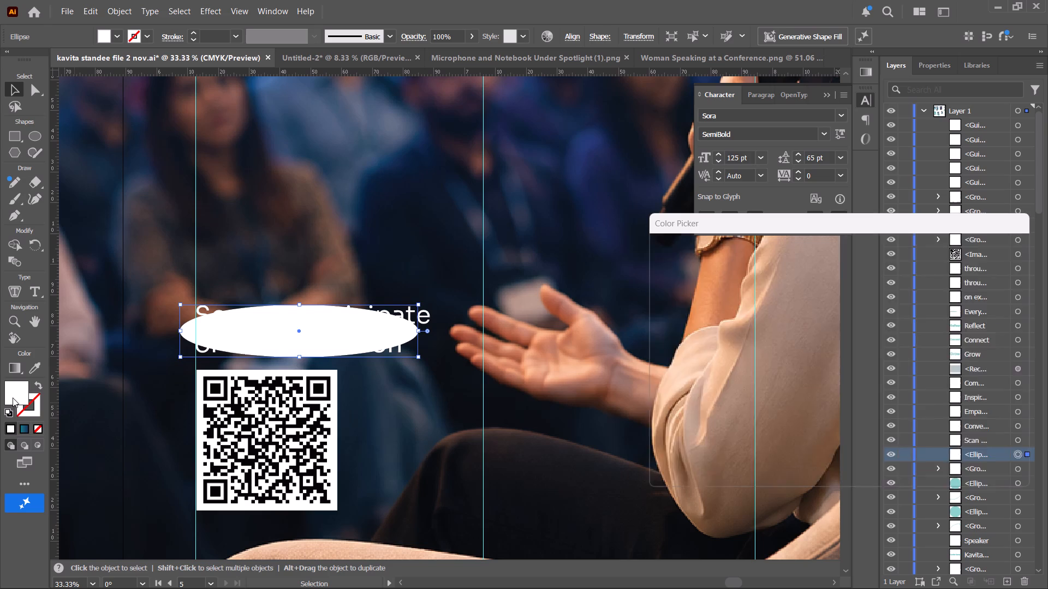
left_click_drag(757, 344, 499, 527)
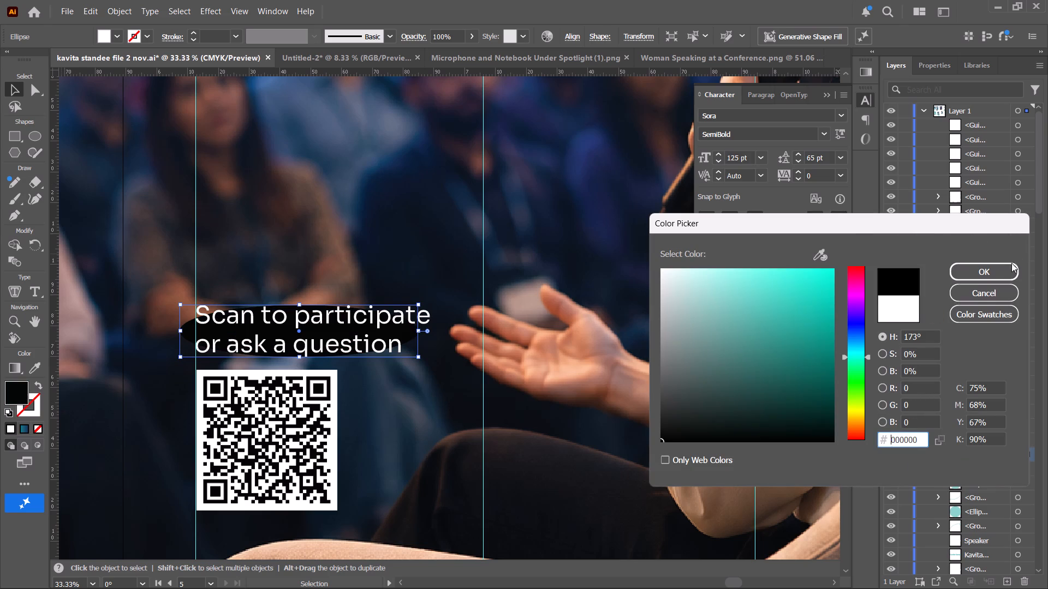
left_click(1009, 267)
Apply a Gaussian Blur at the maximum radius to the black ellipse behind the scan text.
left_click(206, 10)
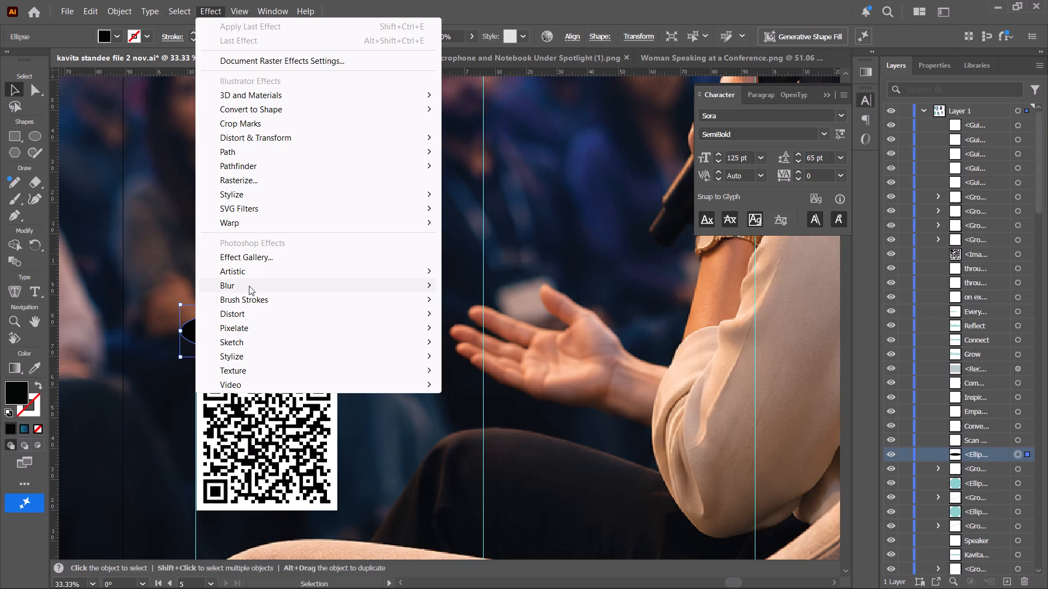
left_click(249, 286)
left_click(502, 281)
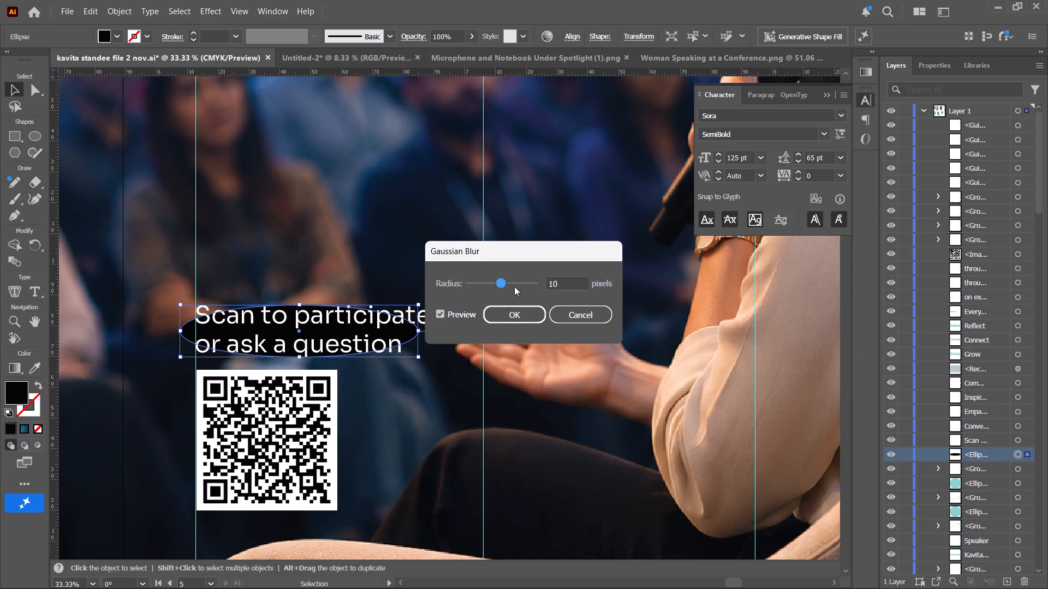
left_click_drag(514, 285, 555, 284)
left_click(518, 310)
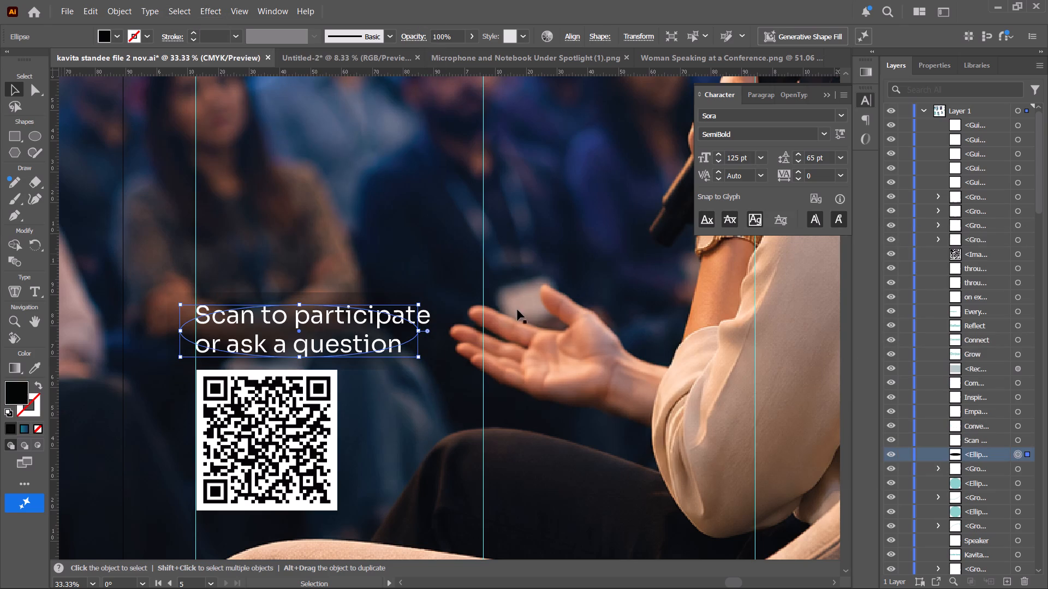
Examine the blurred ellipse behind the scan text up close and within the whole lower part of the audience-photo standee.
left_click(437, 219)
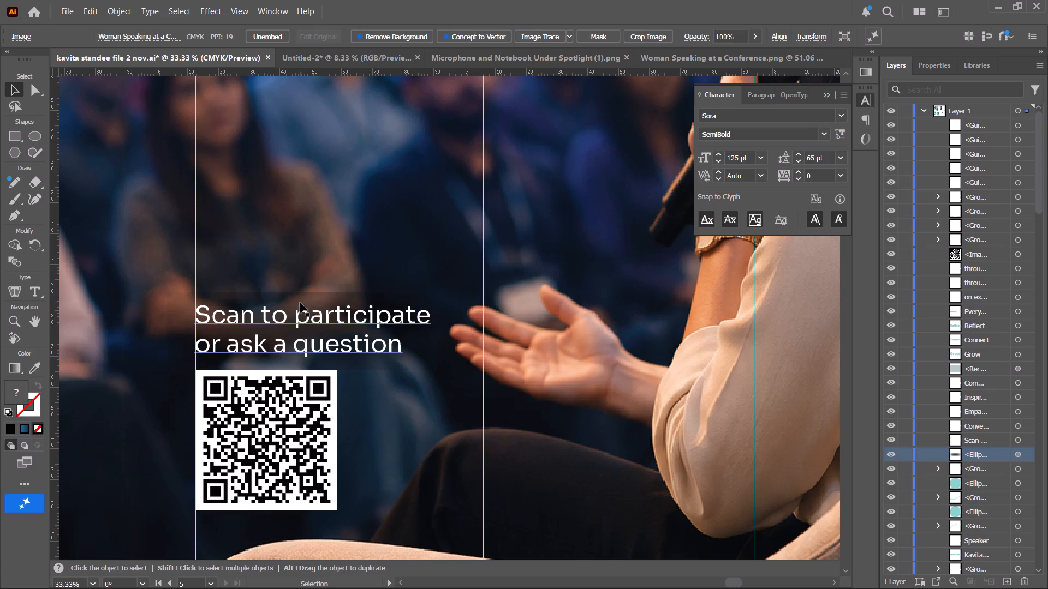
left_click(411, 336)
scroll(391, 363, "up", 3, "alt")
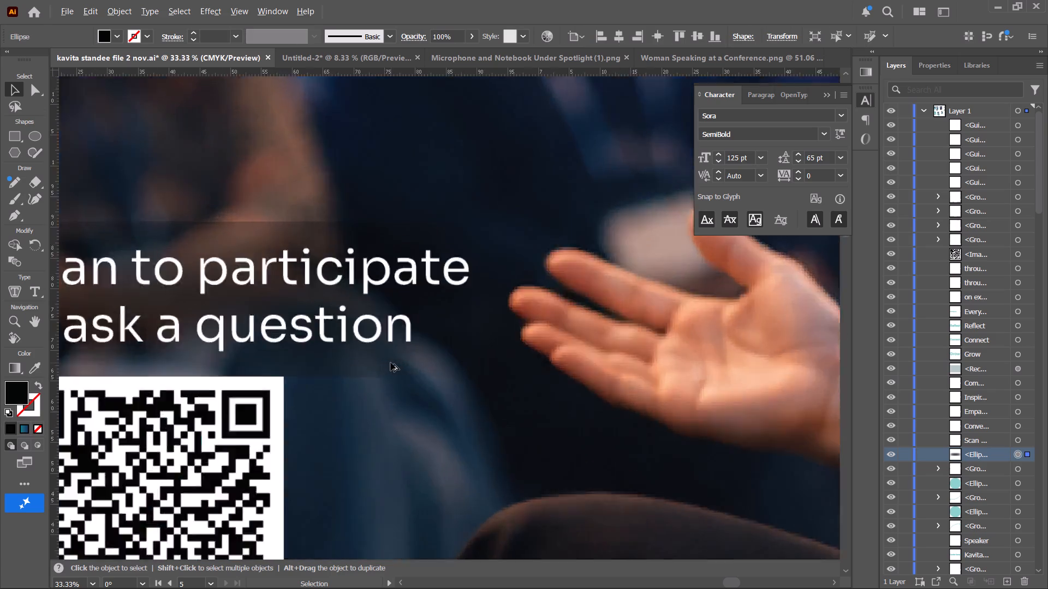
scroll(391, 363, "up", 2, "alt")
key("space")
left_click_drag(450, 385, 645, 403)
scroll(631, 406, "down", 4, "alt")
key("space")
left_click_drag(585, 411, 522, 411)
scroll(522, 411, "down", 2, "alt")
key("space")
left_click_drag(531, 416, 447, 366)
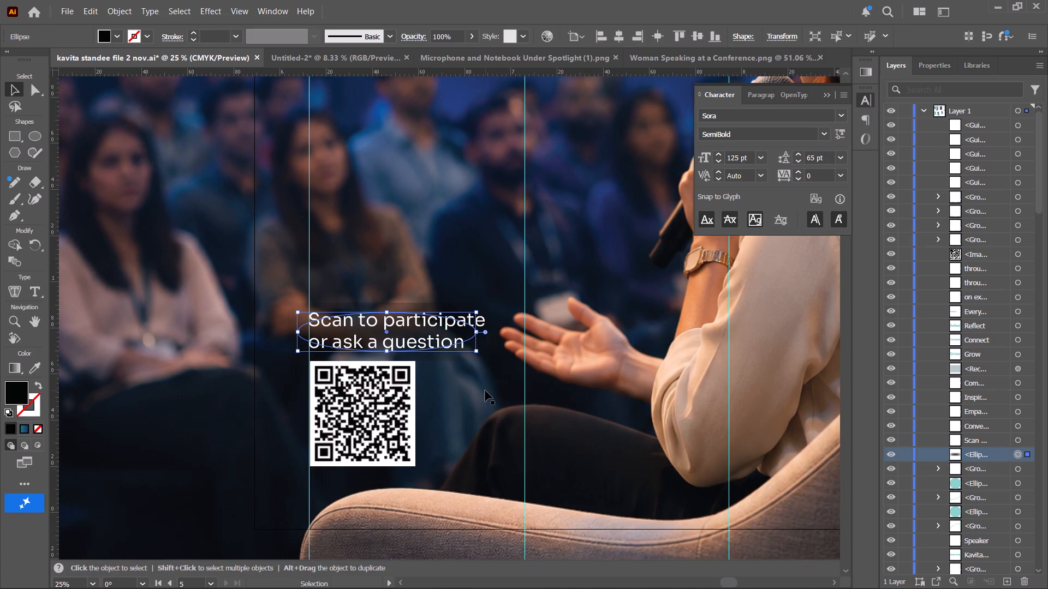
left_click(473, 404)
scroll(473, 404, "down", 2, "alt")
key("space")
key("space")
key("space")
left_click_drag(473, 404, 380, 374)
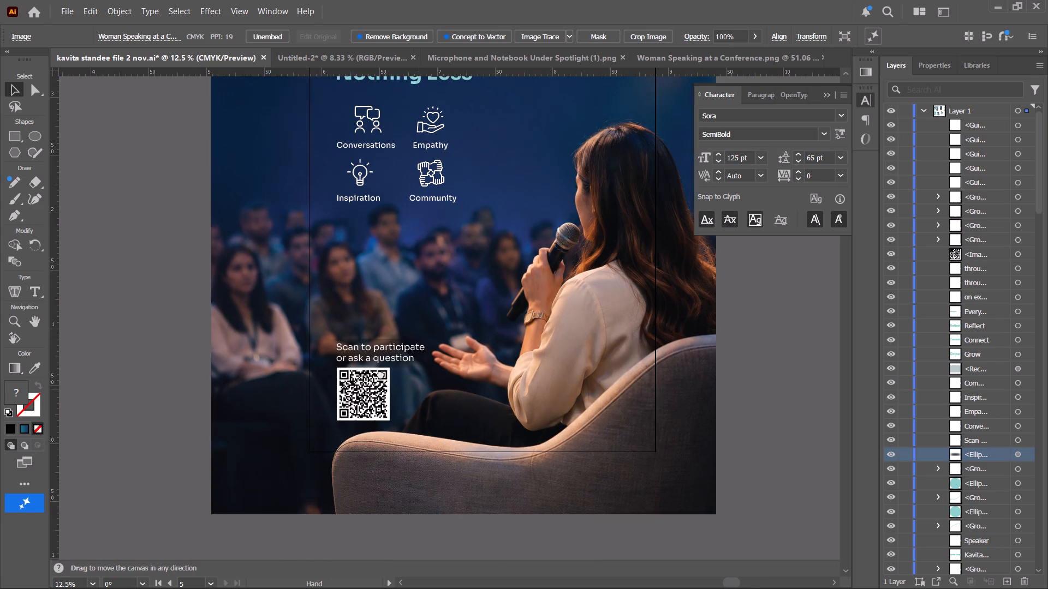
left_click_drag(380, 374, 358, 365)
left_click(699, 361)
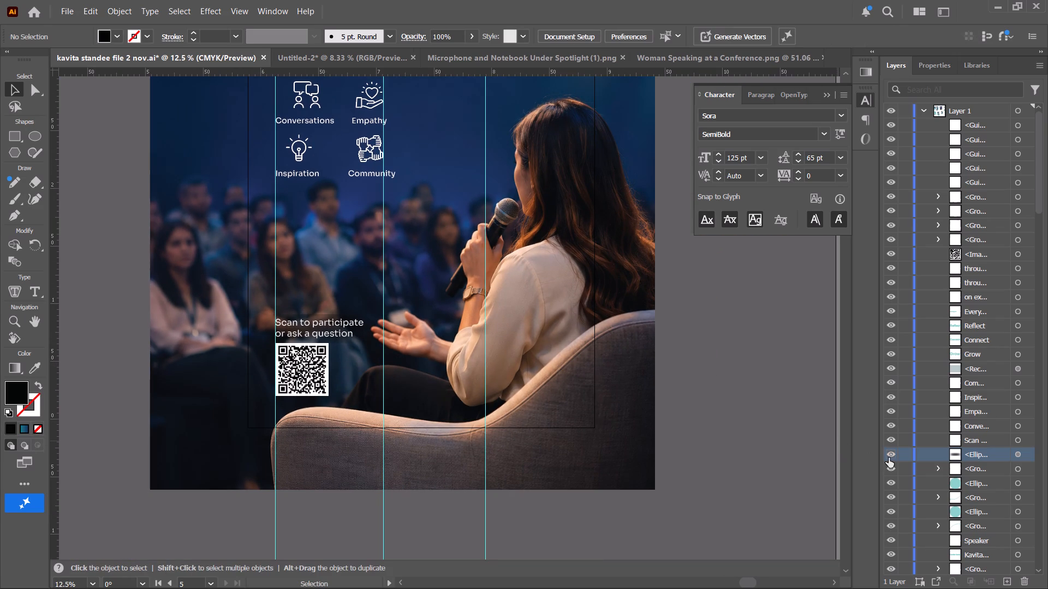
Hide the blurred ellipse in Layer 1, undoing and redoing the change to compare the scan text with and without it.
left_click(889, 454)
left_click(739, 387)
key("ctrl+z")
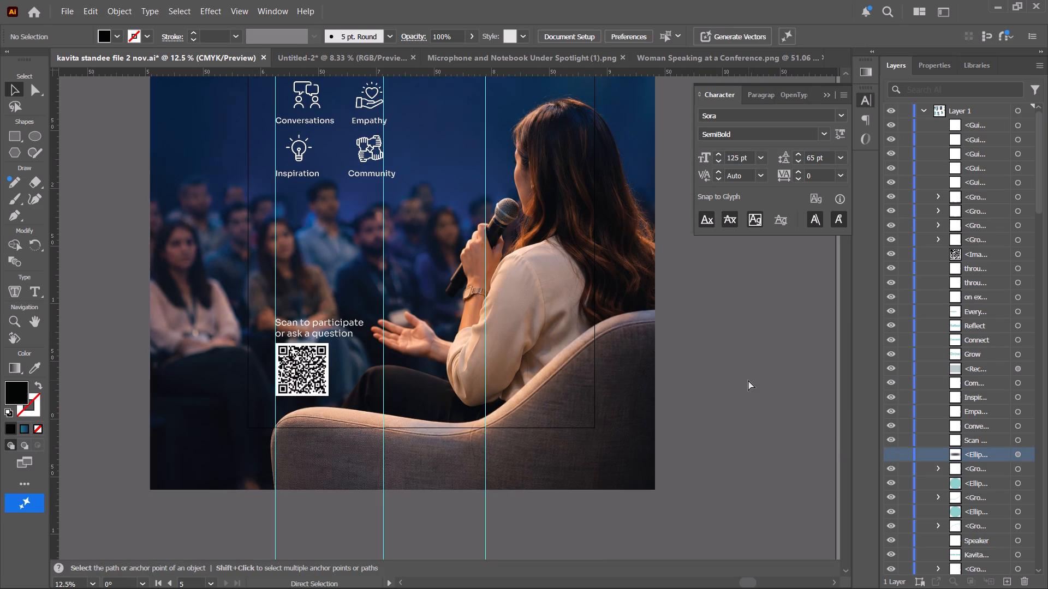
key("ctrl+shift+z")
left_click(747, 332)
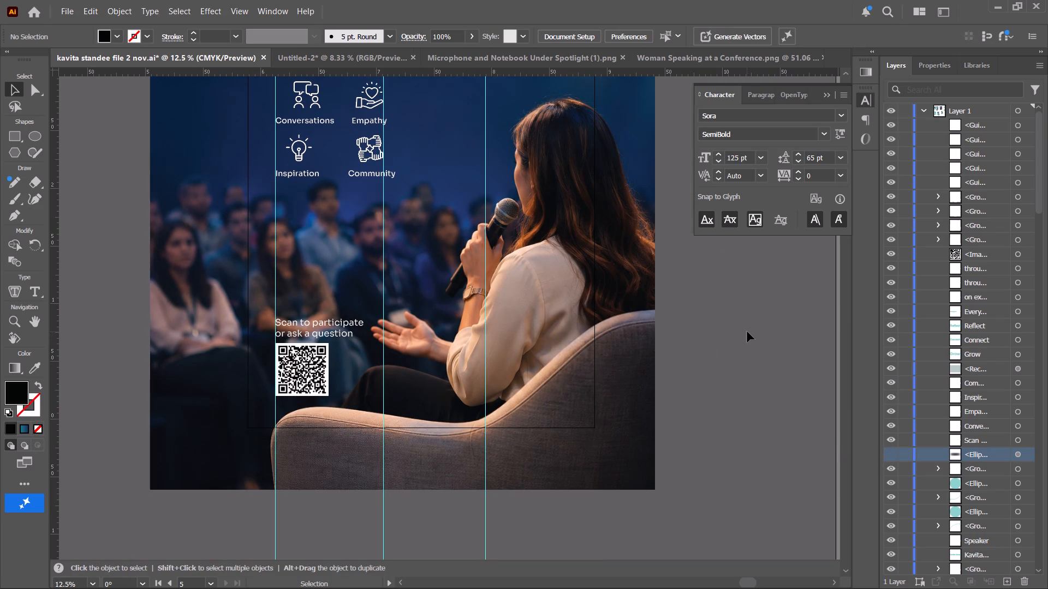
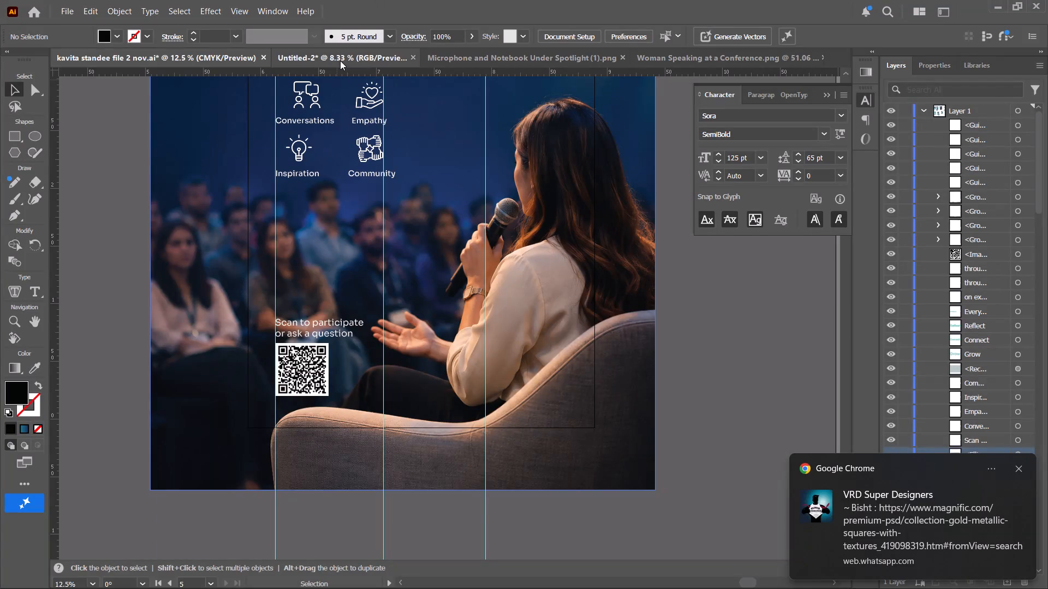
Close the Untitled-2 document without saving and the microphone and conference-speaker PNG documents, keeping only the Kavita standee file open.
left_click(340, 61)
left_click(403, 55)
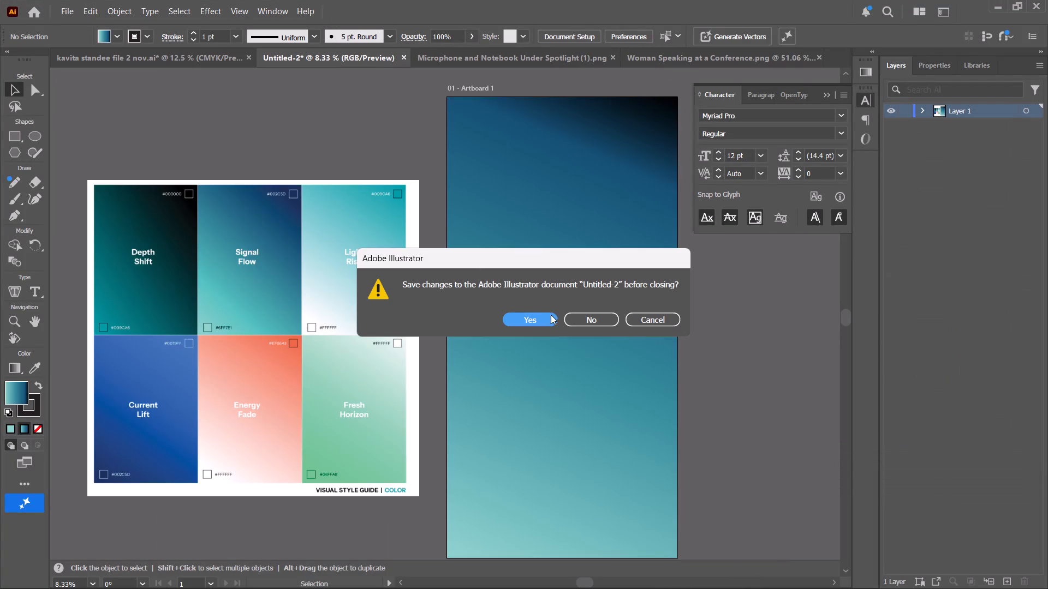
left_click(579, 316)
left_click(360, 59)
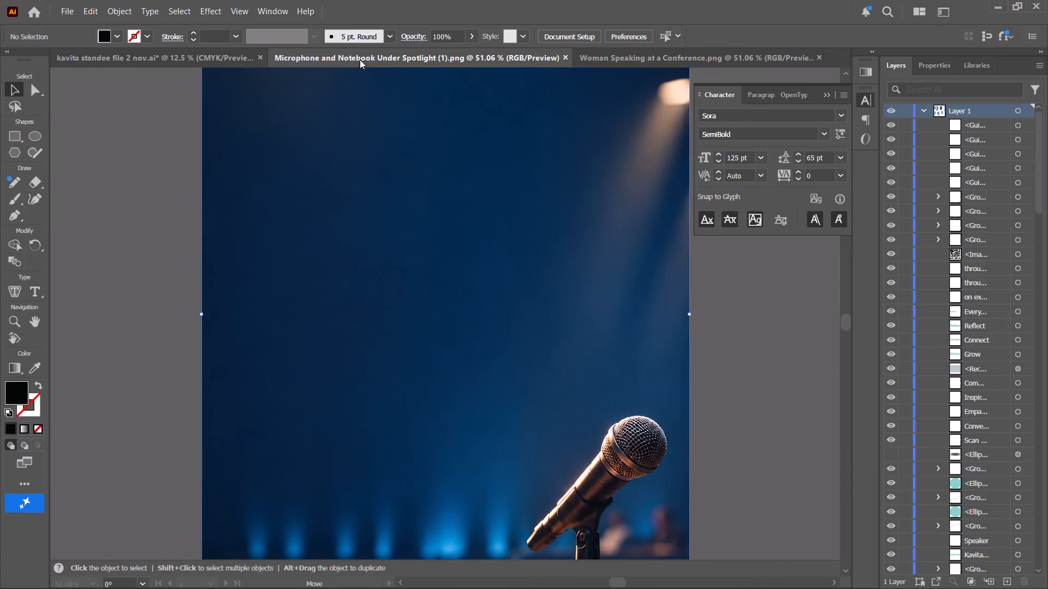
left_click(563, 59)
left_click(485, 55)
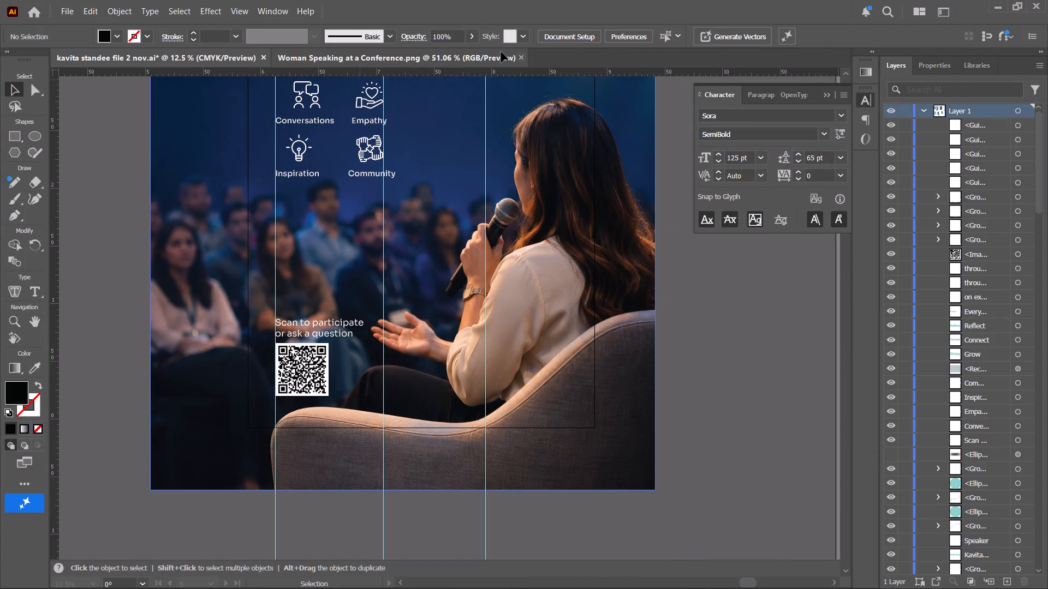
left_click(521, 58)
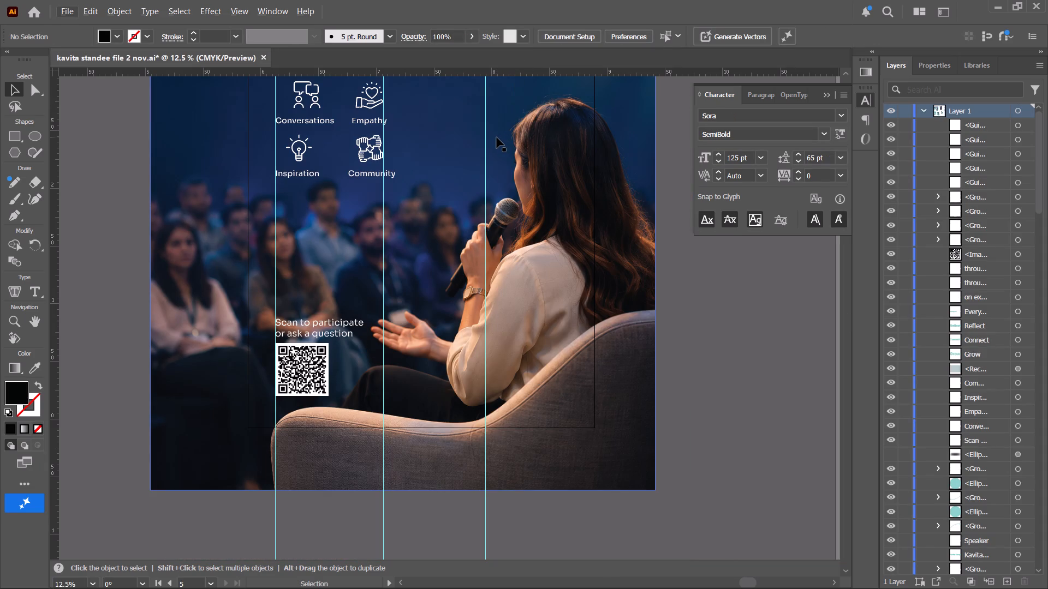
Look over the standee artboards, from the conference-photo design across to the speaker portrait design.
scroll(724, 359, "down", 2, "alt")
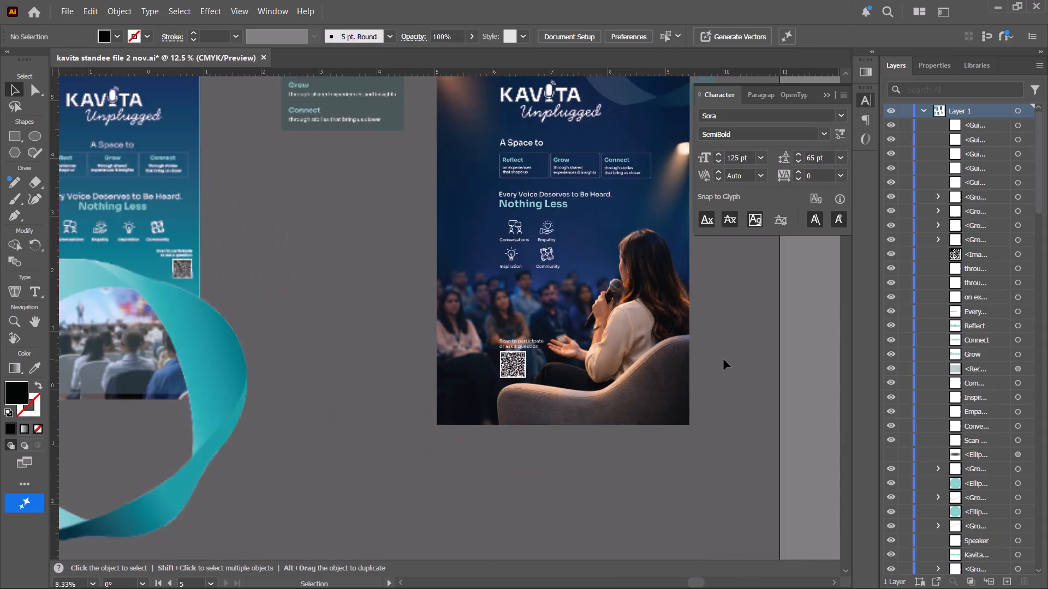
scroll(724, 359, "down", 1, "alt")
key("space")
key("space")
key("space")
key("space")
key("space")
key("space")
key("space")
key("space")
key("space")
key("space")
key("space")
key("space")
key("space")
key("space")
key("space")
key("space")
key("space")
key("space")
key("space")
key("space")
left_click_drag(727, 354, 550, 339)
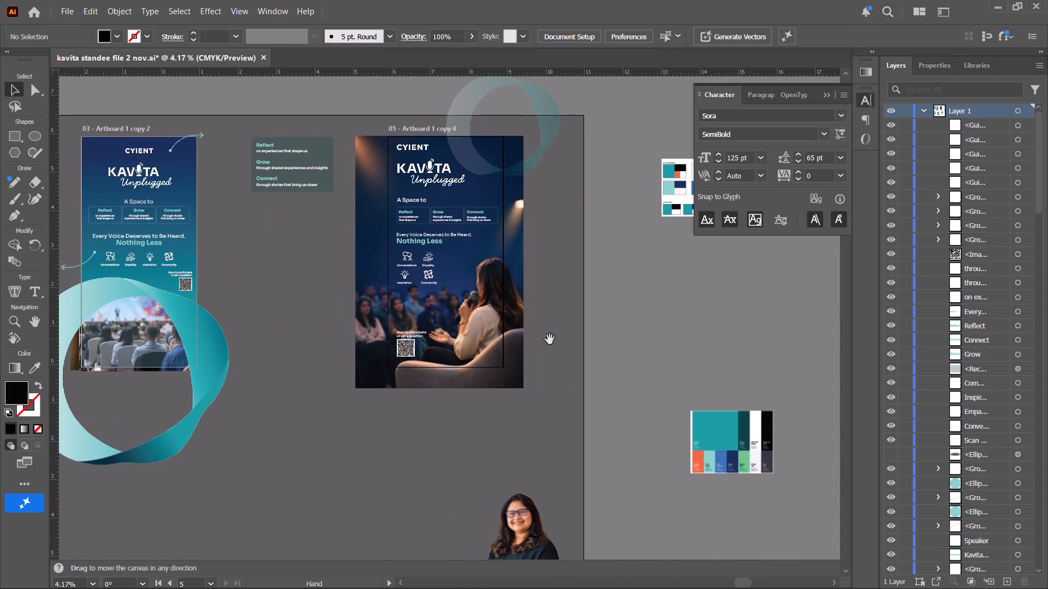
scroll(550, 339, "up", 2, "alt")
key("space")
key("space")
key("space")
key("space")
key("space")
key("space")
key("space")
key("space")
left_click_drag(552, 331, 653, 310)
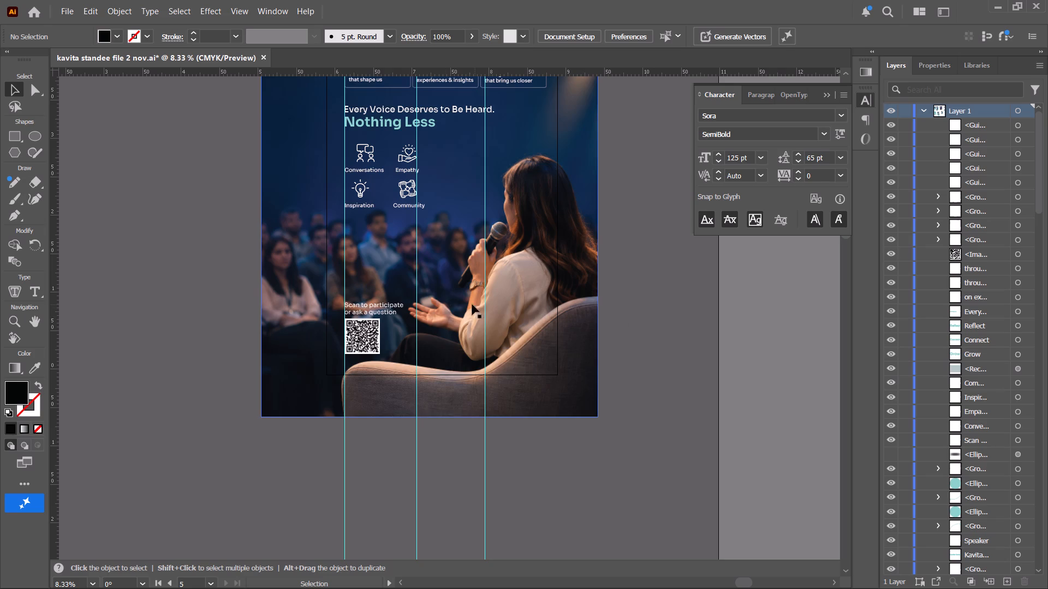
scroll(413, 315, "up", 9)
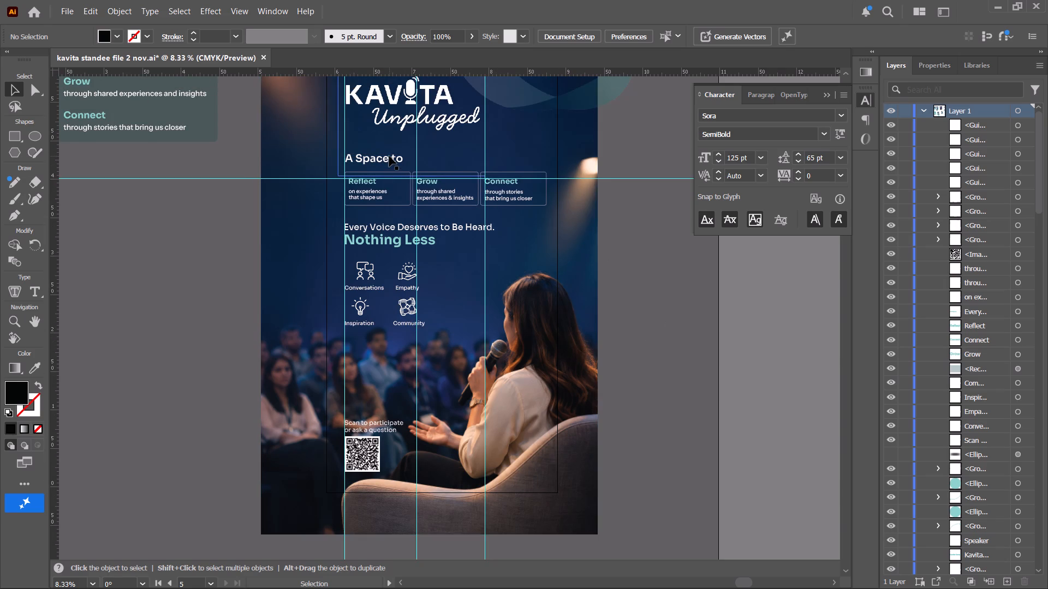
key("space")
key("space")
key("space")
key("space")
key("space")
key("space")
key("space")
key("space")
key("space")
key("space")
key("space")
key("space")
key("space")
key("space")
key("space")
key("space")
key("space")
key("space")
key("space")
key("space")
left_click_drag(281, 338, 711, 78)
left_click_drag(495, 201, 677, 350)
left_click_drag(614, 302, 497, 404)
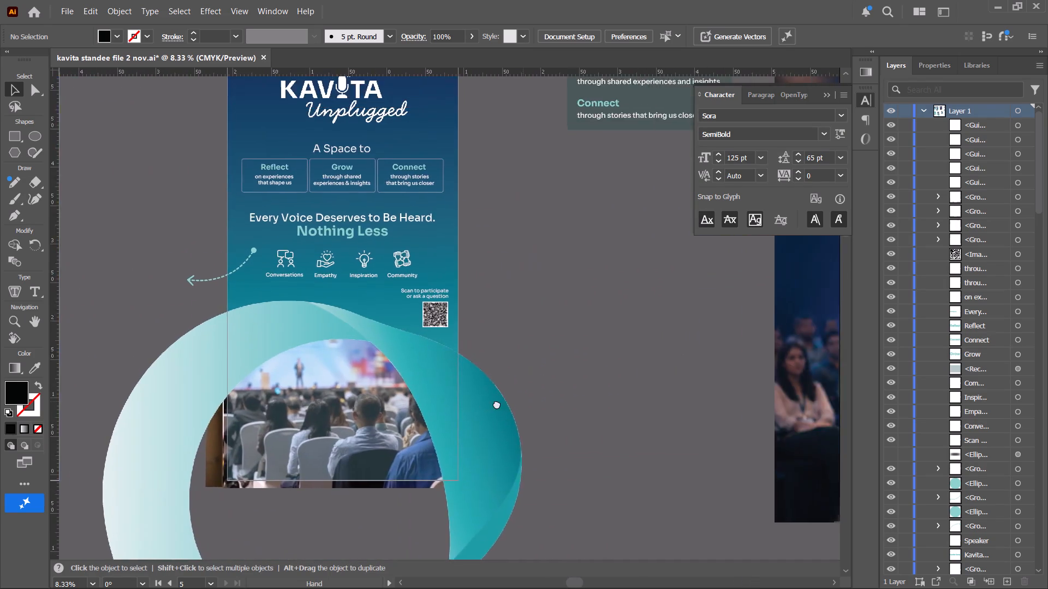
left_click_drag(497, 404, 428, 0)
left_click_drag(503, 435, 491, 136)
left_click_drag(590, 301, 572, 146)
left_click_drag(582, 269, 587, 217)
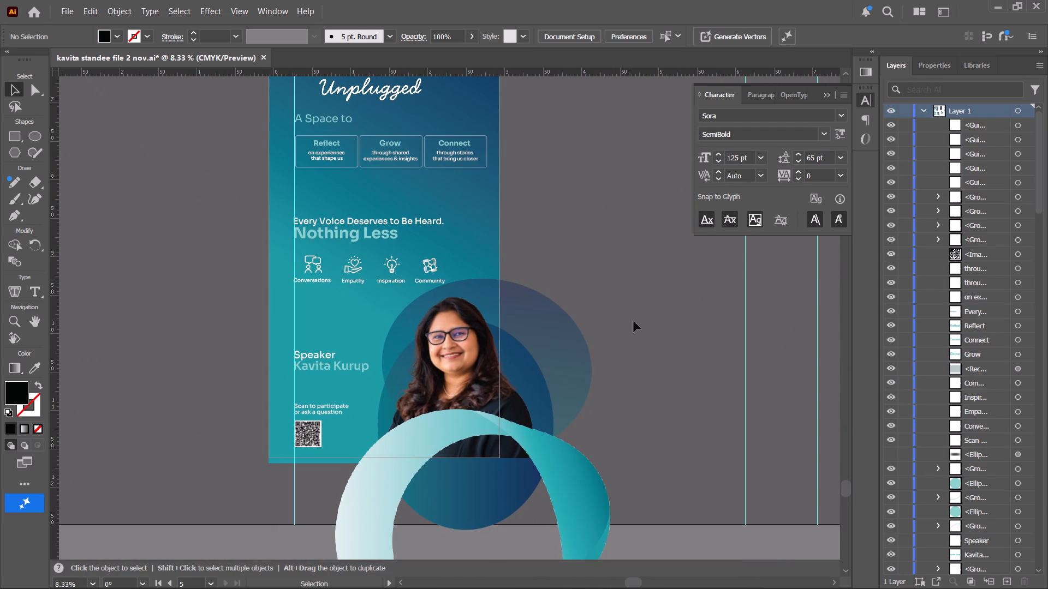
Move the translucent ellipse and speaker portrait aside, then scale down and reposition the dark blue ellipse at the artboard's lower corner.
left_click_drag(577, 338, 604, 338)
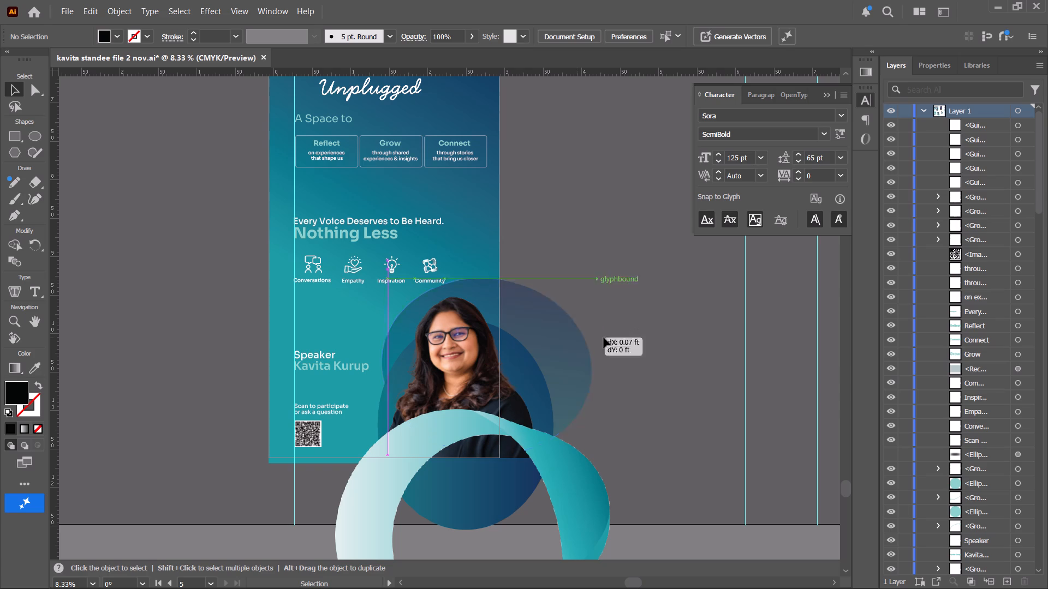
left_click_drag(604, 338, 742, 330)
left_click_drag(523, 359, 605, 375)
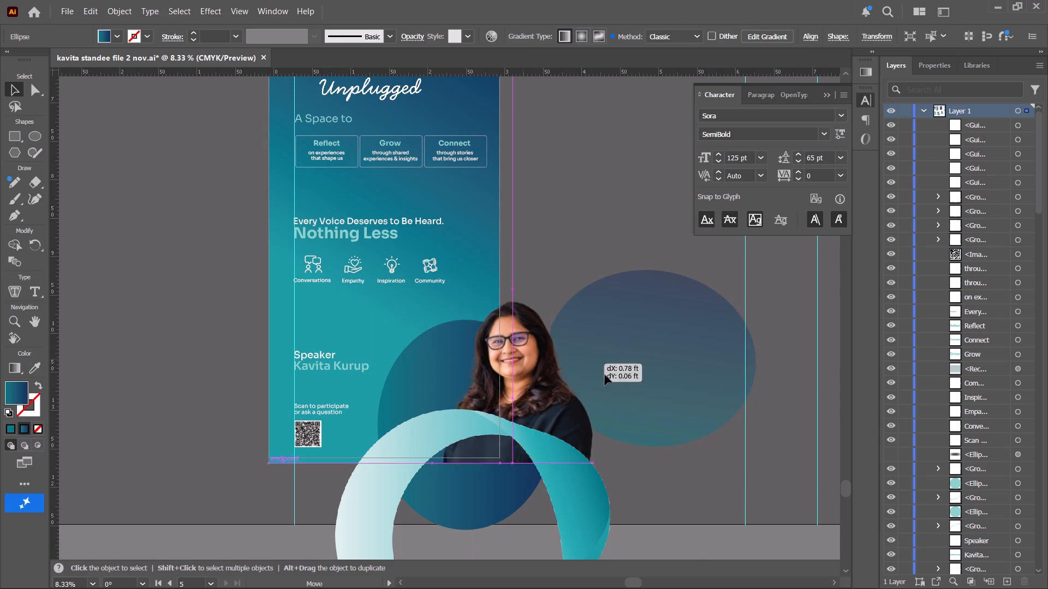
left_click_drag(605, 375, 689, 471)
left_click_drag(527, 376, 541, 376)
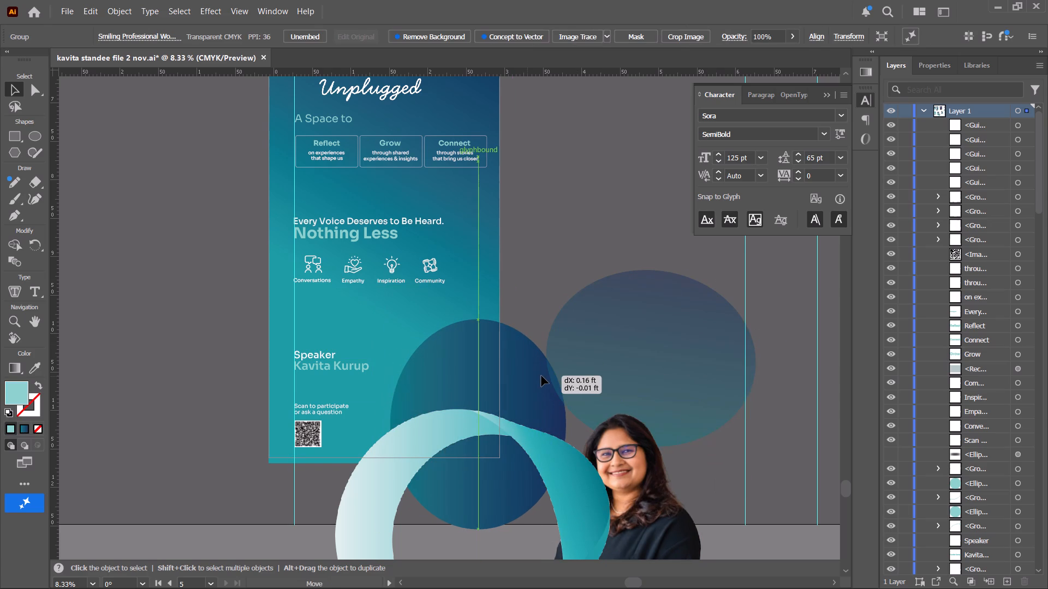
left_click_drag(480, 318, 480, 333, "shift")
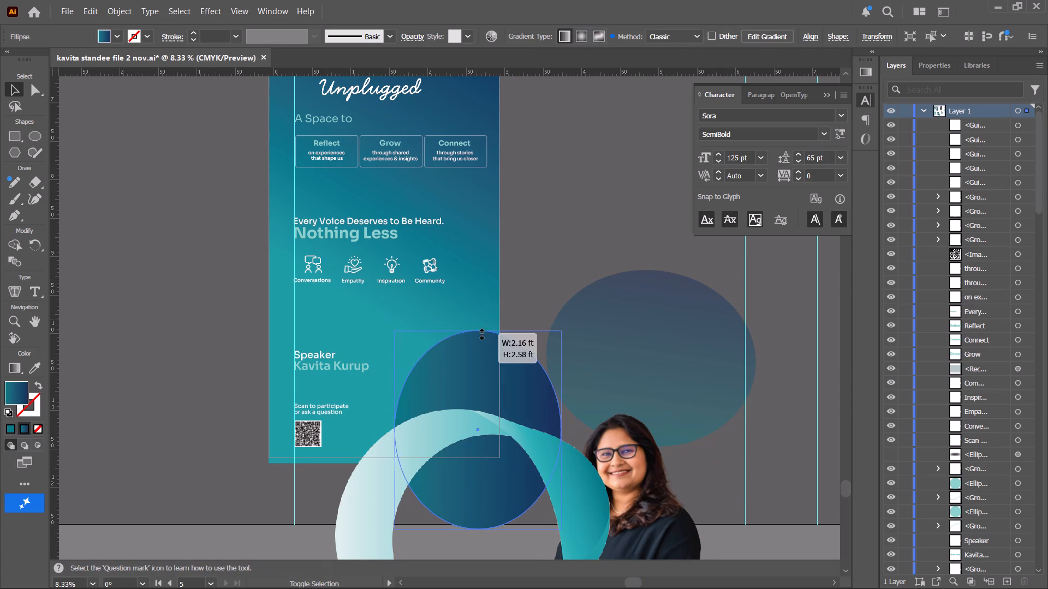
left_click_drag(480, 333, 480, 340, "shift")
left_click_drag(479, 355, 483, 342)
Place the translucent ellipse back over the dark blue ellipse and scale it down proportionally.
left_click_drag(670, 327, 642, 329)
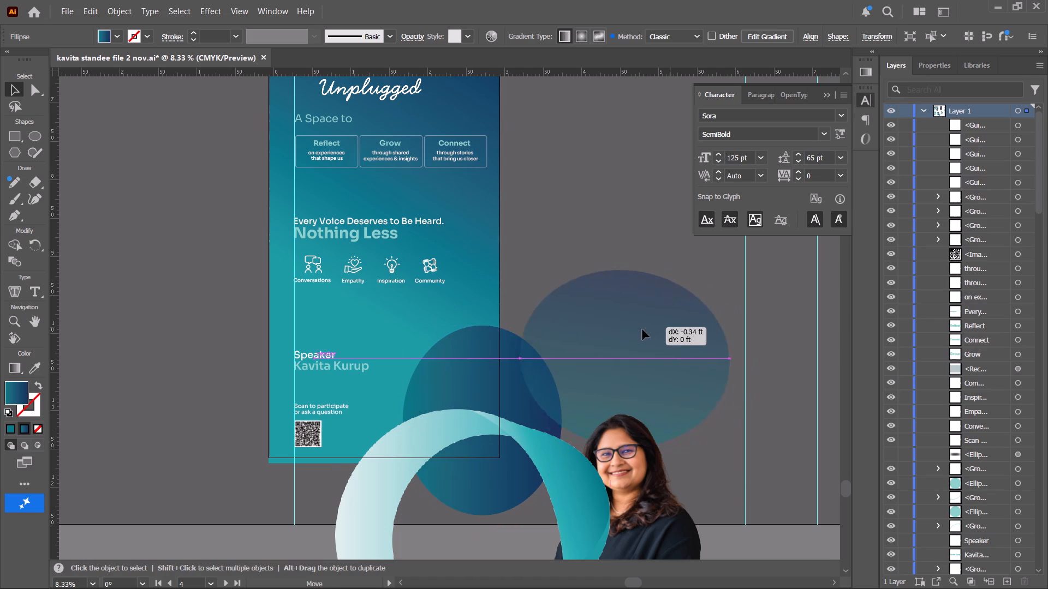
left_click_drag(642, 329, 550, 333)
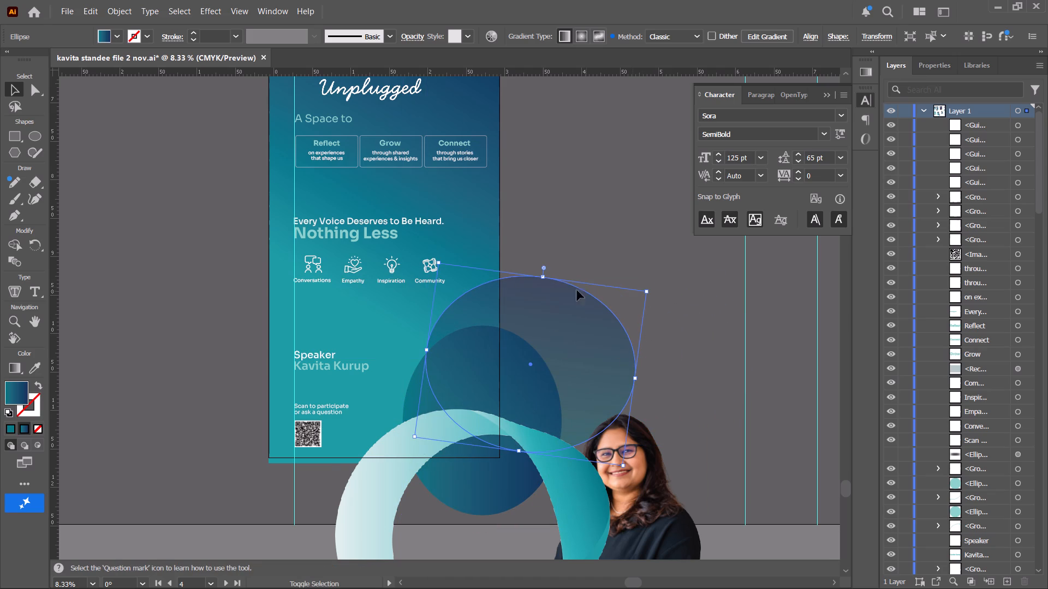
left_click_drag(543, 274, 538, 299, "shift")
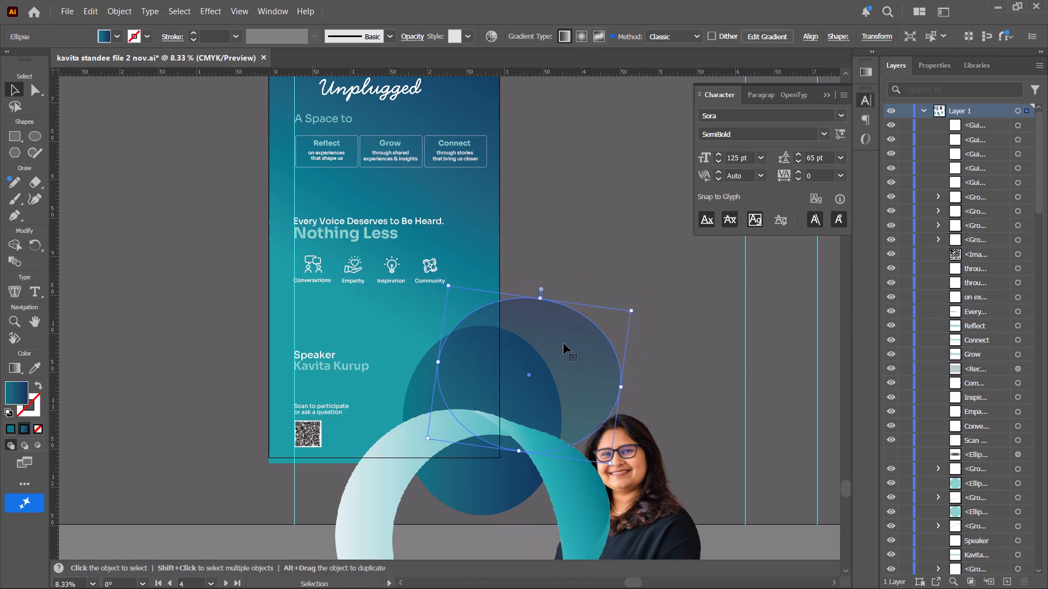
left_click_drag(565, 344, 551, 335)
left_click(690, 297)
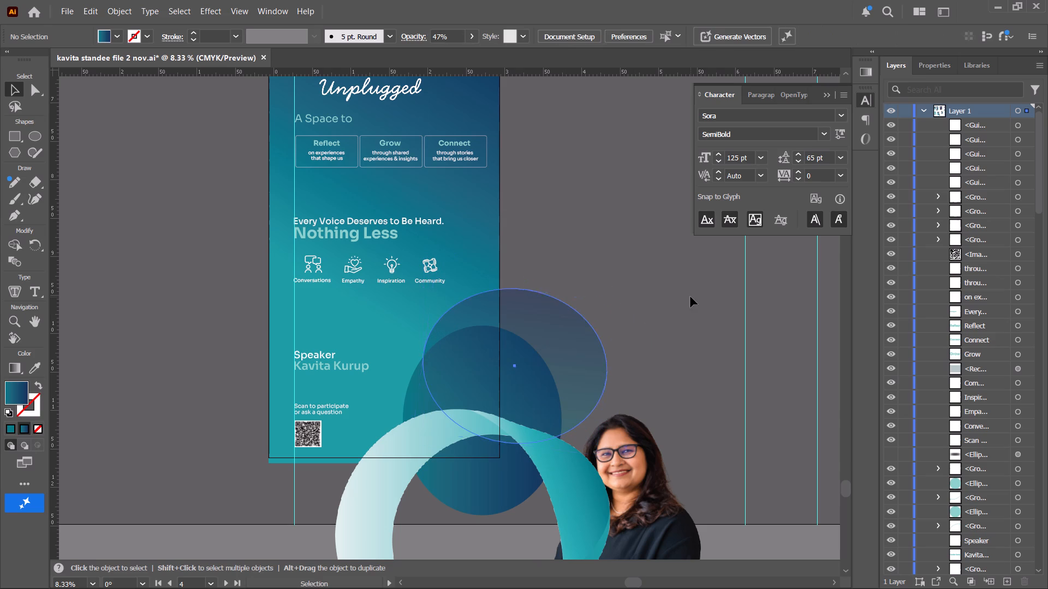
Place the speaker portrait back over the ellipses and scale it down to sit on the artboard's bottom edge.
scroll(689, 297, "down", 13)
left_click_drag(647, 317, 502, 215)
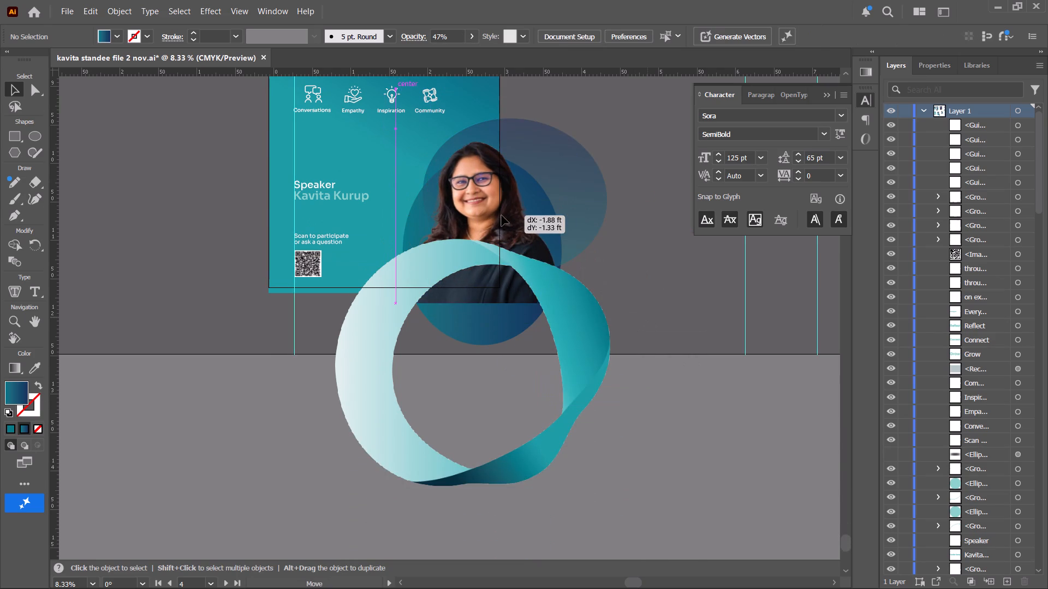
left_click_drag(502, 215, 495, 212)
key("ctrl+t")
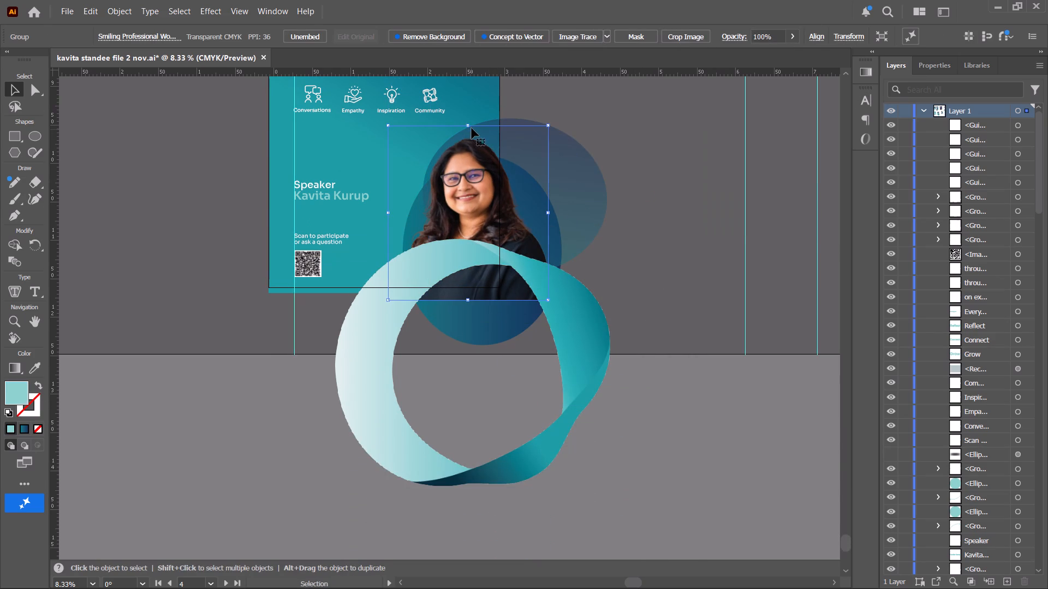
left_click_drag(466, 124, 458, 167, "shift")
left_click_drag(483, 207, 463, 196)
left_click(662, 214)
Scale down the teal ribbon ring and position it over the lower part of the speaker portrait.
left_click(584, 342)
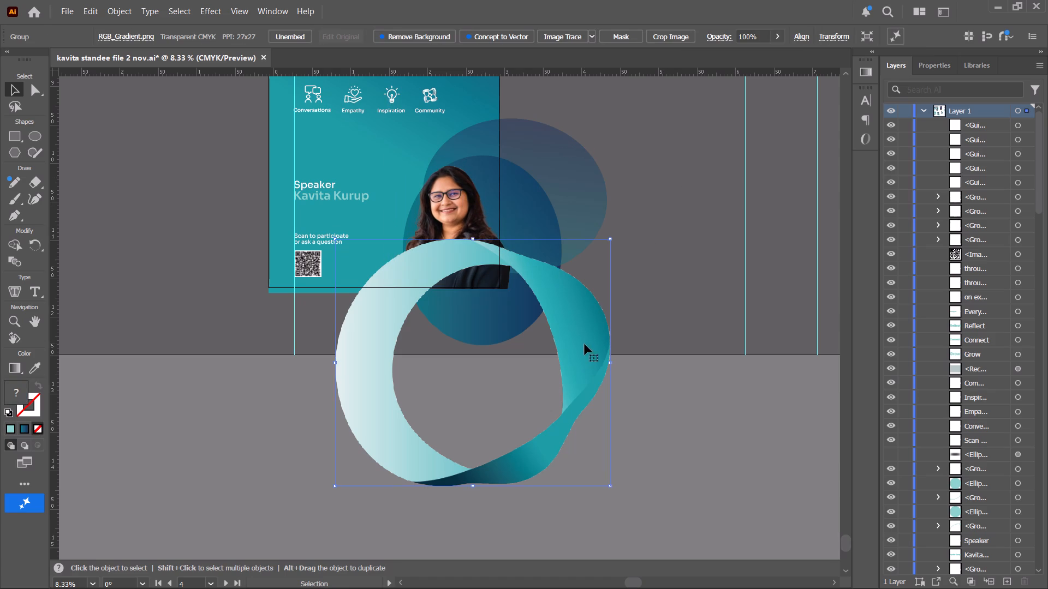
left_click_drag(609, 242, 512, 304, "shift")
left_click_drag(472, 378, 449, 311, "shift")
left_click_drag(467, 366, 460, 284)
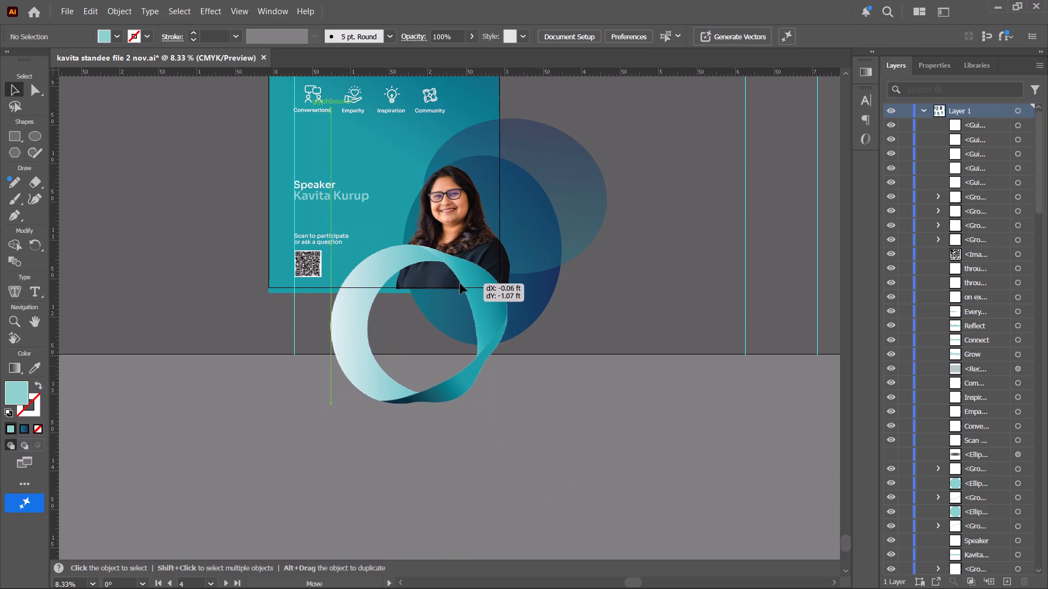
left_click_drag(460, 284, 457, 284)
left_click(711, 259)
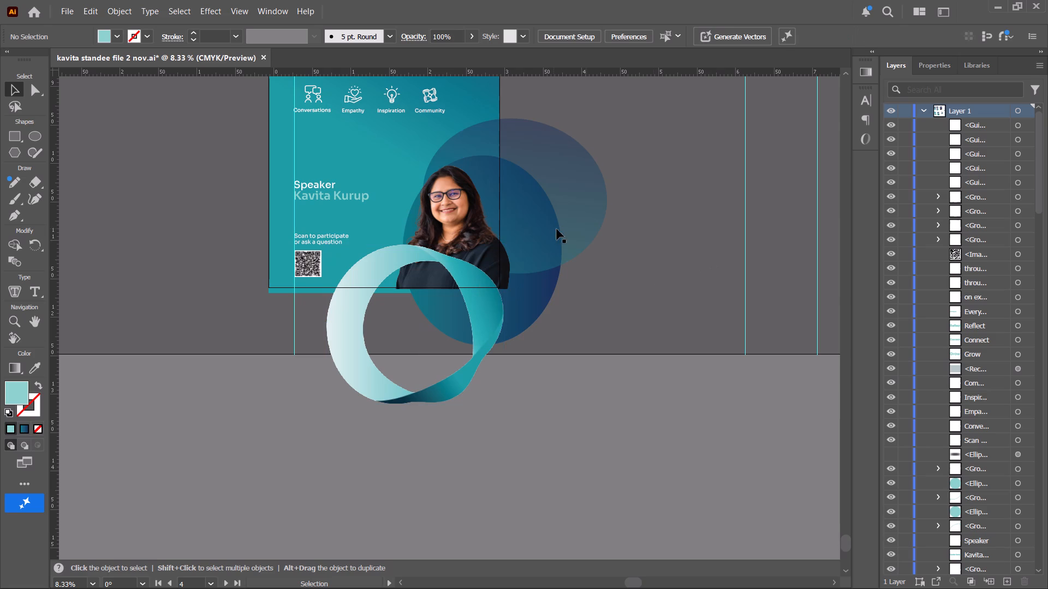
Move the "Every Voice Deserves to Be Heard. Nothing Less" group with its four icons straight down toward the Speaker text.
scroll(533, 221, "up", 10)
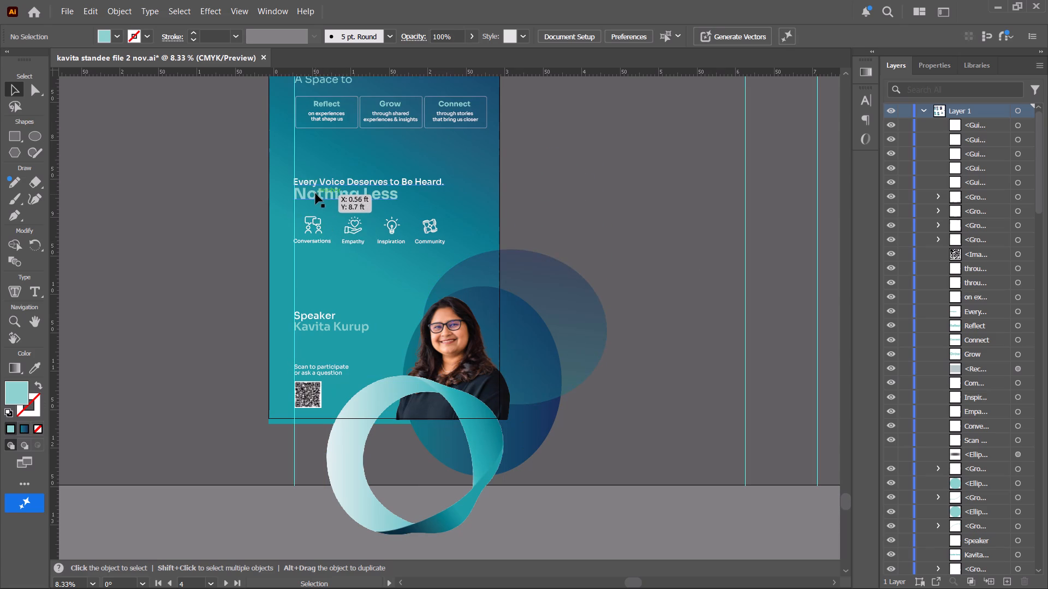
left_click(316, 194)
key("shift+Down")
key("shift+Down")
key("shift+Down")
key("shift+Down")
key("shift+Down")
key("shift+Down")
key("shift+Down")
key("shift+Down")
key("shift+Down")
key("shift+Down")
key("shift+Down")
key("shift+Down")
key("shift+Down")
key("shift+Down")
key("shift+Down")
key("shift+Down")
key("shift+Down")
key("shift+Down")
key("shift+Down")
key("shift+Down")
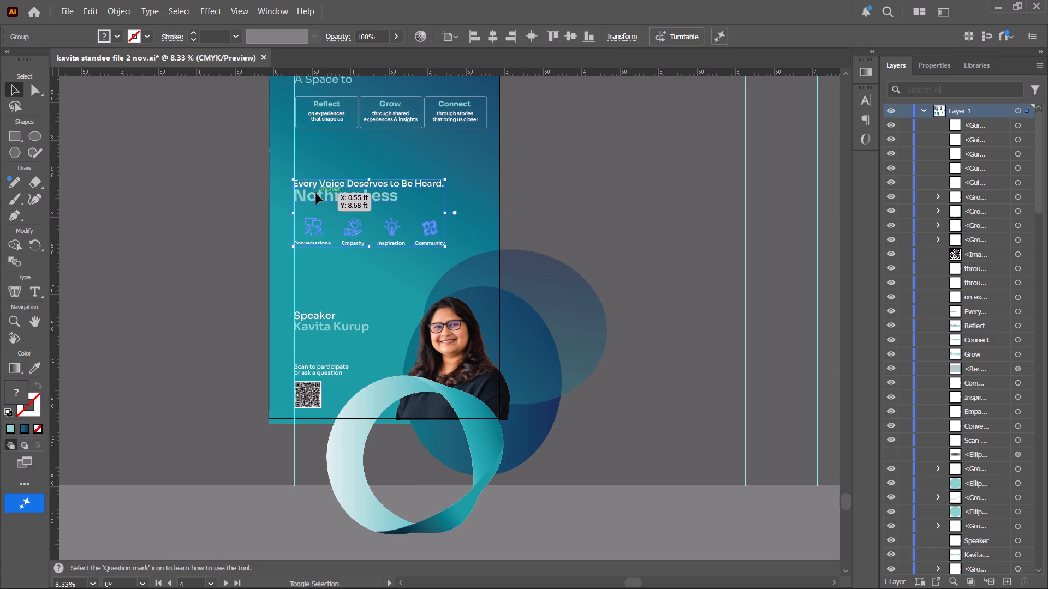
key("shift+Down")
key("shift+Down")
key("shift+Down")
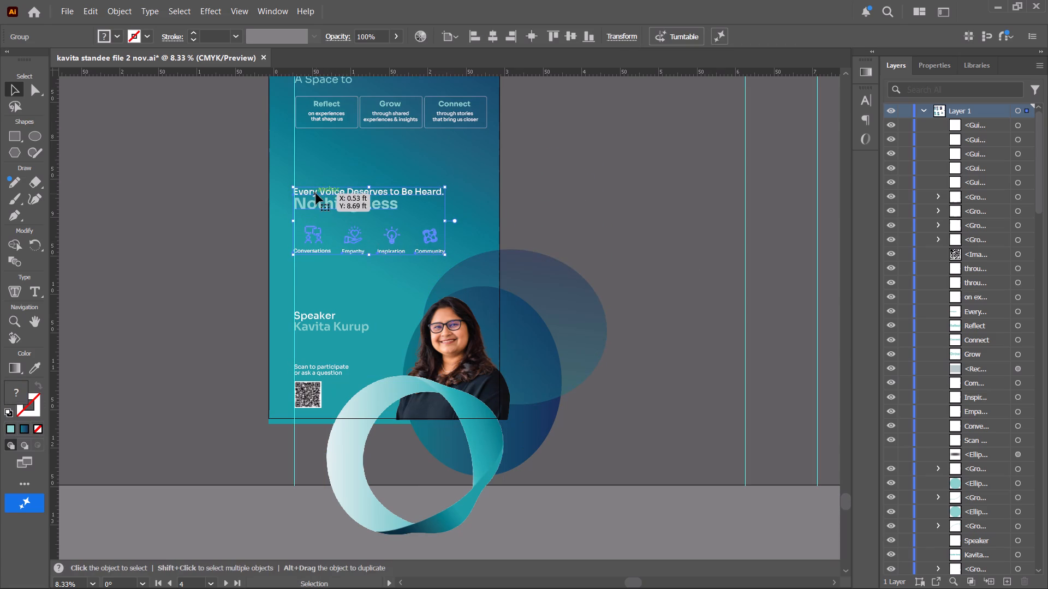
left_click_drag(310, 205, 310, 231)
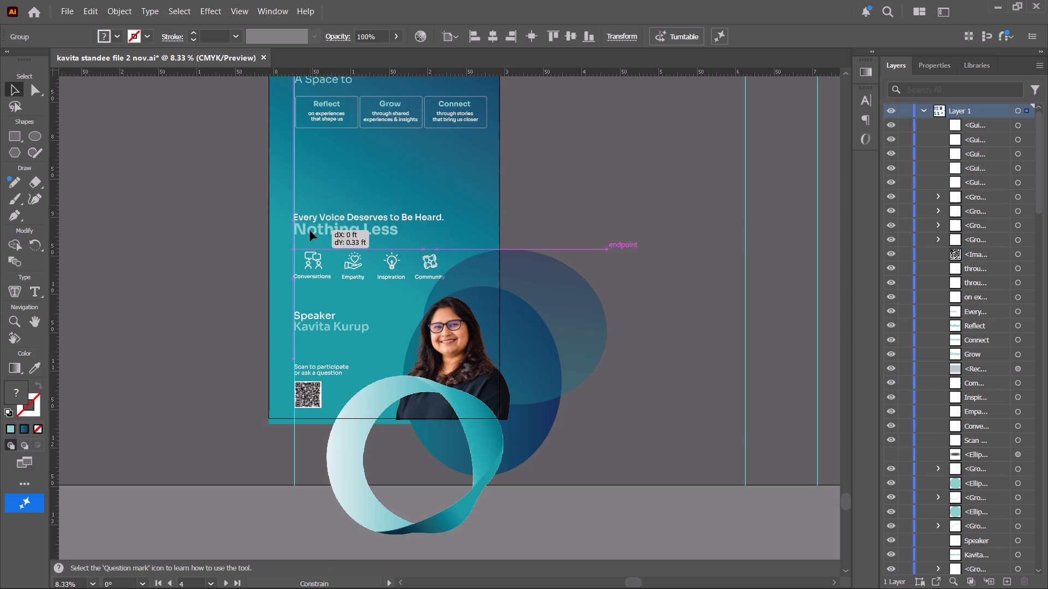
left_click_drag(310, 231, 310, 218)
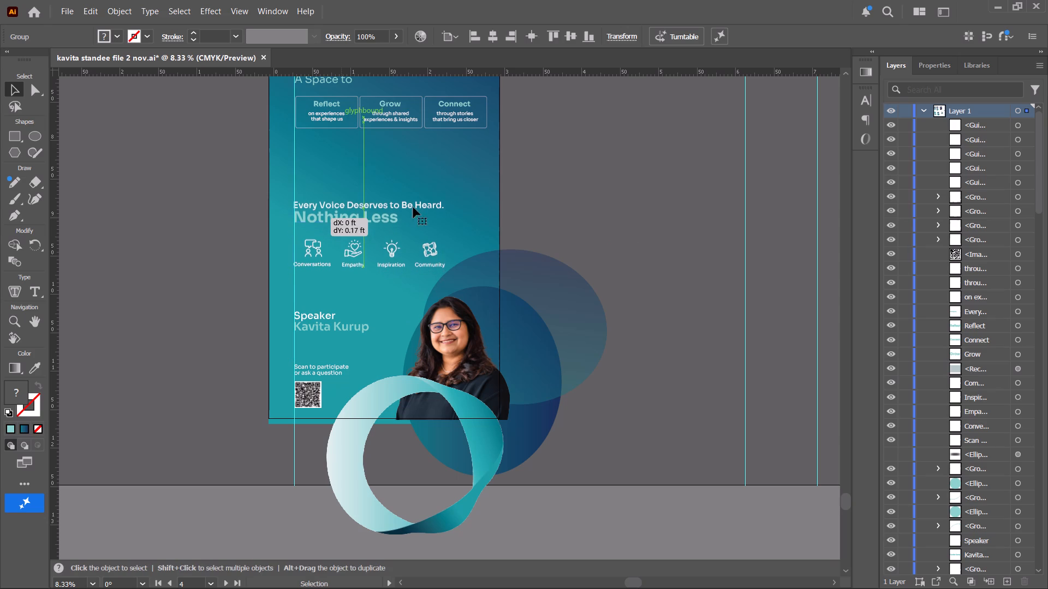
left_click(624, 200)
Enlarge the "Speaker" label and the speaker's name together and shift them up about 0.1 ft.
left_click(314, 313)
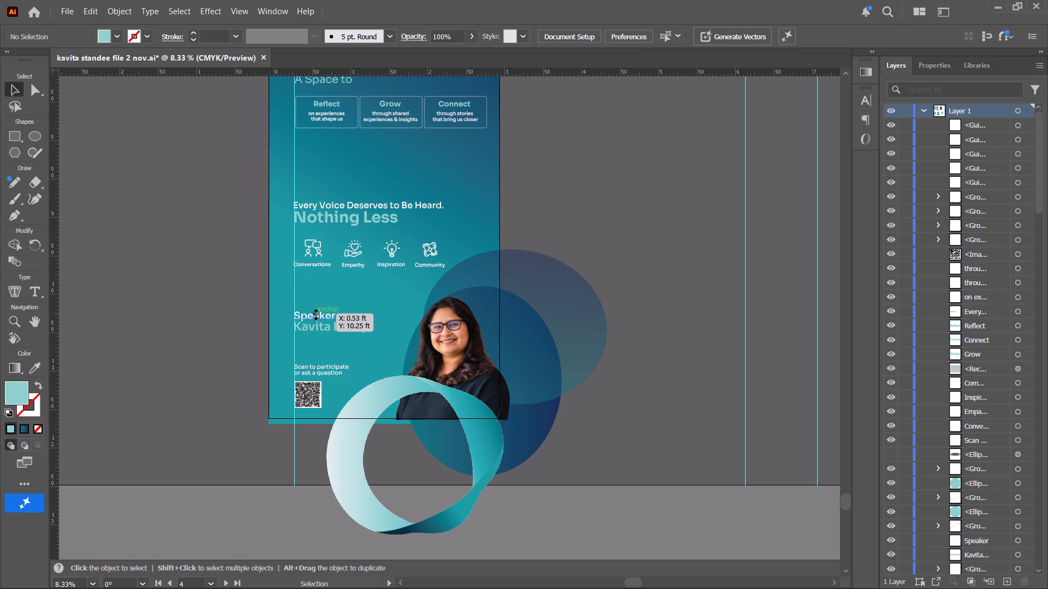
left_click(369, 328, "shift")
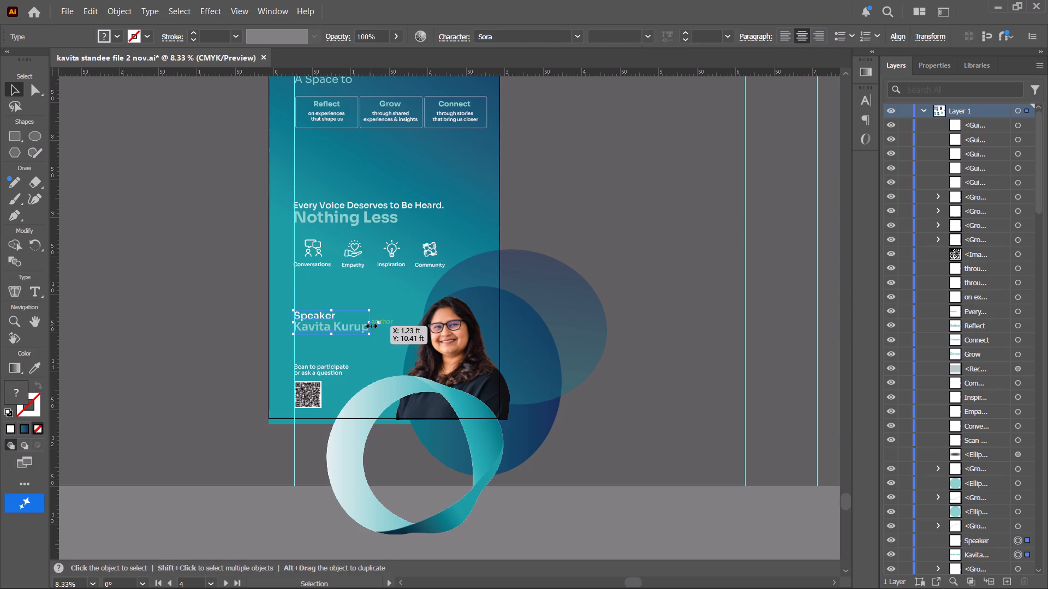
left_click_drag(370, 323, 395, 316)
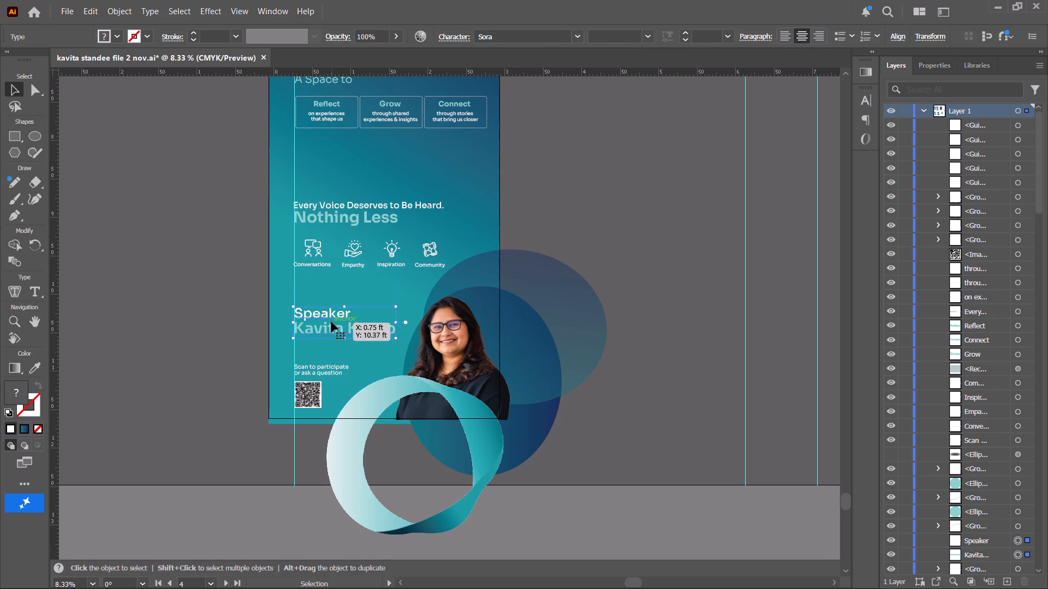
left_click_drag(331, 322, 331, 315)
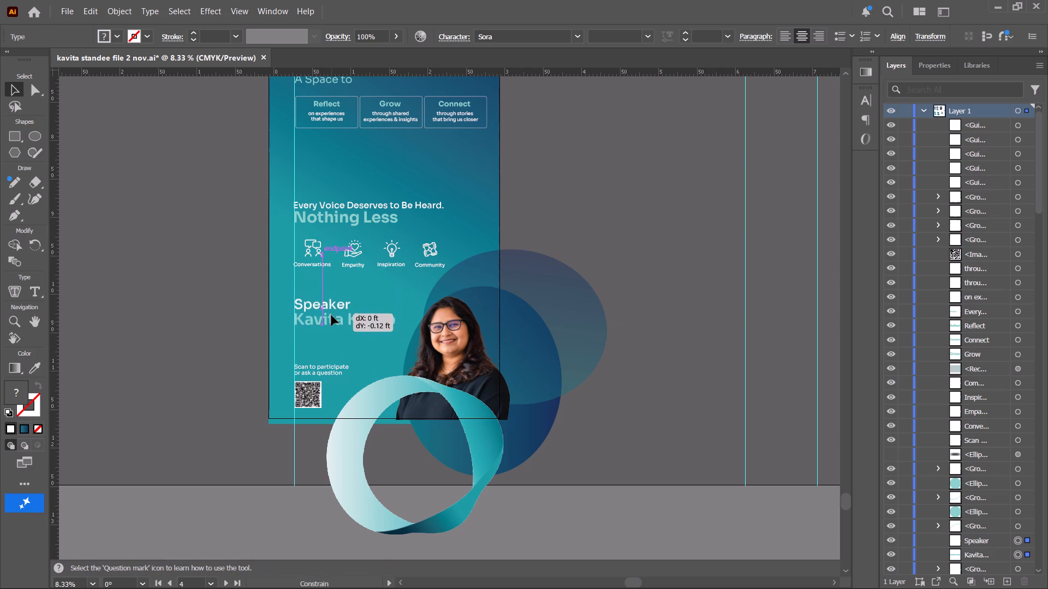
left_click(668, 227)
Review the speaker artboard's layout up to the logos and the "A Space to" section.
scroll(656, 229, "up", 6)
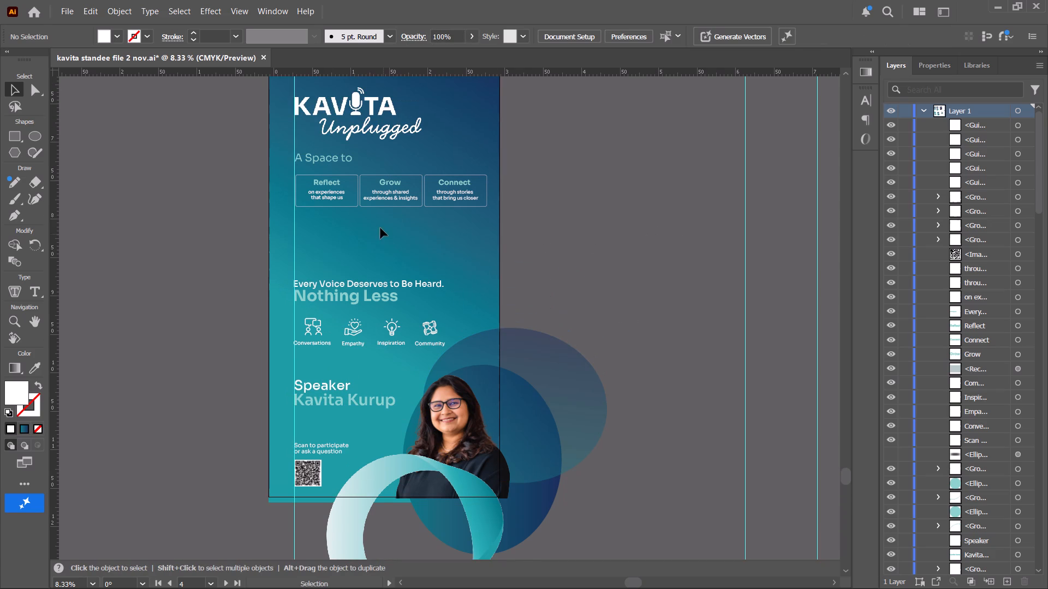
scroll(376, 210, "up", 2)
key("space")
left_click_drag(374, 226, 485, 196)
scroll(437, 188, "up", 3)
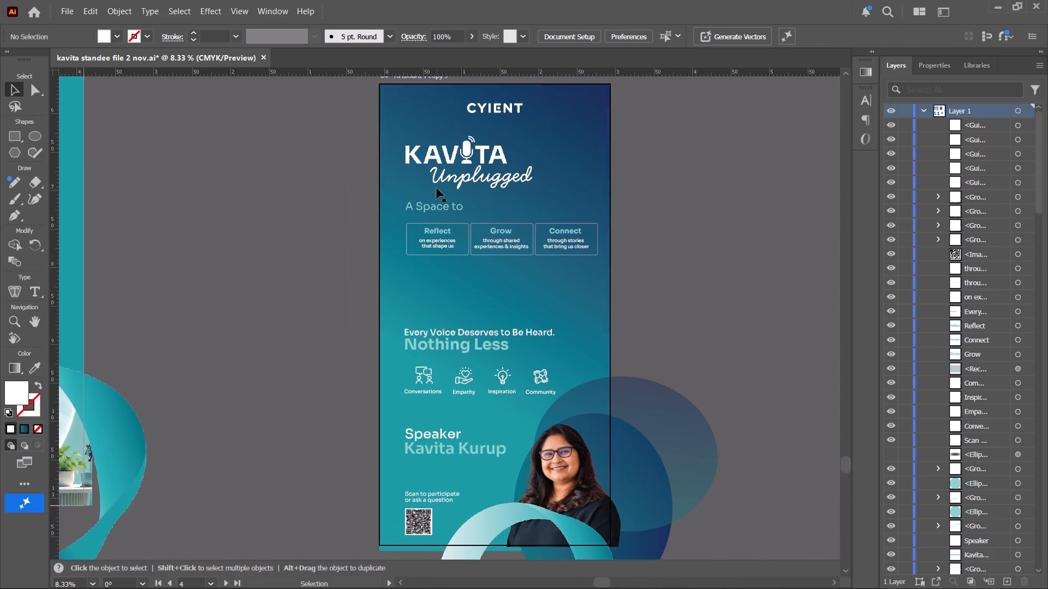
scroll(437, 188, "up", 2)
left_click(444, 178)
left_click(682, 175)
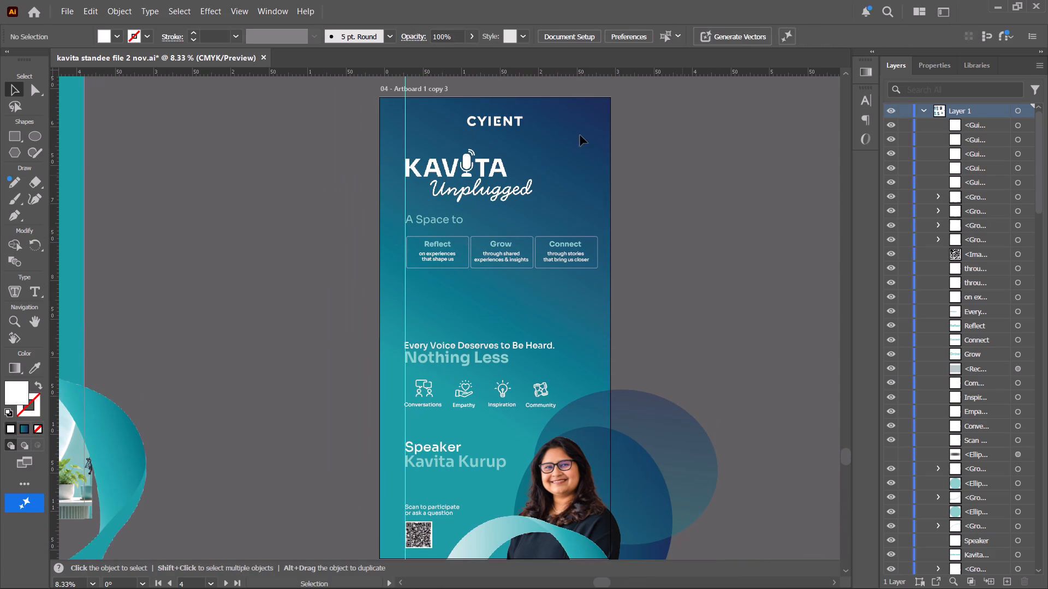
Lock the Kavita Unplugged logo group on the speaker artboard and clear the selection.
left_click(462, 159)
scroll(974, 197, "down", 9)
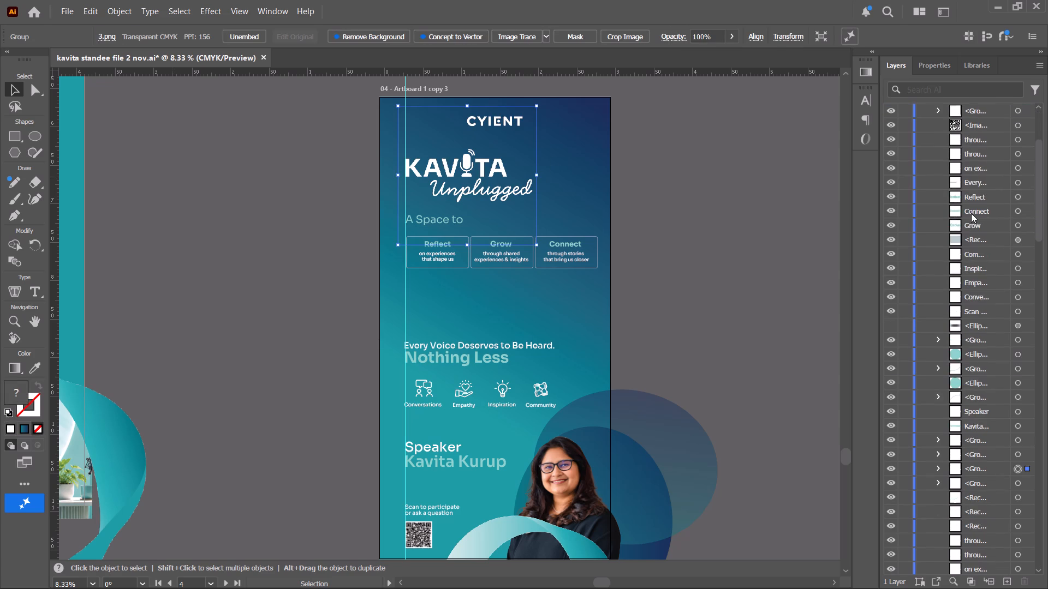
scroll(971, 213, "down", 5)
left_click(906, 374)
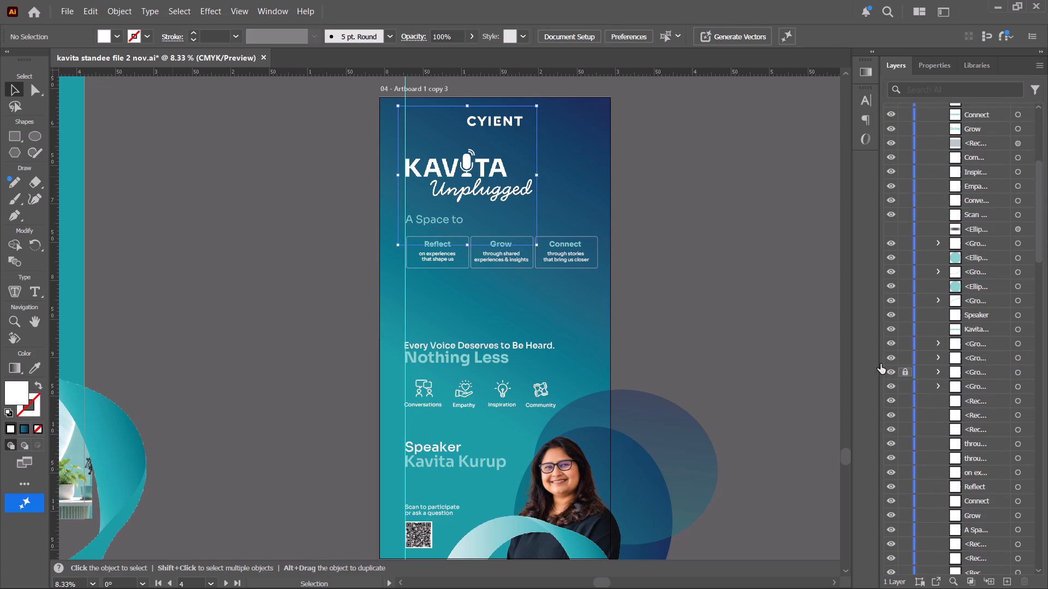
left_click(712, 255)
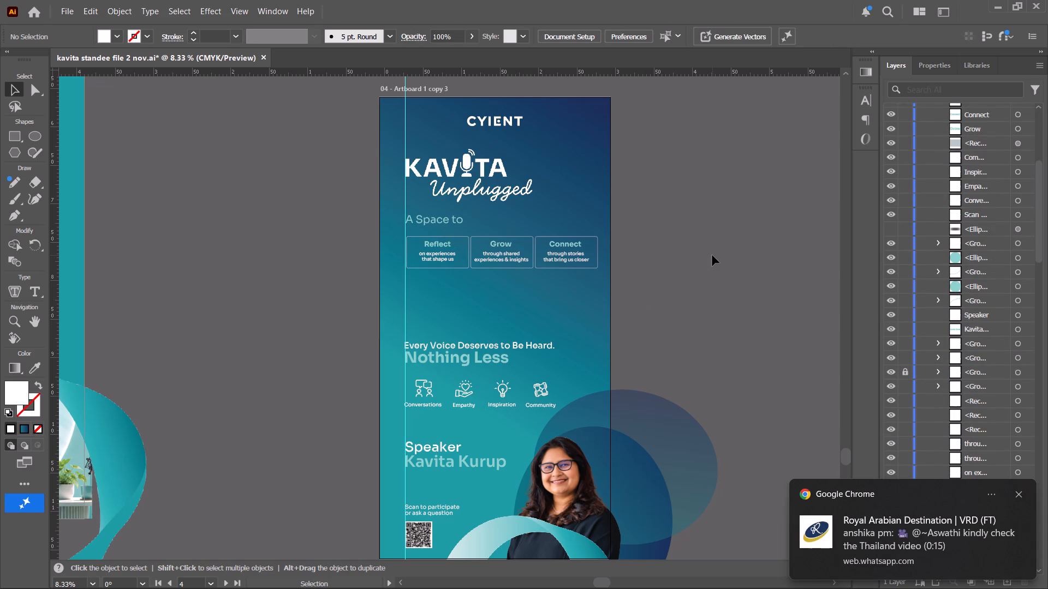
Move the CYIENT logo horizontally to the left so it lines up with the vertical guide.
left_click_drag(486, 123, 452, 123)
left_click_drag(475, 122, 414, 120)
Move the Grow box with its heading and description directly beneath the Reflect box, aligned to the same centre.
scroll(489, 146, "down", 6)
left_click(460, 182)
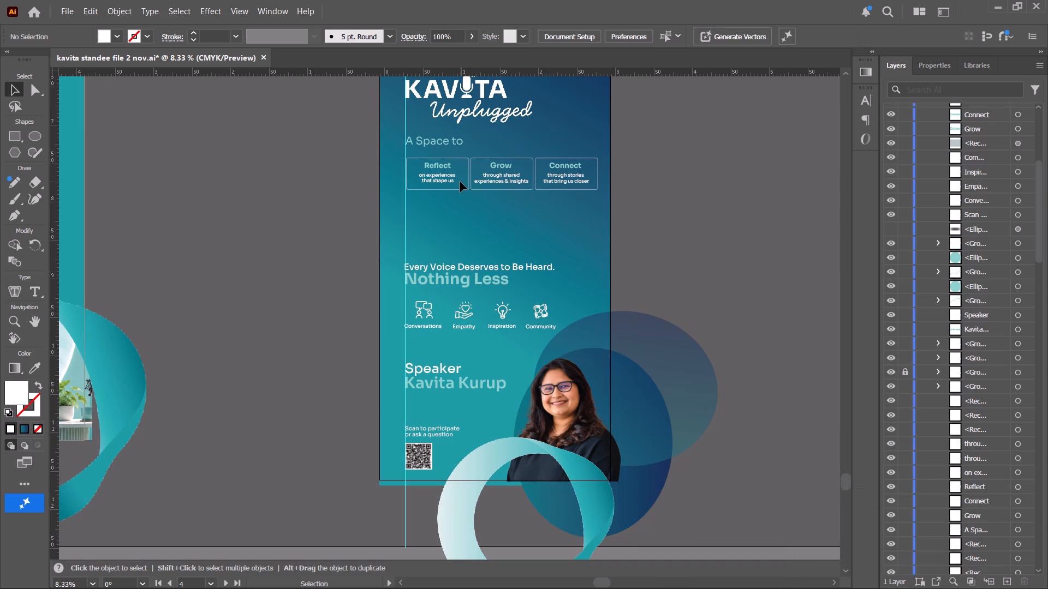
left_click(486, 211)
scroll(454, 198, "up", 1, "alt")
key("space")
left_click_drag(492, 191, 529, 193)
left_click(563, 147)
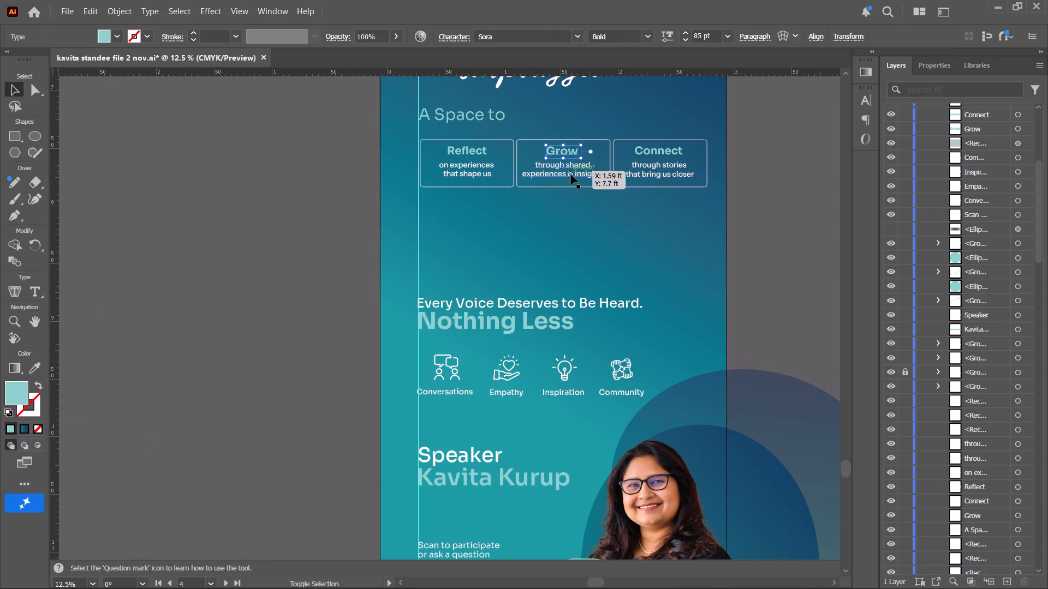
left_click(571, 175, "shift")
left_click(594, 188, "shift")
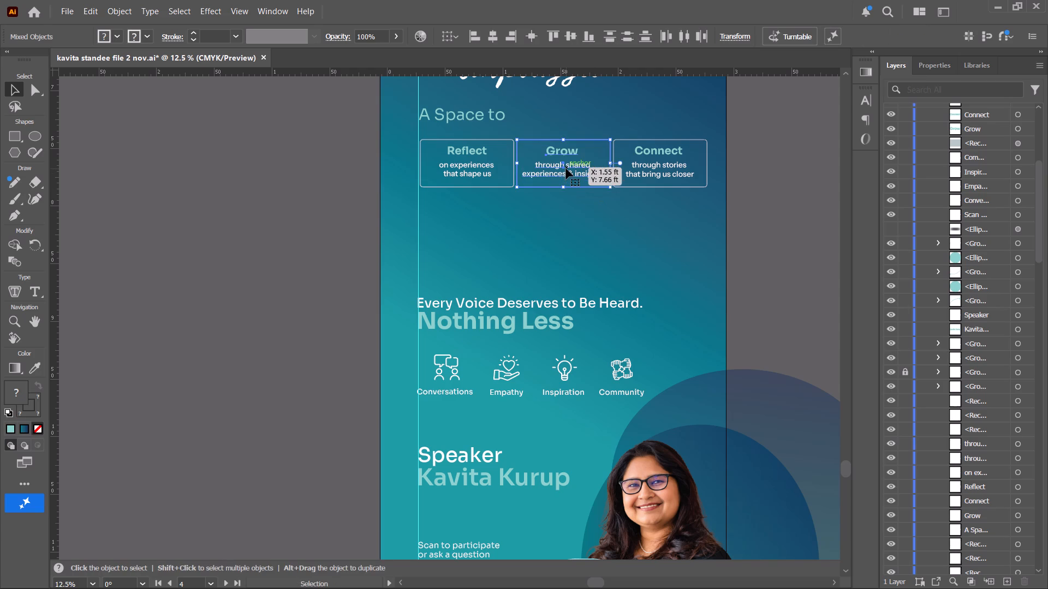
left_click_drag(566, 169, 471, 225)
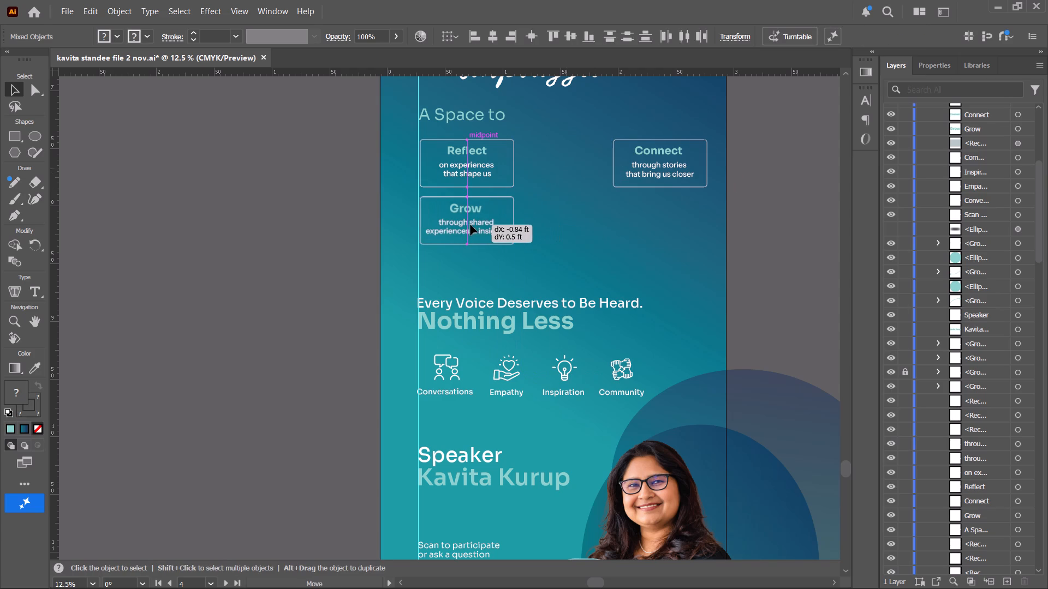
left_click_drag(471, 225, 471, 219)
left_click(650, 237)
Move the Connect box with its heading and description beneath the Grow box, leaving a gap of about 0.04 ft.
left_click(659, 149)
left_click(668, 168, "shift")
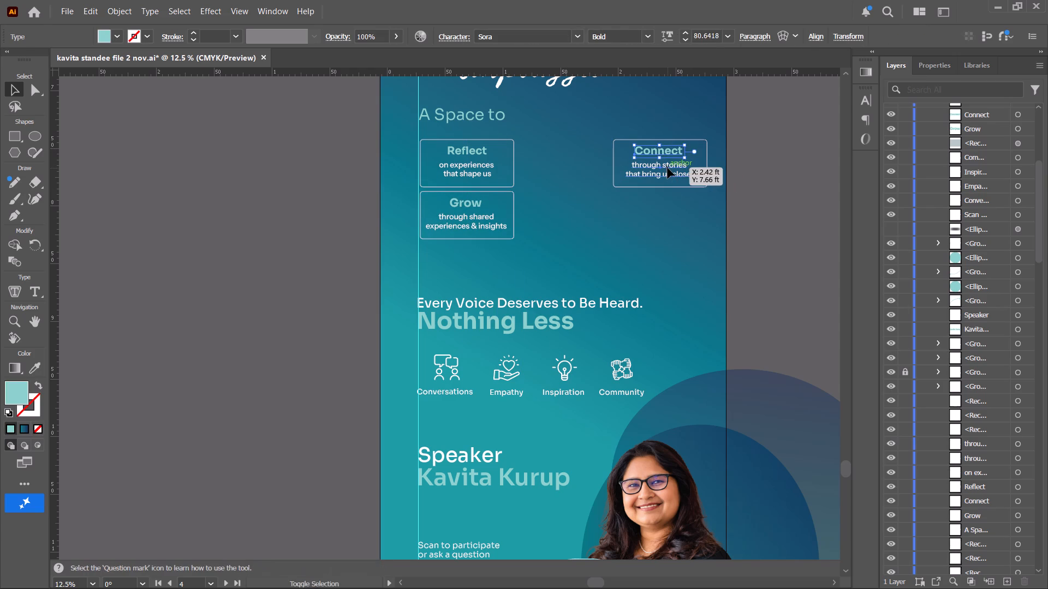
left_click(692, 187, "shift")
left_click_drag(668, 170, 640, 202)
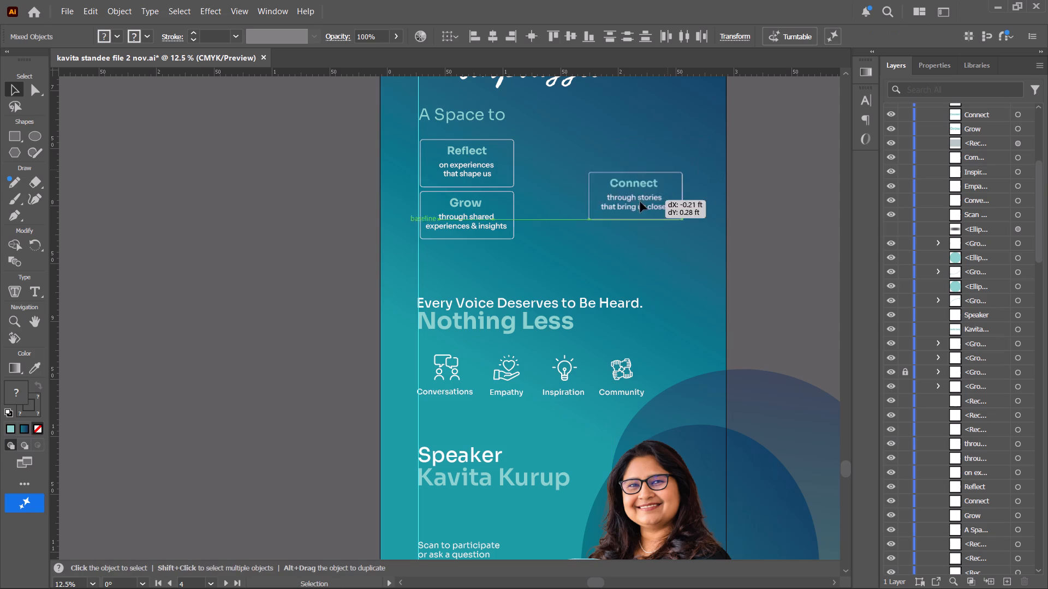
left_click_drag(640, 202, 474, 271)
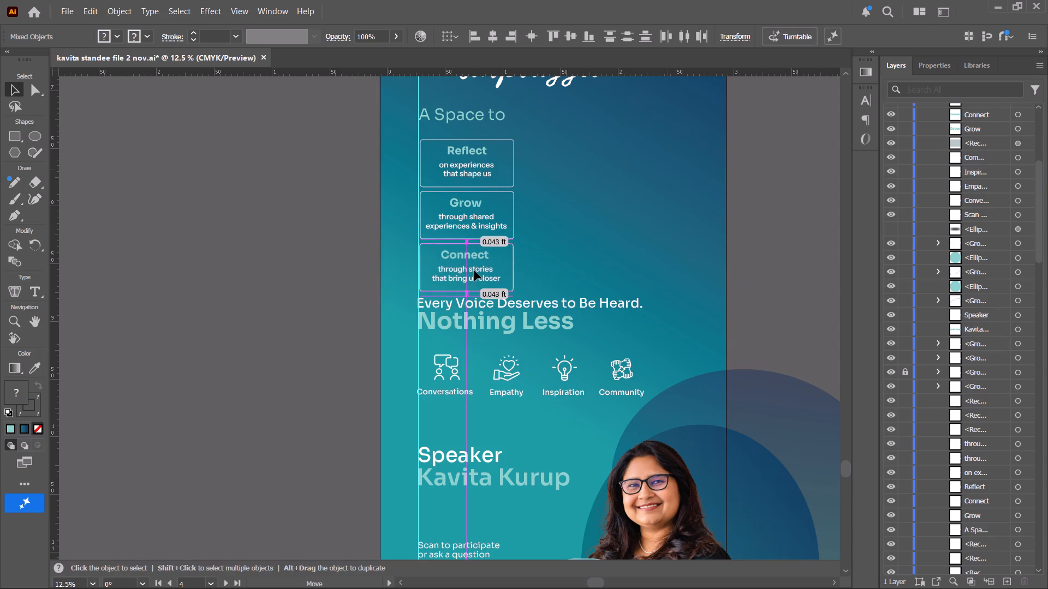
left_click_drag(474, 271, 476, 273)
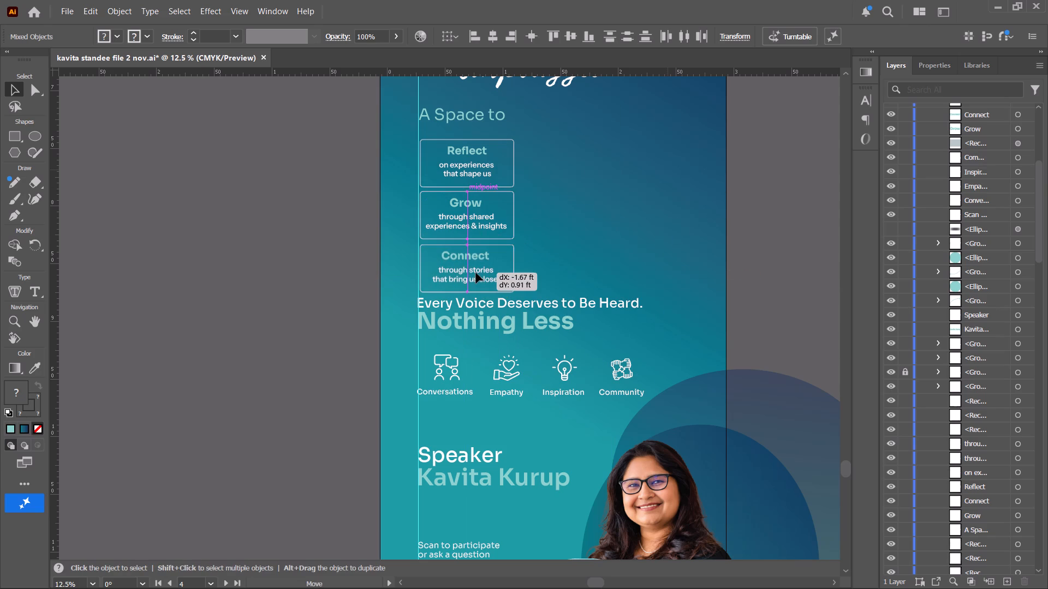
left_click_drag(476, 273, 476, 272)
scroll(474, 255, "up", 2, "alt")
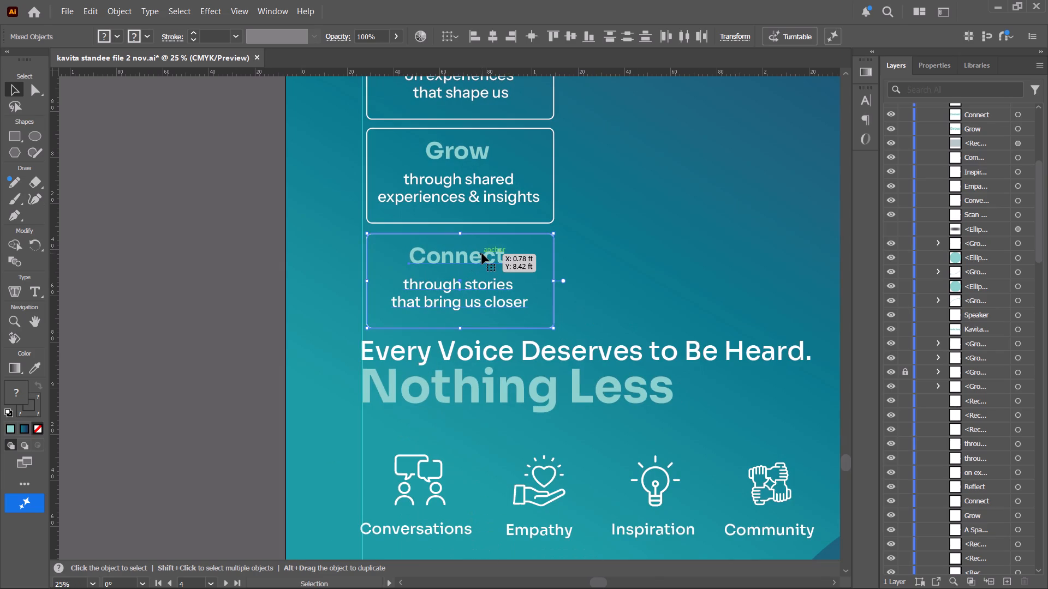
left_click(482, 254)
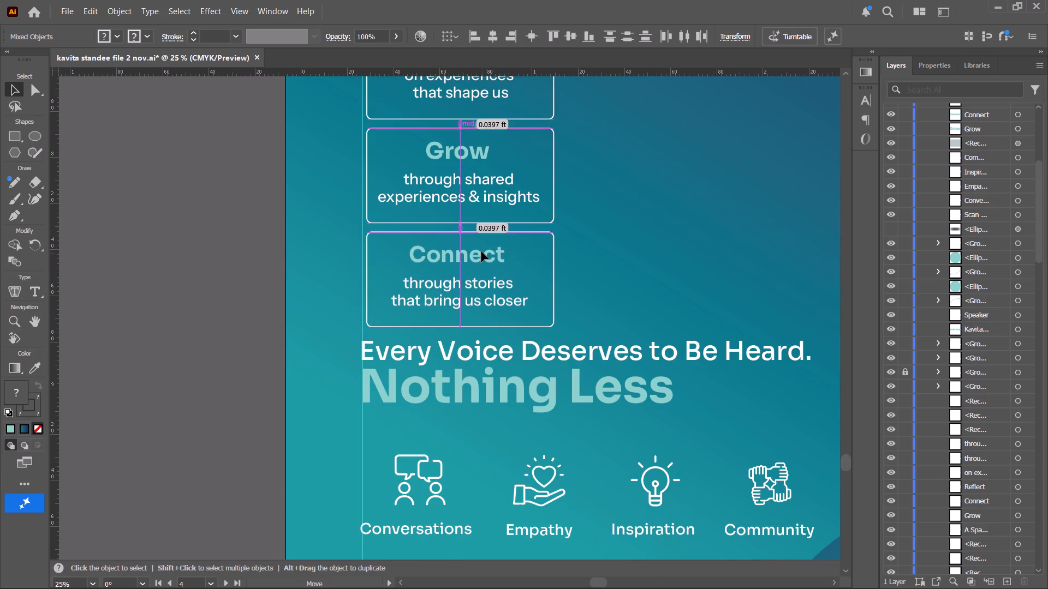
scroll(645, 232, "up", 1)
left_click(645, 232)
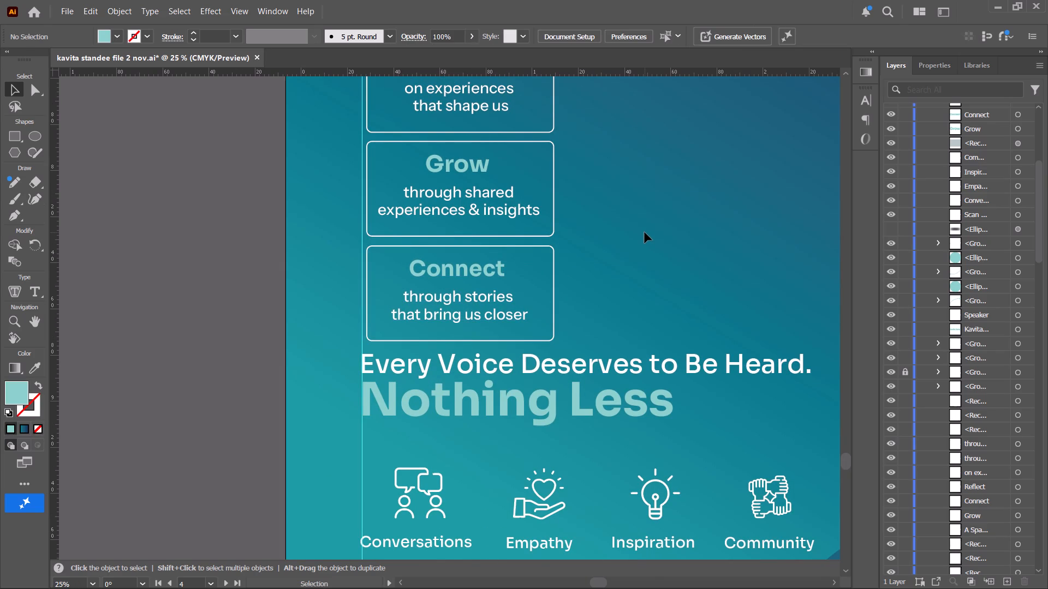
Left-align the paragraph text of the descriptions in the Reflect, Grow and Connect boxes.
scroll(645, 232, "up", 8)
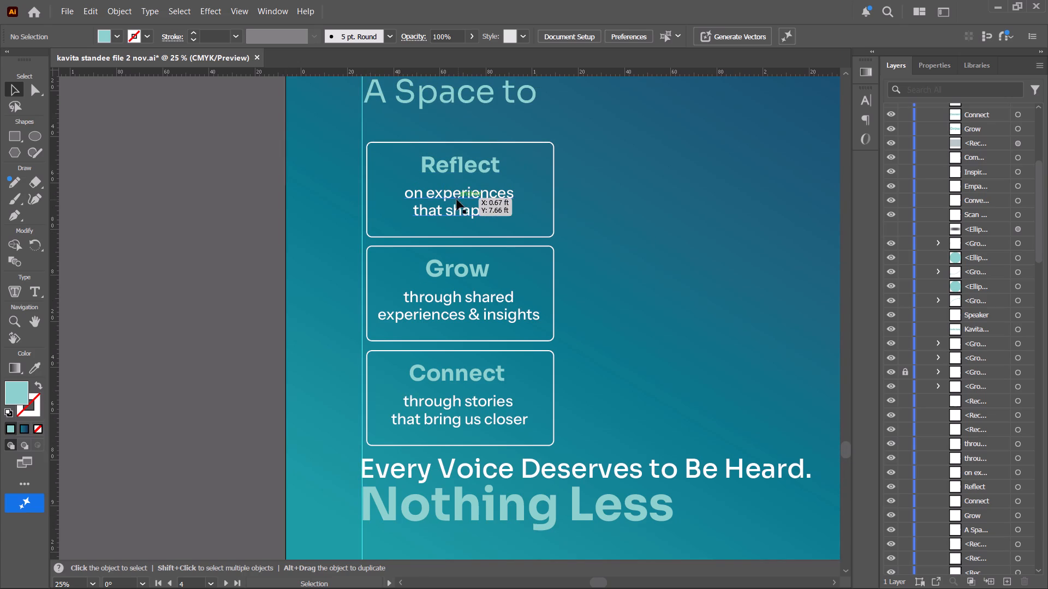
left_click(455, 197)
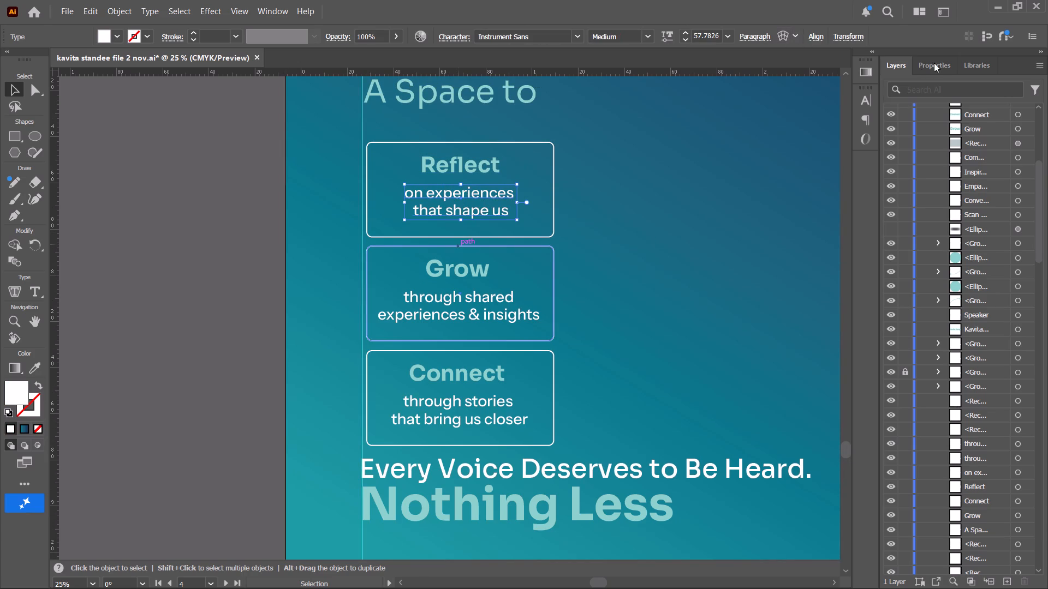
left_click(936, 63)
left_click(894, 452)
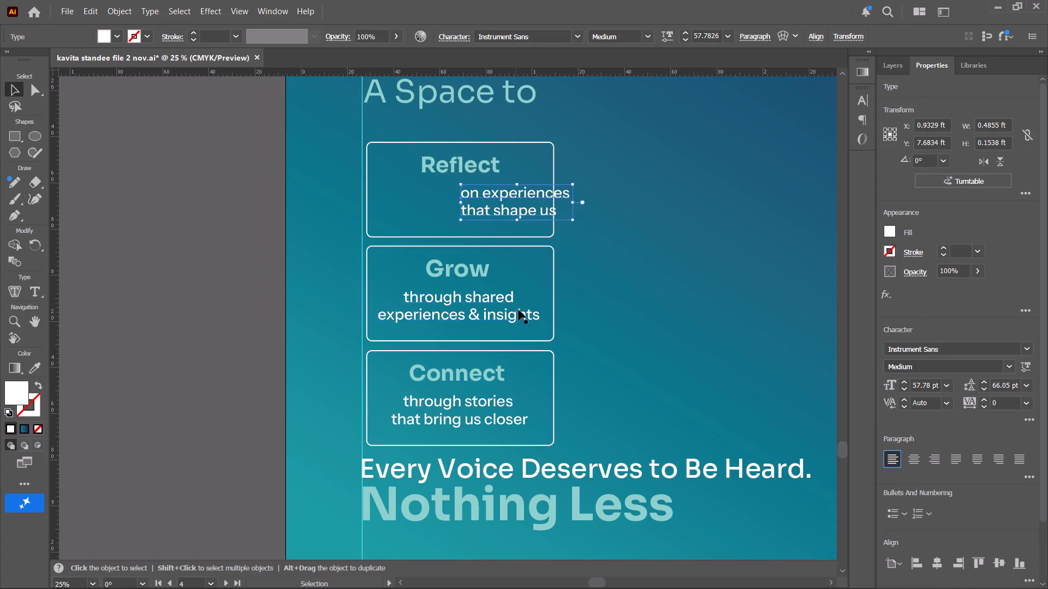
left_click(505, 298)
left_click(892, 454)
left_click(426, 396)
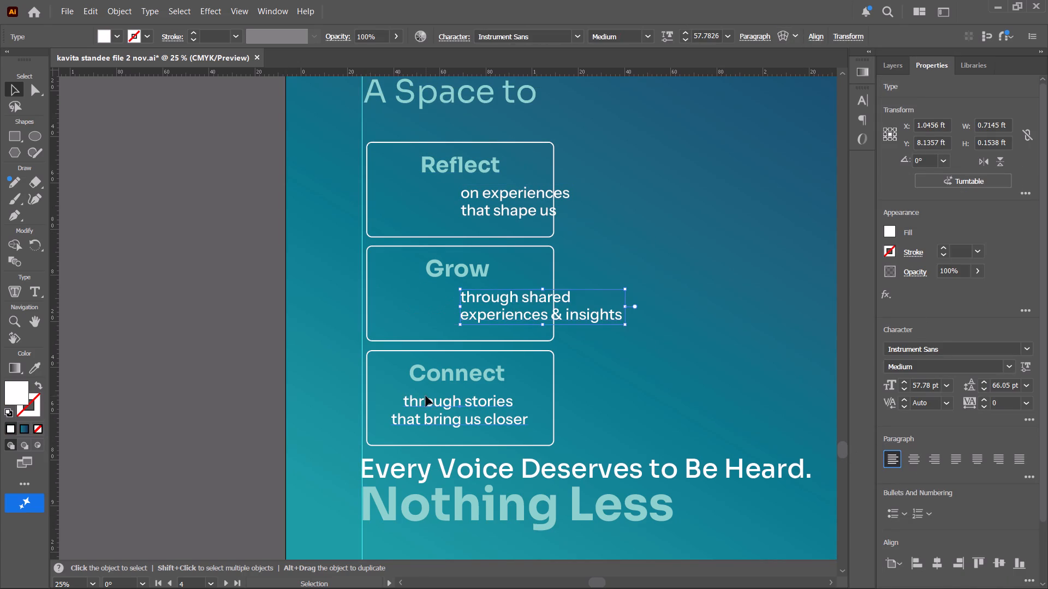
left_click(890, 462)
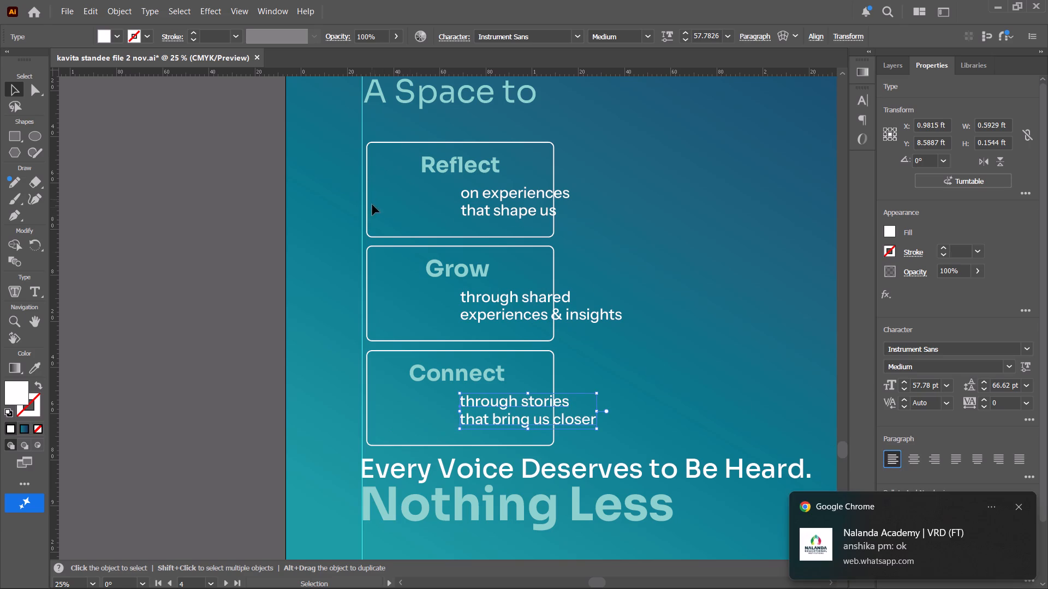
Move the three descriptions left and slightly up inside their boxes so they share one left edge below the headings.
left_click_drag(479, 299, 402, 294)
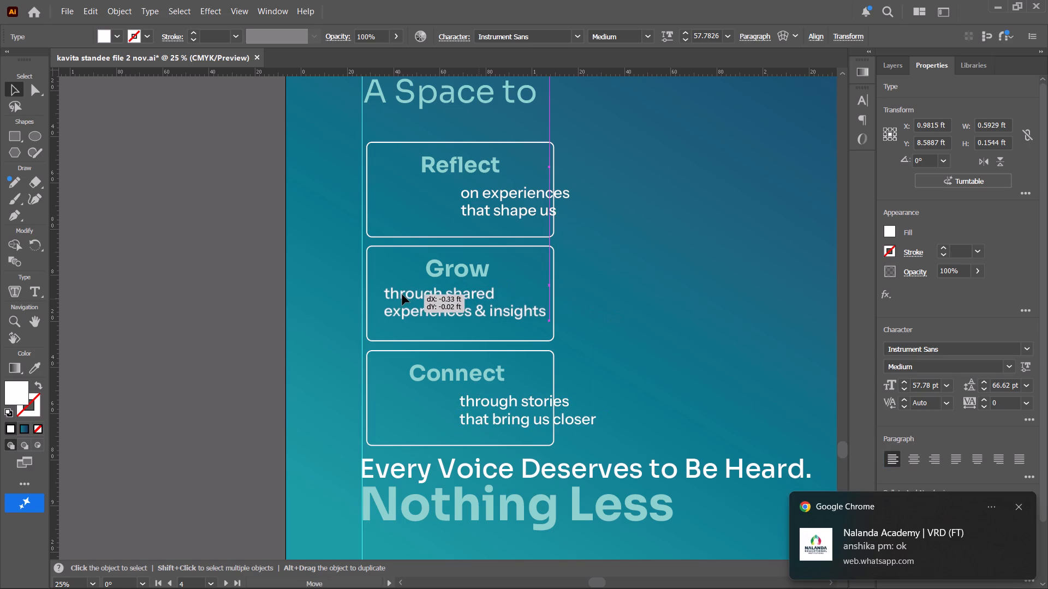
left_click_drag(402, 294, 401, 294)
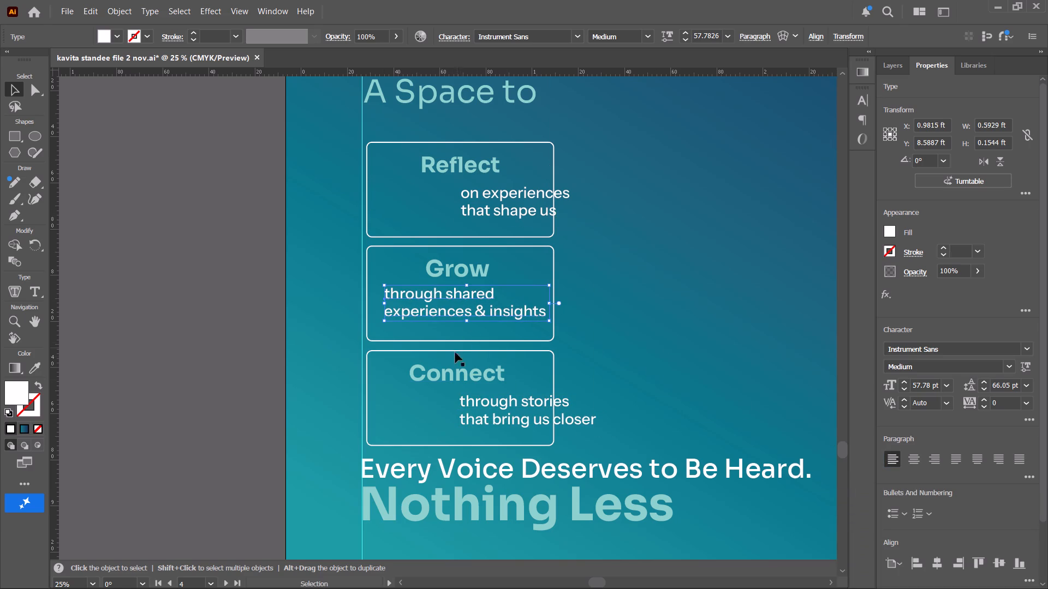
left_click_drag(478, 407, 403, 401)
left_click_drag(485, 194, 409, 190)
left_click(613, 222)
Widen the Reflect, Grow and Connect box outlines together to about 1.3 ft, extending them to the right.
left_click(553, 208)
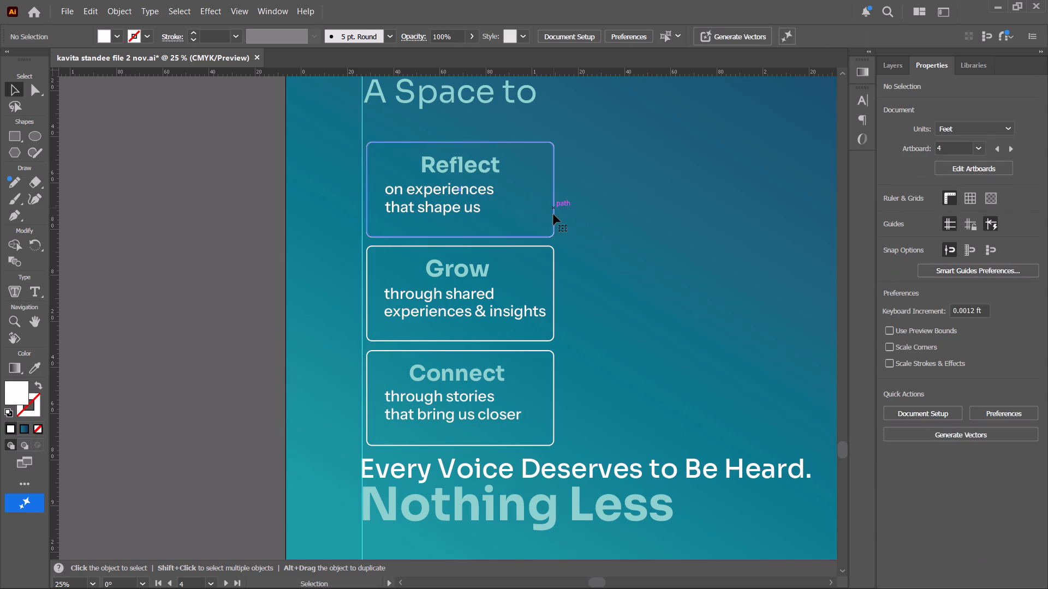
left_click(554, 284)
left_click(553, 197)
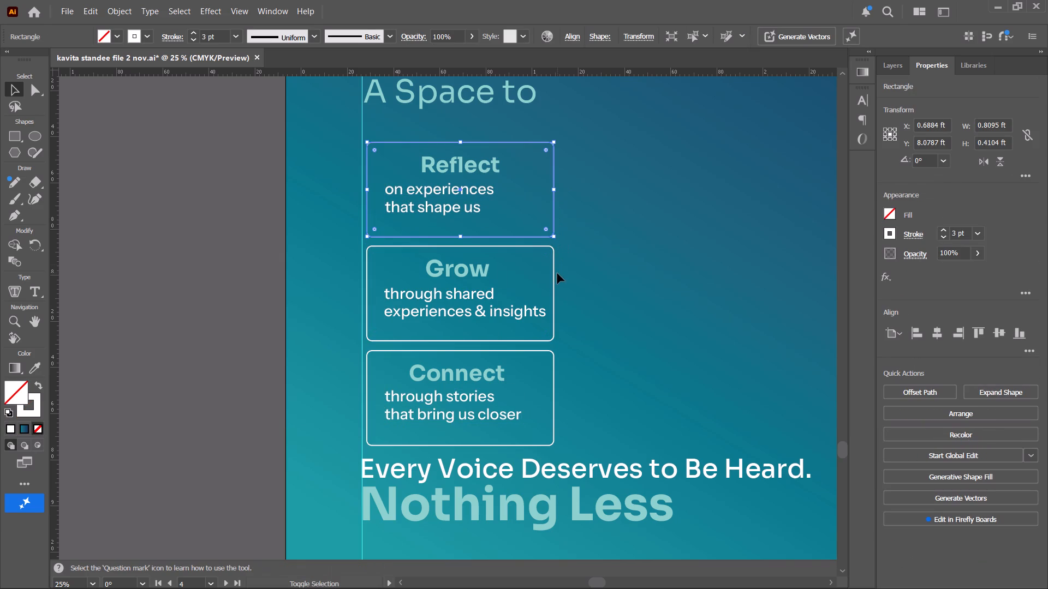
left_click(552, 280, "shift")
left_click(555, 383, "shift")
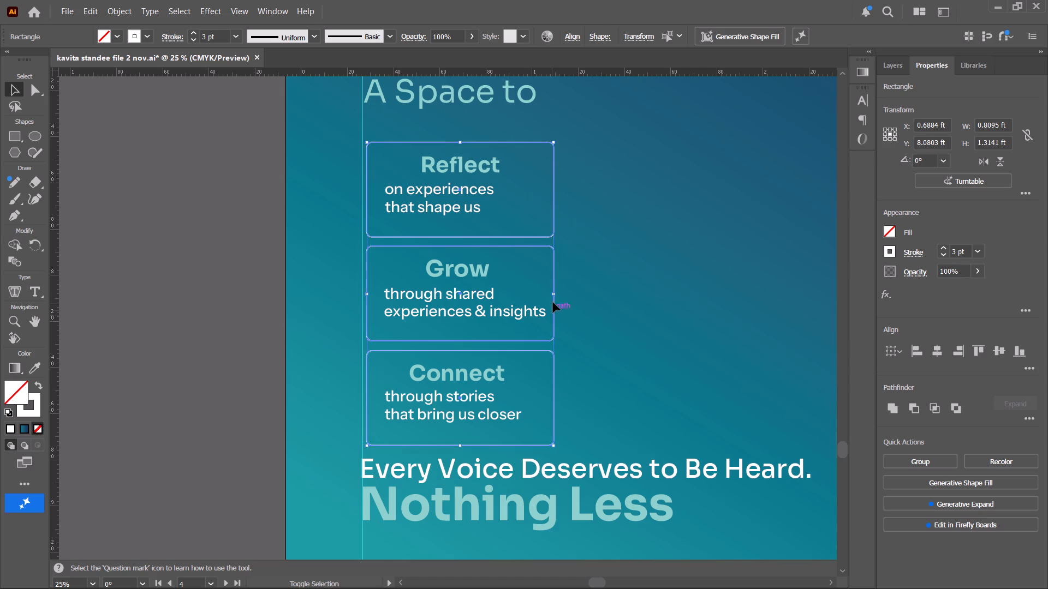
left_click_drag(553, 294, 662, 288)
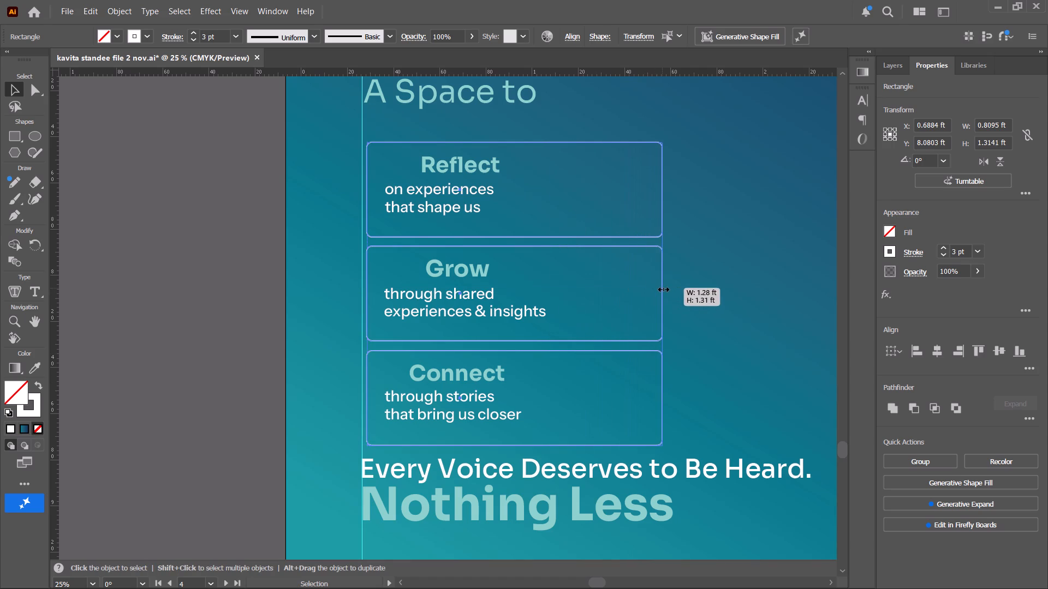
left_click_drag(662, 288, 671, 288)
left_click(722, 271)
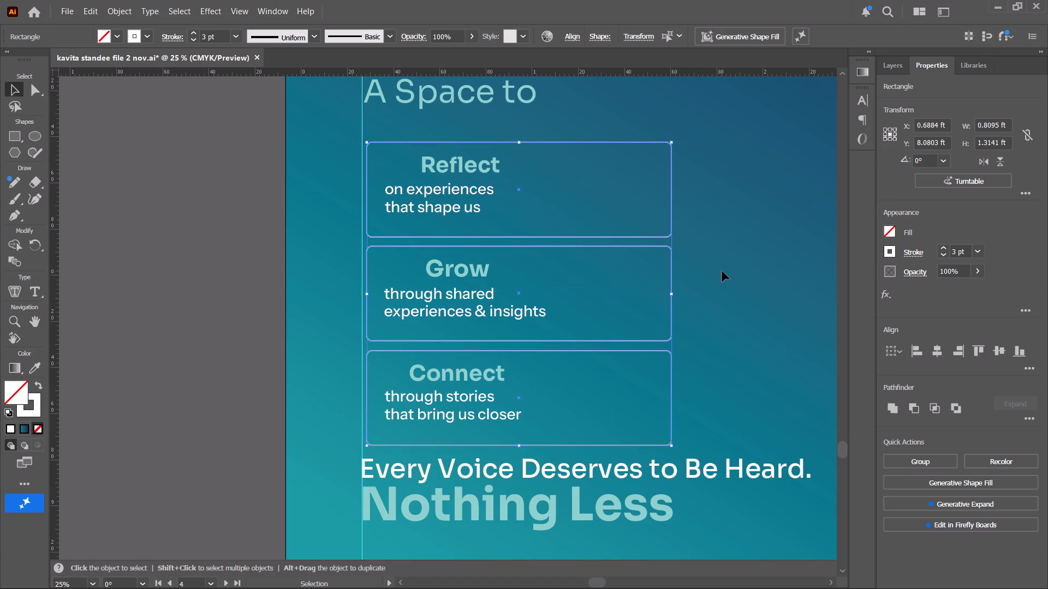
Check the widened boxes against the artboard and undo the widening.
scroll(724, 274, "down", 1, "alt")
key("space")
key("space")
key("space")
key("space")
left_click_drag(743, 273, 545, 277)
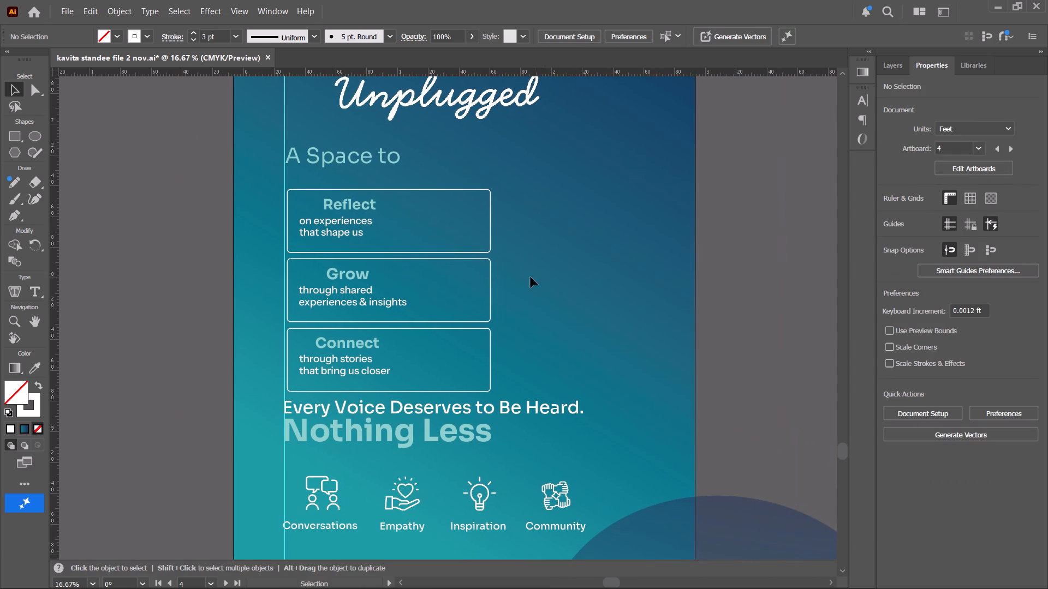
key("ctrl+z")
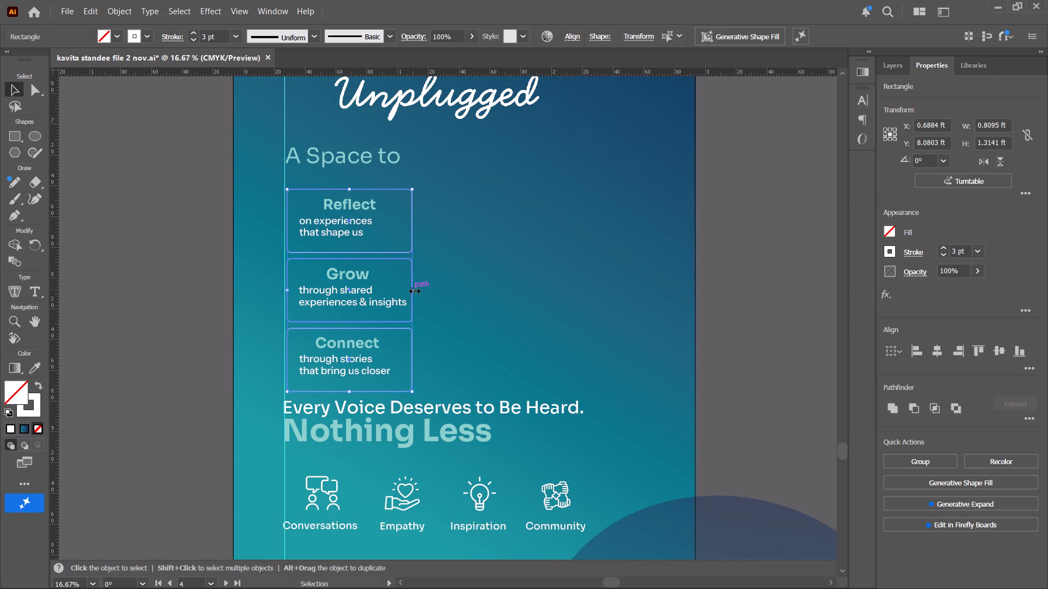
Widen the three box outlines together to about 1.1 ft, keeping their left edges in place.
left_click_drag(413, 290, 452, 287)
left_click(452, 291)
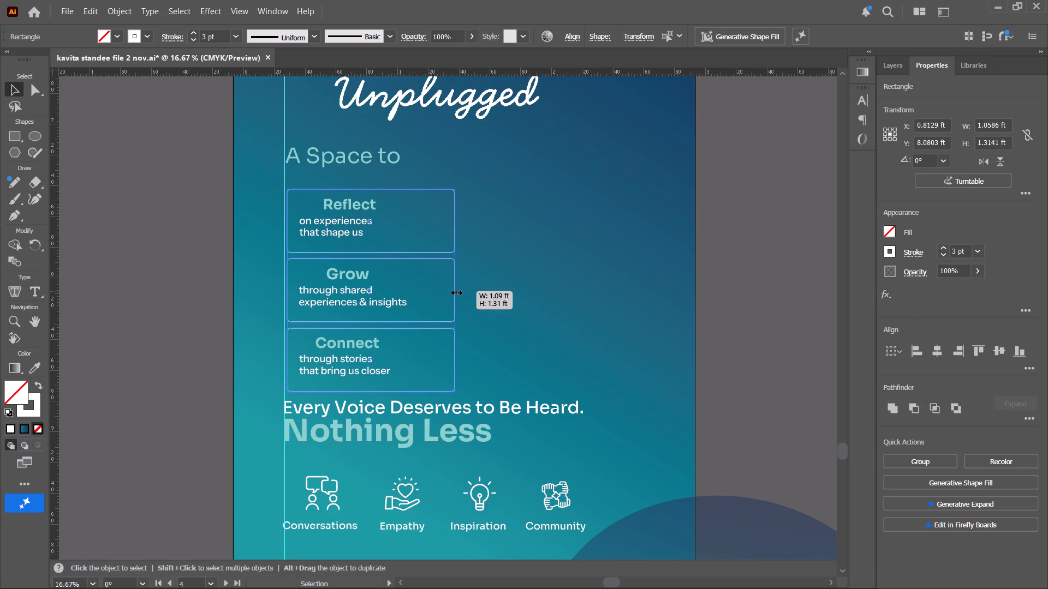
left_click(538, 273)
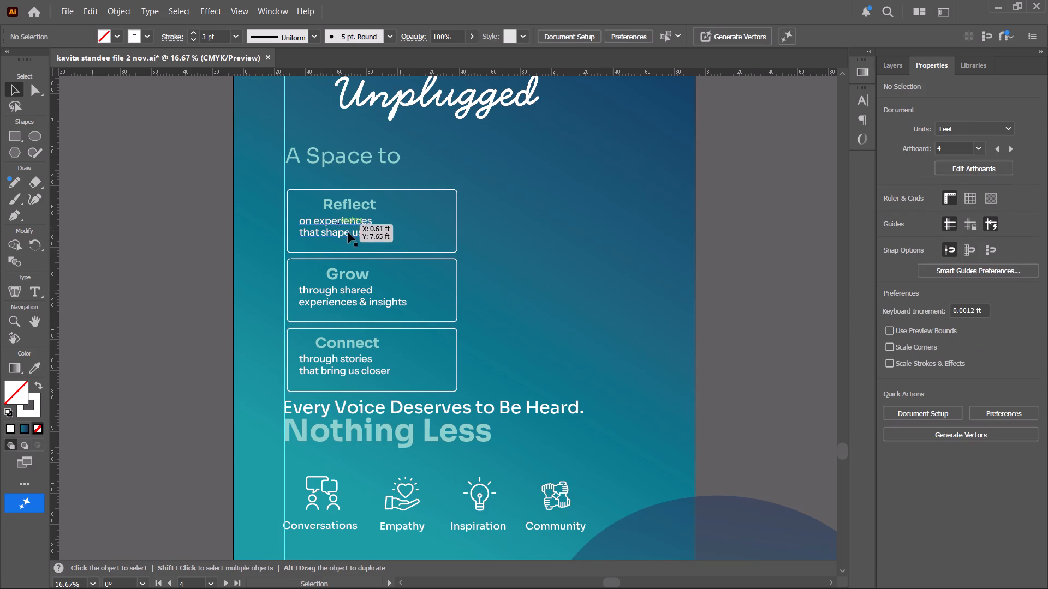
Move the "on experiences that shape us" text slightly down and about 0.07 ft right within the Reflect box.
key("space")
left_click_drag(349, 245, 403, 238)
left_click(382, 229)
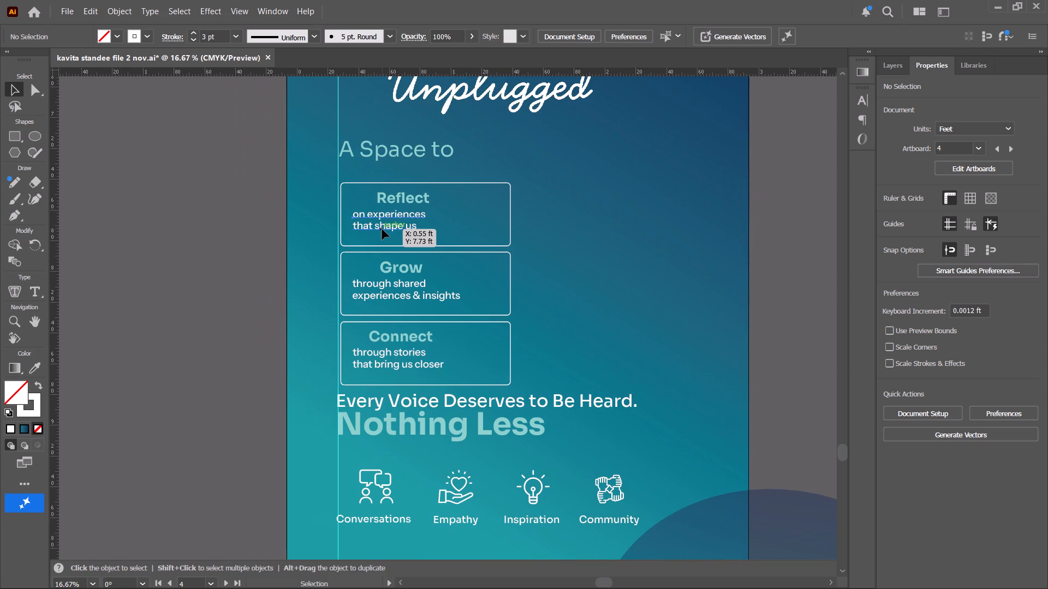
left_click(583, 246)
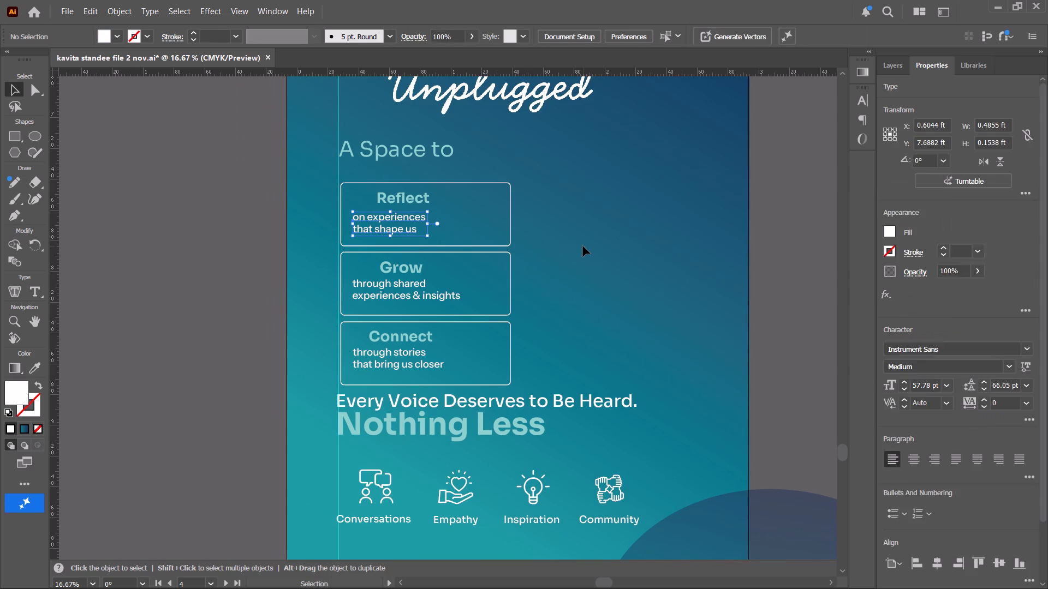
left_click_drag(386, 219, 395, 219)
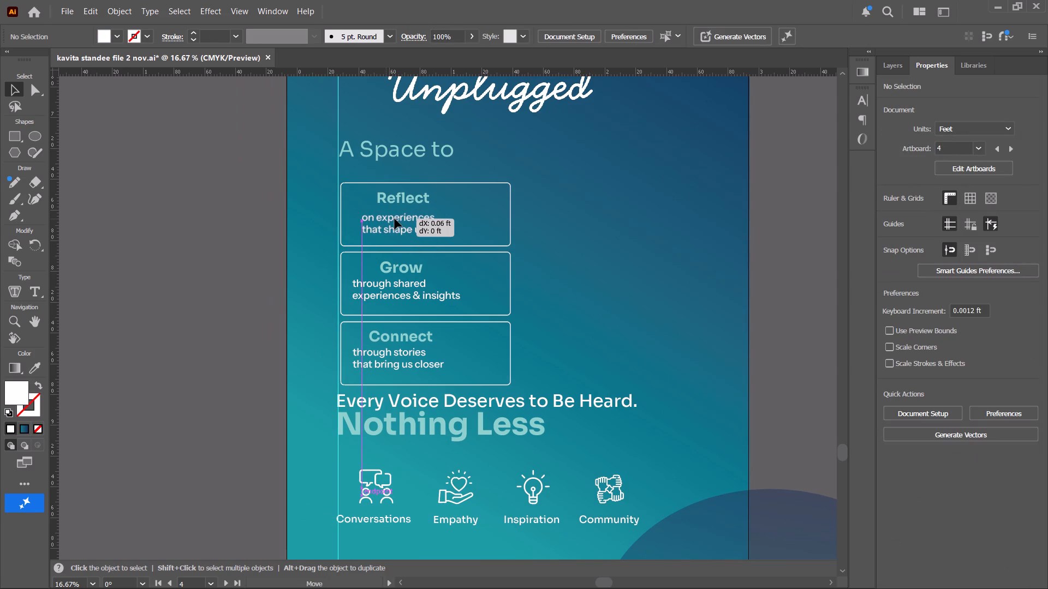
left_click_drag(395, 219, 397, 219)
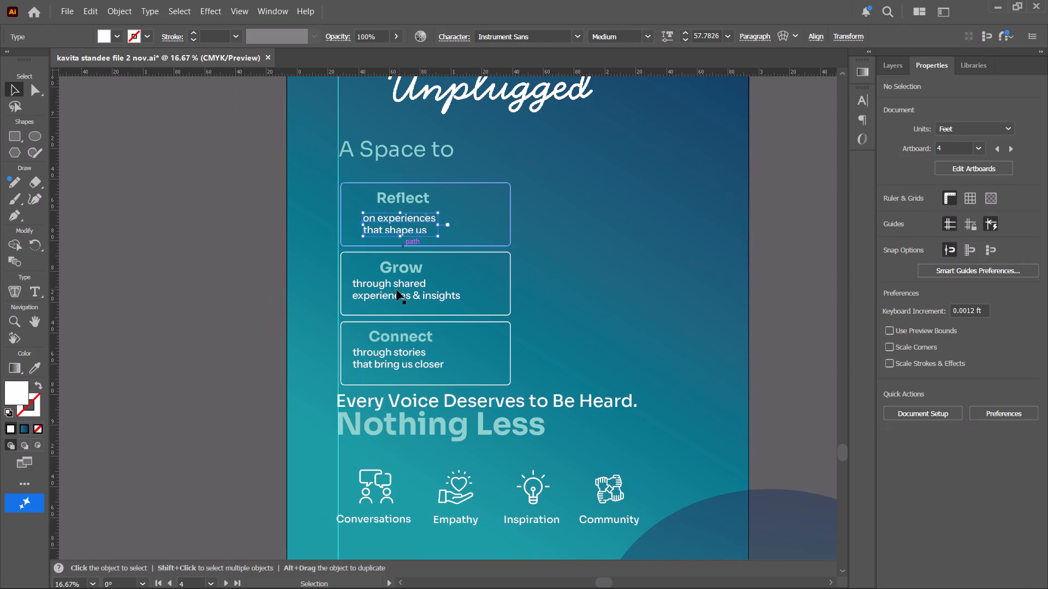
Centre the Grow description horizontally with its box outline, moving both about 0.06 ft right to line up with the other boxes.
left_click(397, 290)
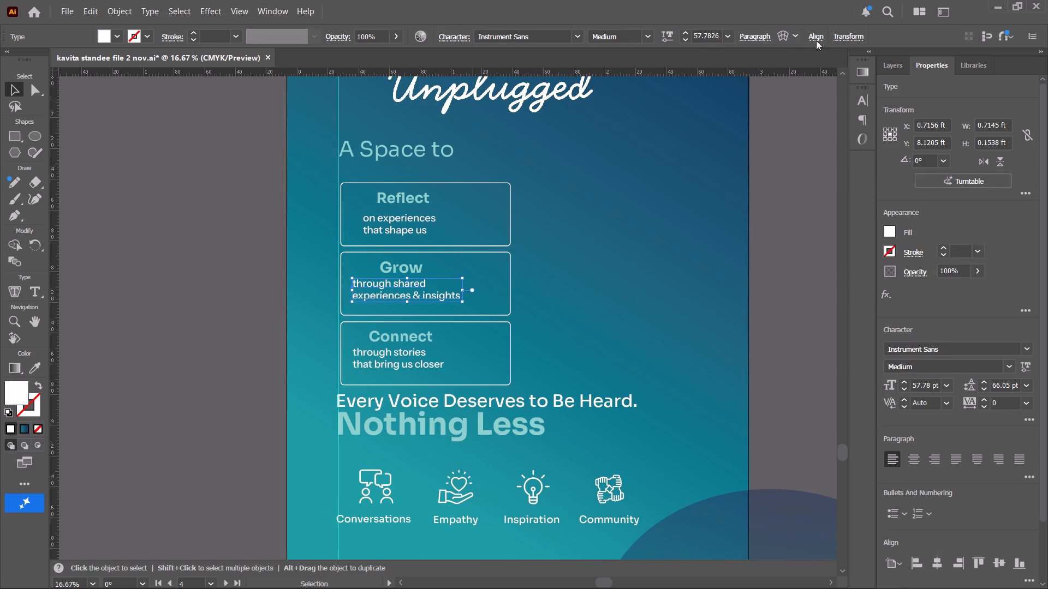
left_click(813, 40)
left_click(677, 287)
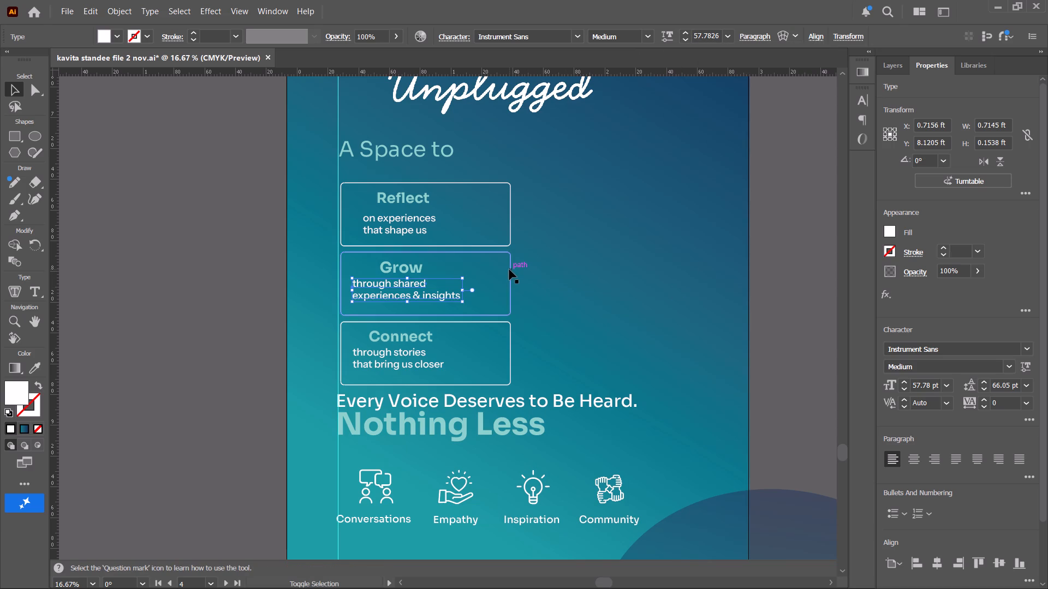
left_click(509, 269, "shift")
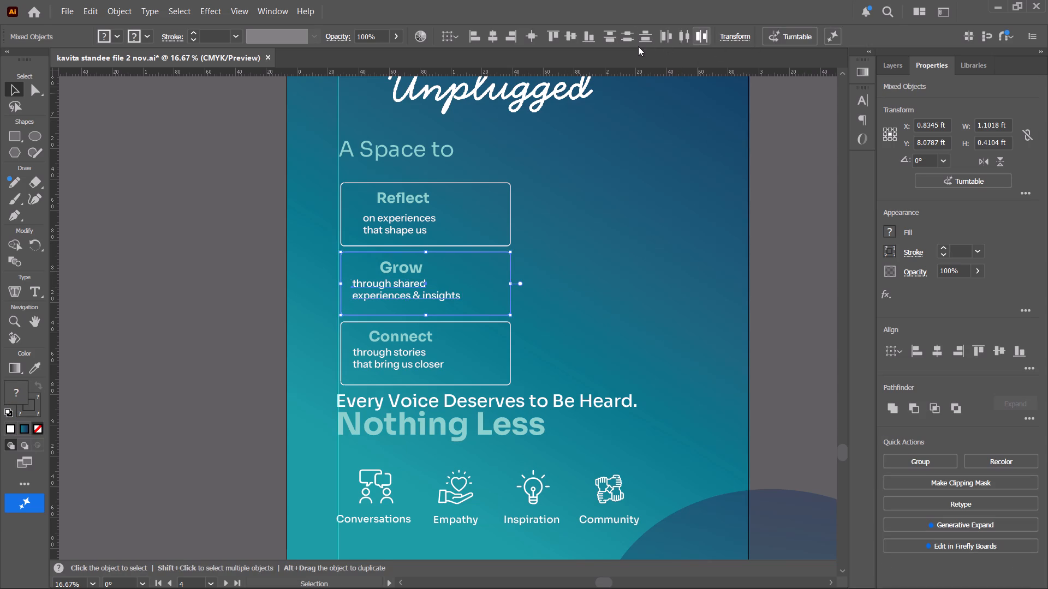
left_click(489, 38)
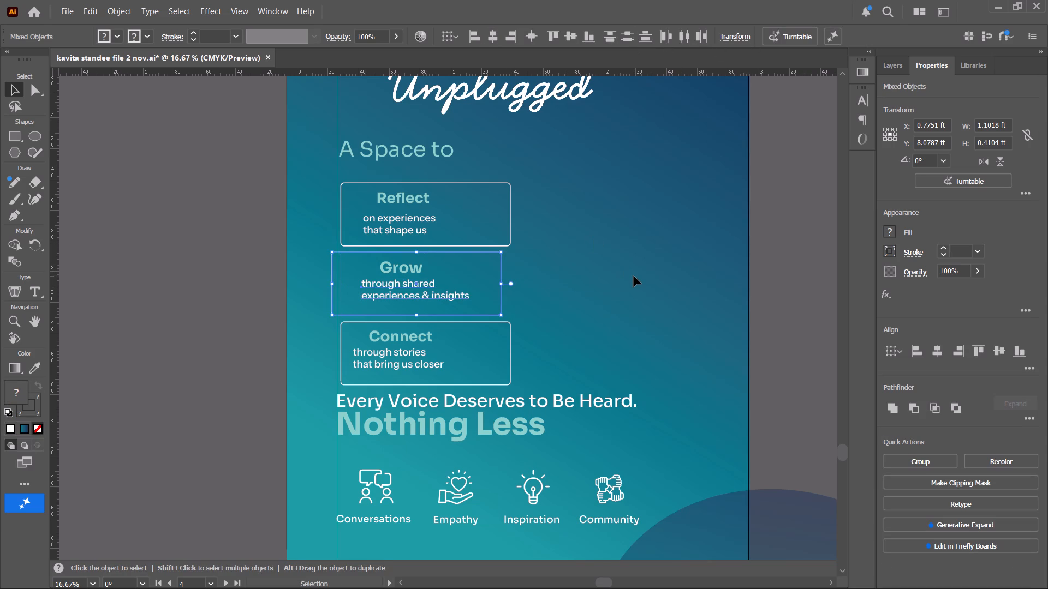
scroll(337, 293, "up", 2, "alt")
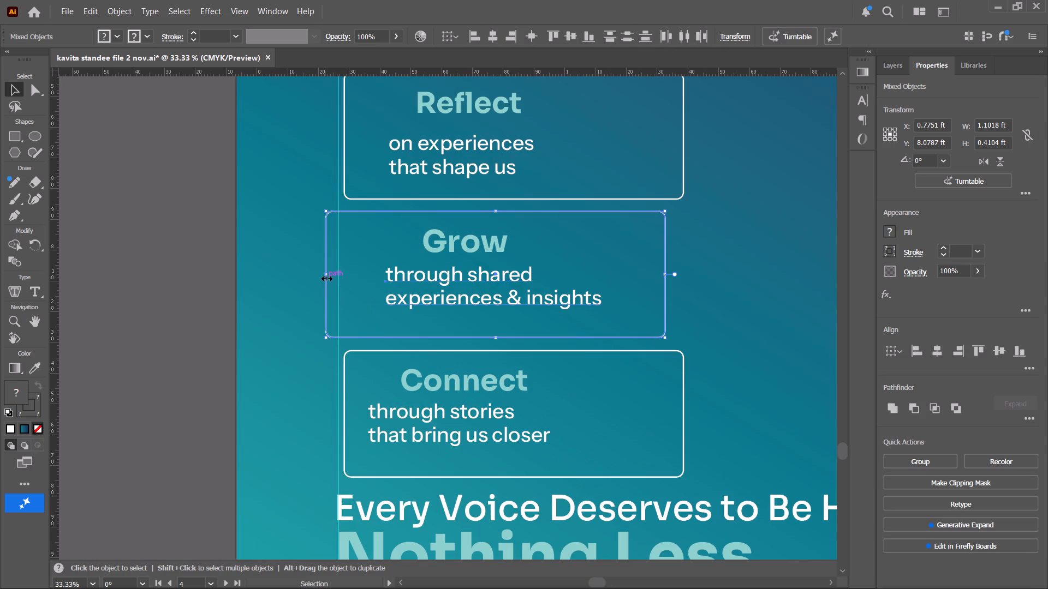
left_click_drag(326, 289, 344, 289)
left_click(767, 268)
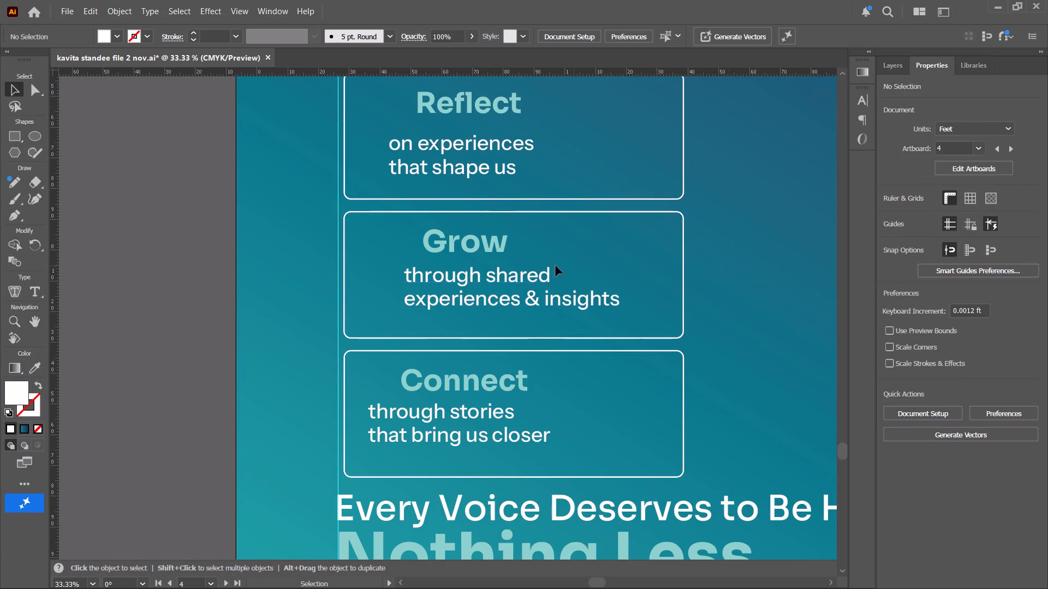
Capitalise the first letter of the Grow description so it reads "Through shared experiences & insights".
left_click(438, 276)
key("t")
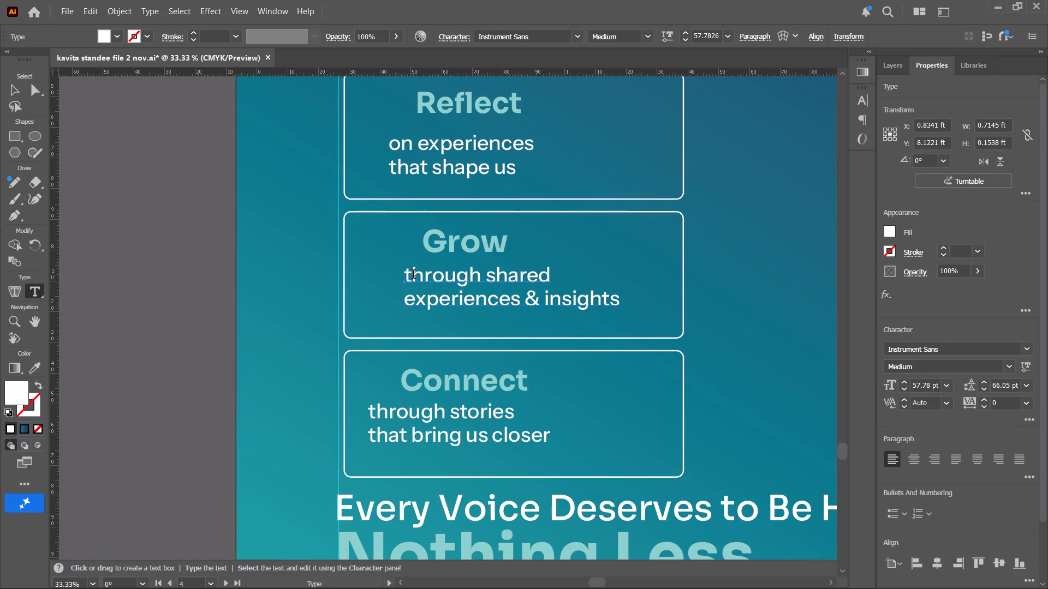
left_click(407, 275)
left_click(410, 277)
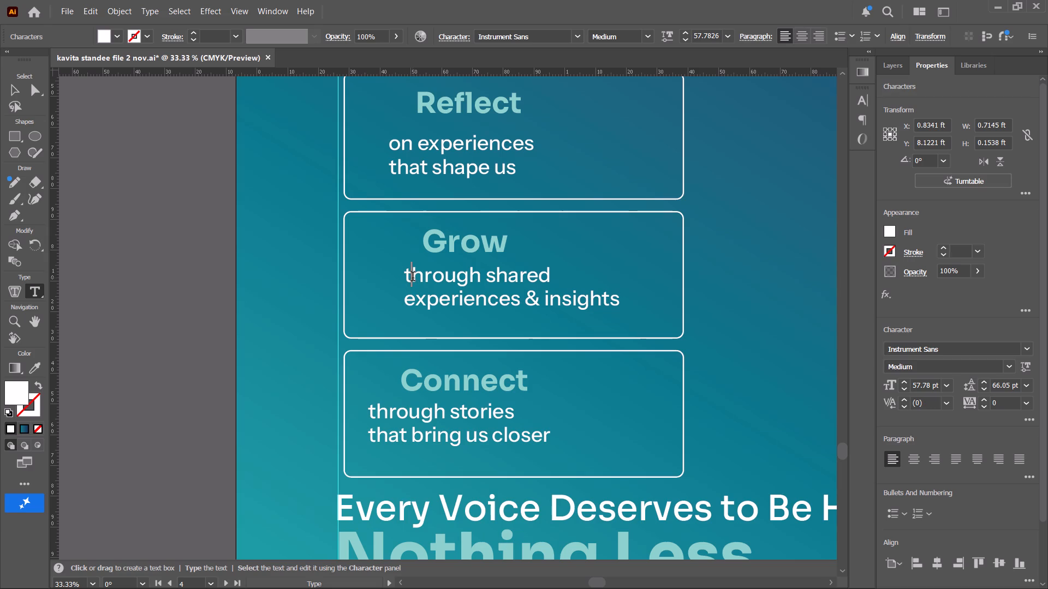
key("shift+Up")
key("shift+t")
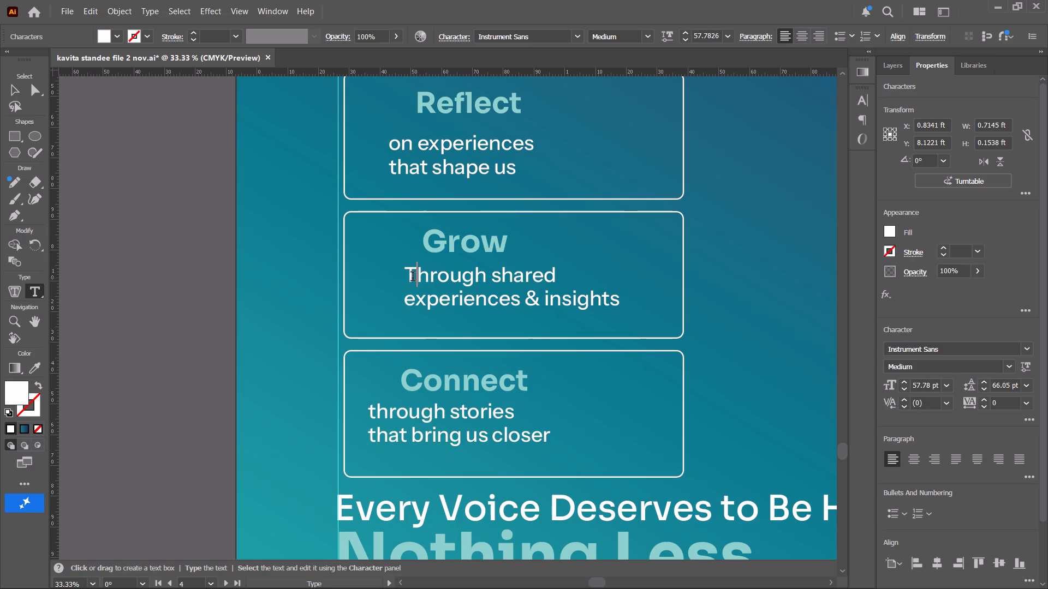
left_click(16, 88)
left_click(111, 197)
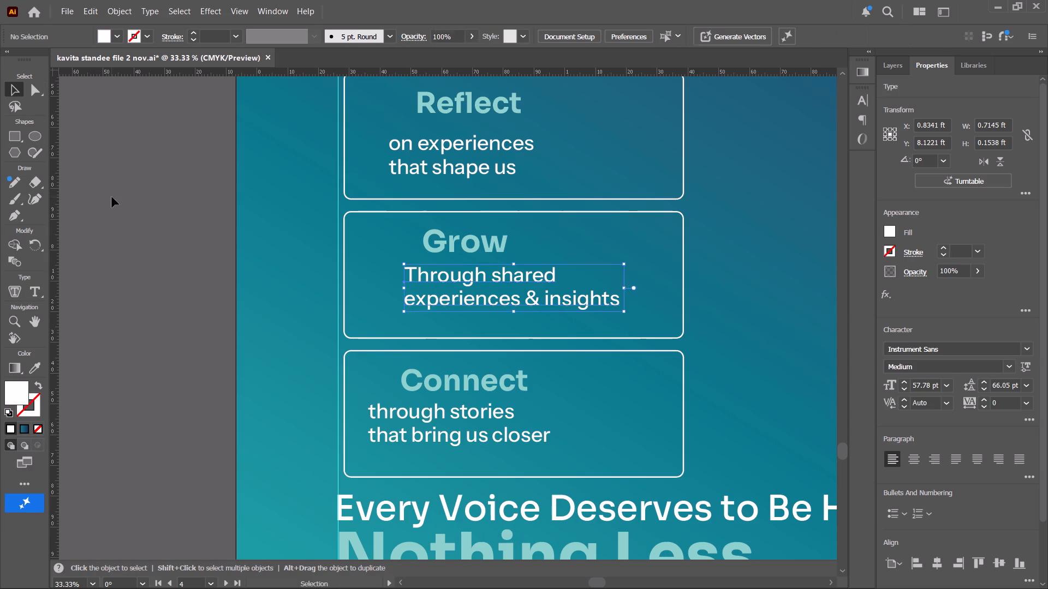
Capitalise the first letters of the Reflect and Connect descriptions, giving "On experiences" and "Through stories".
scroll(182, 235, "down", 1, "alt")
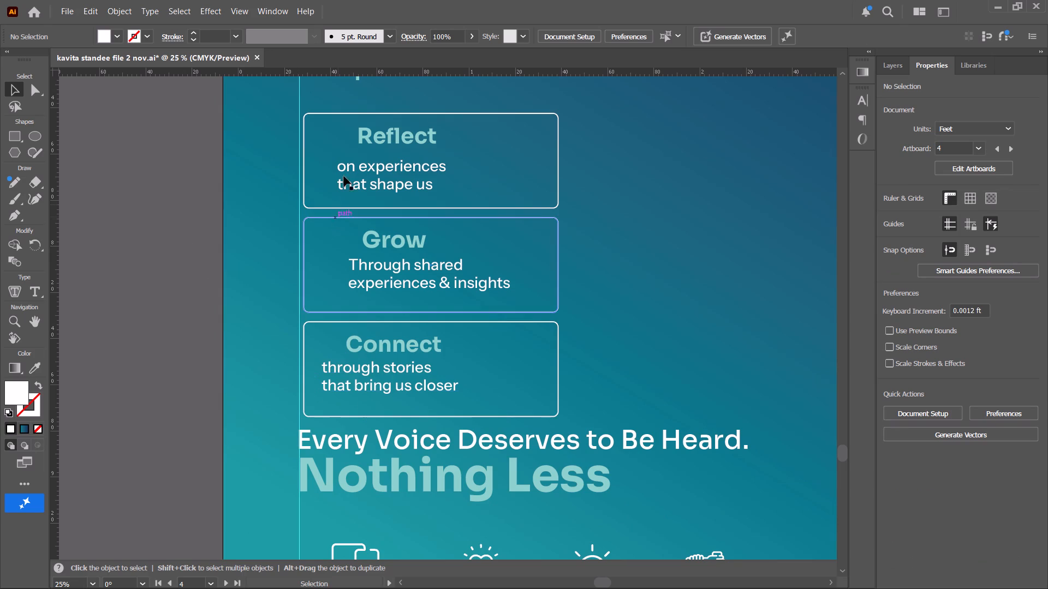
scroll(345, 167, "up", 1, "alt")
key("t")
left_click_drag(345, 167, 335, 167)
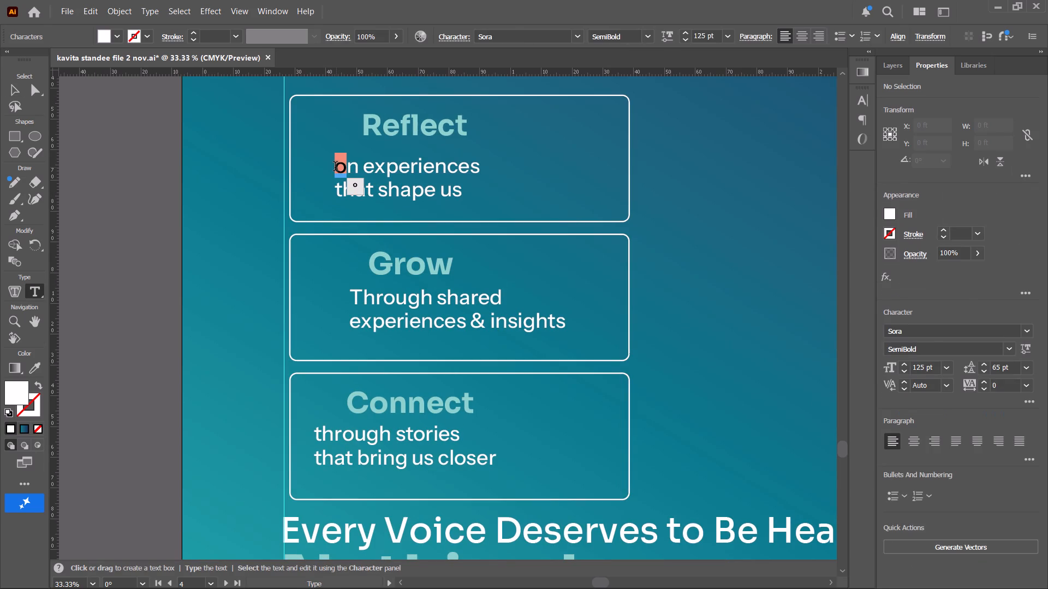
key("shift+o")
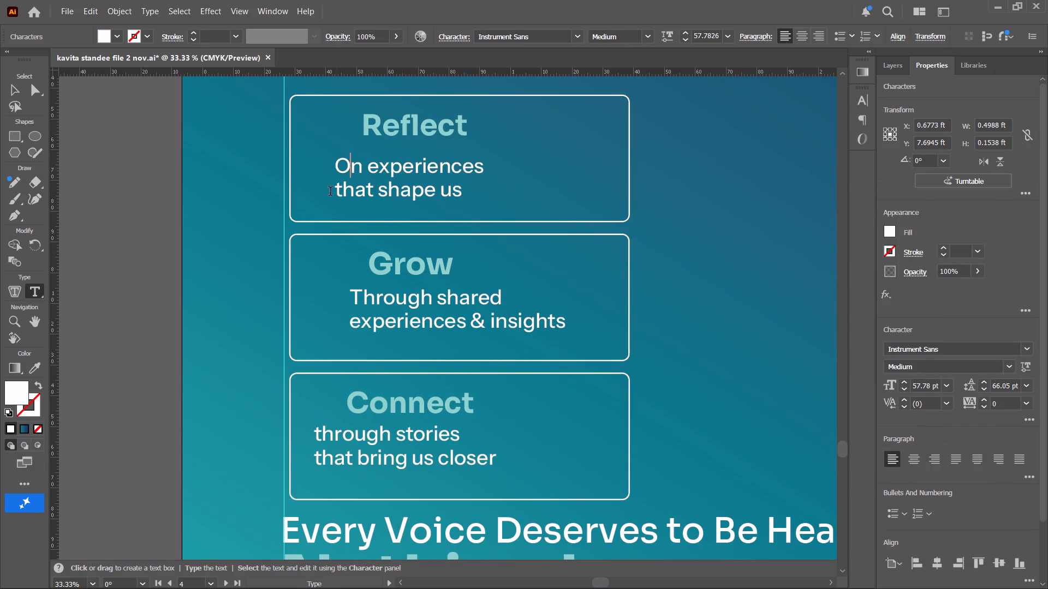
left_click_drag(321, 436, 312, 438)
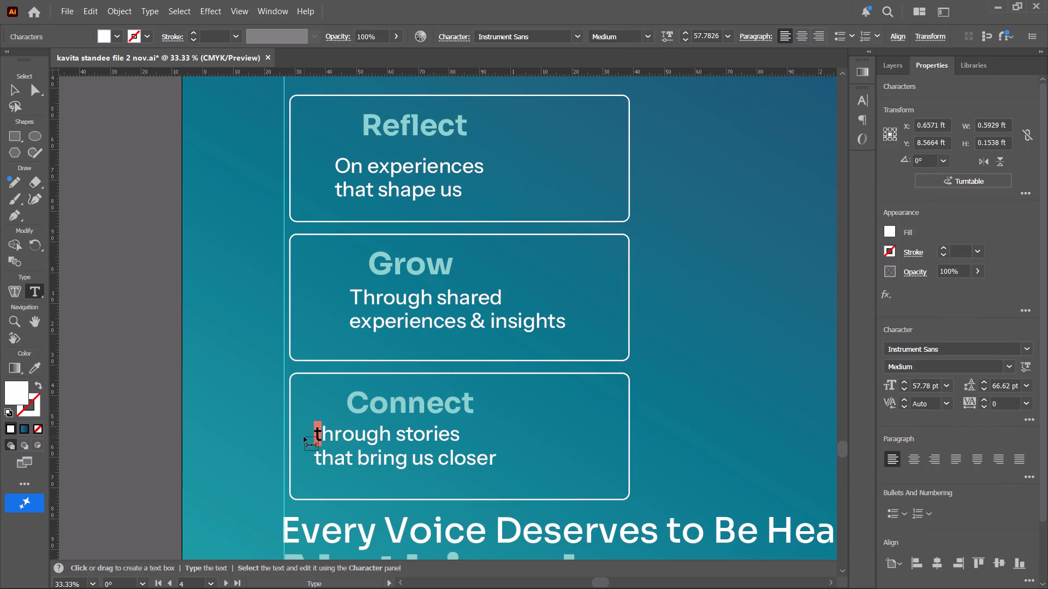
key("shift+t")
left_click(15, 88)
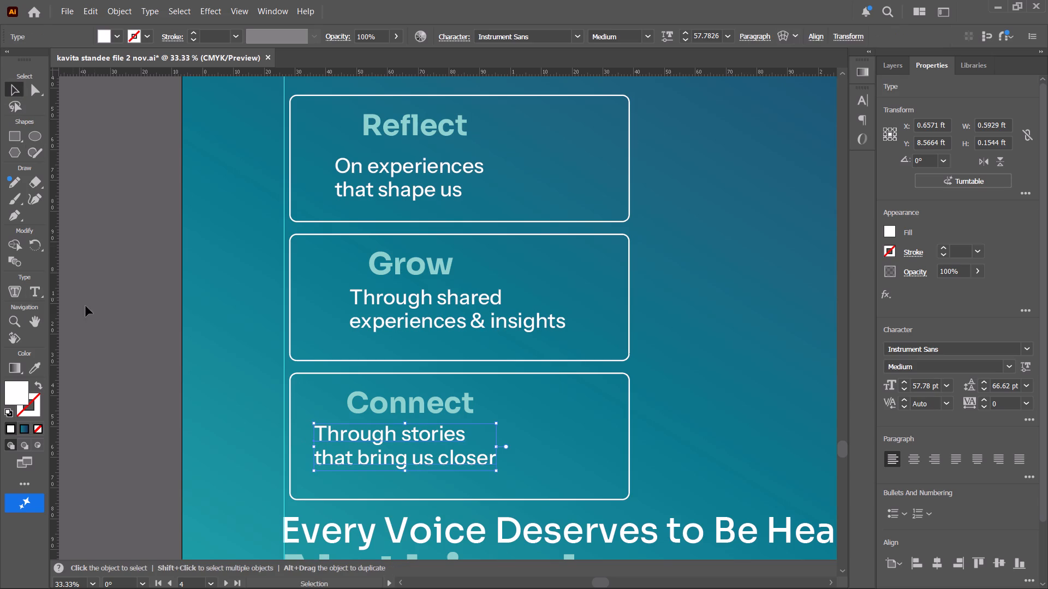
left_click(89, 310)
Add a vertical guide at about 0.48 ft, along the left edge of the Grow description.
left_click_drag(52, 329, 352, 318)
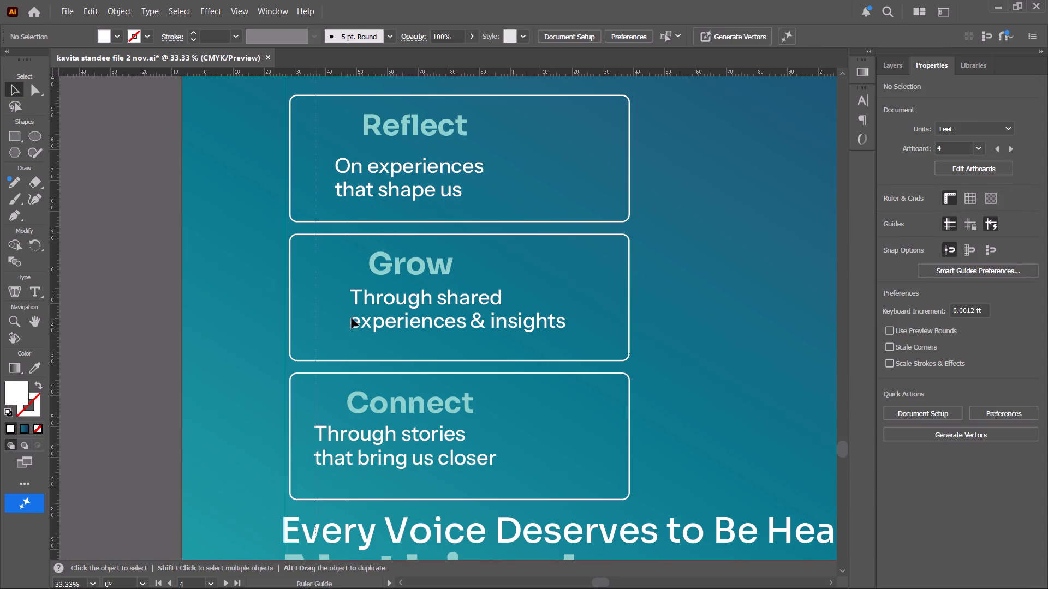
left_click_drag(352, 318, 349, 313)
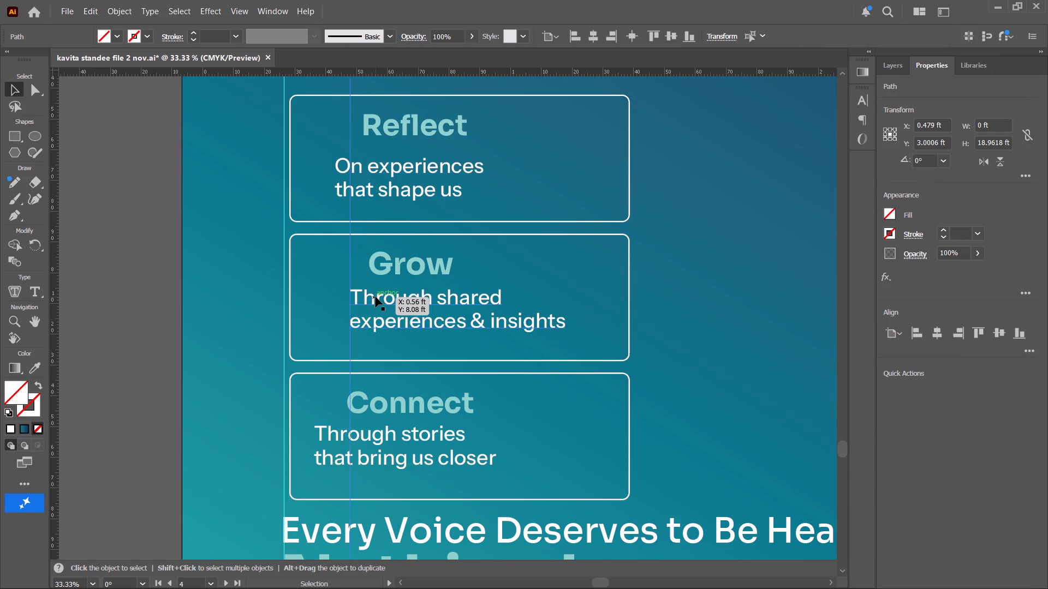
Move the Grow heading left so its left edge sits on the new vertical guide.
scroll(376, 297, "up", 5)
left_click_drag(386, 327, 367, 327)
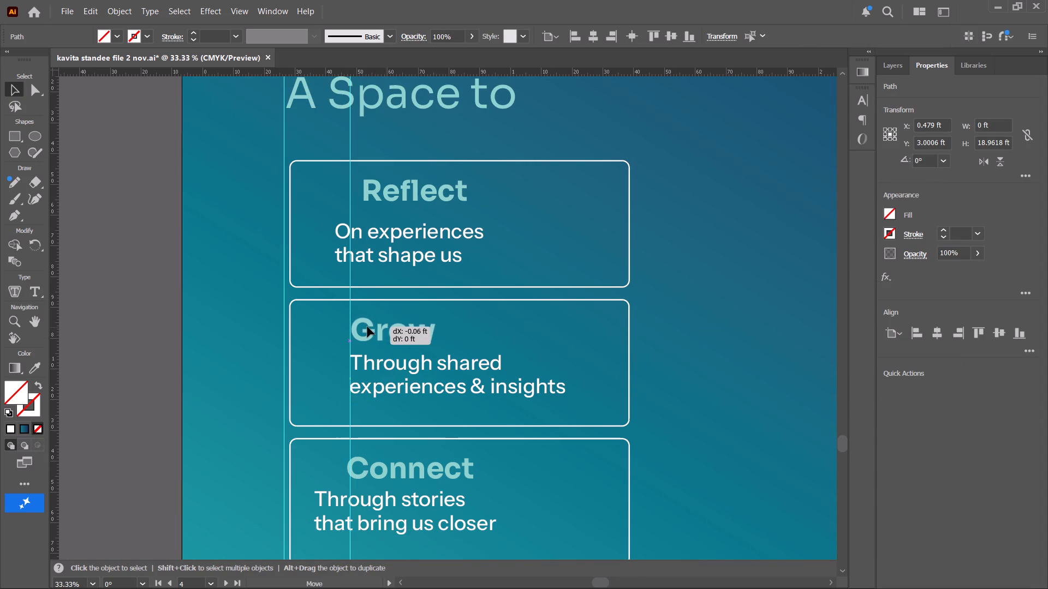
left_click_drag(367, 327, 367, 327)
scroll(358, 336, "up", 2, "alt")
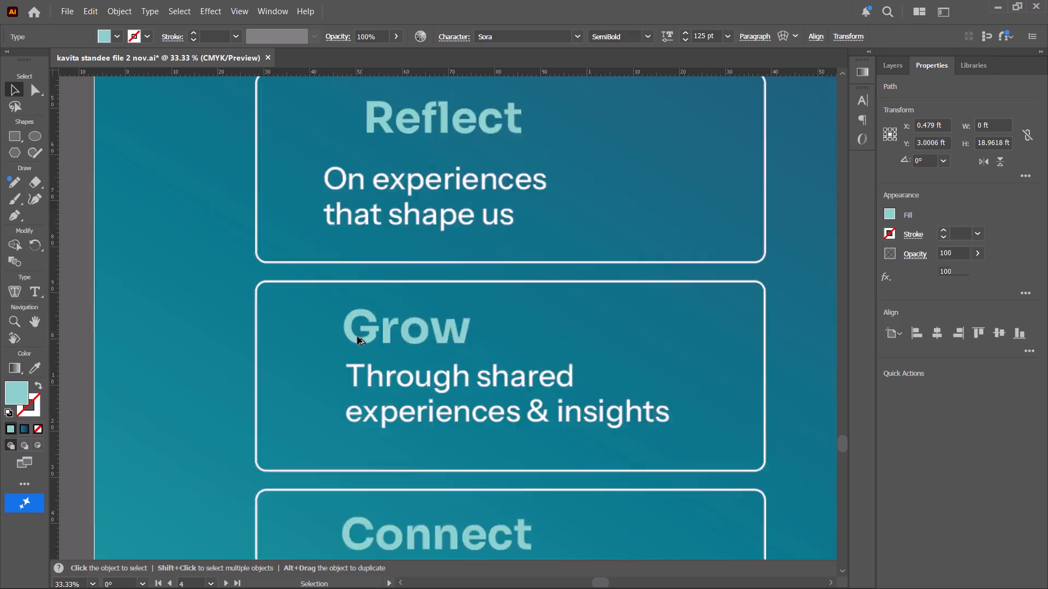
scroll(358, 336, "up", 3, "alt")
left_click_drag(354, 344, 364, 342)
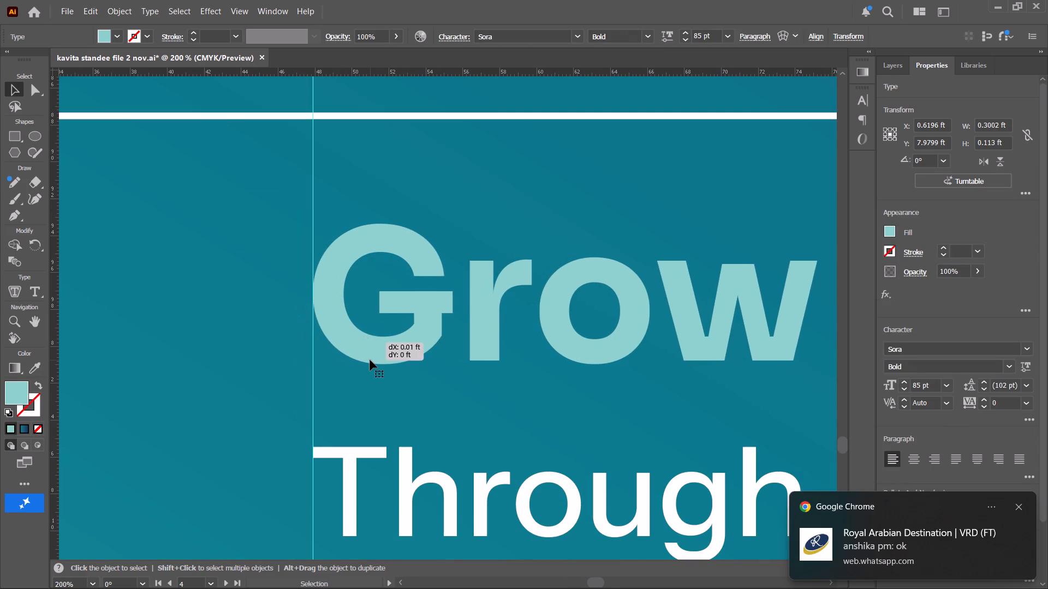
Align the Reflect box's text to the vertical guide, moving the description about 0.05 ft right and the heading left.
scroll(370, 360, "up", 12)
scroll(370, 360, "down", 4, "alt")
scroll(379, 329, "up", 6)
scroll(377, 326, "up", 2, "alt")
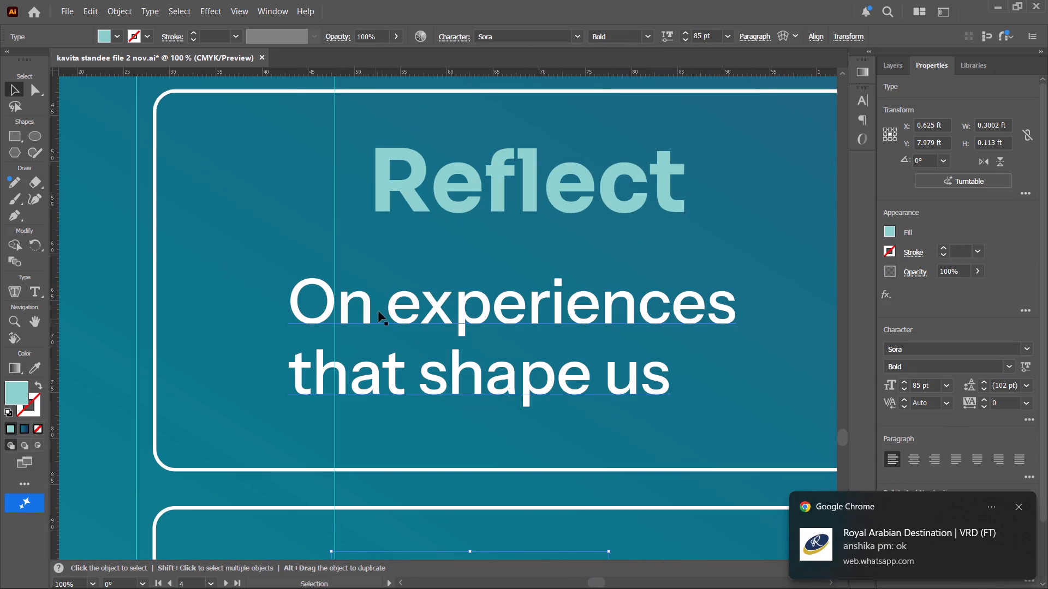
left_click_drag(371, 314, 414, 316)
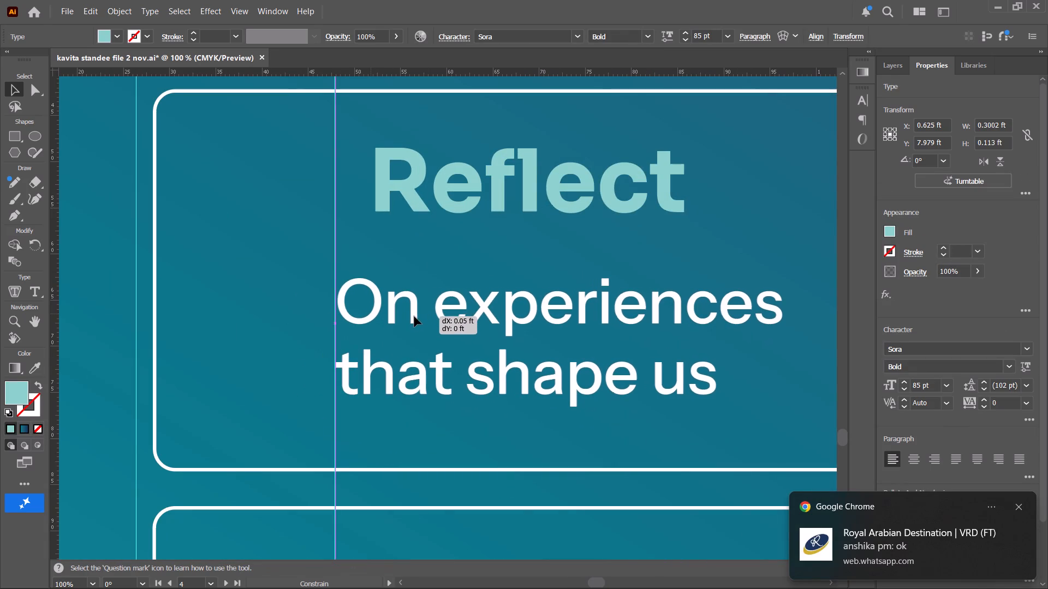
left_click_drag(414, 316, 416, 318)
left_click_drag(410, 193, 391, 193)
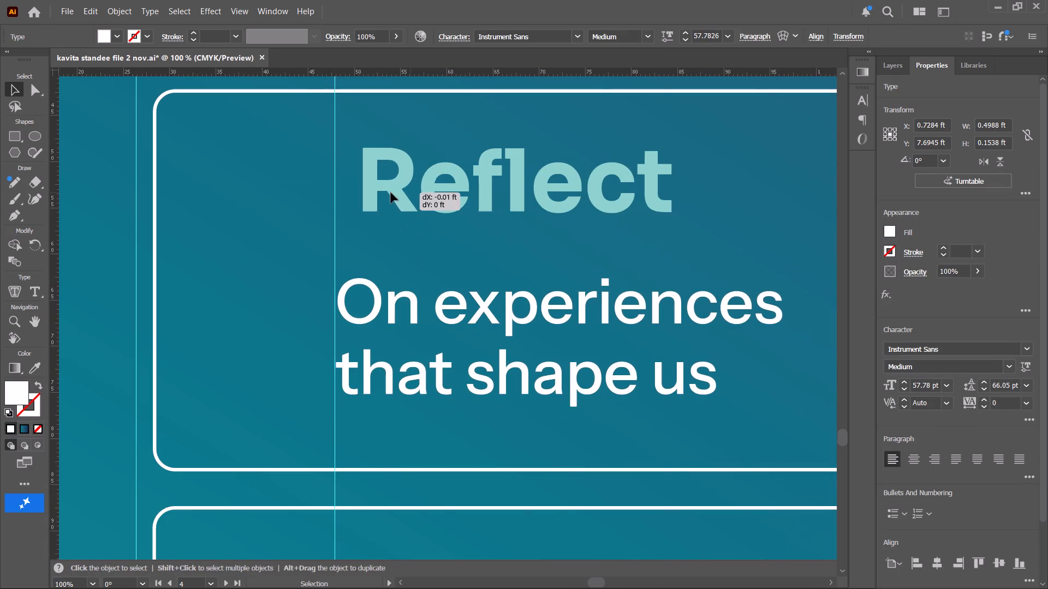
left_click_drag(391, 193, 368, 193)
Examine the overall layout of the photo-background standee on the "Artboard 1 copy 4" artboard.
scroll(402, 223, "down", 6, "alt")
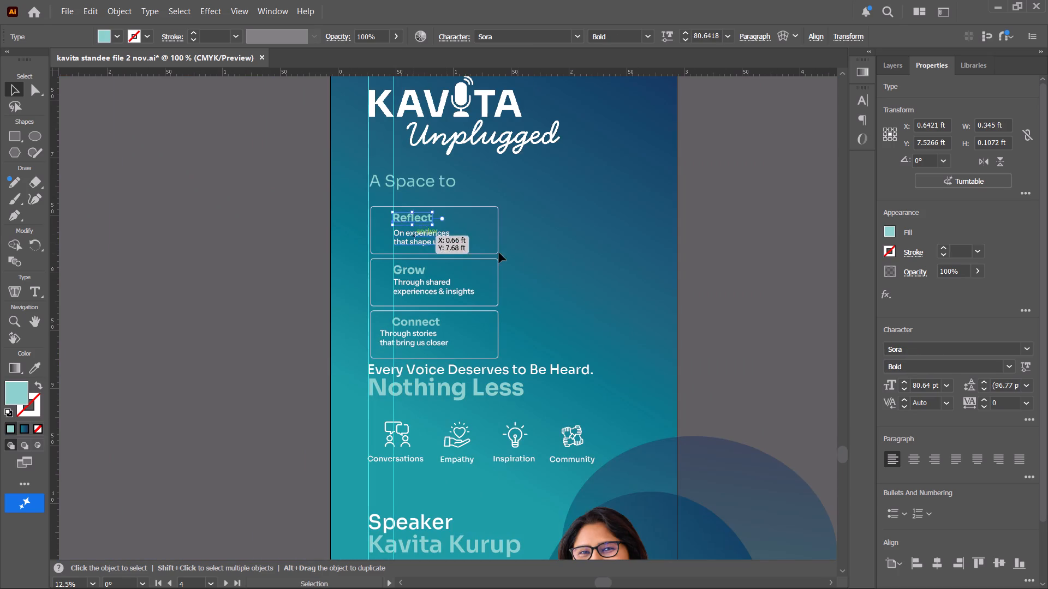
key("space")
key("space")
key("space")
left_click_drag(556, 254, 407, 227)
scroll(473, 248, "down", 4, "alt")
key("space")
key("space")
left_click_drag(570, 252, 392, 308)
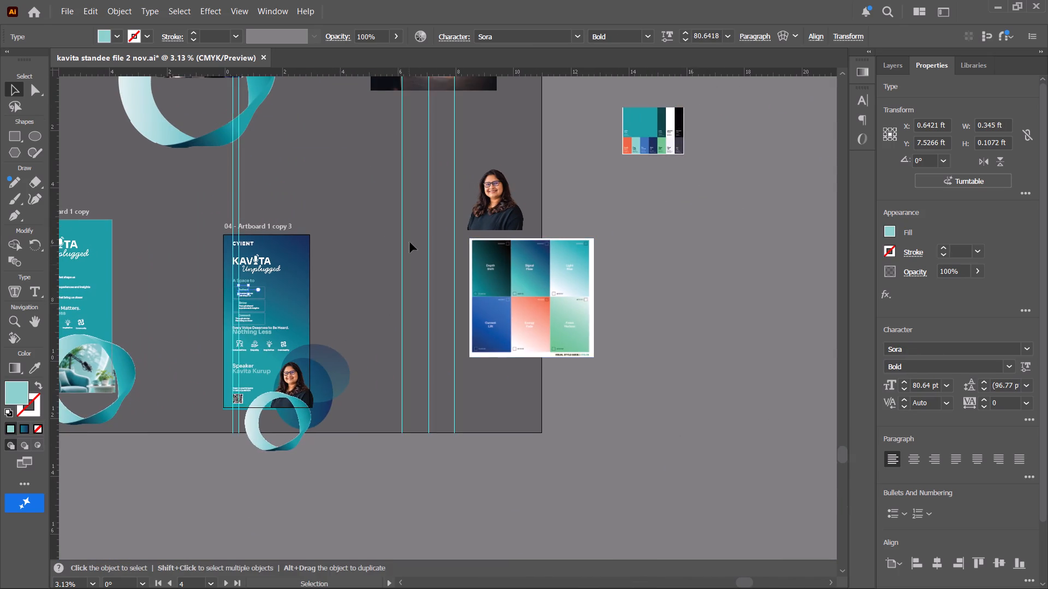
scroll(360, 213, "up", 20)
scroll(360, 213, "up", 2)
key("space")
left_click_drag(486, 249, 481, 214)
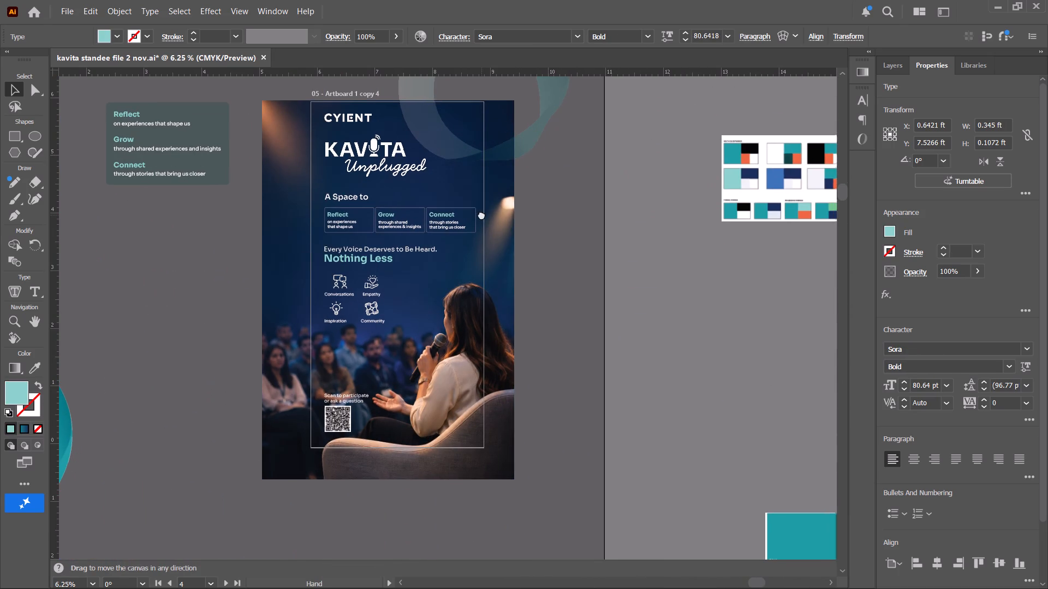
left_click_drag(481, 214, 481, 213)
left_click(538, 262)
key("space")
key("space")
key("space")
key("space")
key("space")
key("space")
key("space")
key("space")
key("space")
key("space")
key("space")
key("space")
key("space")
key("space")
key("space")
key("space")
key("space")
key("space")
key("space")
key("space")
left_click_drag(538, 262, 551, 261)
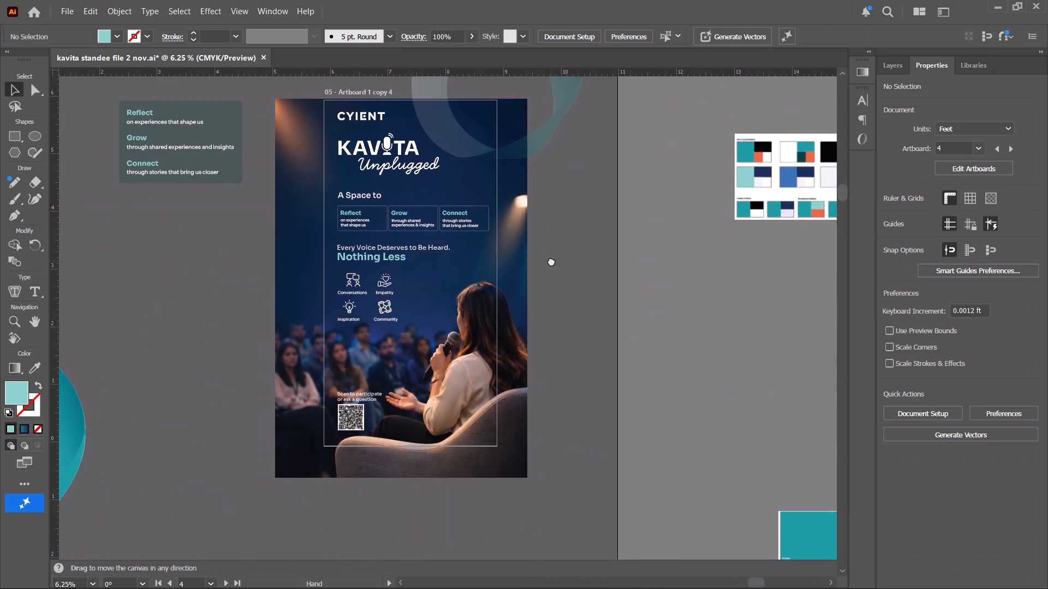
left_click_drag(551, 261, 553, 261)
left_click(553, 261)
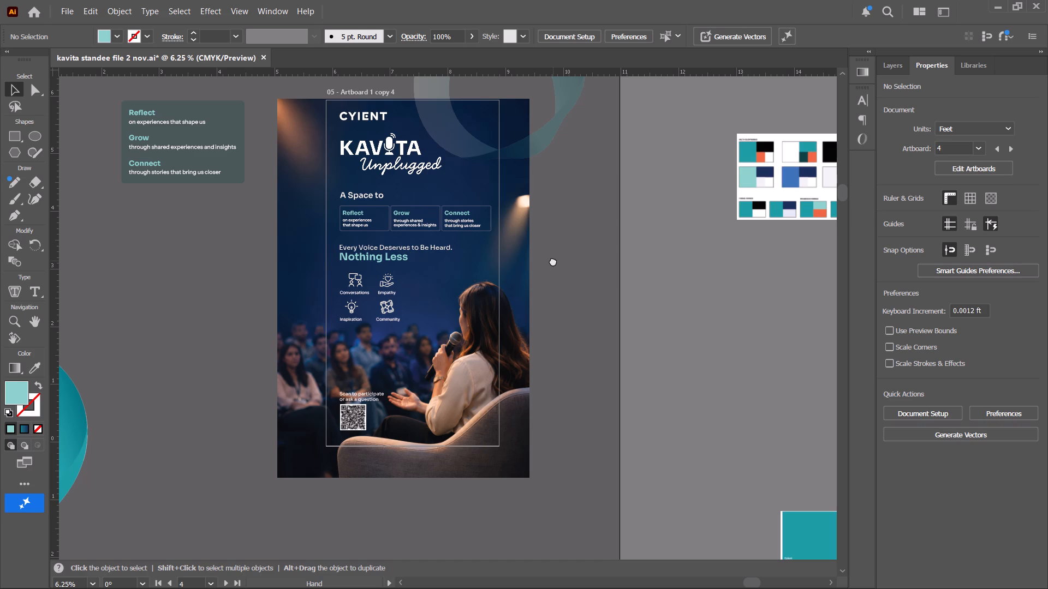
Set the "Scan to participate or ask a question" text above the photo standee's QR code to SemiBold.
left_click(370, 395)
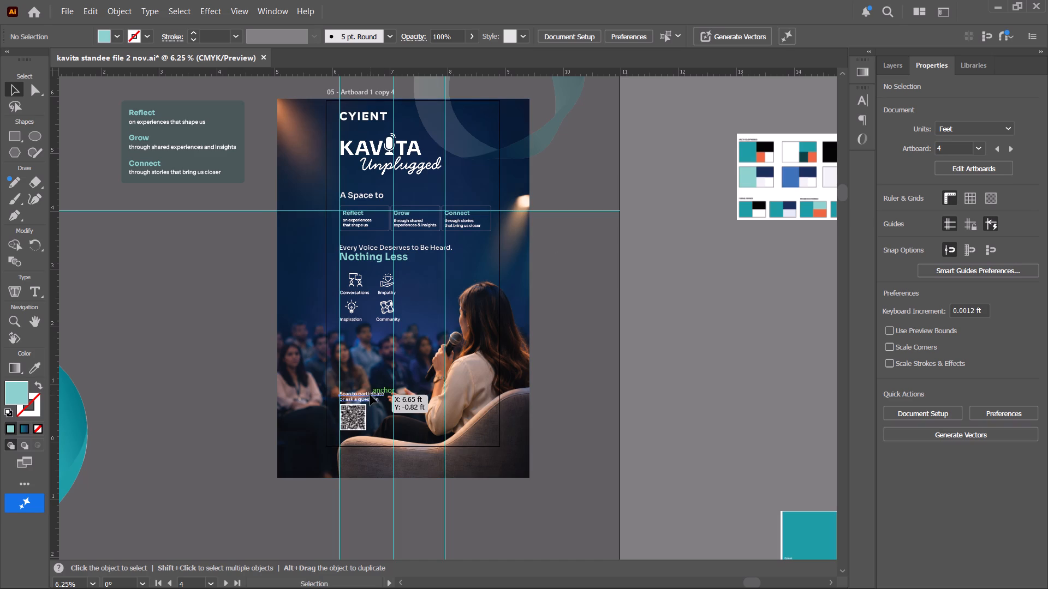
left_click(647, 43)
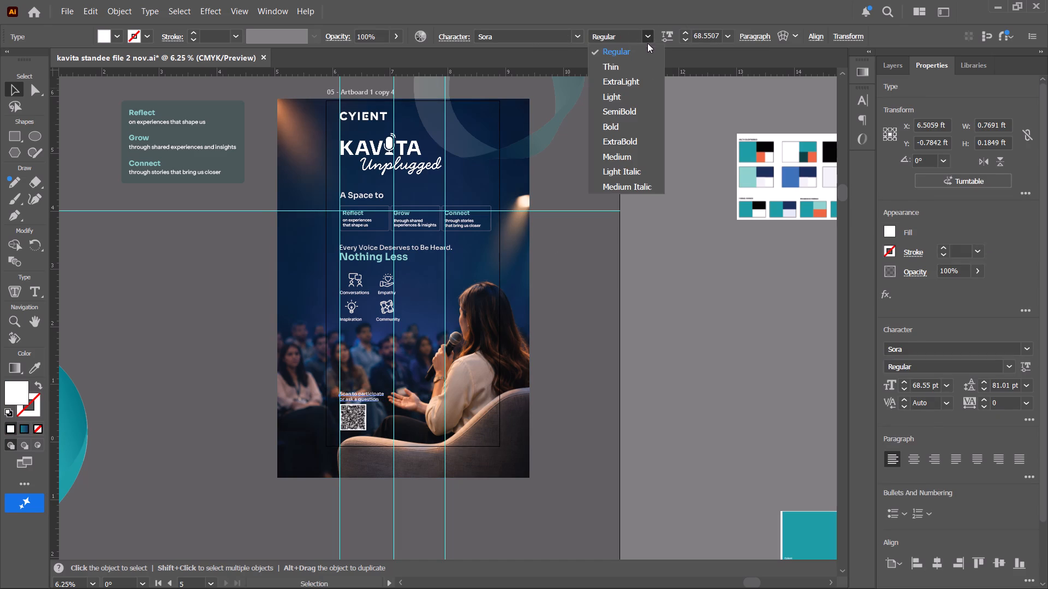
left_click(644, 113)
left_click(561, 344)
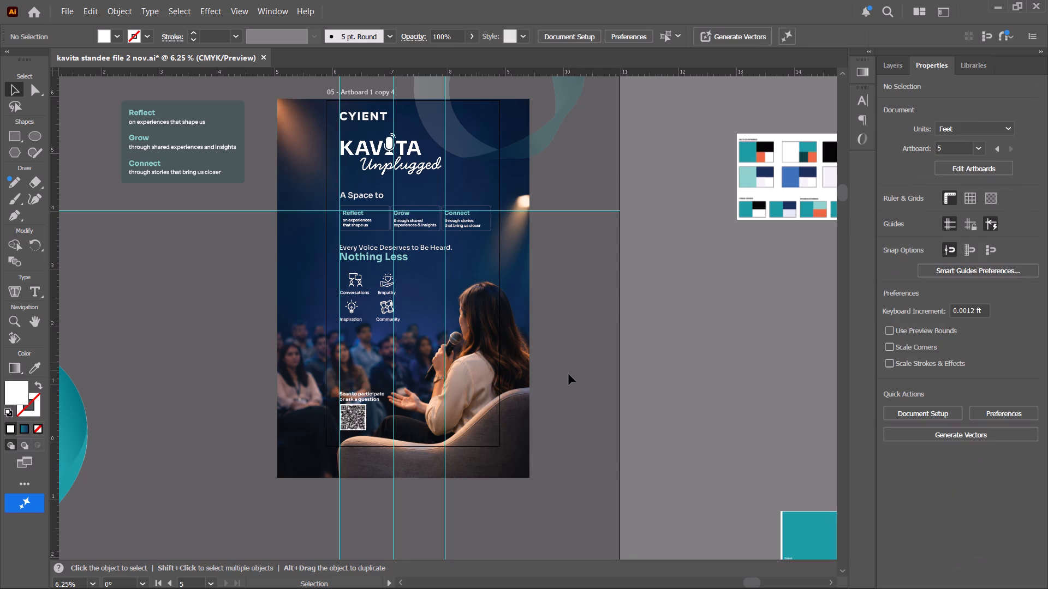
Save the document.
key("ctrl+s")
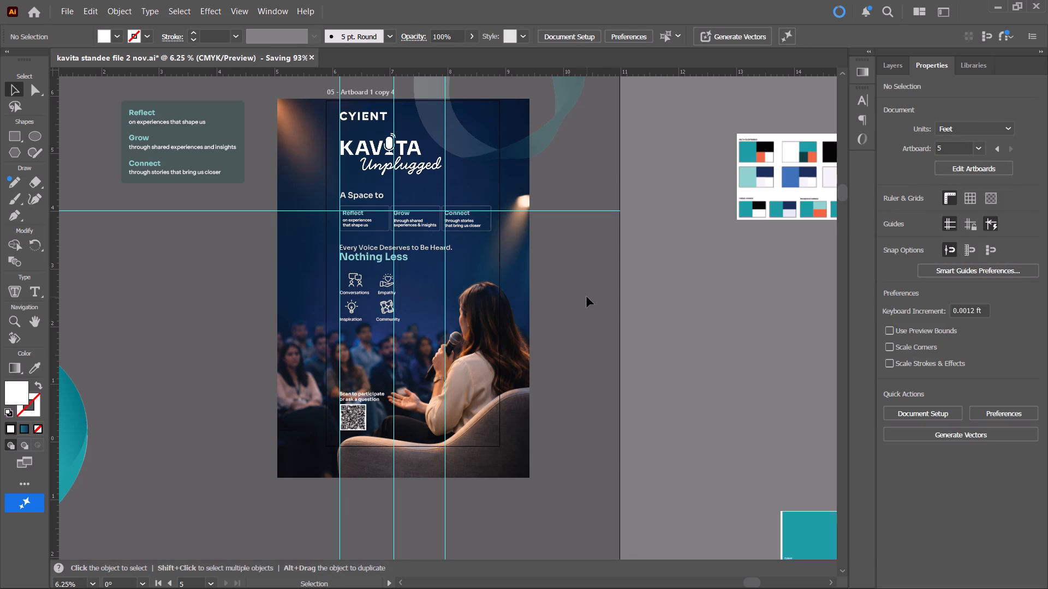
Copy the hex code of the teal fill on the word "Less" in the photo standee's tagline.
scroll(422, 253, "up", 5, "alt")
left_click(344, 244)
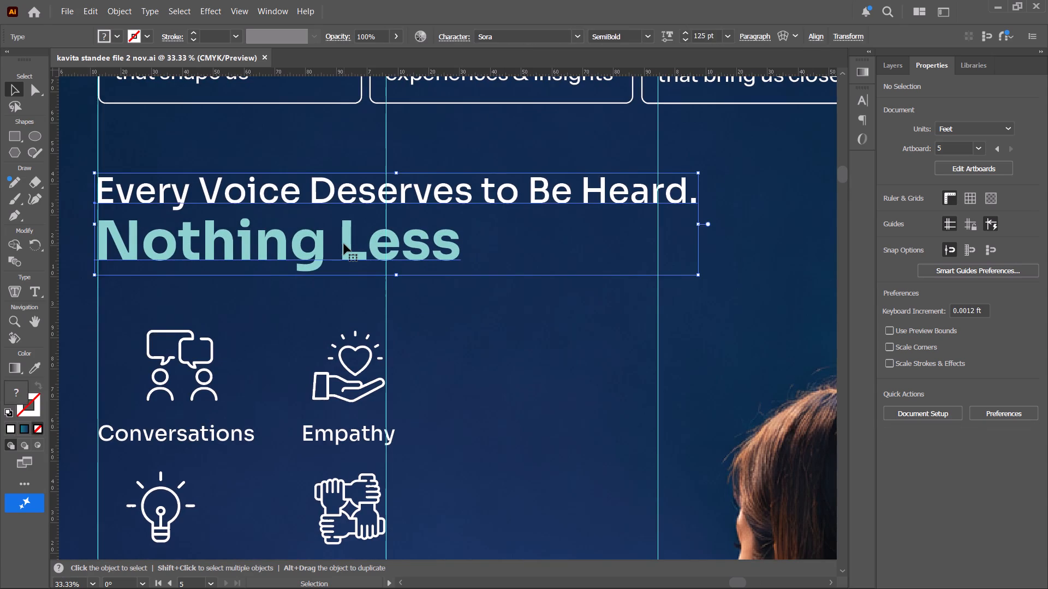
key("t")
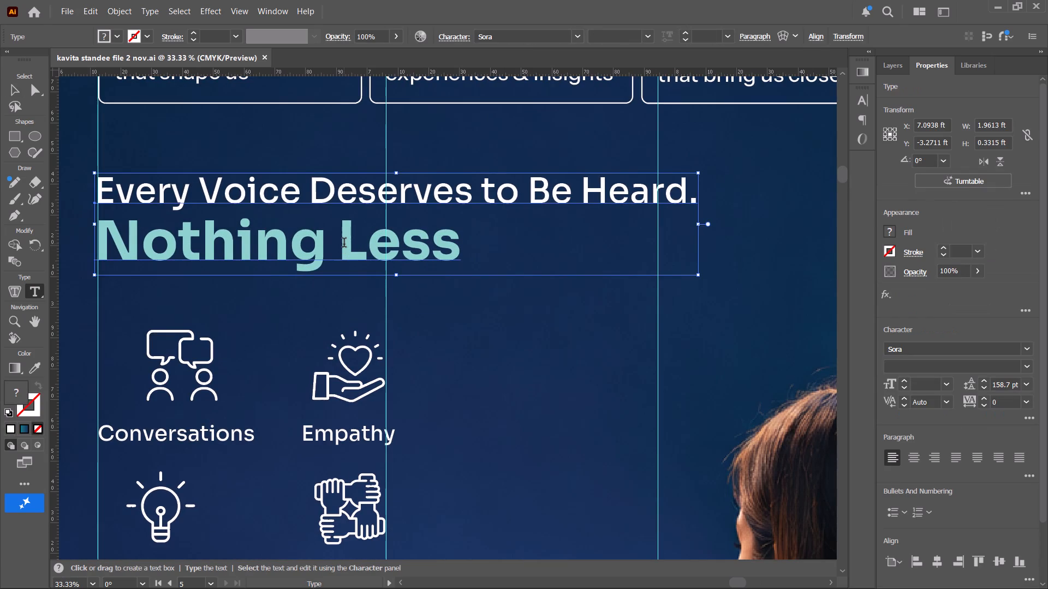
left_click_drag(344, 244, 482, 243)
double_click(16, 396)
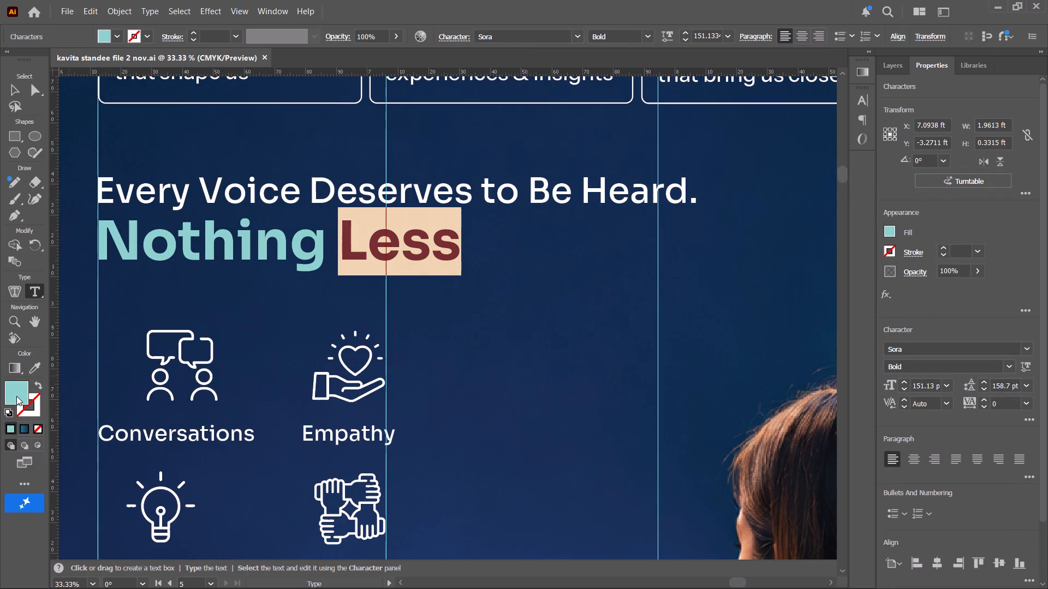
key("ctrl+c")
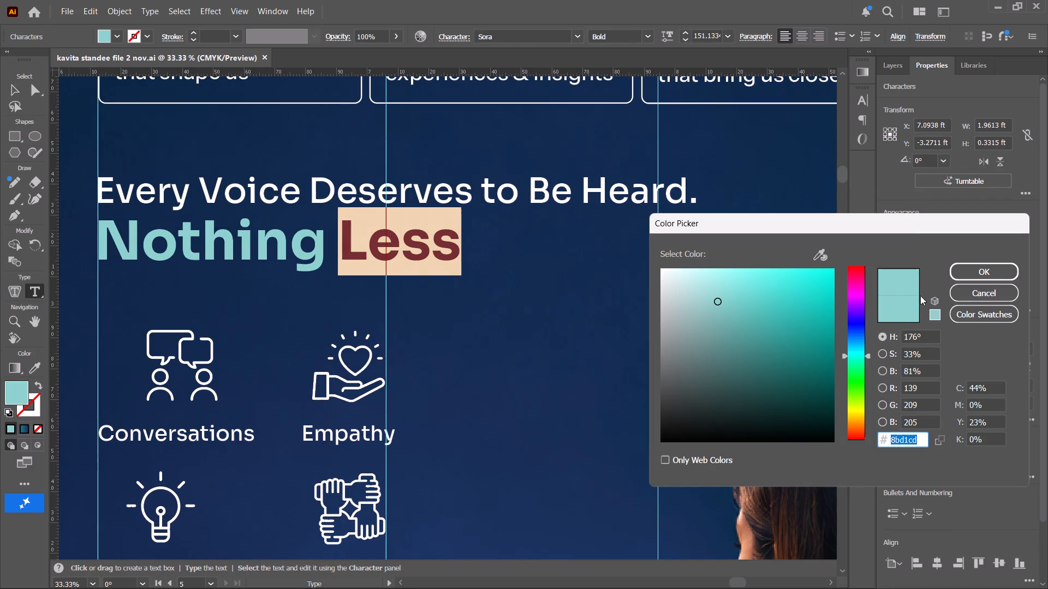
left_click(968, 273)
left_click(16, 89)
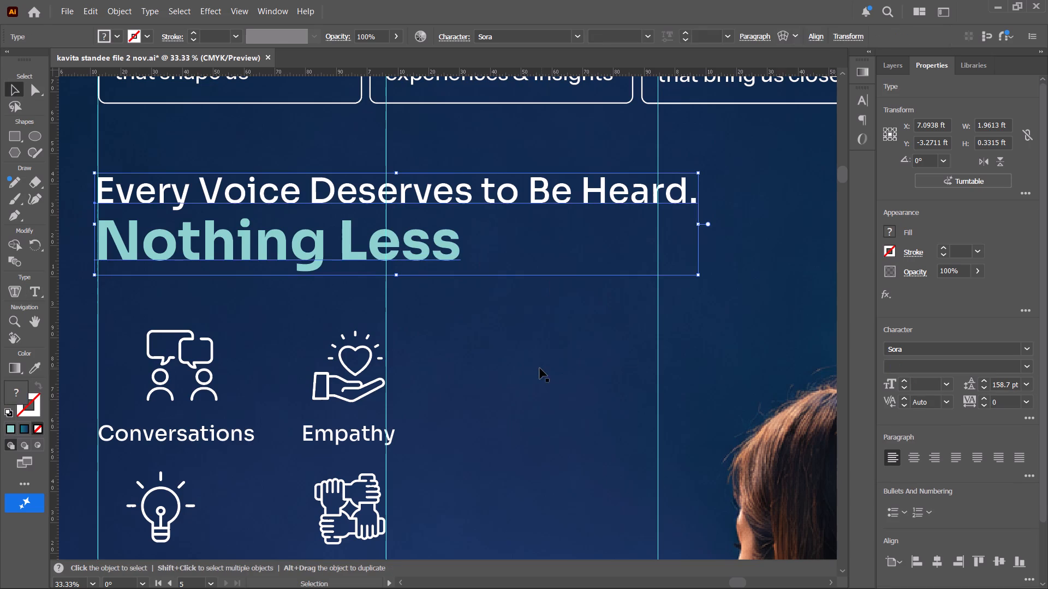
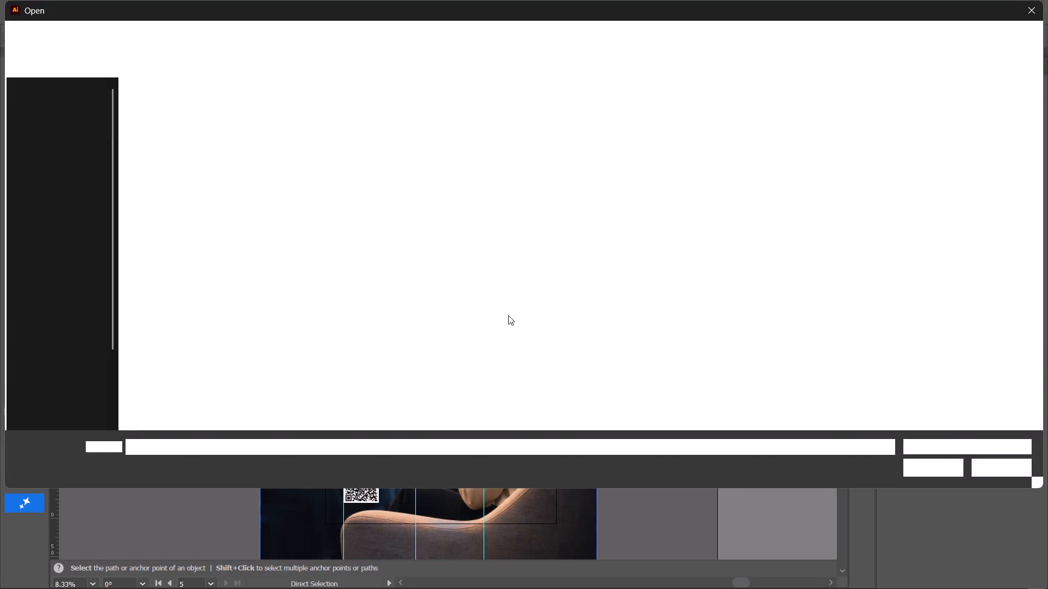
left_click(84, 129)
double_click(194, 133)
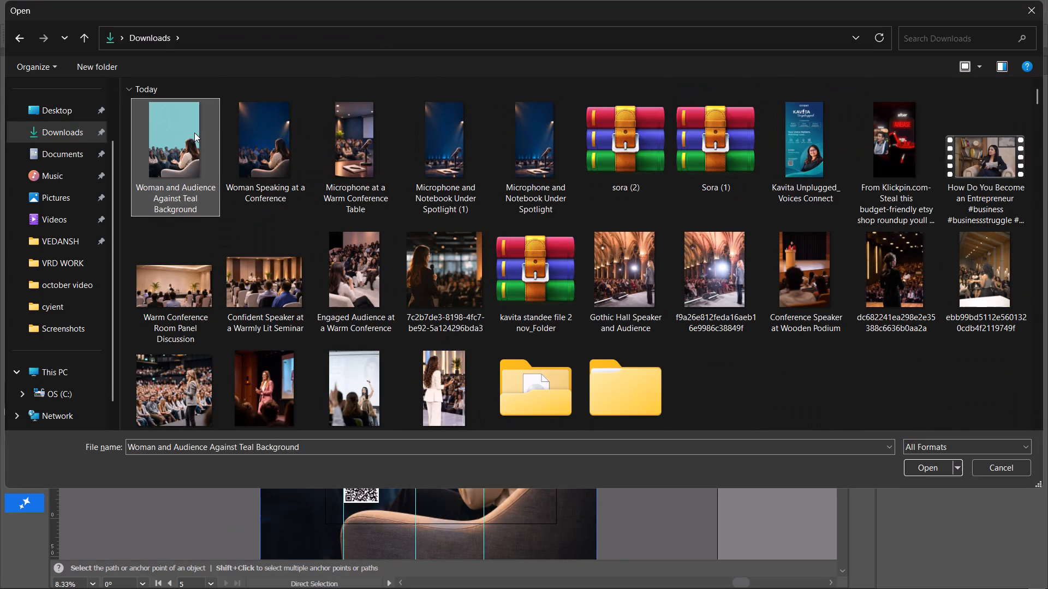
Bring the teal speaker image into the kavita standee file and place it over the dark standee on Artboard 1 copy 4.
left_click_drag(550, 342, 123, 55)
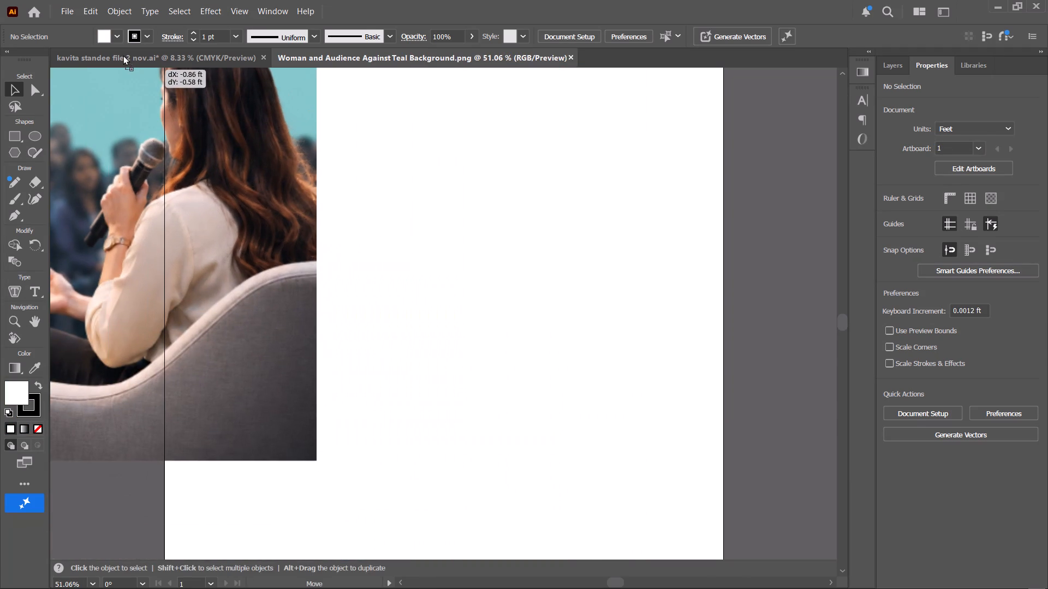
left_click_drag(123, 55, 431, 259)
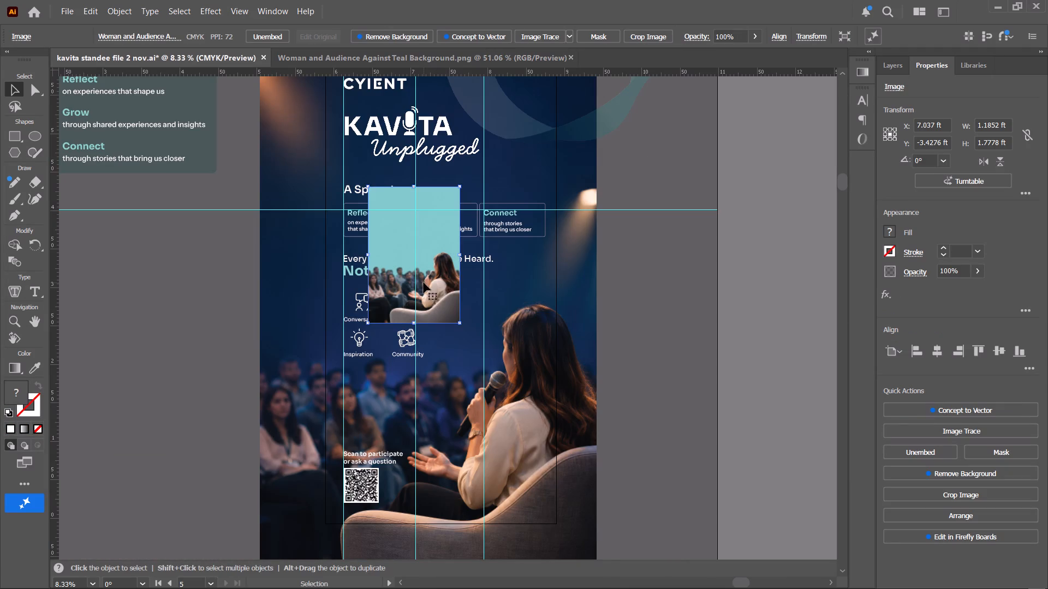
left_click_drag(424, 283, 487, 332)
Move the teal image down the Layer 1 stacking order to directly above the two dark background images, beneath the standee's text.
left_click(888, 62)
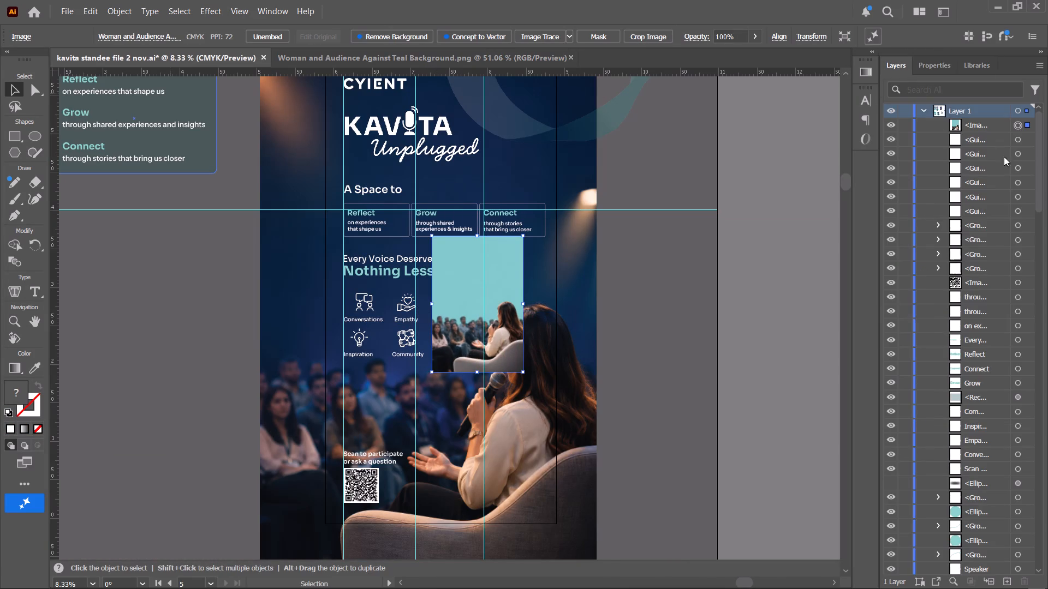
left_click_drag(992, 127, 995, 410)
scroll(999, 411, "down", 8)
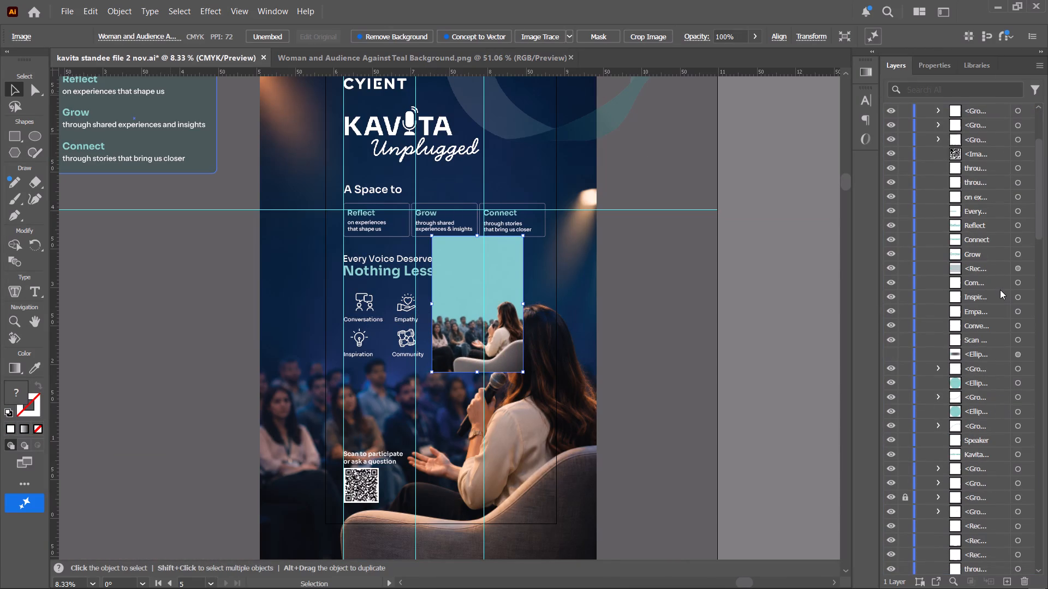
scroll(999, 288, "up", 14)
left_click_drag(978, 123, 957, 471)
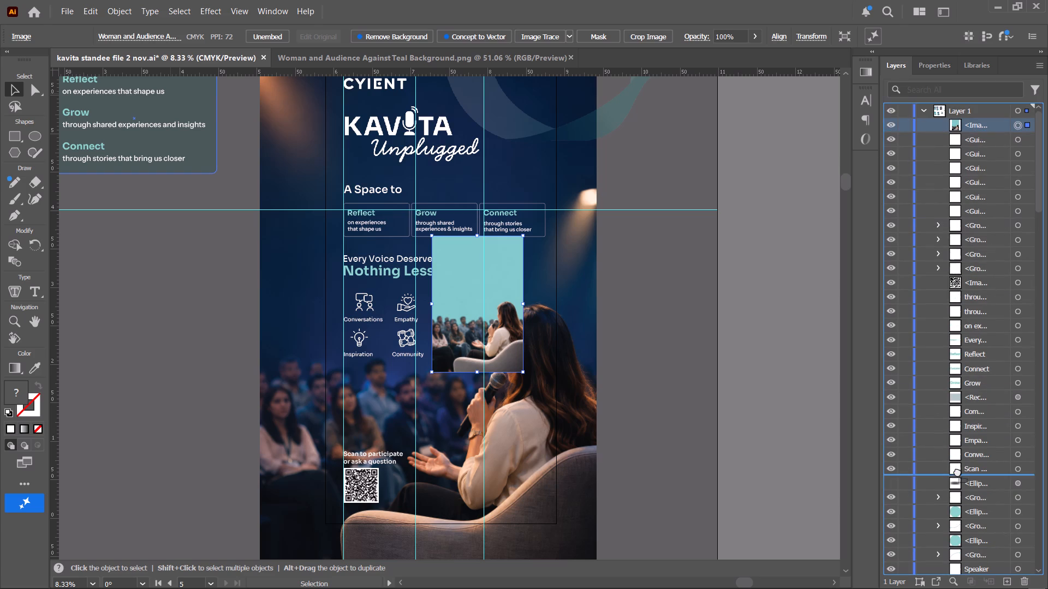
left_click_drag(957, 471, 970, 474)
scroll(970, 474, "down", 13)
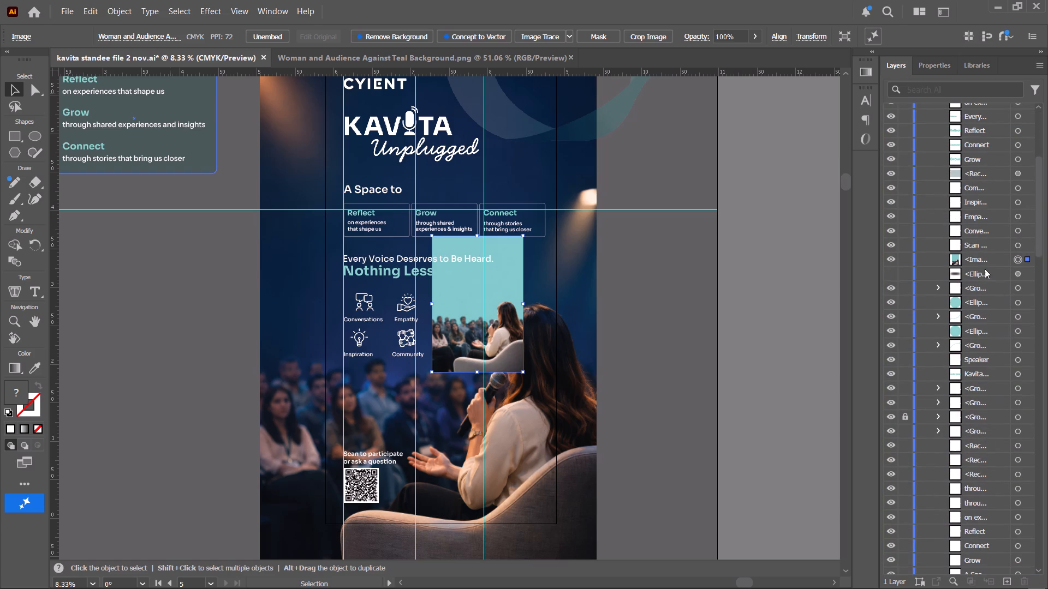
left_click_drag(982, 260, 975, 510)
scroll(975, 510, "down", 8)
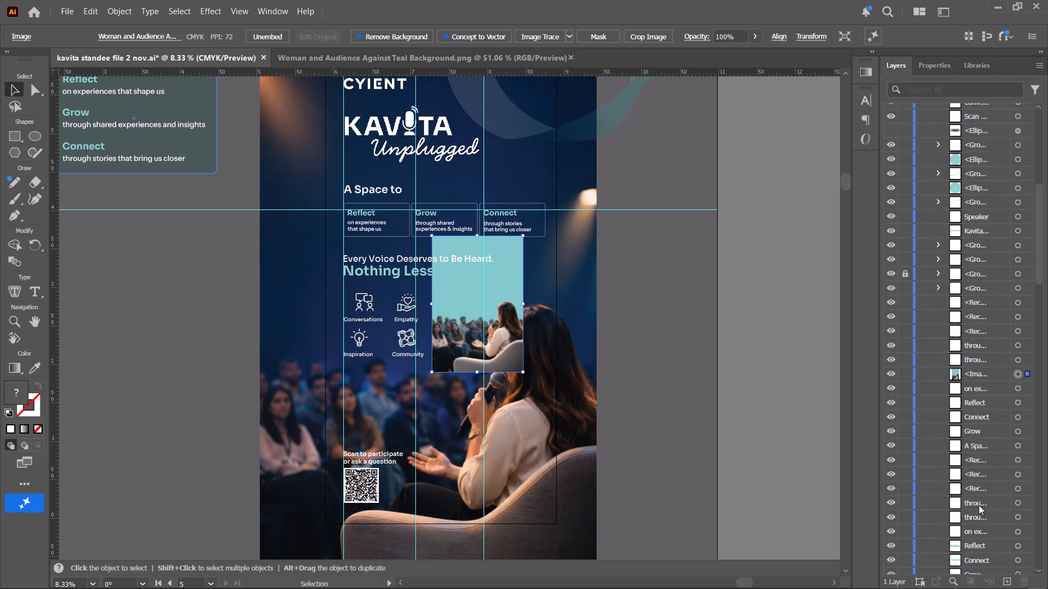
scroll(979, 503, "down", 6)
left_click_drag(980, 274, 982, 529)
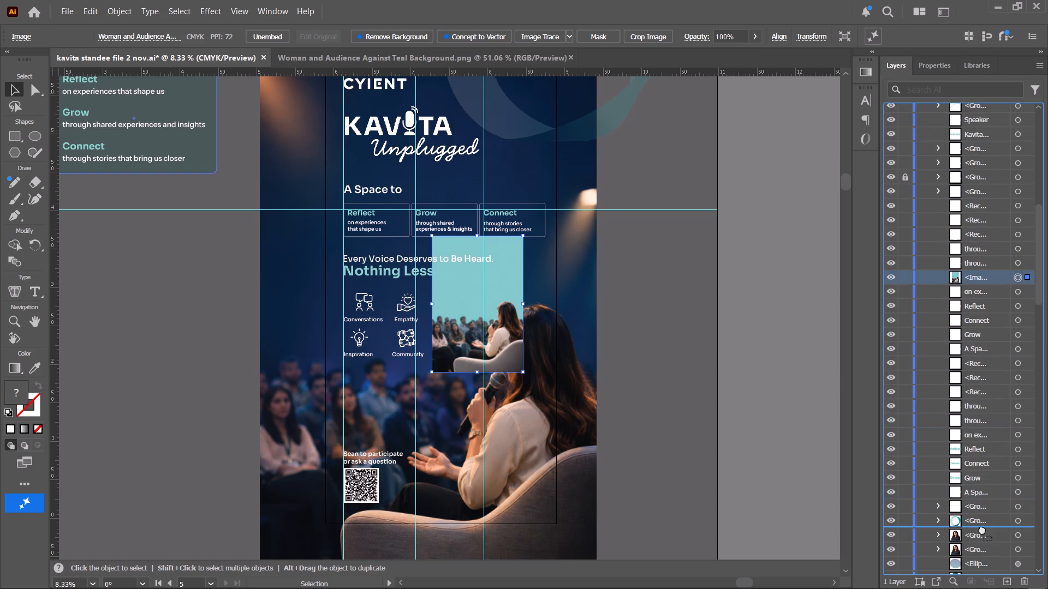
left_click_drag(982, 529, 981, 455)
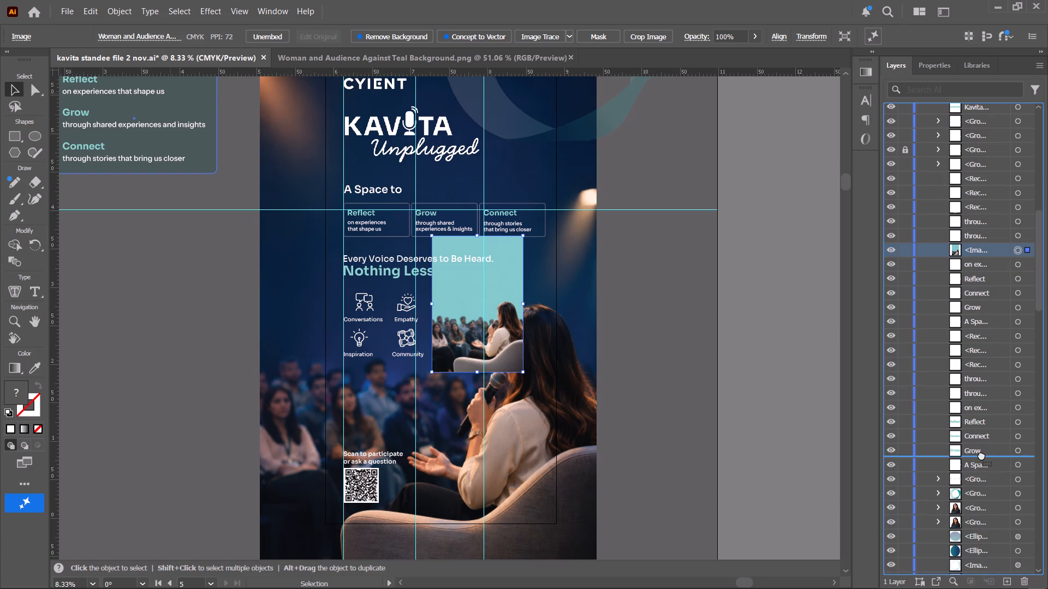
scroll(980, 455, "down", 8)
scroll(989, 396, "down", 6)
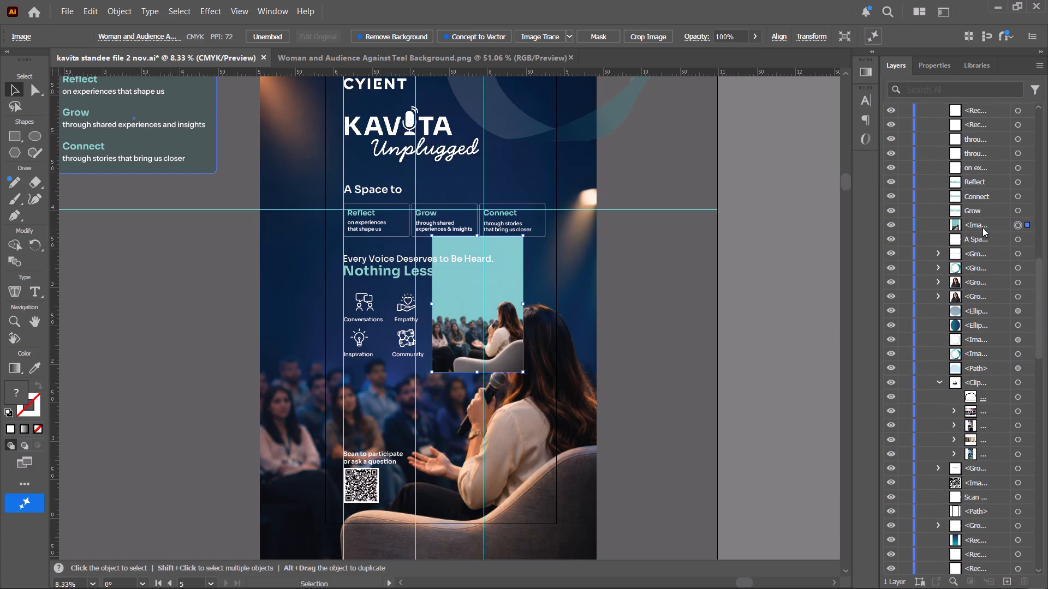
left_click_drag(979, 223, 963, 536)
scroll(965, 537, "down", 3)
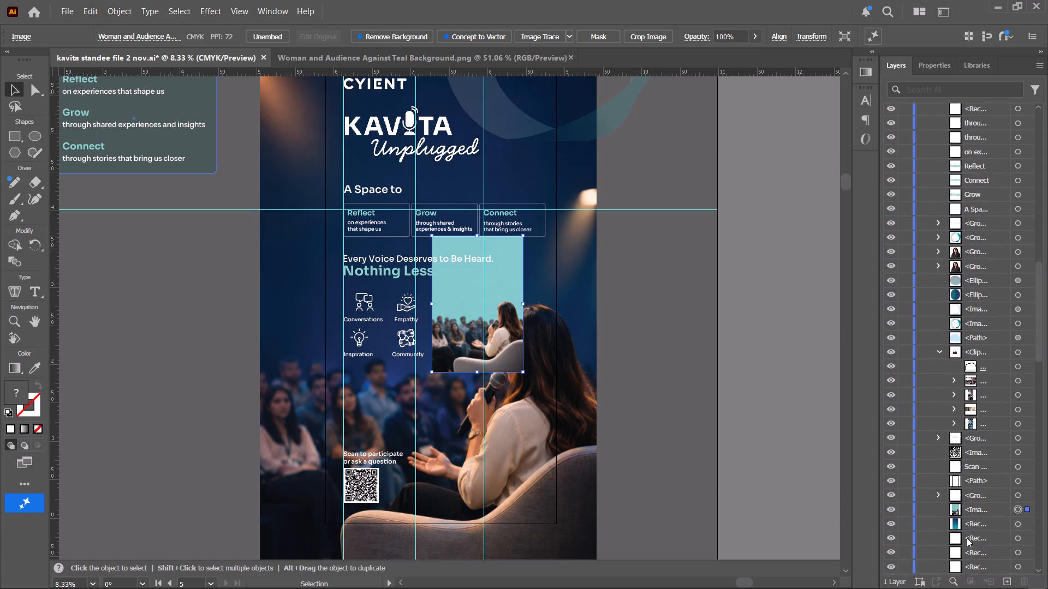
scroll(967, 538, "down", 11)
left_click_drag(981, 300, 977, 392)
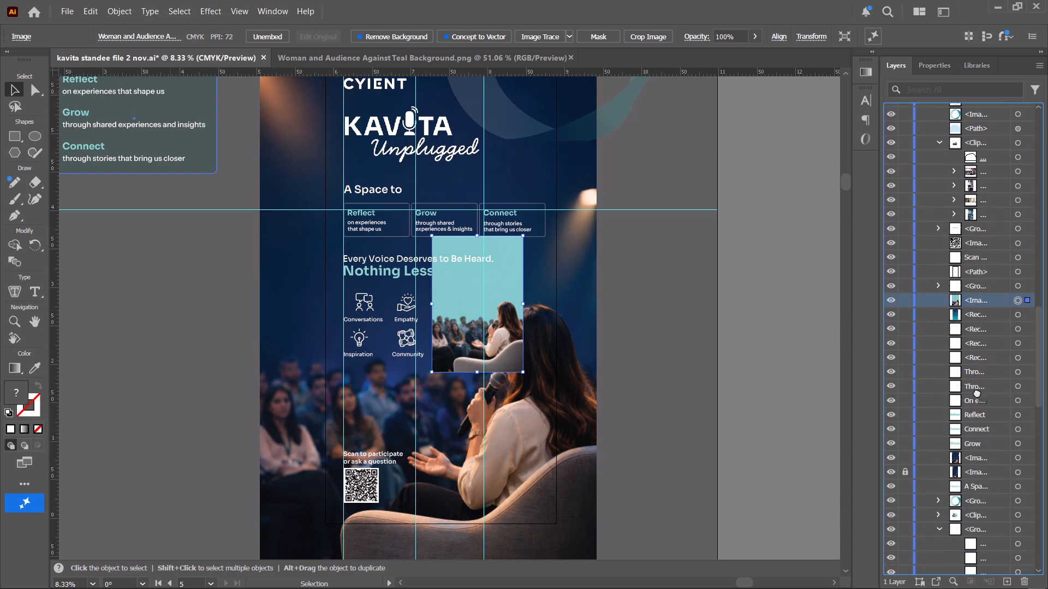
left_click_drag(977, 392, 980, 492)
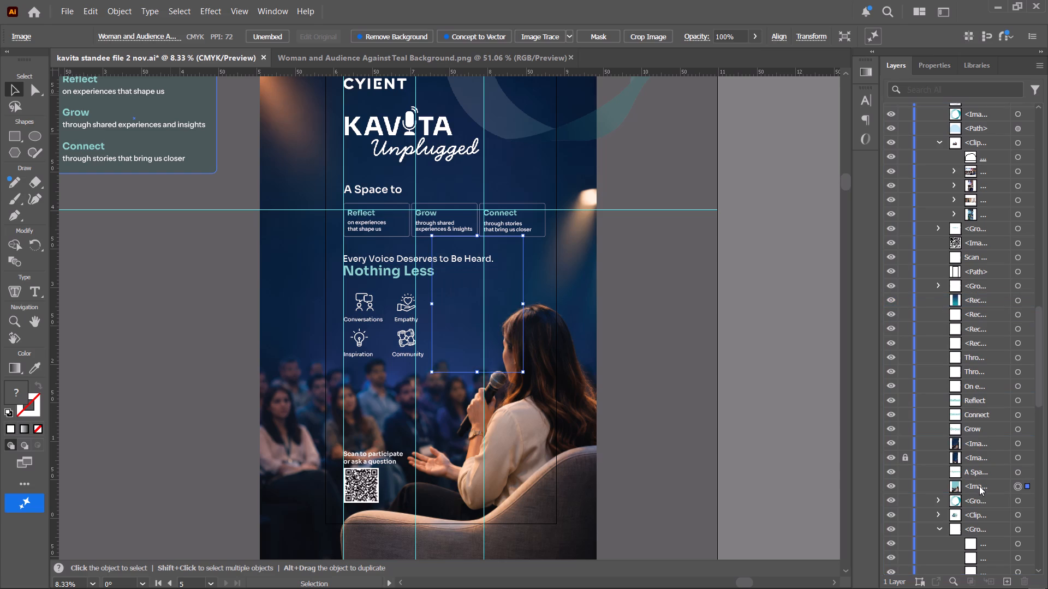
left_click_drag(979, 486, 975, 438)
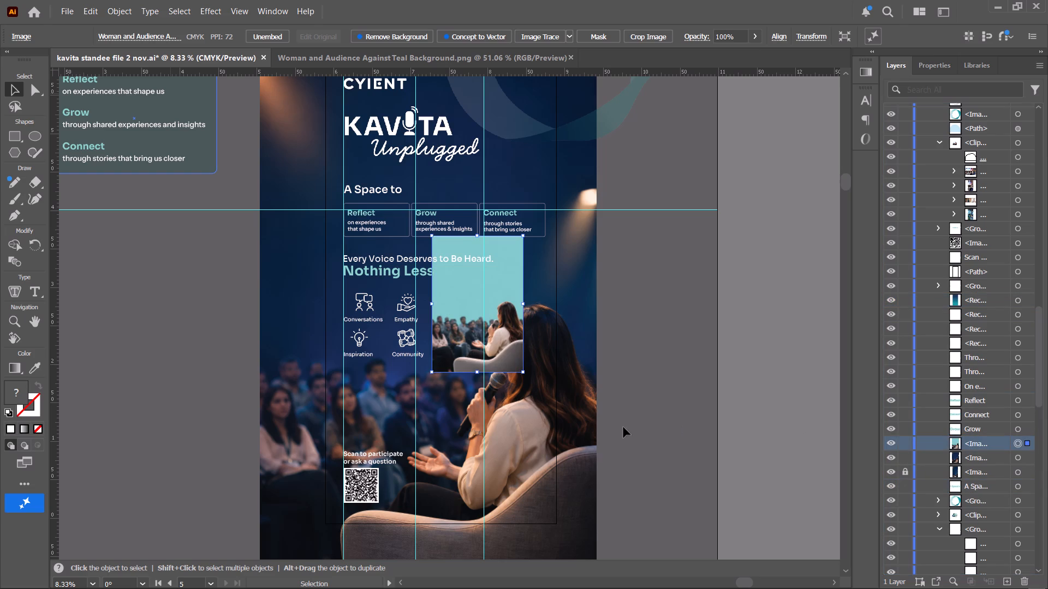
Enlarge the teal photo proportionally so it spans from the dark background's top edge to its bottom edge.
scroll(466, 236, "up", 7)
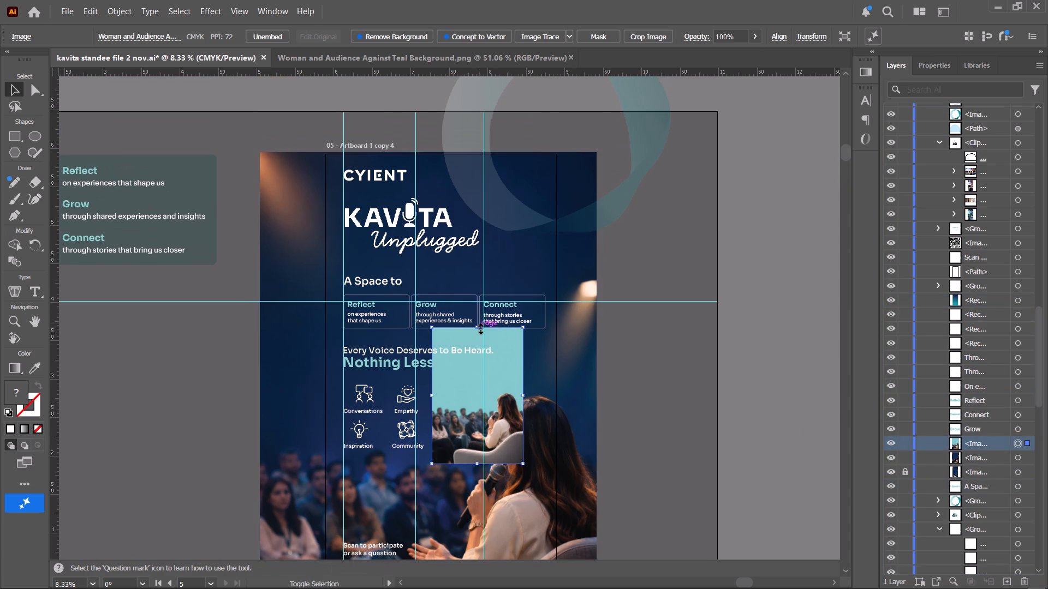
left_click_drag(478, 327, 462, 151, "shift")
scroll(498, 427, "down", 14)
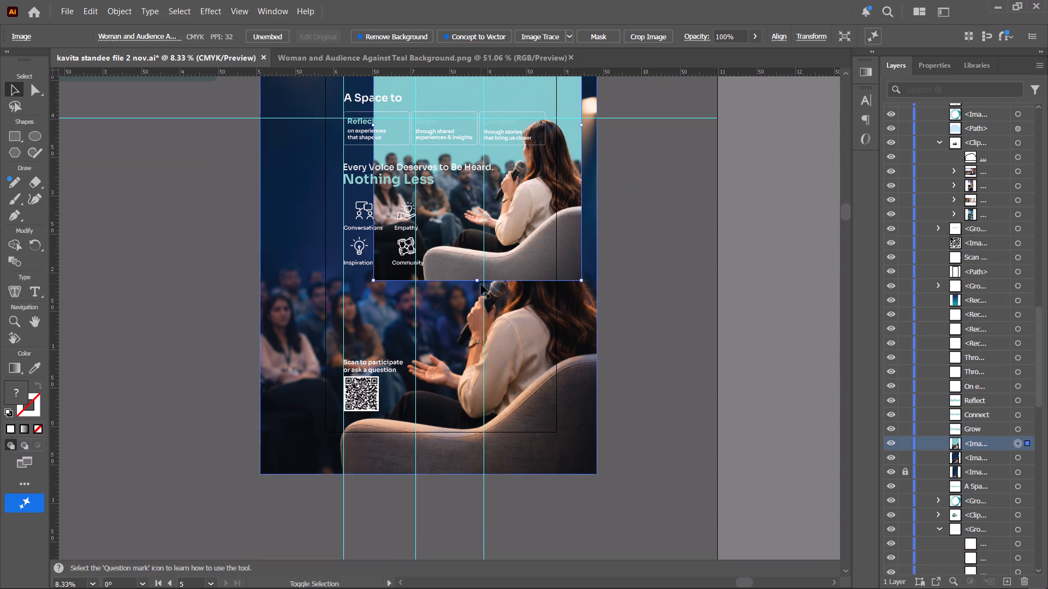
left_click_drag(475, 281, 476, 476, "shift")
scroll(493, 336, "up", 6)
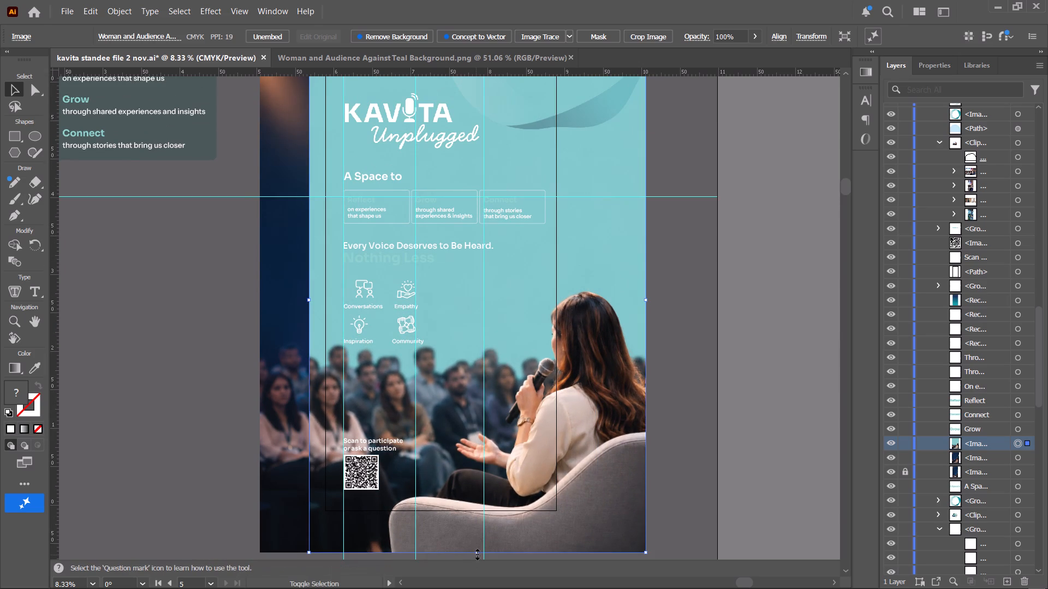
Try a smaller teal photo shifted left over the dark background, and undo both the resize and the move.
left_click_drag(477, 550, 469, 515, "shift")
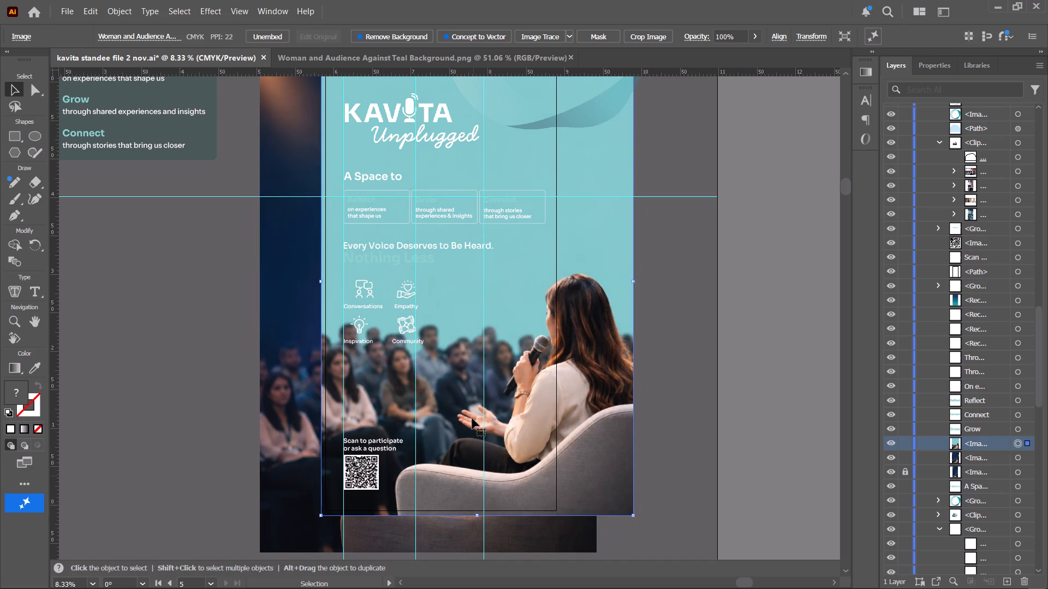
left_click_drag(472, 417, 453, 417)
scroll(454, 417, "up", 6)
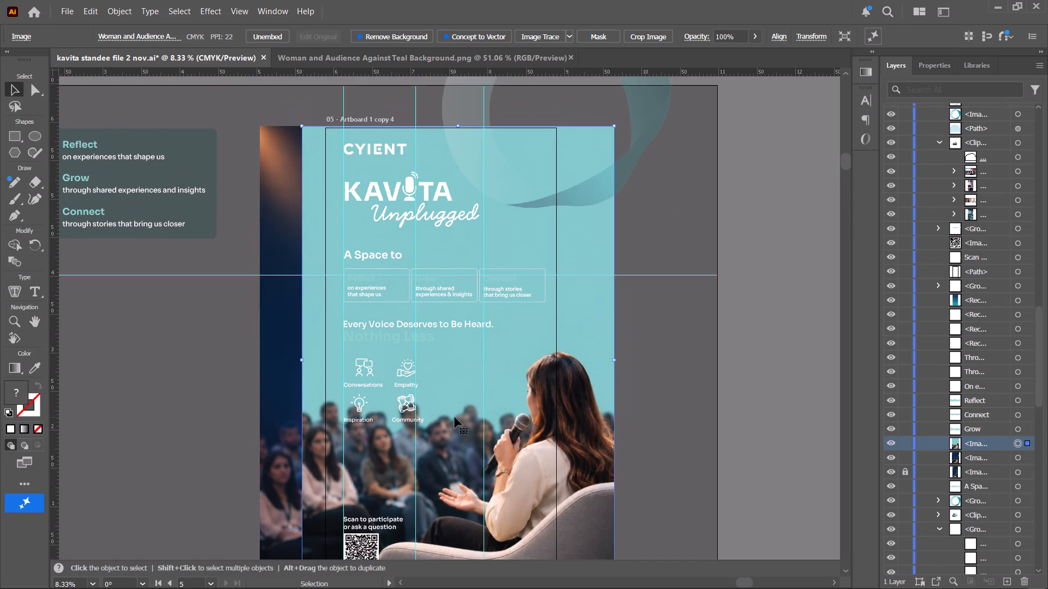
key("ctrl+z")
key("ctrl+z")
Shrink the teal photo to about 4.05 by 6.07 ft and align its right edge with the dark background's right edge.
scroll(454, 417, "down", 7)
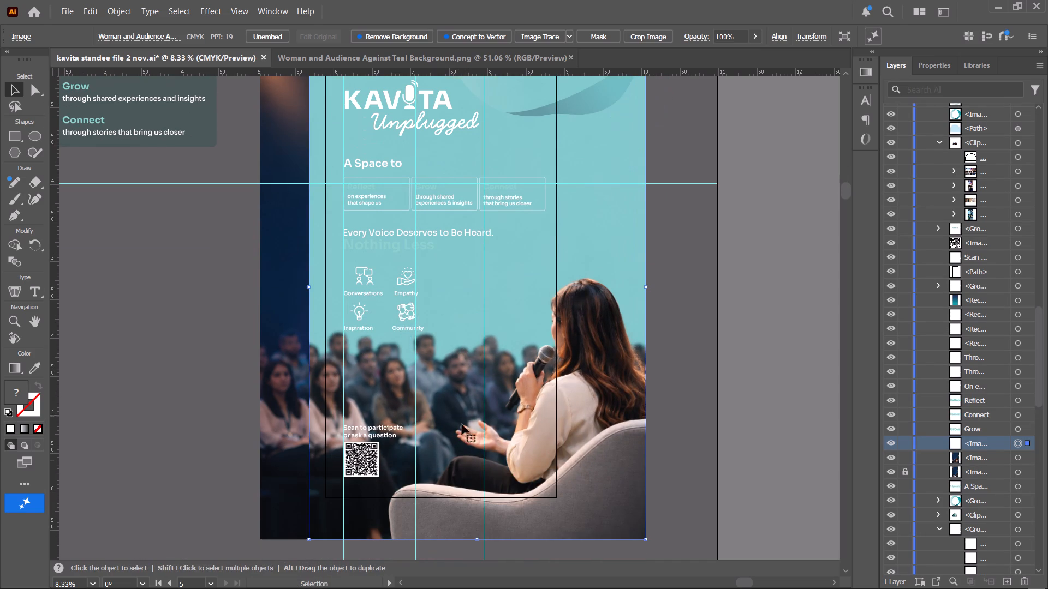
left_click_drag(478, 538, 471, 501, "shift")
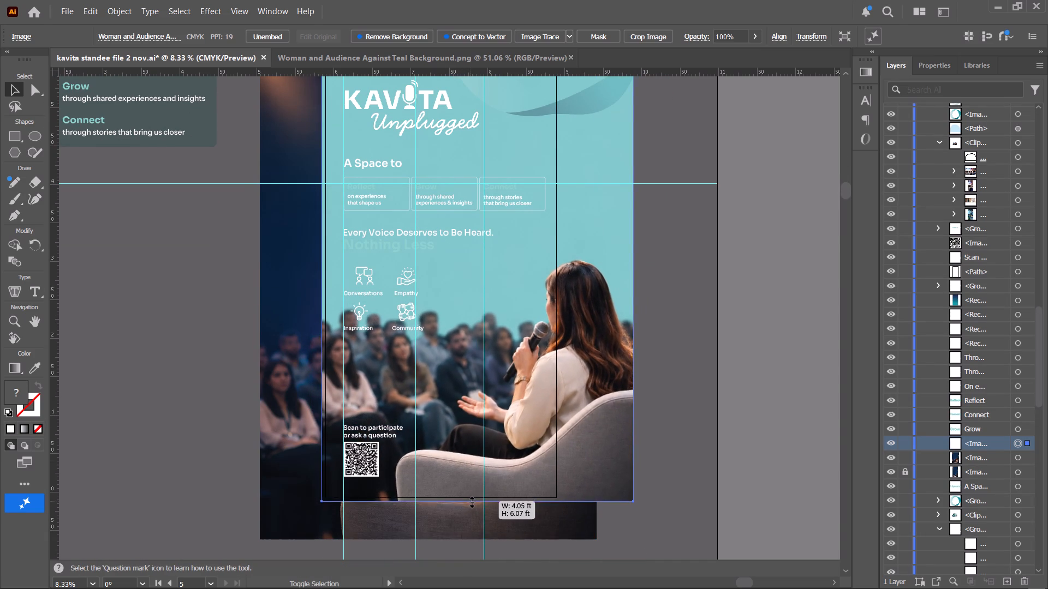
left_click_drag(471, 501, 470, 500, "shift")
left_click_drag(469, 434, 454, 434)
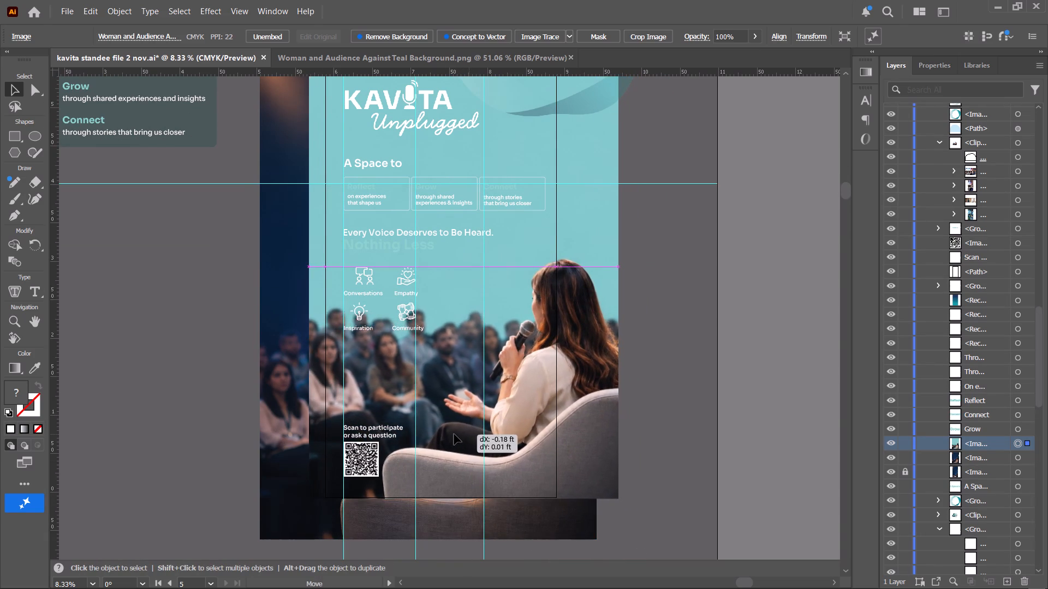
left_click_drag(454, 434, 436, 434)
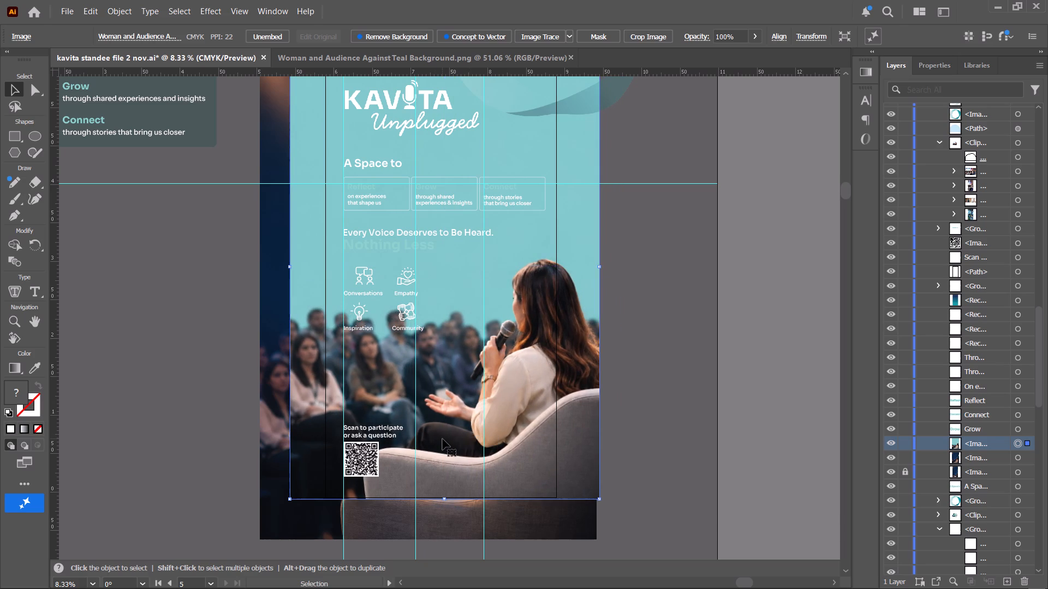
scroll(445, 439, "up", 5)
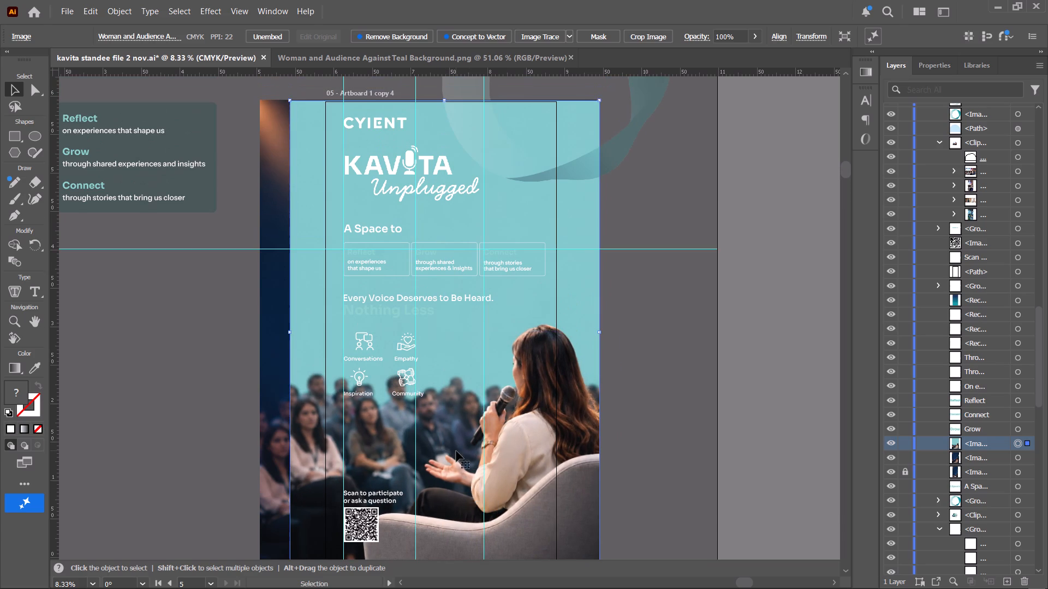
left_click(456, 451)
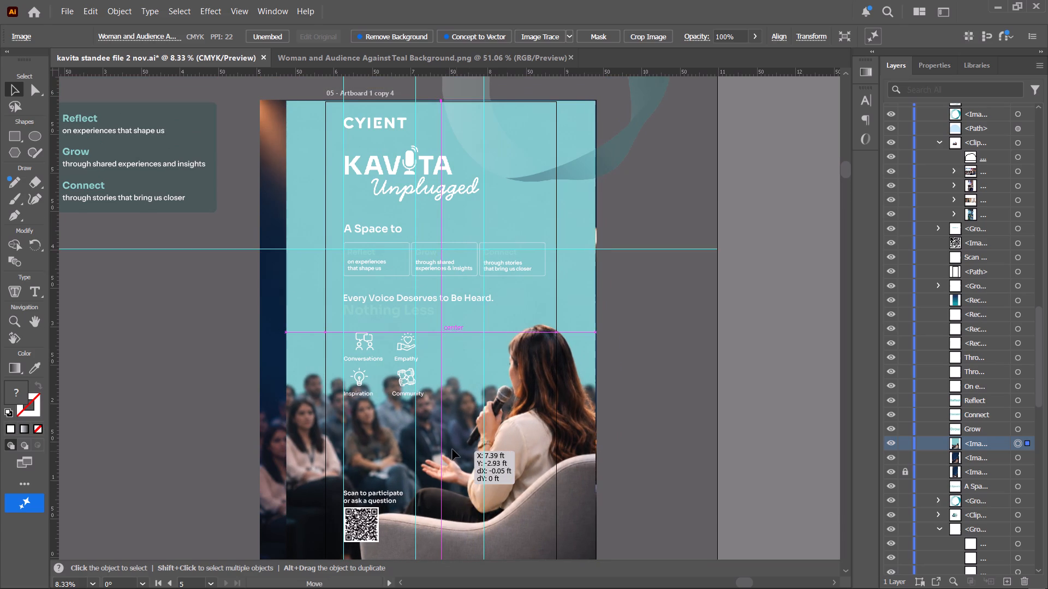
Enlarge the teal photo to about 4.3 by 6.4 ft, centre it horizontally over the dark background and deselect it.
scroll(467, 460, "down", 5)
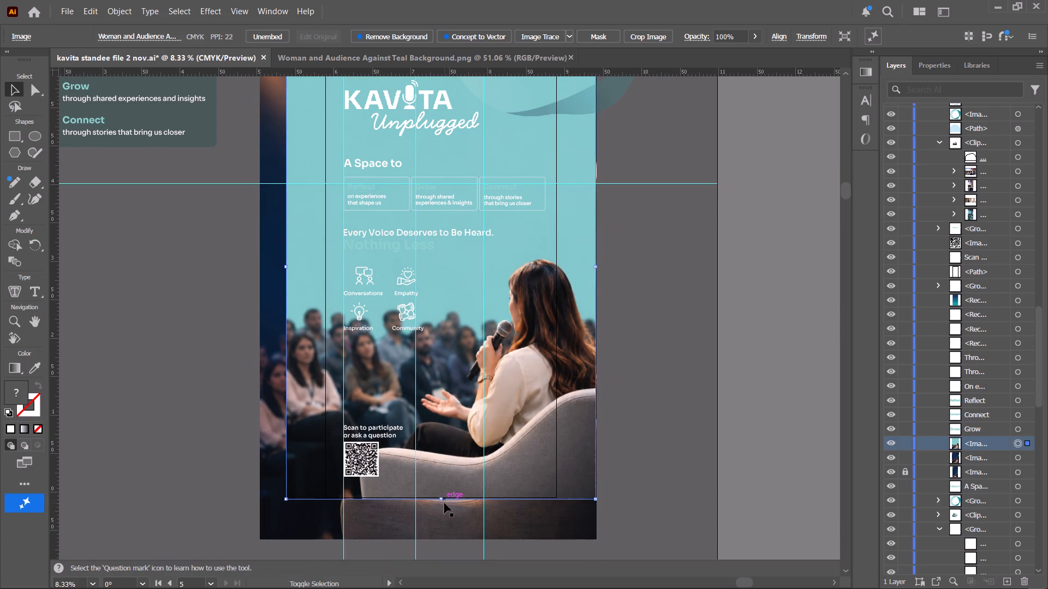
left_click_drag(440, 500, 440, 526, "shift")
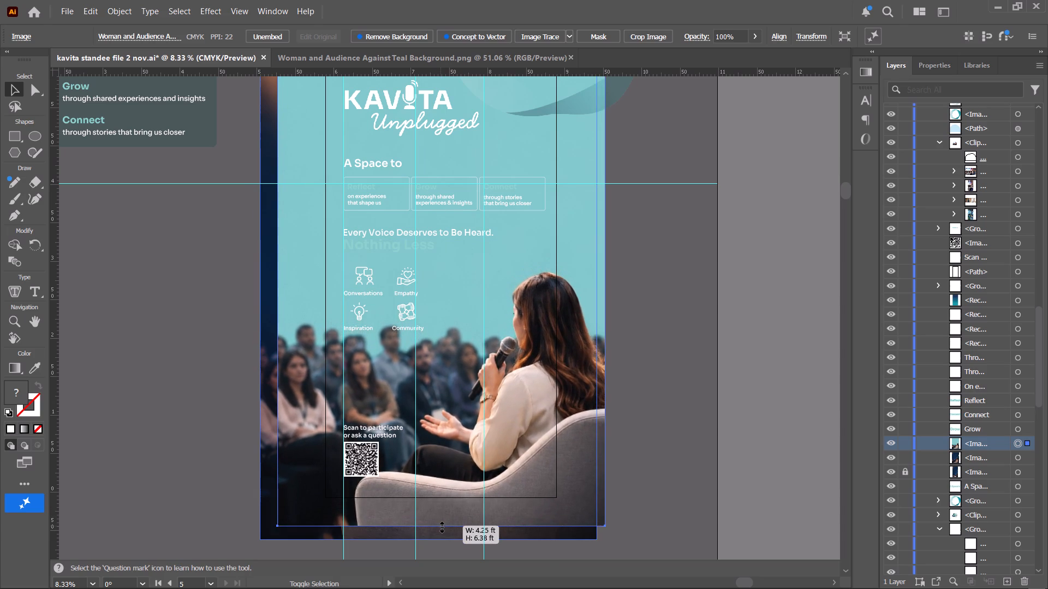
left_click_drag(440, 526, 440, 530, "shift")
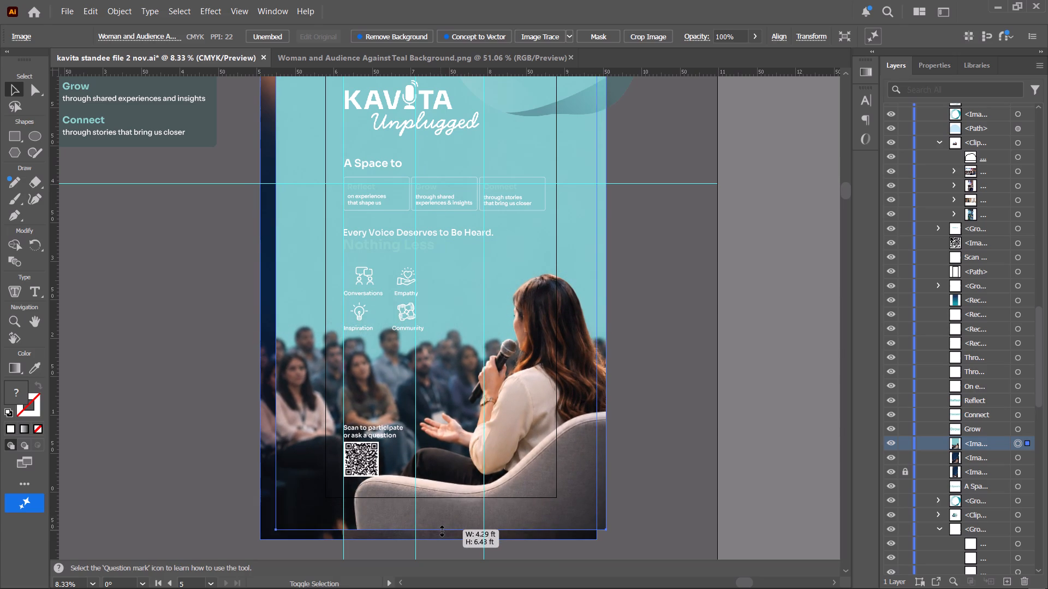
left_click_drag(440, 530, 441, 532, "shift")
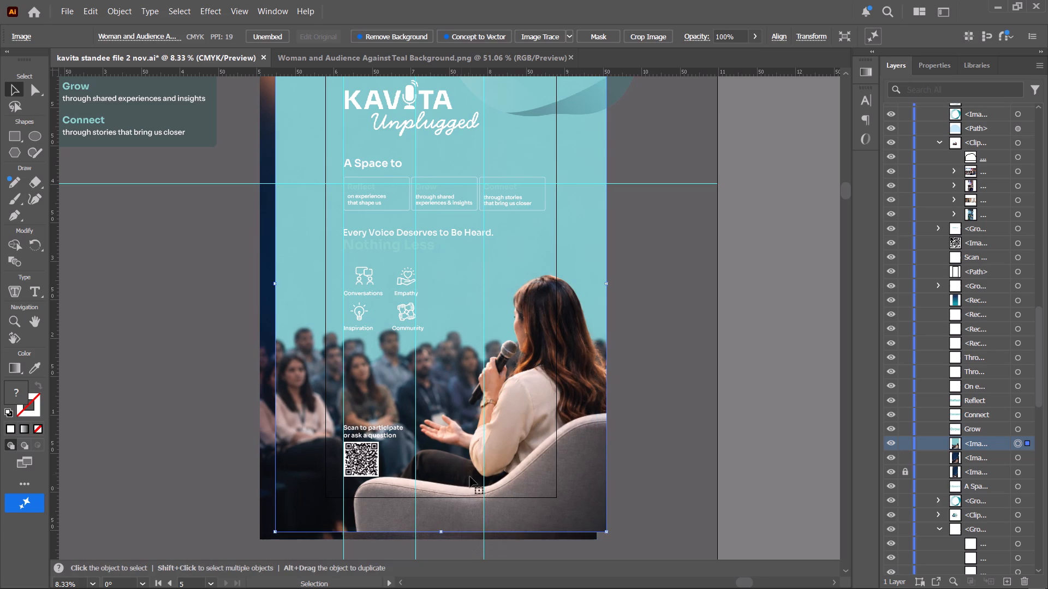
left_click_drag(472, 470, 462, 470)
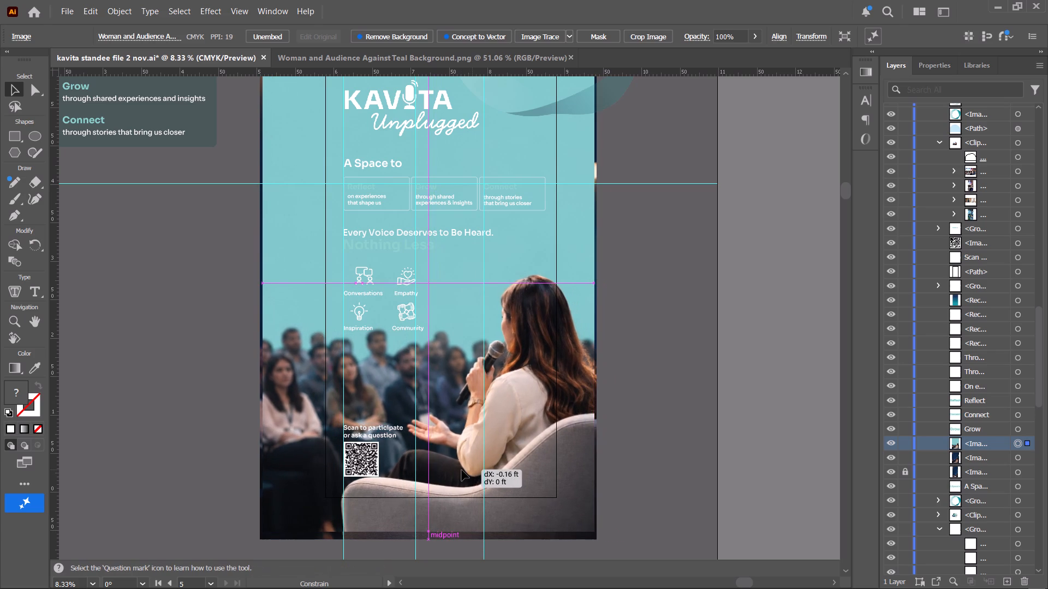
left_click_drag(462, 470, 460, 470)
left_click(480, 466)
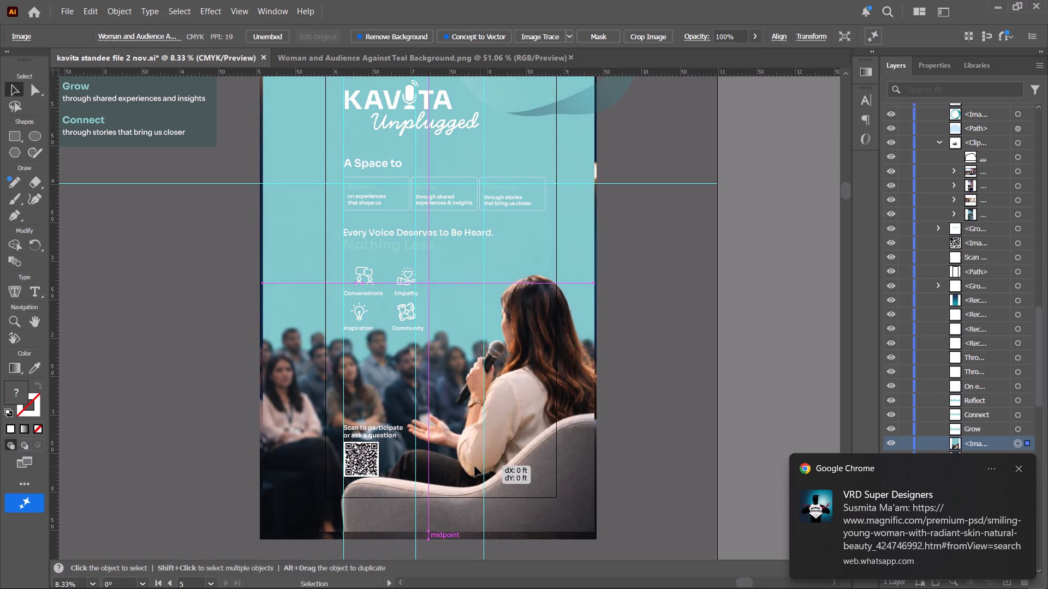
left_click(659, 458)
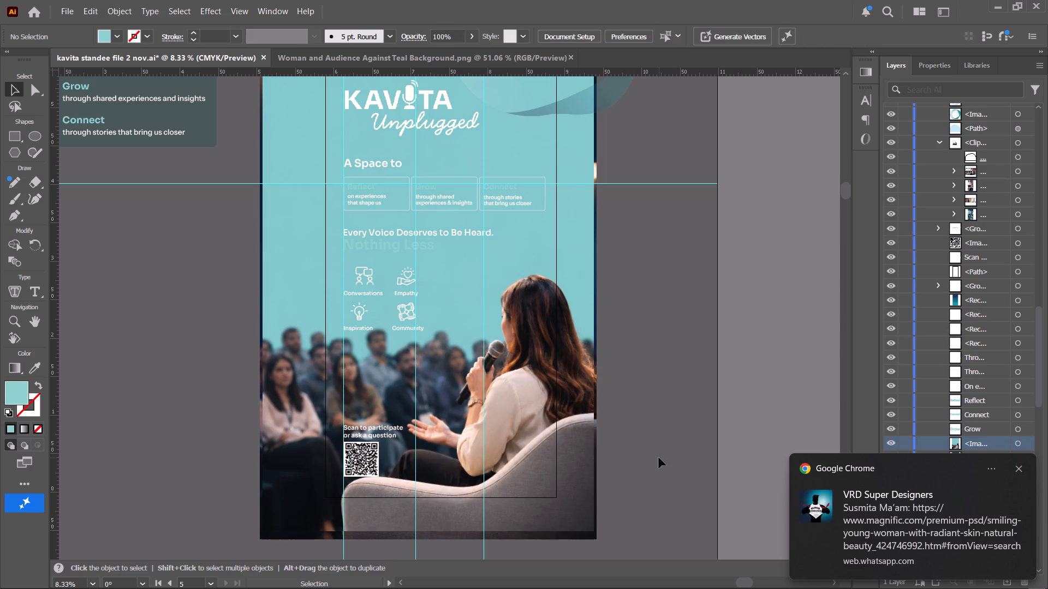
Lock the dark background image behind the teal photo and hide both locked dark background images.
left_click(593, 536)
left_click(904, 455)
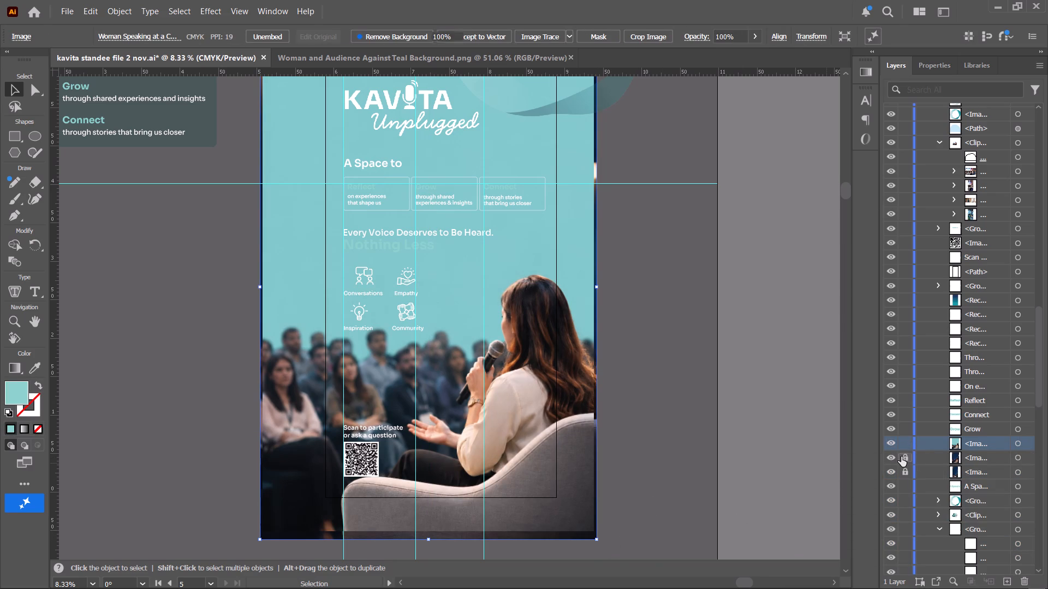
left_click(891, 459)
left_click(890, 472)
left_click(691, 470)
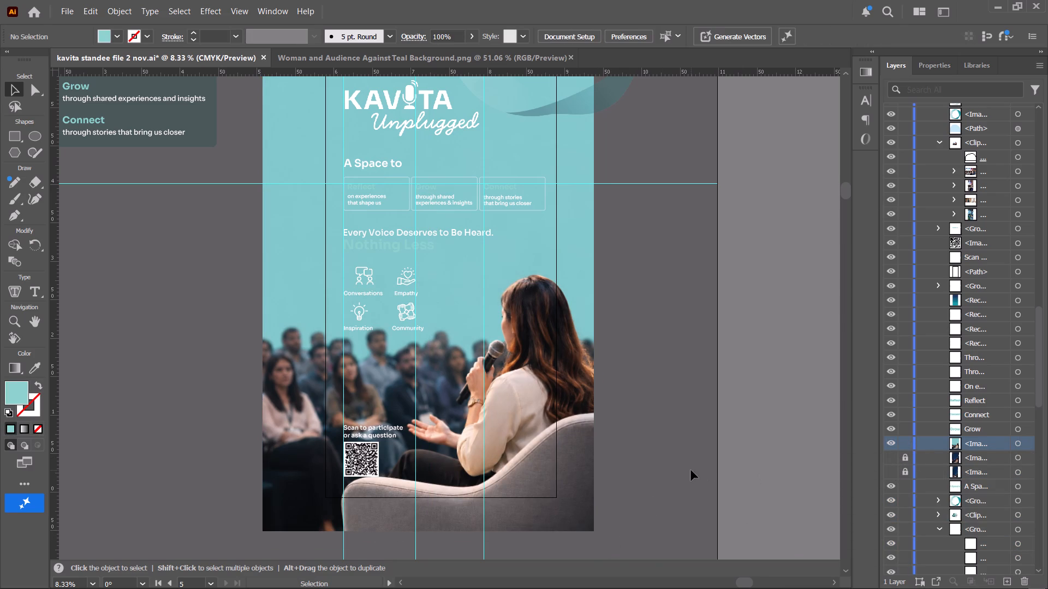
Save the standee document.
scroll(672, 471, "up", 1, "alt")
key("space")
key("space")
key("space")
key("space")
key("space")
key("space")
key("space")
key("space")
key("space")
key("space")
key("space")
key("space")
key("space")
key("space")
key("space")
key("space")
key("space")
key("space")
key("space")
key("space")
left_click_drag(638, 455, 742, 465)
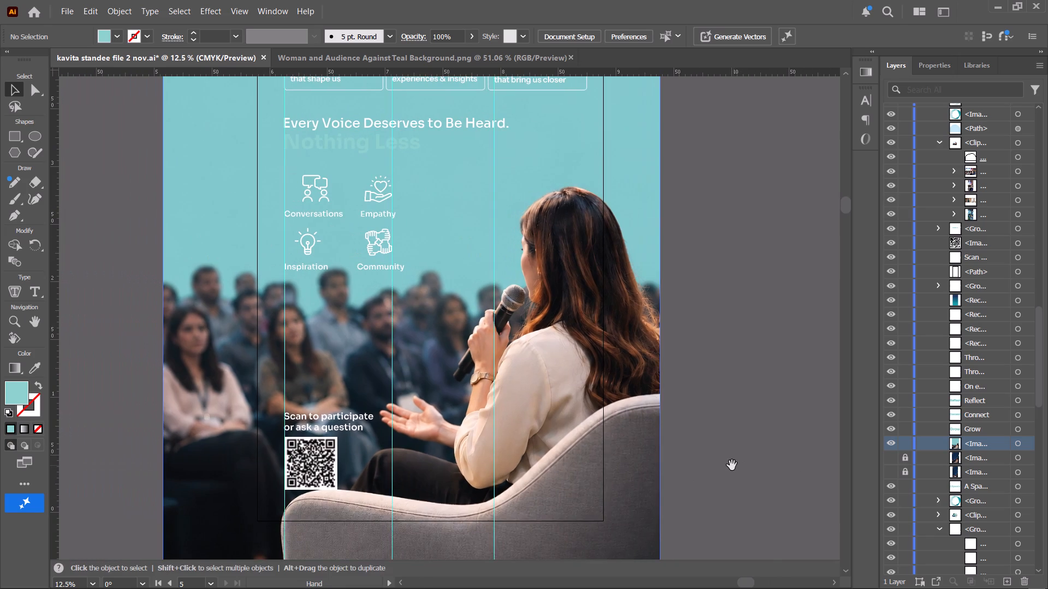
left_click_drag(729, 465, 749, 465)
key("ctrl+s")
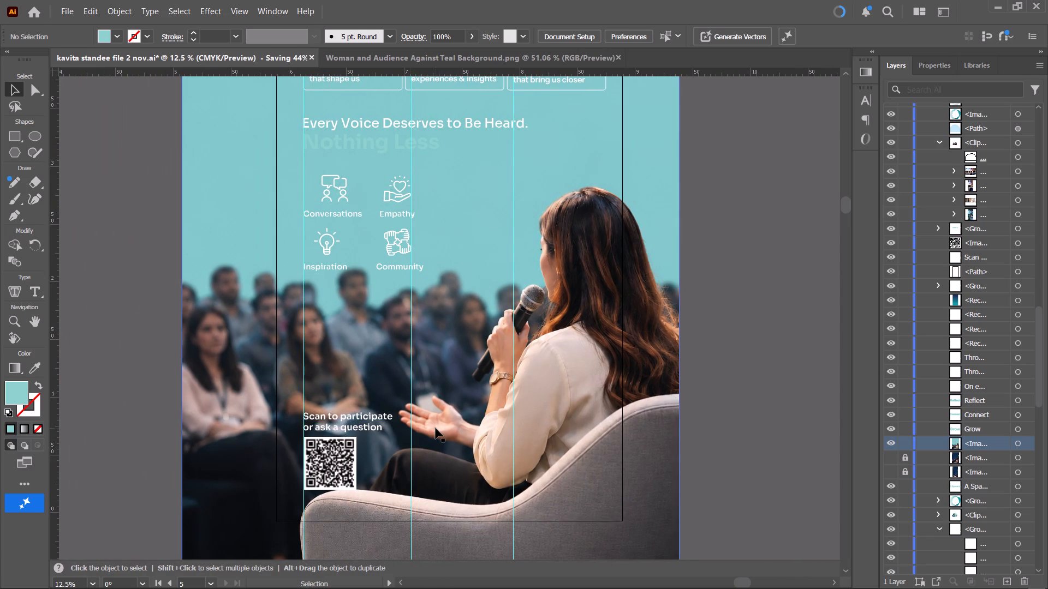
Preview the teal standee artboard full screen and return to editing.
scroll(432, 429, "down", 1, "alt")
key("space")
key("space")
key("space")
left_click_drag(419, 423, 364, 461)
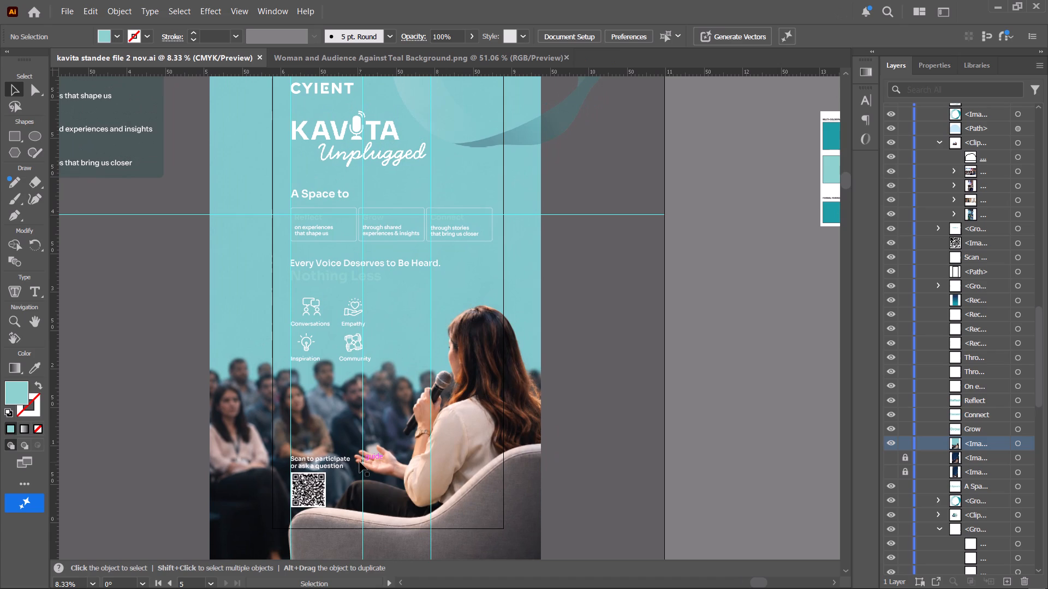
scroll(360, 462, "up", 5)
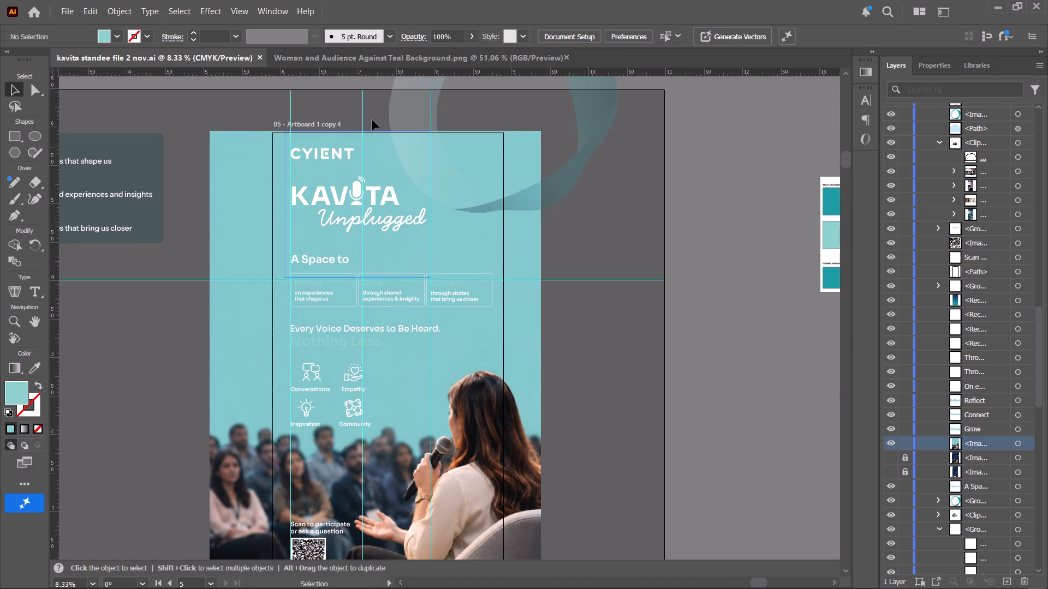
left_click(234, 5)
left_click(328, 124)
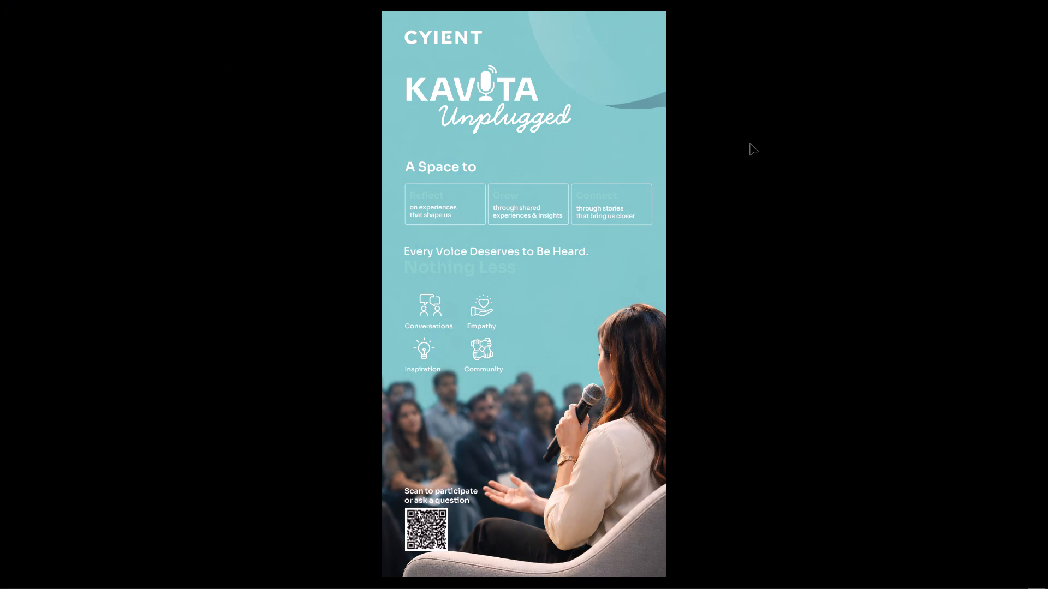
key("Escape")
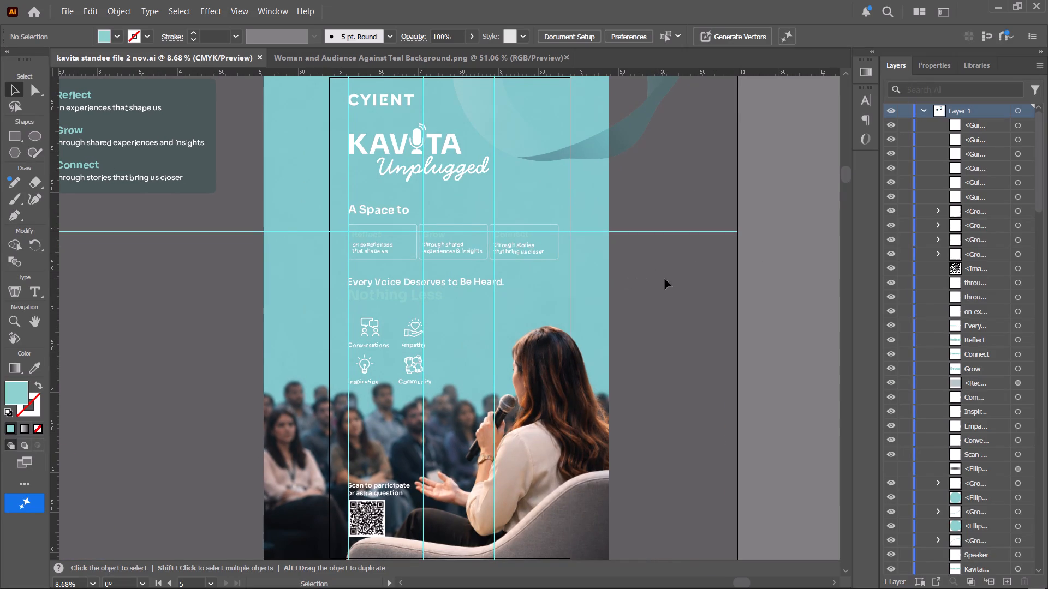
Examine the legibility of "Nothing Less" and the Reflect, Grow and Connect headings against the teal background.
key("space")
left_click_drag(675, 279, 718, 279)
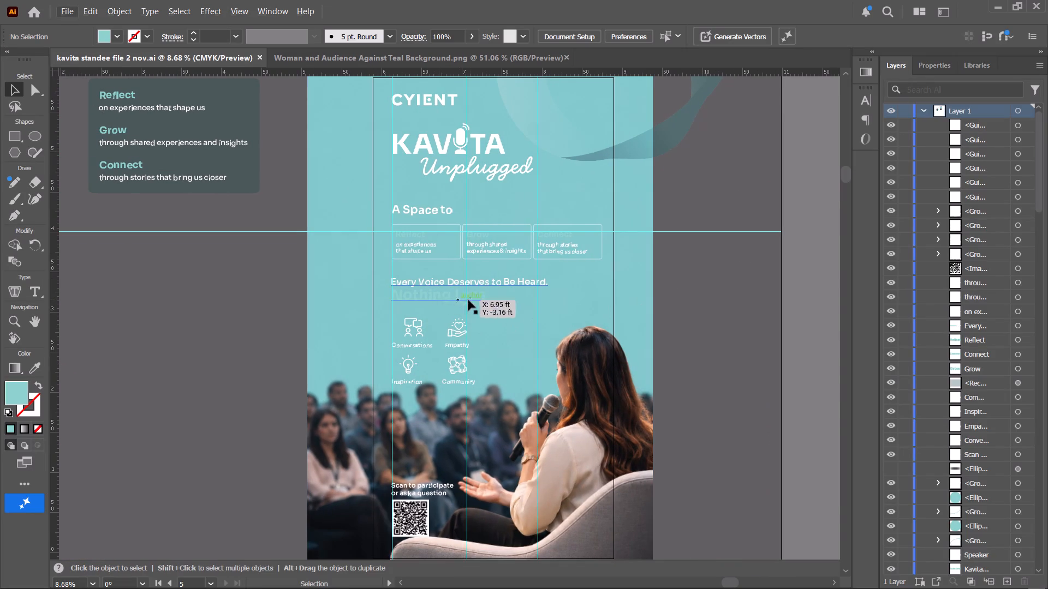
scroll(446, 299, "up", 4, "alt")
key("space")
key("space")
left_click(451, 299)
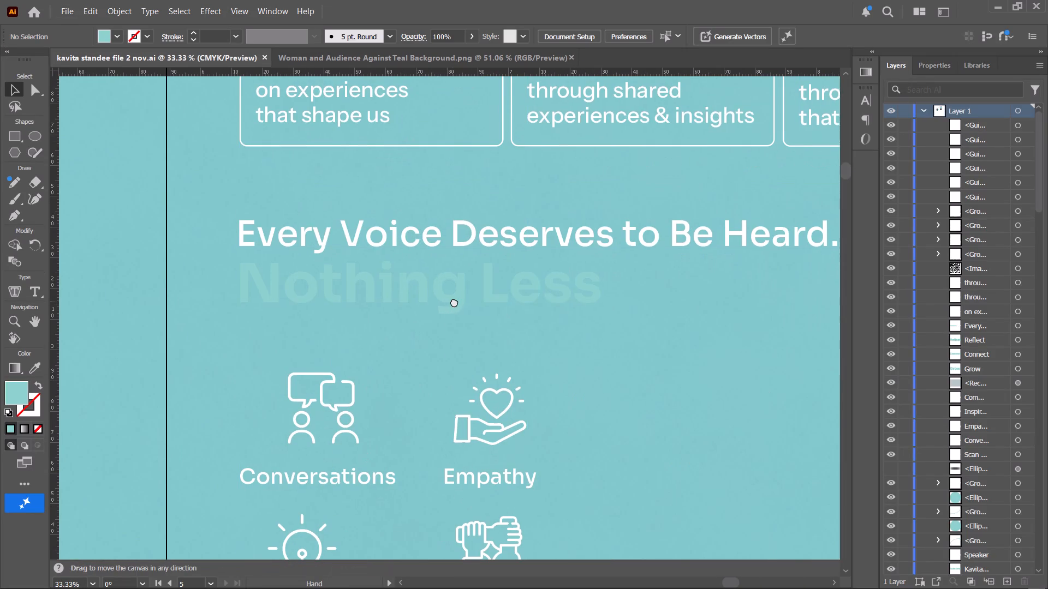
scroll(454, 302, "down", 2, "alt")
key("space")
left_click_drag(489, 310, 480, 312)
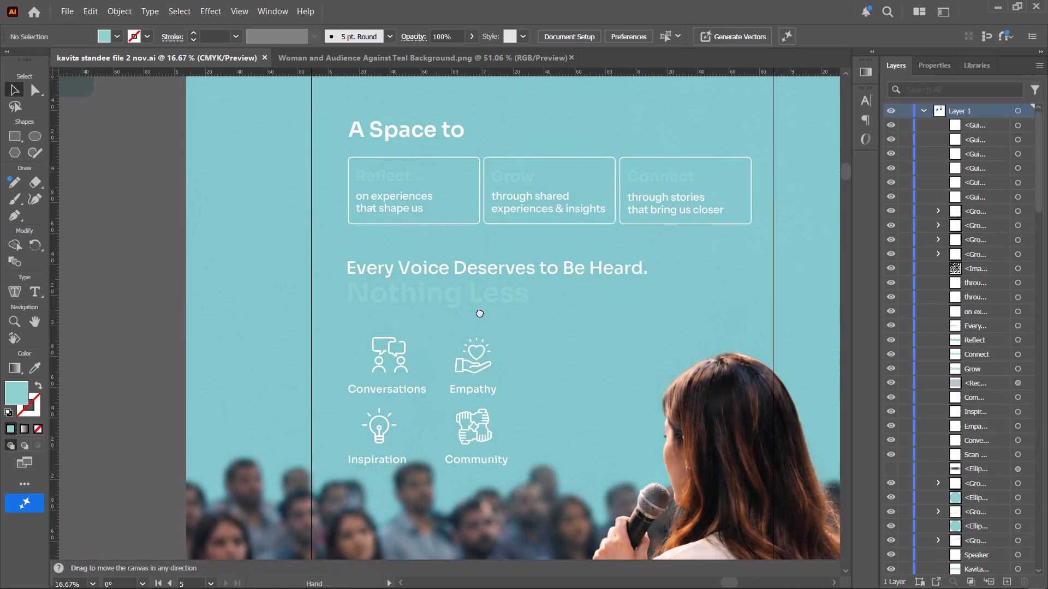
left_click_drag(480, 312, 405, 310)
left_click(785, 252)
key("space")
key("space")
key("space")
key("space")
key("space")
key("space")
key("space")
key("space")
key("space")
key("space")
key("space")
key("space")
key("space")
key("space")
key("space")
key("space")
key("space")
key("space")
left_click_drag(785, 252, 765, 248)
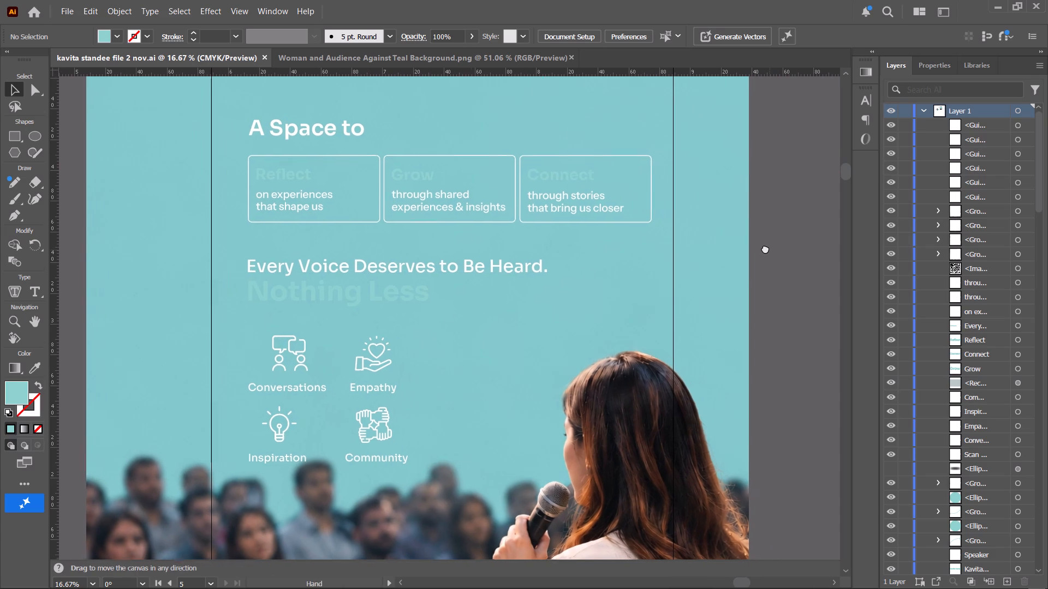
left_click_drag(765, 248, 755, 245)
Move the multi-colour pairings reference image next to the teal standee, just beyond the photo's right edge.
scroll(752, 246, "down", 4)
key("space")
left_click_drag(771, 249, 436, 239)
scroll(451, 242, "down", 1, "alt")
key("space")
left_click(535, 224)
left_click_drag(698, 158, 466, 168)
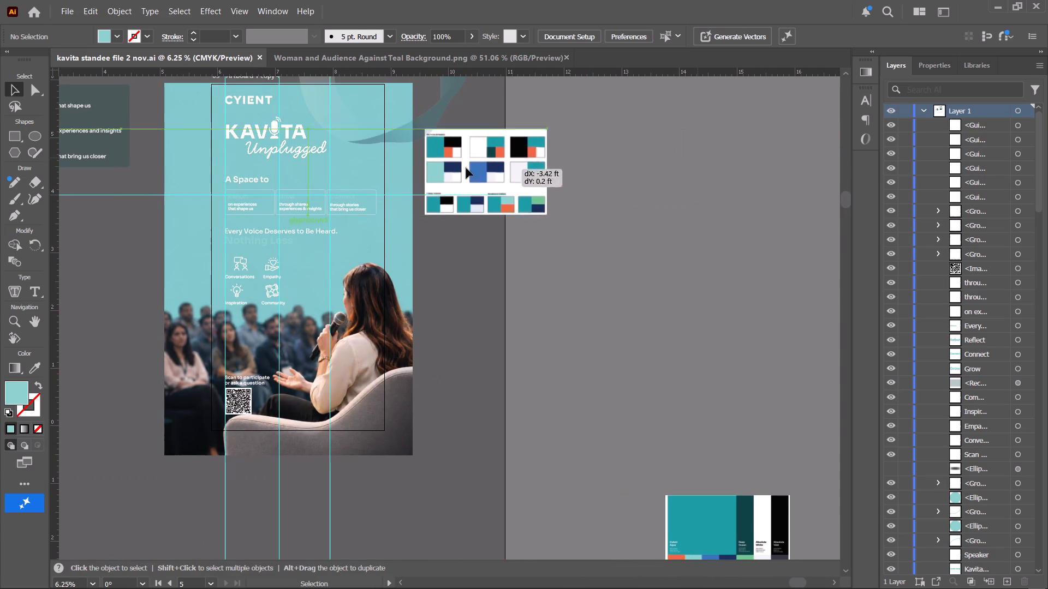
left_click_drag(466, 168, 501, 167)
Recolour the "Nothing Less" line with the orange sampled from the colour pairings reference using the Eyedropper.
scroll(435, 273, "up", 2, "alt")
key("space")
key("space")
key("space")
key("space")
key("space")
key("space")
key("space")
left_click_drag(469, 239, 645, 351)
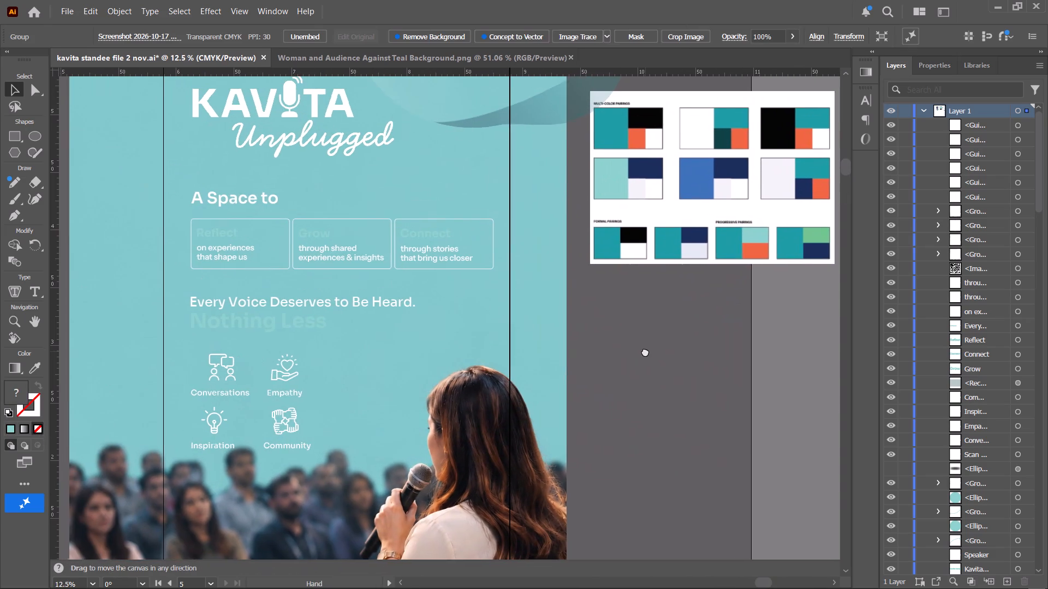
left_click_drag(645, 351, 649, 351)
scroll(242, 314, "up", 1, "alt")
key("t")
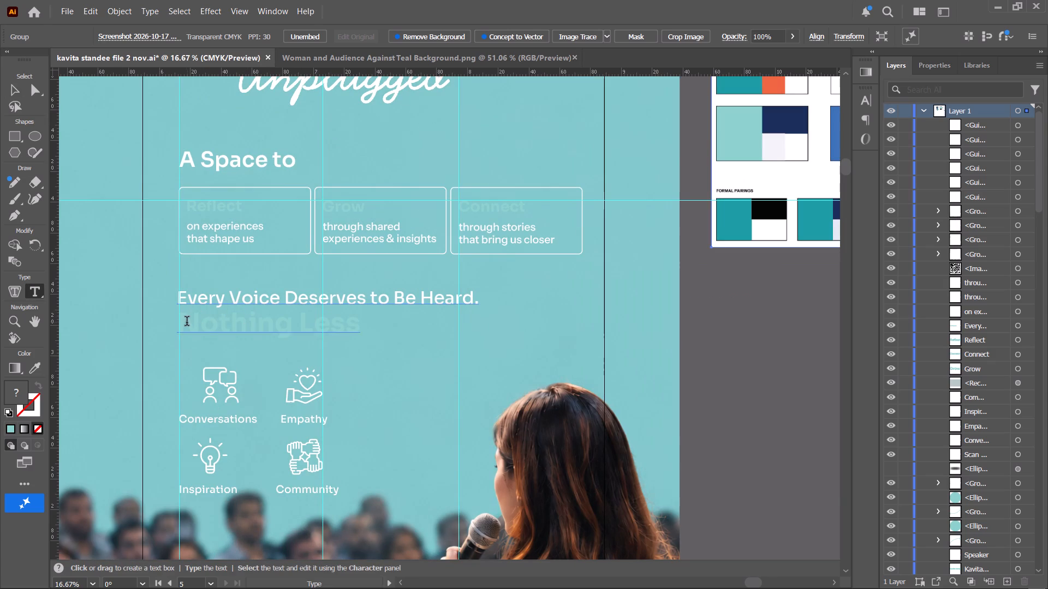
left_click_drag(181, 323, 378, 341)
scroll(737, 212, "up", 5)
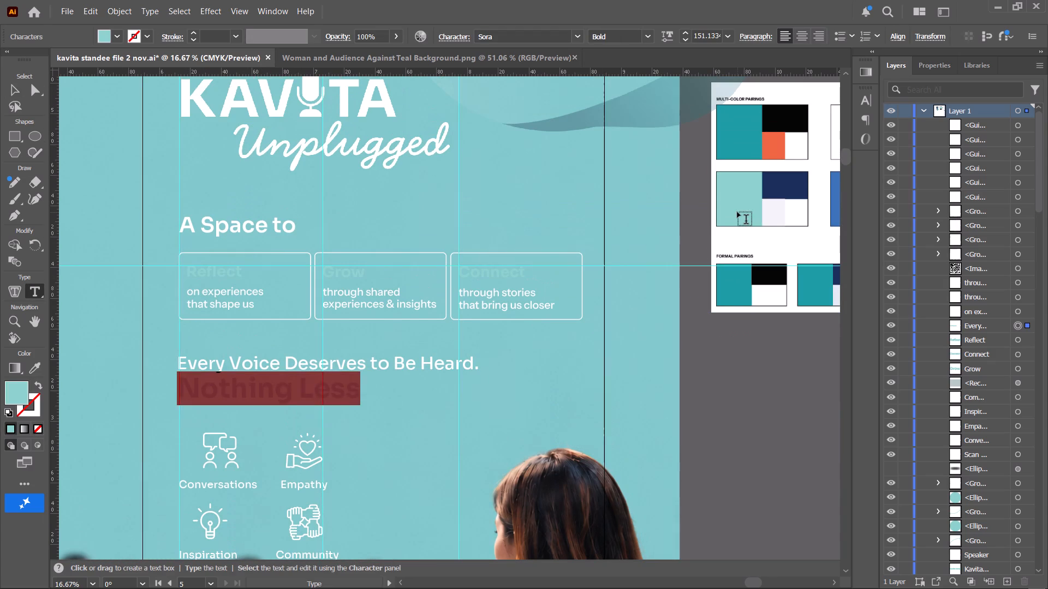
key("i")
key("shift+z")
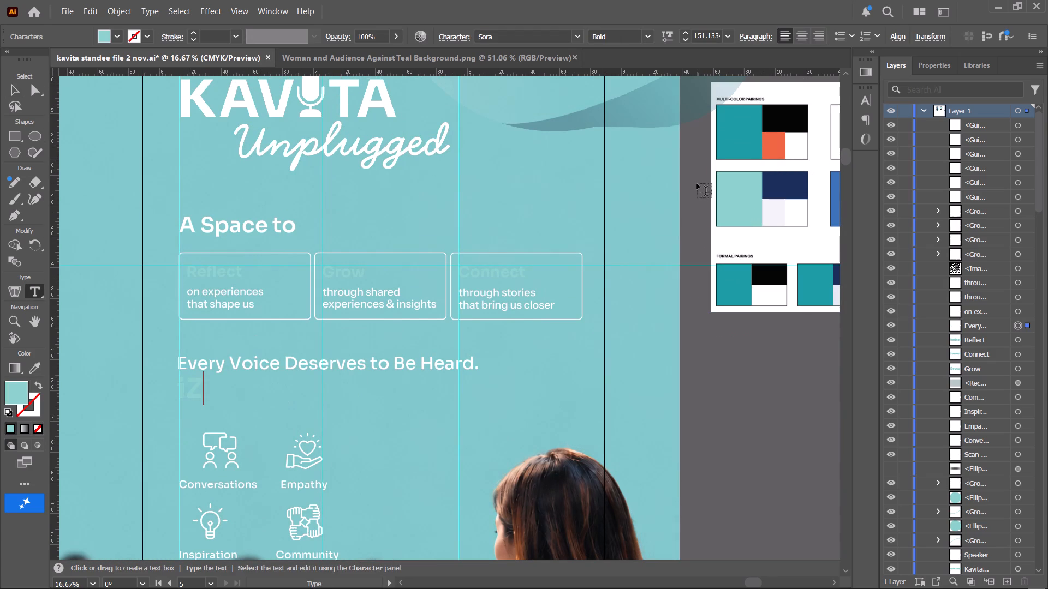
key("ctrl+z")
key("ctrl+z")
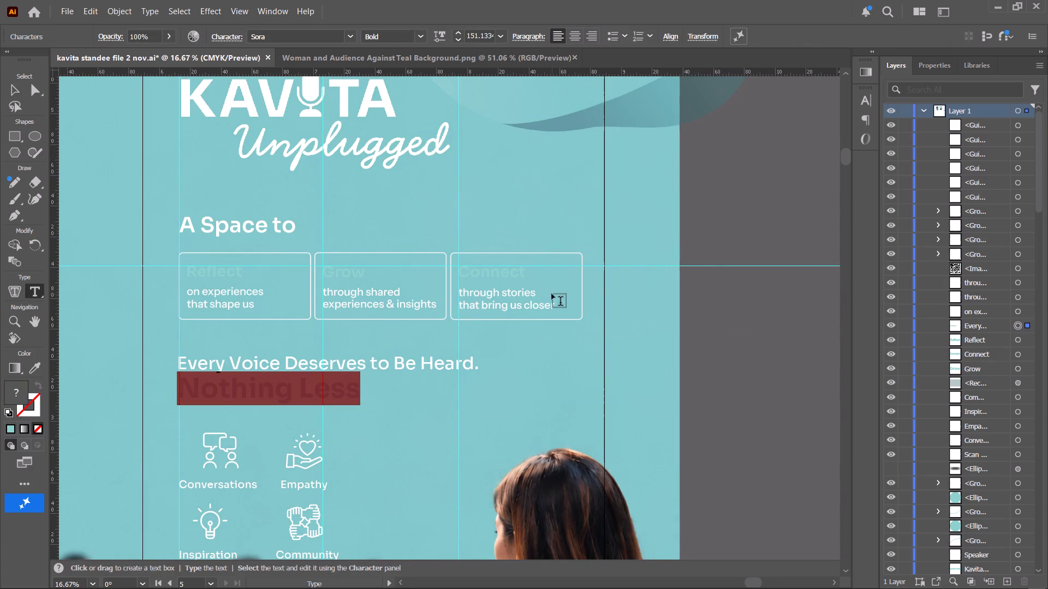
key("ctrl+shift+z")
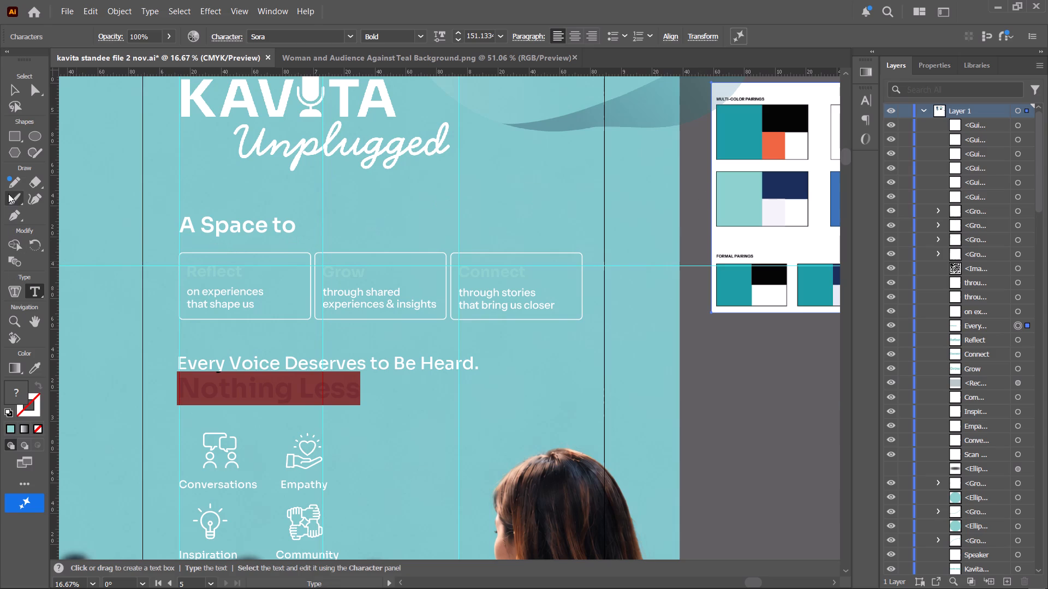
left_click(34, 366)
left_click(771, 149)
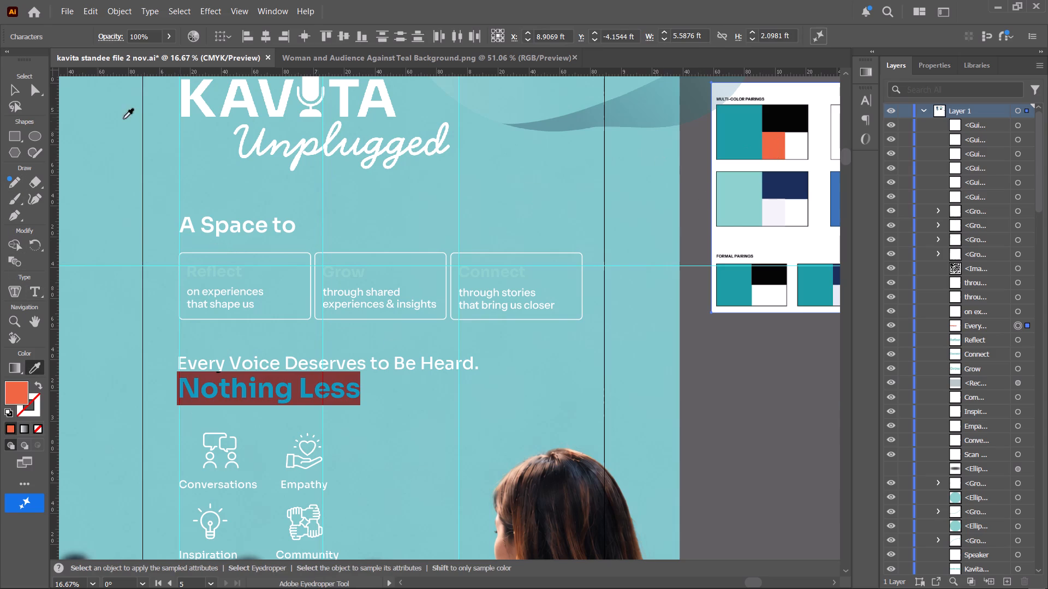
left_click(12, 86)
left_click(70, 163)
Recolour the "Reflect" heading in the first box with the reference image's orange.
scroll(133, 220, "down", 2, "alt")
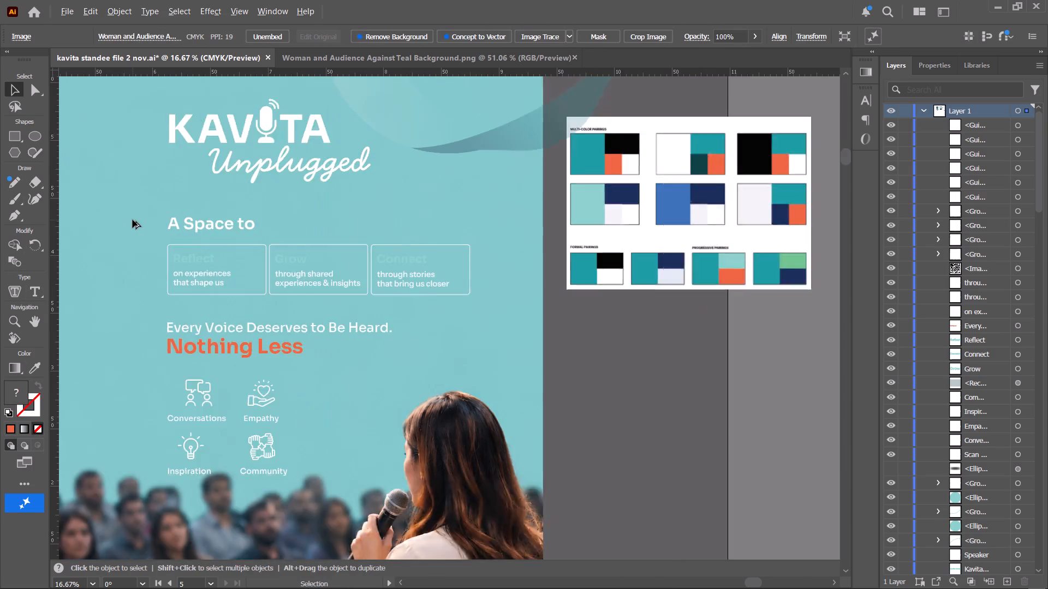
key("space")
key("space")
left_click_drag(198, 235, 294, 252)
scroll(271, 263, "up", 1, "alt")
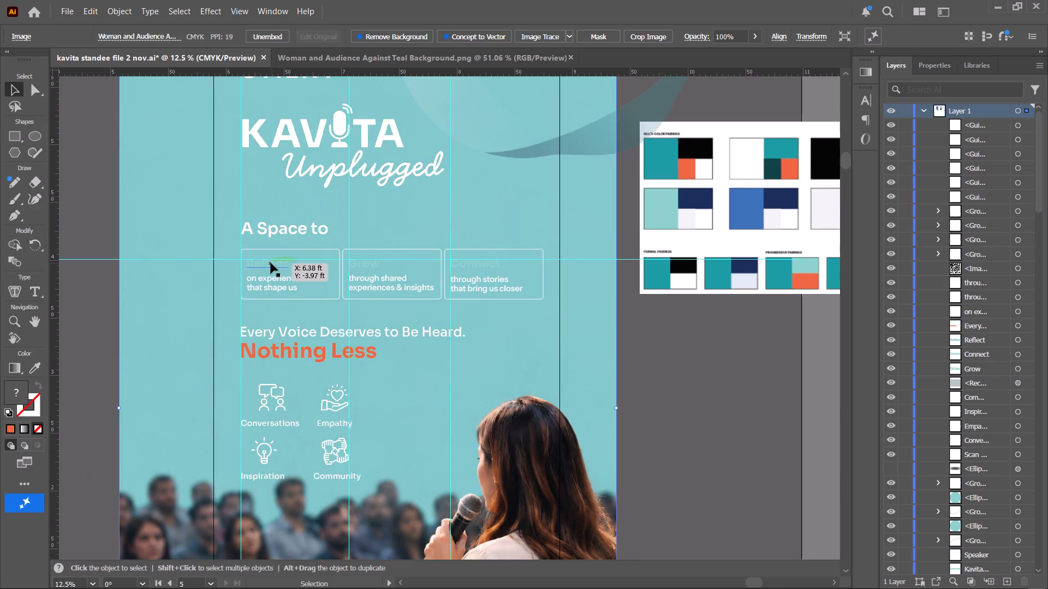
key("space")
key("space")
key("space")
key("space")
key("space")
key("space")
key("space")
key("space")
key("space")
key("space")
key("space")
key("space")
key("space")
key("space")
key("space")
key("space")
key("space")
key("space")
key("space")
key("space")
left_click_drag(301, 257, 252, 244)
key("t")
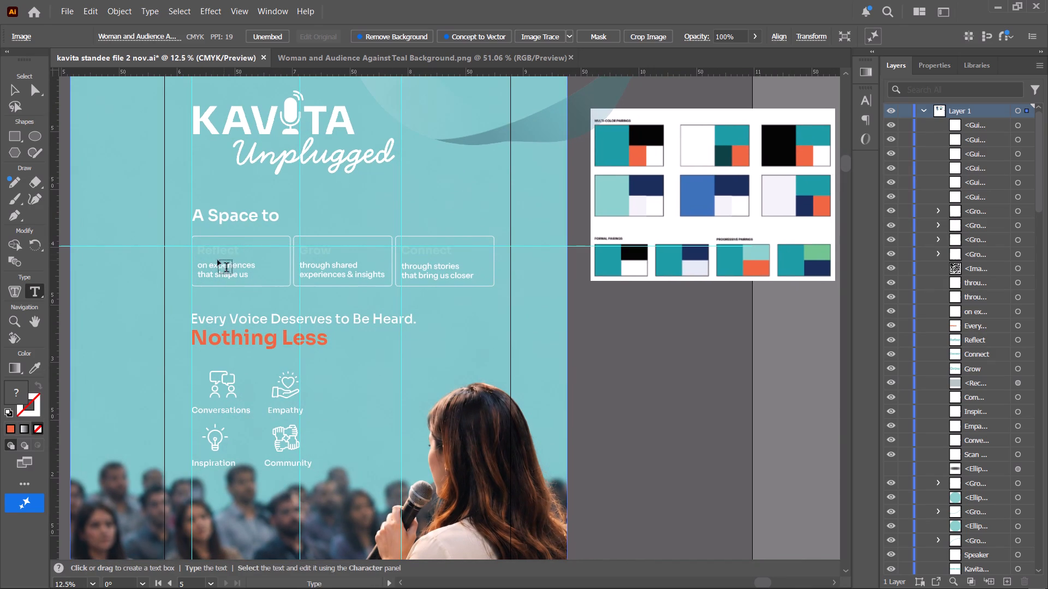
double_click(201, 250)
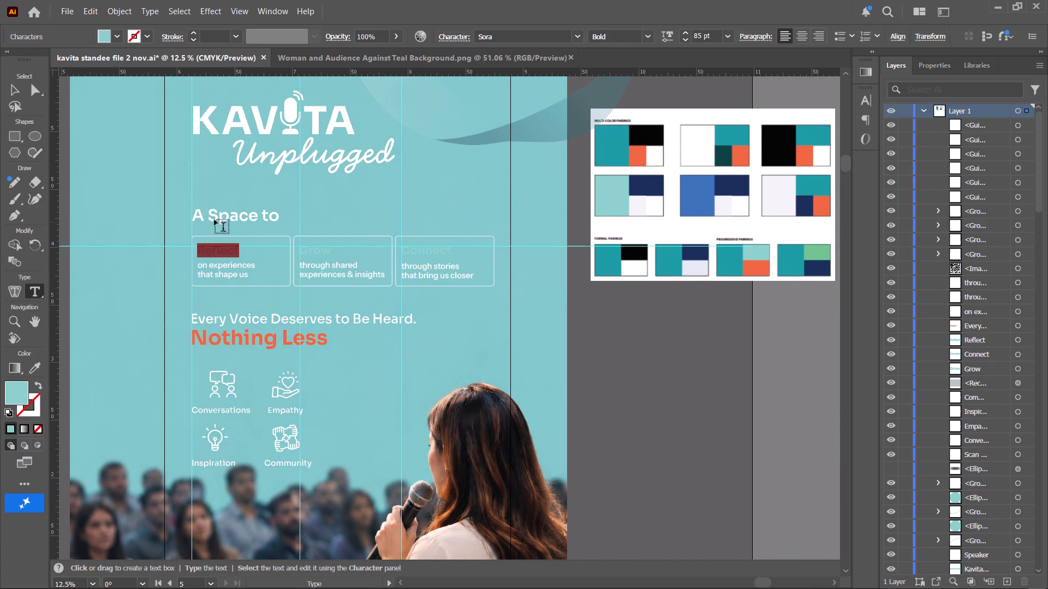
left_click(31, 365)
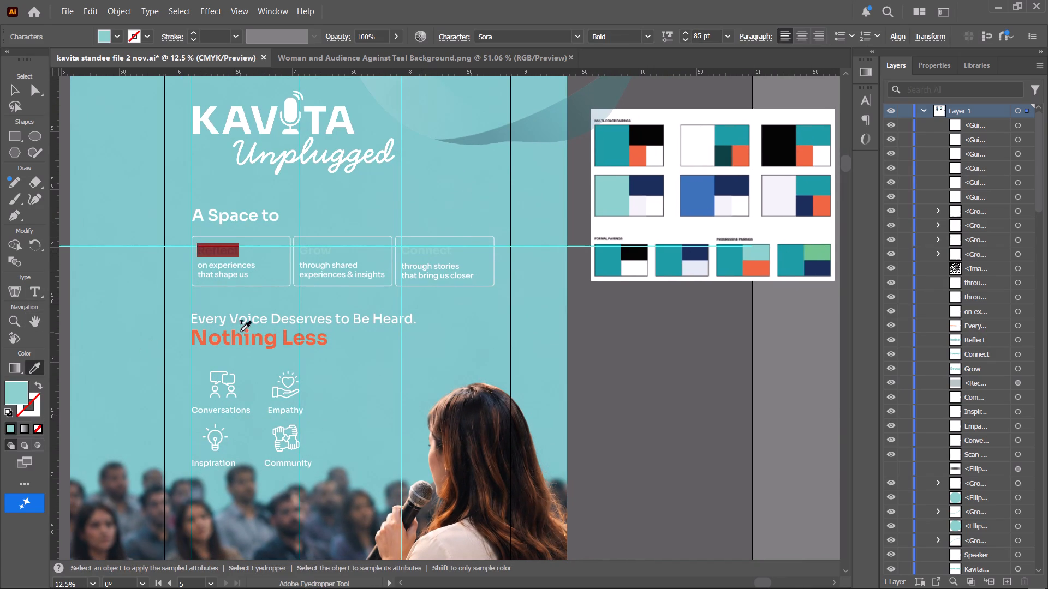
left_click(639, 157)
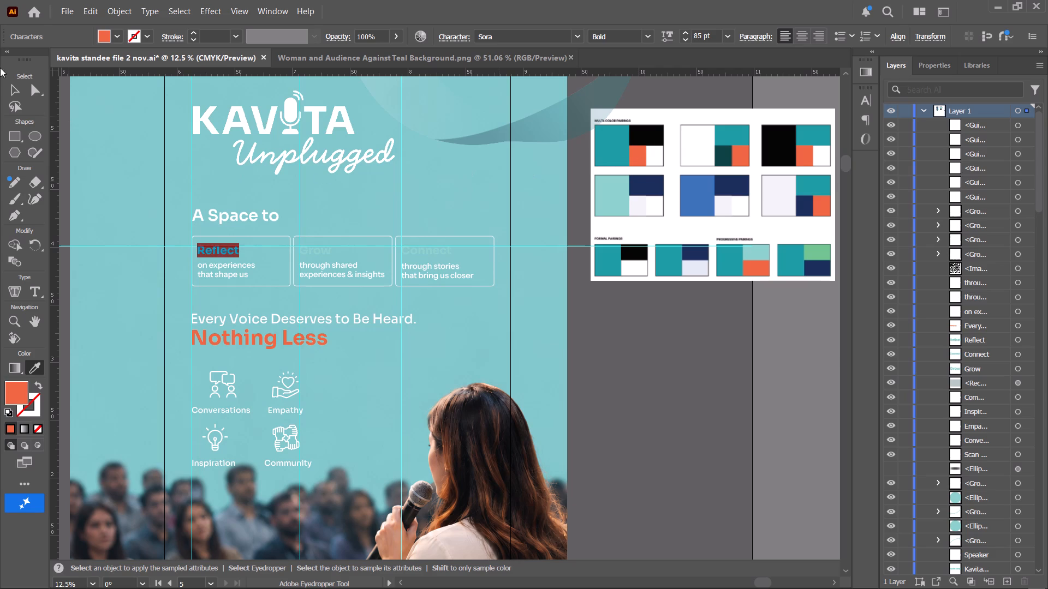
left_click(16, 84)
Recolour the "Grow" heading in the second box with the same sampled orange.
key("t")
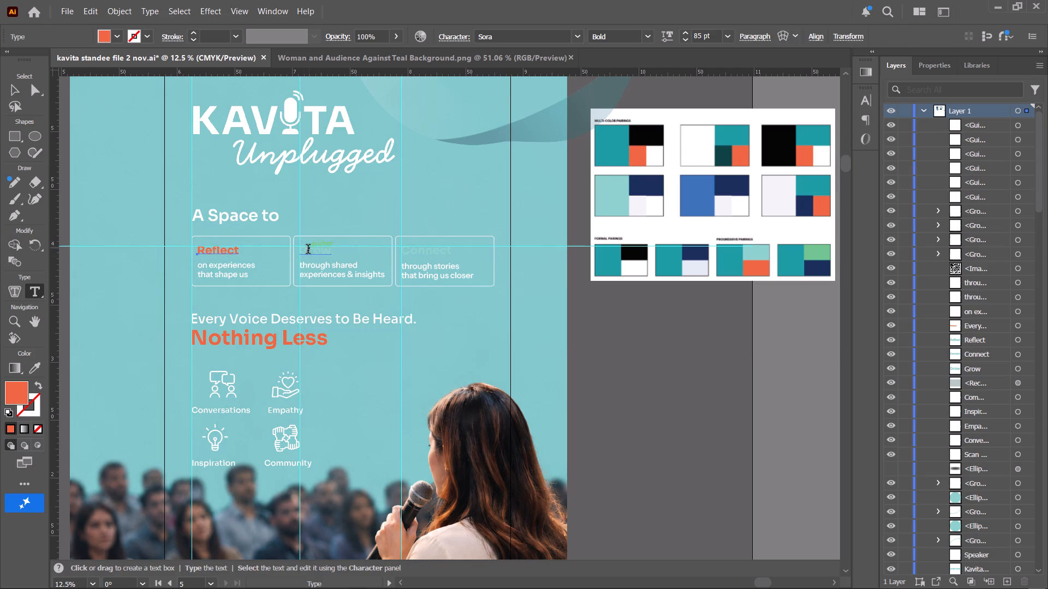
triple_click(310, 253)
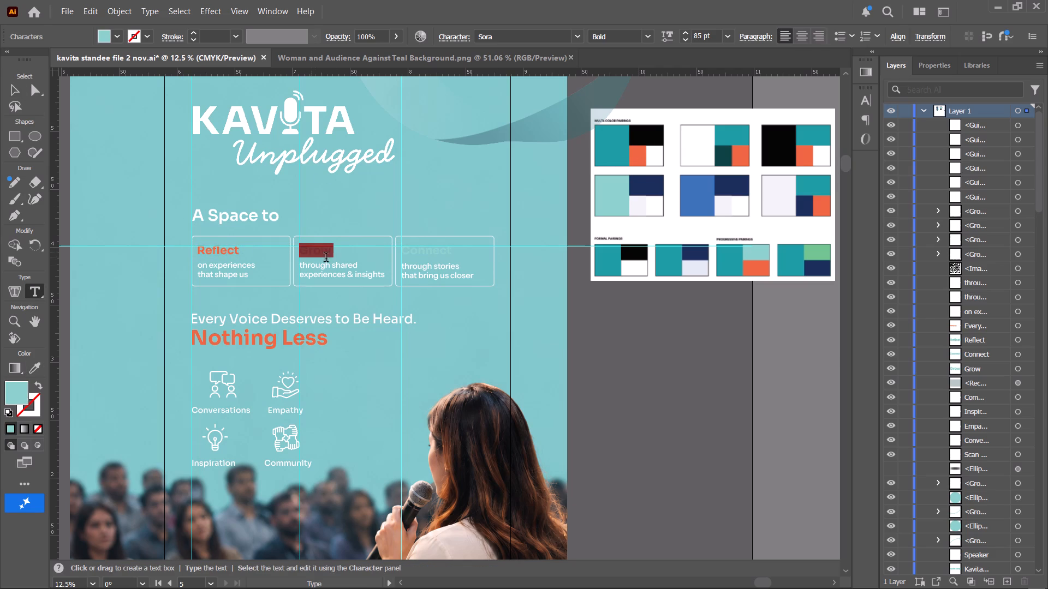
left_click(34, 371)
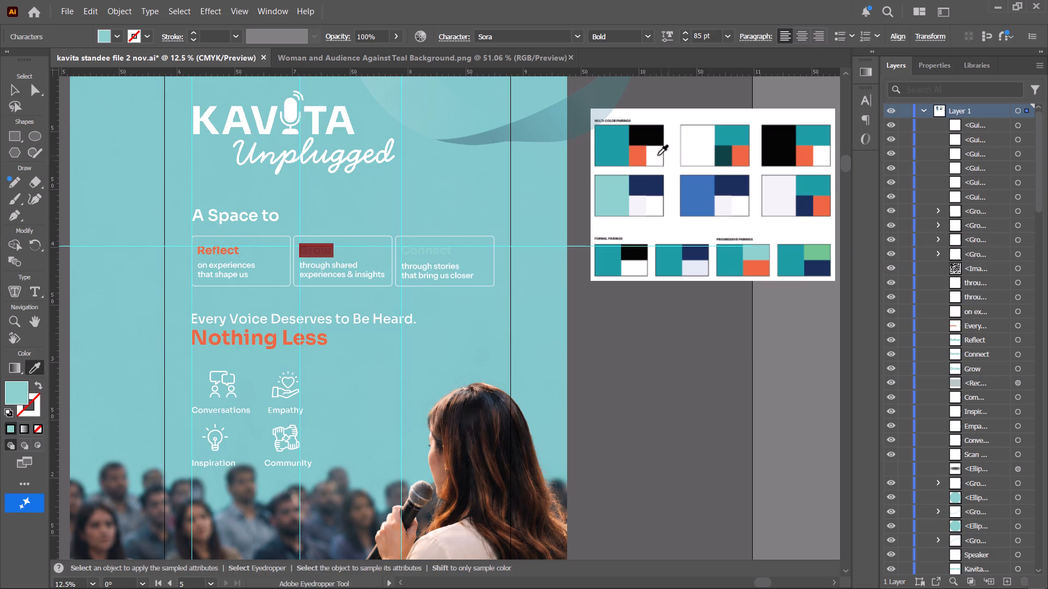
left_click(639, 153)
left_click(23, 88)
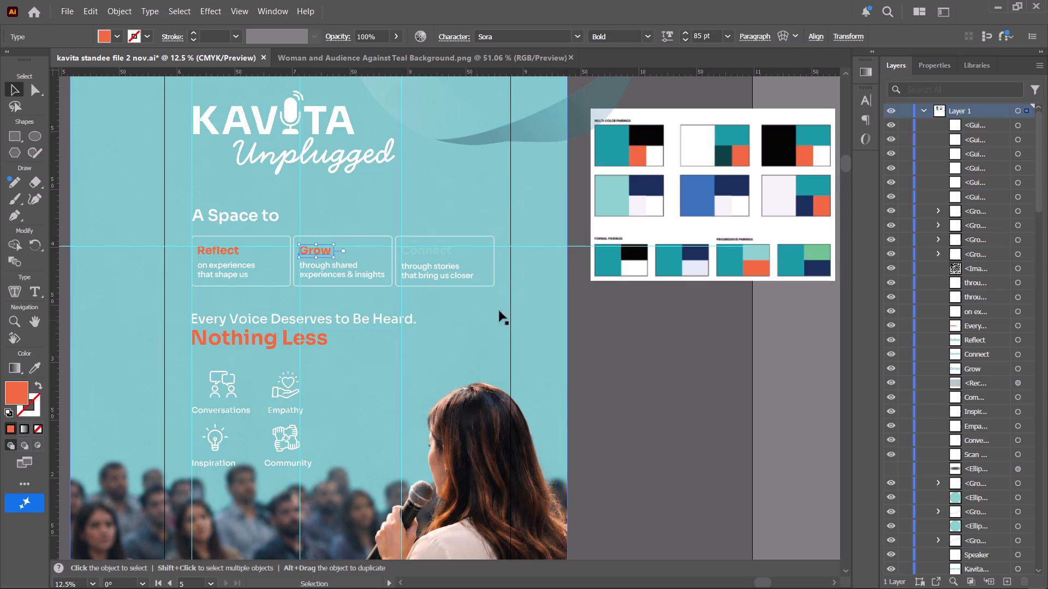
Recolour the "Connect" heading in the third box with the same sampled orange and deselect the text.
key("t")
triple_click(431, 250)
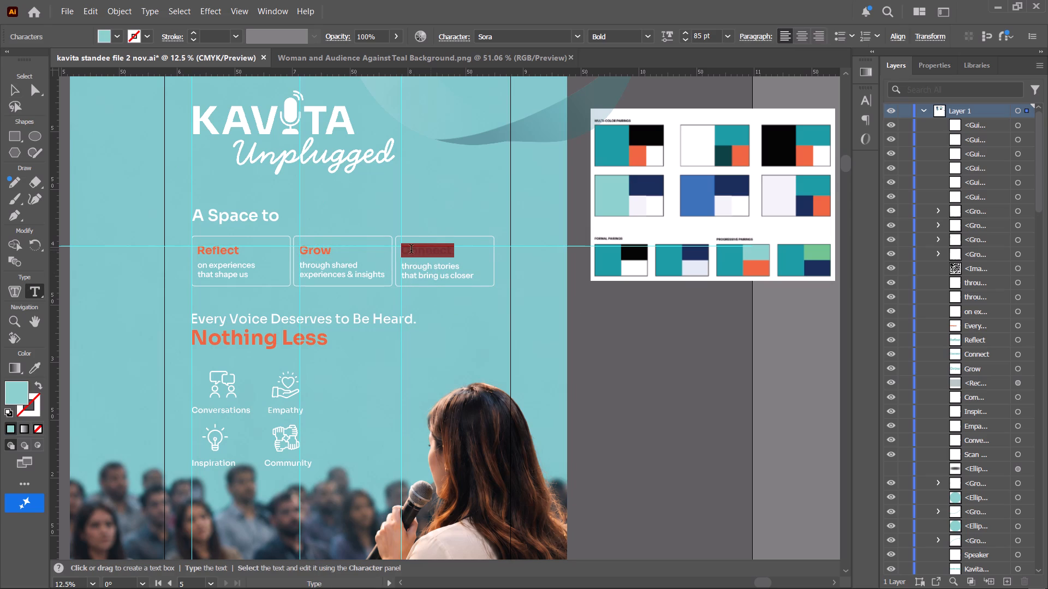
left_click(31, 368)
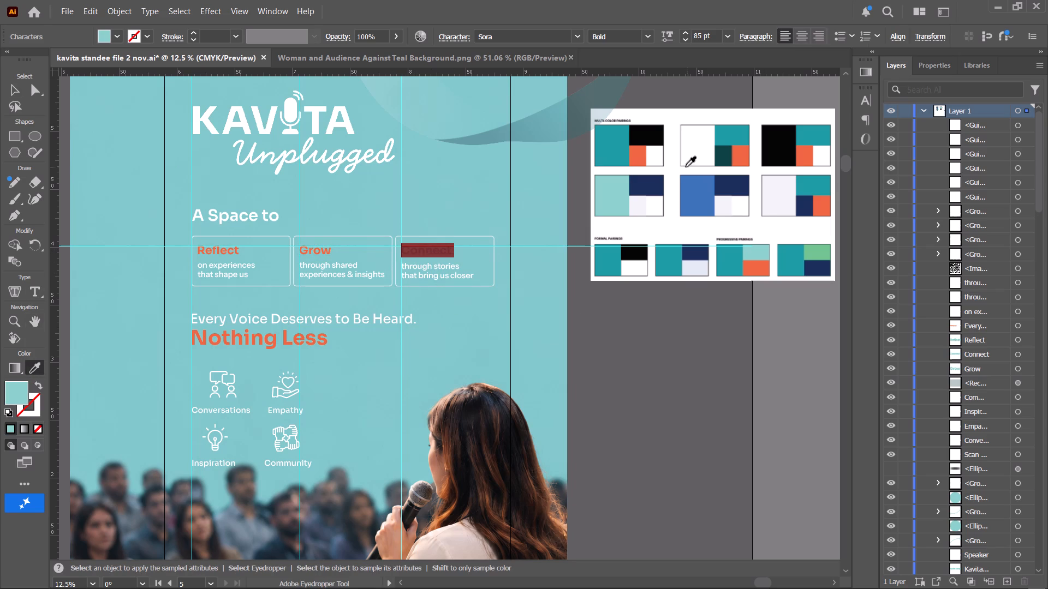
left_click(639, 155)
left_click(15, 92)
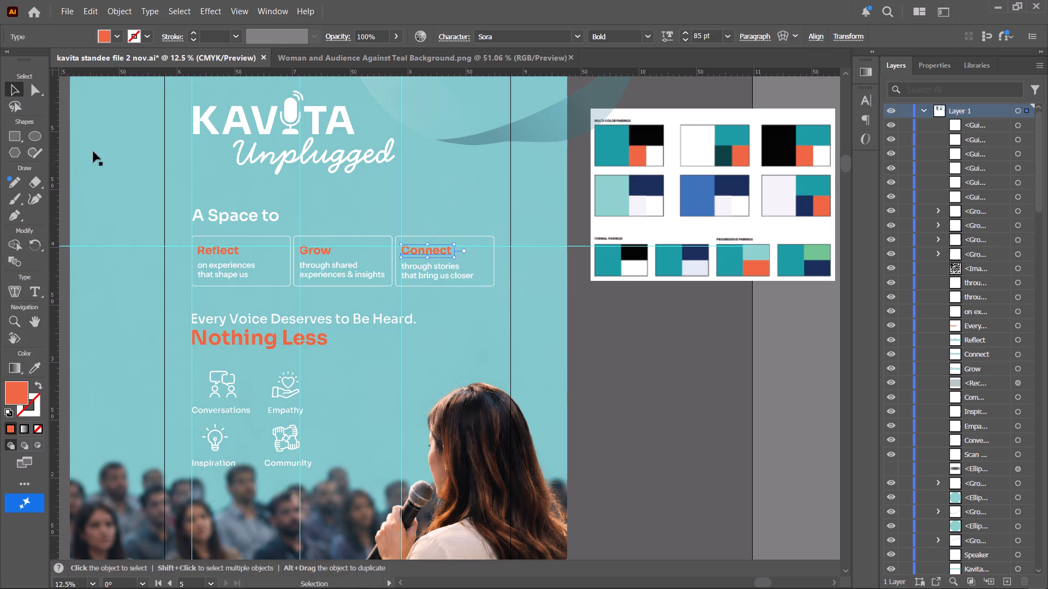
left_click(93, 152)
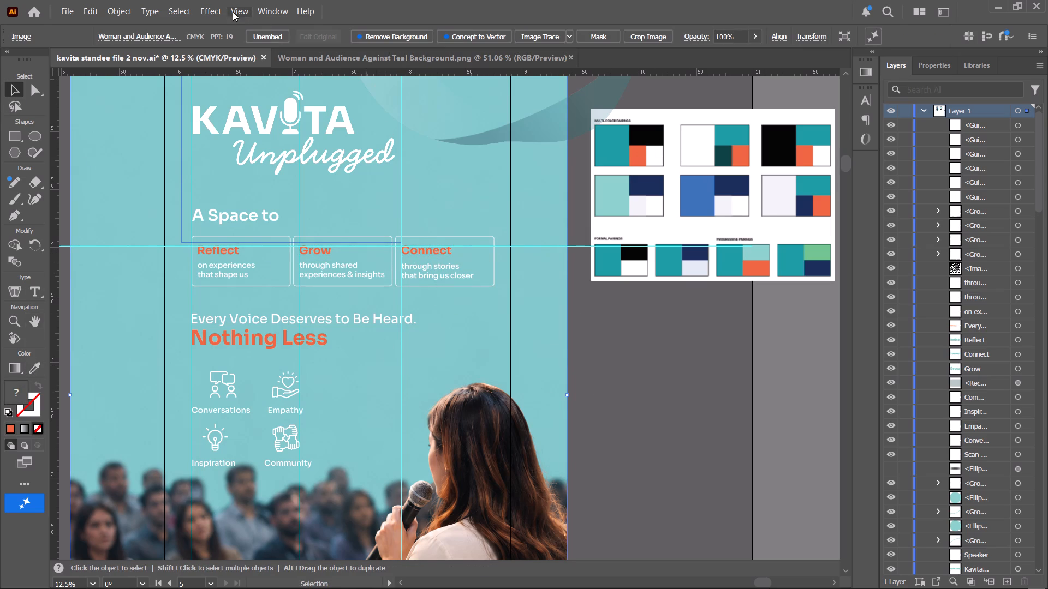
Set the opacity of the gradient ribbon image at the top of the teal standee to 46%.
left_click(233, 11)
left_click(495, 141)
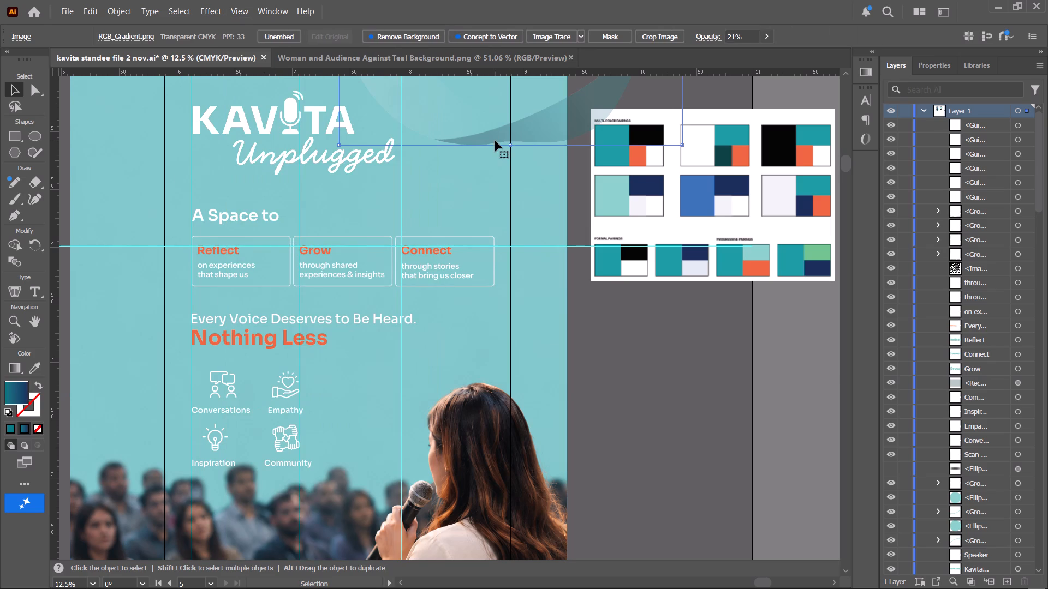
left_click(753, 34)
scroll(753, 34, "up", 17)
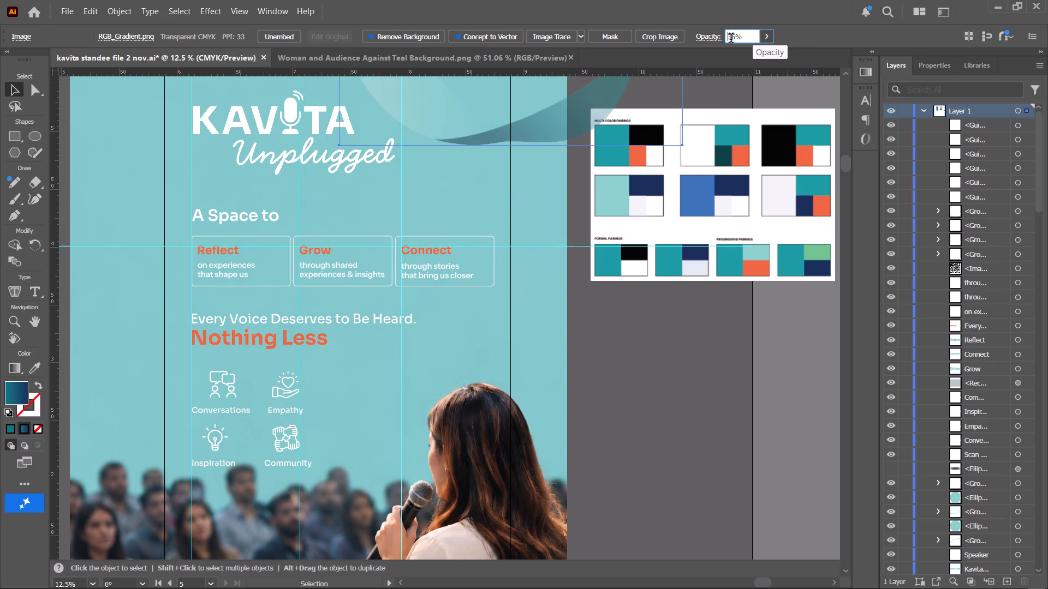
scroll(731, 39, "up", 11)
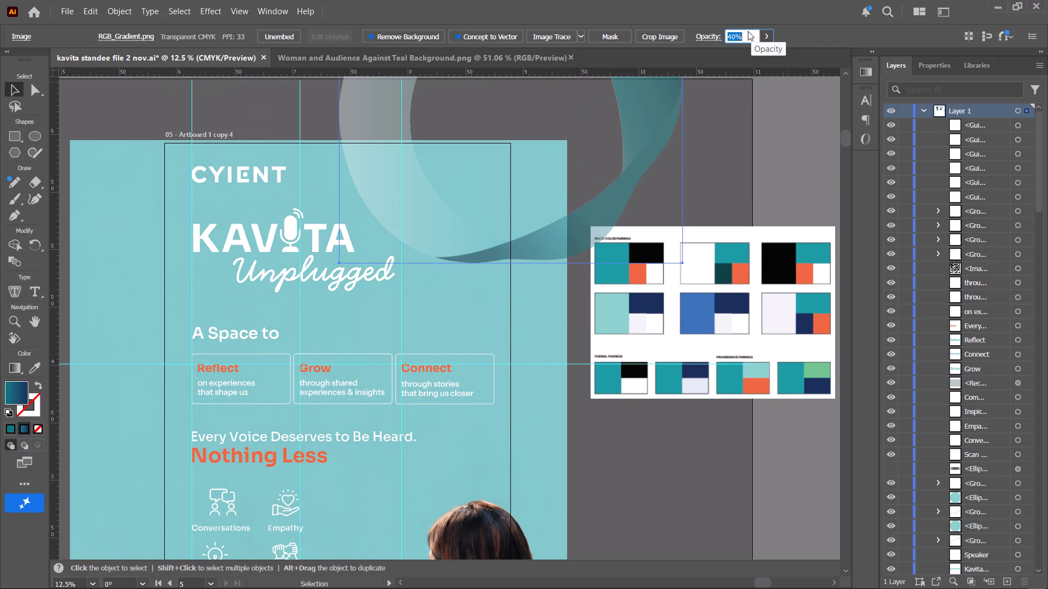
left_click(748, 35)
scroll(748, 35, "up", 6)
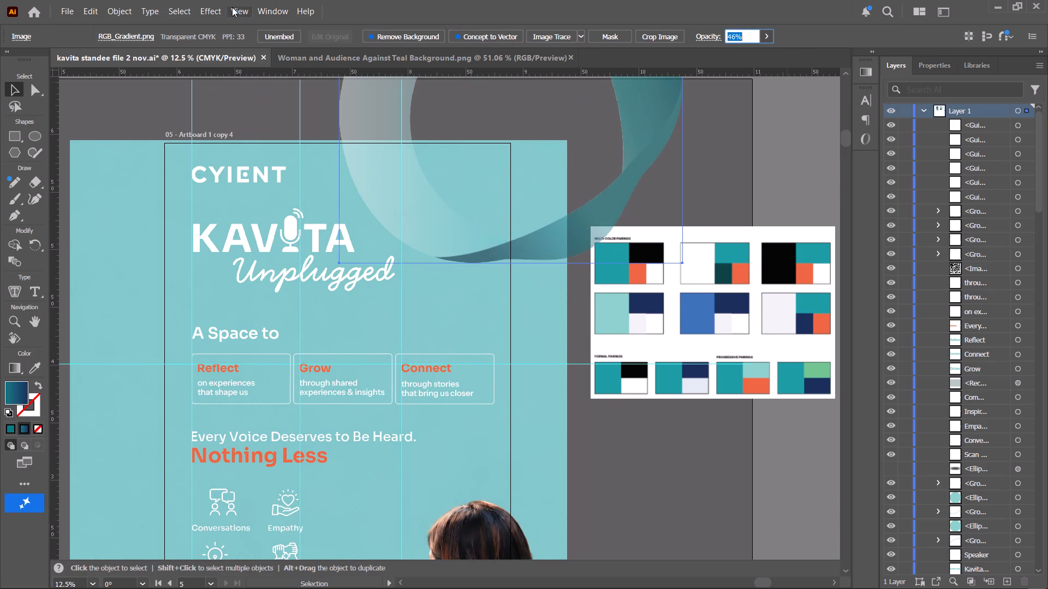
Preview the teal standee artboard in Presentation Mode and return to editing.
left_click(233, 7)
left_click(349, 119)
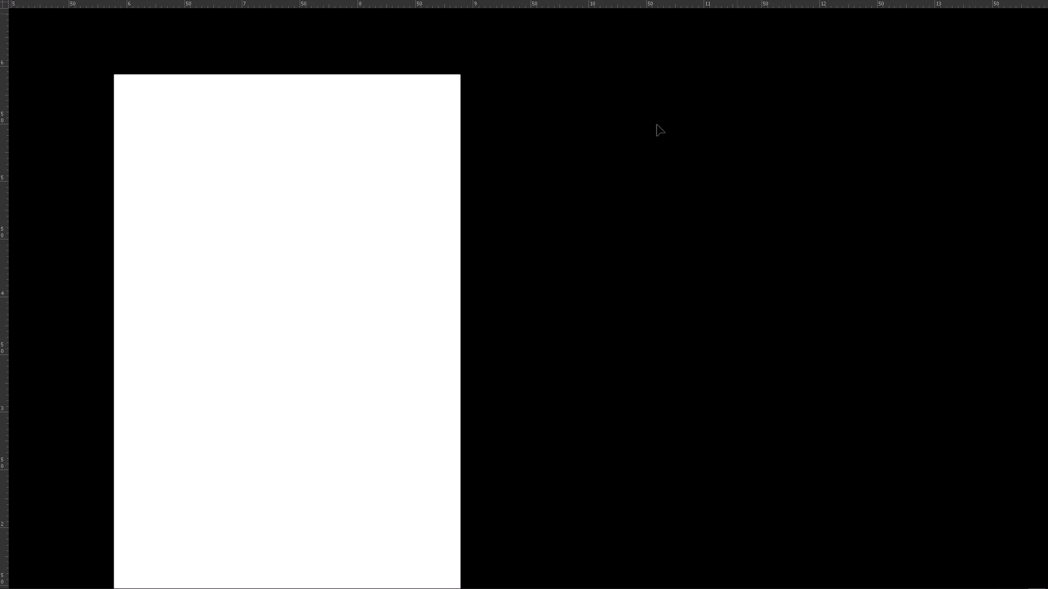
left_click(755, 135)
key("Escape")
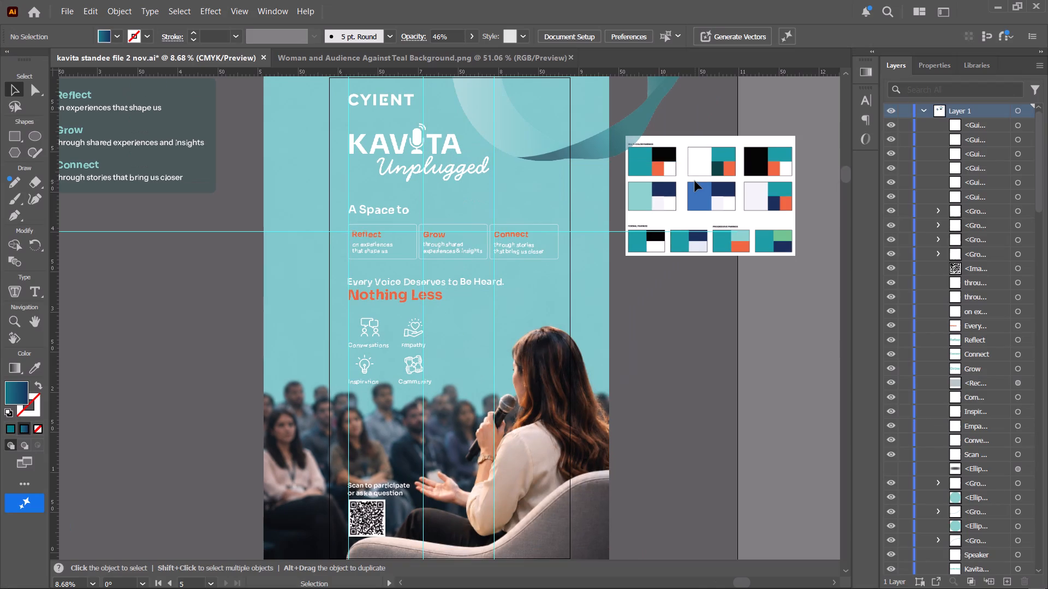
Recolour the "Nothing Less" line with the navy blue sampled from the colour pairings reference using the Eyedropper.
left_click(414, 297)
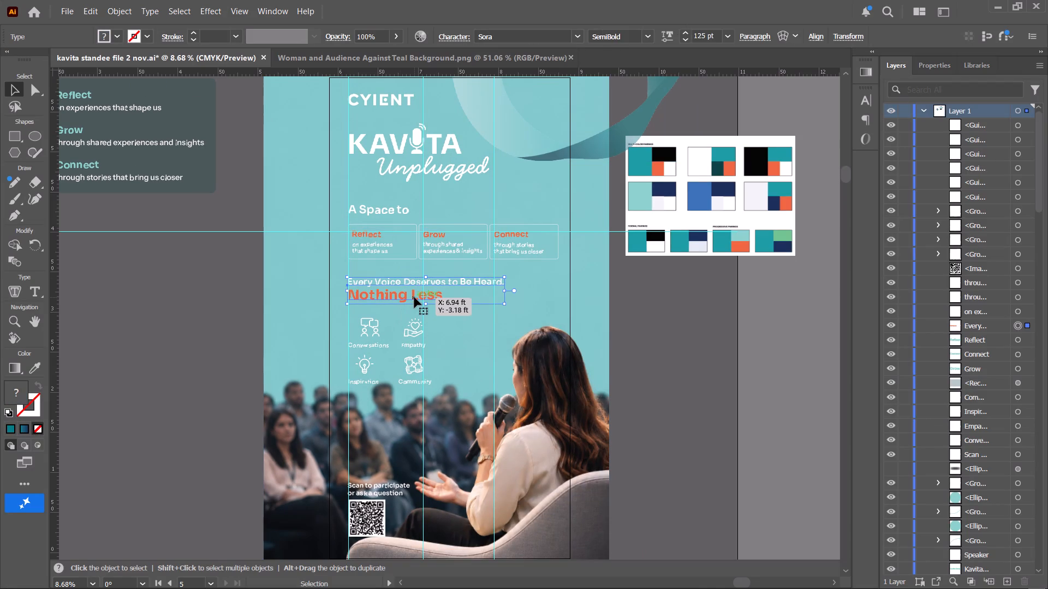
key("t")
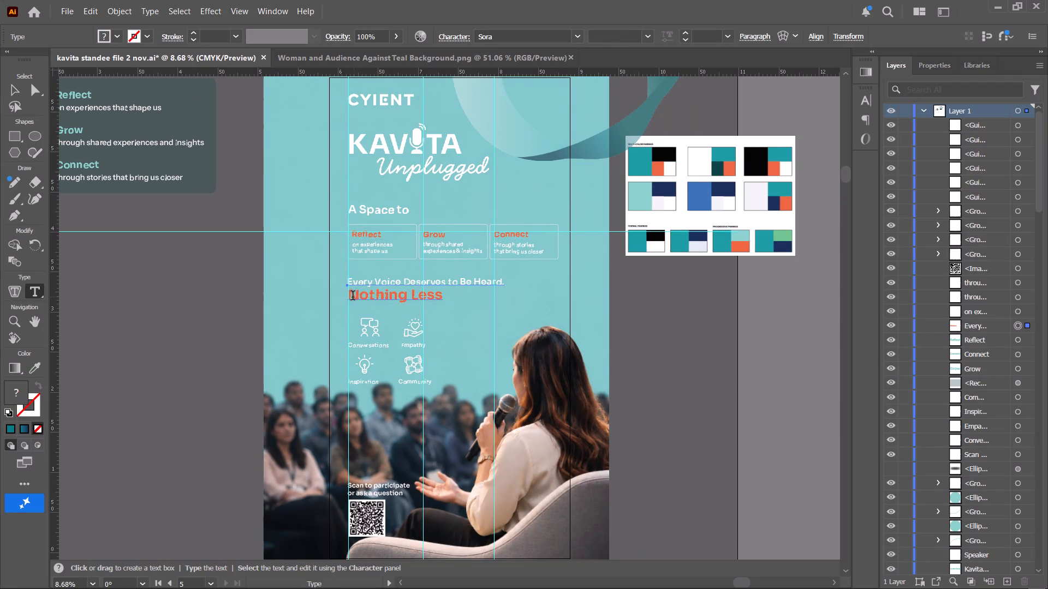
left_click_drag(352, 297, 452, 312)
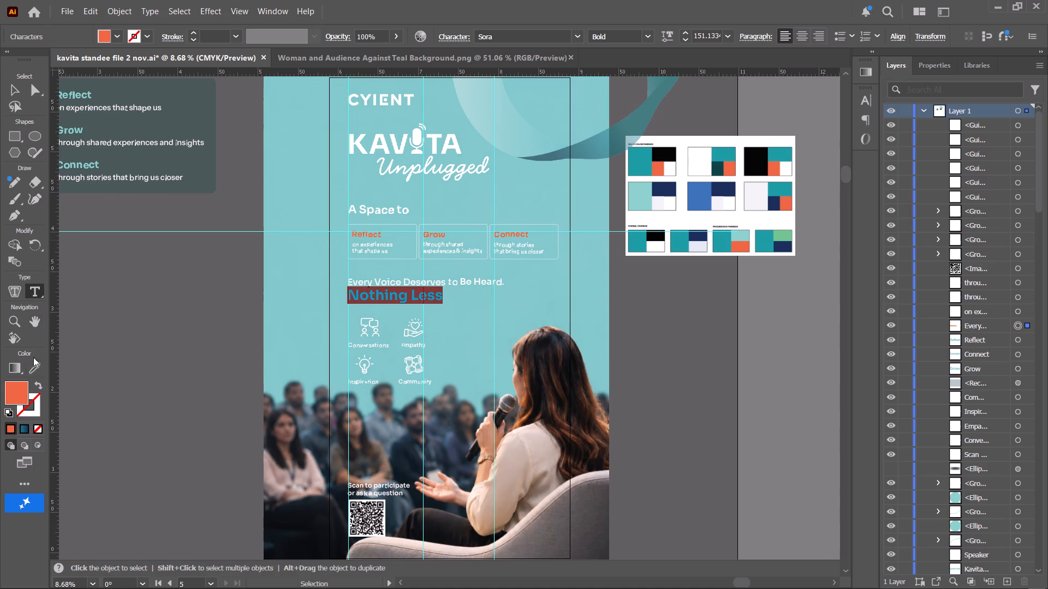
left_click(32, 365)
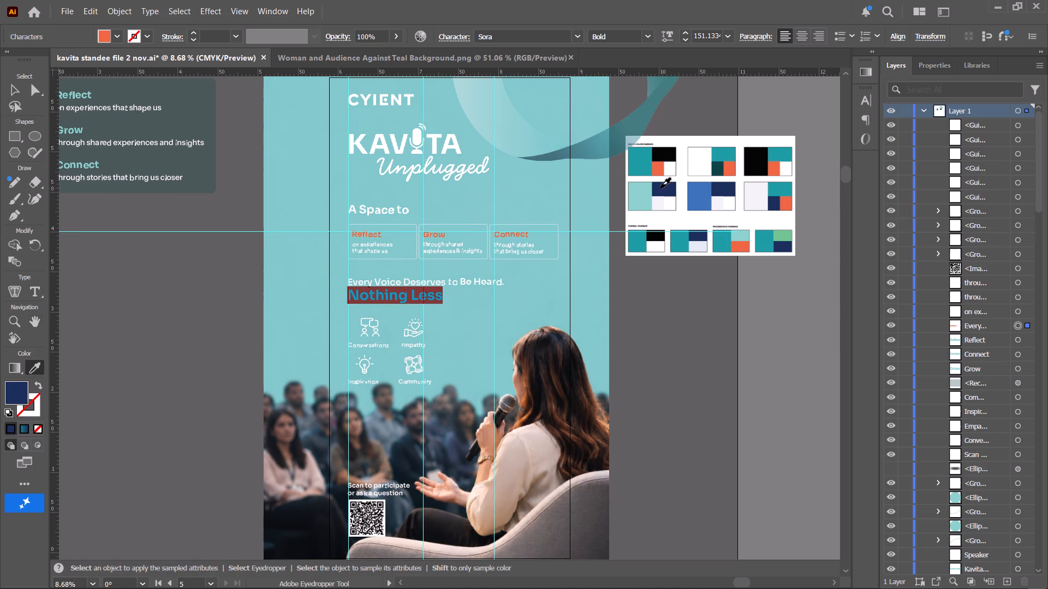
left_click(660, 188)
left_click(11, 84)
left_click(109, 310)
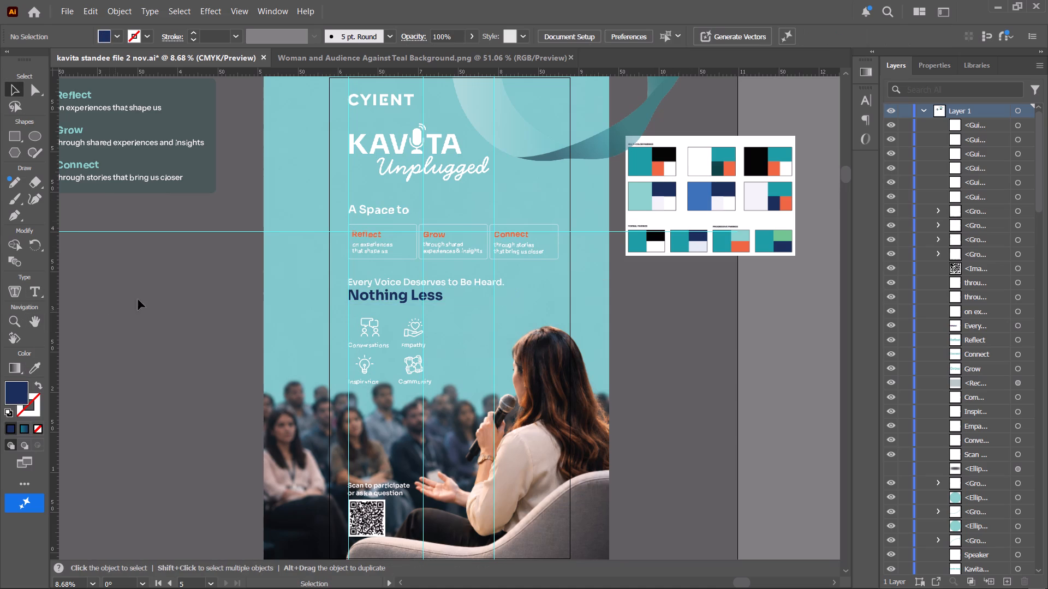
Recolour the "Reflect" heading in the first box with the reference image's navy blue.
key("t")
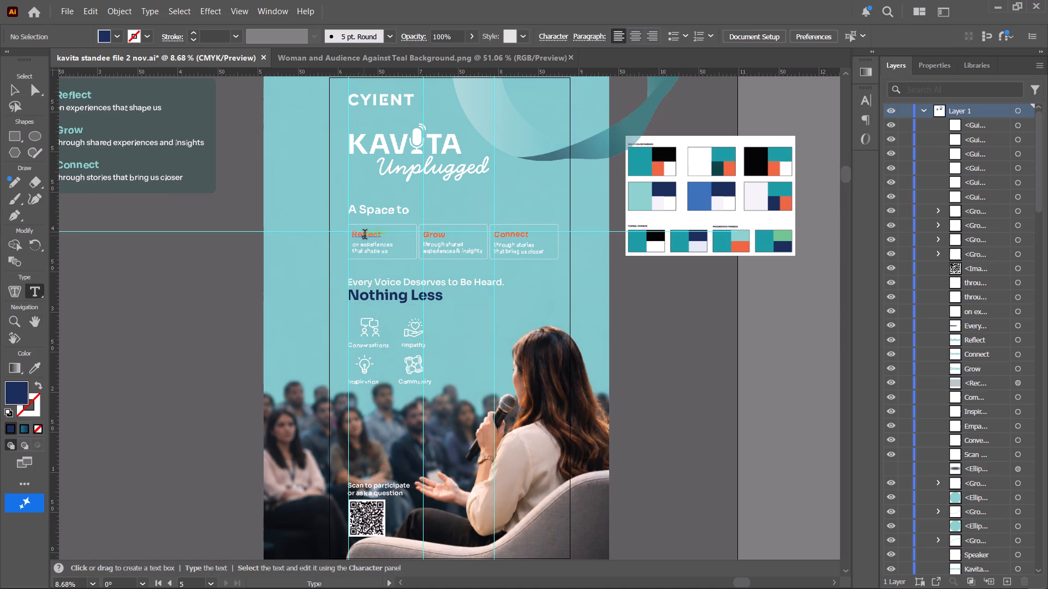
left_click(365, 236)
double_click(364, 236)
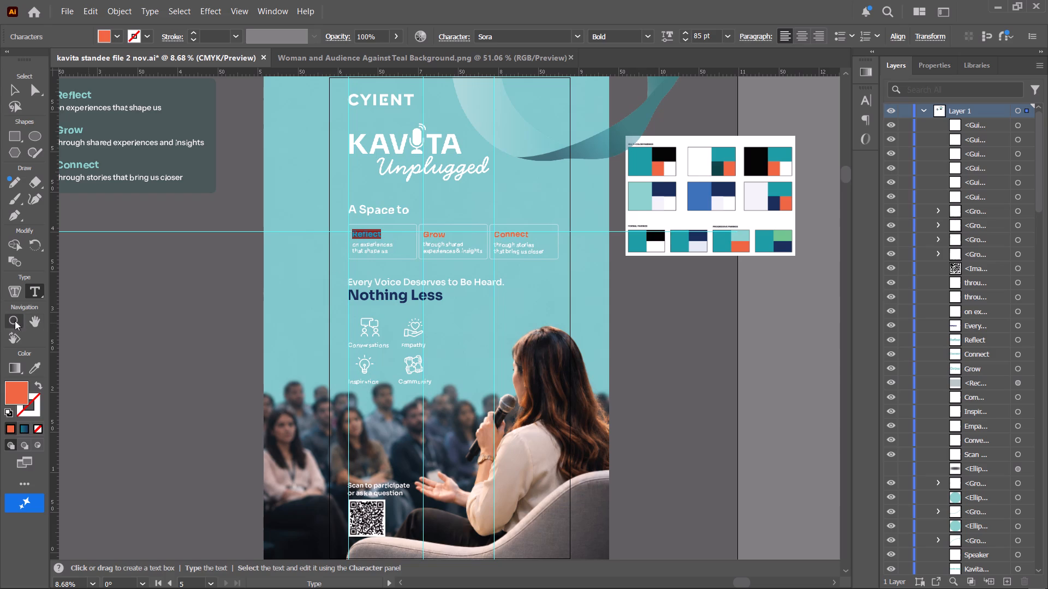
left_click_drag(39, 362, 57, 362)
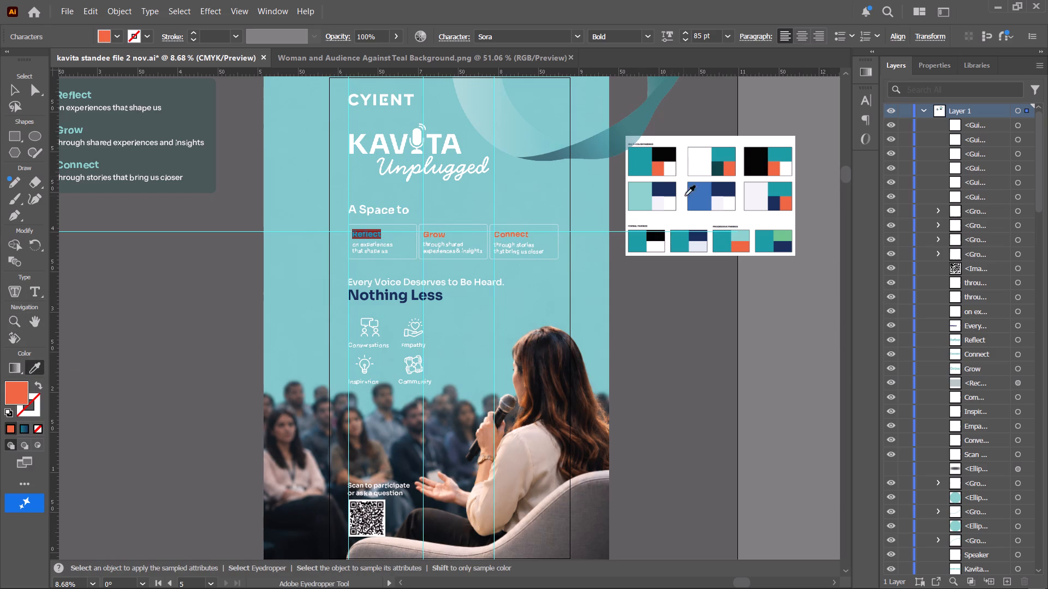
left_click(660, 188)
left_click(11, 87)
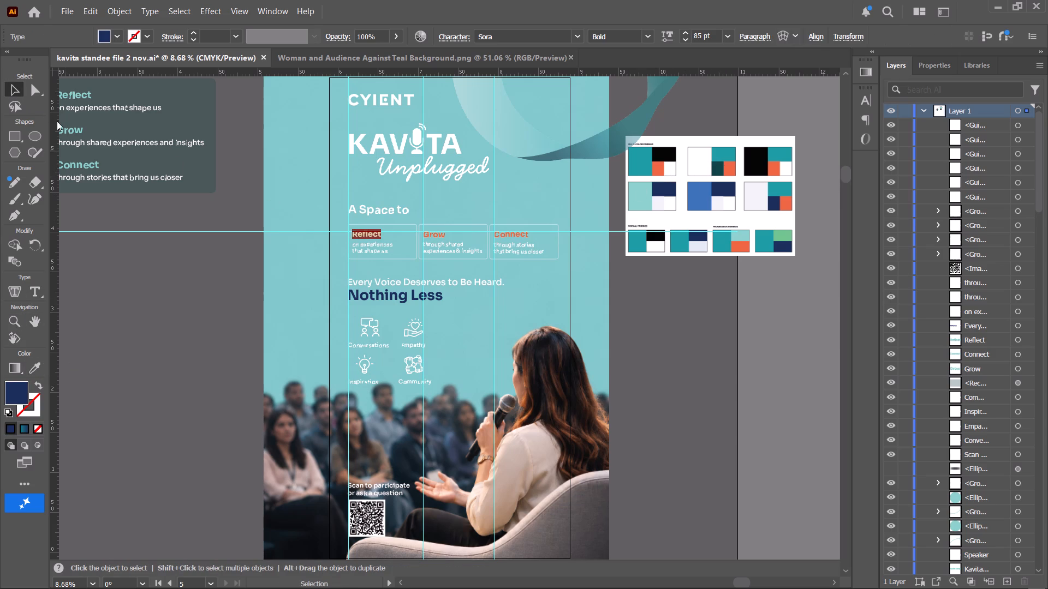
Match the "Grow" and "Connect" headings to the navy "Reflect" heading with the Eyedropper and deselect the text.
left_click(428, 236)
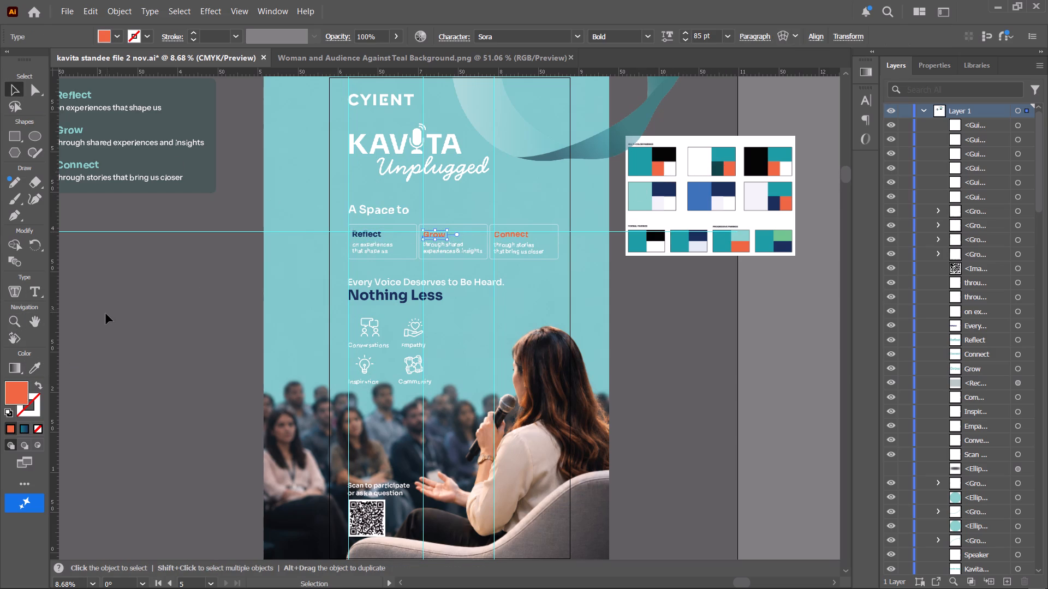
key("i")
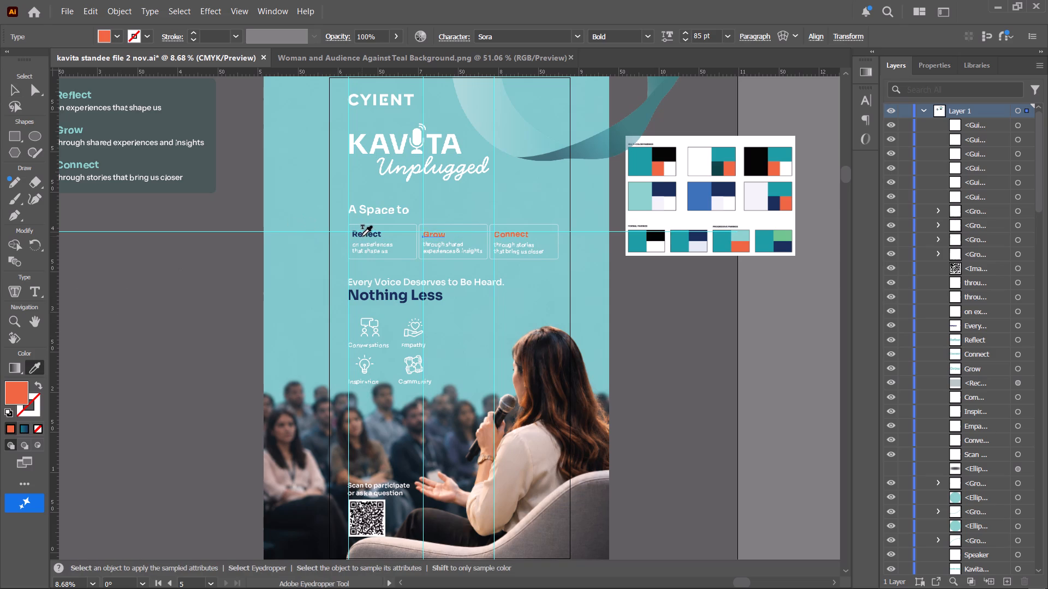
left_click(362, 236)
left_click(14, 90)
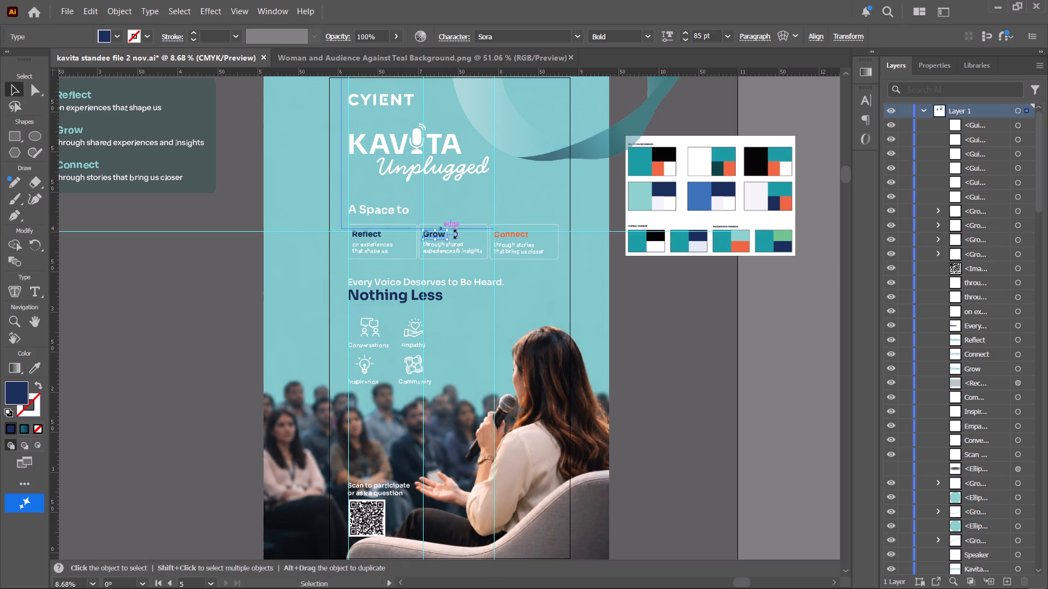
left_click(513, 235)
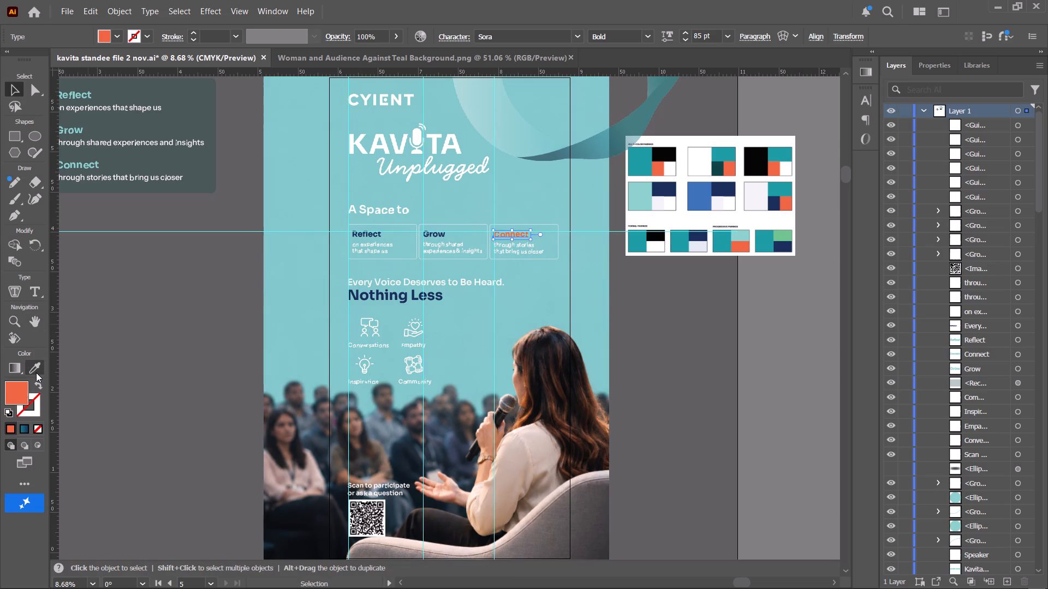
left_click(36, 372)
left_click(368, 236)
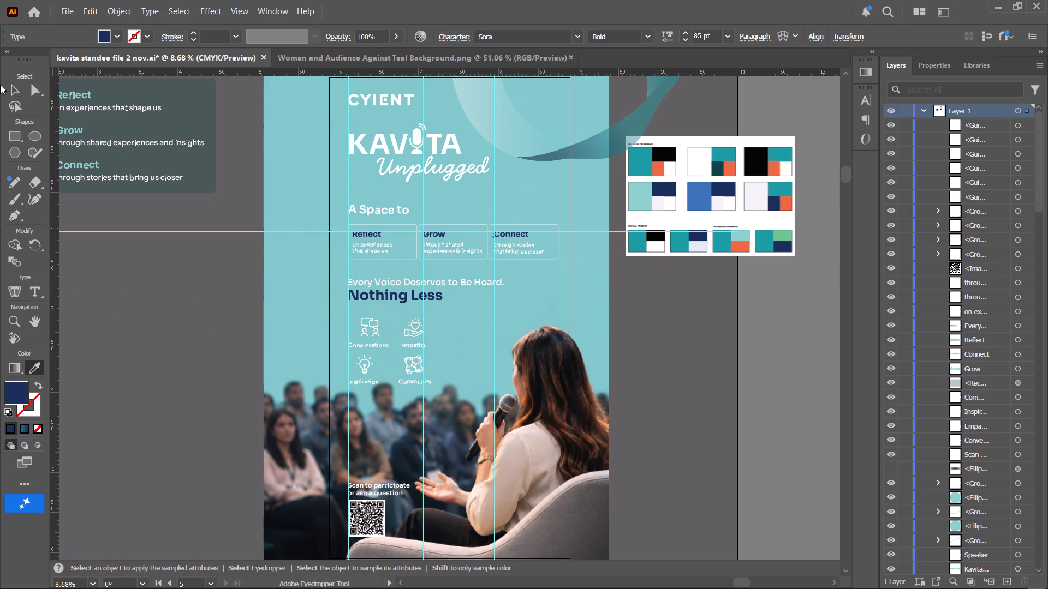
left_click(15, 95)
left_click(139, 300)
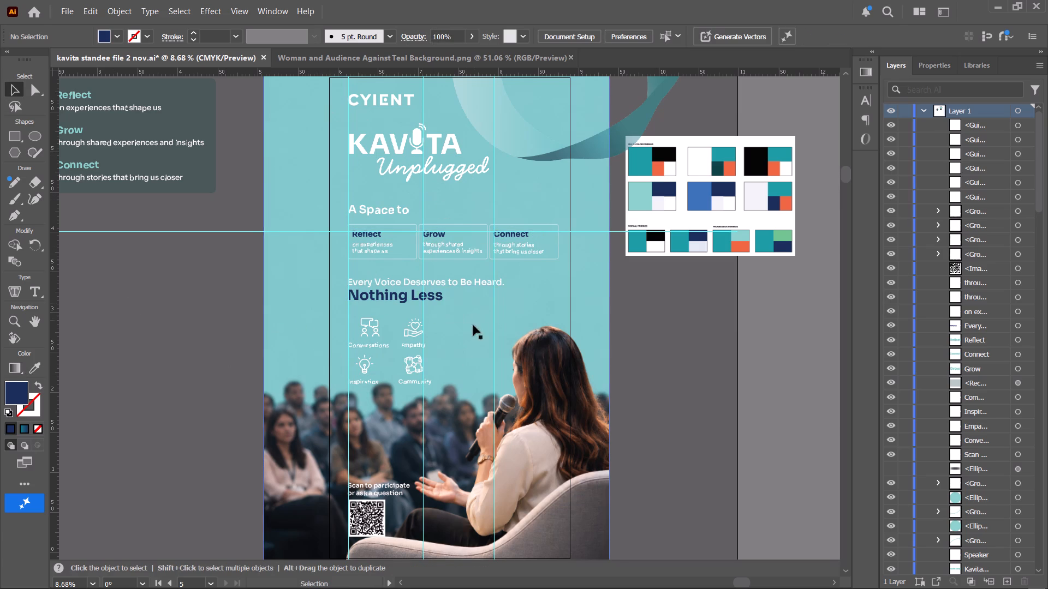
Save the standee document.
left_click(370, 485)
left_click(236, 395)
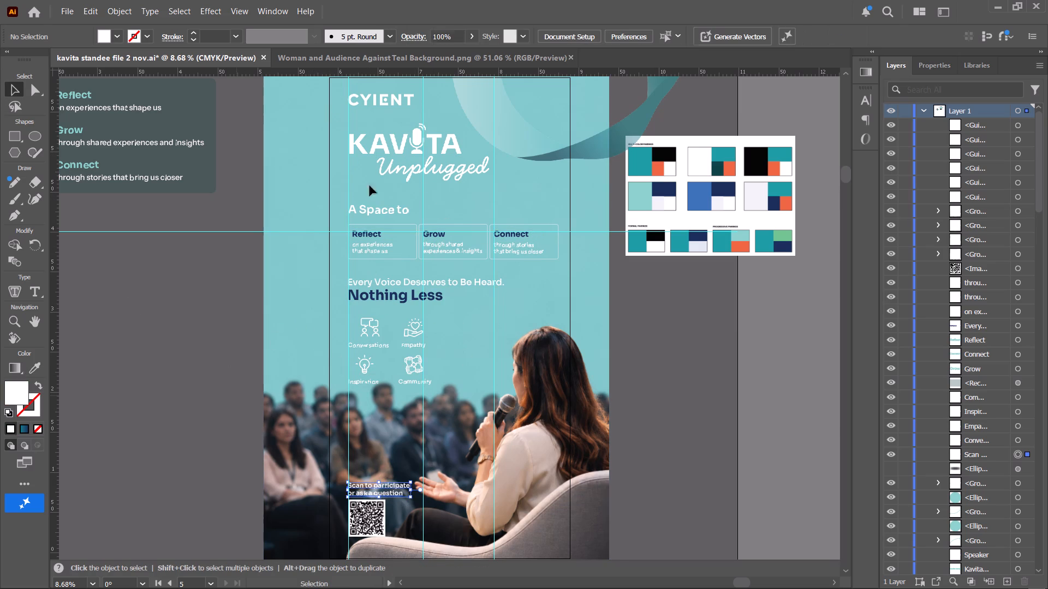
key("ctrl+s")
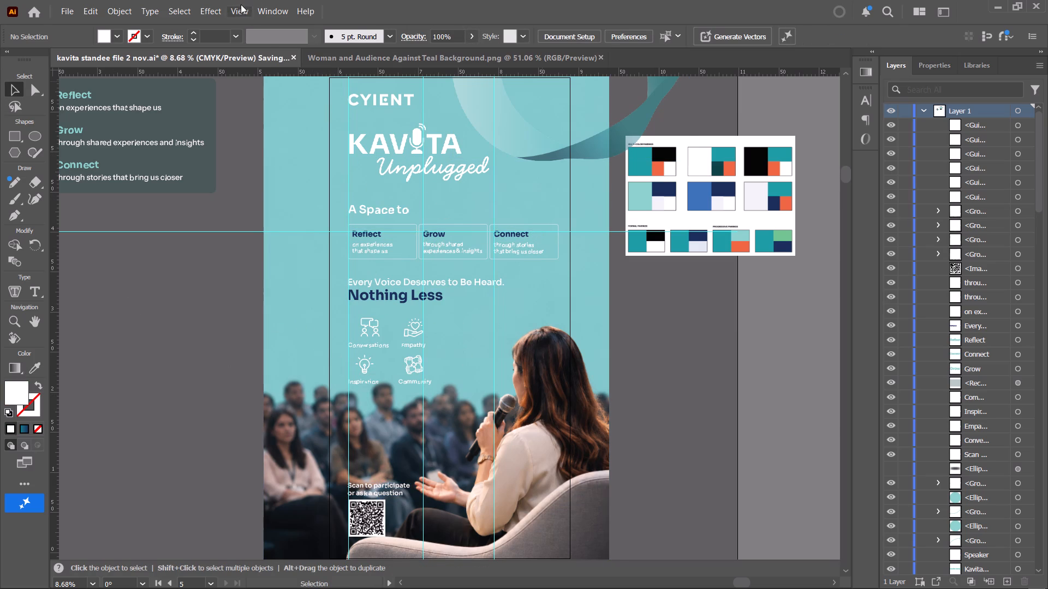
Preview the recoloured teal standee in Presentation Mode and return to editing.
left_click(251, 10)
left_click(340, 118)
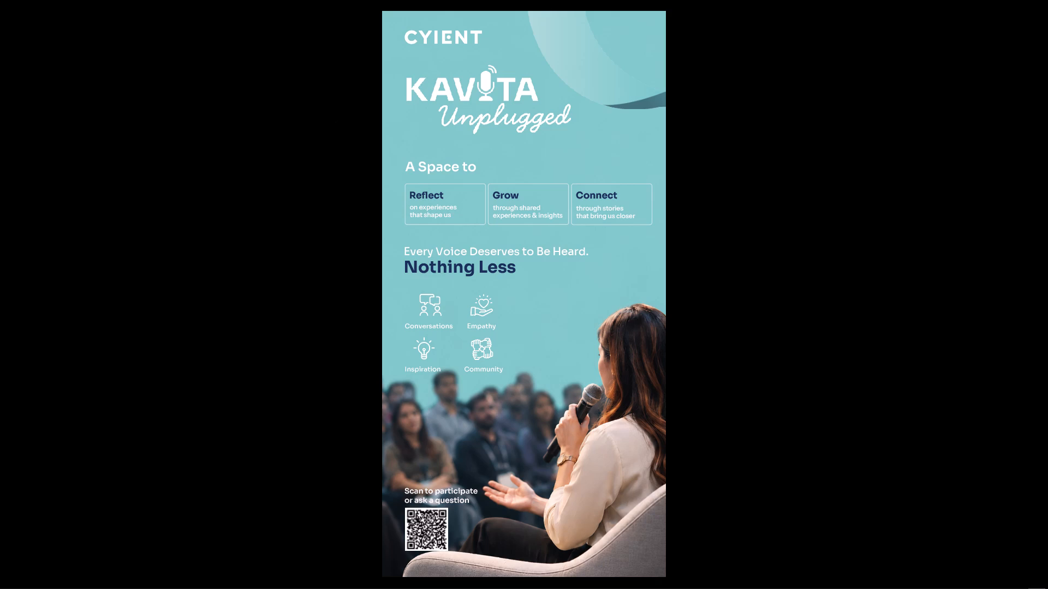
key("Escape")
key("Escape")
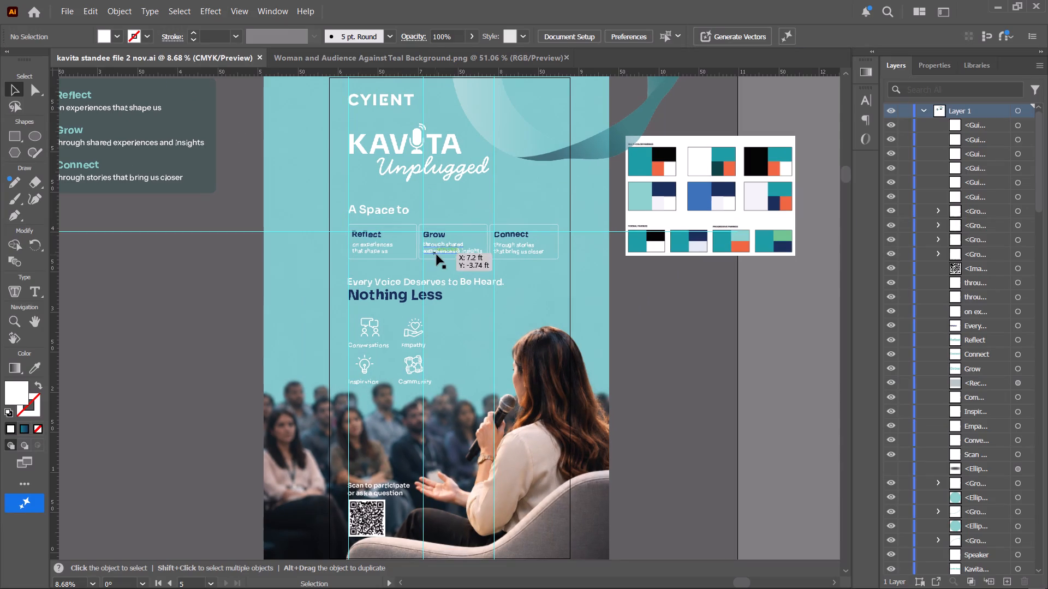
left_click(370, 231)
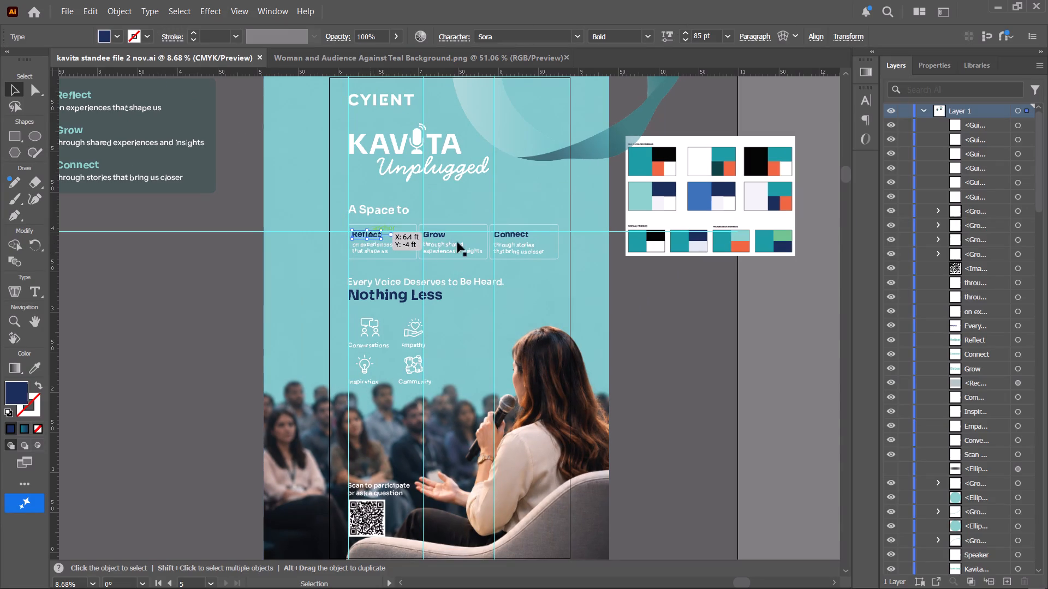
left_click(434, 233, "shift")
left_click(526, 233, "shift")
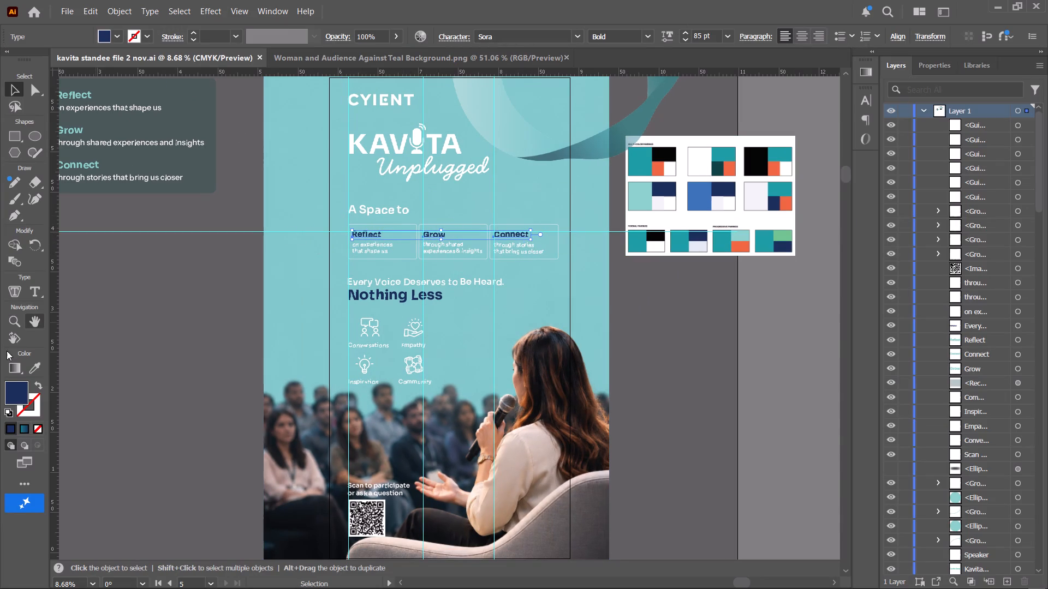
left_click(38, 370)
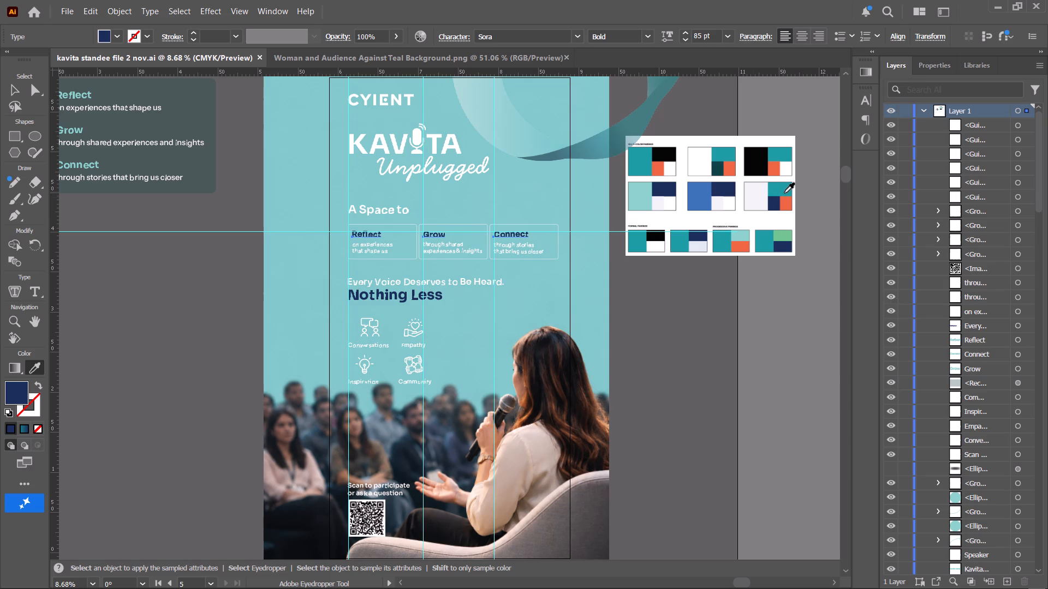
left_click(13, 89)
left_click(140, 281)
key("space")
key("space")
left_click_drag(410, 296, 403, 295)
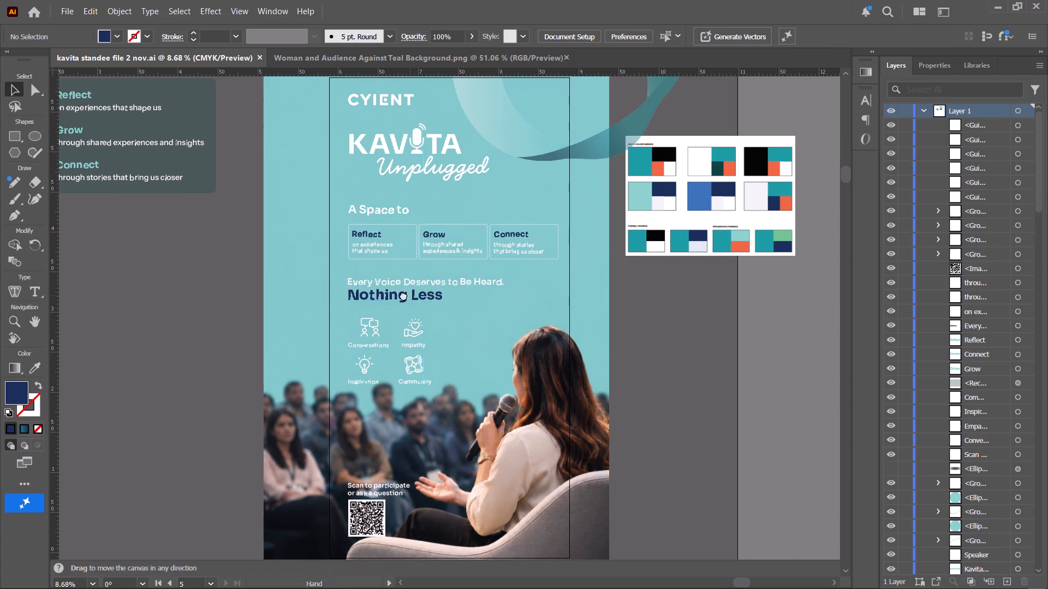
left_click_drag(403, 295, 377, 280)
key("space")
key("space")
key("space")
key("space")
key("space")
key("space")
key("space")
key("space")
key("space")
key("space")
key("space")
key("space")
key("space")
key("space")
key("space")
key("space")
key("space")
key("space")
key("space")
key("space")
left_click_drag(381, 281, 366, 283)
Preview the teal standee artboard once more in Presentation Mode and return to editing.
left_click(244, 12)
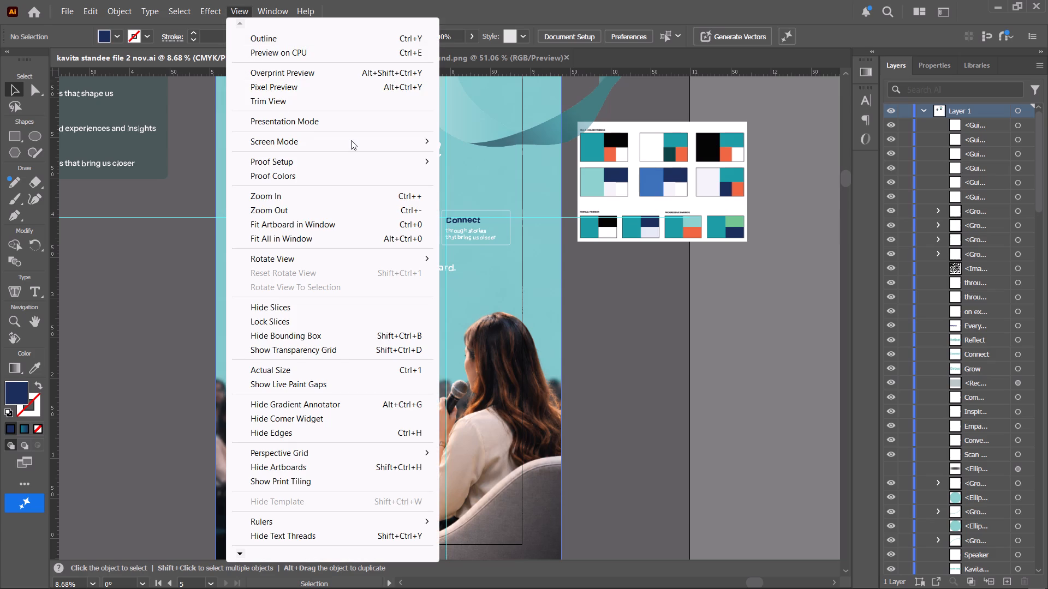
left_click(347, 122)
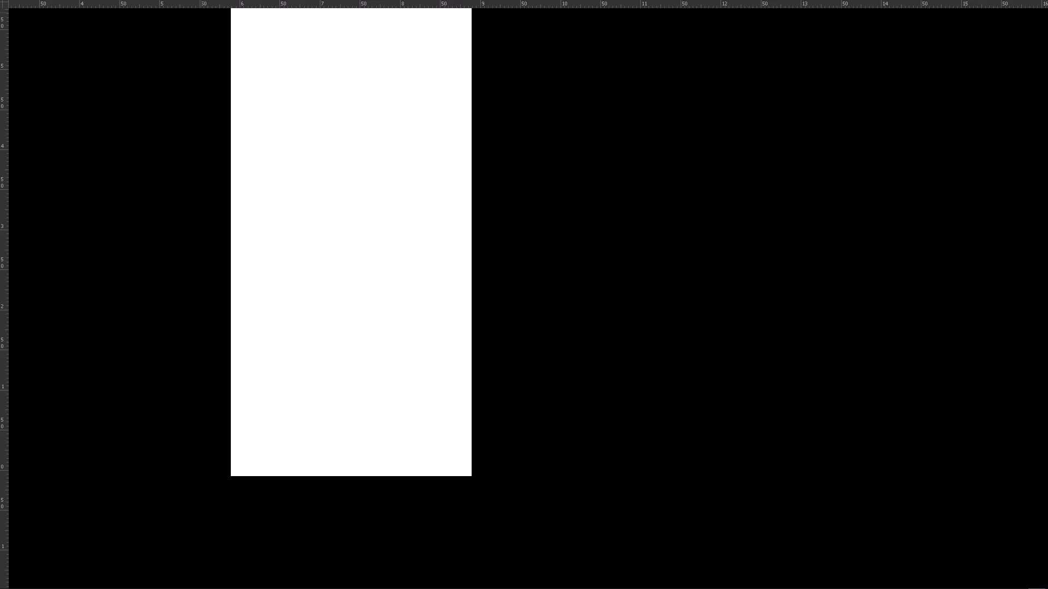
key("Escape")
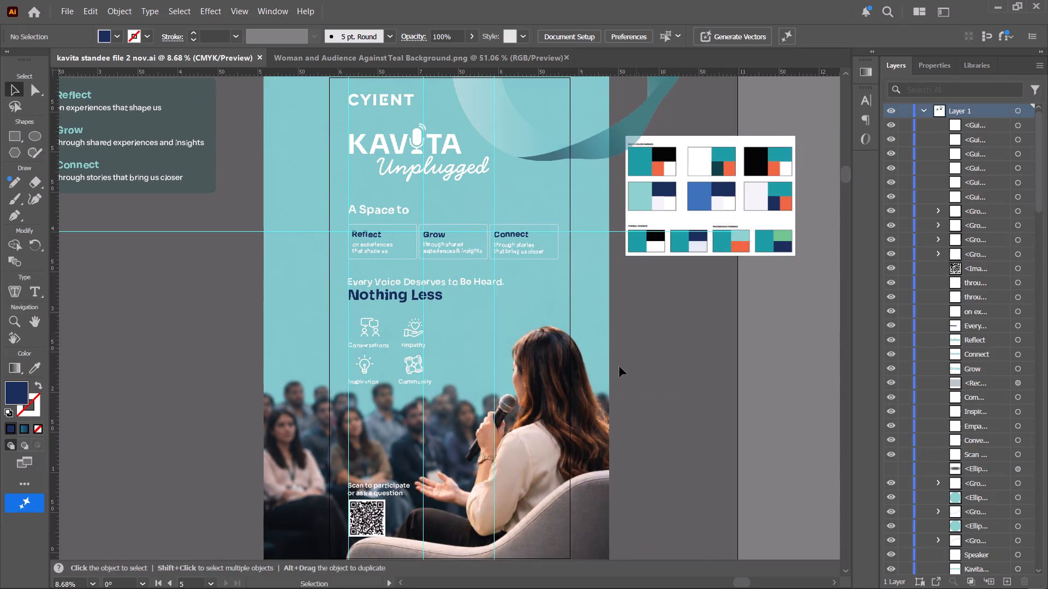
Recolour the "Reflect", "Grow" and "Connect" headings together with the dark teal sampled from the reference's formal pairings.
key("space")
key("space")
key("space")
key("space")
key("space")
key("space")
key("space")
key("space")
key("space")
key("space")
left_click_drag(617, 369, 599, 325)
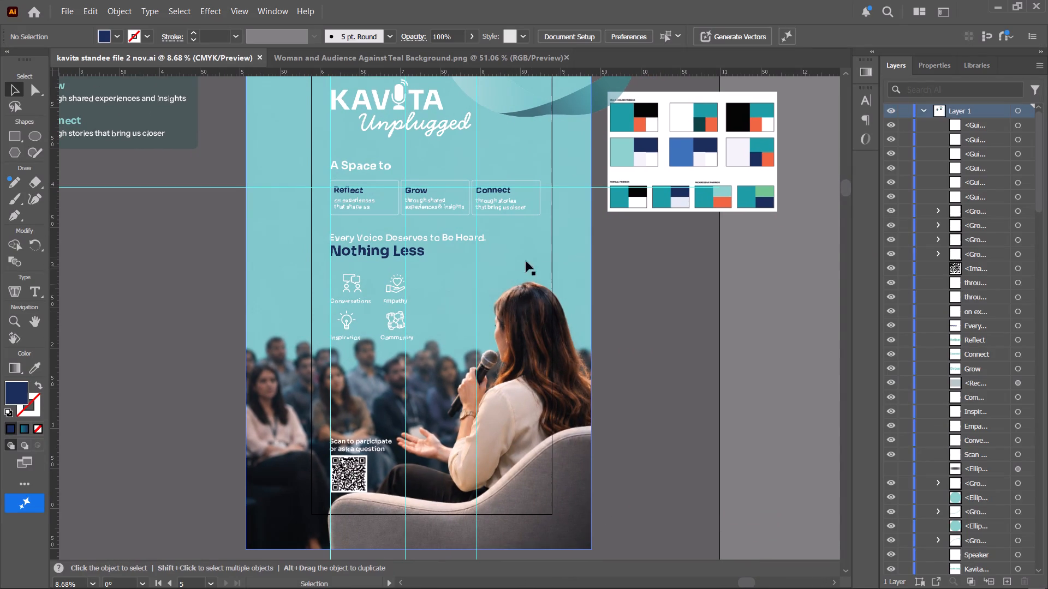
scroll(682, 197, "up", 2, "alt")
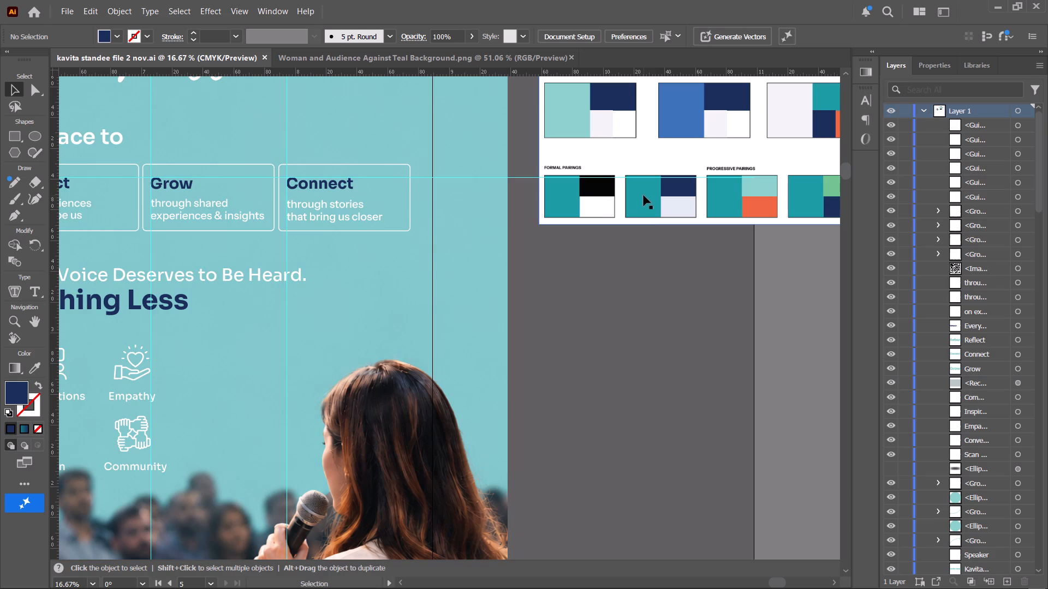
key("space")
key("space")
key("space")
key("space")
key("space")
key("space")
key("space")
key("space")
key("space")
key("space")
key("space")
key("space")
key("space")
key("space")
key("space")
left_click_drag(653, 199, 781, 196)
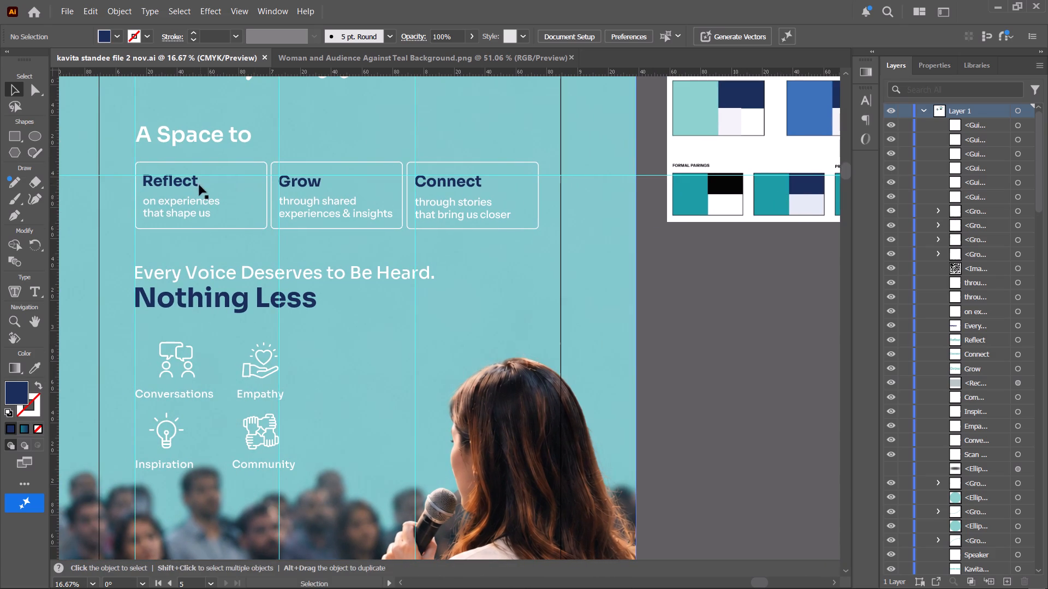
left_click(186, 187)
left_click(308, 183, "shift")
left_click(463, 185, "shift")
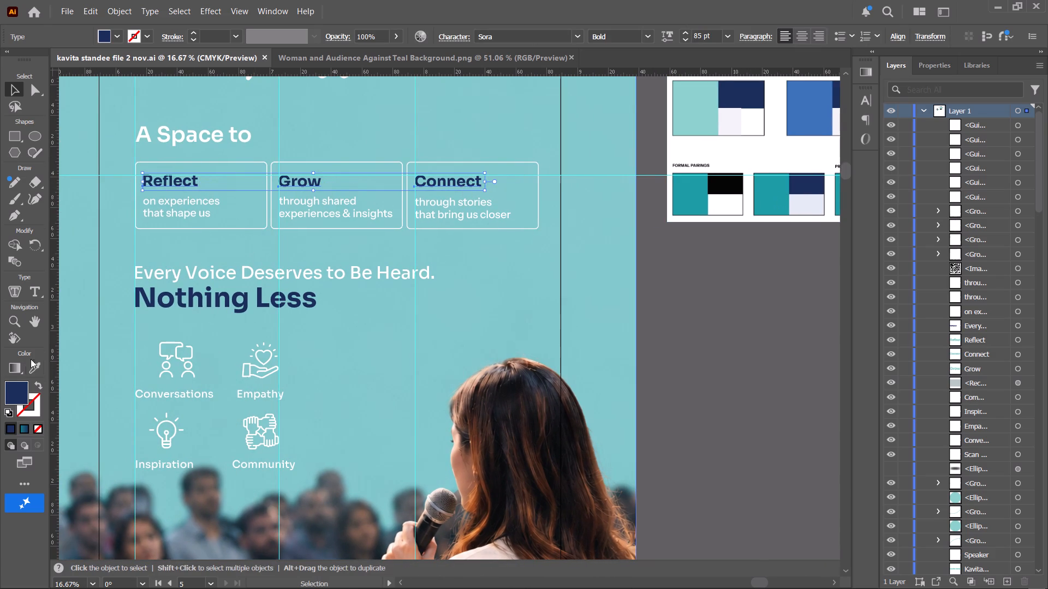
left_click(36, 363)
left_click(775, 200)
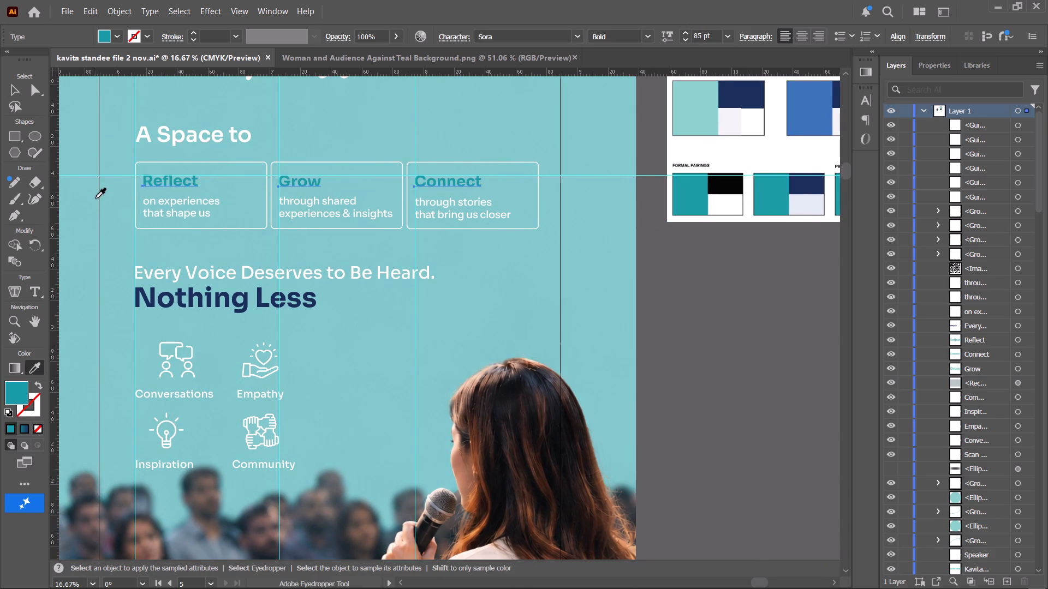
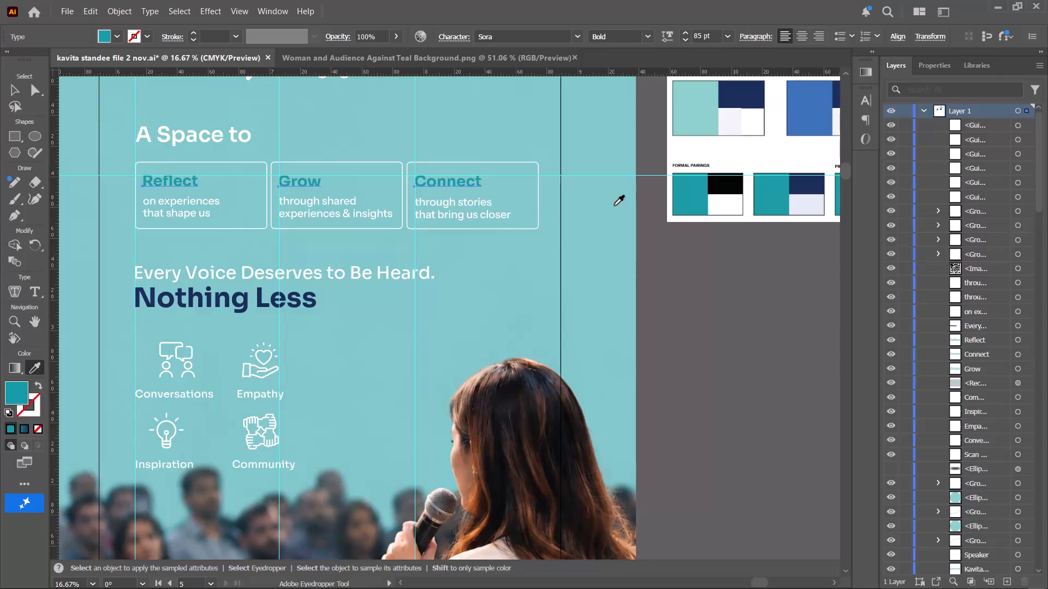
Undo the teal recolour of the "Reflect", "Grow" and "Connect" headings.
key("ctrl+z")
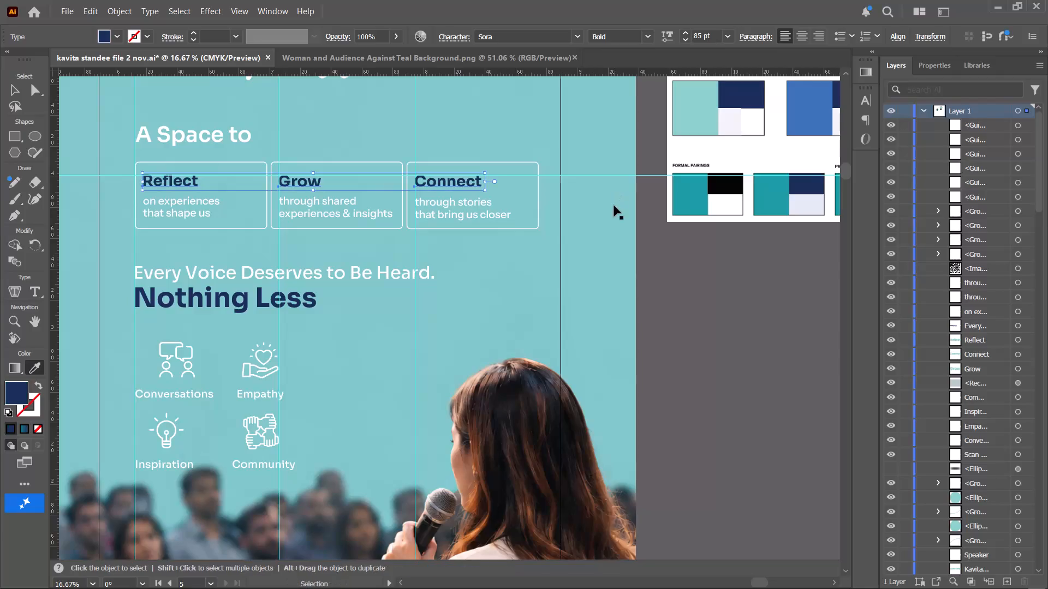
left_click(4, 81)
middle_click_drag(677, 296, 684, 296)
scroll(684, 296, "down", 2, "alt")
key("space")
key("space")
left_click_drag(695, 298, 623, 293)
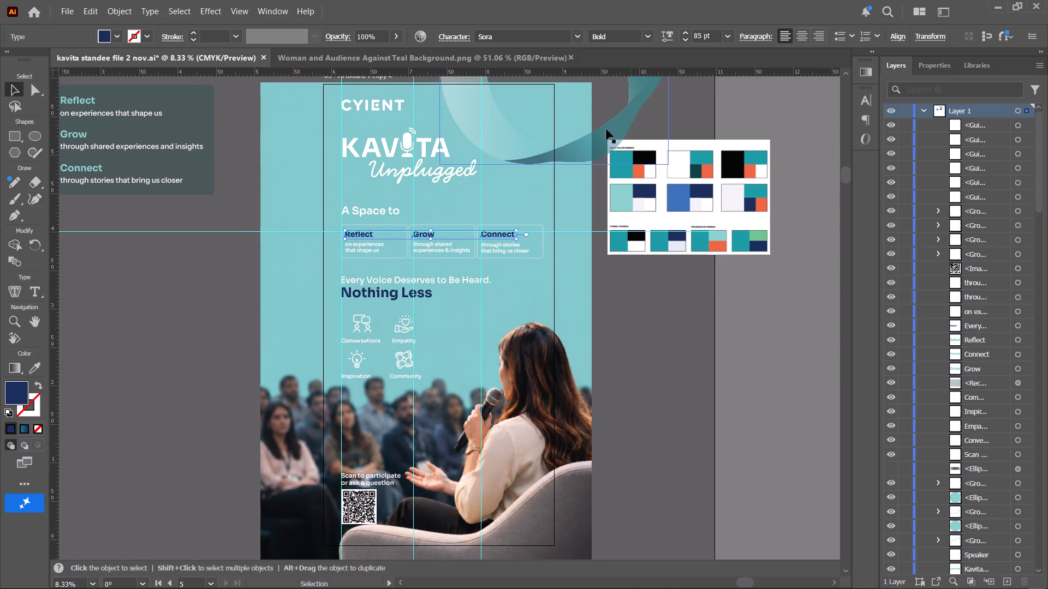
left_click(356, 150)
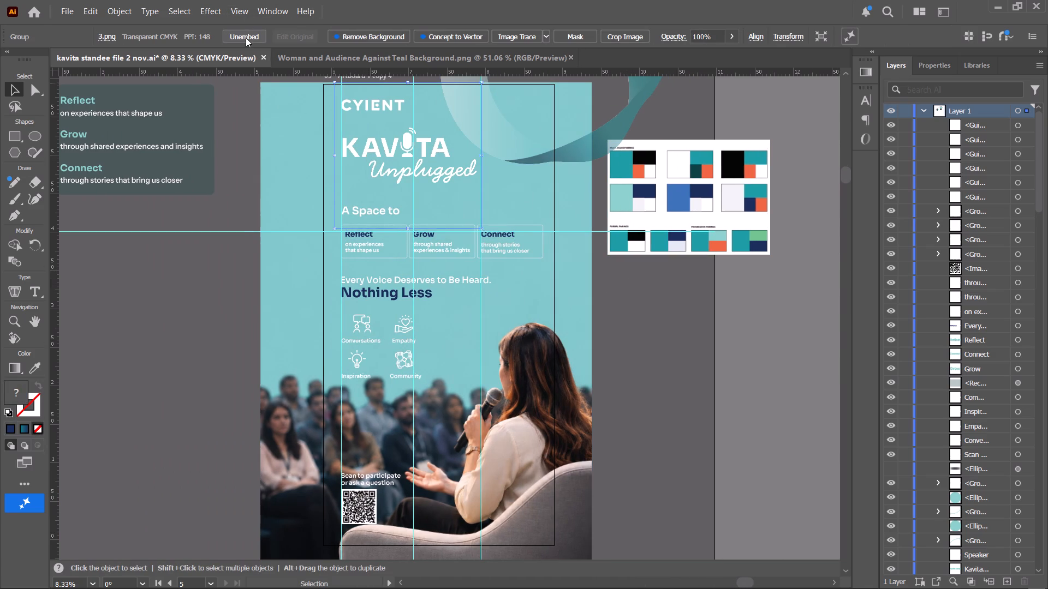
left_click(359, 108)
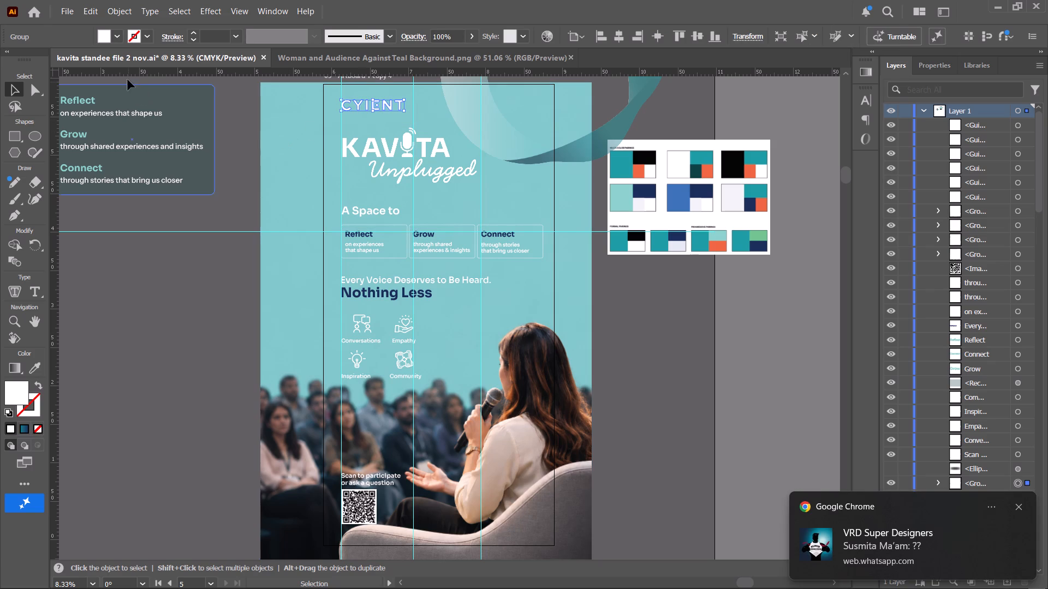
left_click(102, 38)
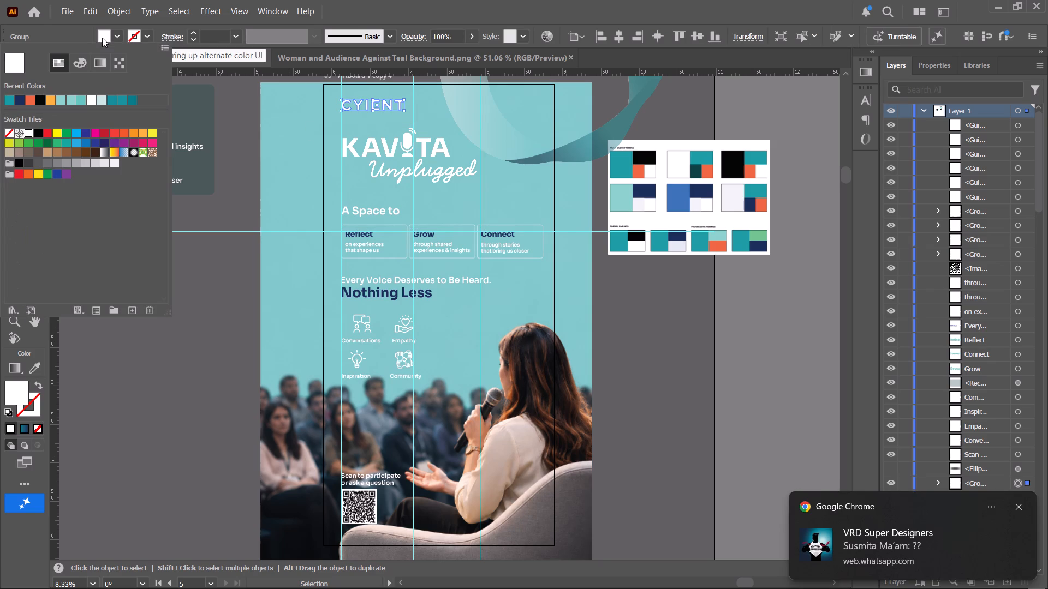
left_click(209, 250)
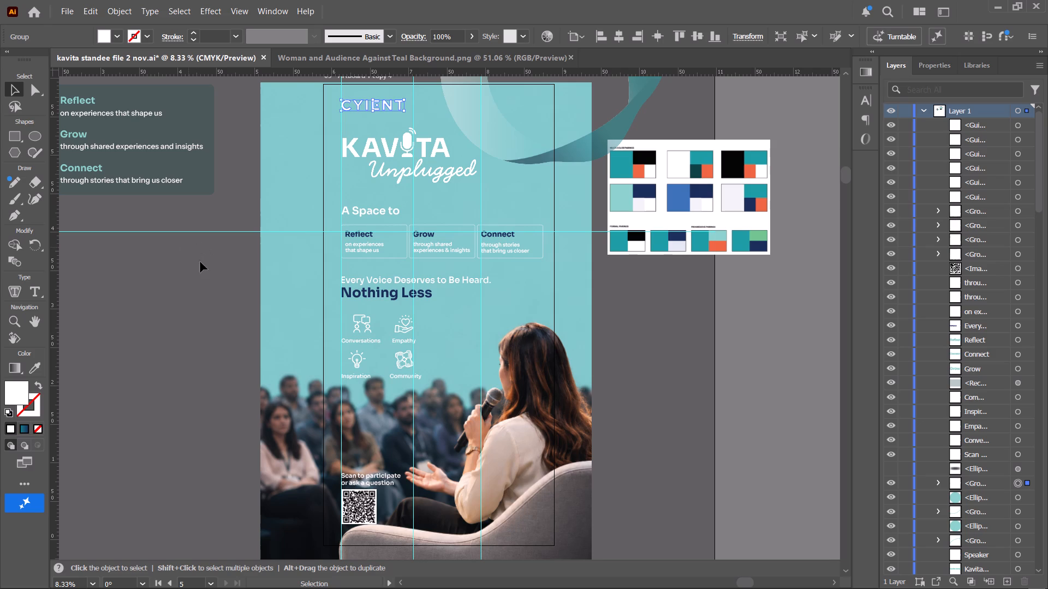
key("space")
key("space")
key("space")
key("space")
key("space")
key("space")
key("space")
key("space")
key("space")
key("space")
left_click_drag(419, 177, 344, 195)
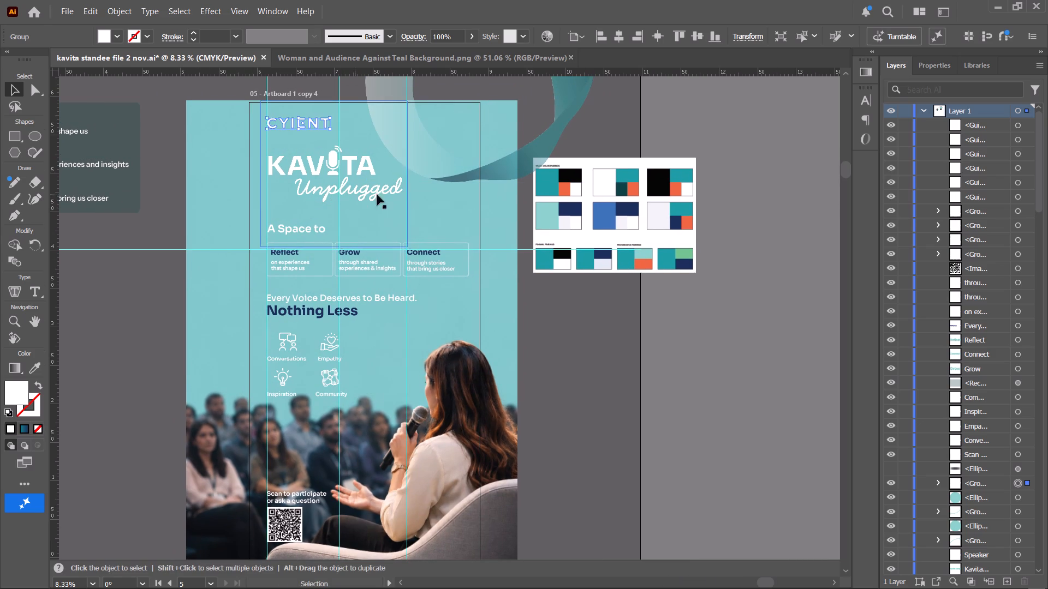
Deselect the artwork and save the standee document.
left_click(556, 352)
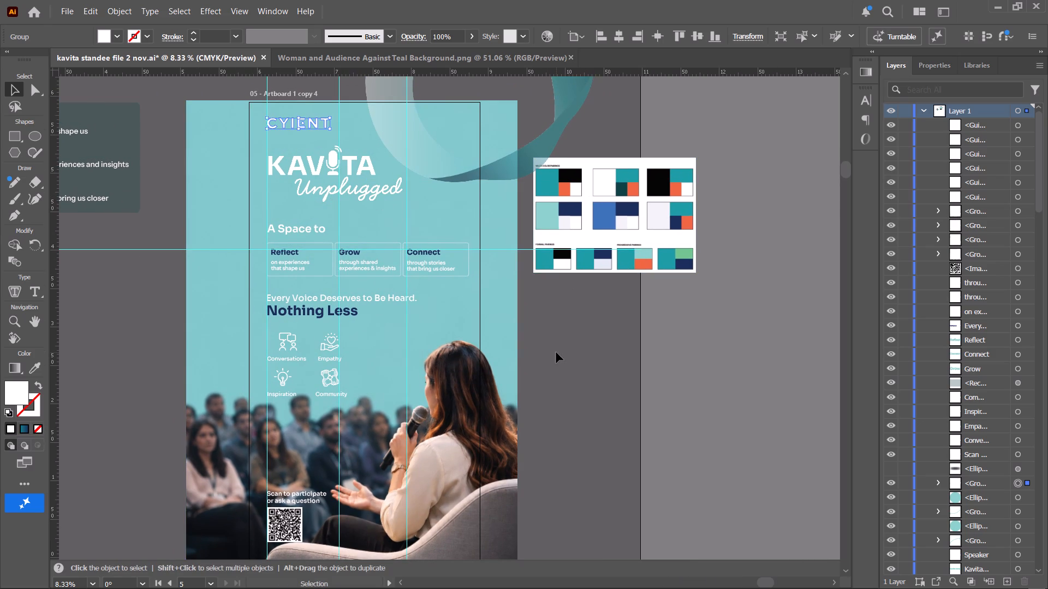
key("ctrl+s")
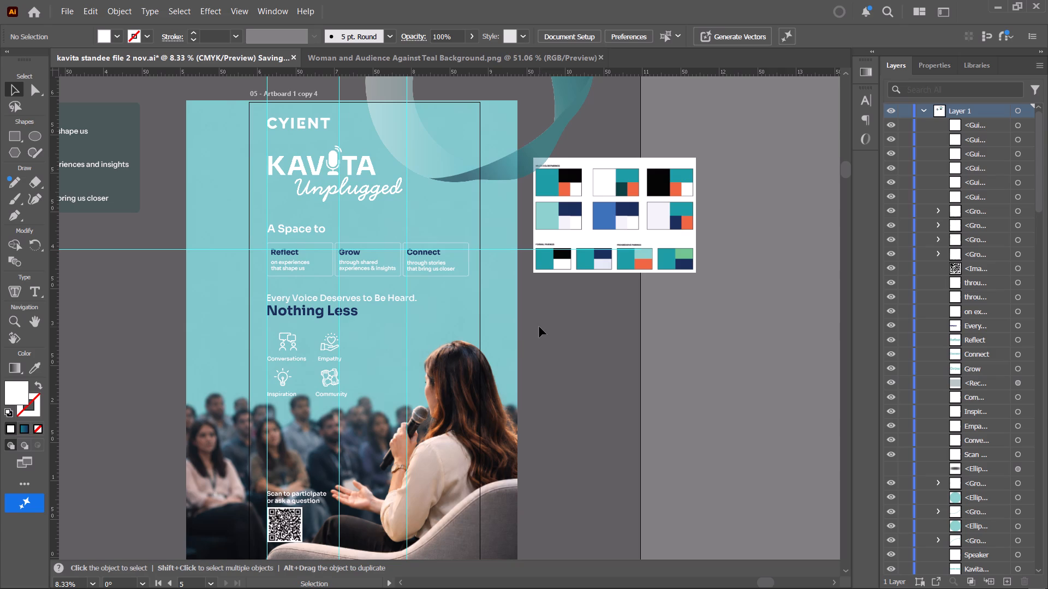
Recolour the "Reflect", "Grow" and "Connect" headings together with black, 000000.
scroll(539, 327, "up", 2, "alt")
key("space")
left_click_drag(557, 323, 686, 351)
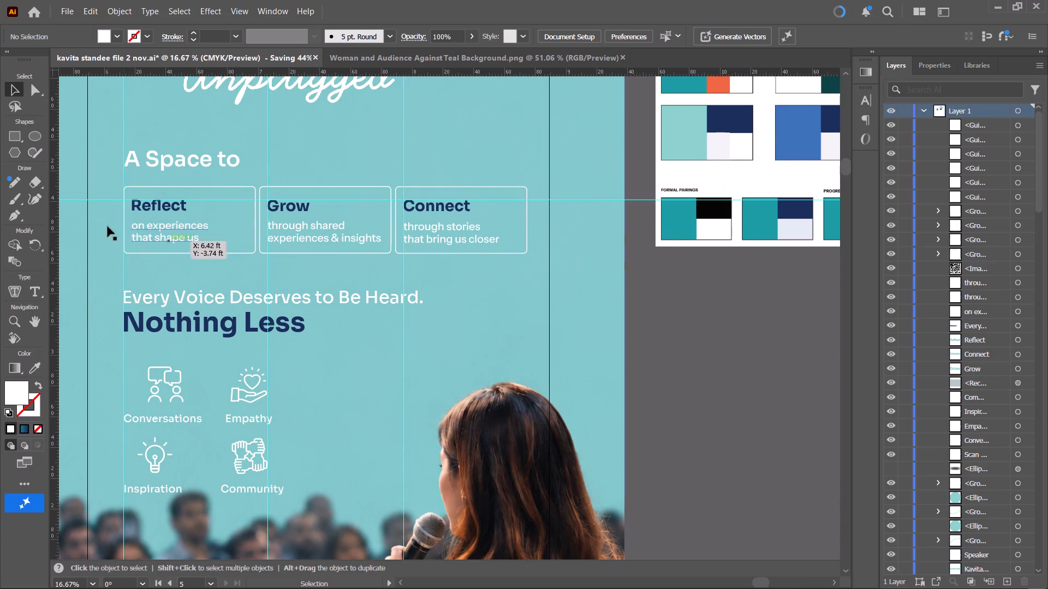
left_click(165, 209)
left_click(297, 209, "shift")
left_click(434, 212, "shift")
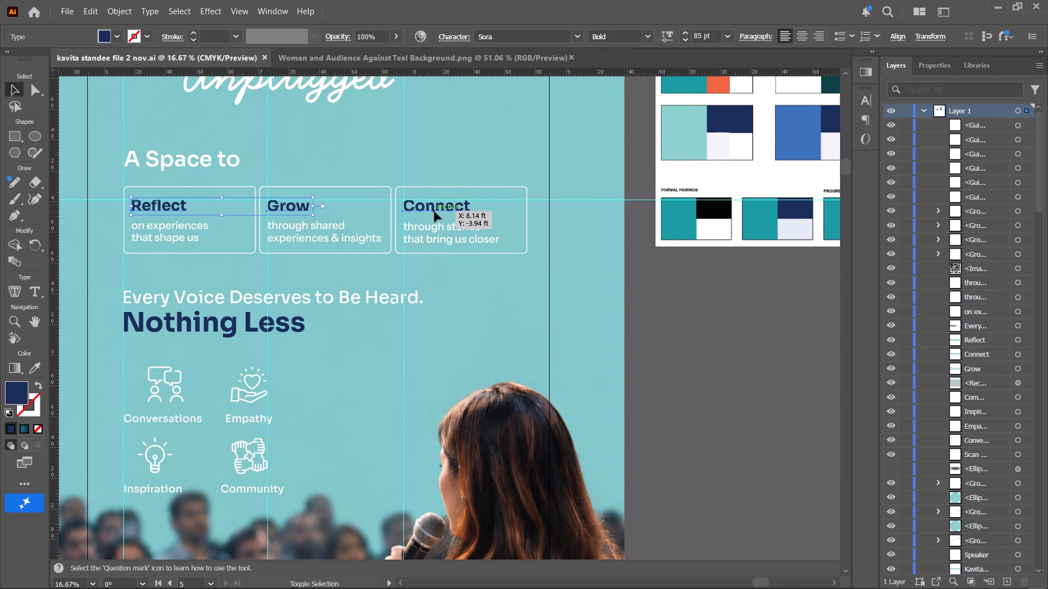
scroll(451, 237, "down", 2, "alt")
key("space")
left_click_drag(465, 237, 354, 247)
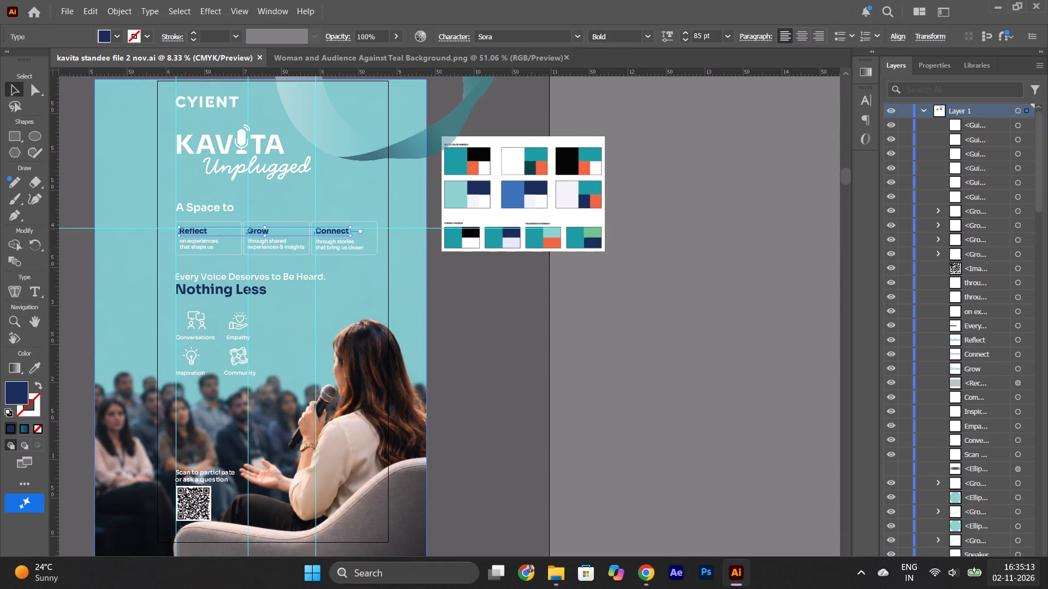
double_click(15, 390)
left_click_drag(731, 346, 973, 469)
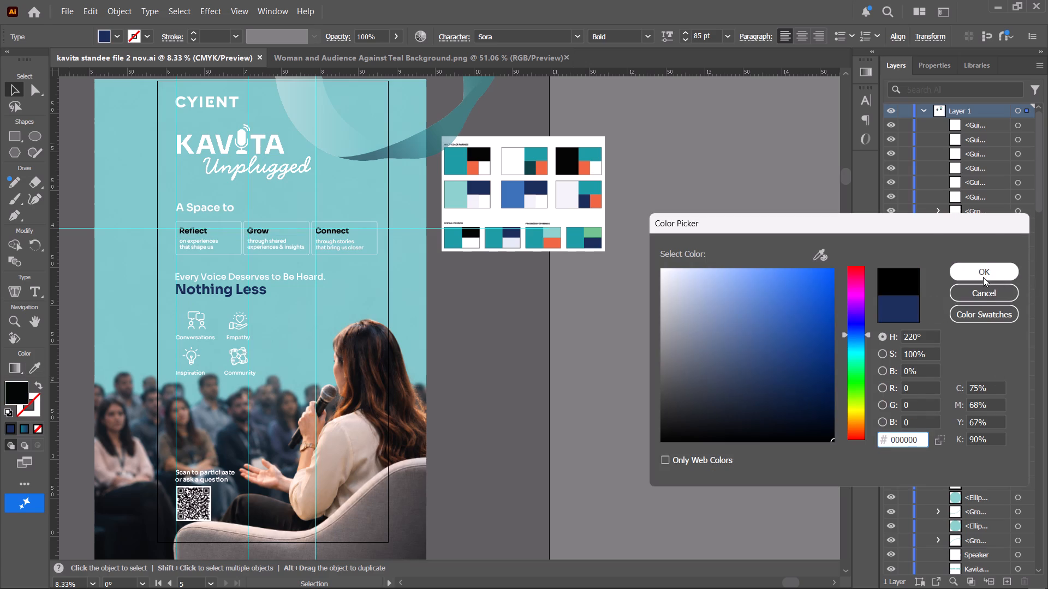
left_click(983, 277)
left_click(480, 351)
Recolour the "Nothing Less" text line with black, 000000.
scroll(250, 293, "up", 2, "alt")
key("space")
left_click_drag(225, 294, 324, 289)
key("t")
left_click_drag(205, 285, 472, 280)
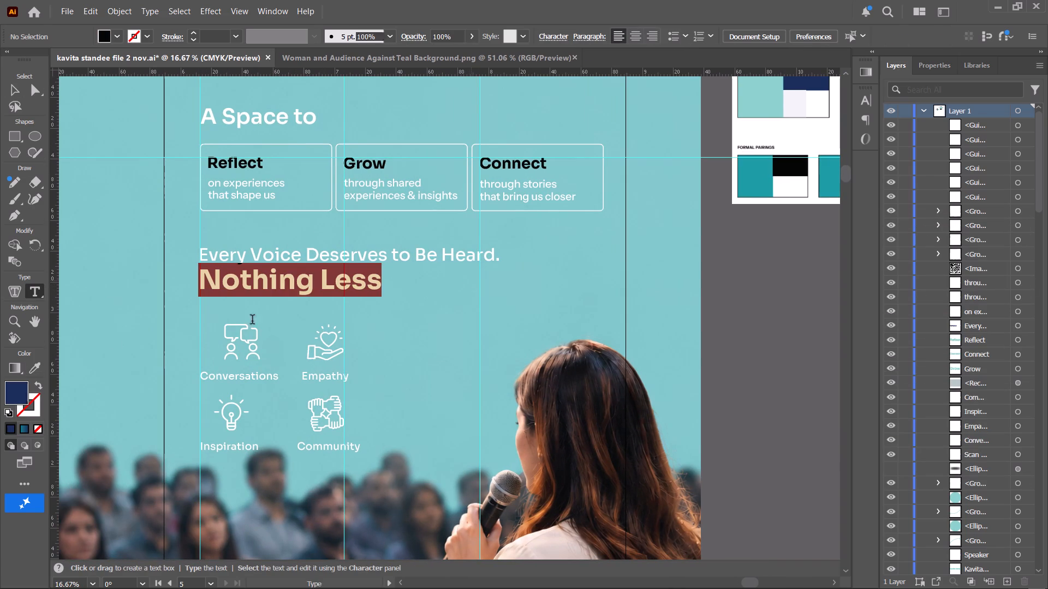
double_click(16, 392)
left_click_drag(768, 383, 1021, 473)
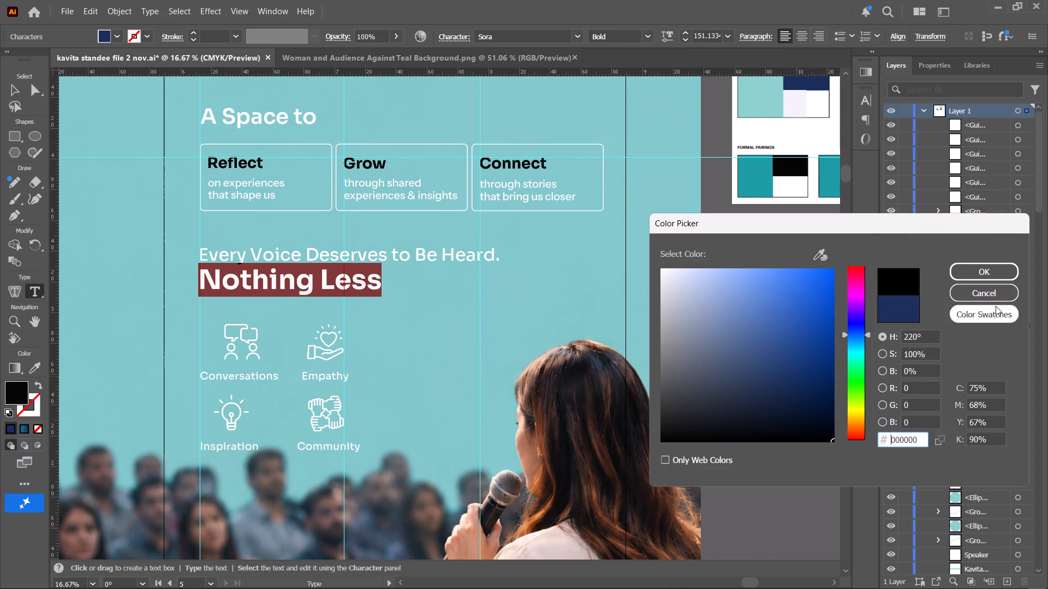
left_click(980, 267)
left_click(12, 80)
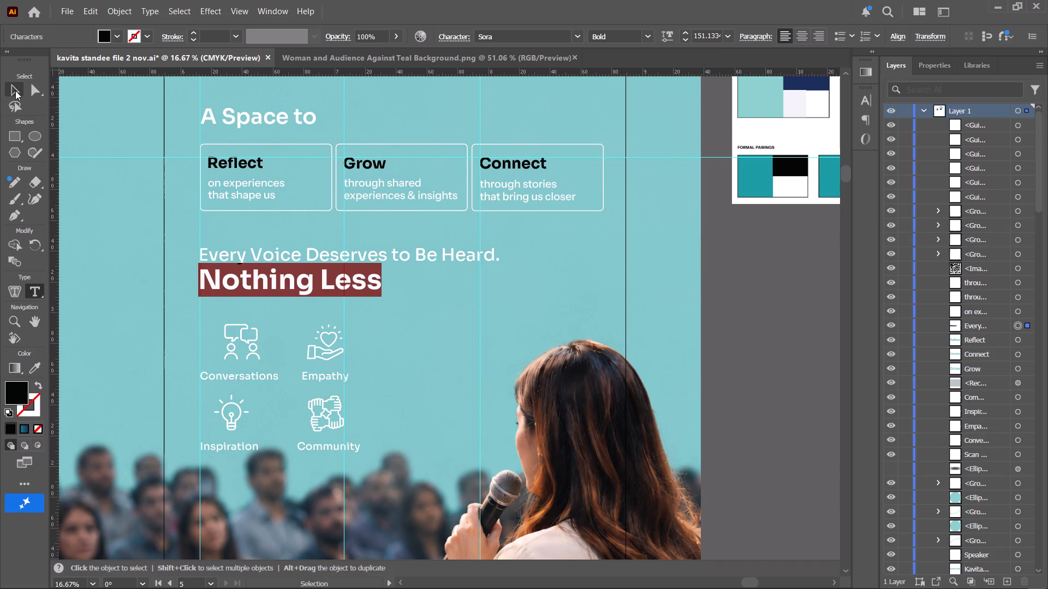
left_click(15, 91)
left_click(750, 360)
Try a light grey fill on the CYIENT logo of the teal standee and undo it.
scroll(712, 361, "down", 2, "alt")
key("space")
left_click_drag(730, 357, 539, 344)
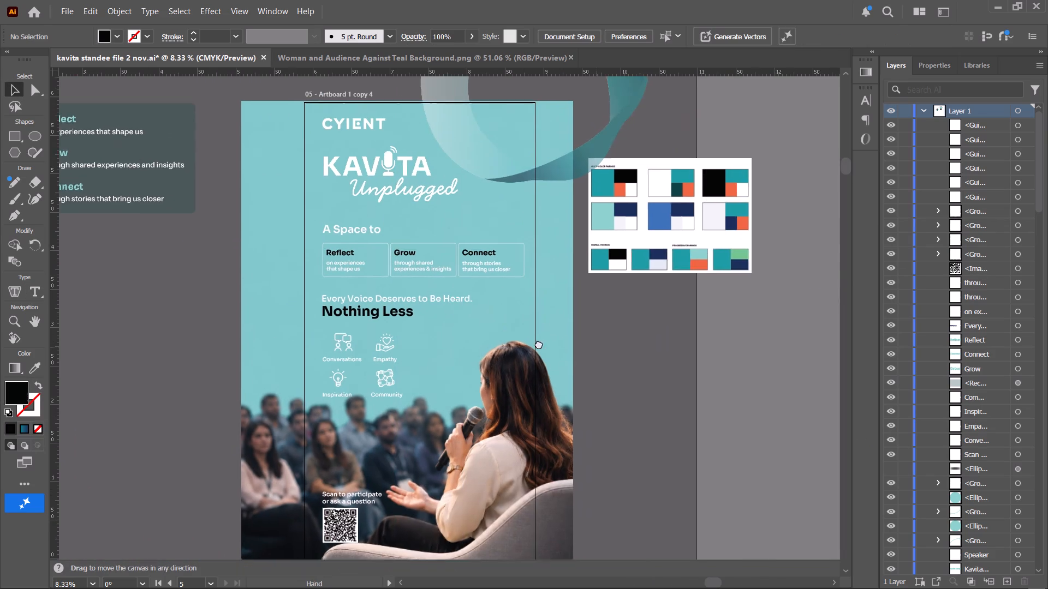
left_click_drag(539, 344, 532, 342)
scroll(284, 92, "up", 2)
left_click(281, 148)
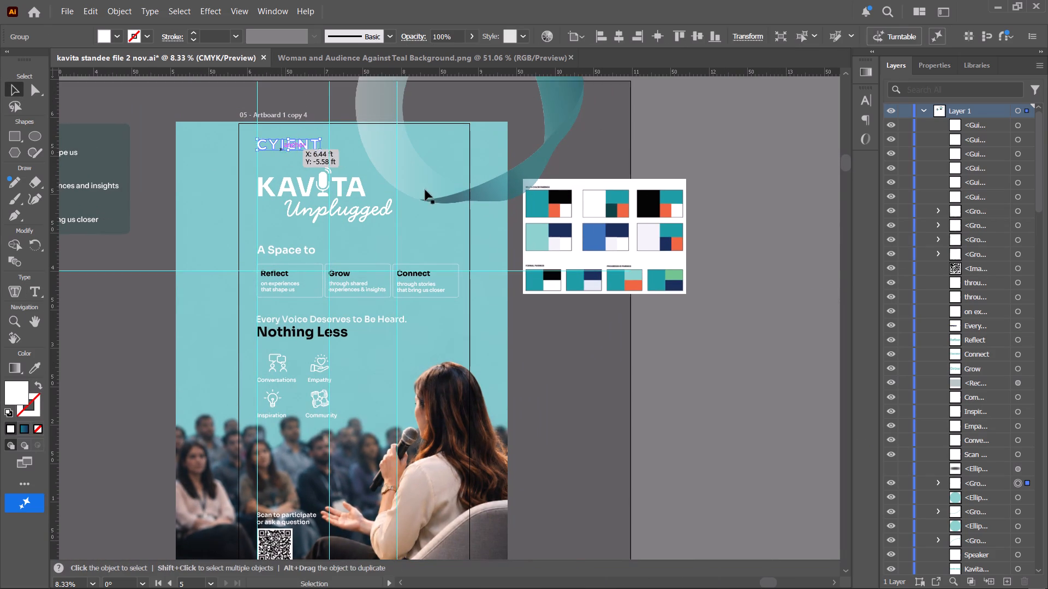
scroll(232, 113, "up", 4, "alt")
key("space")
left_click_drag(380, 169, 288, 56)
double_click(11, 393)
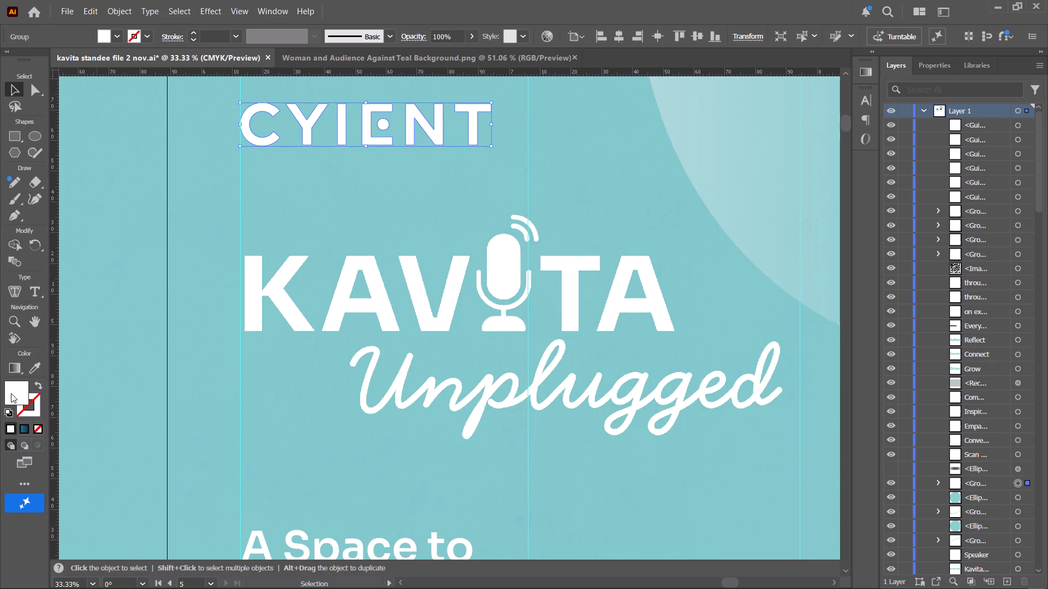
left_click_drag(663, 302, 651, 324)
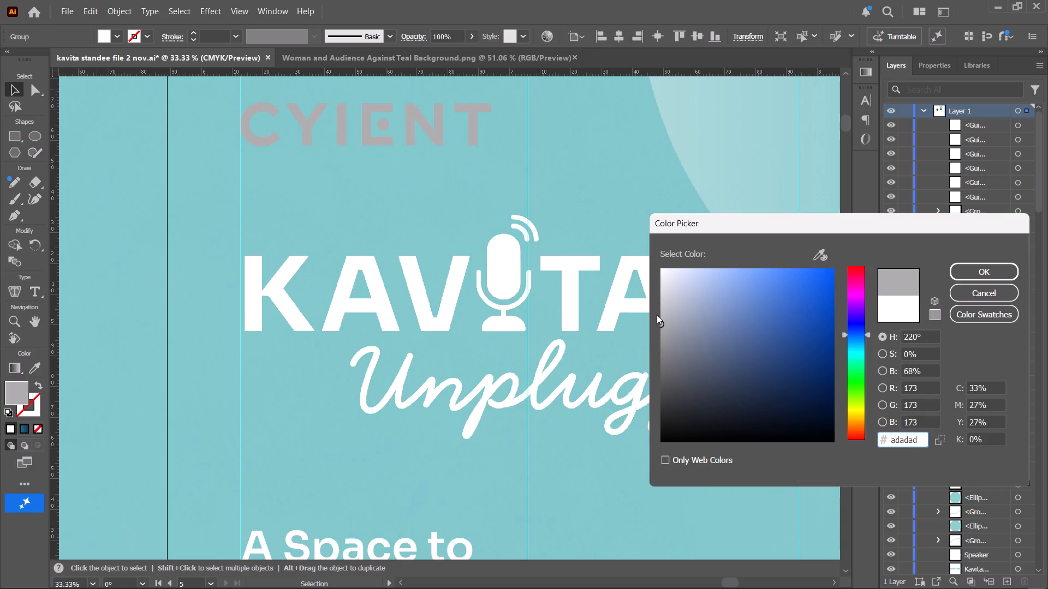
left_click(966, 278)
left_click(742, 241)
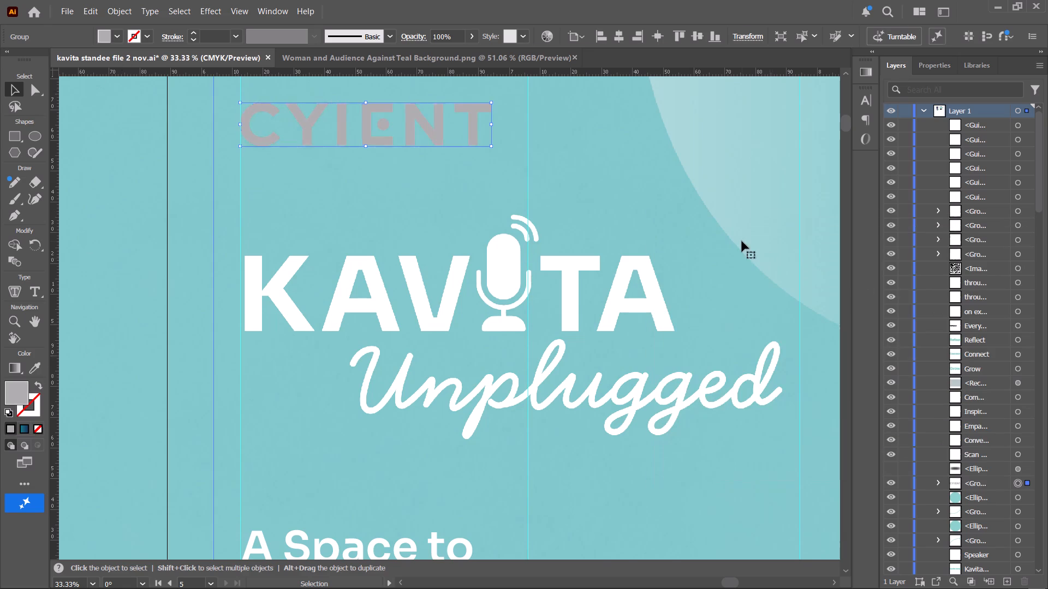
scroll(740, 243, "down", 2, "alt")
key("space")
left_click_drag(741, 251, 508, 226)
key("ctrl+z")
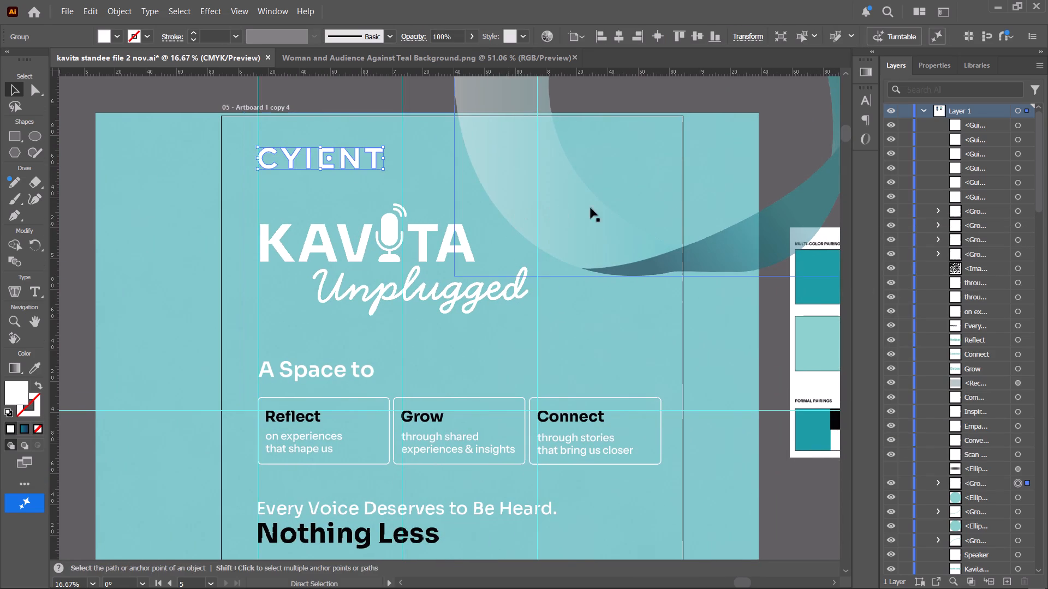
Convert the 3.png Kavita Unplugged logo image on the teal standee with Image Trace and expand the tracing.
left_click(770, 128)
key("space")
key("space")
key("space")
left_click_drag(767, 135, 698, 42)
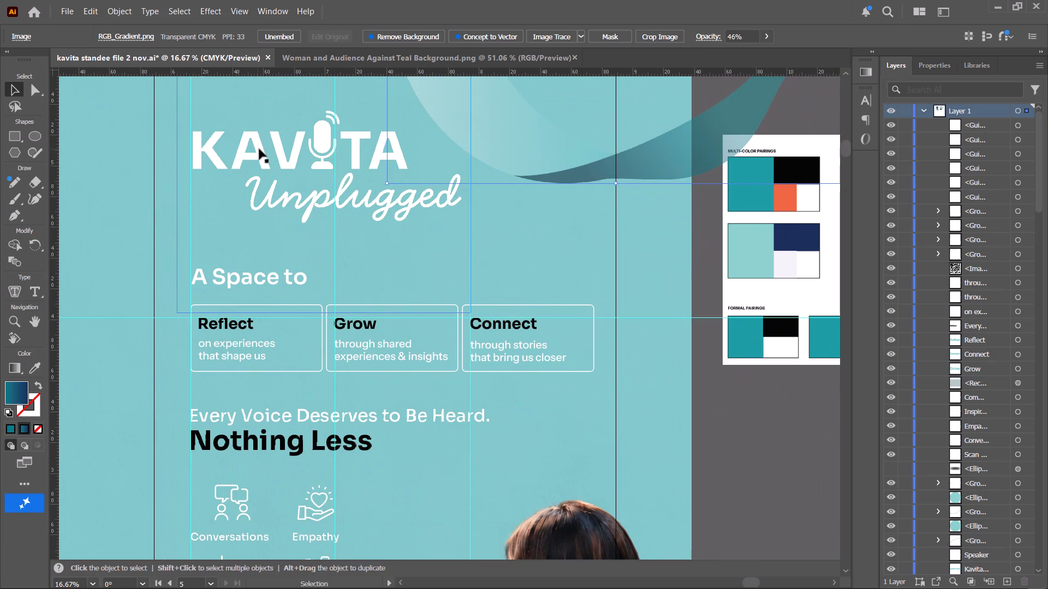
left_click(259, 149)
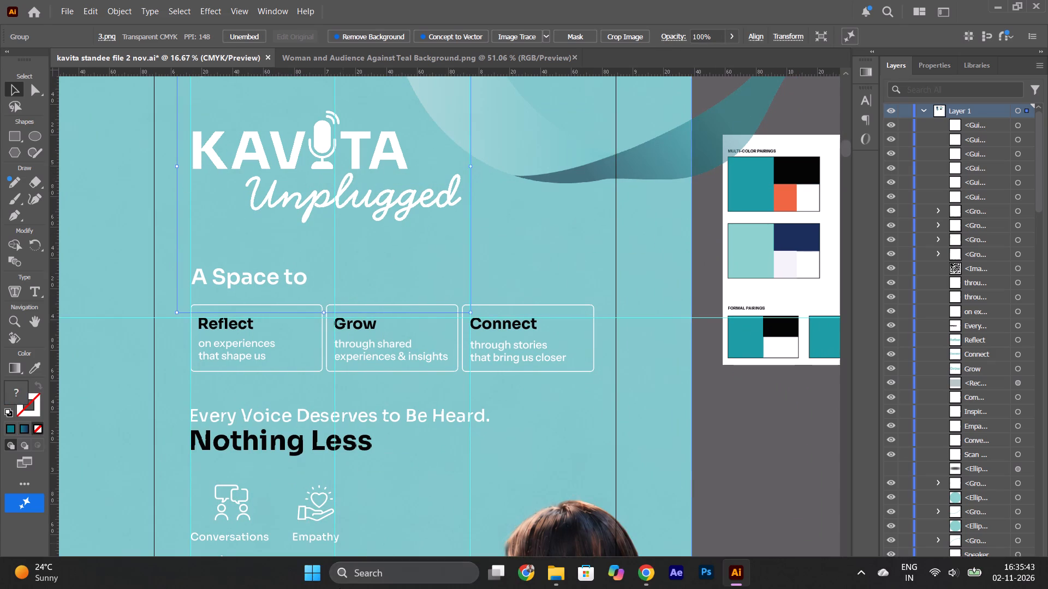
scroll(457, 259, "down", 4, "alt")
key("space")
key("space")
key("space")
key("space")
key("space")
key("space")
key("space")
key("space")
key("space")
key("space")
key("space")
key("space")
key("space")
key("space")
key("space")
key("space")
key("space")
key("space")
key("space")
key("space")
left_click_drag(400, 284, 450, 282)
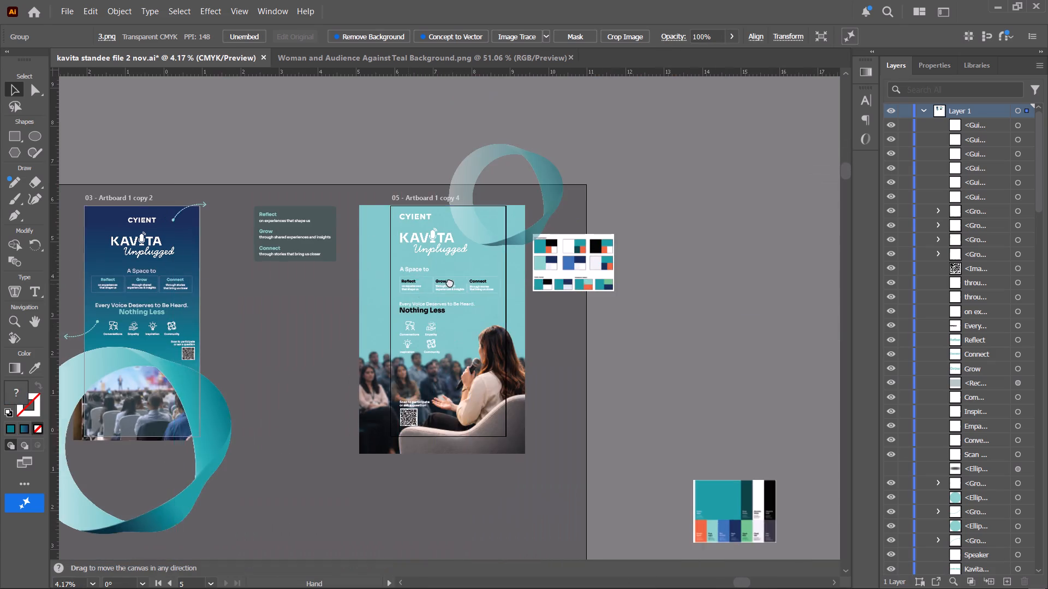
left_click_drag(450, 282, 651, 139)
left_click_drag(562, 269, 438, 130)
left_click_drag(450, 184, 295, 349)
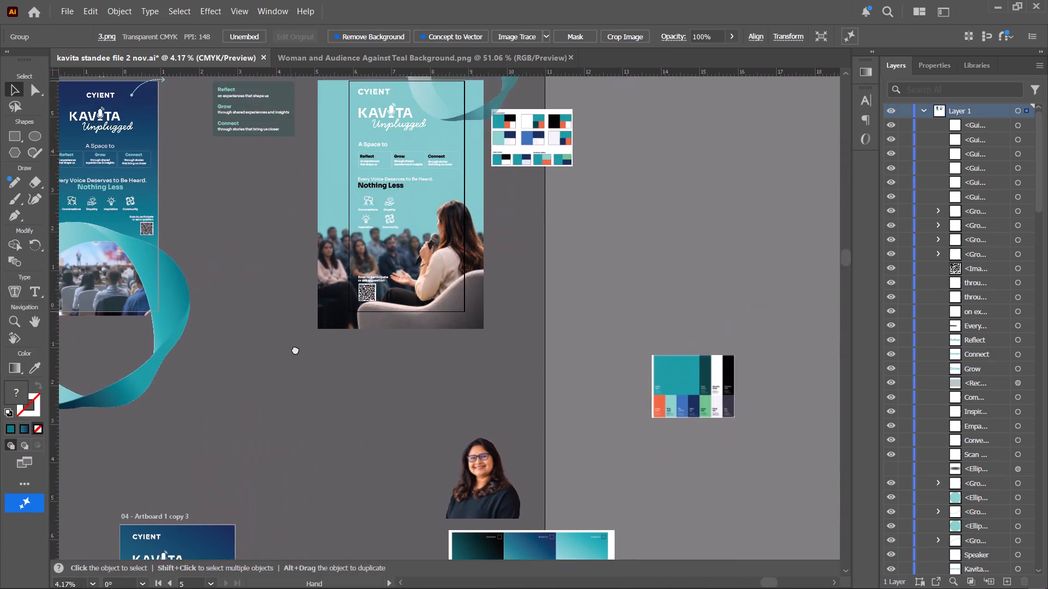
left_click_drag(295, 349, 430, 448)
scroll(499, 206, "up", 3, "alt")
key("space")
key("space")
key("space")
left_click_drag(523, 230, 380, 206)
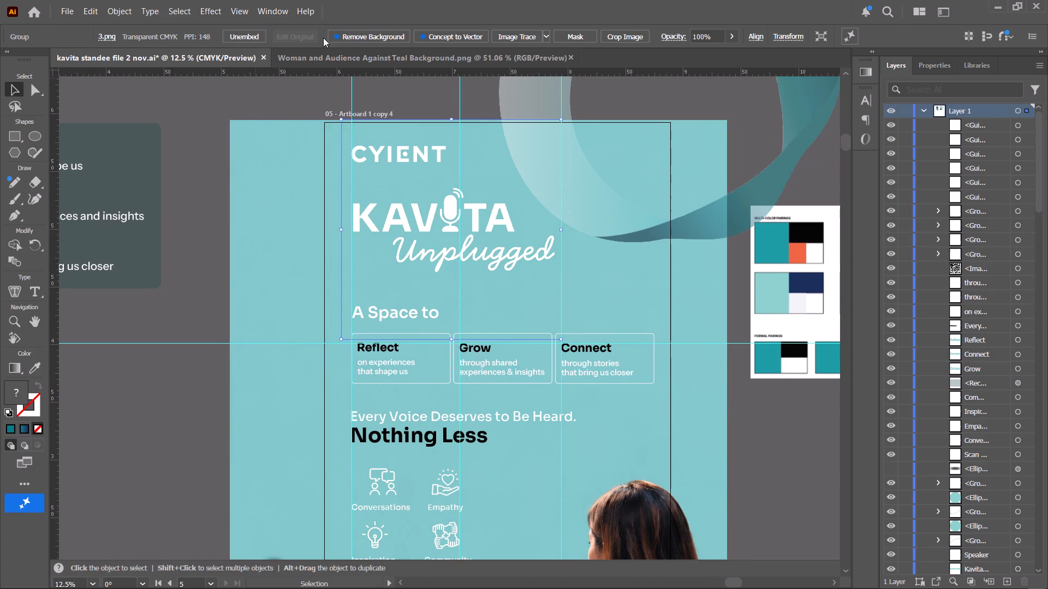
left_click(517, 37)
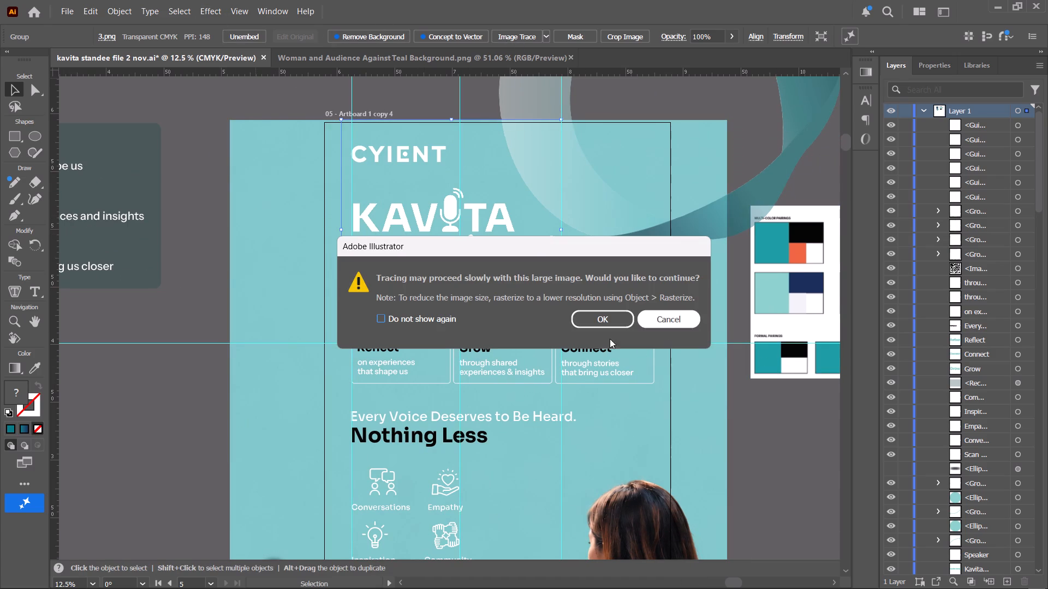
left_click(598, 320)
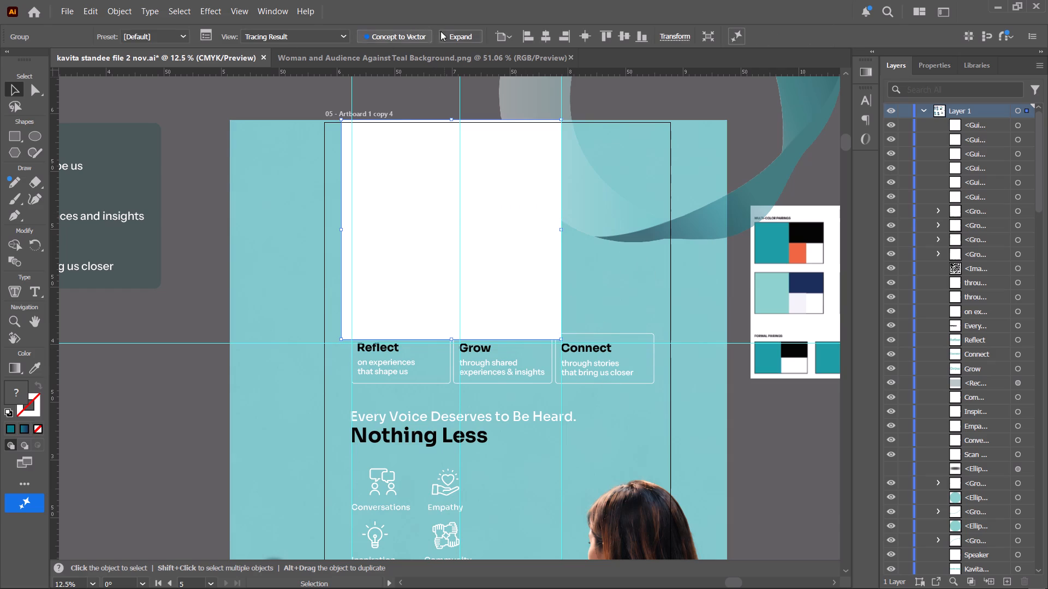
left_click(461, 39)
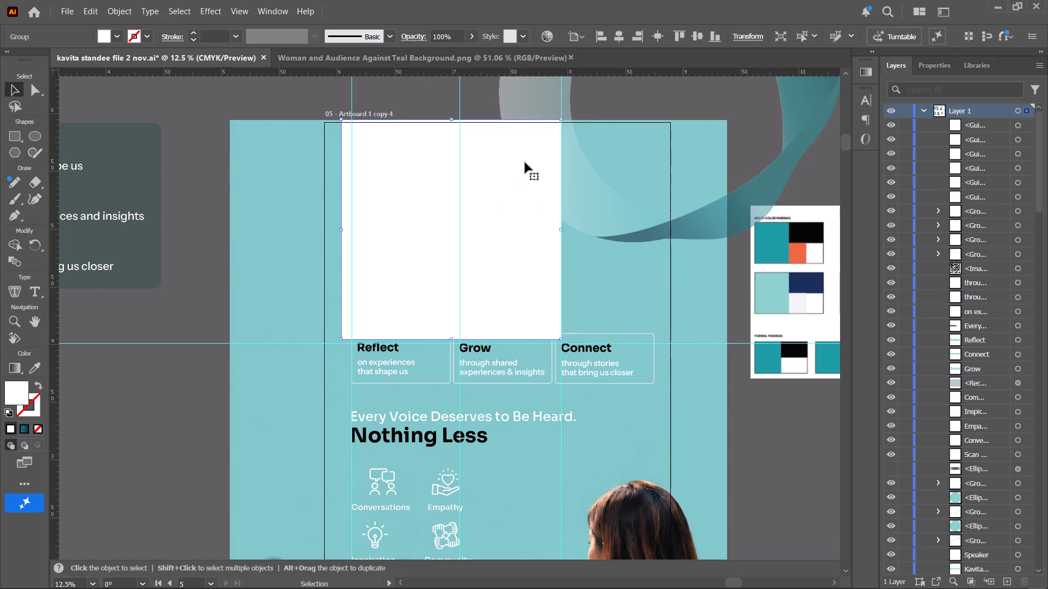
Ungroup the expanded tracing of the Kavita Unplugged logo.
left_click(525, 162)
key("ctrl+shift+g")
left_click(650, 91)
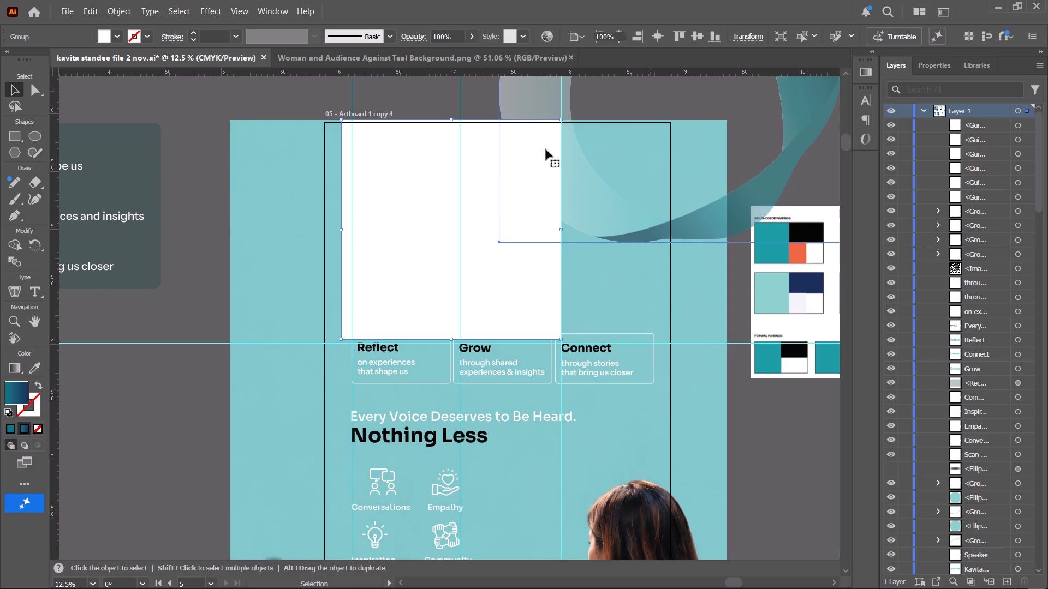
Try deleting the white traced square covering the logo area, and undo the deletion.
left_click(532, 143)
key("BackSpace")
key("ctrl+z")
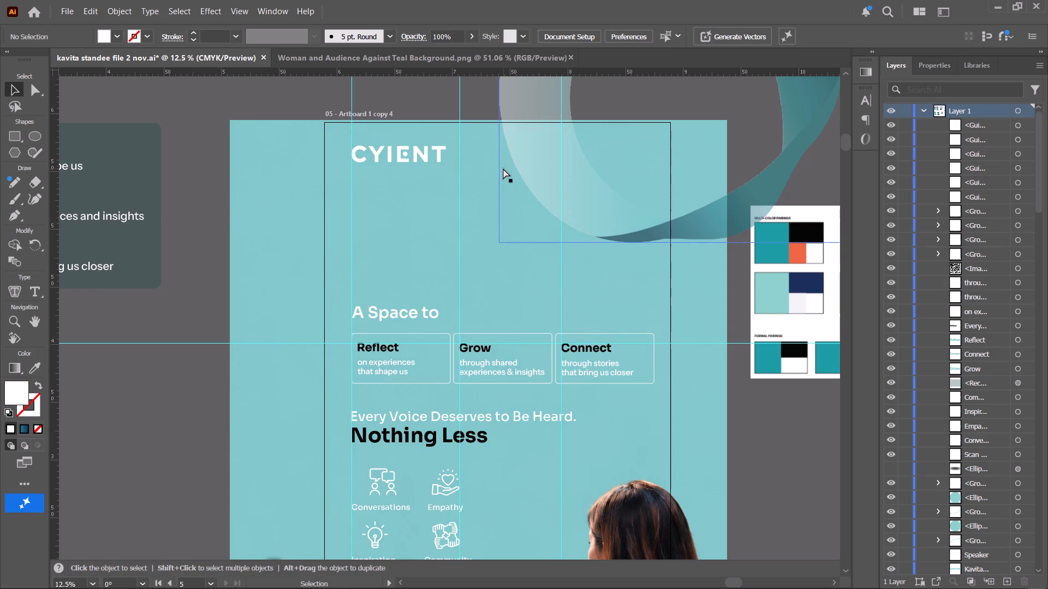
Move the white traced square off the teal standee onto the empty canvas beyond the colour-pairings reference.
scroll(456, 211, "down", 2, "alt")
key("space")
left_click_drag(478, 213, 303, 177)
left_click_drag(285, 176, 552, 221)
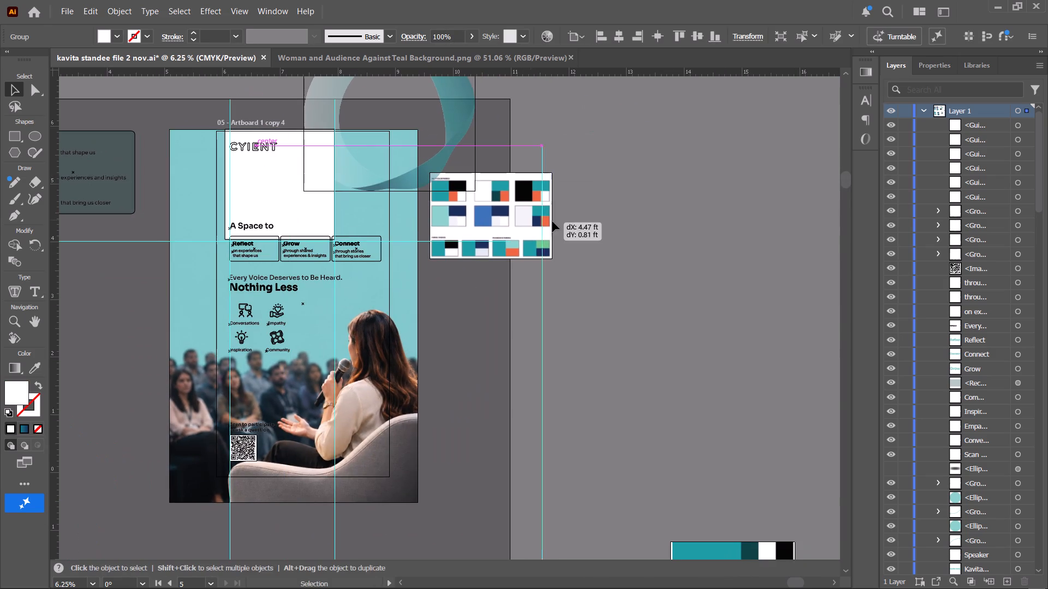
left_click_drag(552, 221, 555, 221)
left_click(267, 197)
left_click_drag(257, 205, 258, 207)
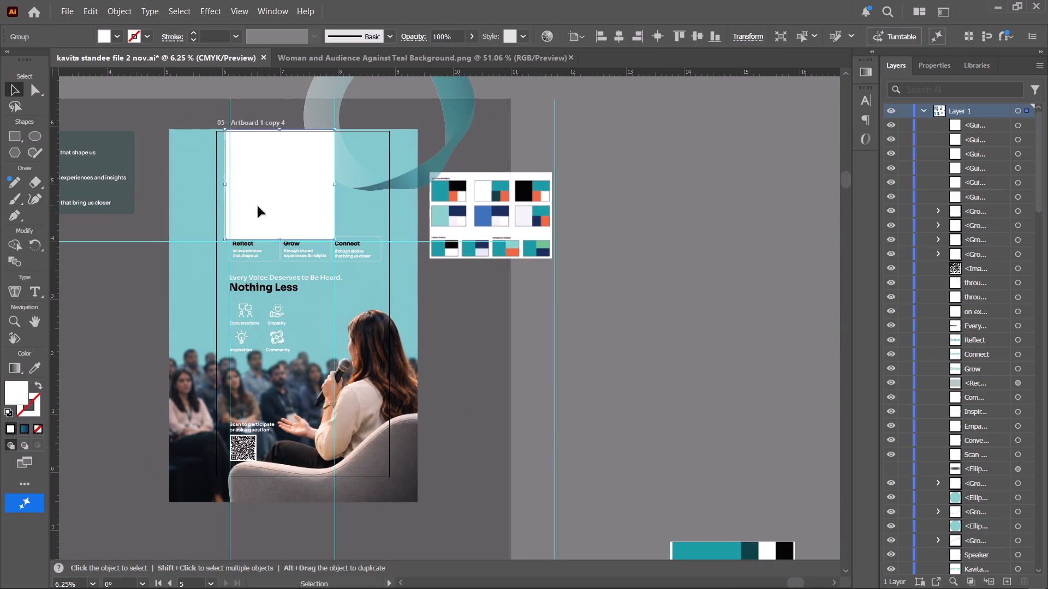
left_click_drag(258, 207, 614, 303)
left_click(664, 394)
left_click(628, 288)
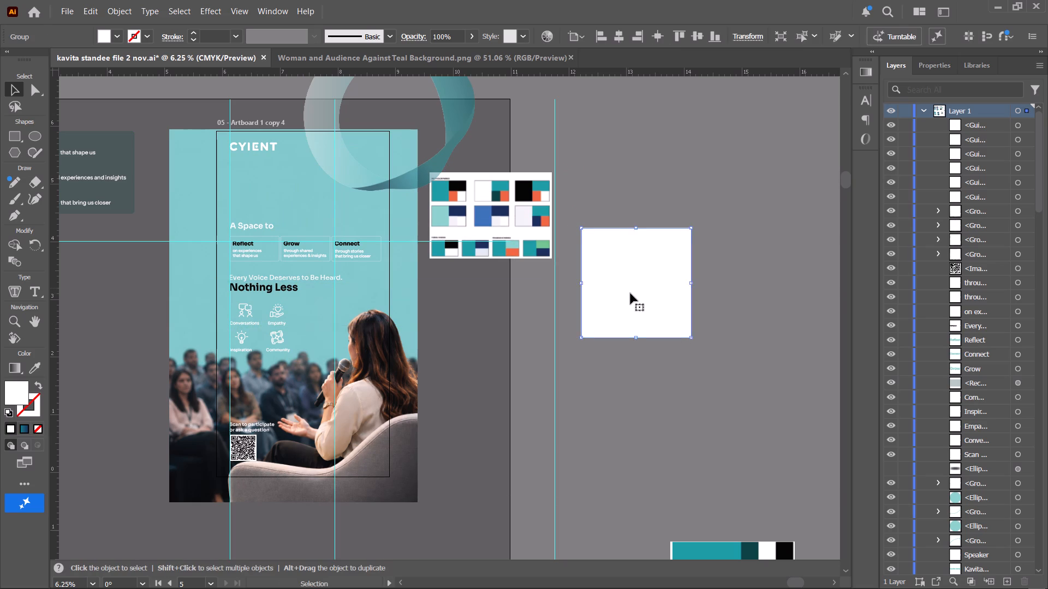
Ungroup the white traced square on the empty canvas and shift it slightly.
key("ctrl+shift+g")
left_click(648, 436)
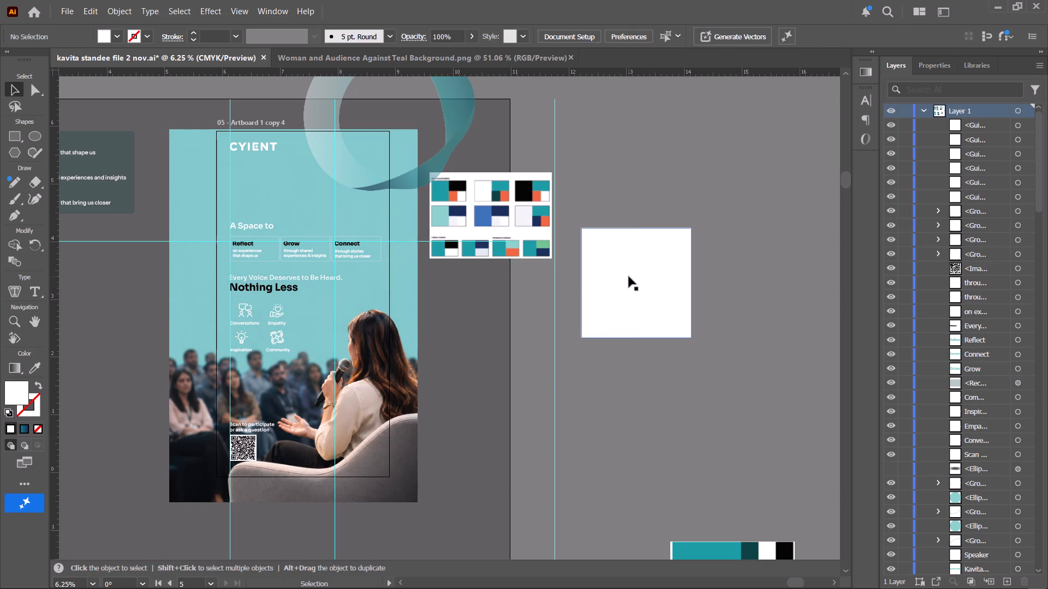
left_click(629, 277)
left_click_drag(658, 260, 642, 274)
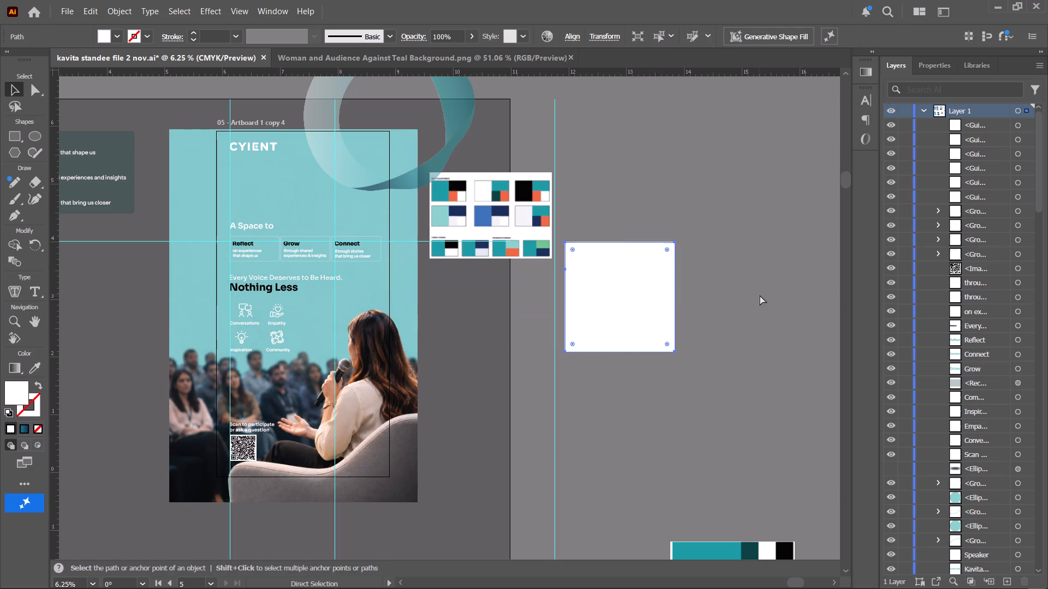
Undo the recent edits back to the untraced Kavita Unplugged logo image on the teal standee, including the headings' black colour.
key("ctrl+z")
key("ctrl+z")
key("ctrl+z")
key("ctrl+z")
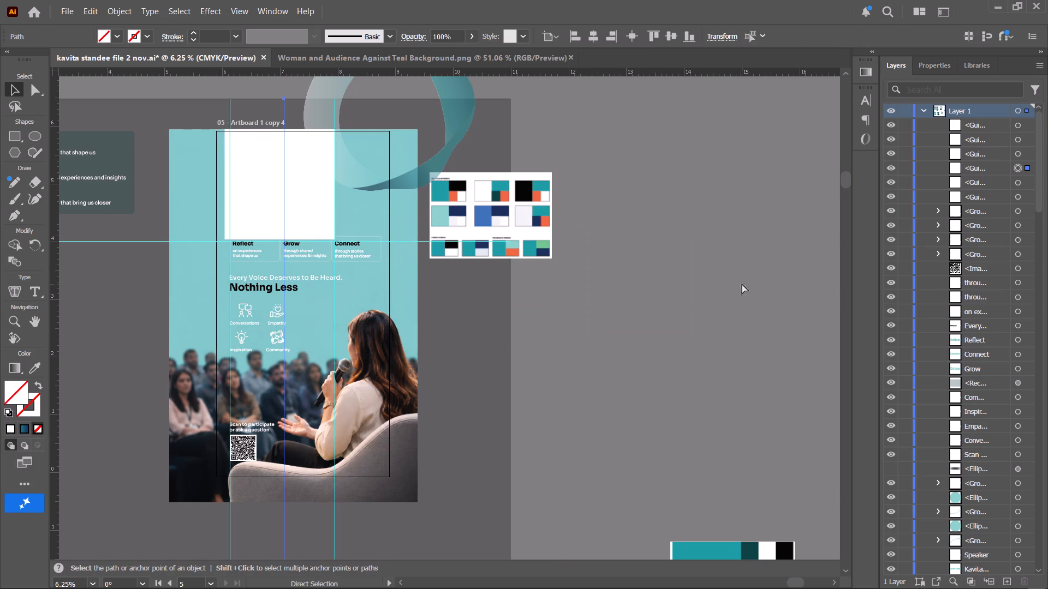
key("ctrl+z")
key("ctrl+z")
key("ctrl+z")
key("ctrl+z")
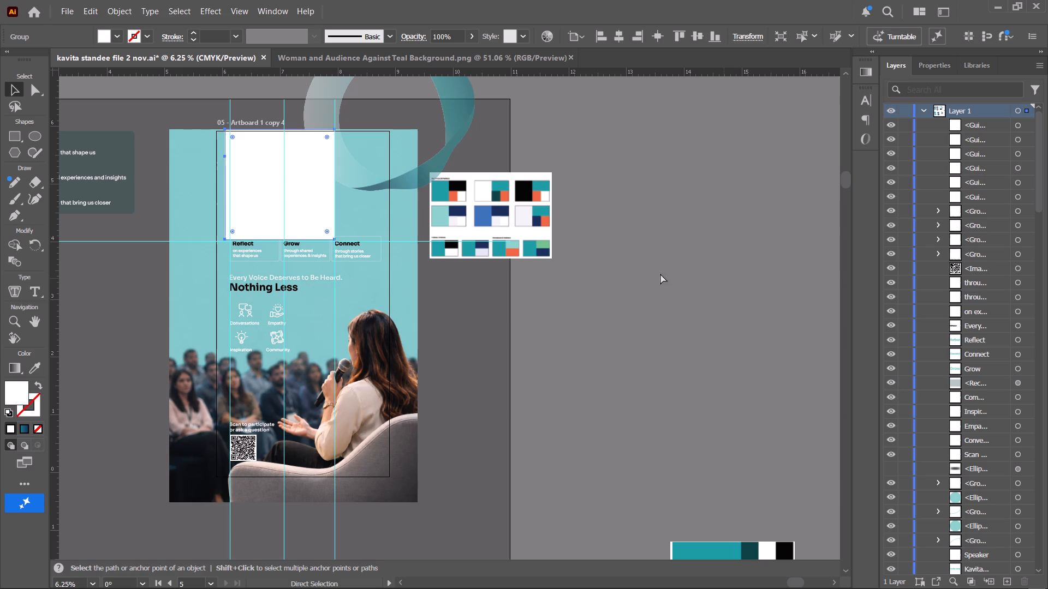
key("ctrl+z")
key("ctrl+z")
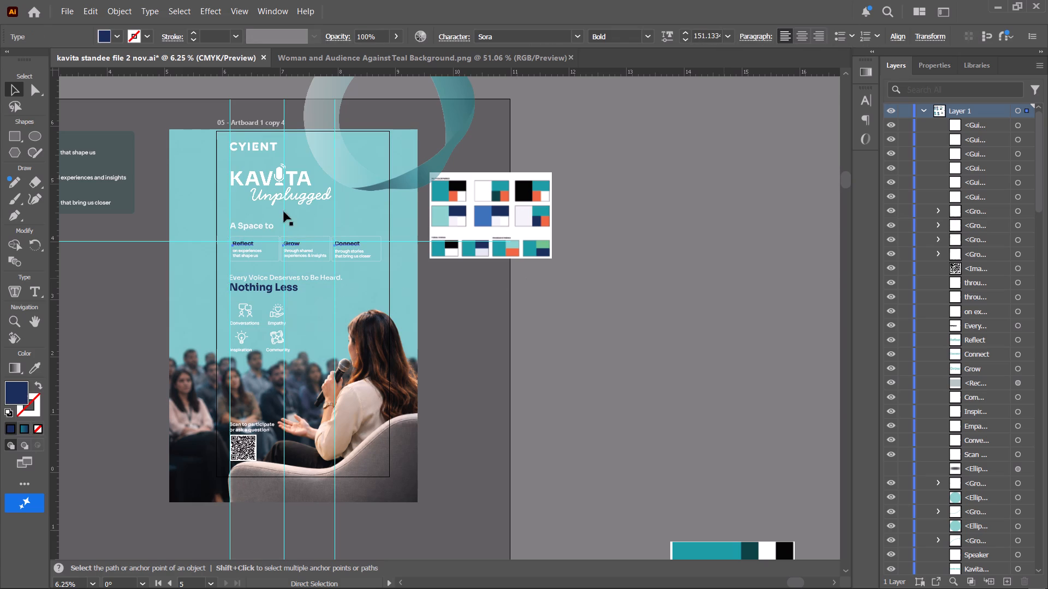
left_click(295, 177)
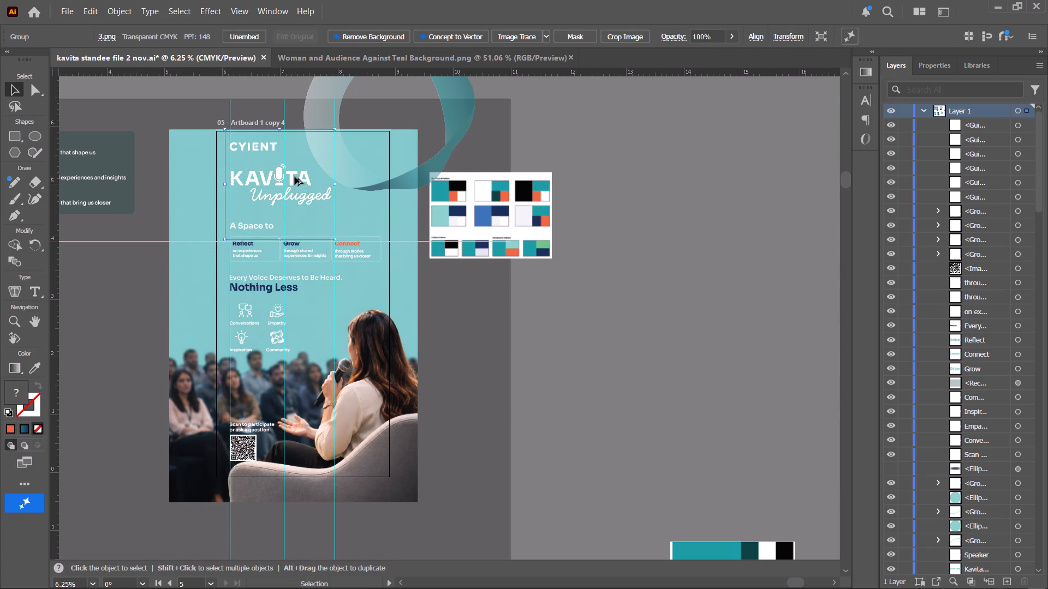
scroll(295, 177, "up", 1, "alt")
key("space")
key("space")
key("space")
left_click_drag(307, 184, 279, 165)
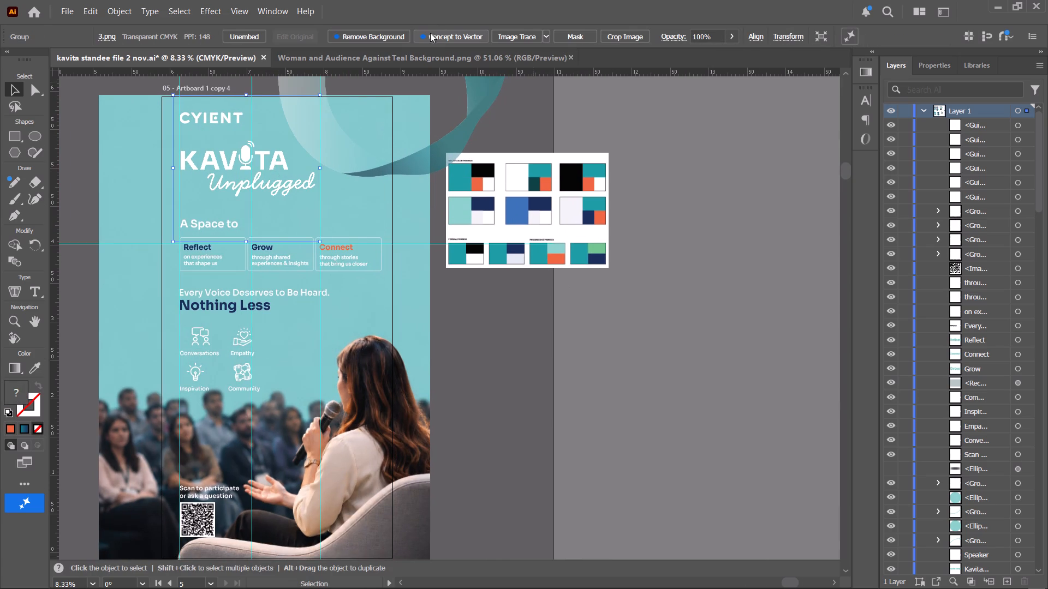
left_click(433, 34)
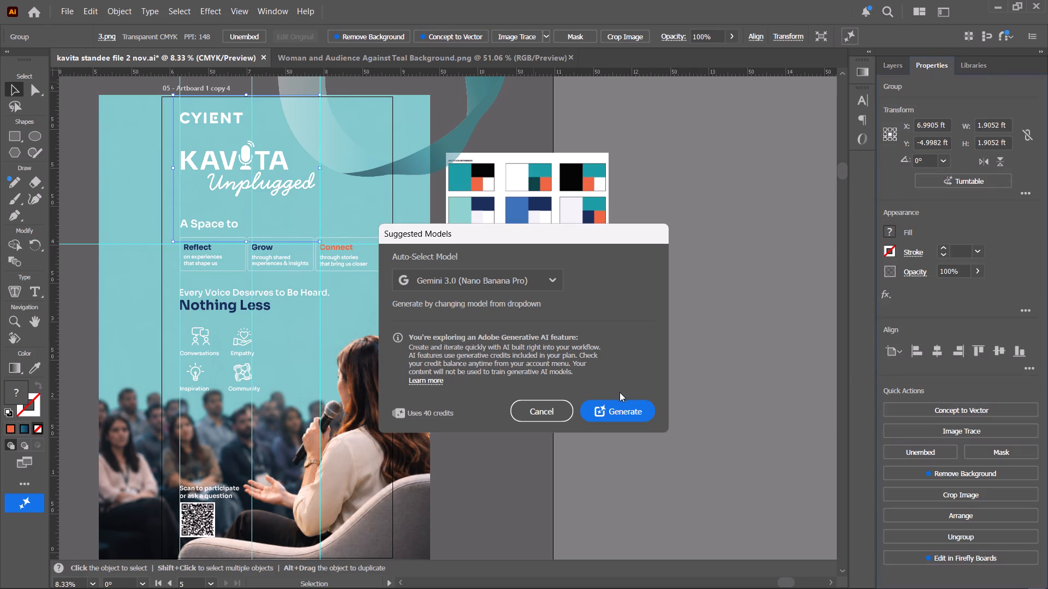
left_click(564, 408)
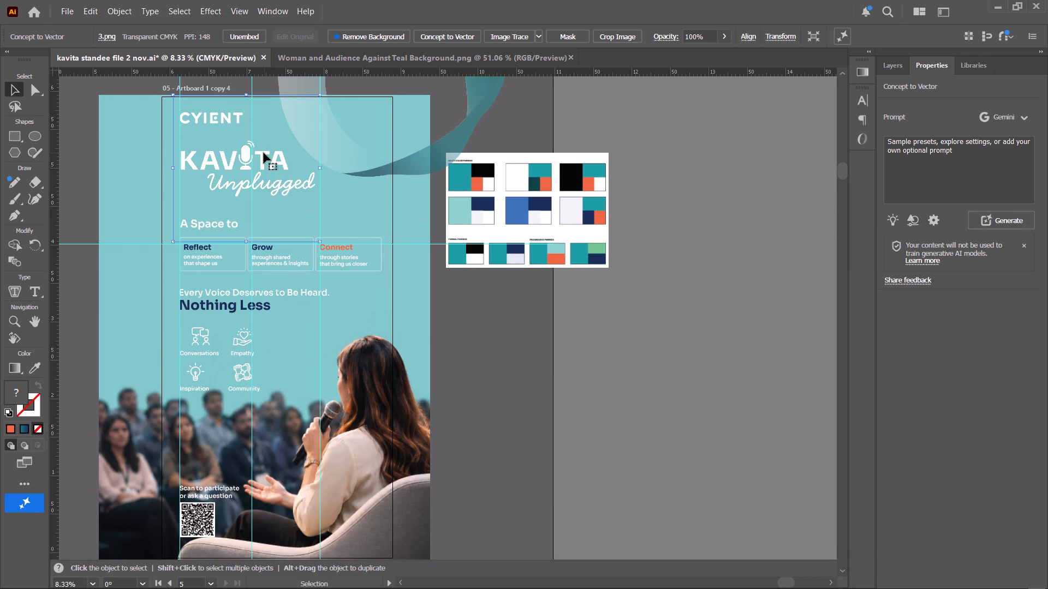
Move the Kavita Unplugged logo image off the teal standee onto the empty canvas below the colour-pairings reference.
left_click_drag(264, 153, 668, 321)
left_click_drag(650, 331, 660, 339)
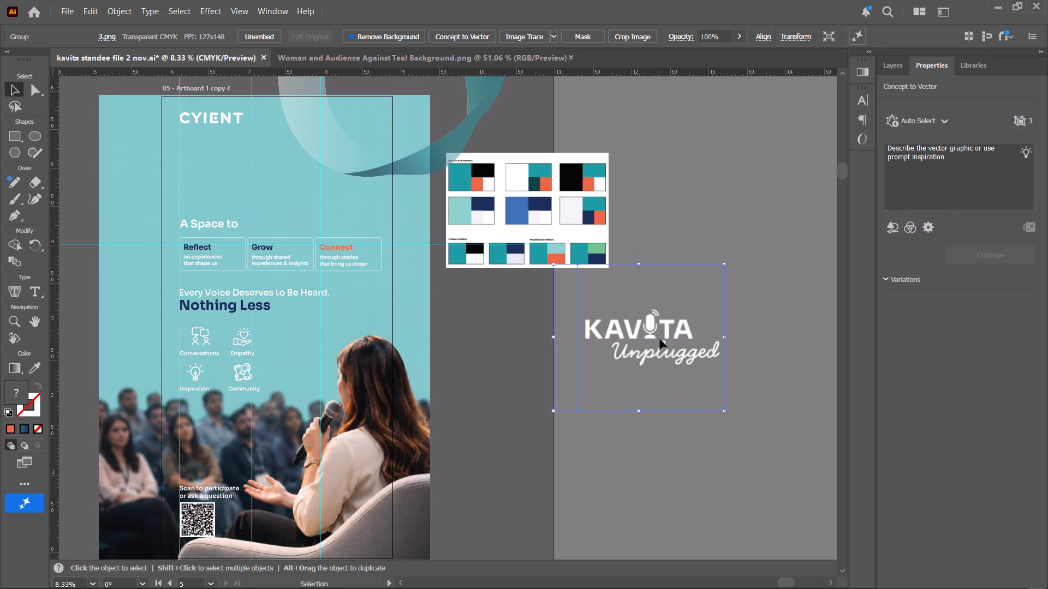
left_click_drag(660, 339, 668, 336)
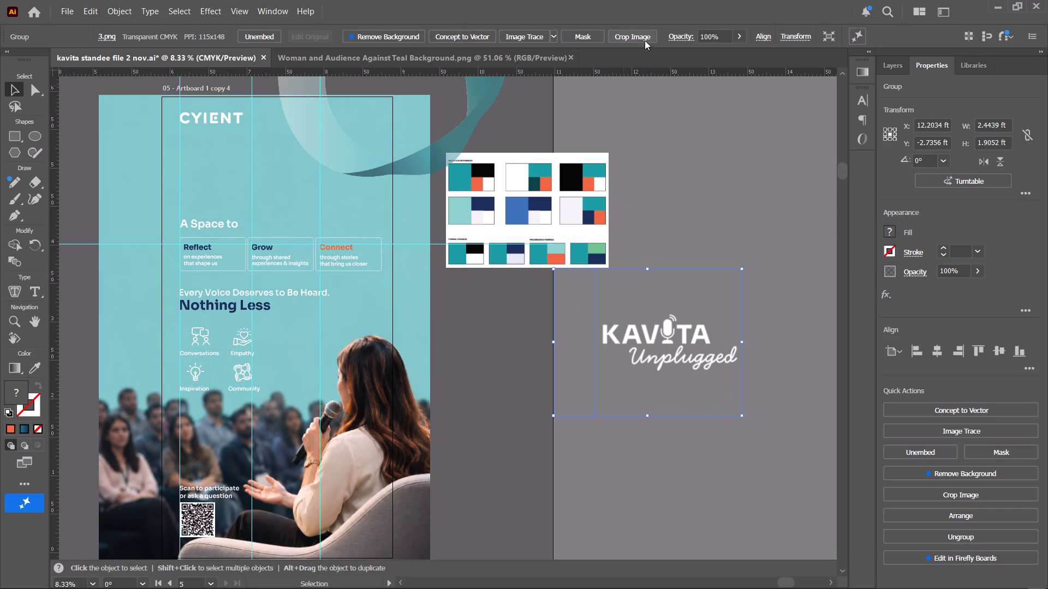
Convert the relocated logo image with Image Trace, nudge the tracing slightly, and expand it.
left_click(527, 37)
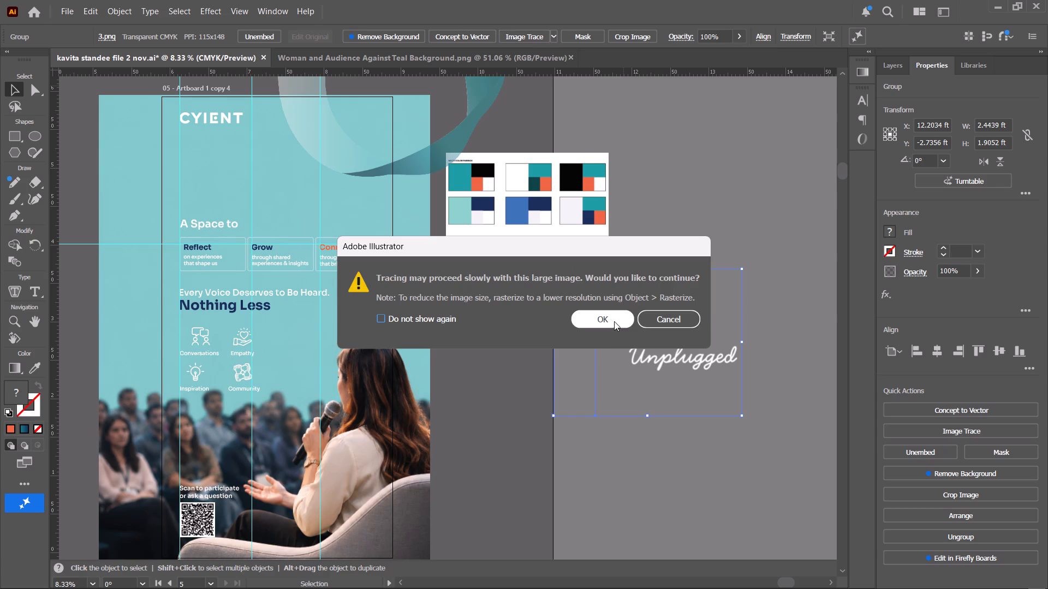
left_click(614, 316)
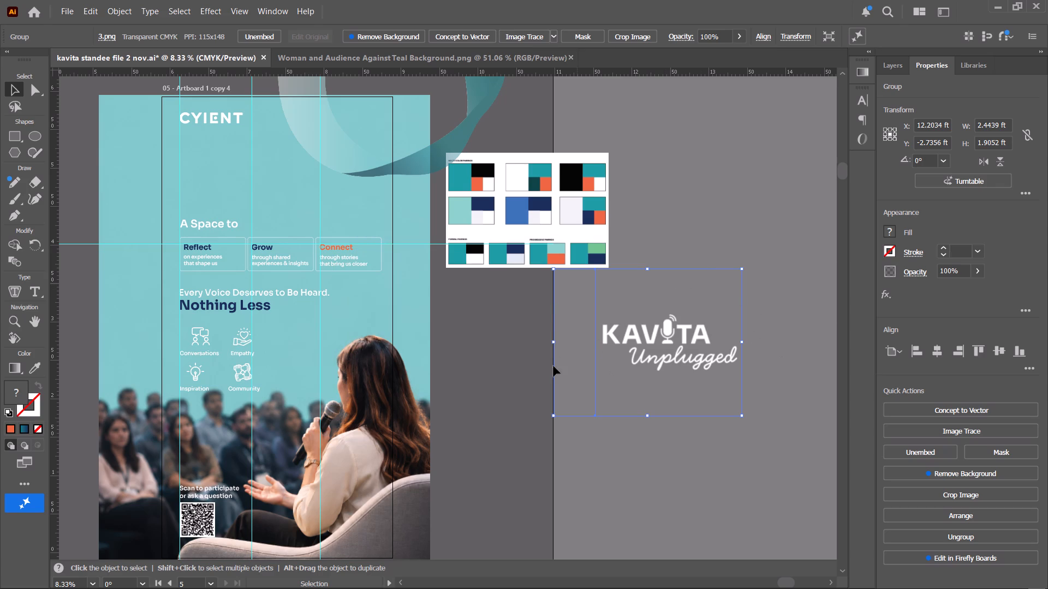
left_click_drag(662, 343, 653, 344)
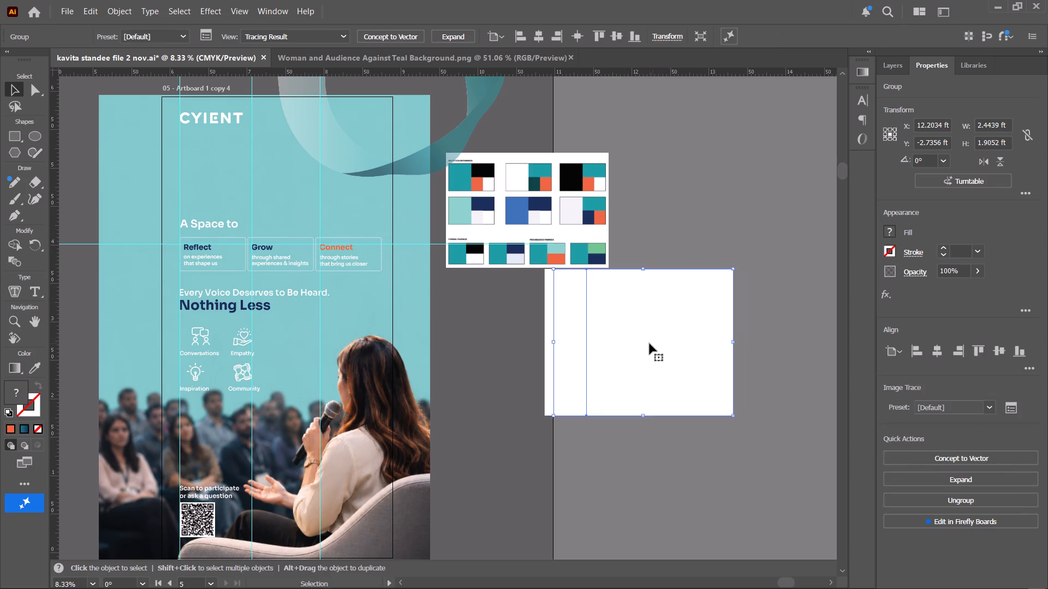
left_click_drag(653, 336, 641, 348)
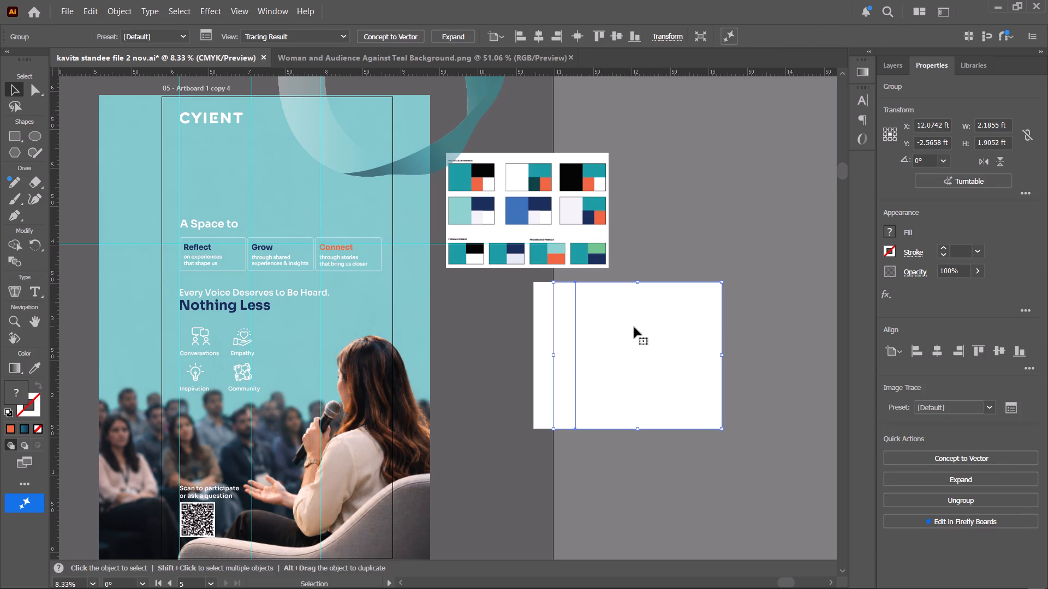
left_click(452, 38)
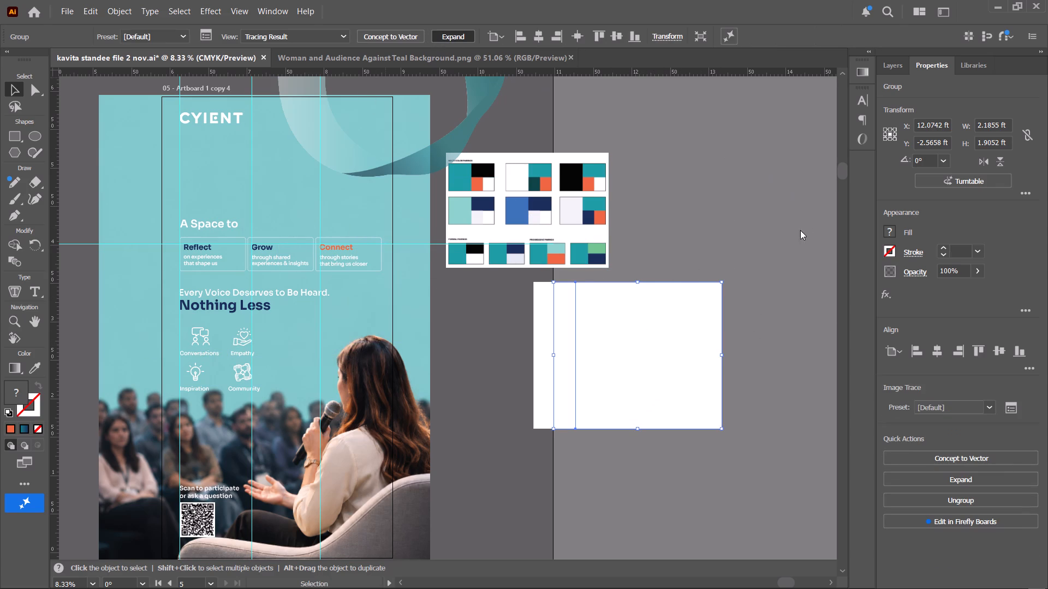
Ungroup the expanded logo tracing repeatedly until the white rectangle is a separate path.
left_click(736, 185)
left_click(687, 303)
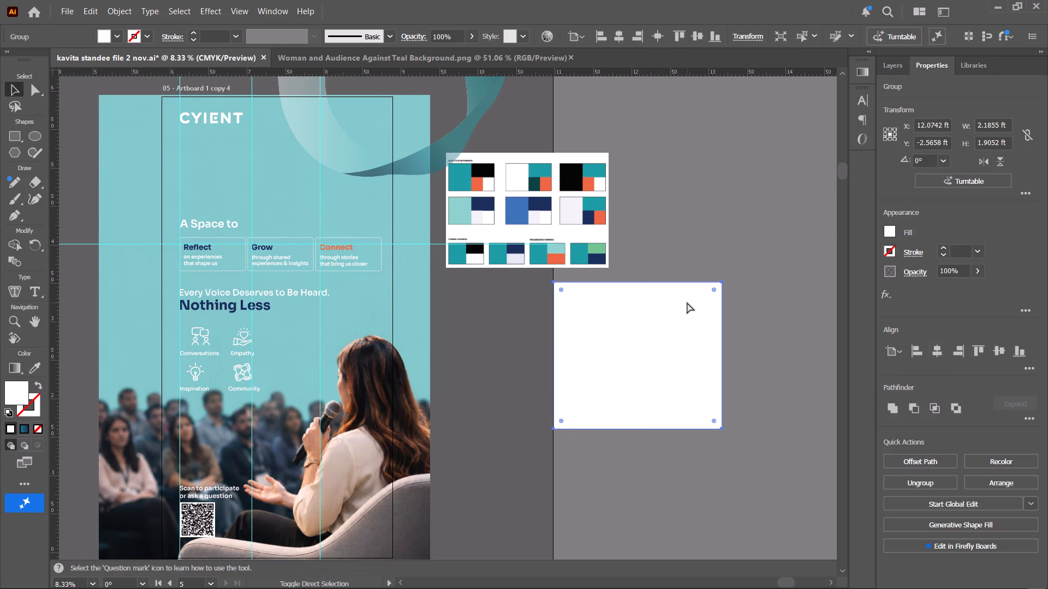
key("ctrl+shift+g")
left_click(687, 303)
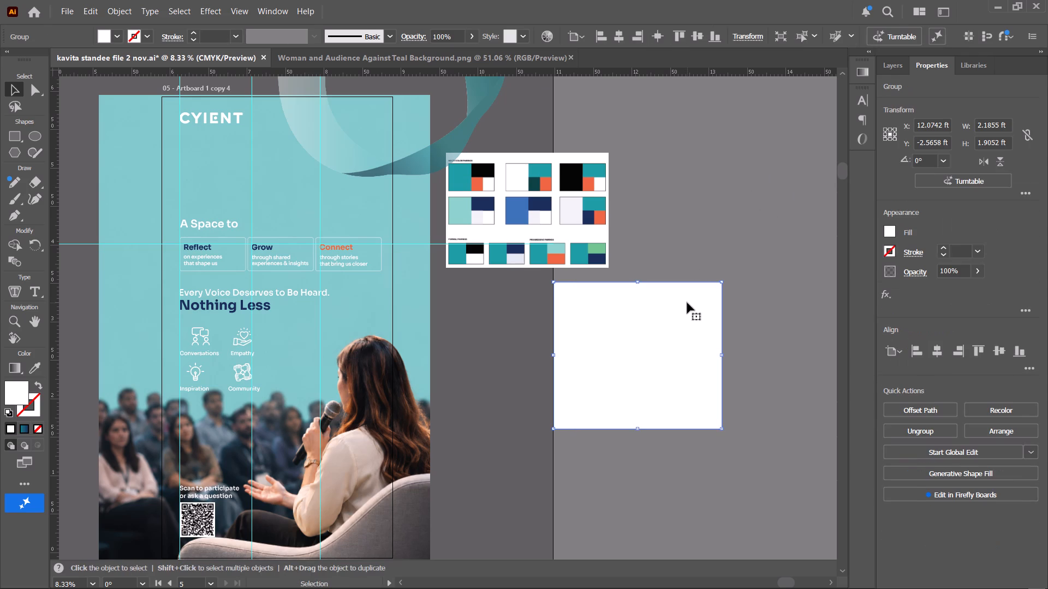
left_click(741, 220)
left_click(657, 341)
right_click(657, 341)
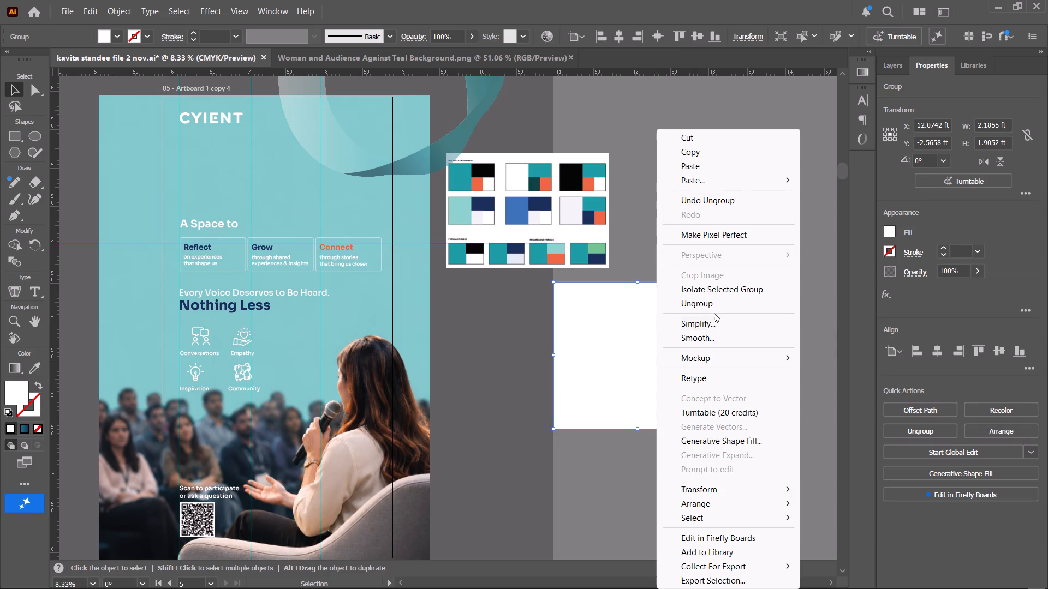
left_click(714, 305)
left_click(718, 193)
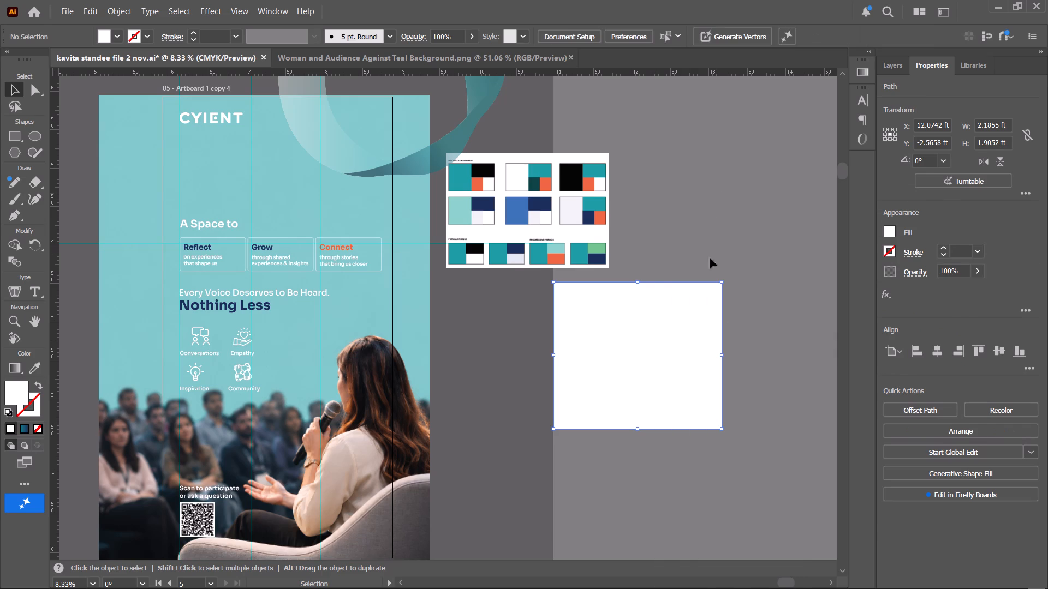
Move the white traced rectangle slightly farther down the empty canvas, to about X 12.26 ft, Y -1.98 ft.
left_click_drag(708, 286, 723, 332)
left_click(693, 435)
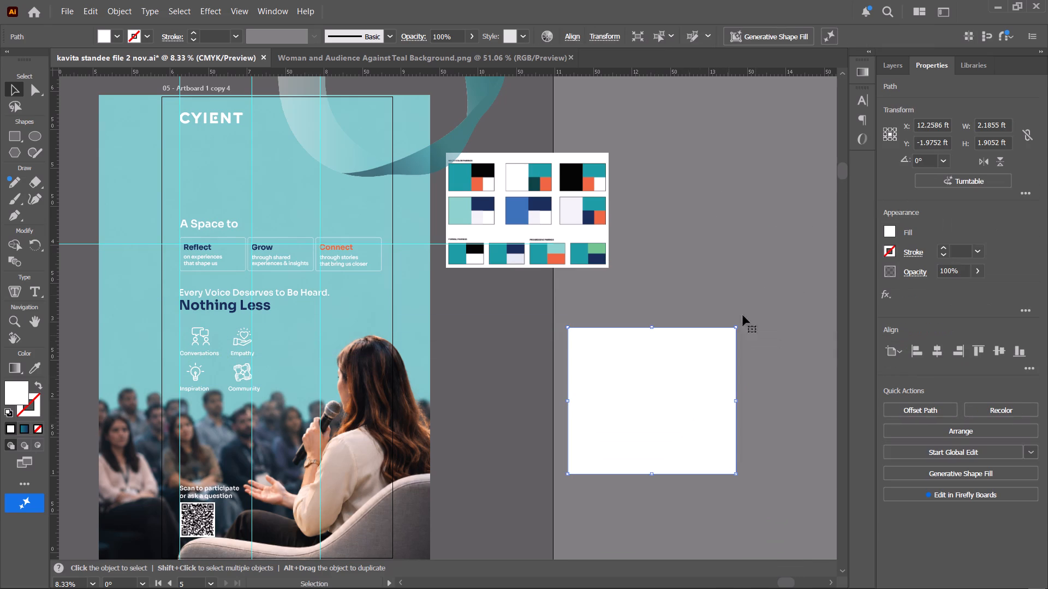
Isolate the white traced rectangle and examine its contents in the layer list.
left_click(885, 66)
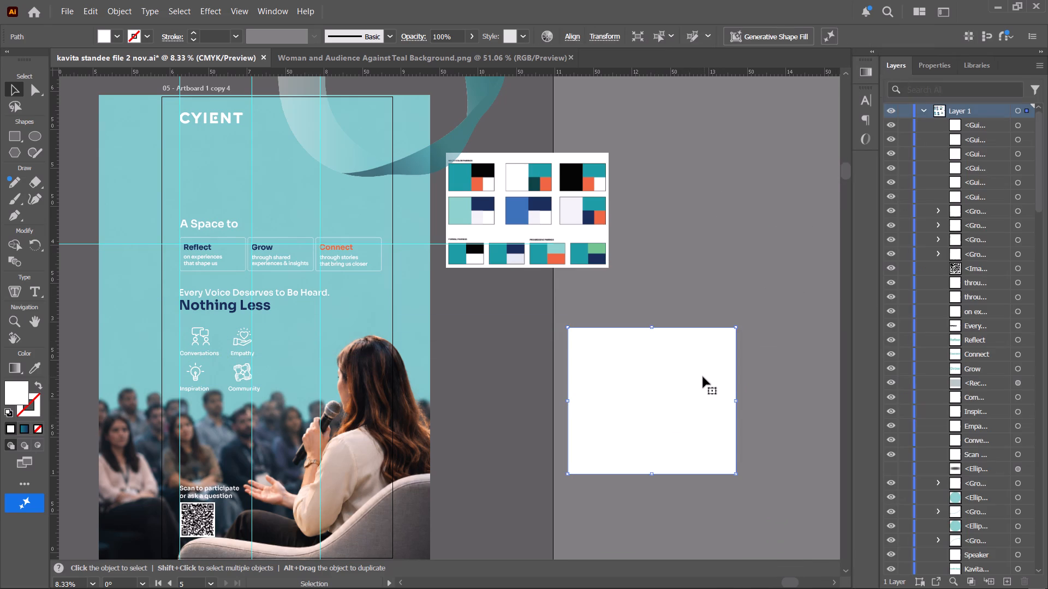
triple_click(698, 374)
scroll(698, 374, "down", 4)
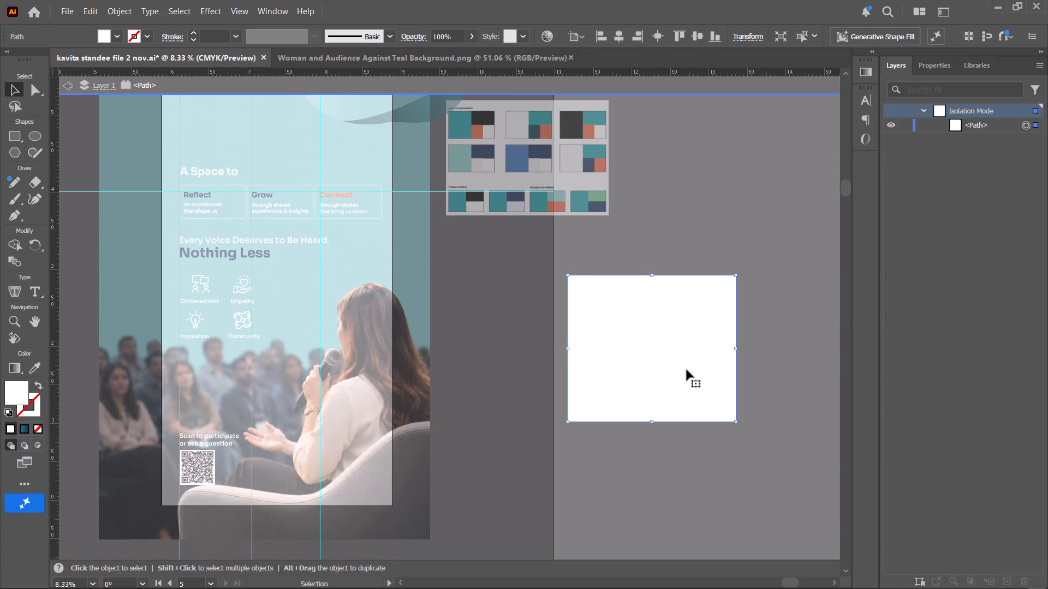
left_click(659, 360)
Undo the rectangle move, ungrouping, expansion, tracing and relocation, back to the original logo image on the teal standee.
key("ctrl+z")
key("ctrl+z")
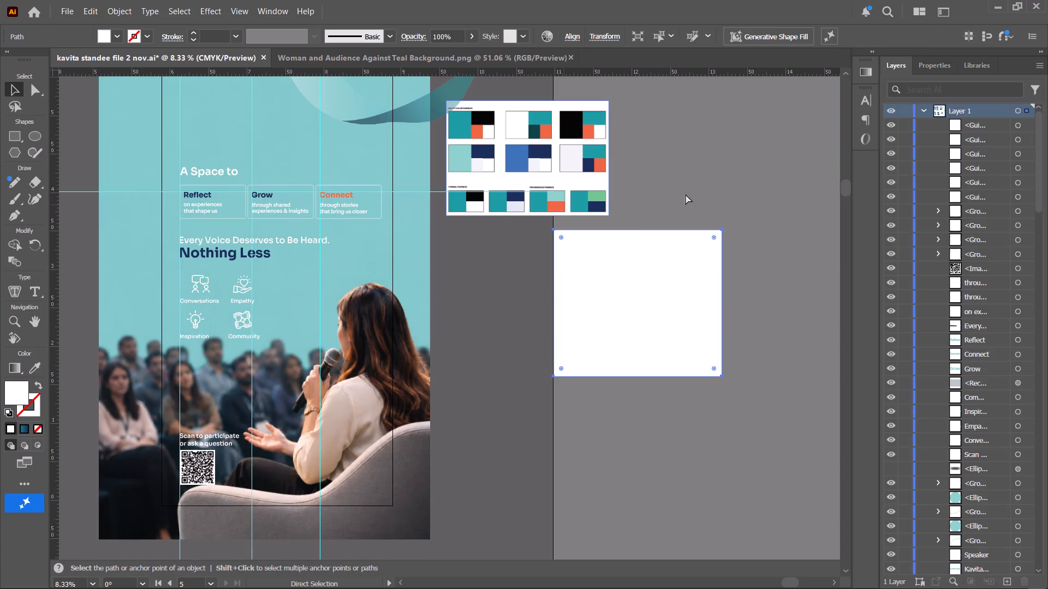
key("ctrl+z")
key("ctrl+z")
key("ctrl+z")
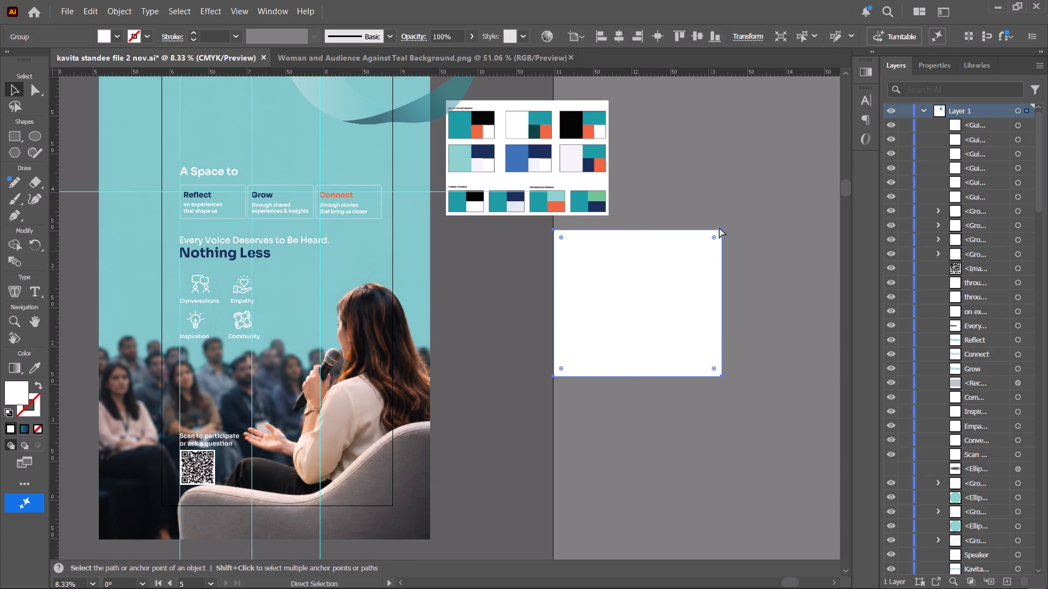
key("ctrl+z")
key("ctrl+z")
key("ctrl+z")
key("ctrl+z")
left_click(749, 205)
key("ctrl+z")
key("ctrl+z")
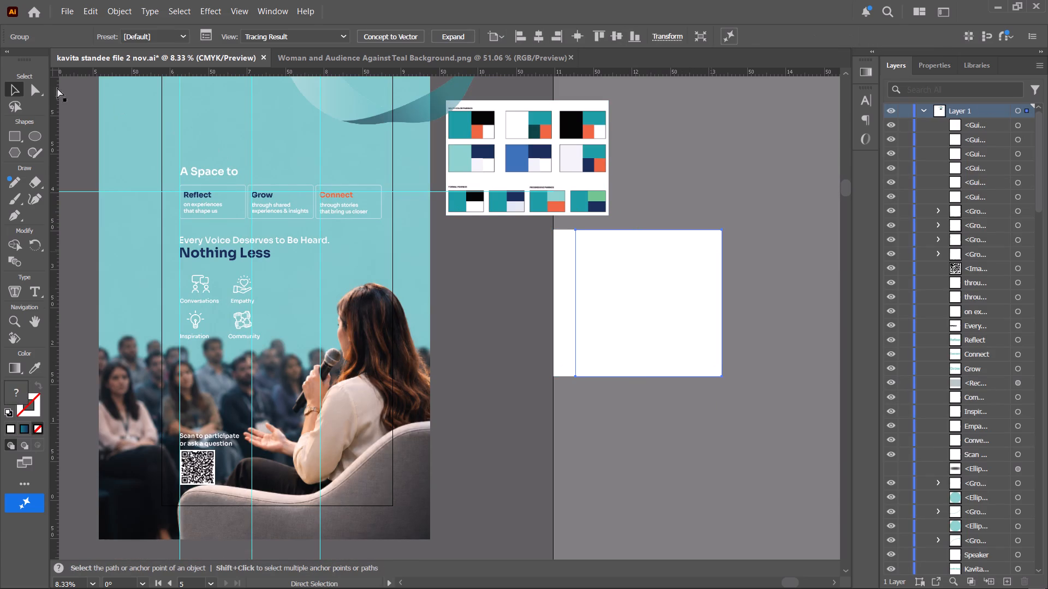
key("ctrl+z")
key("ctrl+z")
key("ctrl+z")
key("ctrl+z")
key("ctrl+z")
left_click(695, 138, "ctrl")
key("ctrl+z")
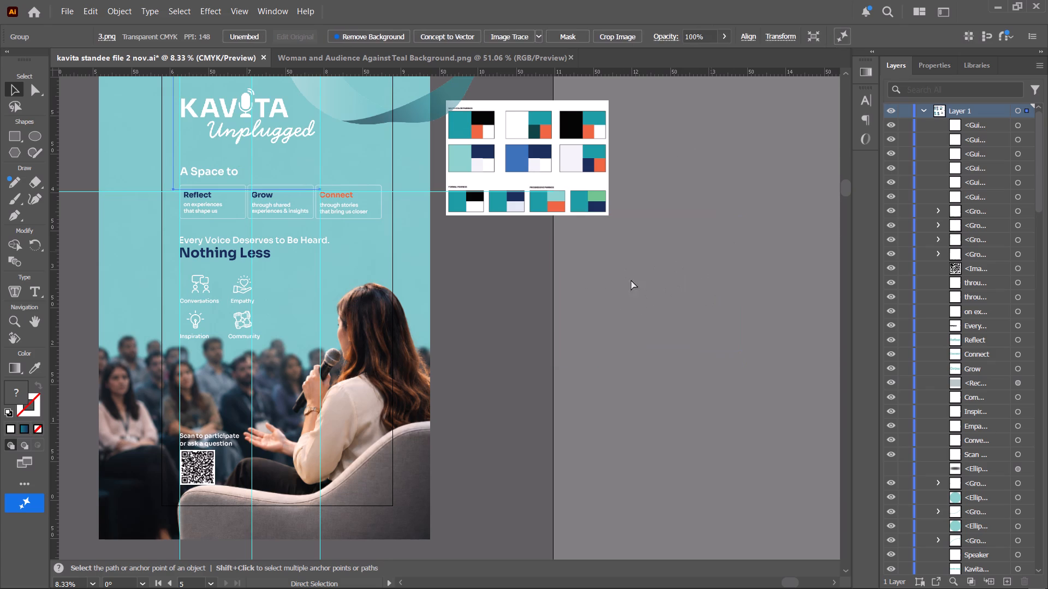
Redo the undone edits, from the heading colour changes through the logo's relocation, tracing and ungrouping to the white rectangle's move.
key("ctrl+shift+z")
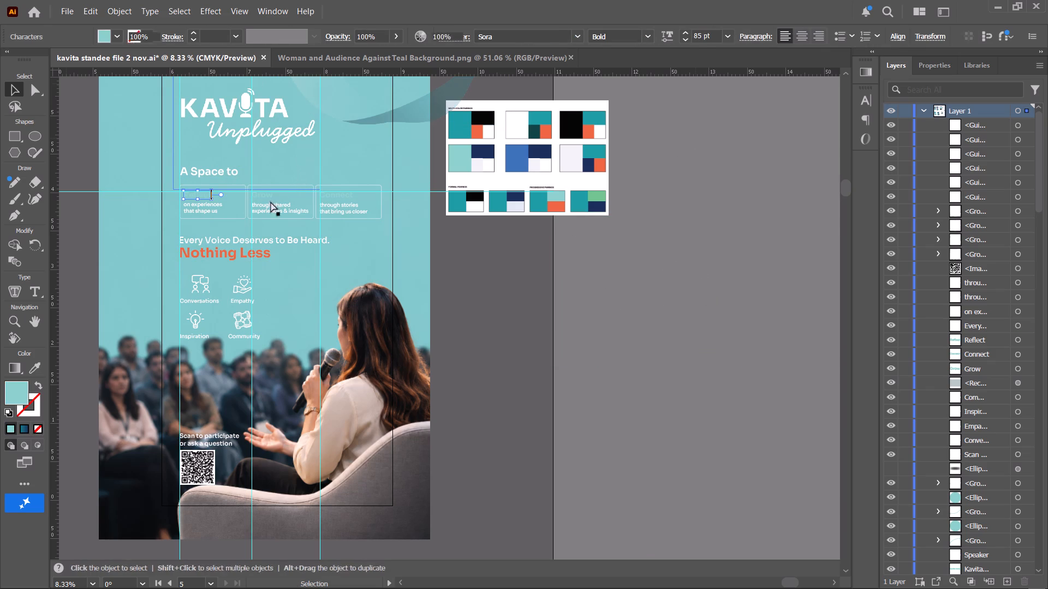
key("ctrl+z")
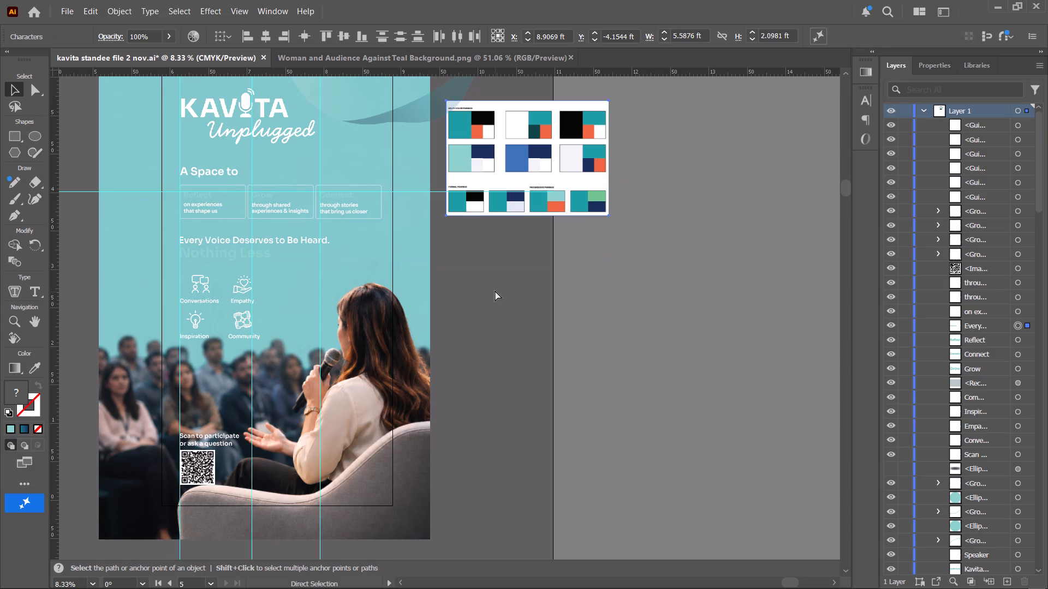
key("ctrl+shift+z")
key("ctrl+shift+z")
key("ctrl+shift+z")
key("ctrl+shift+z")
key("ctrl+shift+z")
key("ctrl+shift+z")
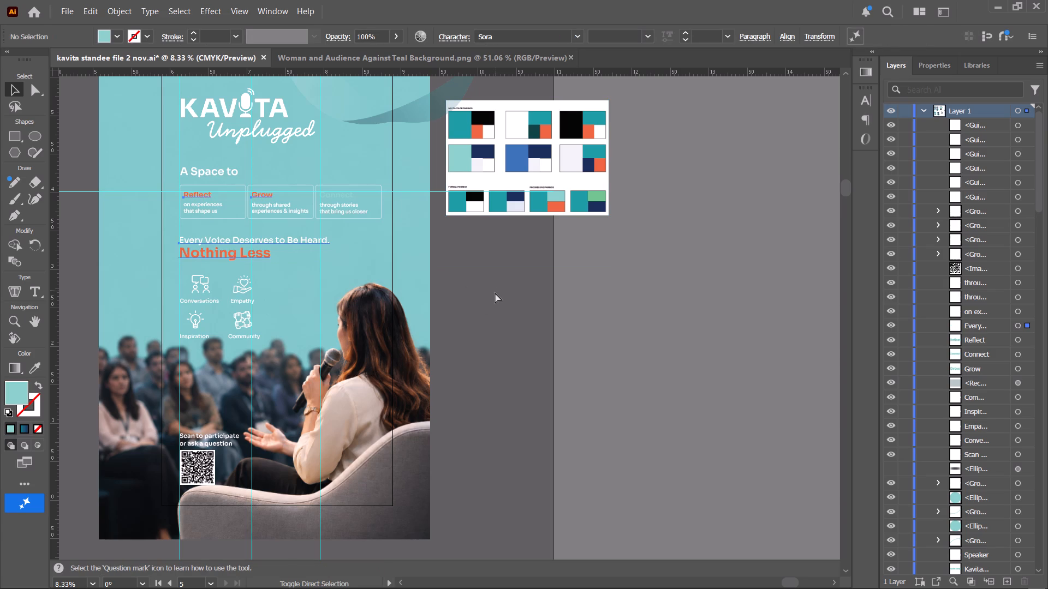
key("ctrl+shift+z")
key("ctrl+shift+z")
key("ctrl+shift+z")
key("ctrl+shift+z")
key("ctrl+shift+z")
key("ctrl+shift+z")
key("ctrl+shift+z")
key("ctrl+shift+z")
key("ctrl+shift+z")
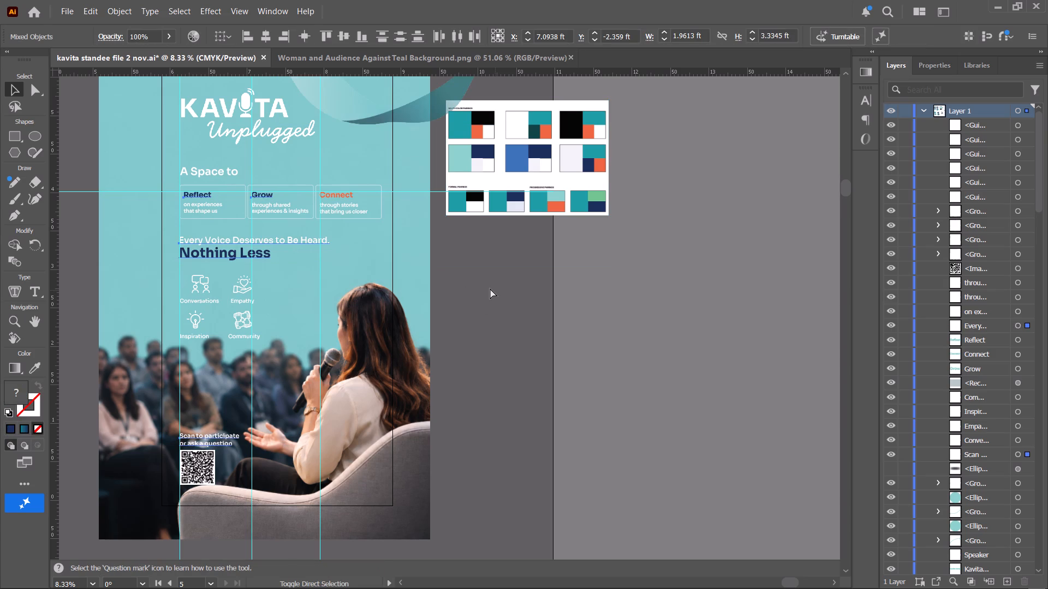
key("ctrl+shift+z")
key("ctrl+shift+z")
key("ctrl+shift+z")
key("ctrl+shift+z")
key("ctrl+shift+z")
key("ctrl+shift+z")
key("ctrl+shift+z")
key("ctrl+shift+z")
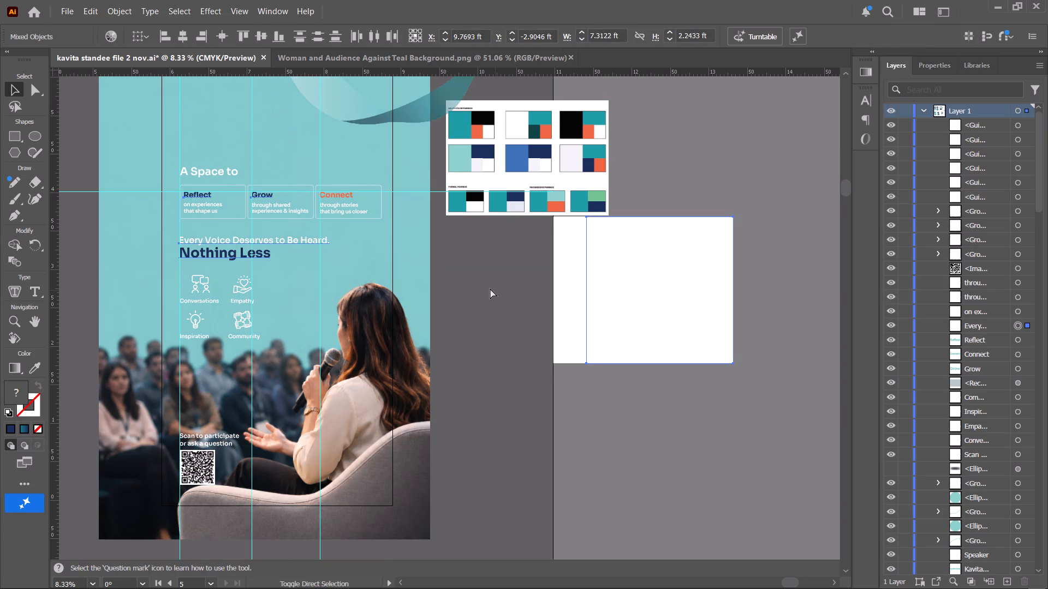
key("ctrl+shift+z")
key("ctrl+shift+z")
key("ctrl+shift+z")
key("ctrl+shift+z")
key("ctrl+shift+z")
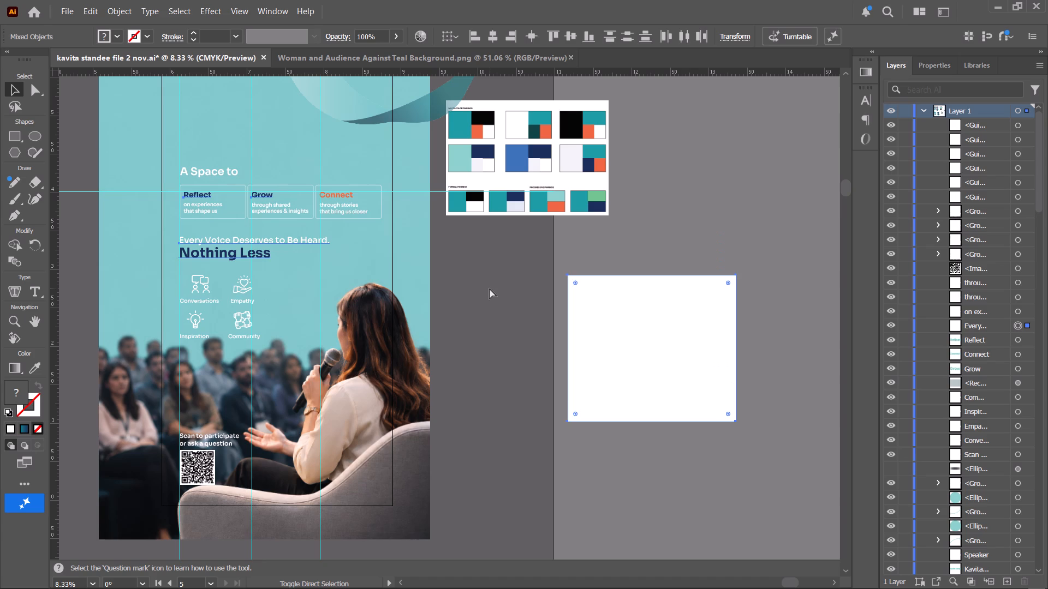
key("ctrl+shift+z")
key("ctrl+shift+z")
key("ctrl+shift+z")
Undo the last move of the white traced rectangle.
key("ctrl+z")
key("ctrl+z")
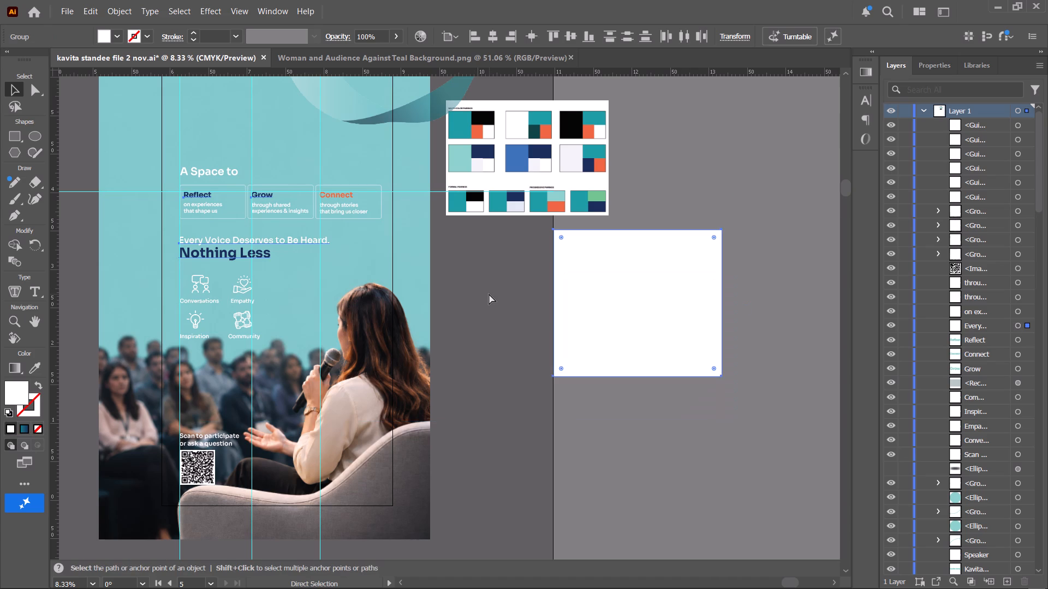
Undo the logo's ungrouping, expansion, tracing and relocation, back to the original logo image on the teal standee.
key("ctrl+z")
key("ctrl+z")
key("ctrl+z")
key("ctrl+z")
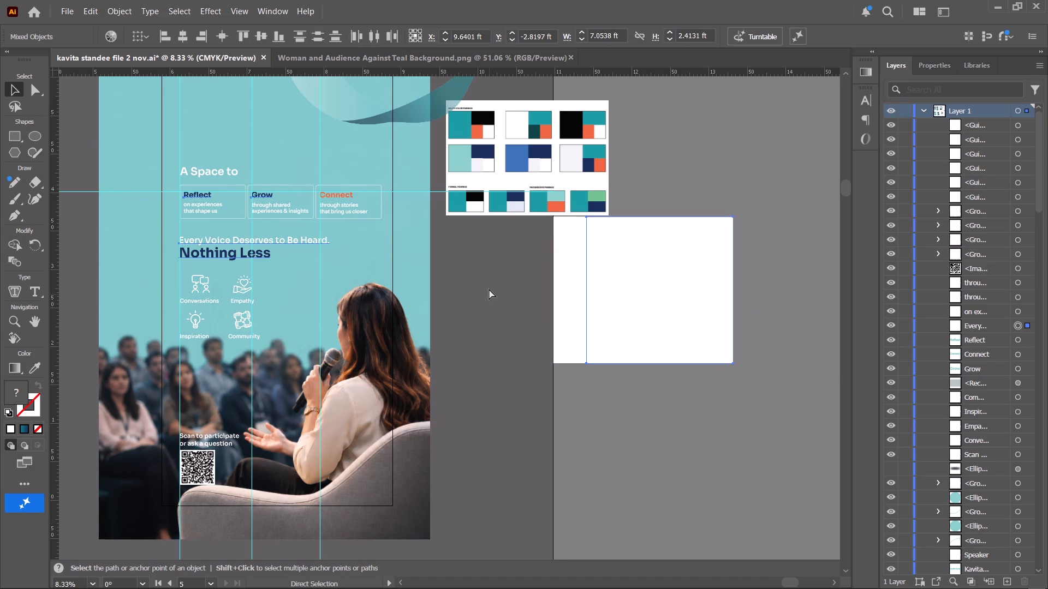
key("ctrl+z")
key("ctrl+z")
key("ctrl+z")
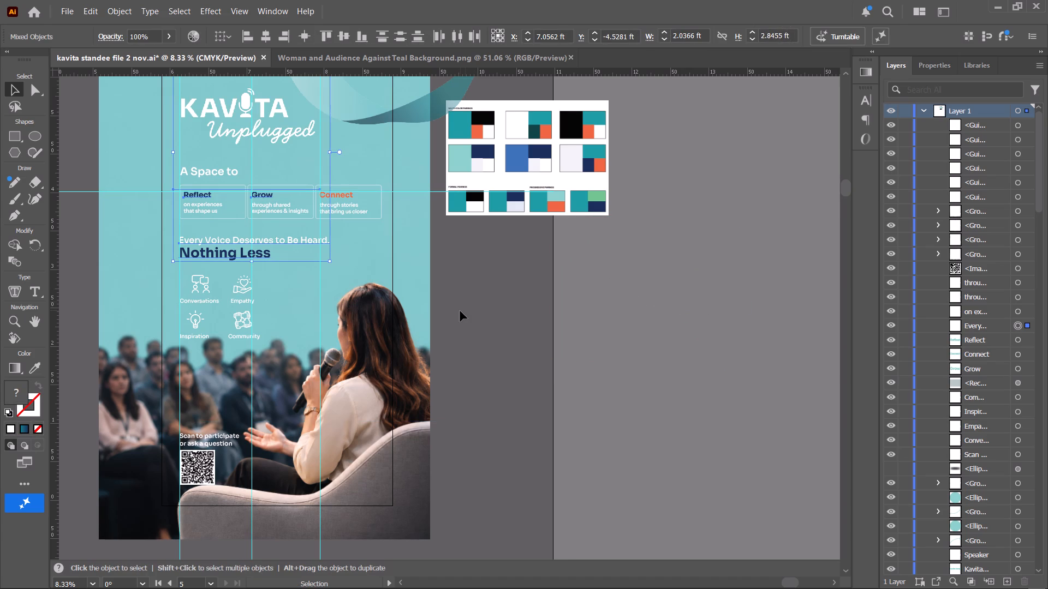
left_click(471, 308)
Recolour the orange Connect heading navy by sampling the Grow heading with the Eyedropper.
scroll(242, 227, "up", 2, "alt")
key("space")
left_click_drag(286, 229, 364, 281)
right_click_drag(363, 281, 178, 350)
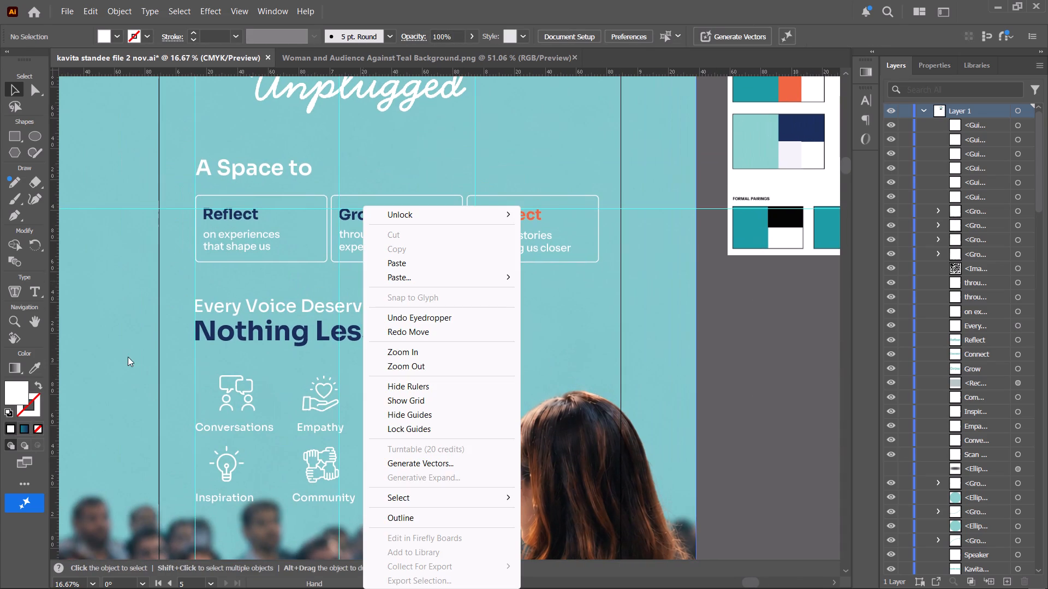
left_click(538, 213)
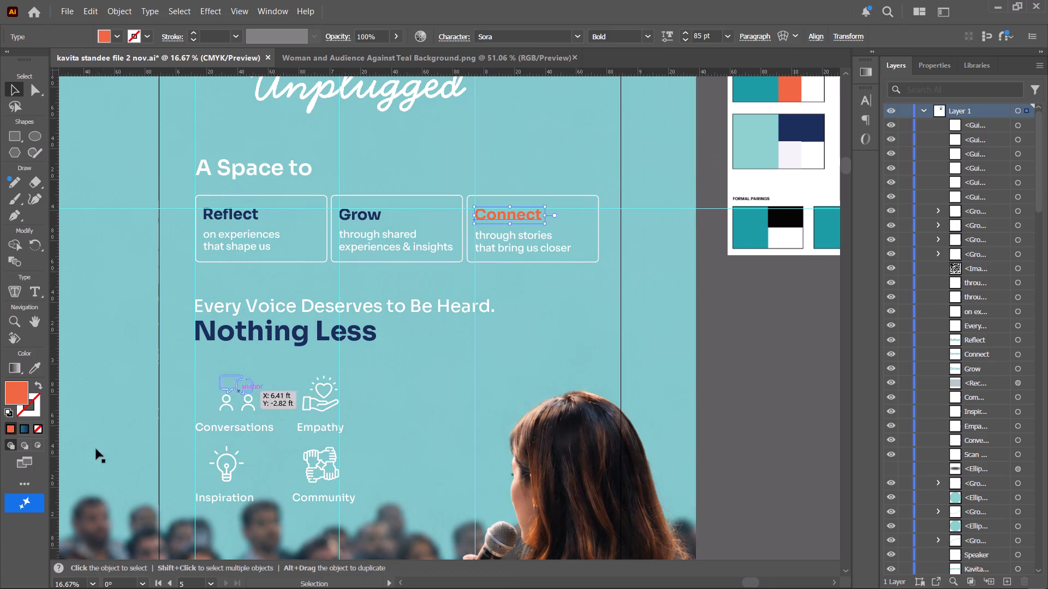
left_click(29, 368)
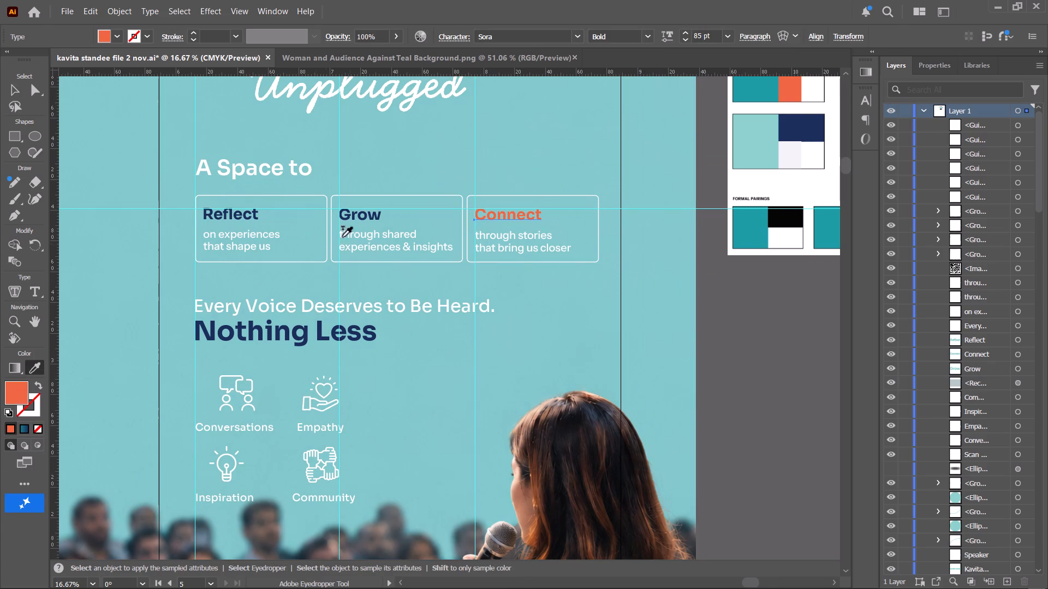
left_click(352, 215)
left_click(14, 87)
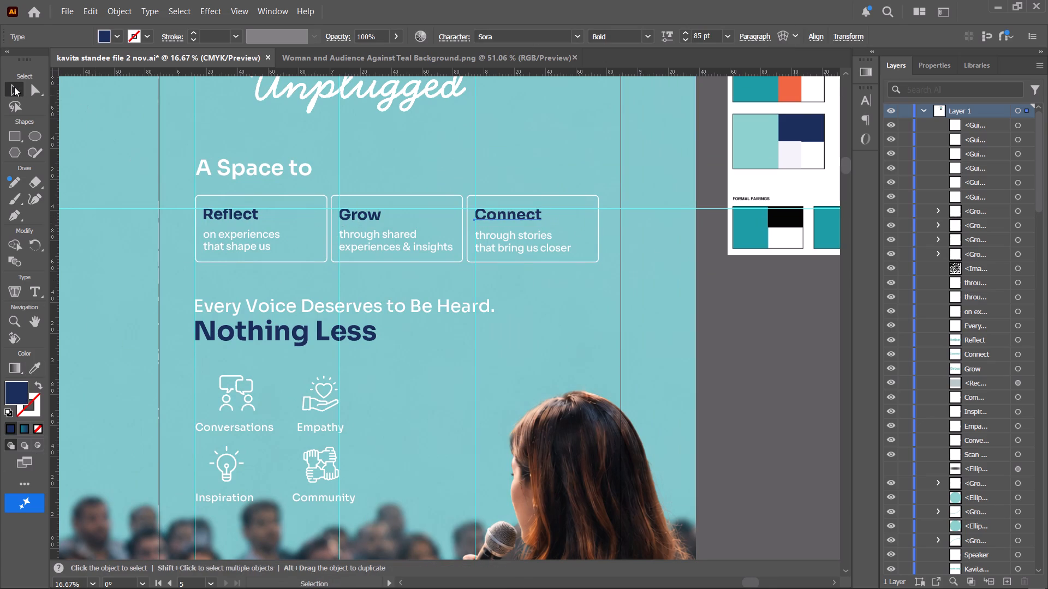
Review the recoloured standee as a whole and compare it with the multi-color, formal and progressive pairings chart.
left_click(113, 130)
scroll(172, 196, "down", 2, "alt")
key("space")
key("space")
key("space")
key("space")
key("space")
key("space")
key("space")
key("space")
key("space")
key("space")
key("space")
key("space")
key("space")
key("space")
key("space")
key("space")
key("space")
key("space")
key("space")
key("space")
left_click_drag(194, 203, 307, 242)
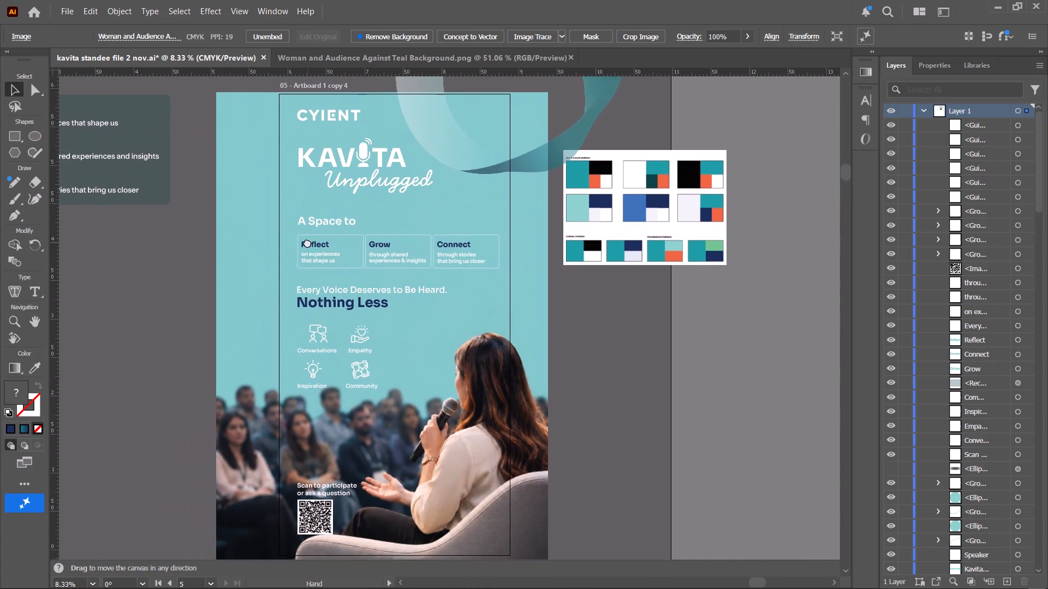
left_click_drag(307, 242, 303, 195)
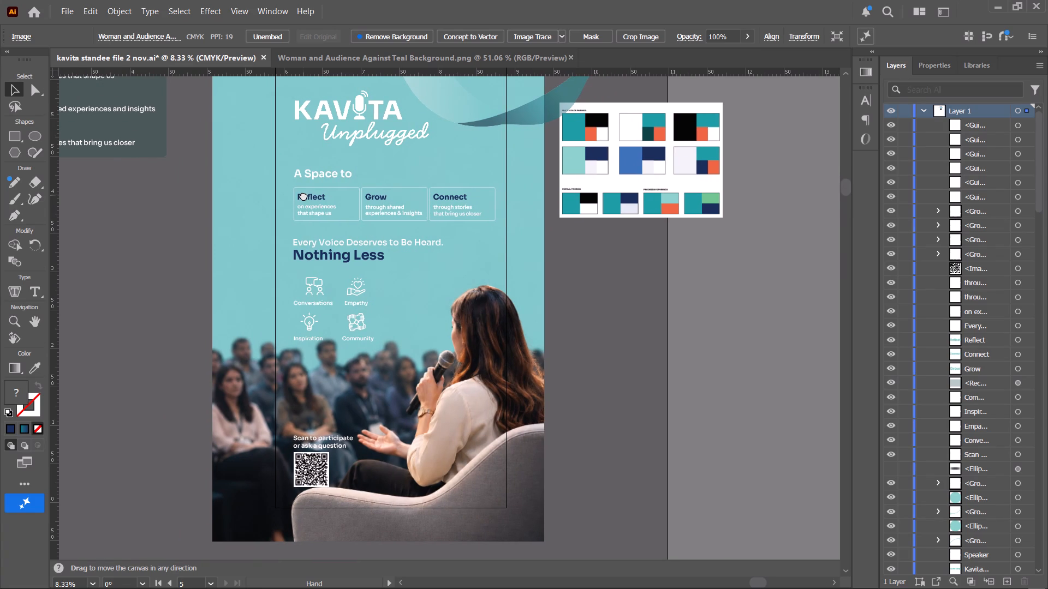
left_click_drag(303, 195, 305, 213)
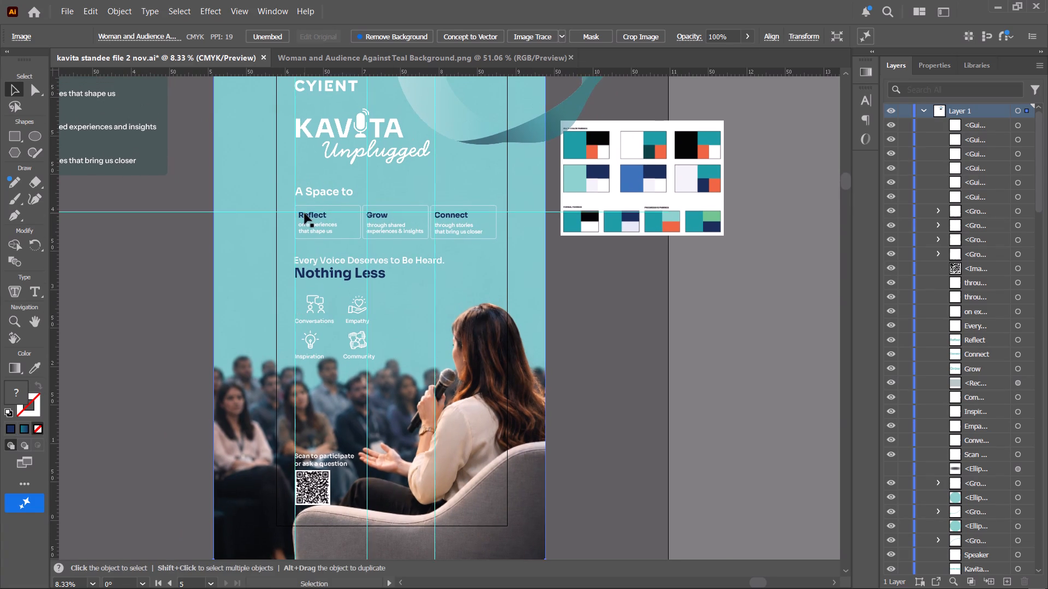
scroll(689, 132, "up", 4, "alt")
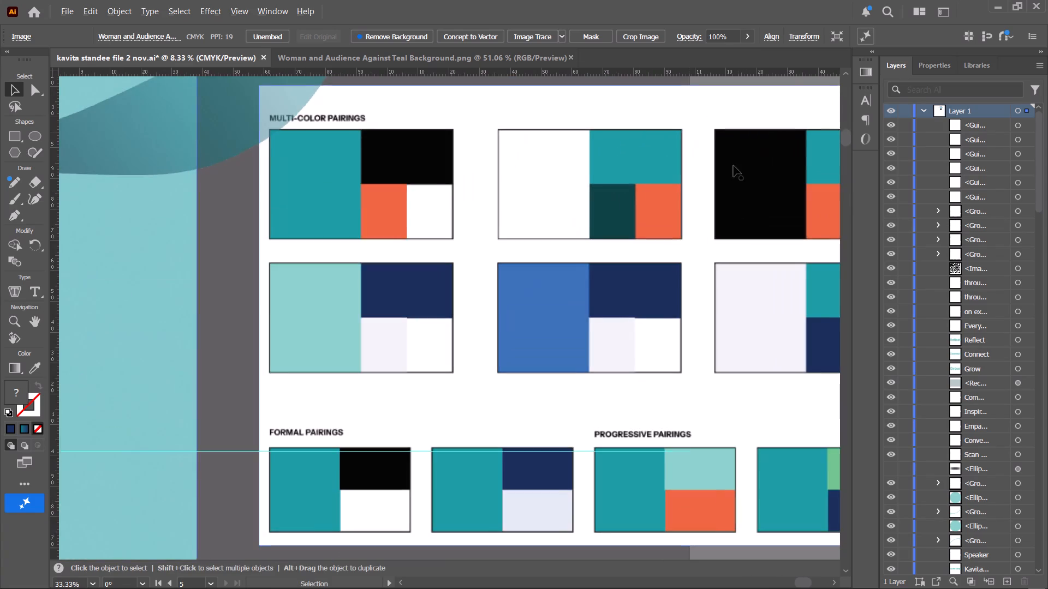
key("space")
key("space")
key("space")
key("space")
key("space")
key("space")
key("space")
key("space")
key("space")
key("space")
key("space")
key("space")
key("space")
key("space")
key("space")
key("space")
key("space")
key("space")
key("space")
key("space")
left_click_drag(736, 208, 569, 195)
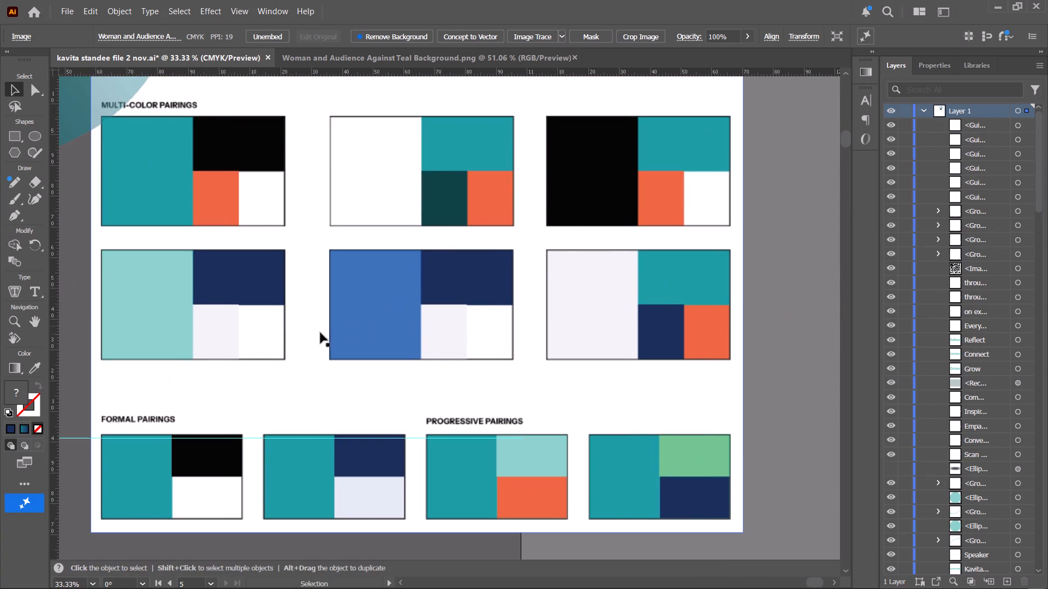
scroll(261, 336, "down", 2, "alt")
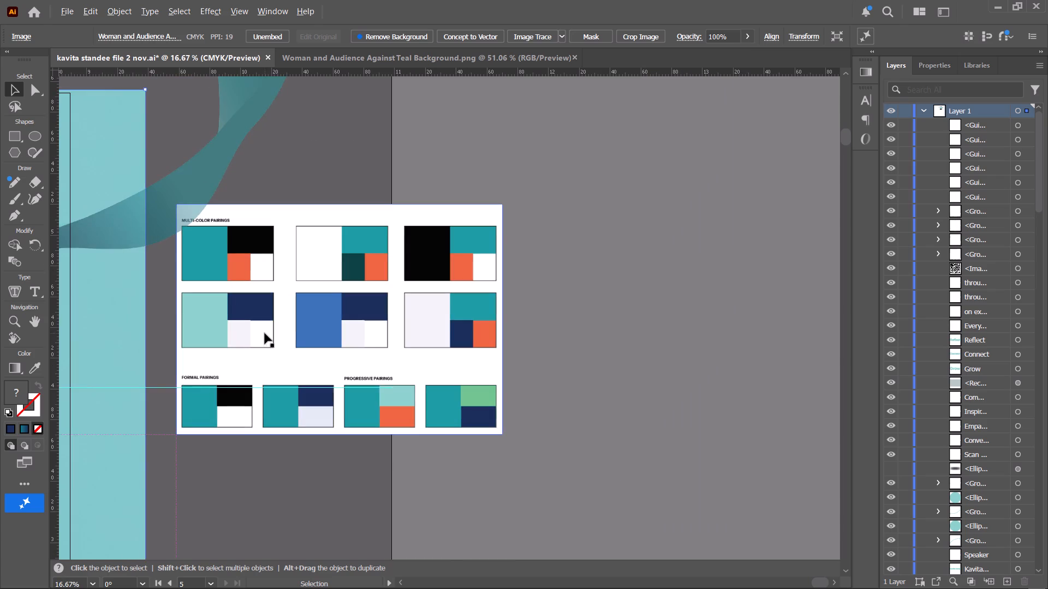
key("space")
key("space")
left_click_drag(309, 345, 511, 247)
scroll(520, 317, "up", 2, "alt")
scroll(519, 317, "down", 3, "alt")
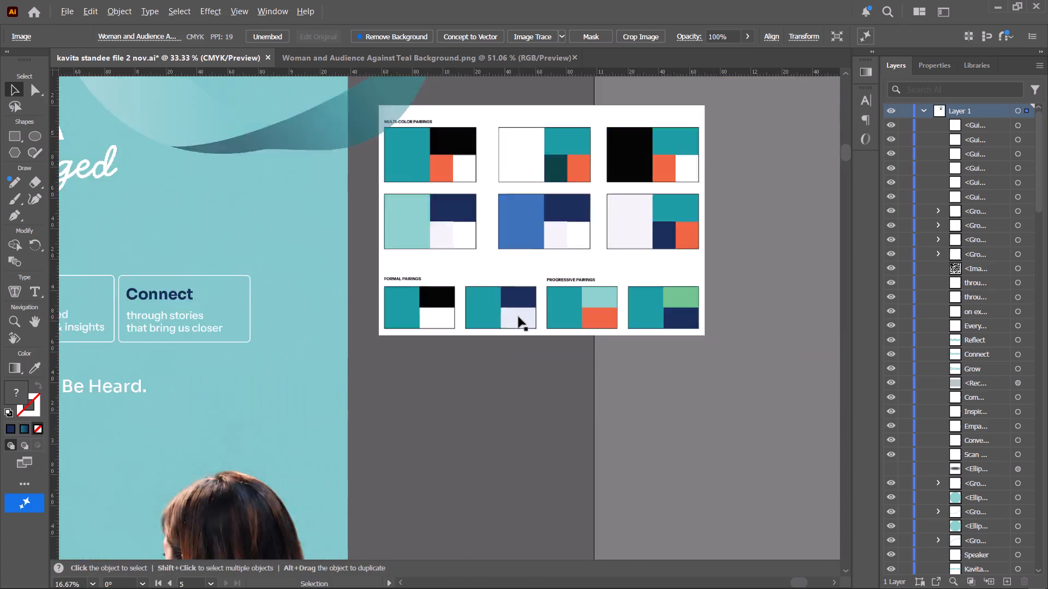
Switch to File Explorer and open the Cyient - Brand Guideline PDF from the cyient folder.
left_click(562, 571)
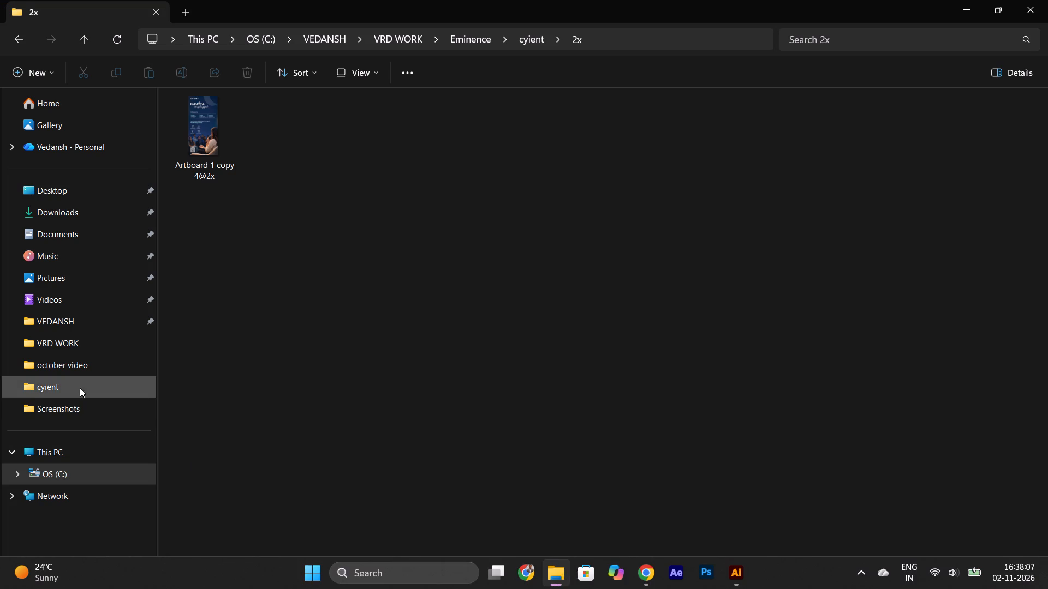
left_click(100, 218)
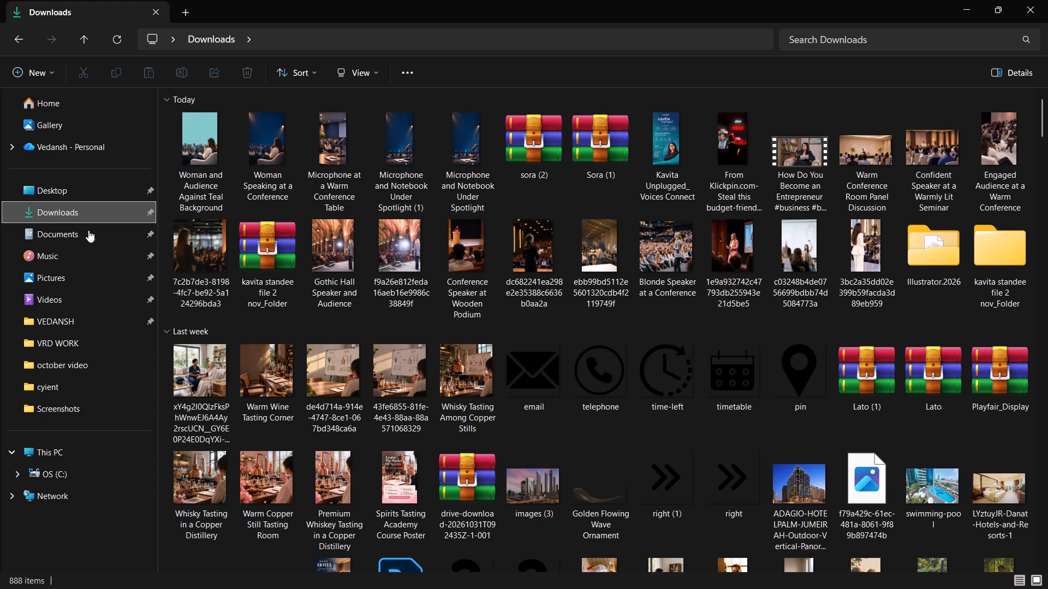
left_click(107, 376)
double_click(422, 141)
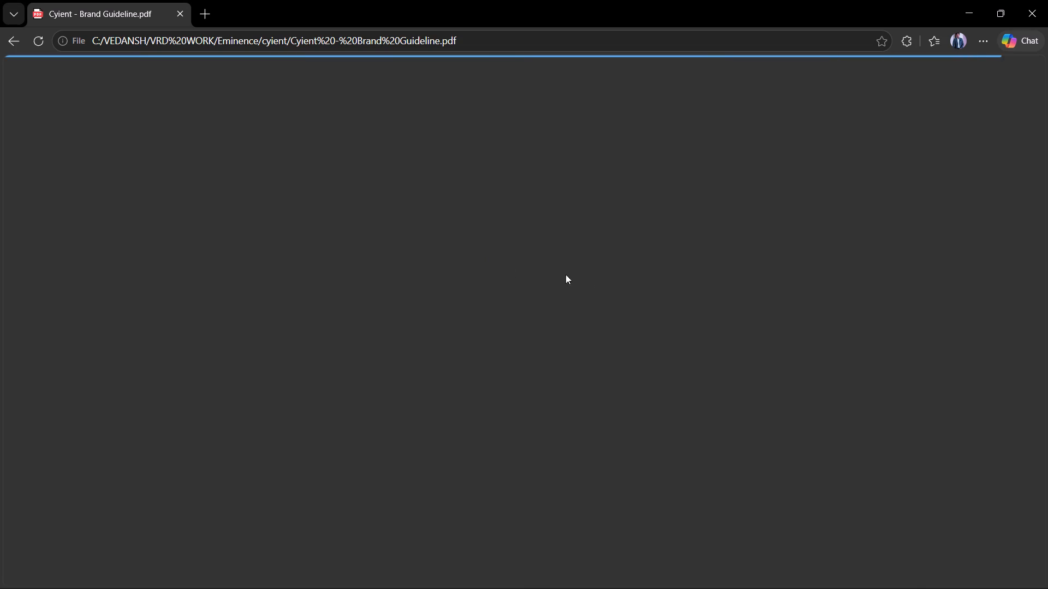
Look through the brand guideline's logo, typography and colour sections to find the Color Overview palette page.
scroll(545, 284, "down", 10)
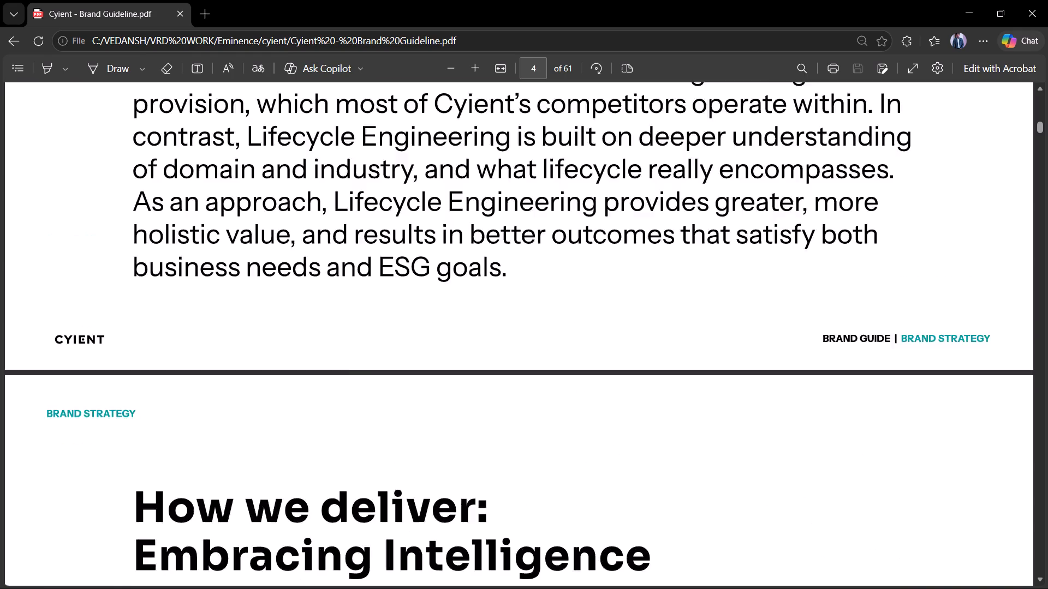
scroll(553, 289, "down", 15)
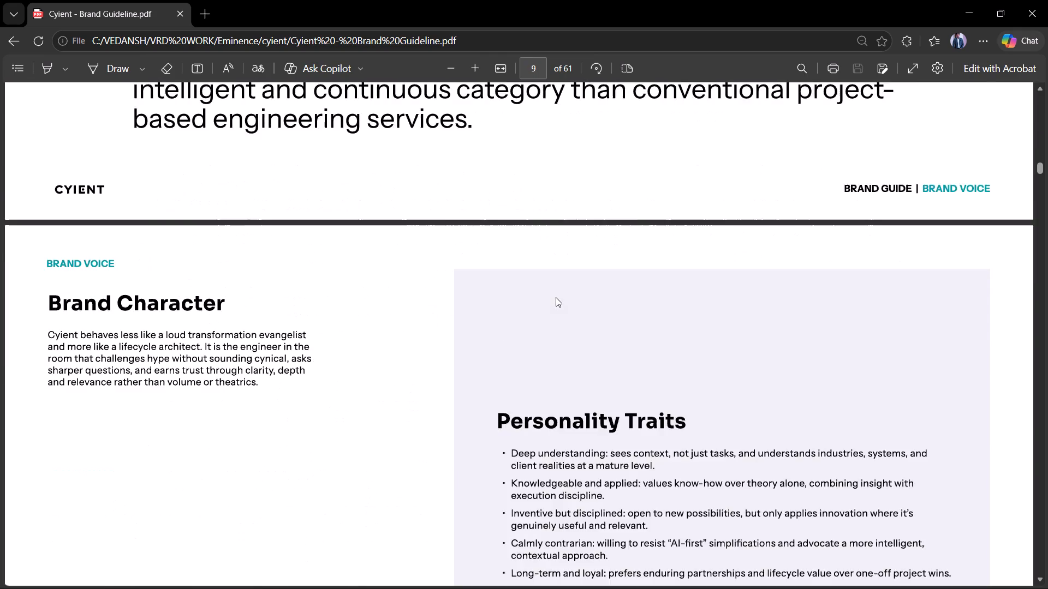
scroll(556, 297, "down", 16)
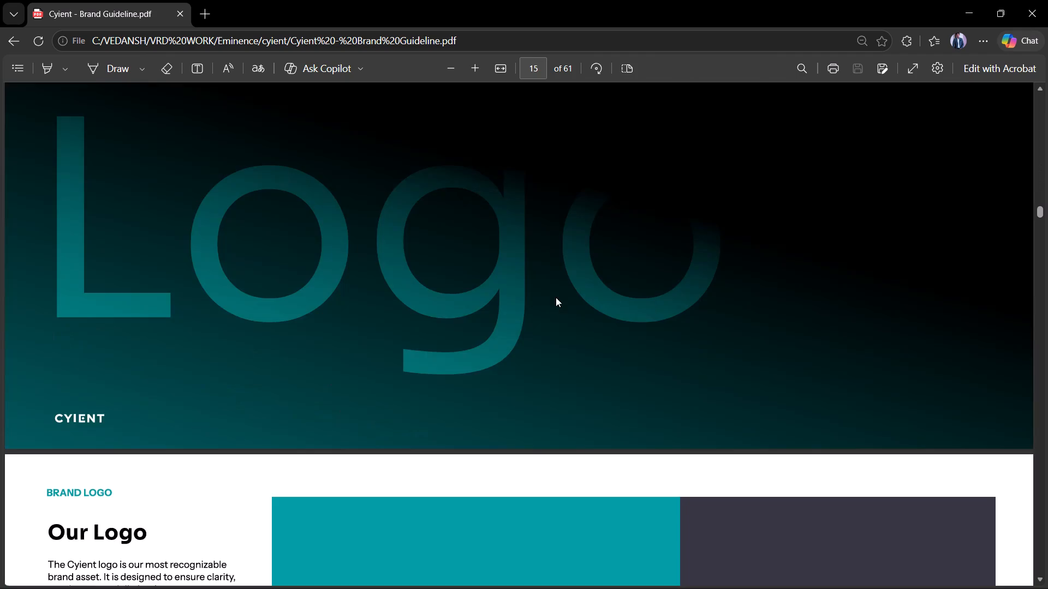
scroll(556, 297, "down", 4)
scroll(555, 298, "up", 3)
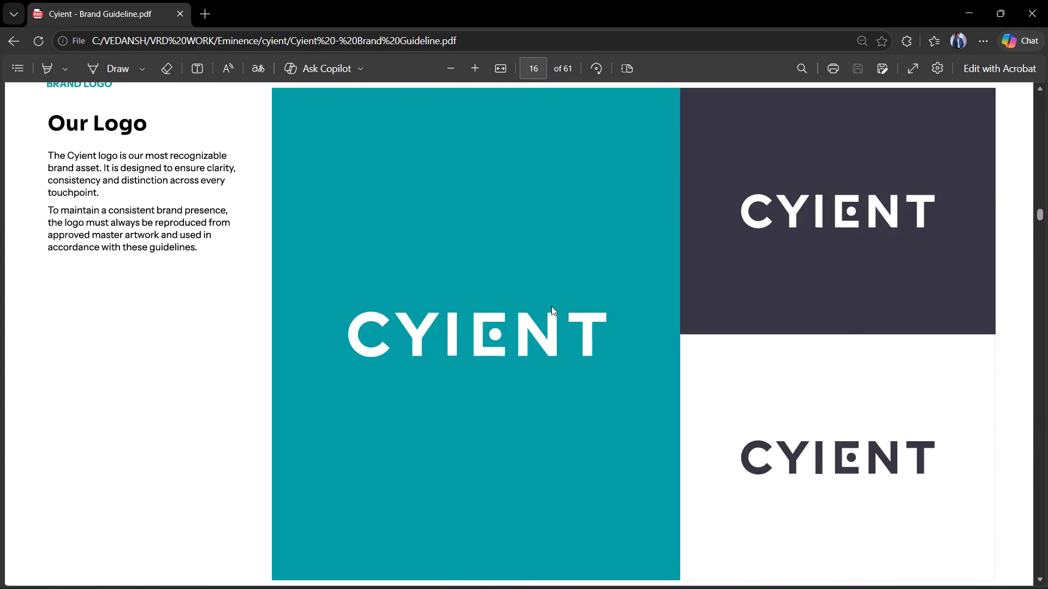
scroll(551, 306, "down", 8)
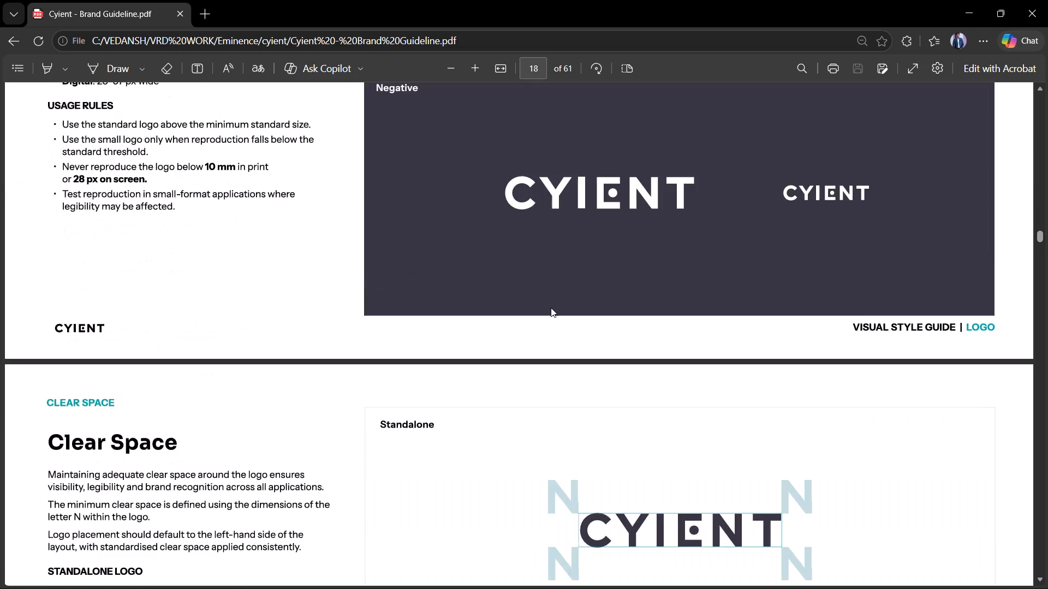
scroll(477, 266, "down", 9)
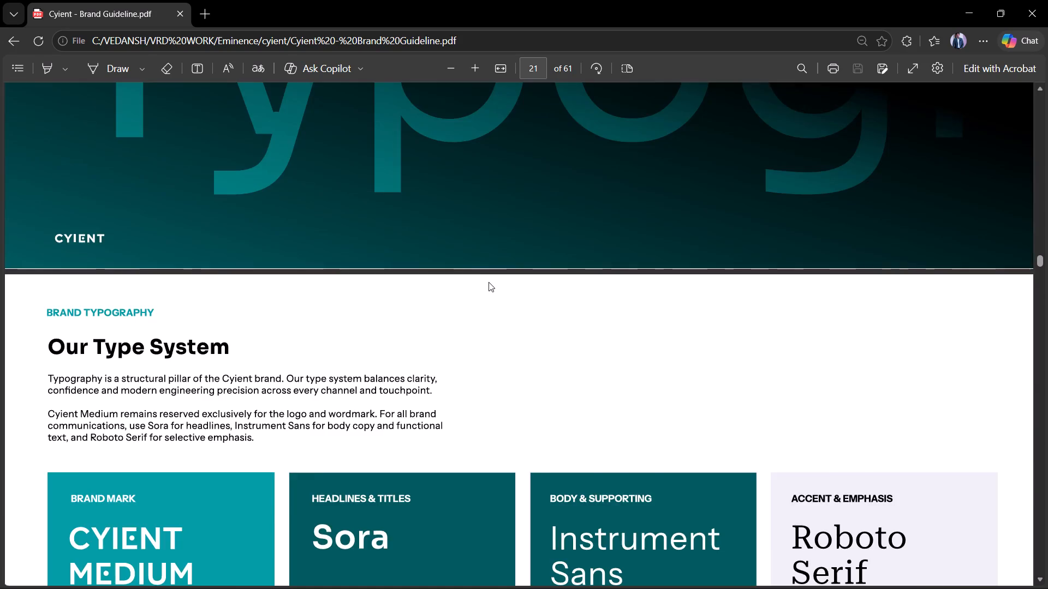
scroll(489, 282, "down", 17)
scroll(495, 283, "down", 6)
scroll(495, 283, "up", 1)
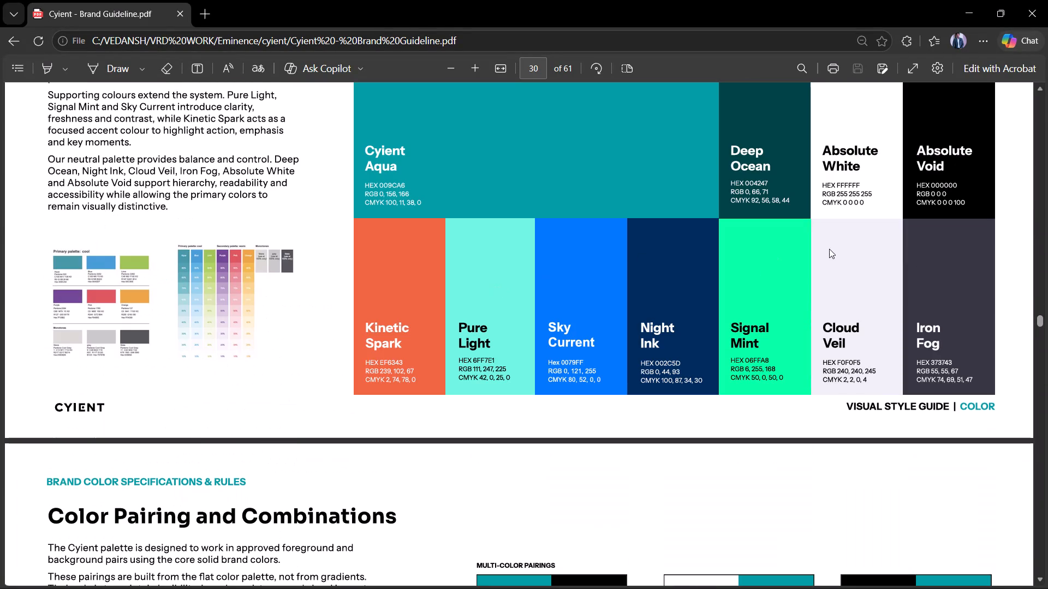
scroll(765, 275, "up", 2)
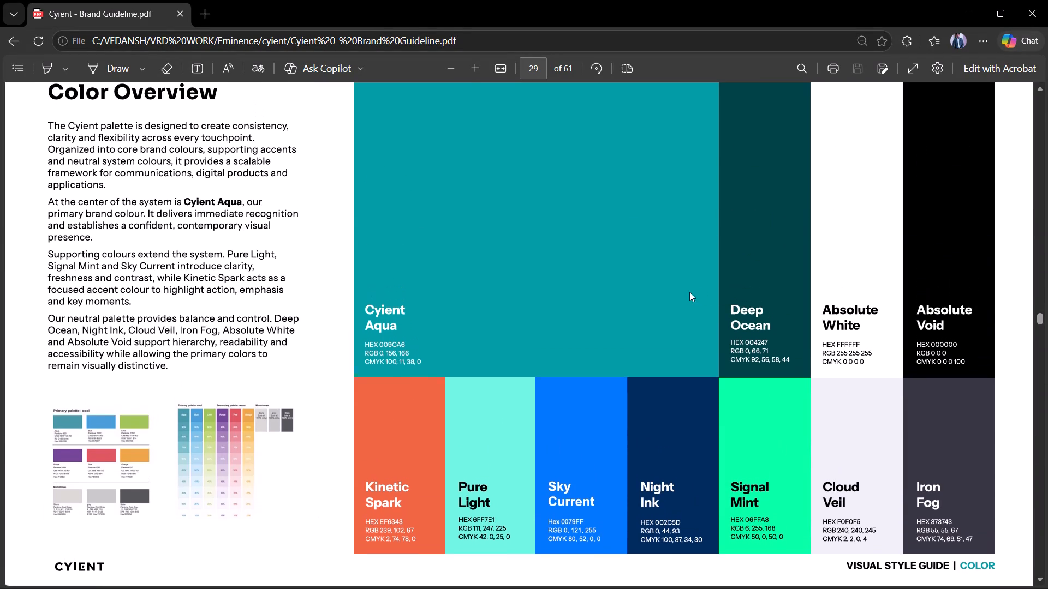
scroll(689, 292, "up", 1)
Fit the Color Overview page in view and capture a screenshot of its full swatch palette, from Cyient Aqua to Iron Fog.
left_click(457, 65)
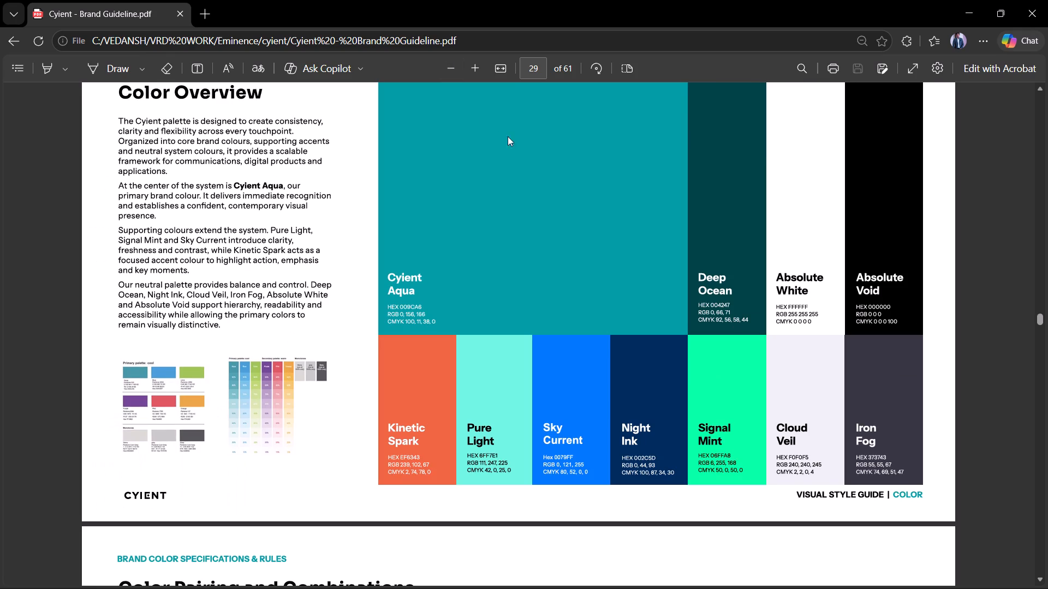
left_click(449, 63)
scroll(525, 221, "up", 1)
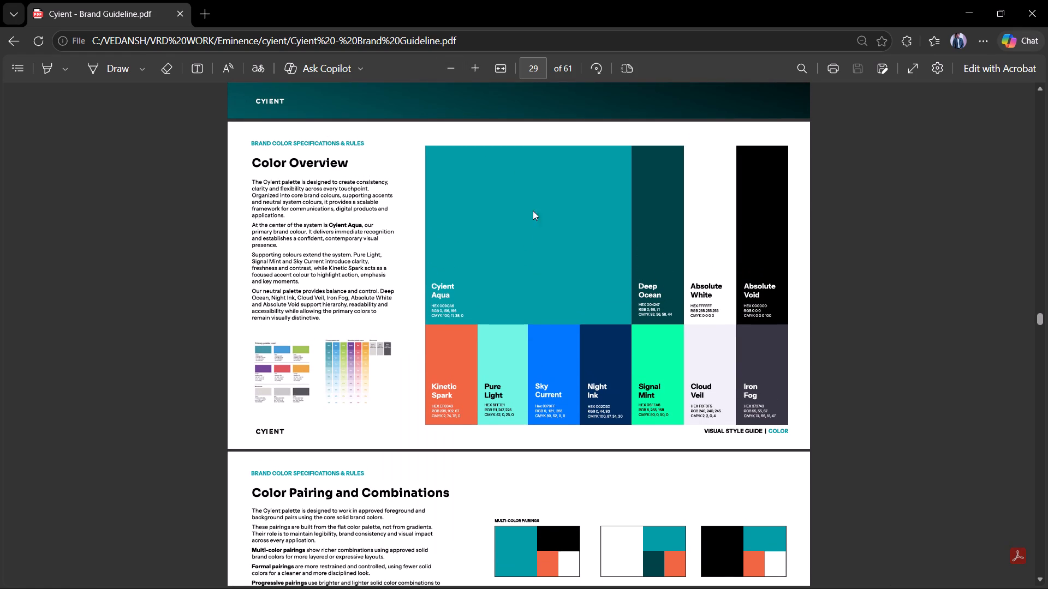
key("Print")
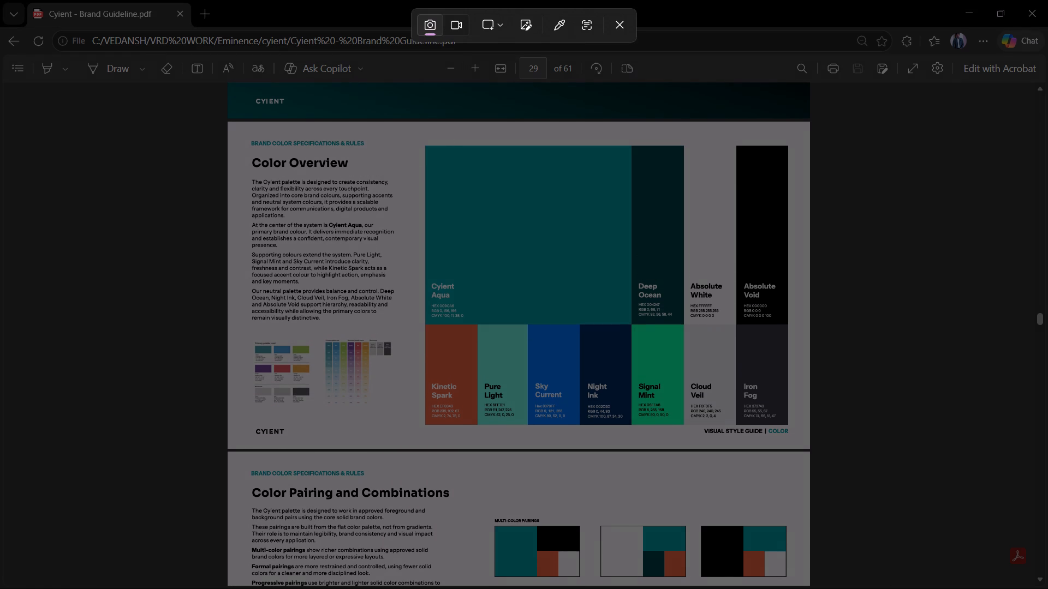
left_click_drag(423, 146, 795, 421)
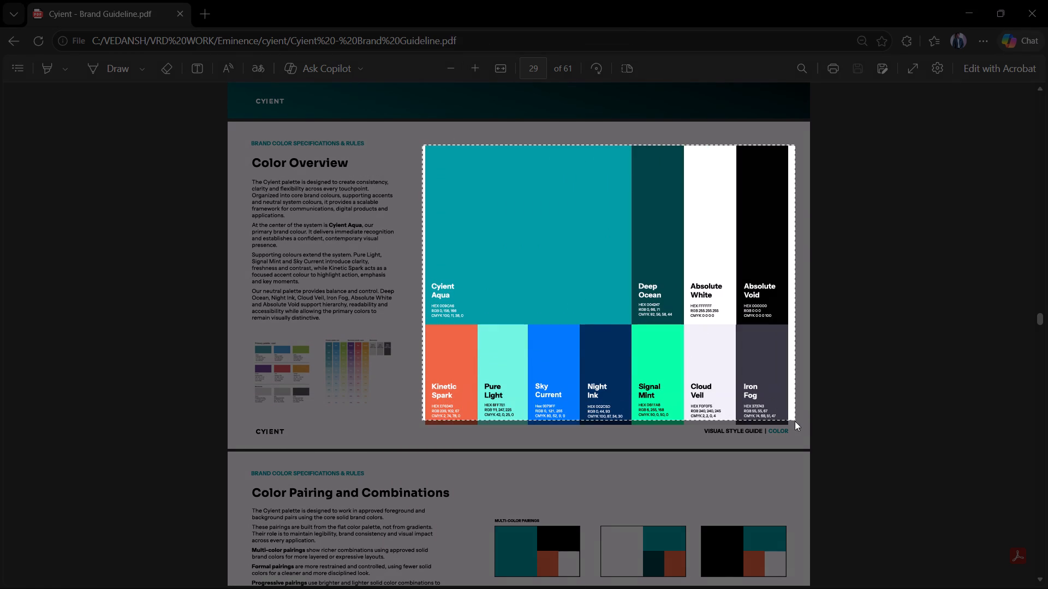
left_click_drag(795, 421, 791, 425)
Return to the standee file in Illustrator, paste the captured palette, enlarge it and place it beside the standee over the pairings chart.
key("alt+Tab")
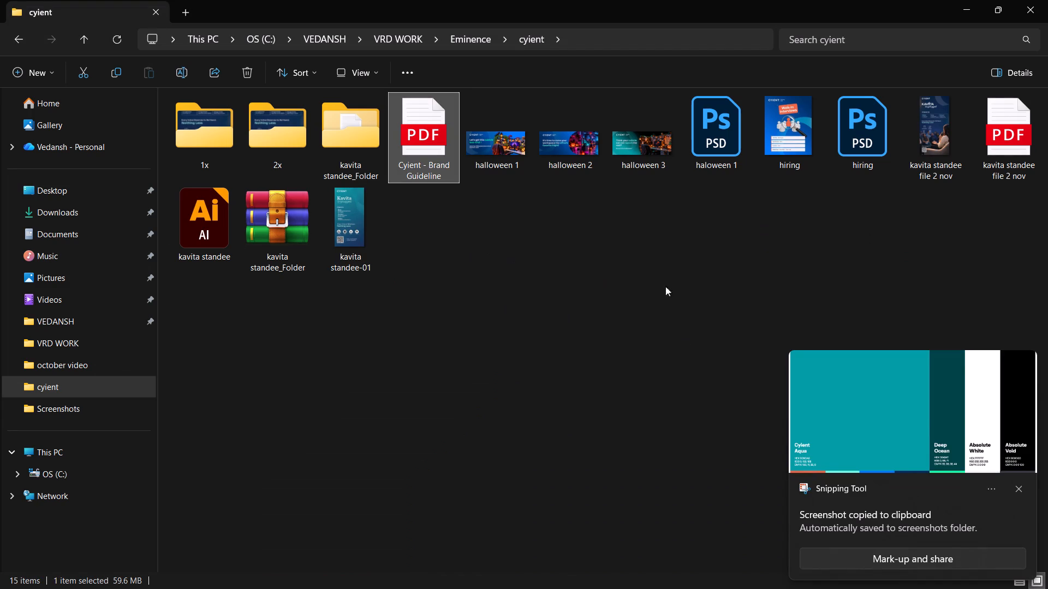
left_click(942, 548)
key("alt+Tab")
key("alt+Tab")
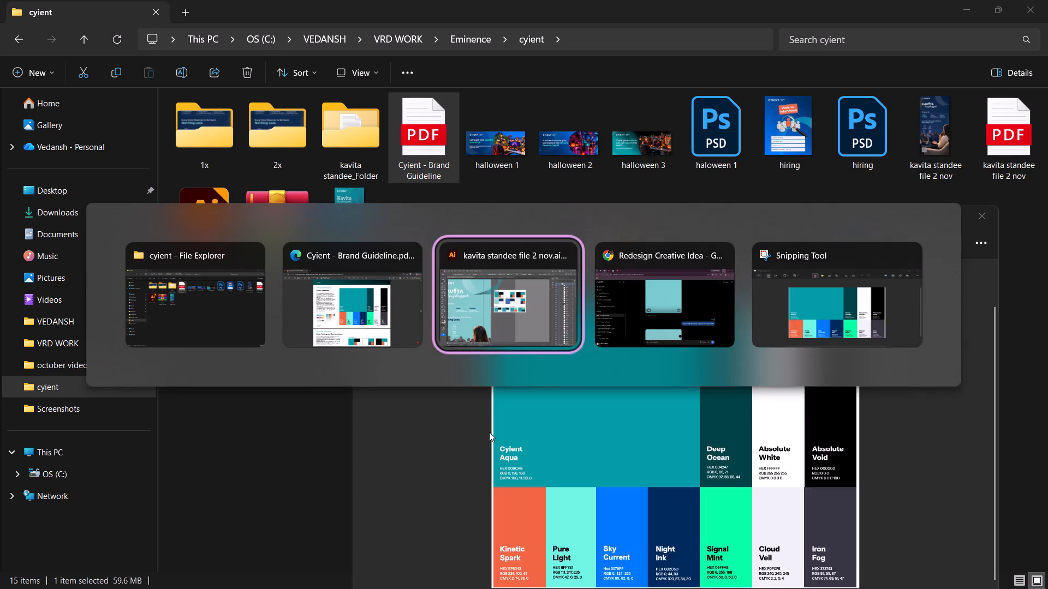
left_click(500, 437)
key("ctrl+v")
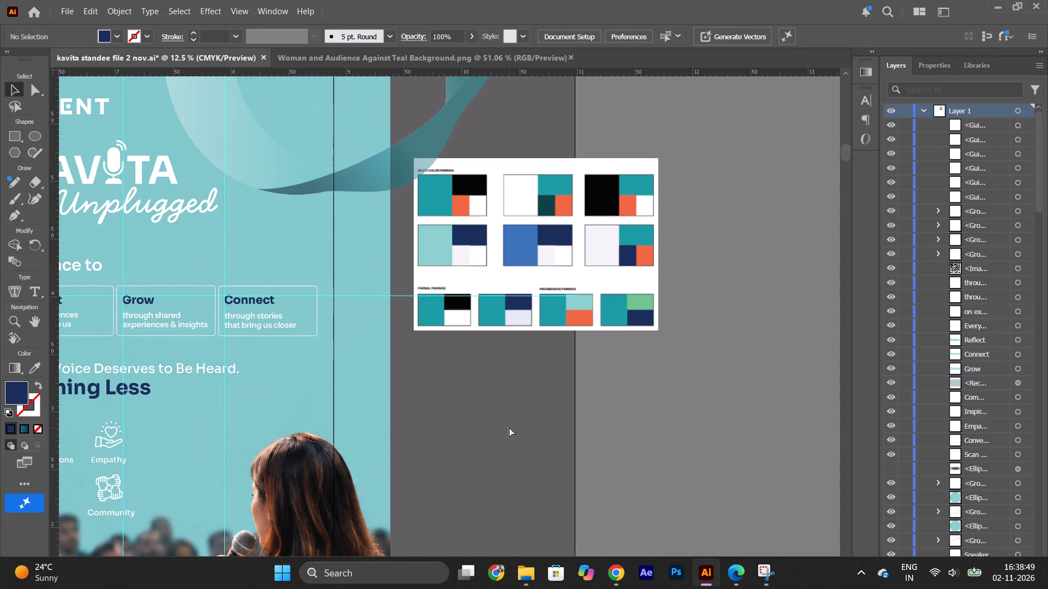
left_click_drag(444, 326, 532, 424)
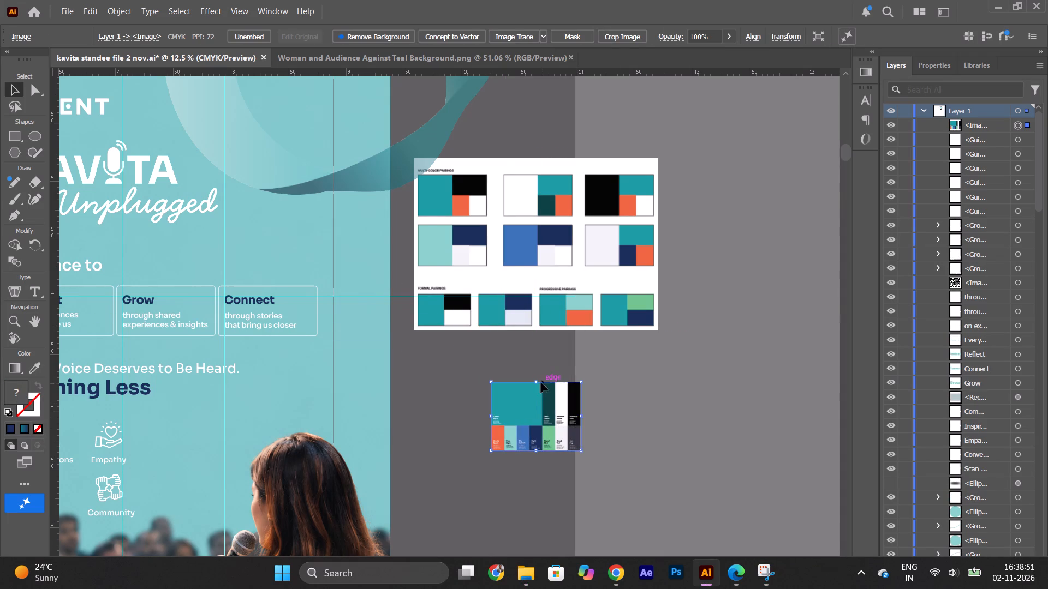
left_click_drag(535, 380, 548, 190, "shift")
left_click_drag(514, 307, 579, 212)
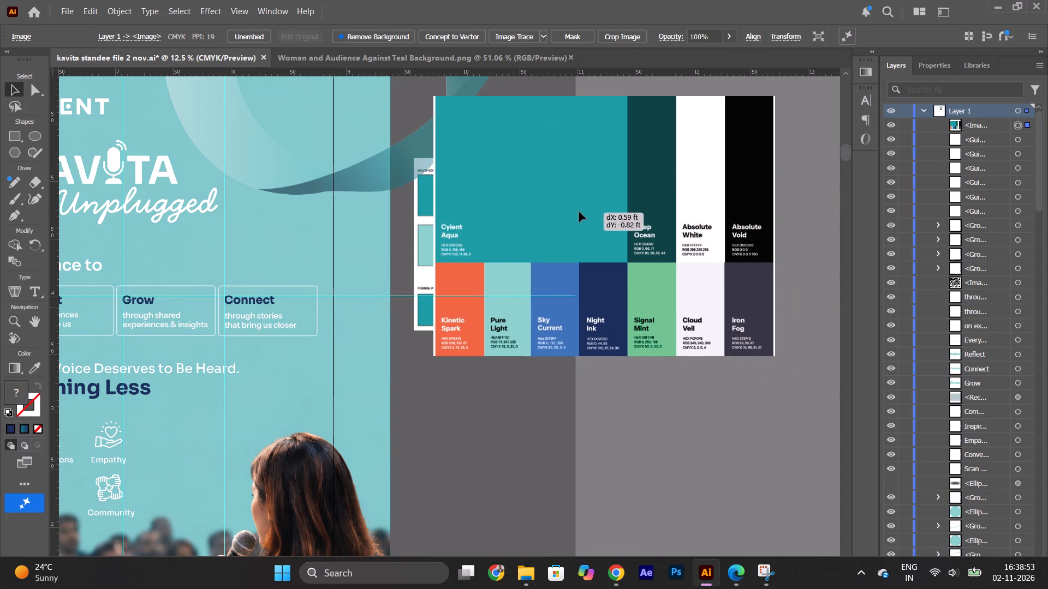
left_click_drag(579, 212, 563, 212)
left_click(807, 201)
Sample the dark swatches of the pasted brand palette, Iron Fog and Absolute Void, with the colour picker.
key("space")
key("space")
key("space")
key("space")
key("space")
key("space")
key("space")
key("space")
key("space")
key("space")
key("space")
left_click_drag(781, 258, 898, 308)
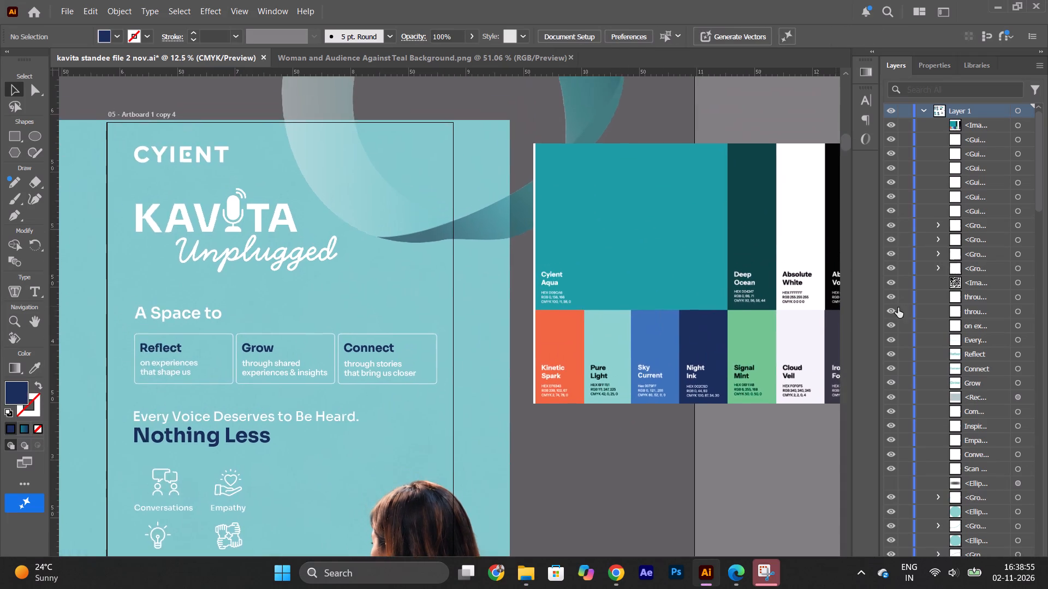
left_click_drag(898, 308, 725, 270)
key("alt+c")
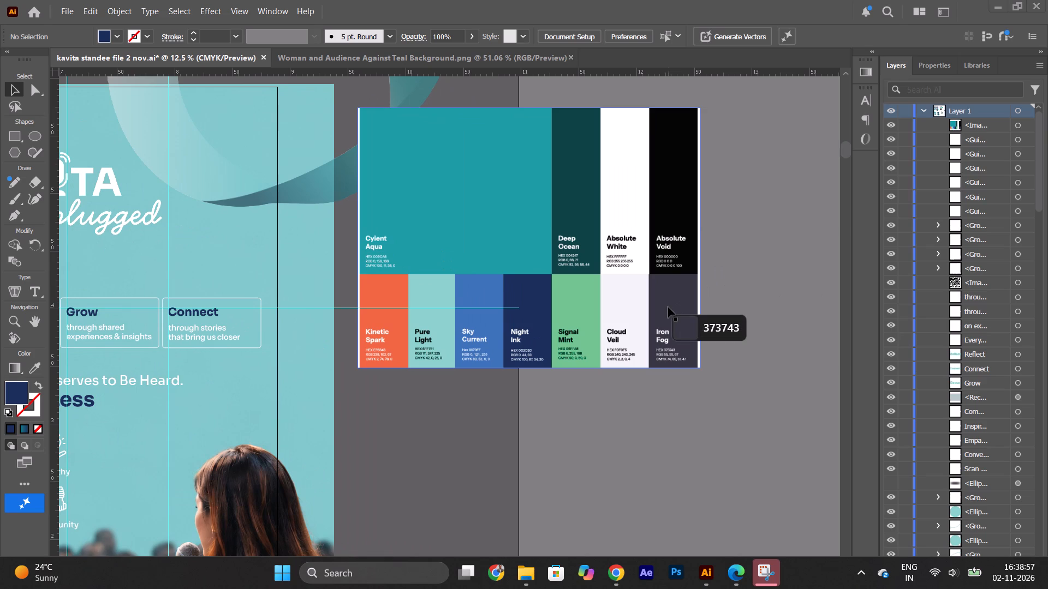
left_click_drag(651, 261, 652, 256)
left_click(655, 175)
Recolour the three descriptions under Reflect, Grow and Connect with the Iron Fog swatch from the pasted palette.
key("space")
key("space")
key("space")
key("space")
key("space")
key("space")
key("space")
key("space")
key("space")
key("space")
key("space")
key("space")
key("space")
key("space")
key("space")
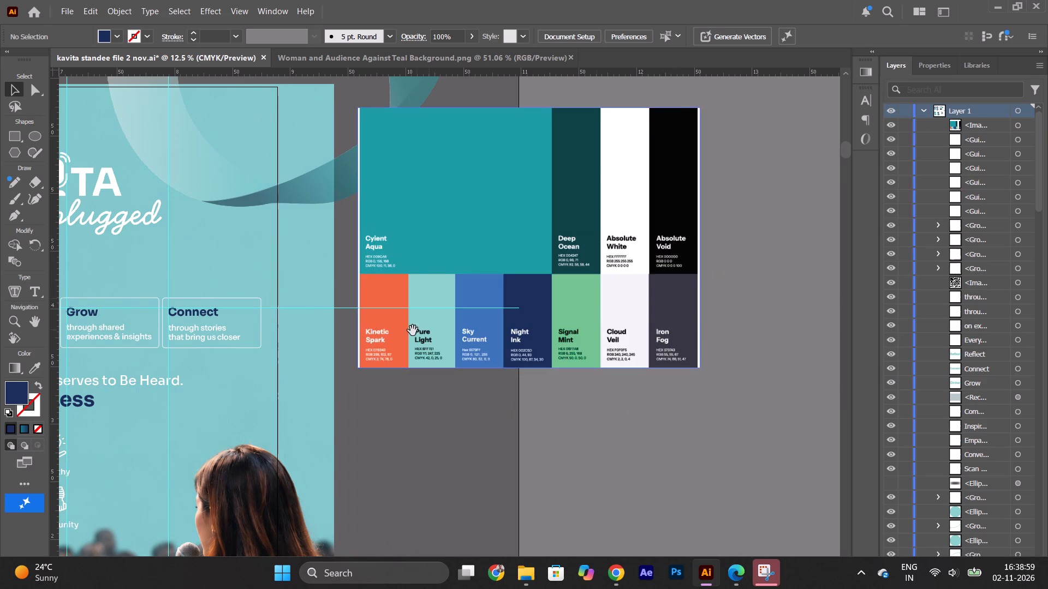
left_click_drag(424, 333, 787, 348)
left_click_drag(680, 328, 632, 263)
left_click(287, 285)
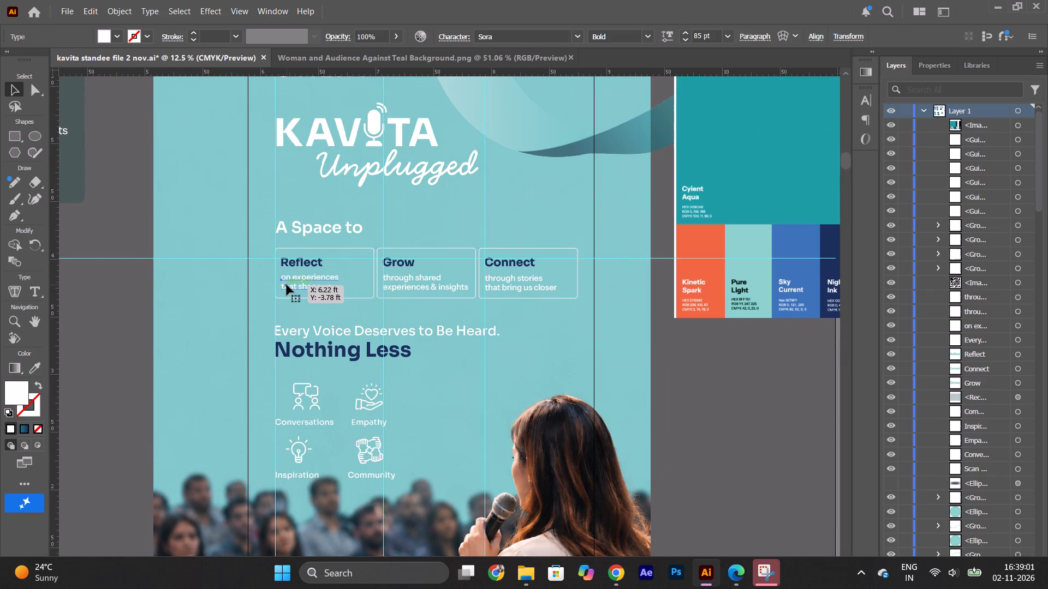
left_click(424, 278, "shift")
left_click(531, 280, "shift")
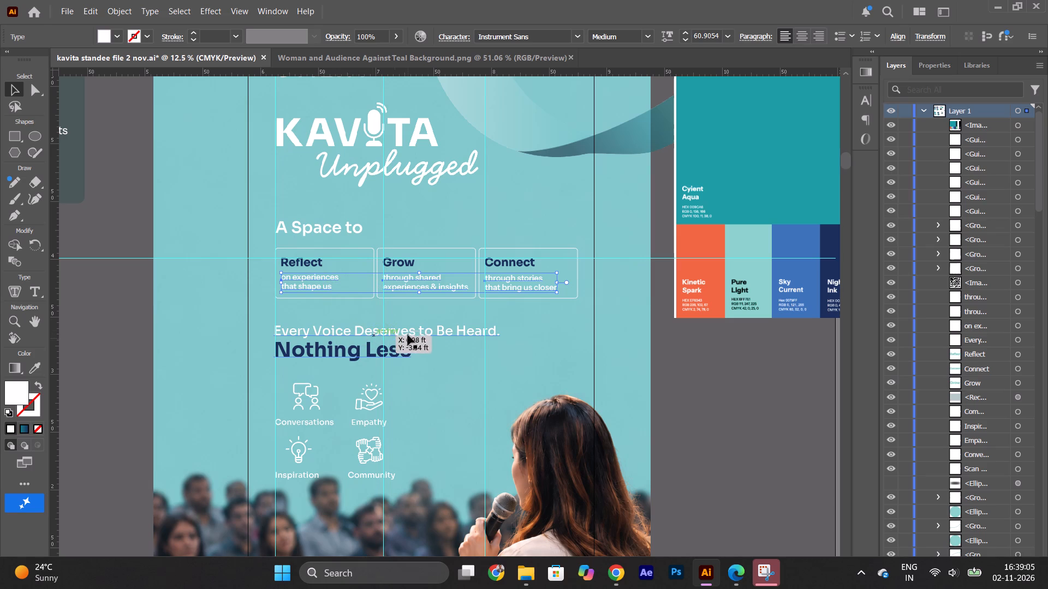
key("space")
key("space")
key("space")
key("space")
key("space")
key("space")
key("space")
key("space")
key("space")
left_click_drag(552, 317, 406, 314)
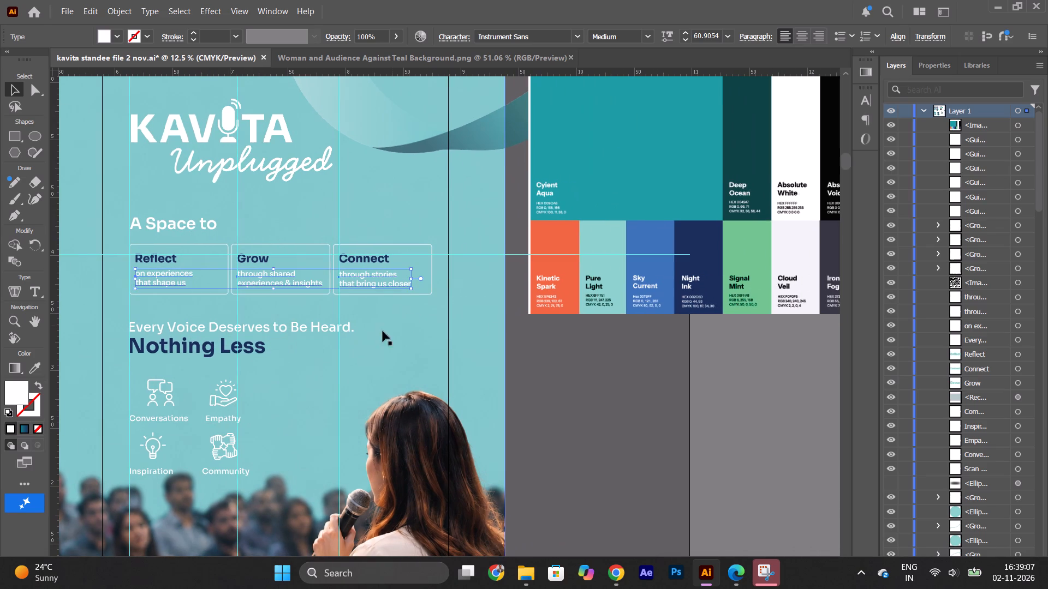
left_click(38, 362)
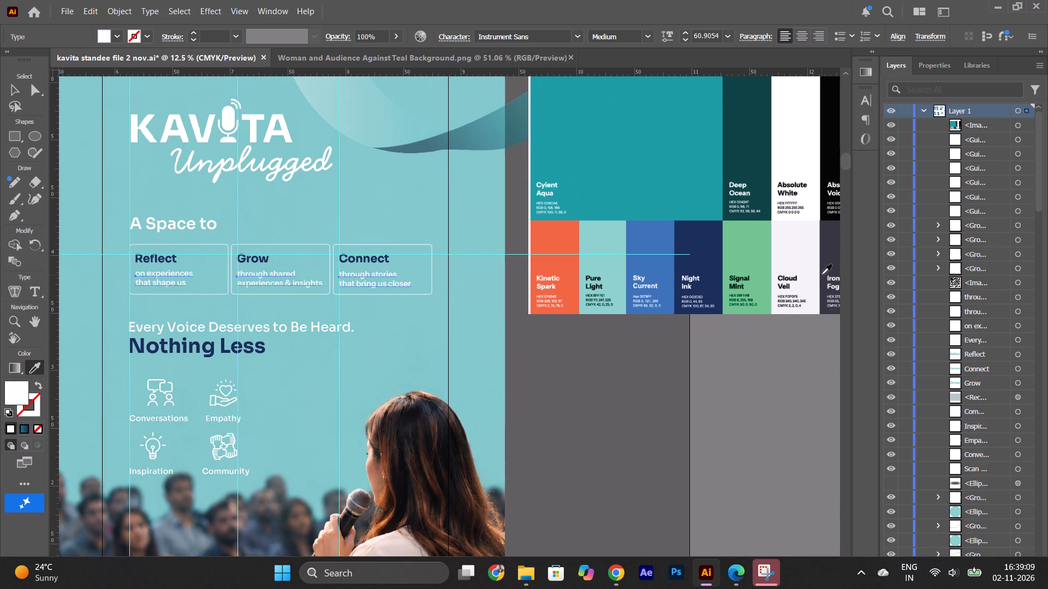
left_click(832, 263)
left_click(14, 93)
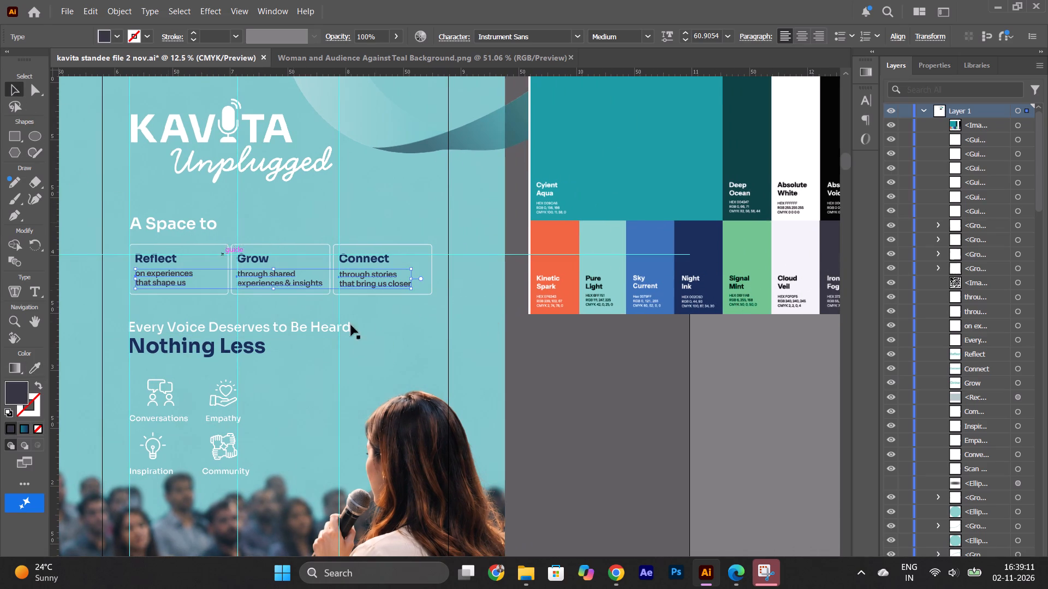
left_click(601, 406)
Examine the recoloured card descriptions up close to judge their legibility on the teal background.
key("space")
left_click_drag(390, 344, 550, 356)
scroll(506, 350, "up", 2, "alt")
key("space")
key("space")
key("space")
key("space")
key("space")
key("space")
key("space")
key("space")
key("space")
key("space")
key("space")
key("space")
key("space")
key("space")
key("space")
key("space")
key("space")
key("space")
key("space")
key("space")
left_click_drag(501, 350, 556, 356)
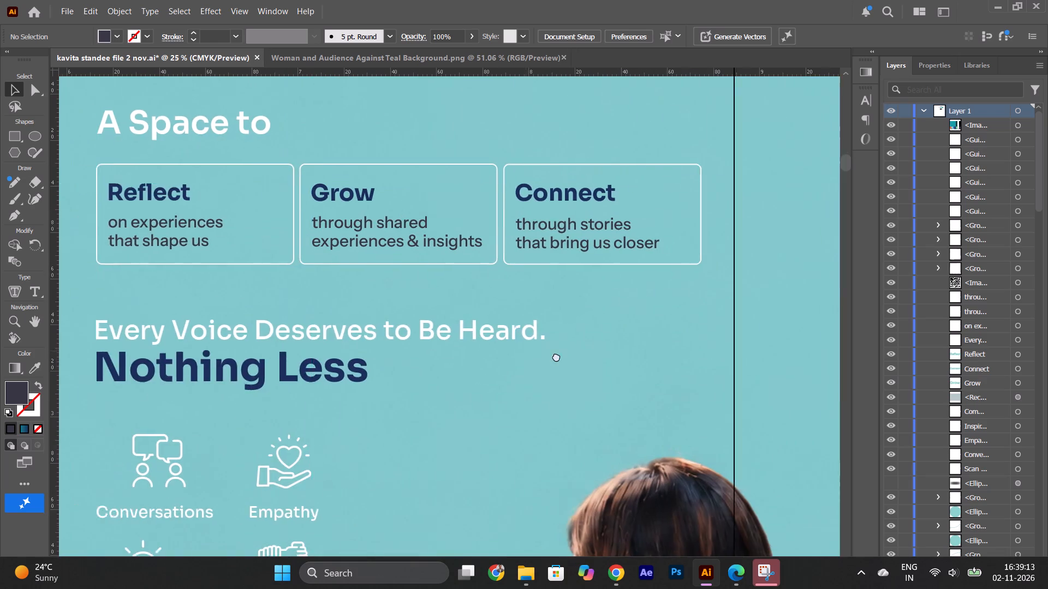
left_click_drag(556, 356, 633, 375)
scroll(638, 377, "down", 1, "alt")
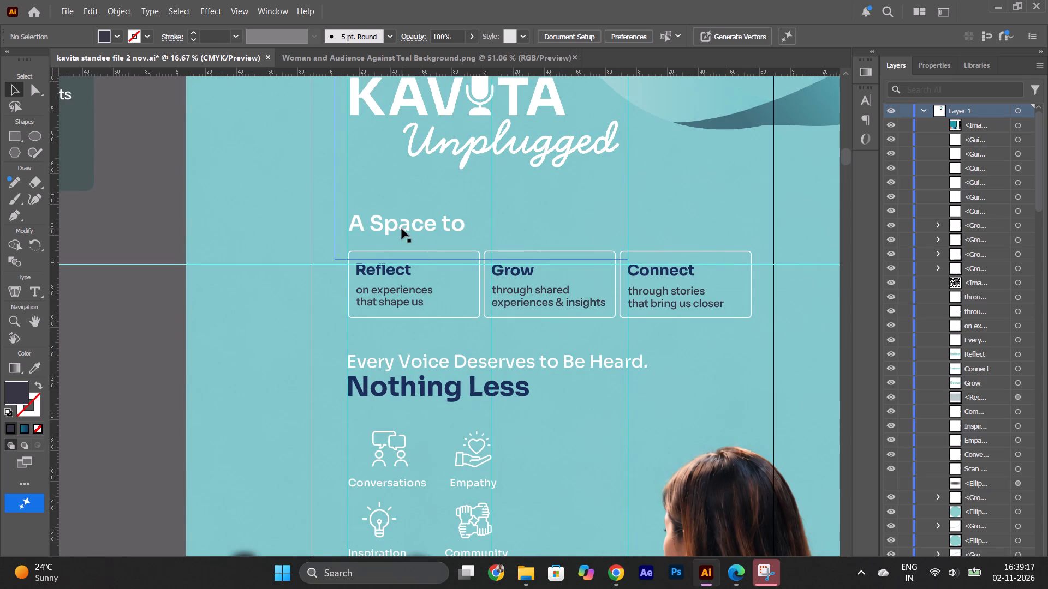
Lock the Kavita Unplugged logo image group that overlaps the "A Space to" heading.
left_click(392, 225)
scroll(951, 248, "down", 4)
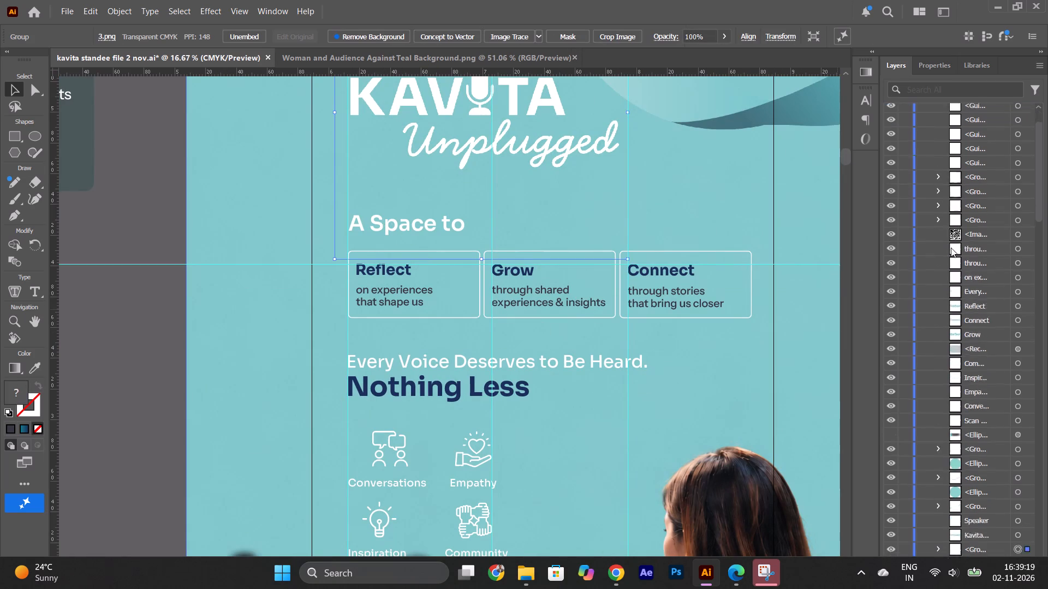
scroll(951, 248, "down", 8)
left_click(908, 401)
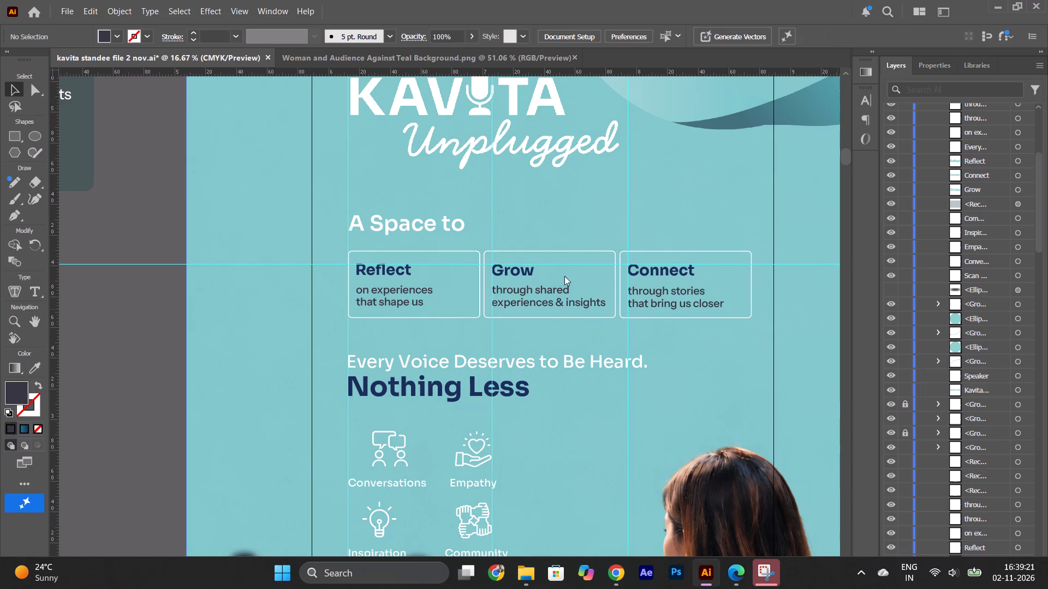
Recolour the "A Space to" heading with the palette's Iron Fog swatch.
left_click(426, 227)
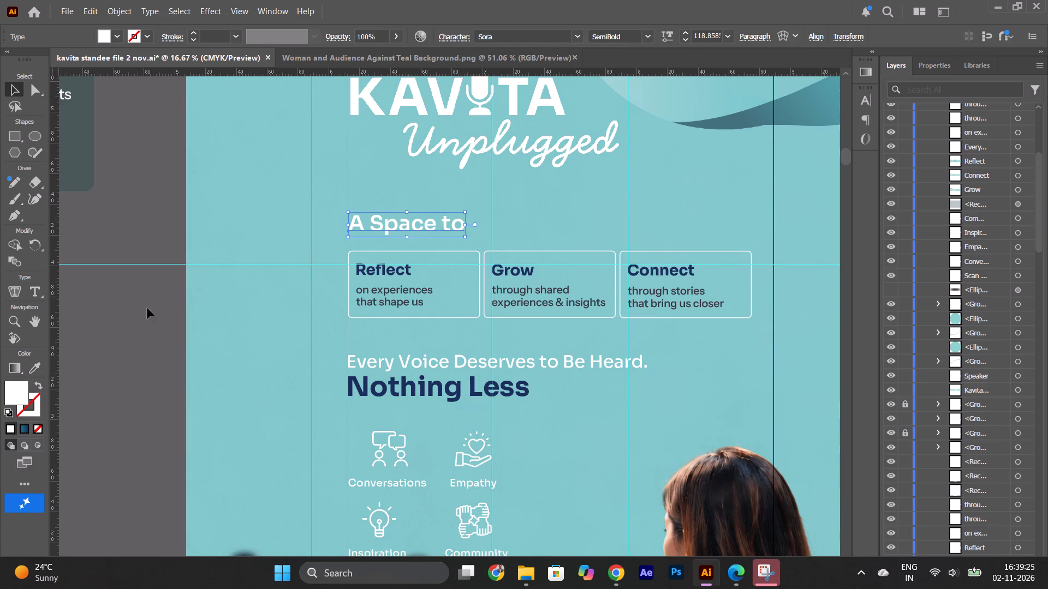
key("space")
key("space")
key("space")
key("space")
key("space")
key("space")
key("space")
key("space")
key("space")
key("space")
key("space")
key("space")
key("space")
key("space")
key("space")
key("space")
key("space")
key("space")
left_click_drag(568, 361, 122, 393)
left_click_drag(409, 392, 149, 326)
key("space")
left_click_drag(416, 342, 321, 313)
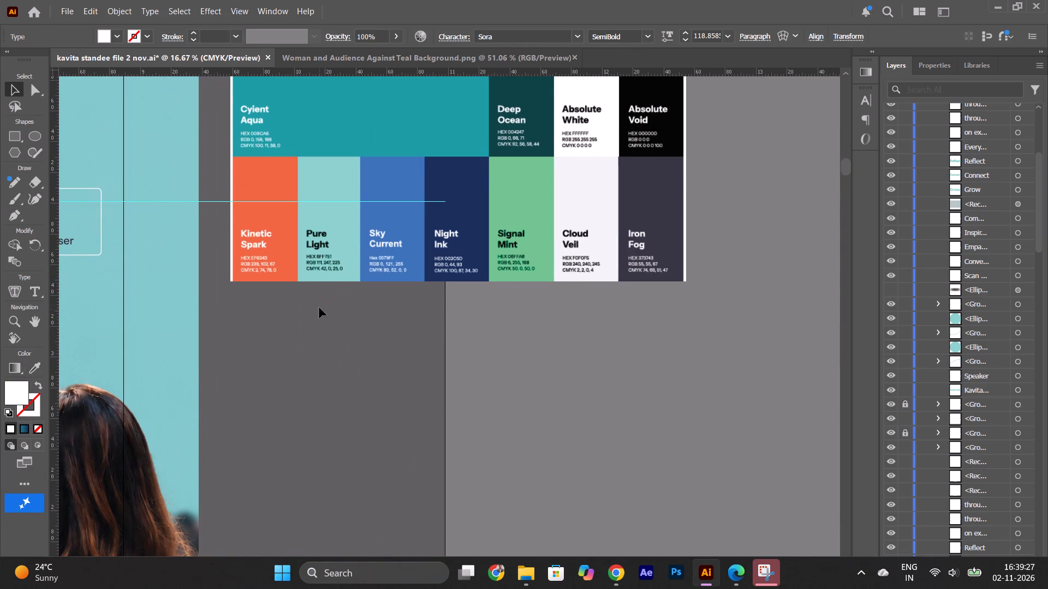
key("i")
left_click(634, 211)
key("space")
key("space")
key("space")
key("space")
key("space")
key("space")
left_click_drag(256, 285, 718, 303)
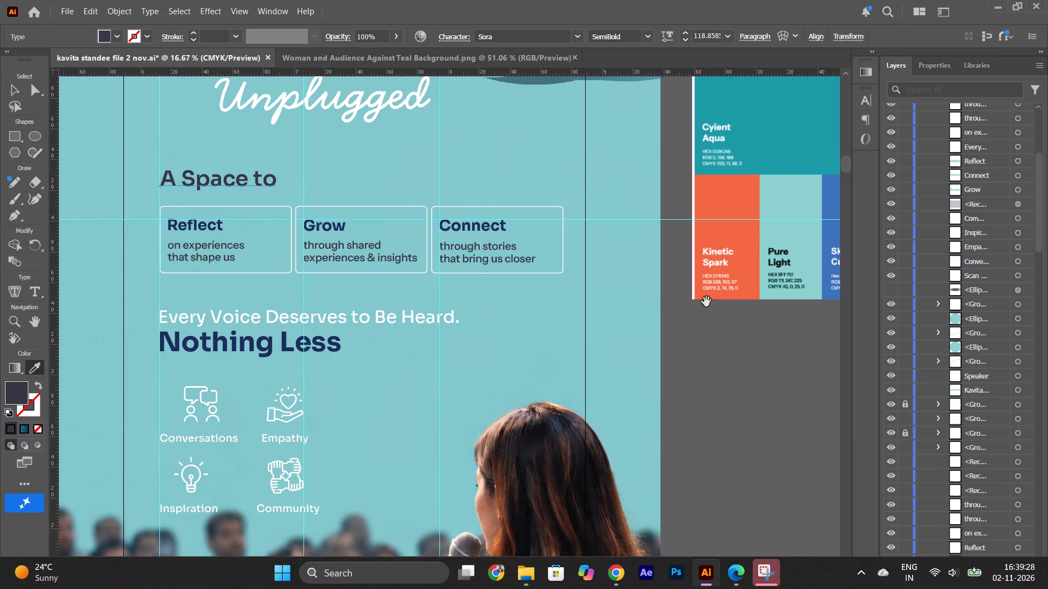
left_click(18, 86)
left_click(98, 171)
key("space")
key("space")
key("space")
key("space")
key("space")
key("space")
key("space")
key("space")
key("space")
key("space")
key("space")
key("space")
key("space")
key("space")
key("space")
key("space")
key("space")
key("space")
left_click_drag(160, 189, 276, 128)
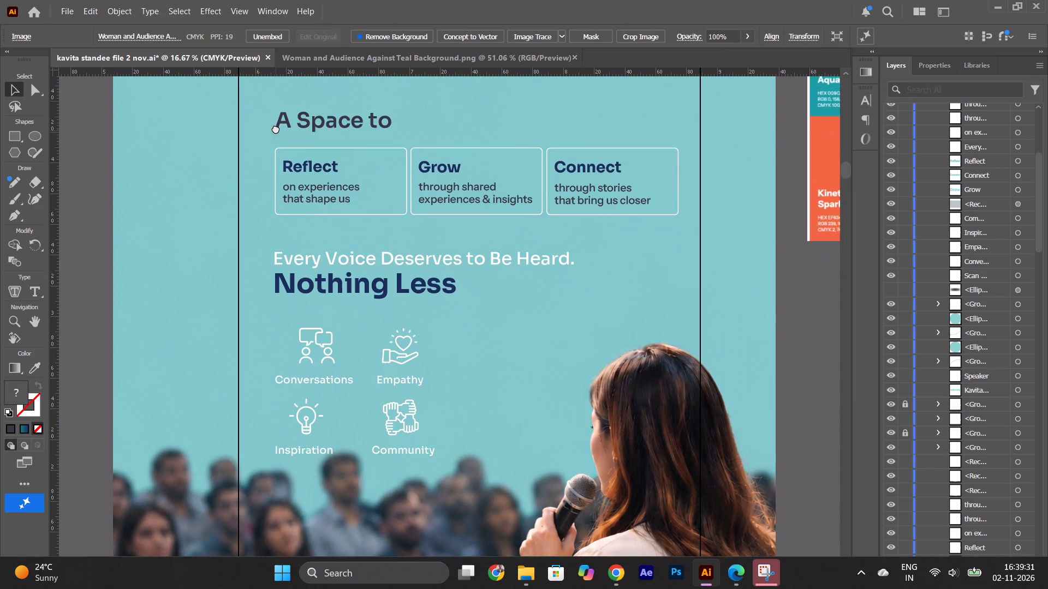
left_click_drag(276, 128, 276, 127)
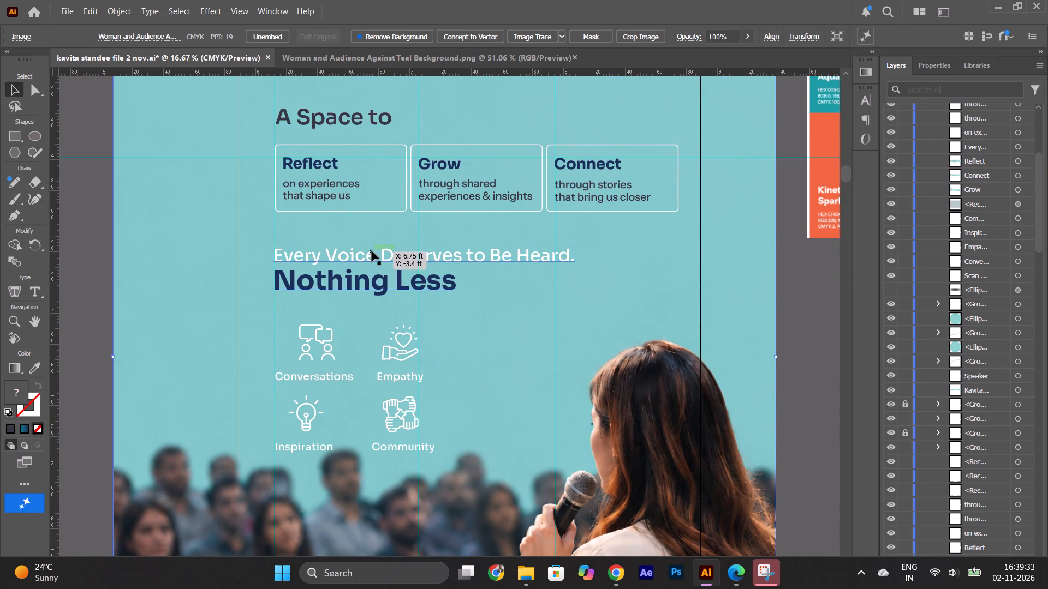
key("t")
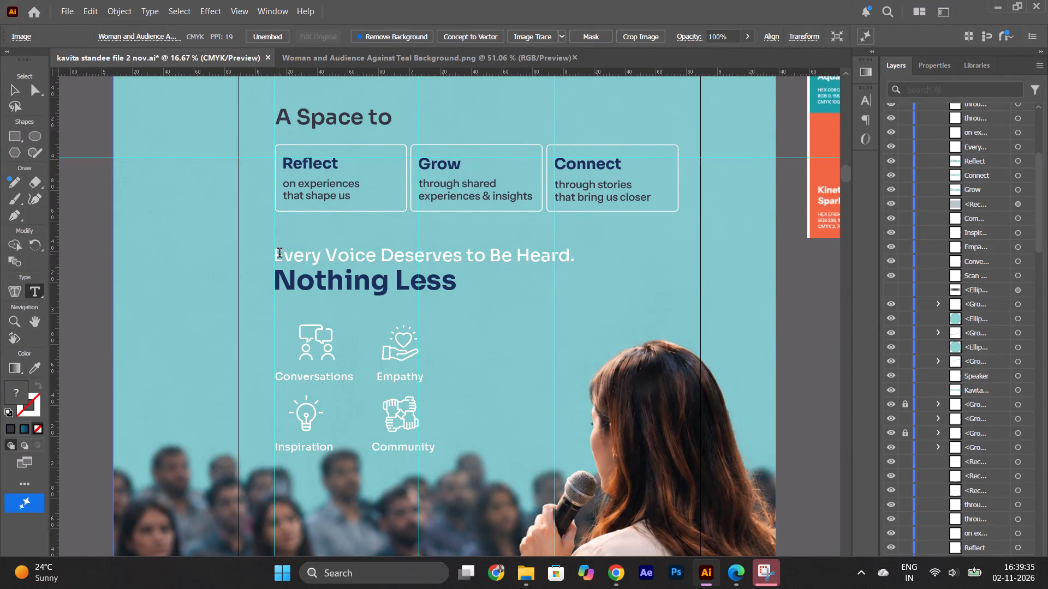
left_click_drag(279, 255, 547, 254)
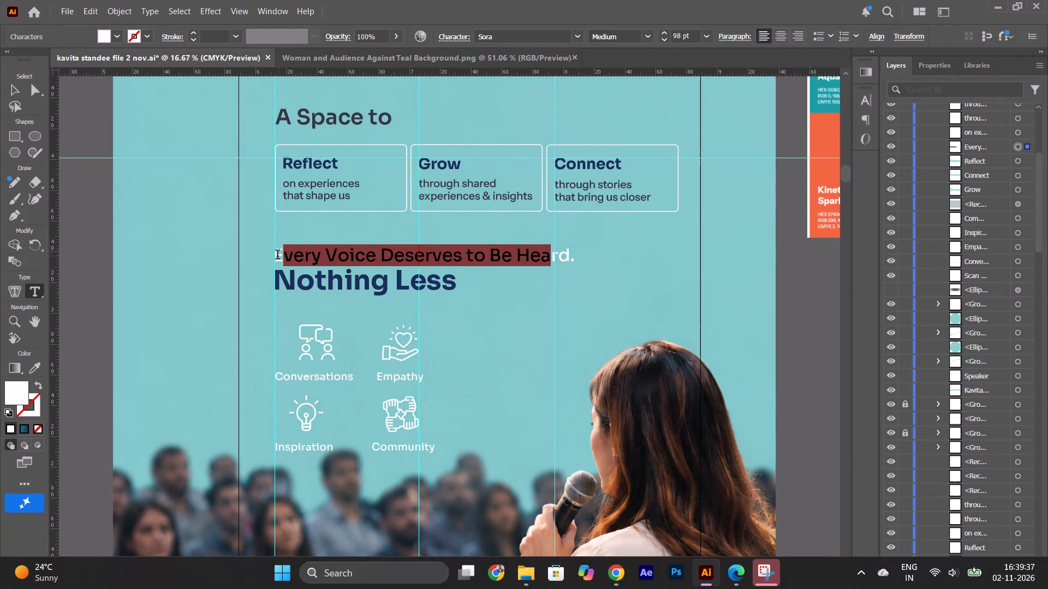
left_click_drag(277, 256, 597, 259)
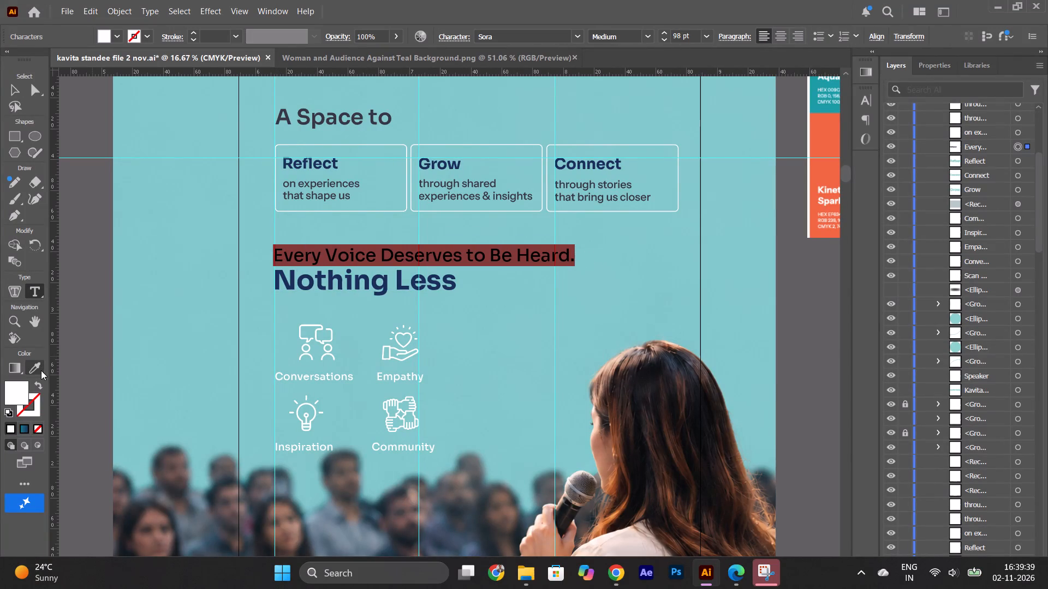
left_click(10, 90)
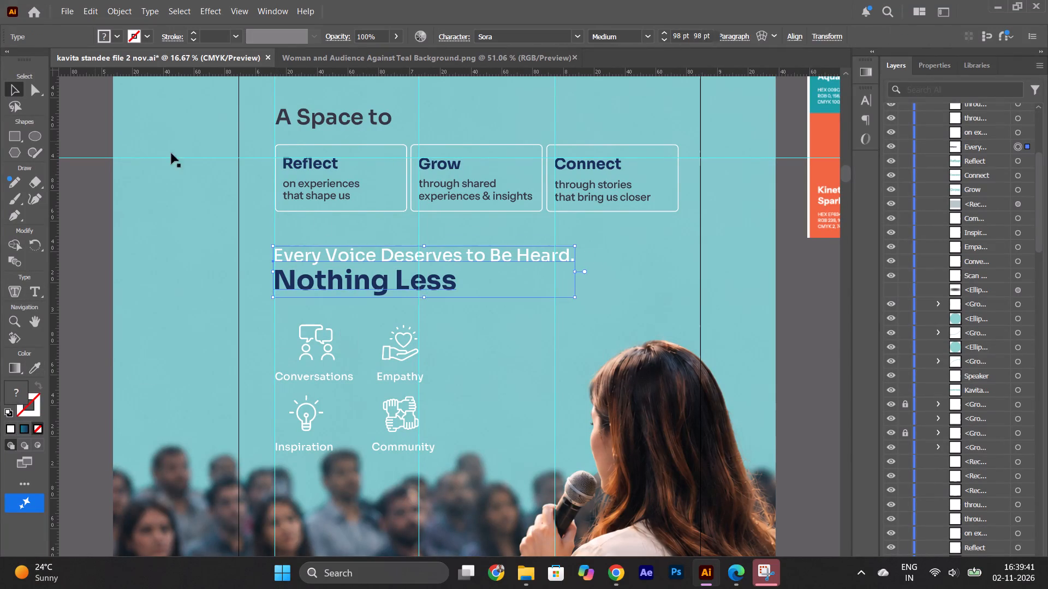
Recolour only the line "Every Voice Deserves to Be Heard." with the palette's Iron Fog swatch.
scroll(373, 243, "down", 2, "alt")
key("space")
key("space")
left_click_drag(490, 245, 301, 285)
scroll(178, 286, "up", 1, "alt")
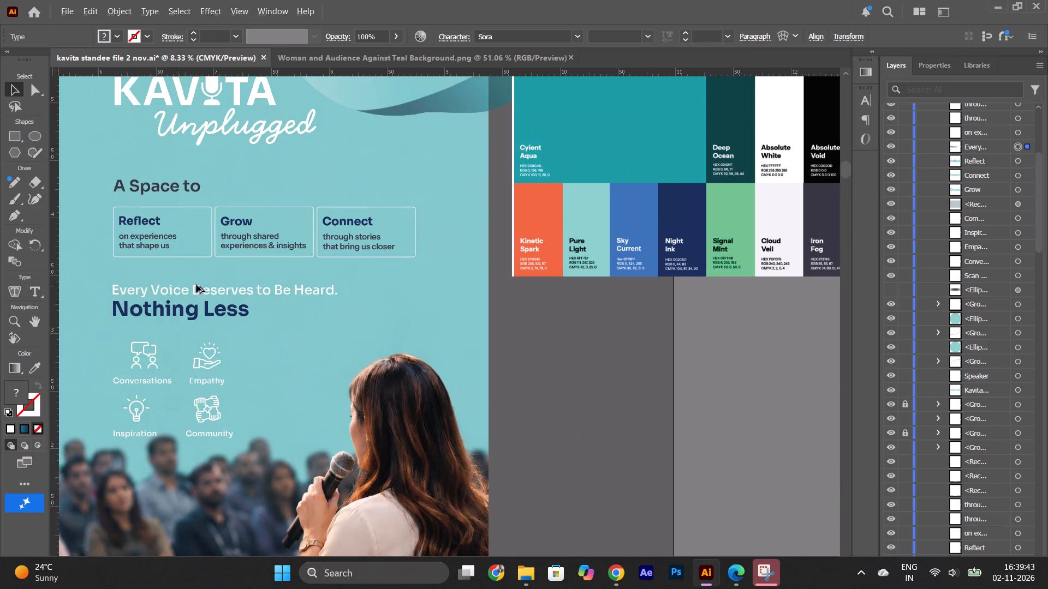
key("t")
left_click_drag(115, 285, 365, 290)
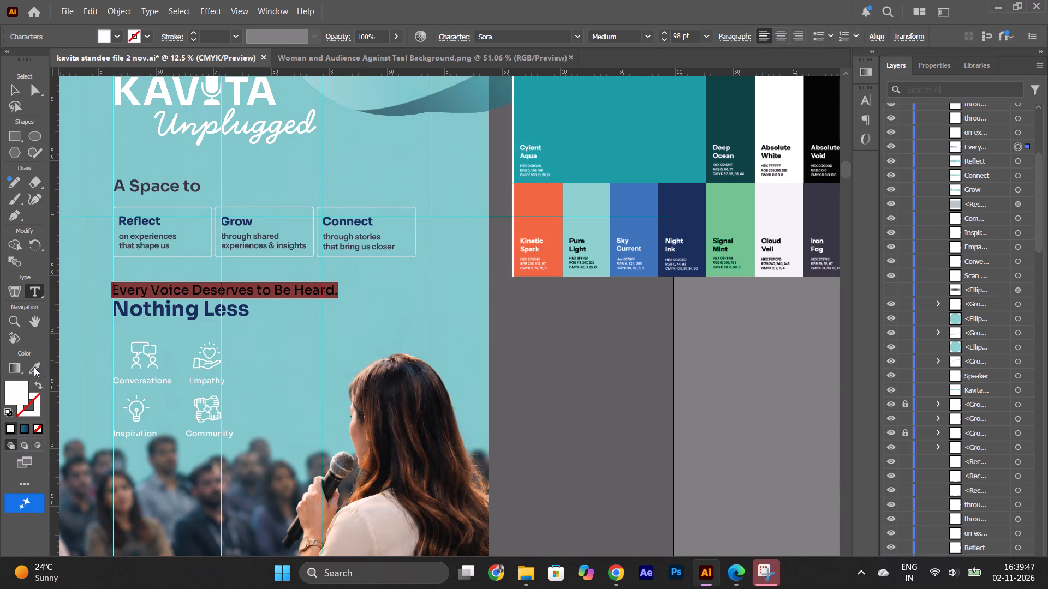
left_click(33, 367)
left_click(814, 208)
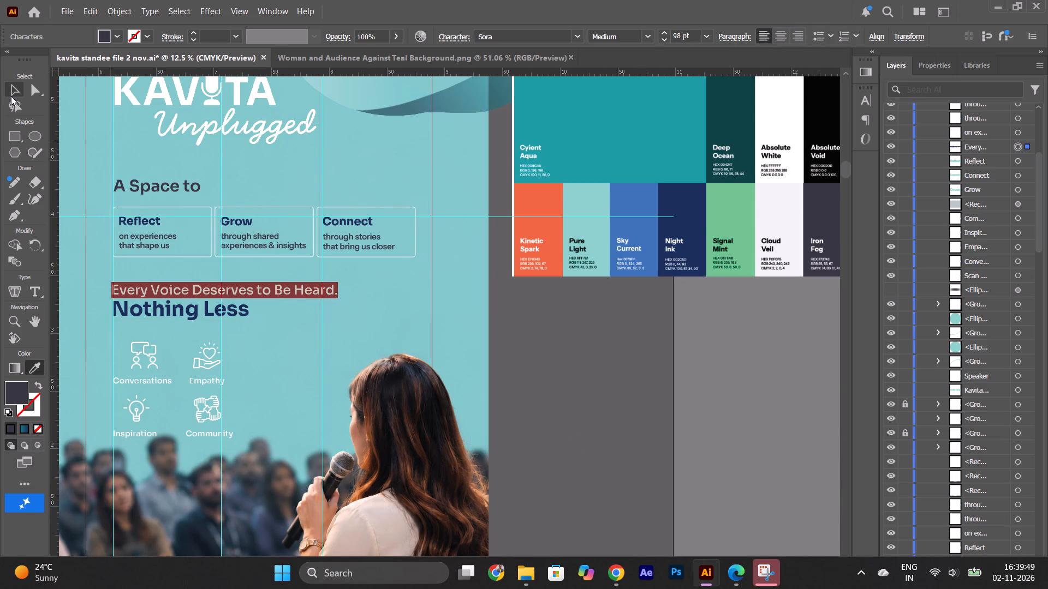
left_click(14, 89)
left_click(523, 327)
key("space")
left_click_drag(523, 327, 618, 318)
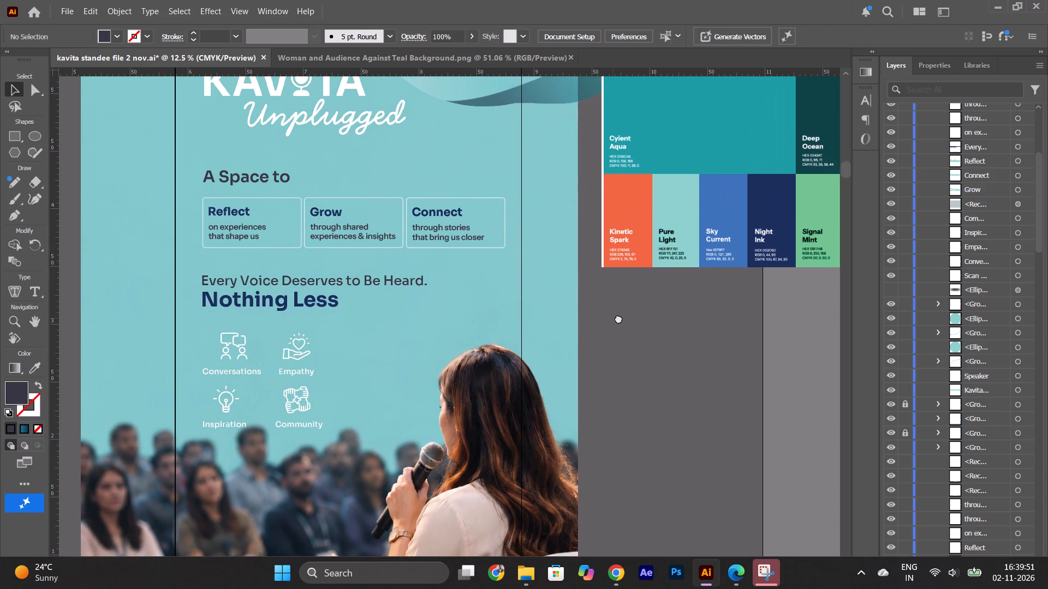
Save the standee document.
left_click_drag(618, 318, 619, 318)
key("ctrl+s")
Recolour the Conversations icon with the navy sampled from the "Nothing Less" text.
key("space")
key("space")
key("space")
key("space")
key("space")
key("space")
key("space")
key("space")
key("space")
key("space")
key("space")
key("space")
key("space")
key("space")
key("space")
key("space")
key("space")
key("space")
key("space")
key("space")
left_click_drag(332, 330, 351, 330)
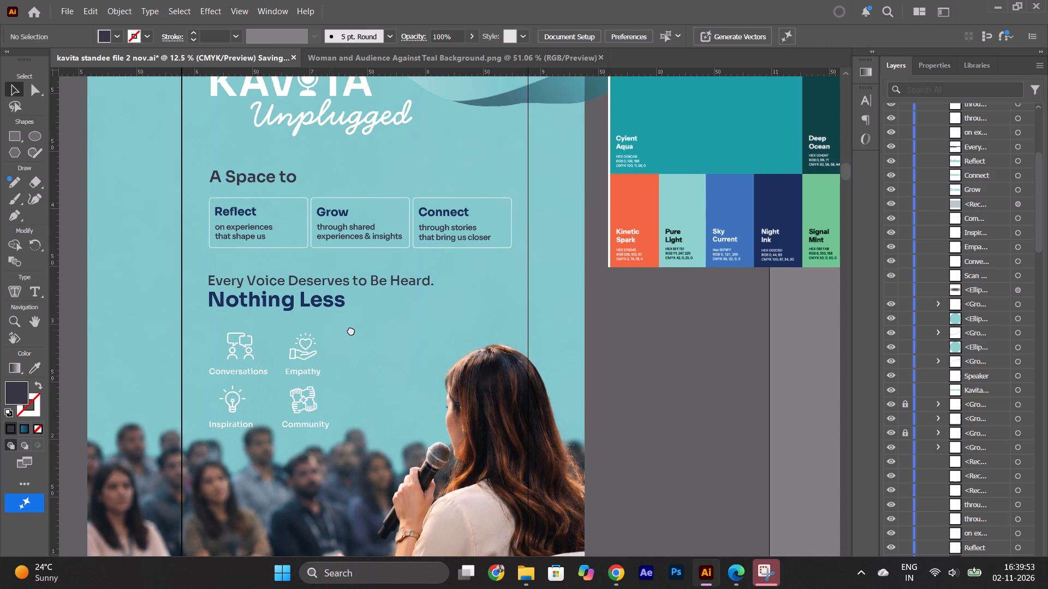
left_click_drag(351, 330, 392, 426)
left_click_drag(404, 402, 400, 447)
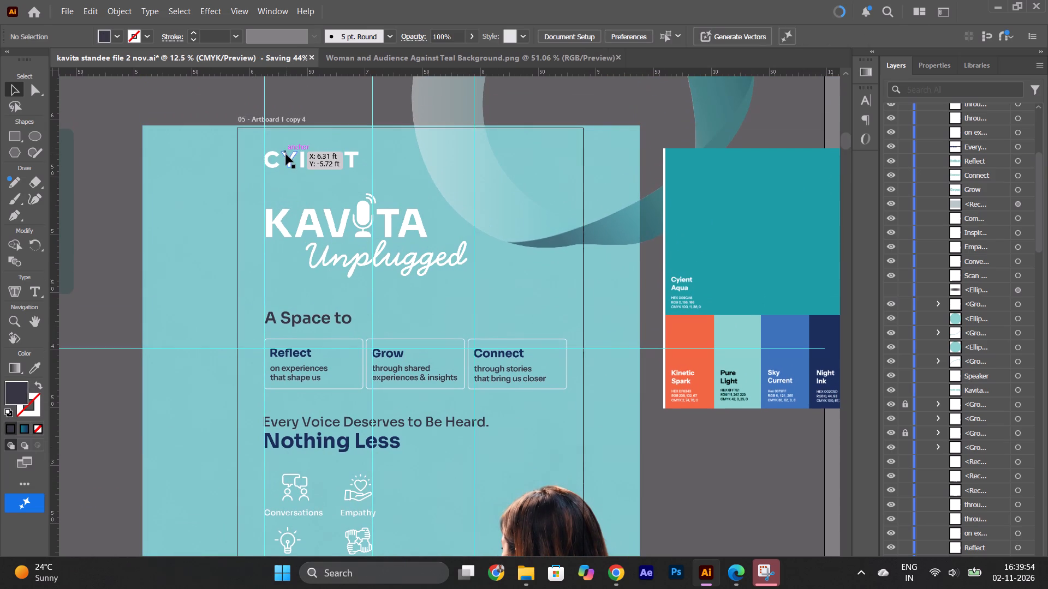
left_click(288, 158)
scroll(368, 218, "down", 1)
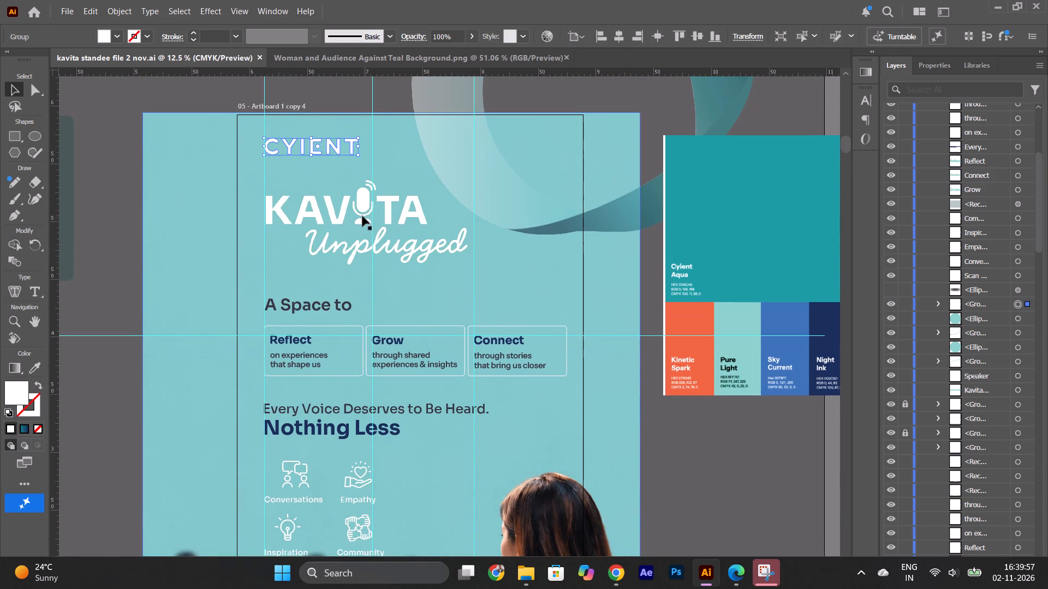
scroll(361, 215, "down", 15)
scroll(306, 281, "up", 2, "alt")
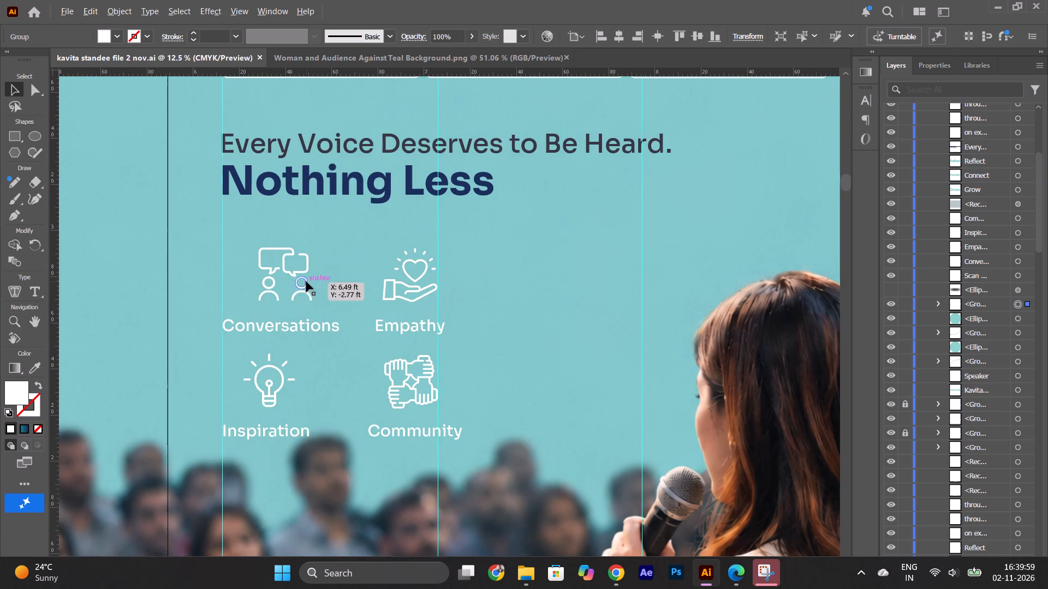
left_click(292, 253)
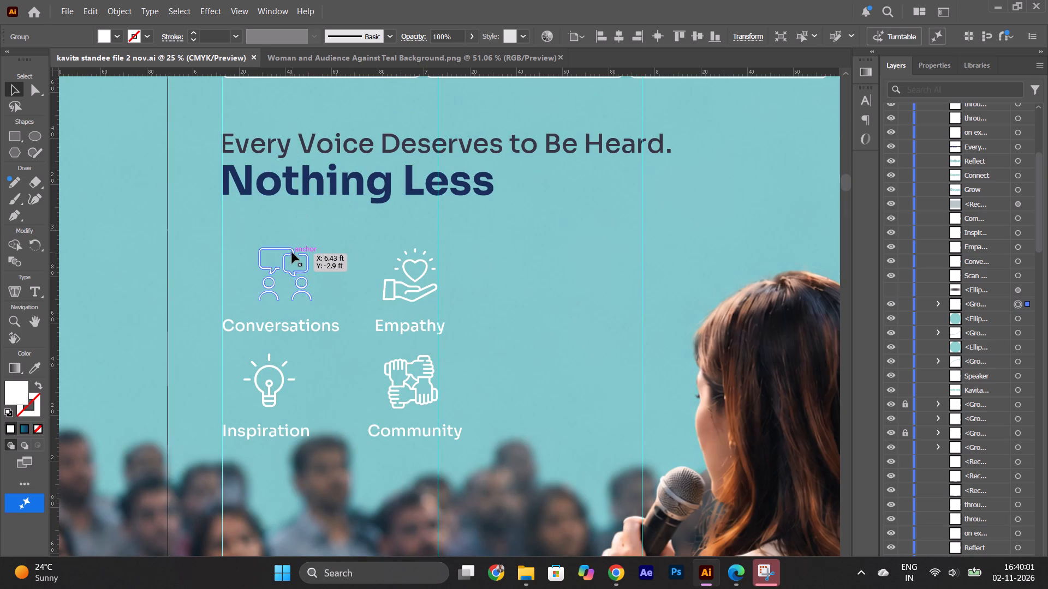
left_click(35, 370)
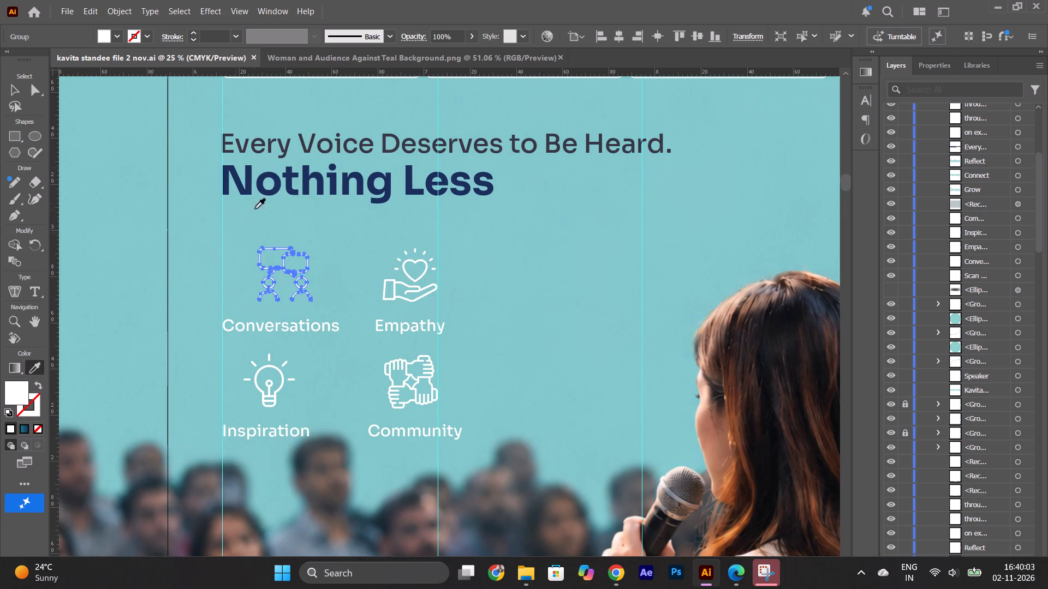
left_click(273, 191)
left_click(21, 90)
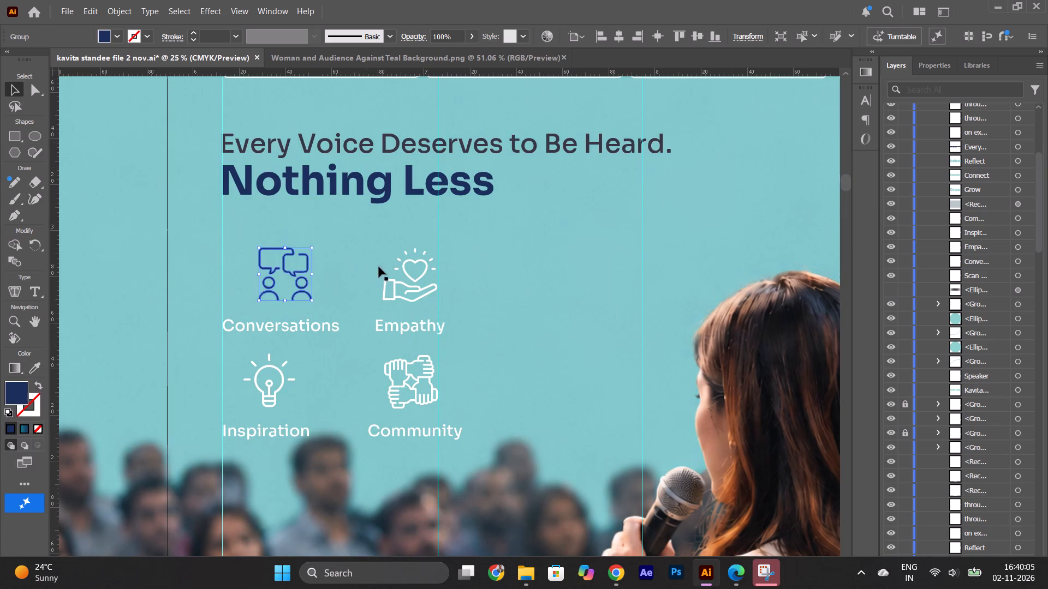
Recolour the Empathy, Community and Inspiration icons together with the navy sampled from "Nothing Less".
left_click(402, 276)
left_click(410, 277)
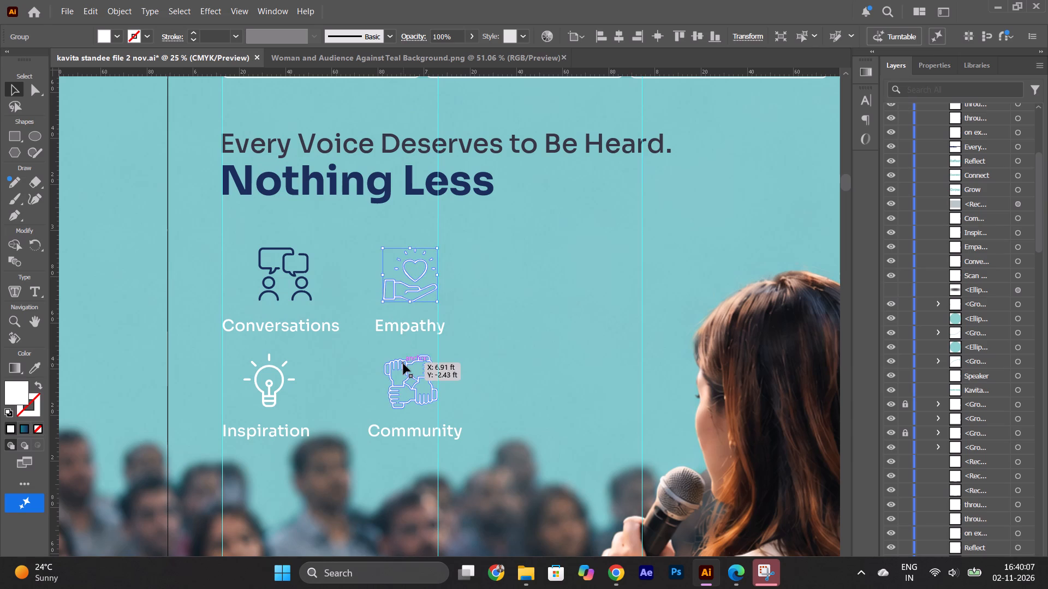
left_click(403, 364, "shift")
left_click(279, 369, "shift")
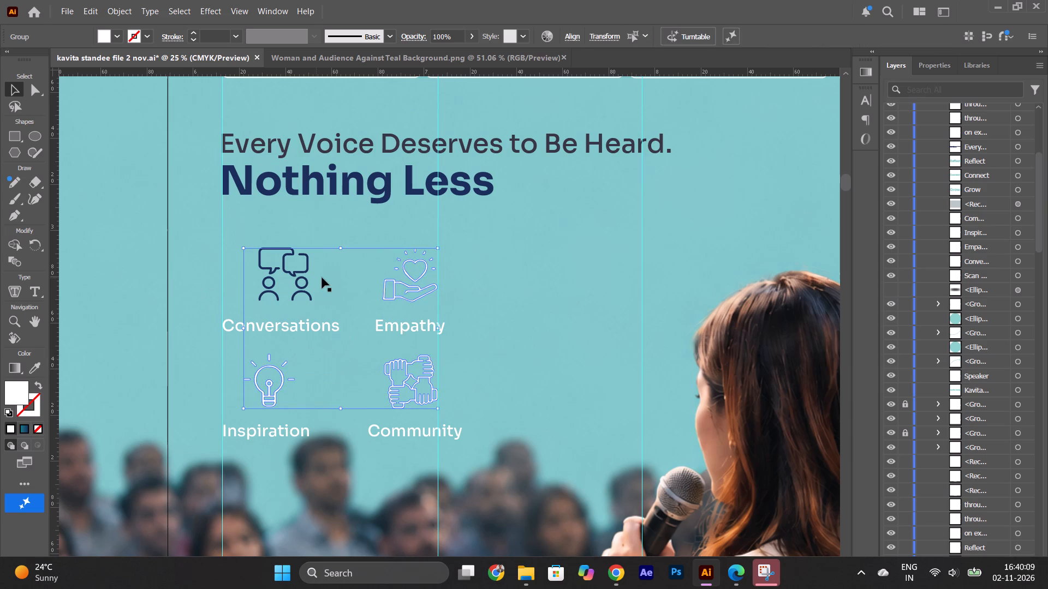
key("i")
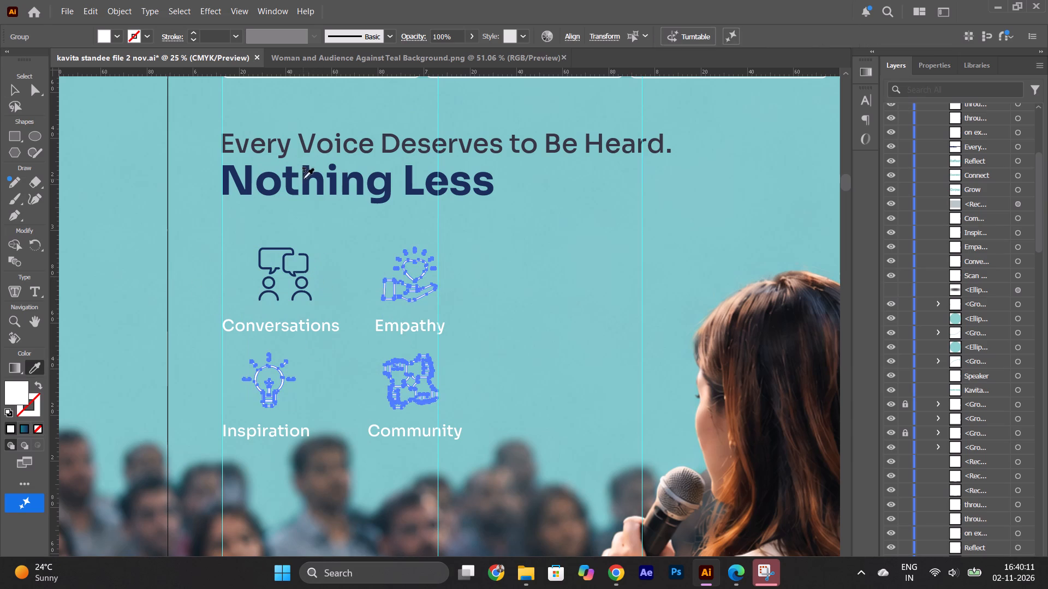
left_click(306, 180)
left_click(15, 87)
left_click(166, 211)
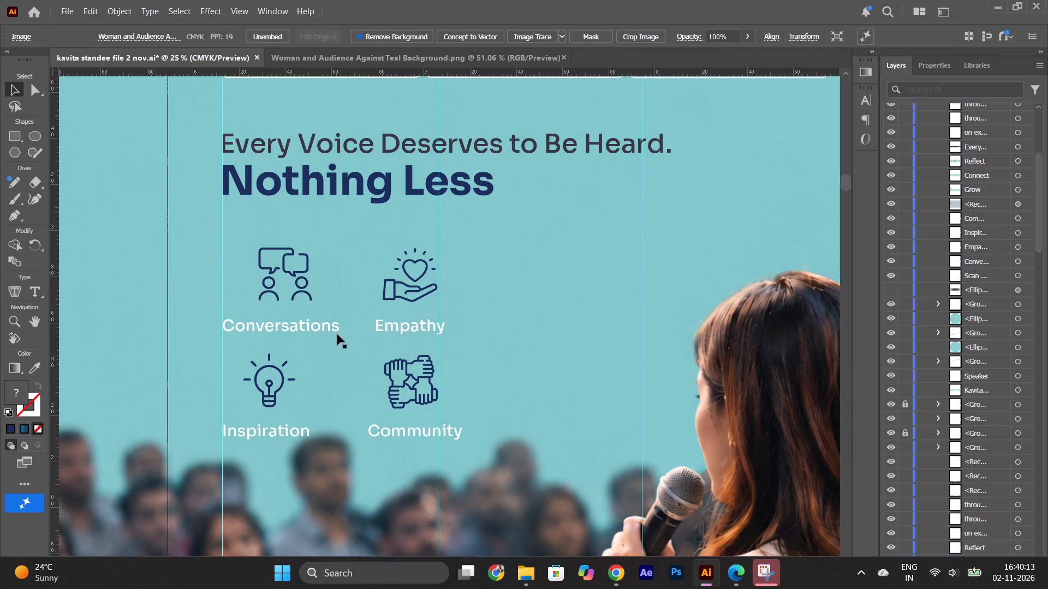
Recolour the Conversations, Empathy, Inspiration and Community labels with the palette's Iron Fog swatch.
left_click(326, 330)
left_click(427, 331, "shift")
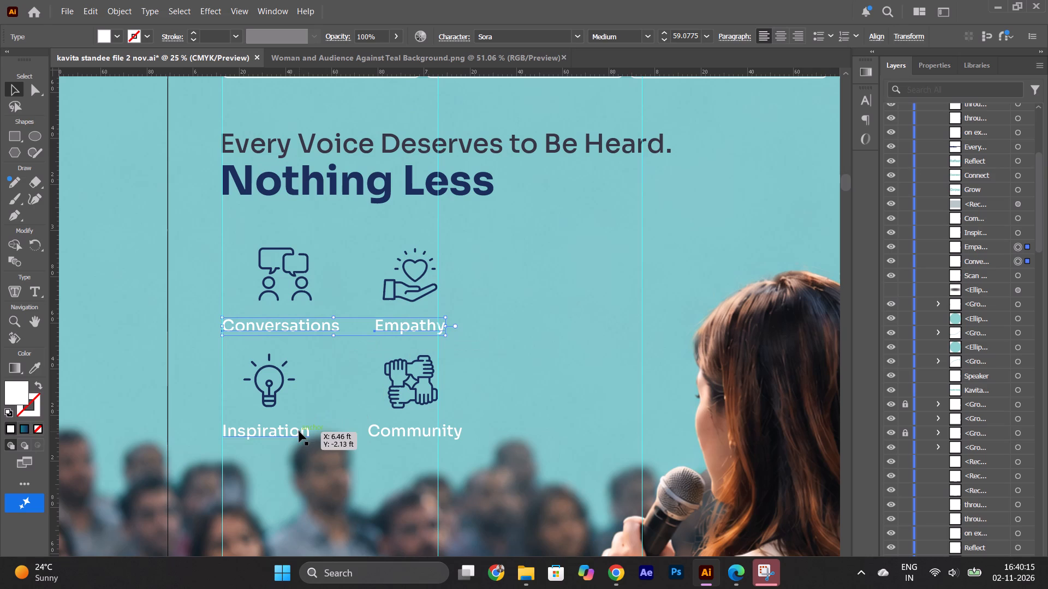
left_click(299, 431, "shift")
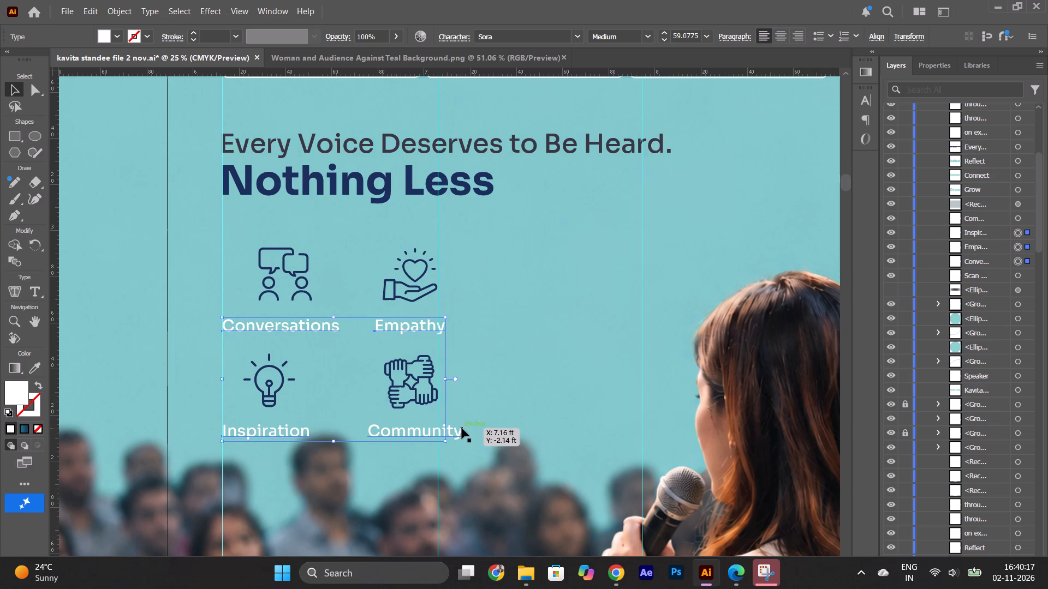
left_click(460, 432, "shift")
scroll(253, 313, "up", 3)
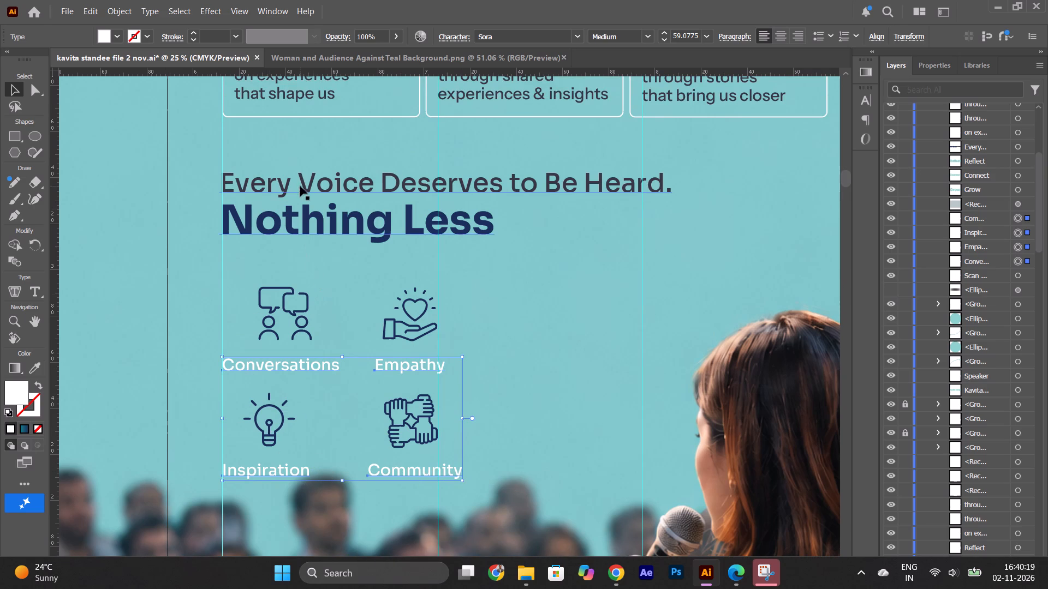
left_click(39, 363)
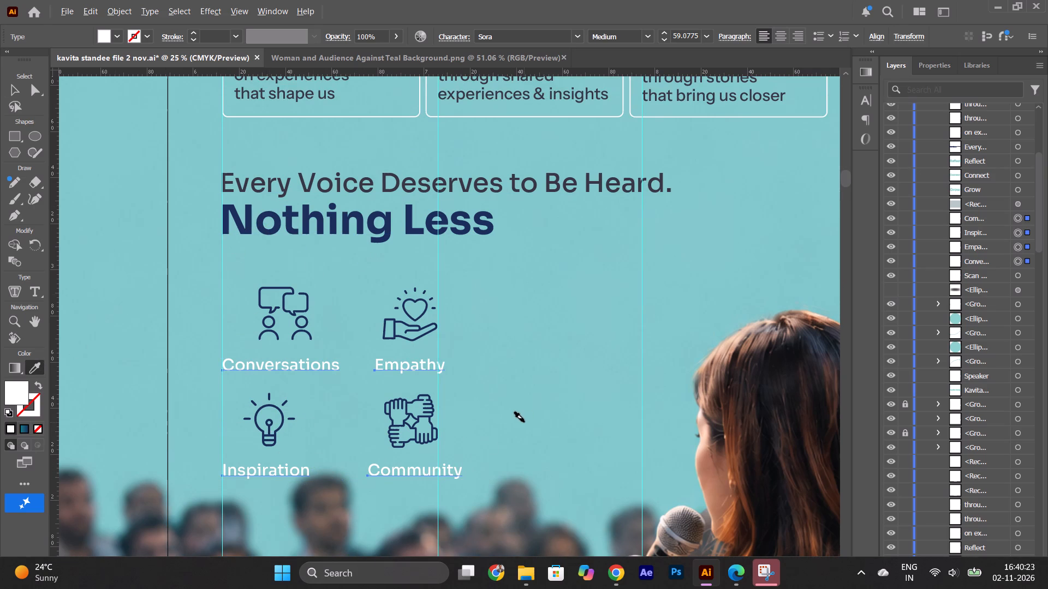
scroll(525, 422, "down", 5, "alt")
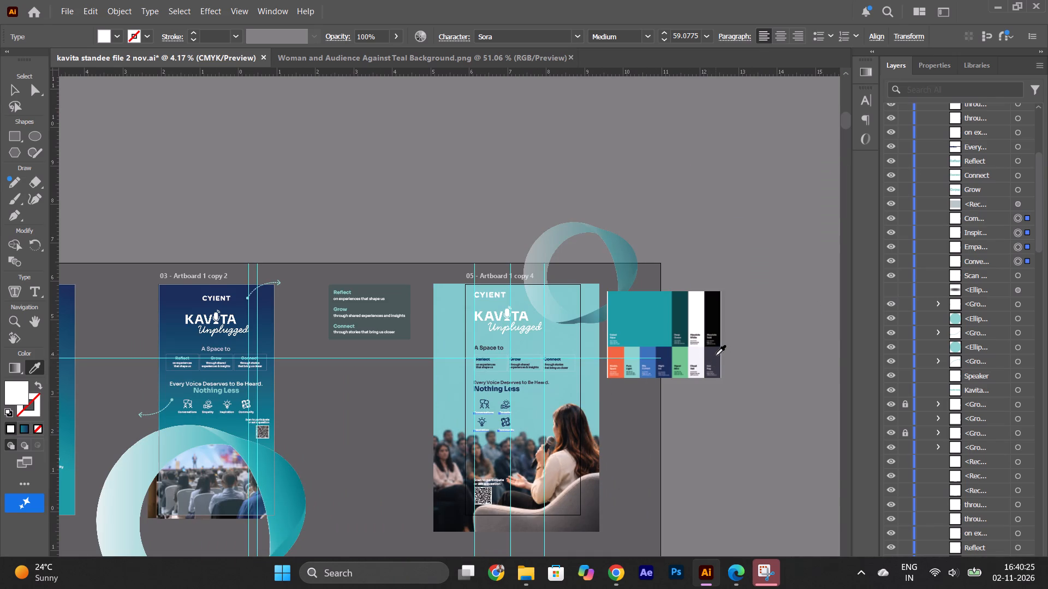
left_click(716, 356)
left_click(9, 87)
left_click(369, 188)
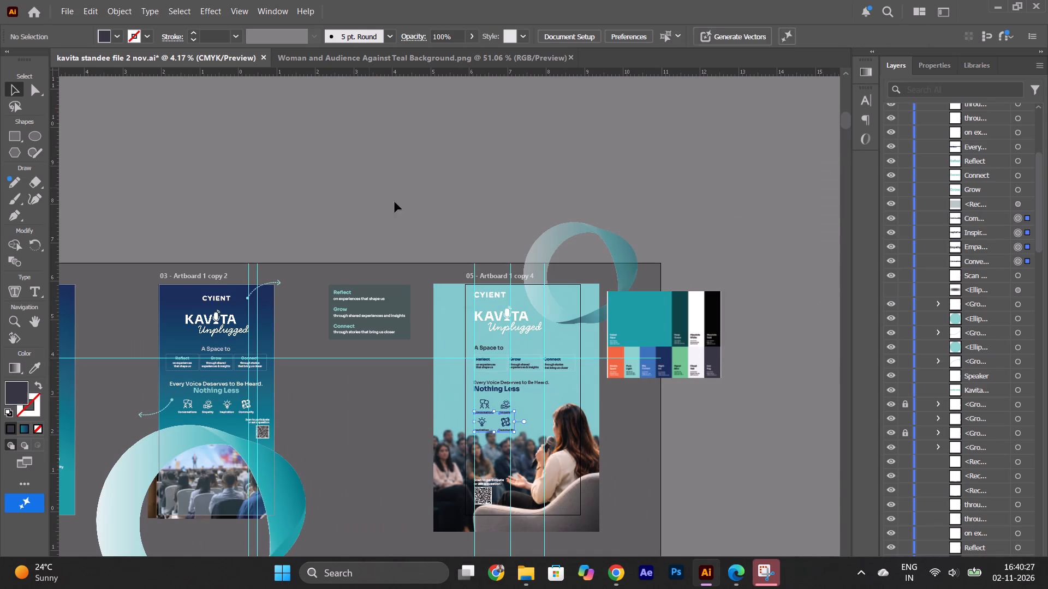
Examine the recoloured icons and their labels up close for legibility against the teal background and blurred audience.
scroll(555, 351, "up", 2, "alt")
scroll(528, 440, "down", 6)
scroll(529, 441, "up", 2, "alt")
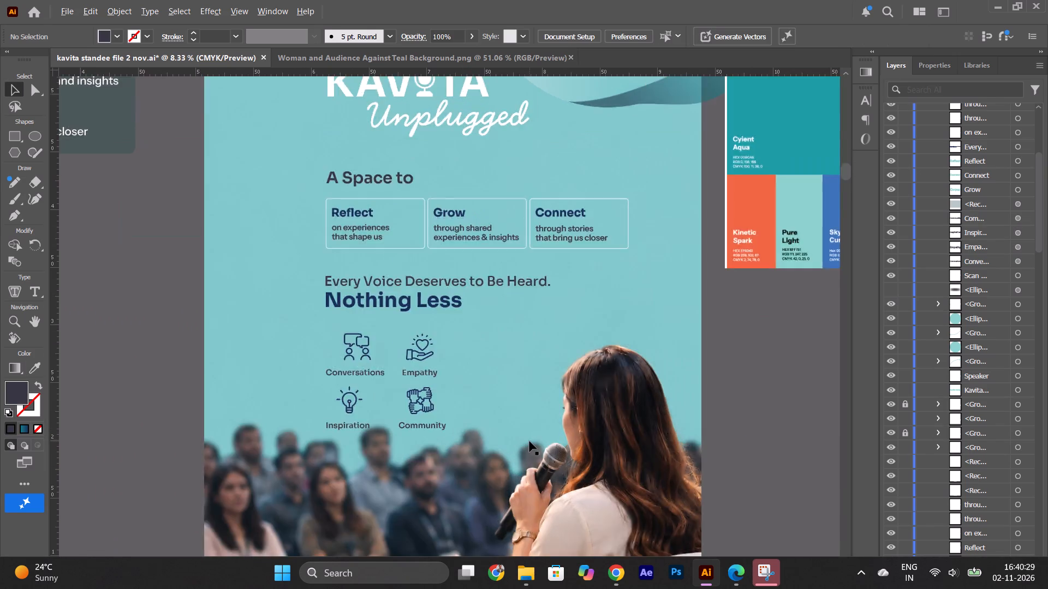
scroll(529, 441, "up", 1, "alt")
key("space")
key("space")
key("space")
key("space")
key("space")
key("space")
key("space")
key("space")
key("space")
key("space")
key("space")
key("space")
key("space")
key("space")
key("space")
key("space")
key("space")
key("space")
key("space")
key("space")
left_click_drag(371, 389, 491, 371)
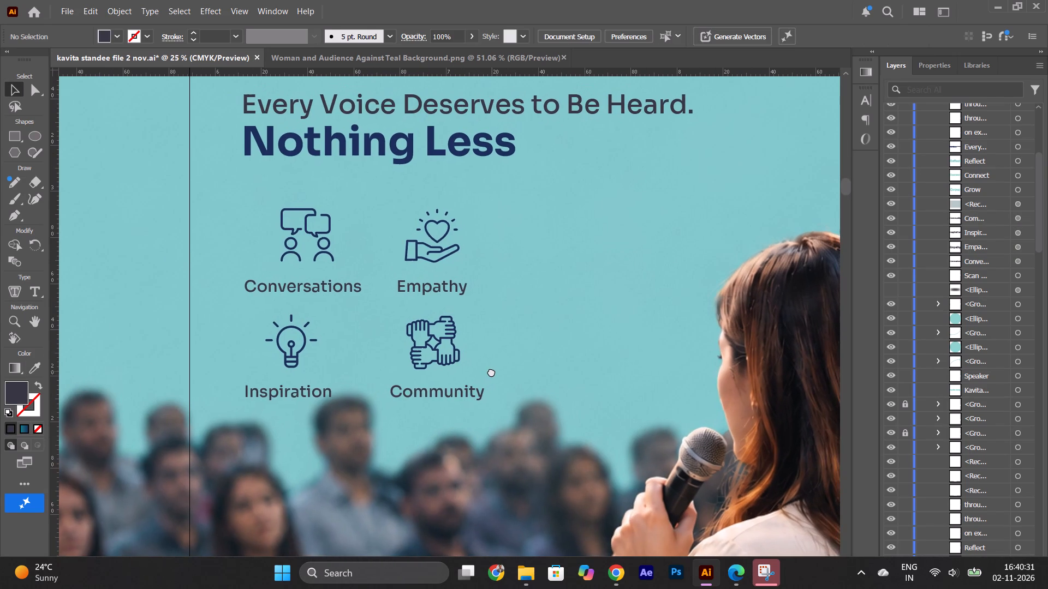
left_click_drag(491, 371, 466, 400)
scroll(502, 375, "down", 1, "alt")
key("space")
key("space")
key("space")
key("space")
key("space")
key("space")
key("space")
key("space")
key("space")
key("space")
key("space")
key("space")
key("space")
key("space")
key("space")
key("space")
key("space")
key("space")
key("space")
key("space")
left_click_drag(502, 371, 460, 365)
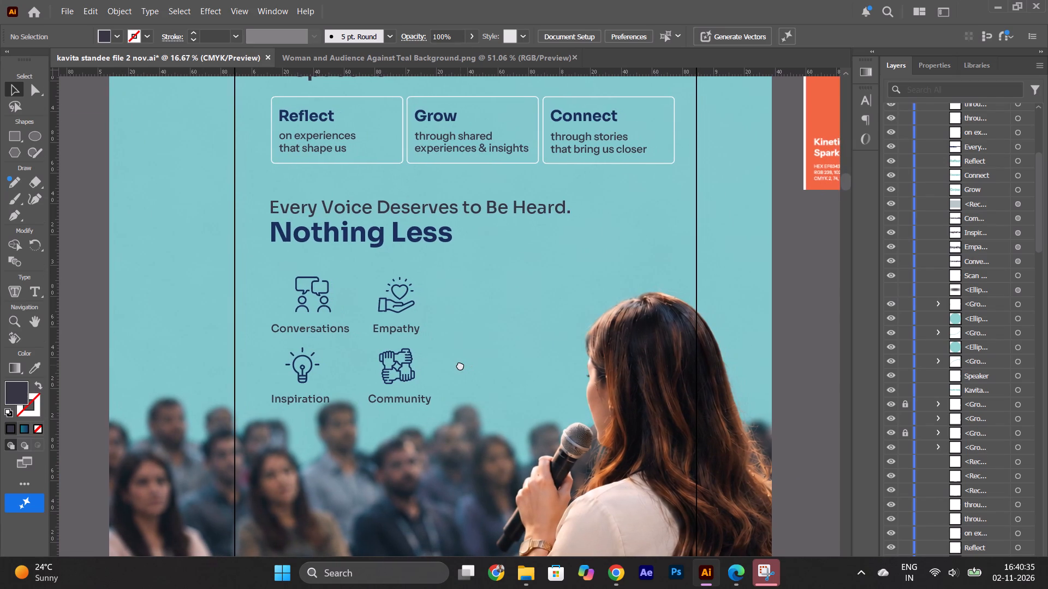
left_click_drag(460, 365, 456, 365)
Recolour the CYIENT logo at the top of the standee with the palette's Iron Fog swatch.
scroll(461, 359, "down", 1, "alt")
key("space")
key("space")
key("space")
key("space")
key("space")
key("space")
key("space")
key("space")
key("space")
key("space")
key("space")
key("space")
key("space")
key("space")
key("space")
key("space")
key("space")
key("space")
key("space")
key("space")
left_click_drag(475, 350, 428, 440)
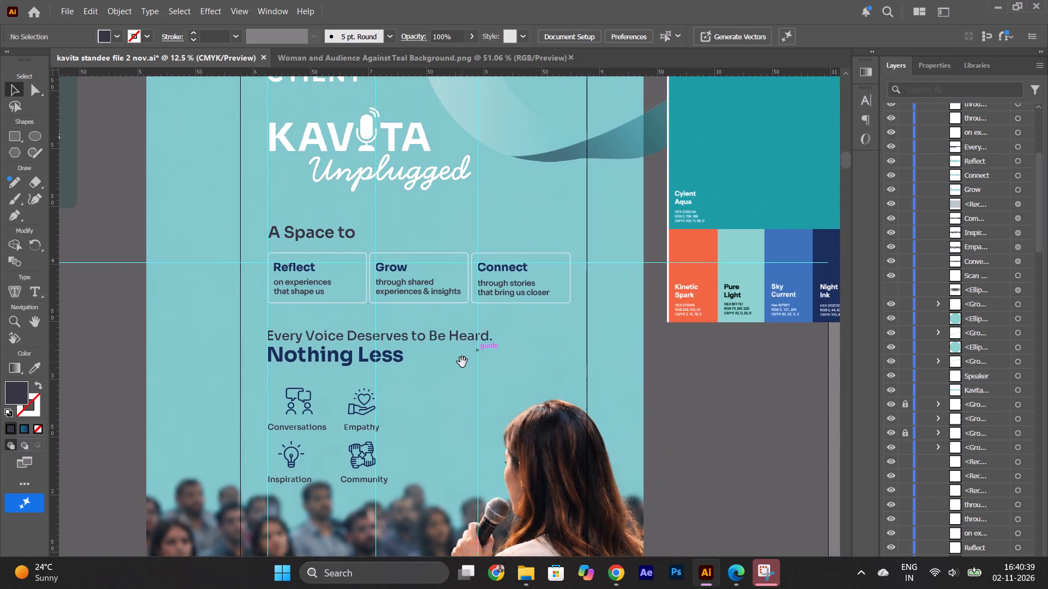
left_click_drag(462, 362, 444, 436)
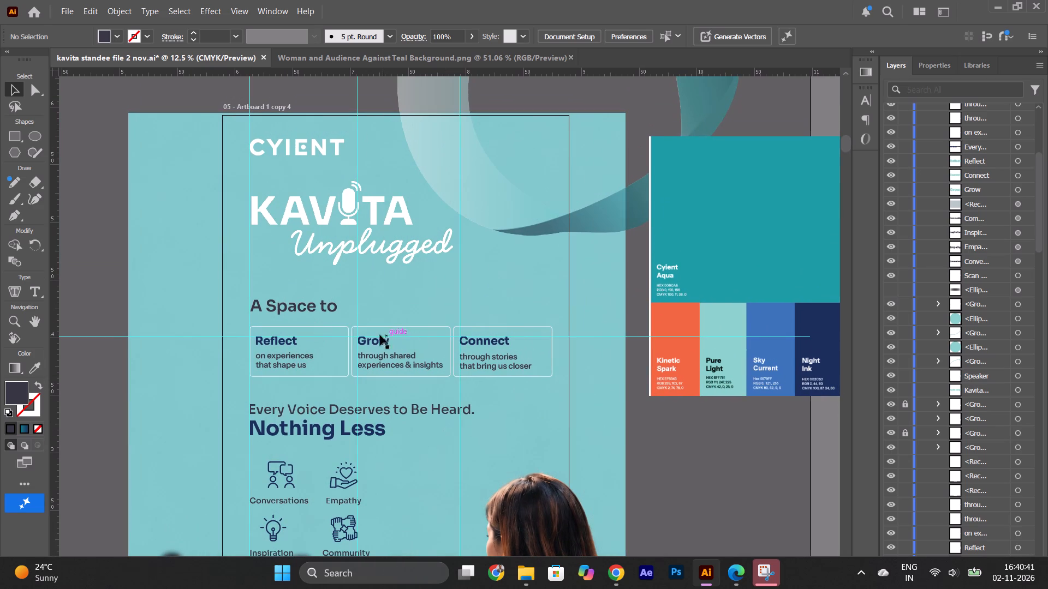
left_click(281, 147)
left_click(273, 147)
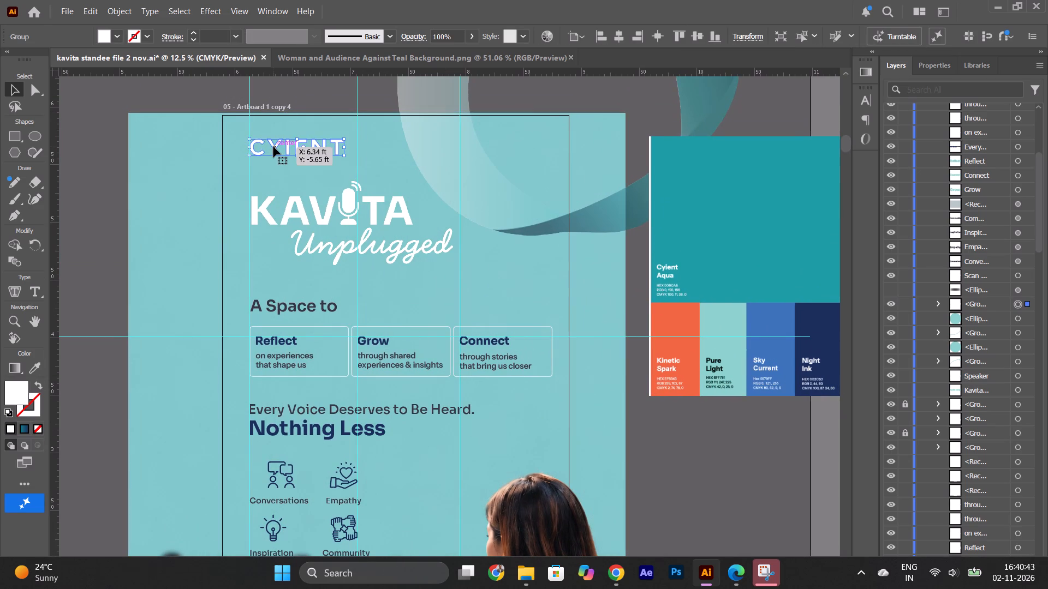
key("space")
left_click_drag(617, 298, 443, 290)
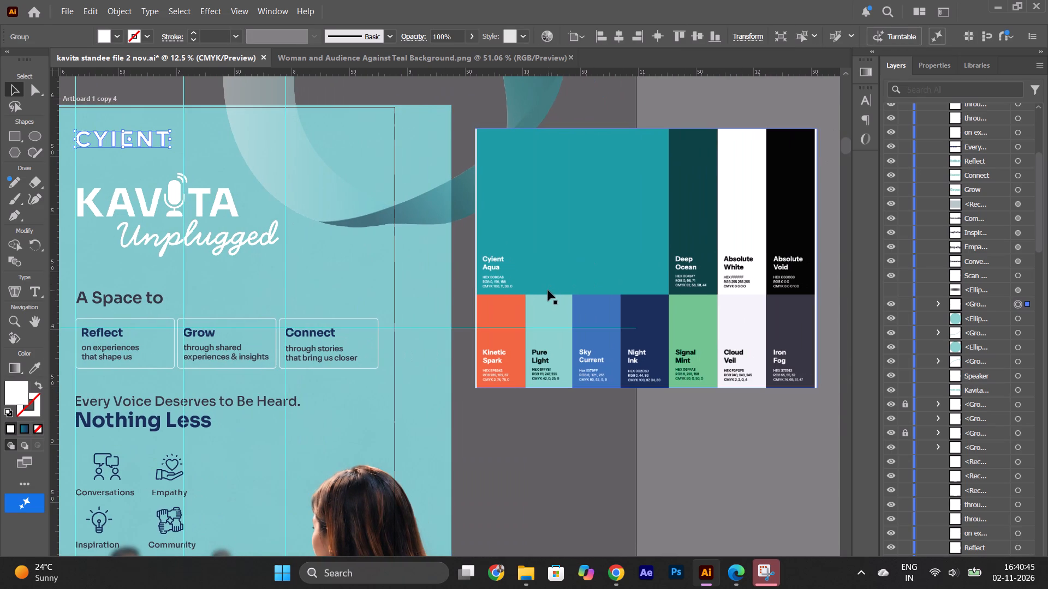
key("i")
left_click(795, 334)
left_click(8, 86)
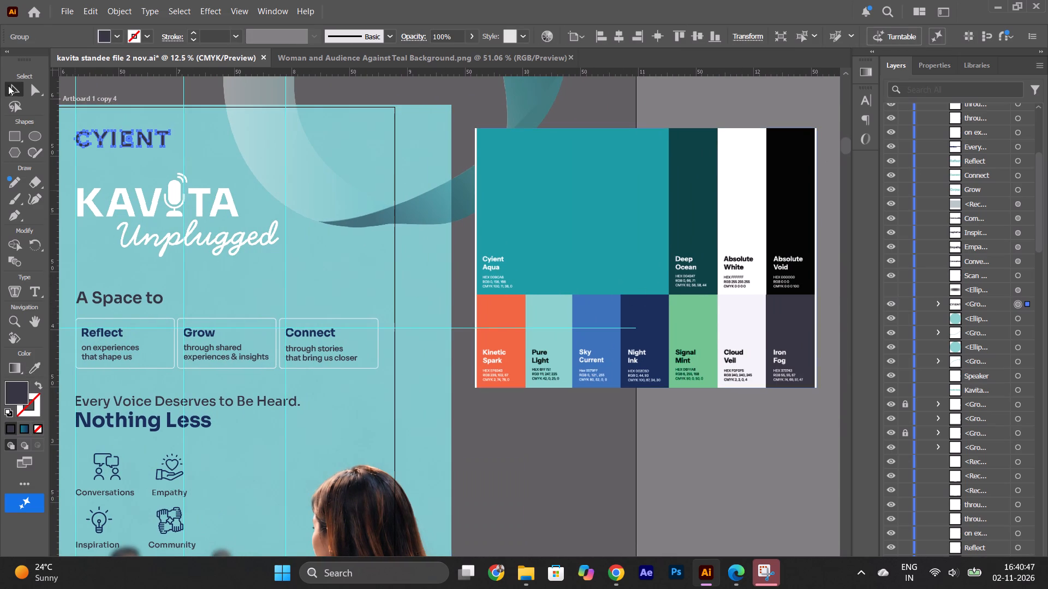
left_click(512, 413)
Recolour the strokes of the Reflect, Grow and Connect card outlines together with the recently used navy, keeping them unfilled.
scroll(510, 413, "down", 1, "alt")
key("space")
left_click_drag(489, 421, 551, 407)
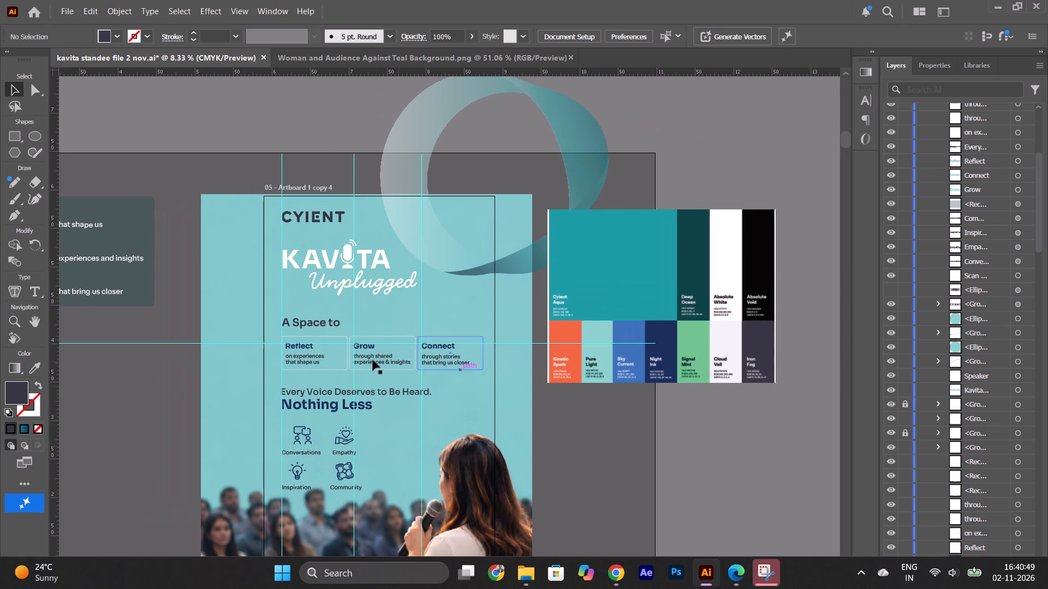
key("space")
key("space")
key("space")
key("space")
key("space")
key("space")
key("space")
key("space")
key("space")
key("space")
key("space")
key("space")
key("space")
key("space")
key("space")
key("space")
key("space")
key("space")
key("space")
key("space")
left_click_drag(341, 351, 315, 299)
scroll(315, 299, "up", 2, "alt")
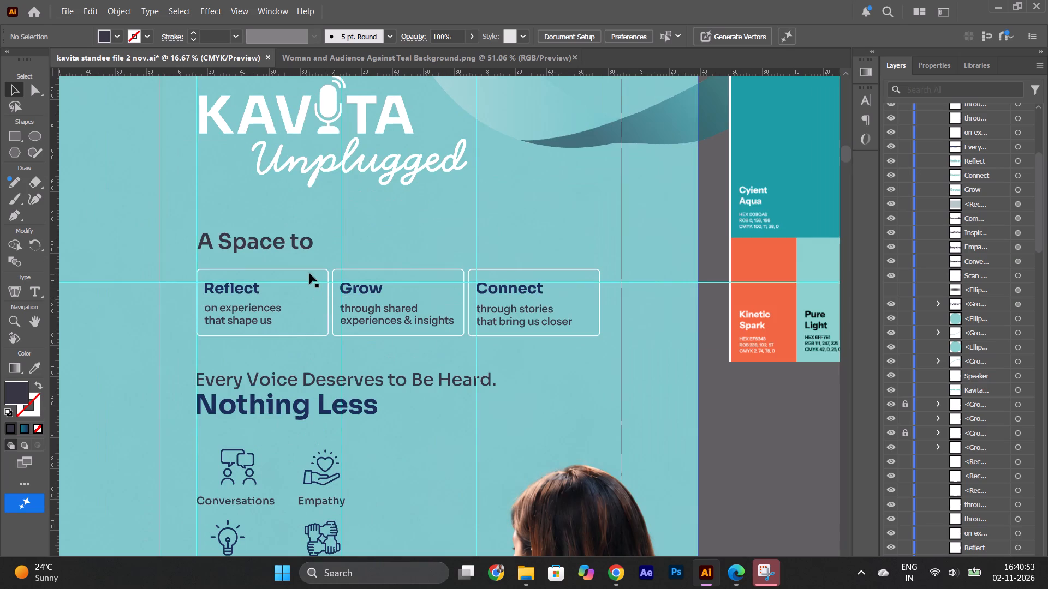
left_click(308, 271)
left_click(384, 268, "shift")
left_click(498, 270, "shift")
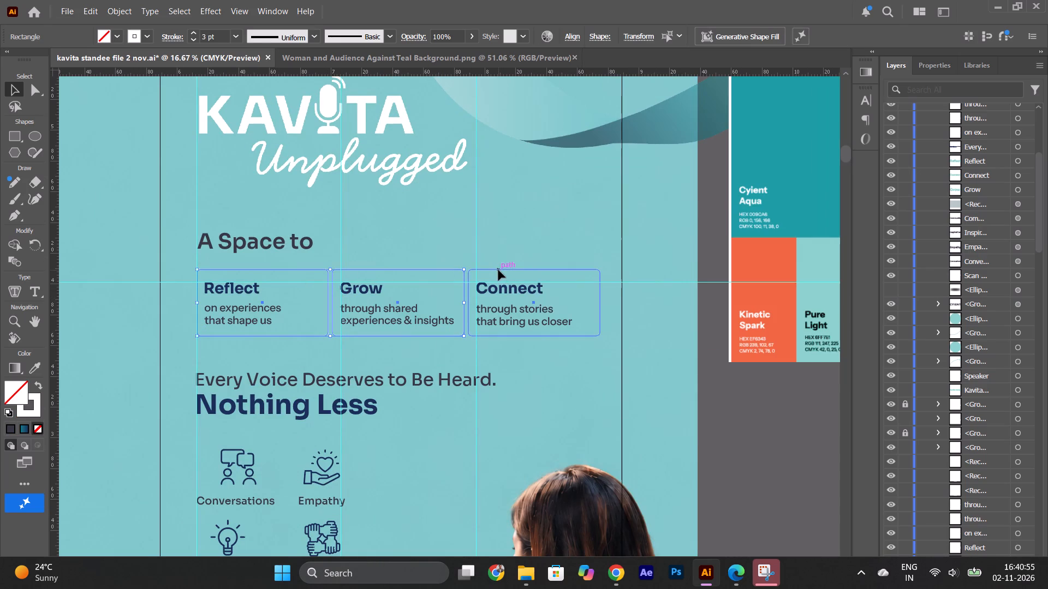
left_click(37, 366)
left_click(245, 290)
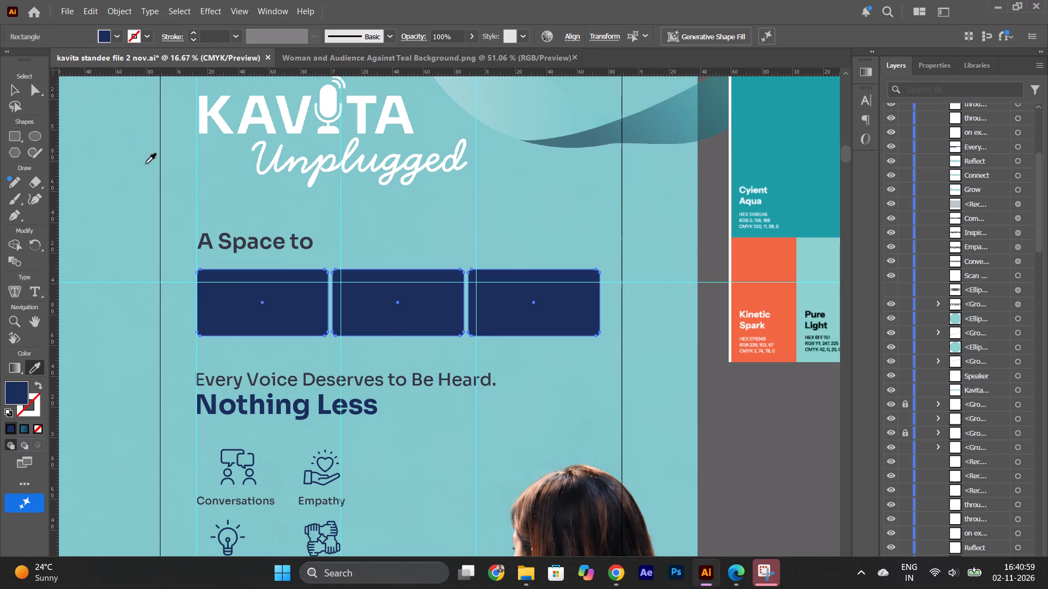
key("ctrl+z")
left_click(147, 39)
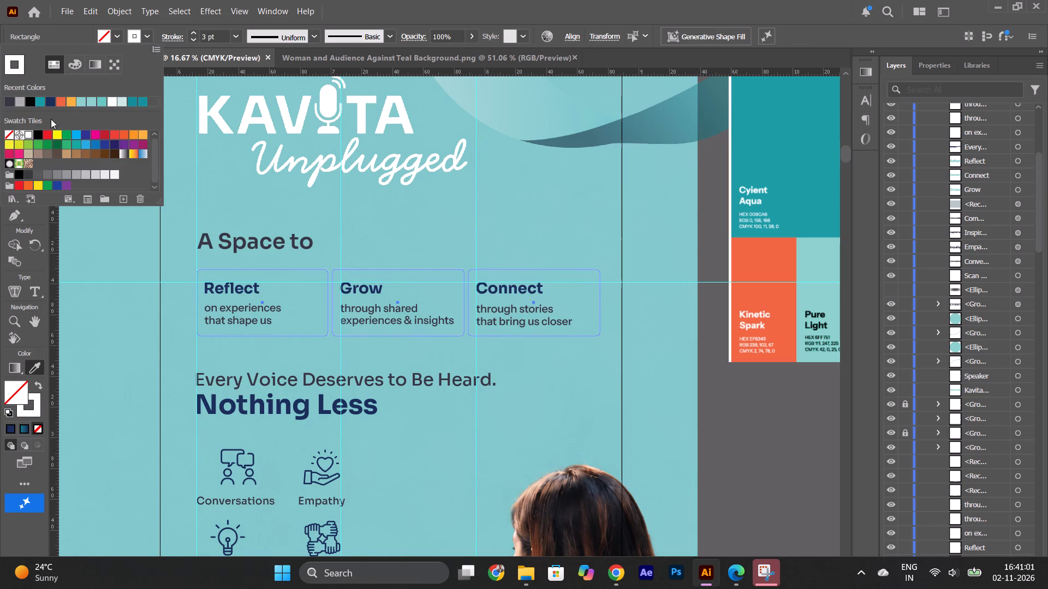
left_click(51, 101)
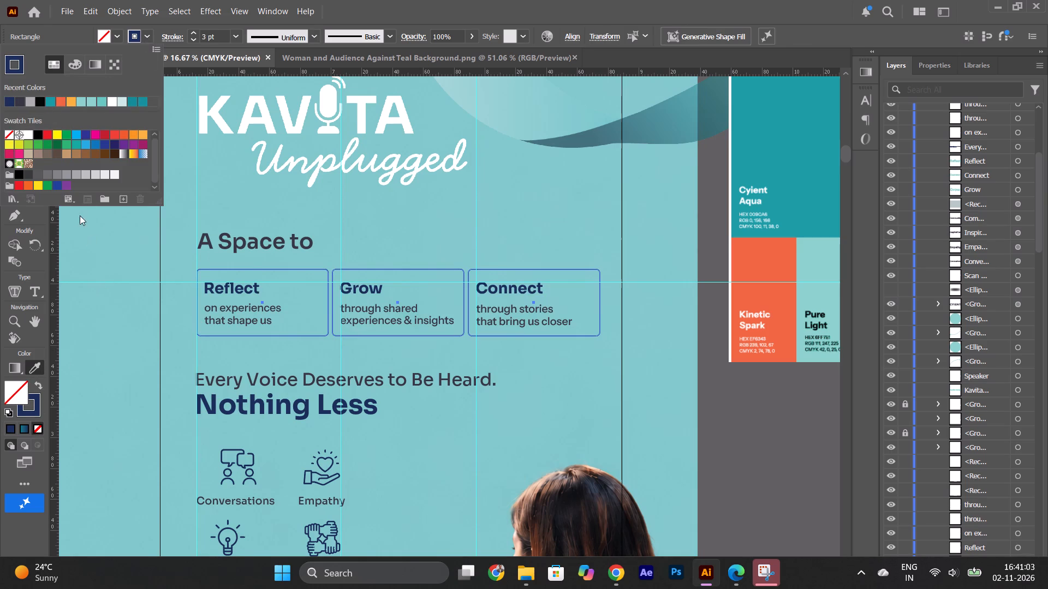
left_click(92, 222)
left_click(13, 89)
left_click(95, 219)
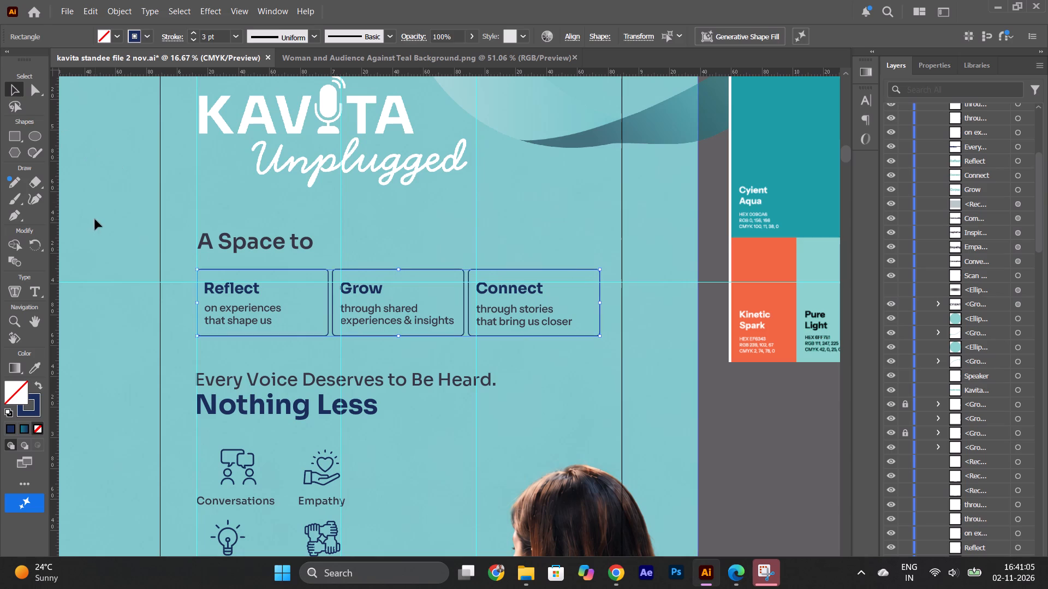
Examine the navy card outlines up close and preview the whole standee in presentation mode.
scroll(295, 280, "up", 5, "alt")
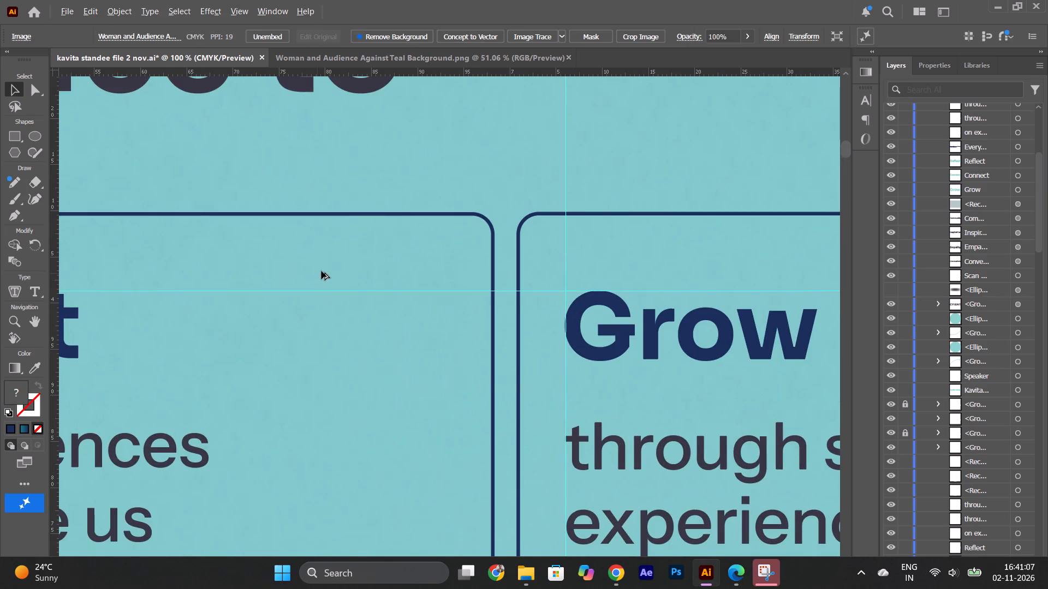
scroll(326, 271, "down", 5, "alt")
left_click(236, 11)
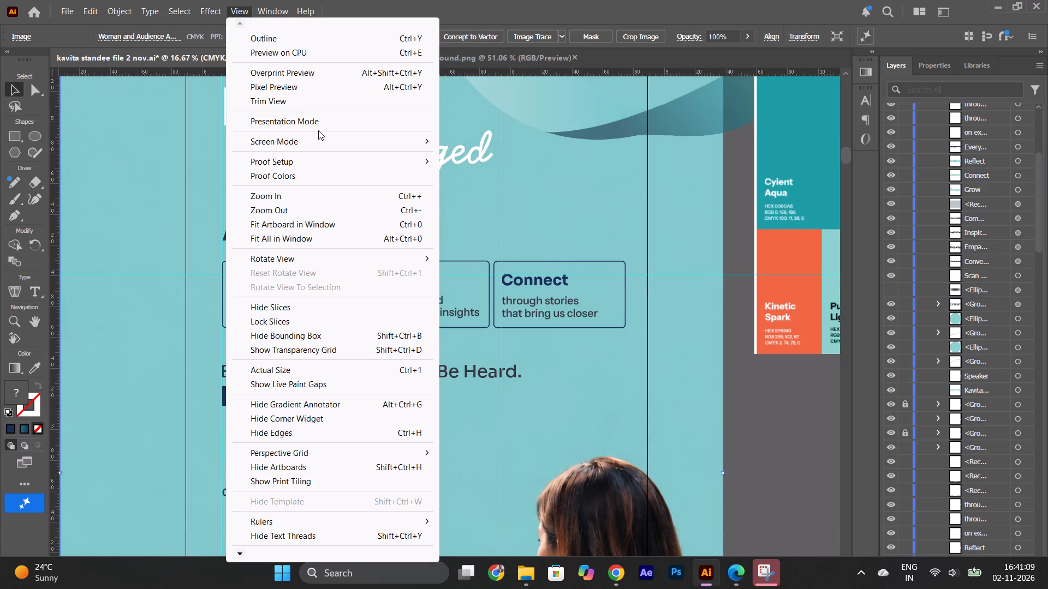
left_click(335, 118)
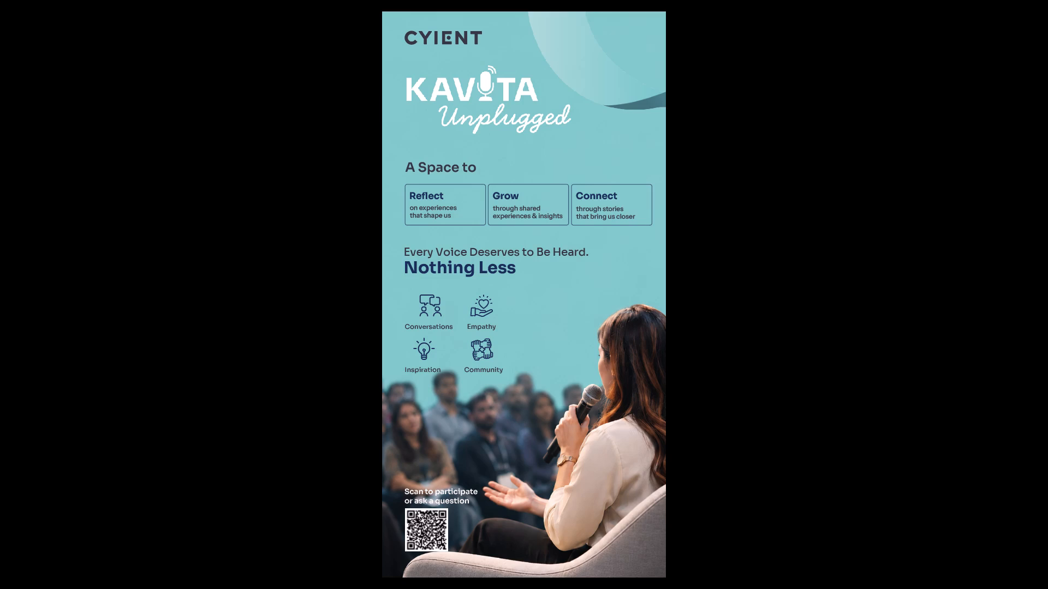
key("Escape")
Move the QR code and its "Scan to participate or ask a question" caption lower, towards the artboard's bottom edge.
scroll(517, 561, "down", 18)
scroll(360, 372, "up", 3, "alt")
left_click_drag(374, 280, 374, 315)
left_click_drag(421, 192, 421, 230)
Set the "Scan to participate or ask a question" caption to Sora Bold at 55 pt.
scroll(421, 230, "down", 2, "alt")
key("space")
key("space")
key("space")
left_click_drag(431, 256, 376, 300)
left_click(650, 32)
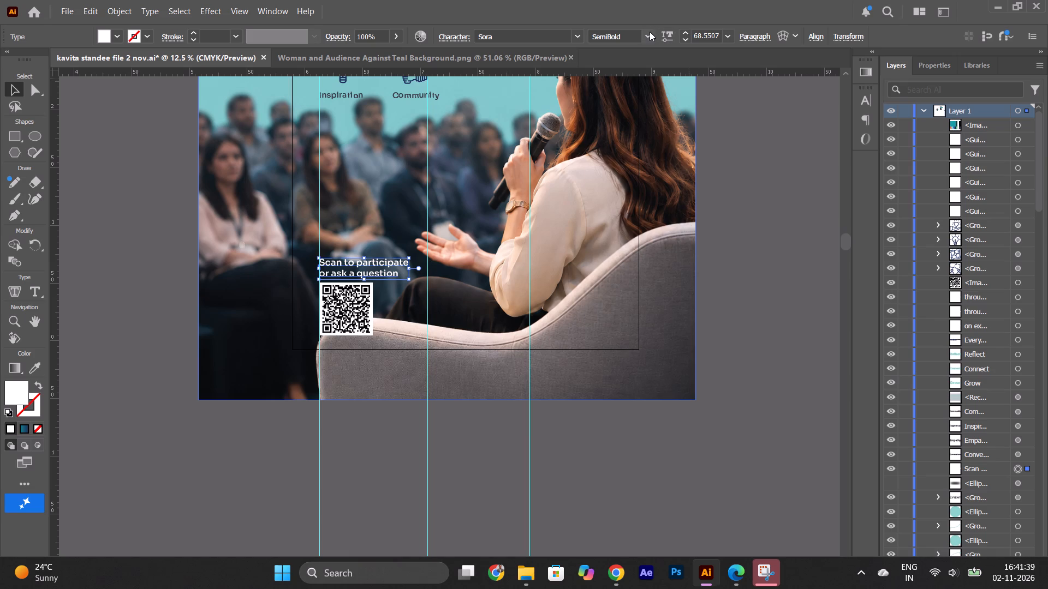
left_click(629, 128)
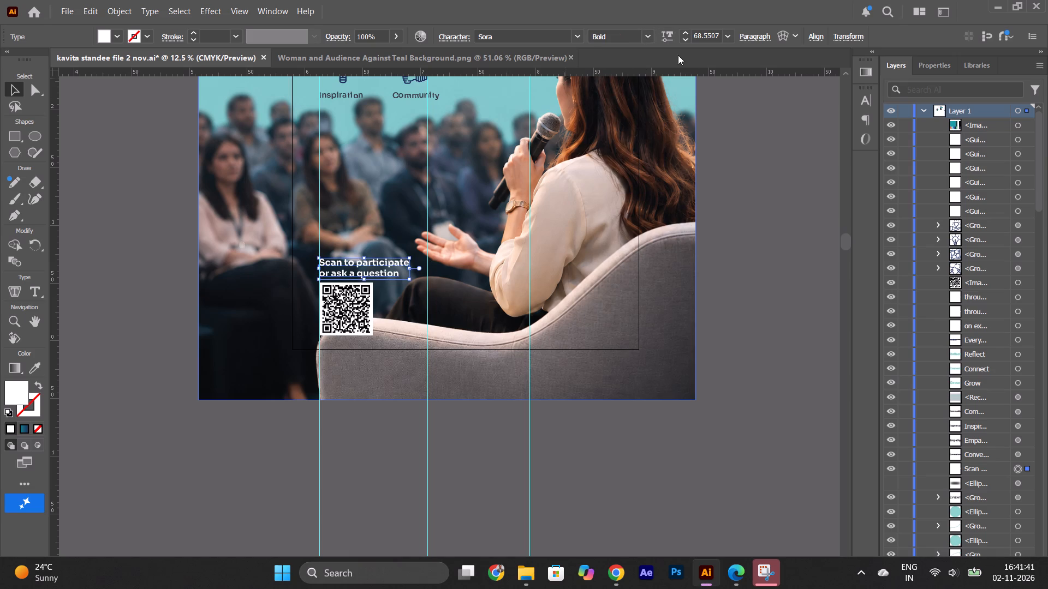
left_click(713, 33)
scroll(713, 33, "down", 7)
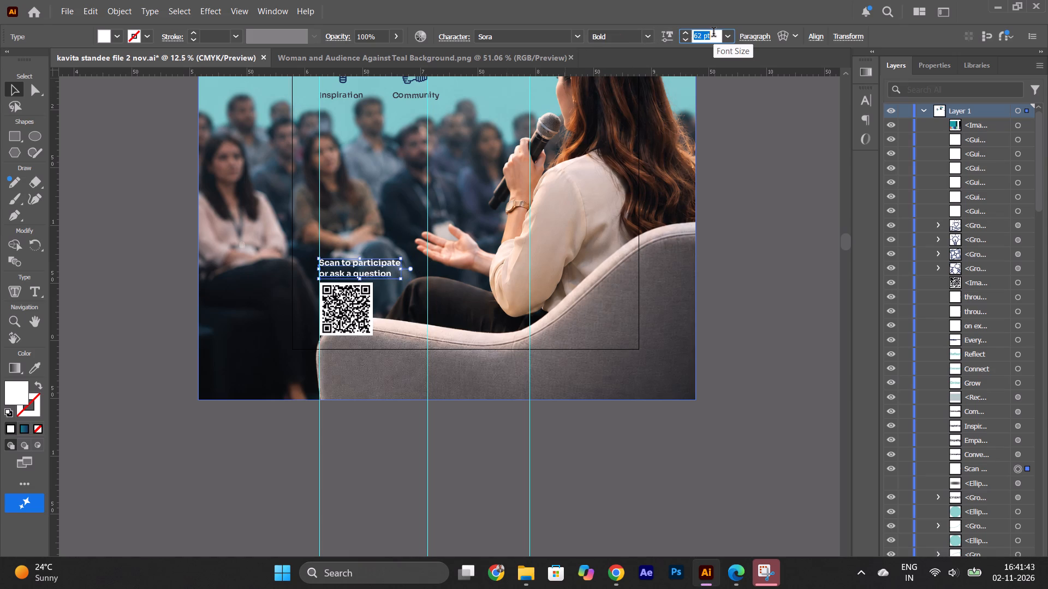
scroll(713, 33, "down", 8)
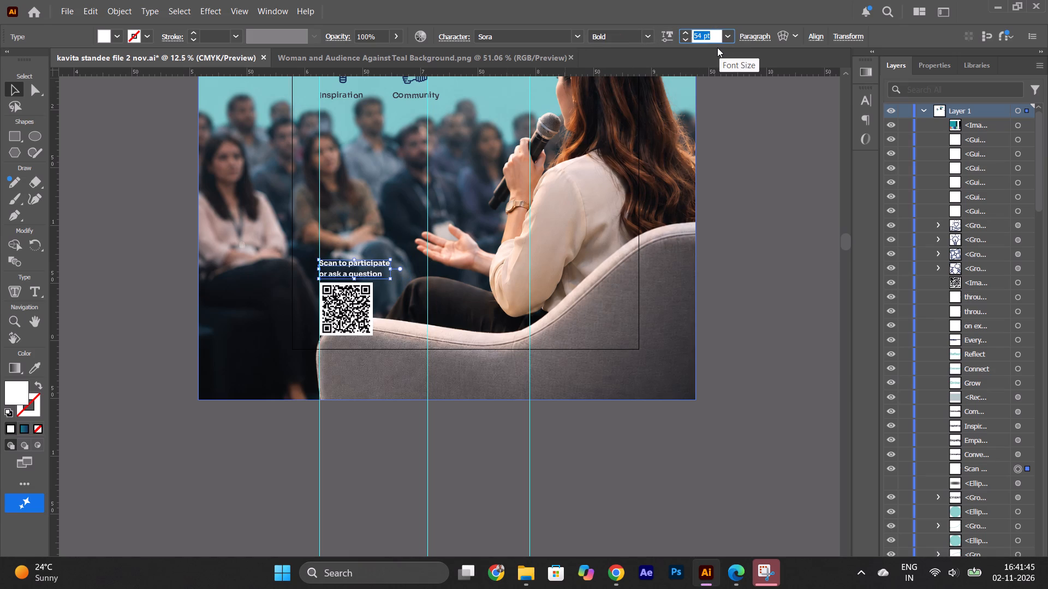
scroll(714, 41, "up", 1)
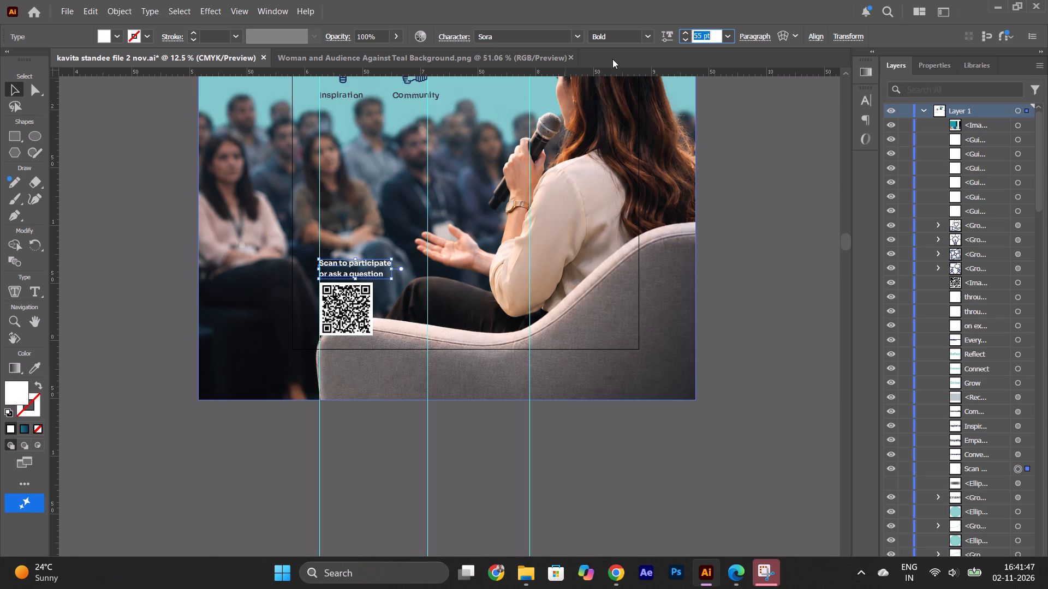
Tighten the scan caption's leading to 75 pt.
left_click(869, 104)
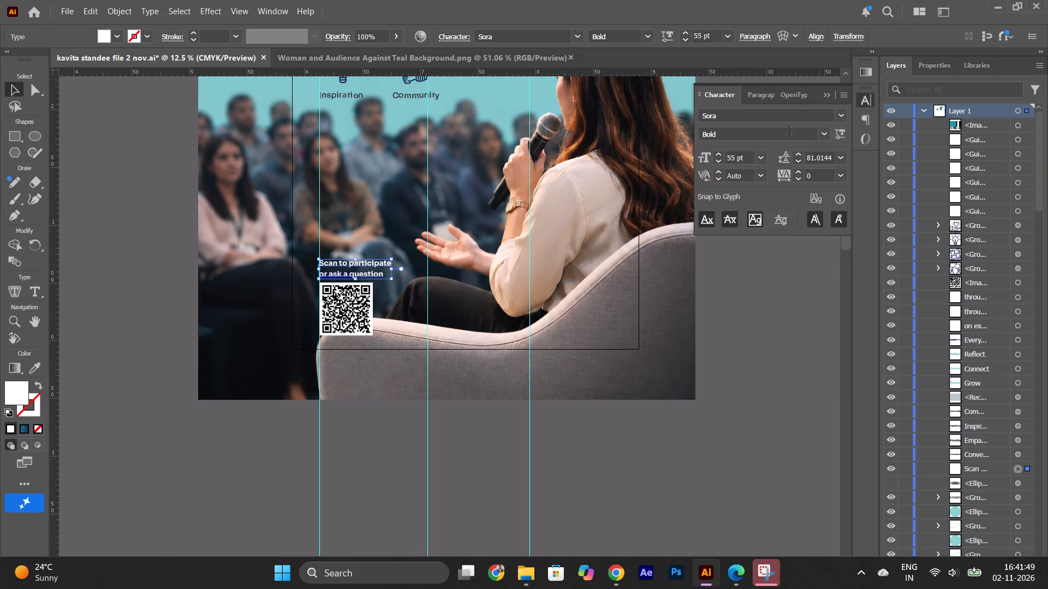
left_click(815, 154)
scroll(815, 154, "down", 5)
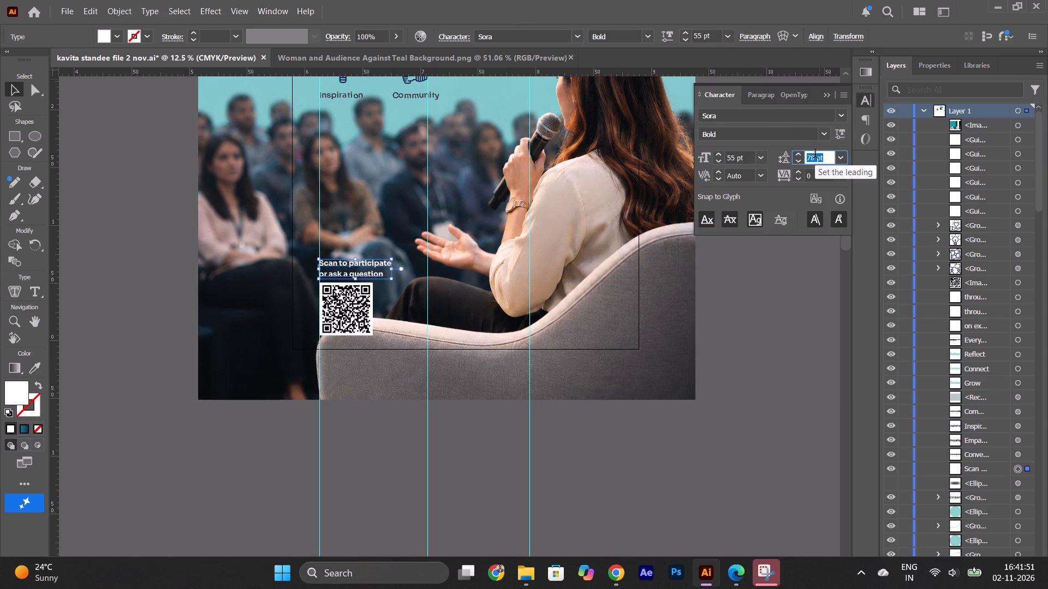
scroll(815, 154, "down", 2)
left_click(607, 455)
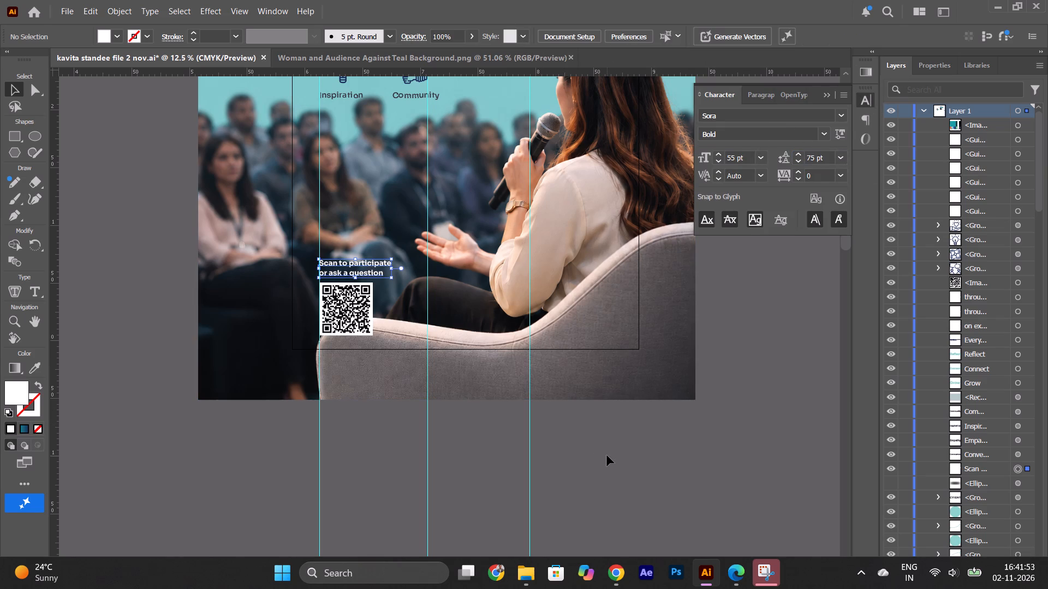
left_click(121, 203)
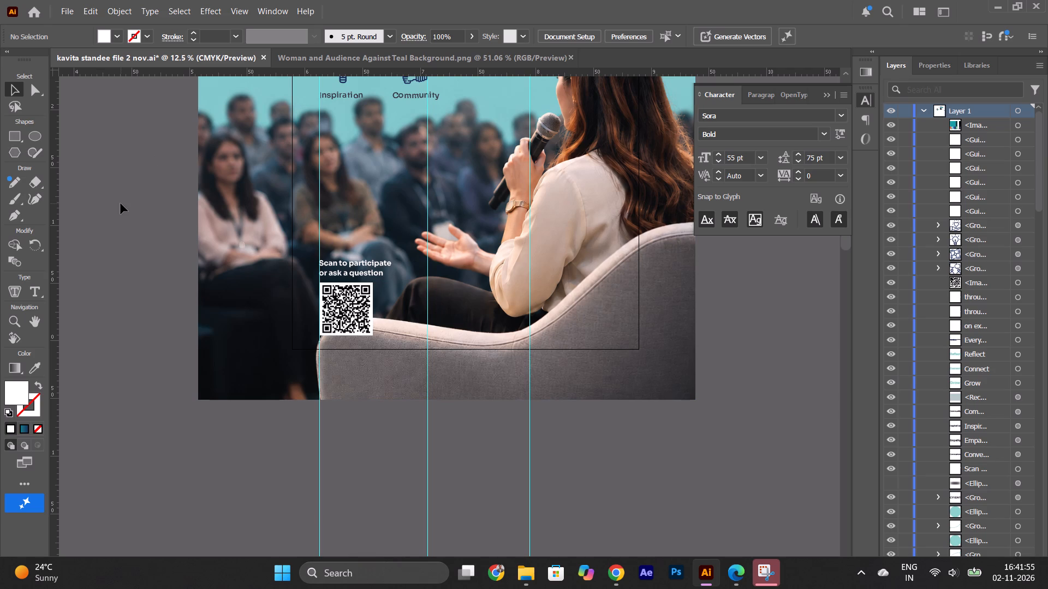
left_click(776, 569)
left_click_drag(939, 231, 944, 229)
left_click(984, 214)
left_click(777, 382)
Look over the standee and preview it in presentation mode to check the repositioned QR code and caption.
scroll(680, 379, "up", 5)
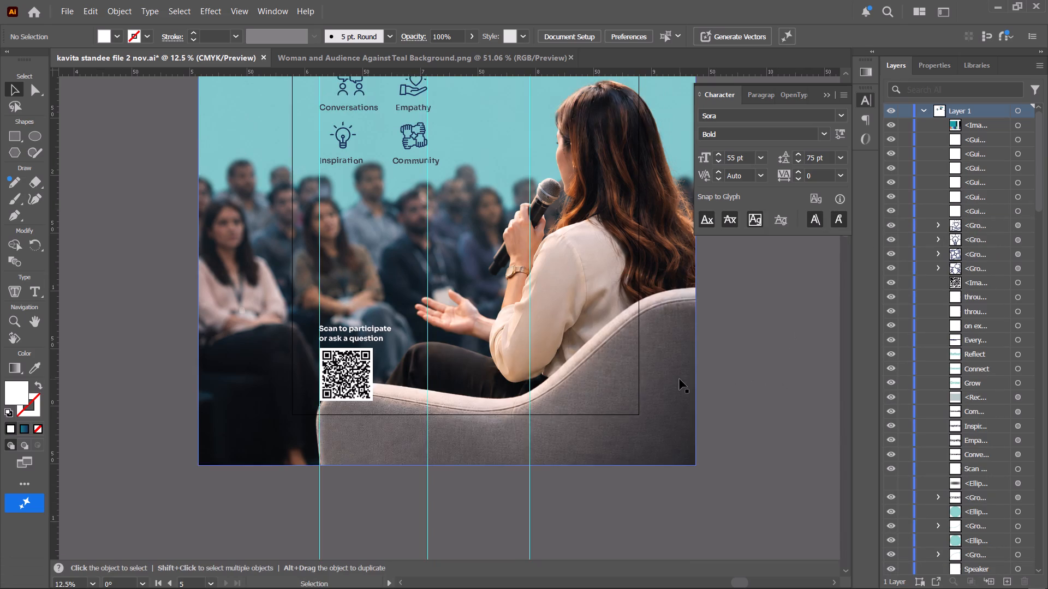
scroll(678, 379, "down", 2, "alt")
key("space")
key("space")
key("space")
key("space")
key("space")
key("space")
key("space")
key("space")
key("space")
key("space")
left_click_drag(684, 346, 509, 416)
scroll(618, 375, "up", 1, "alt")
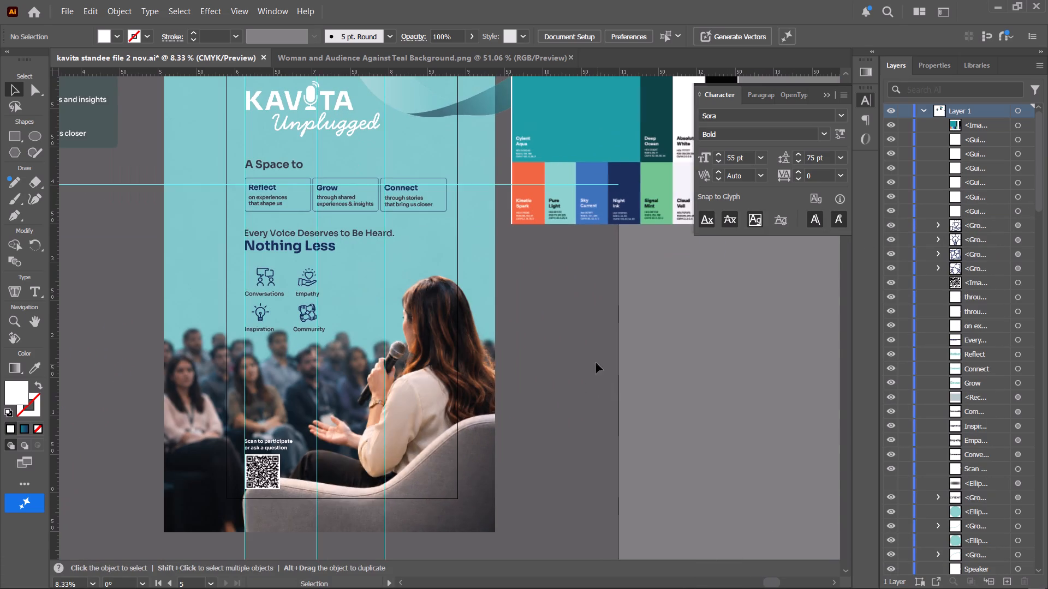
key("space")
key("space")
key("space")
key("space")
key("space")
key("space")
key("space")
key("space")
key("space")
key("space")
key("space")
key("space")
key("space")
key("space")
key("space")
key("space")
key("space")
key("space")
key("space")
key("space")
left_click_drag(593, 352, 609, 386)
left_click_drag(343, 177, 338, 165)
left_click(304, 123)
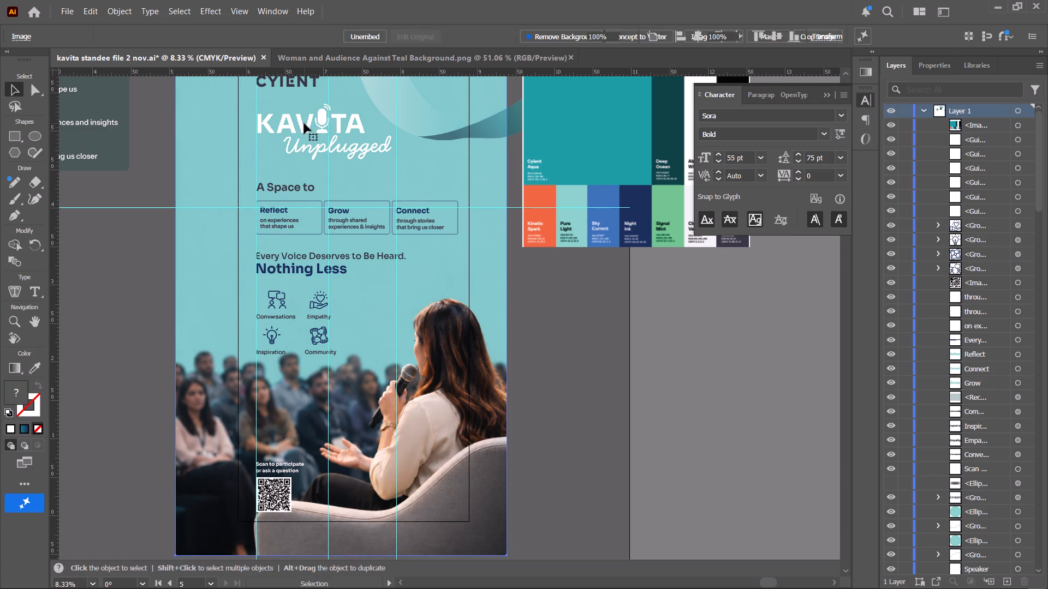
left_click(236, 12)
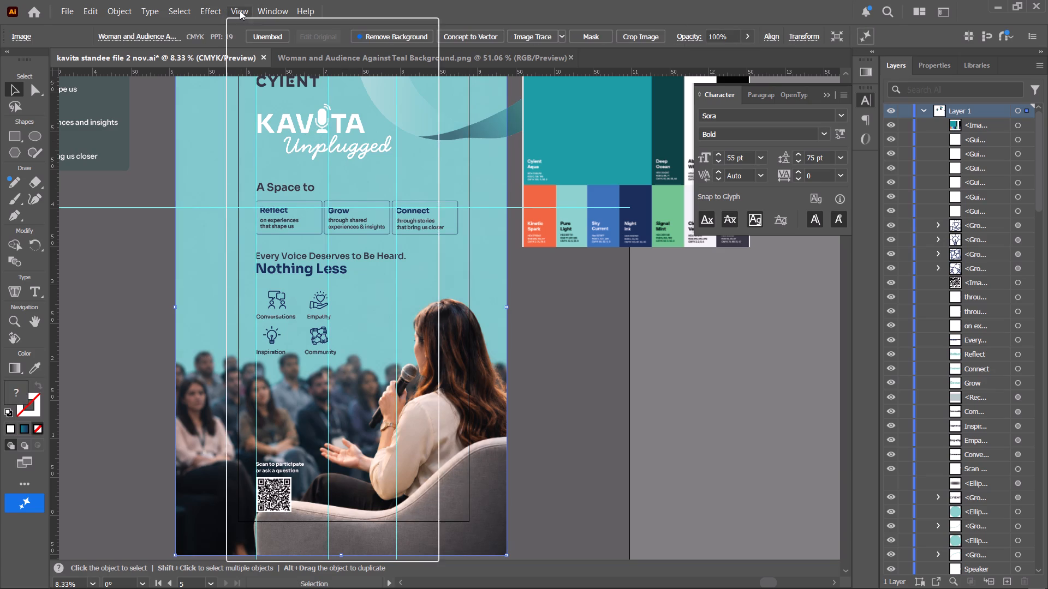
left_click(288, 123)
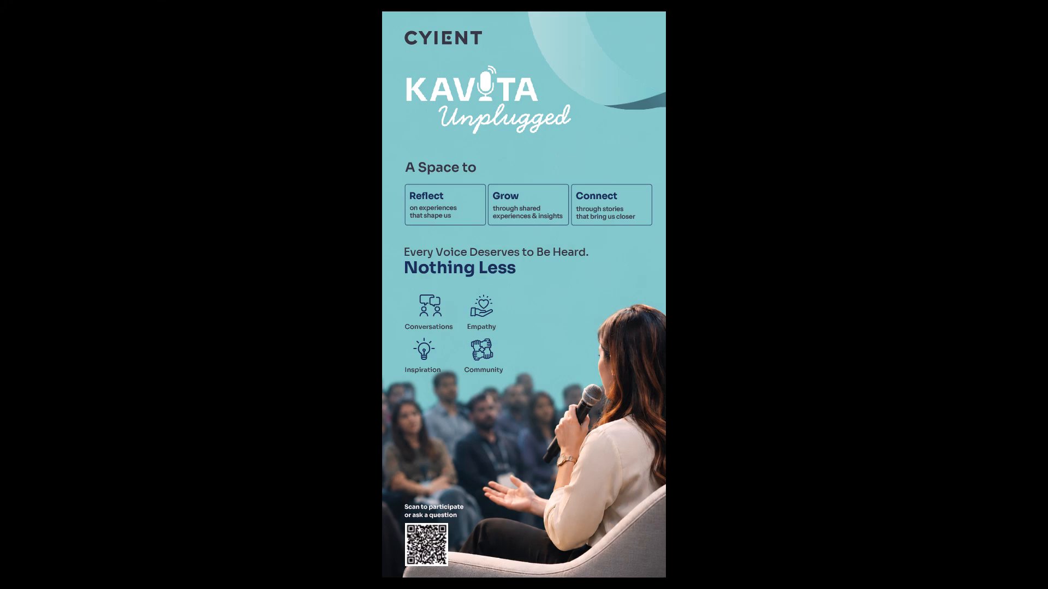
key("Escape")
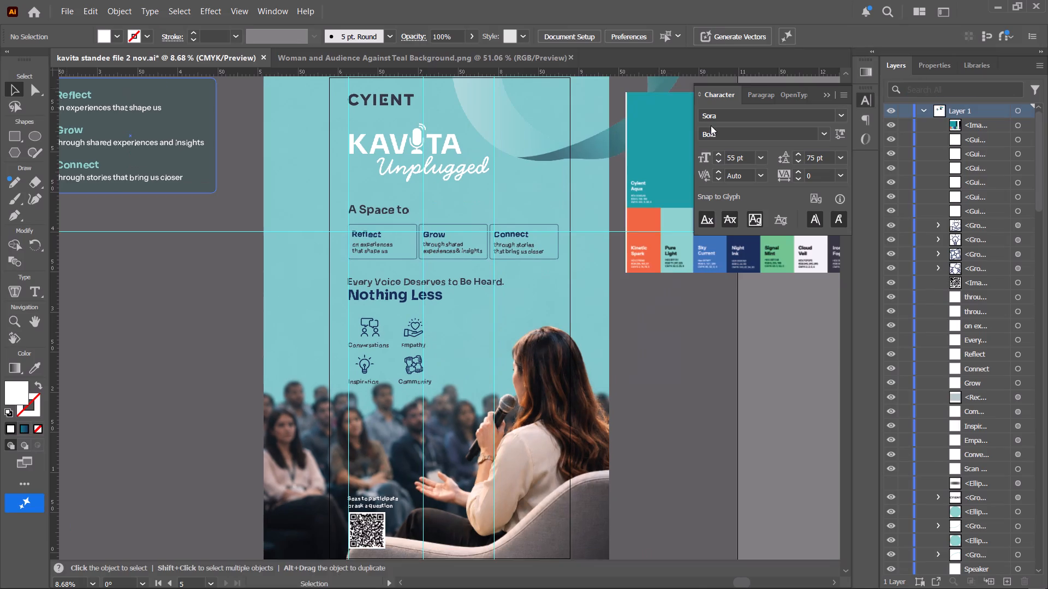
Unlock the locked group and rectangle lying at the Kavita Unplugged logo.
key("space")
key("space")
key("space")
key("space")
key("space")
key("space")
key("space")
left_click_drag(577, 179, 463, 177)
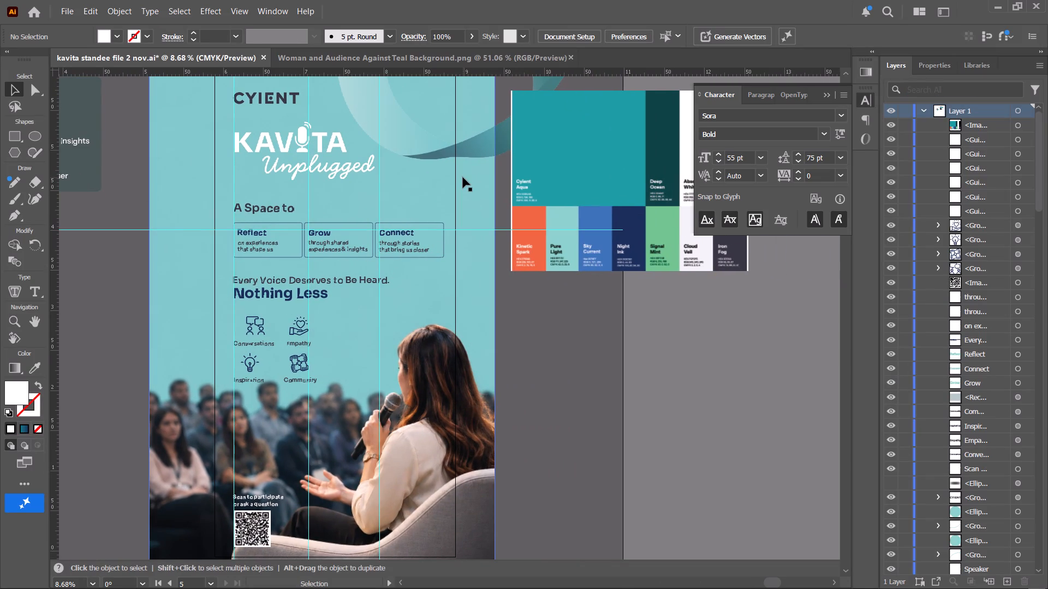
key("space")
key("space")
left_click_drag(445, 173, 392, 179)
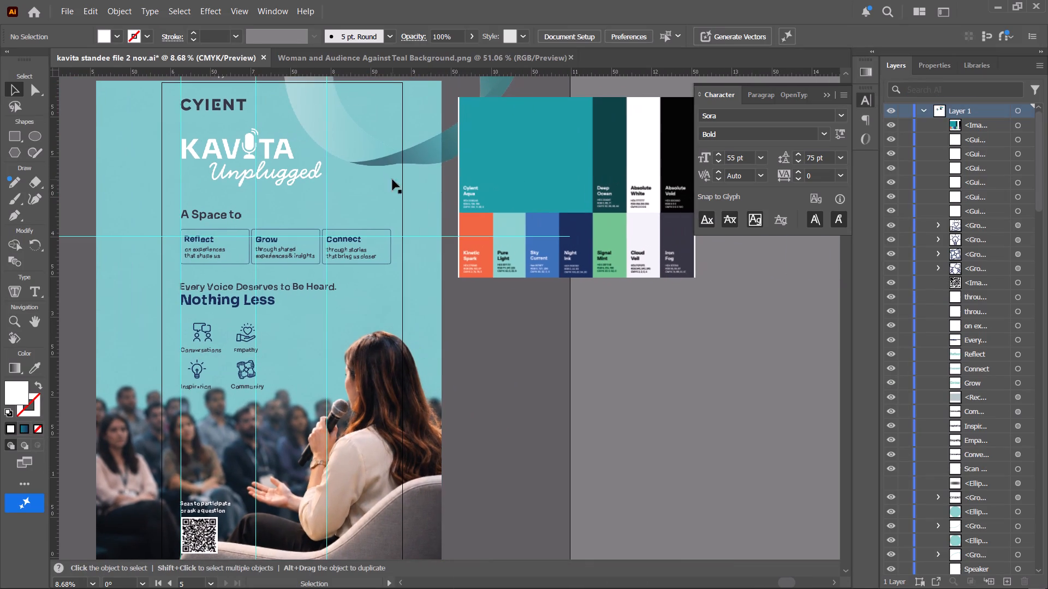
left_click(288, 176)
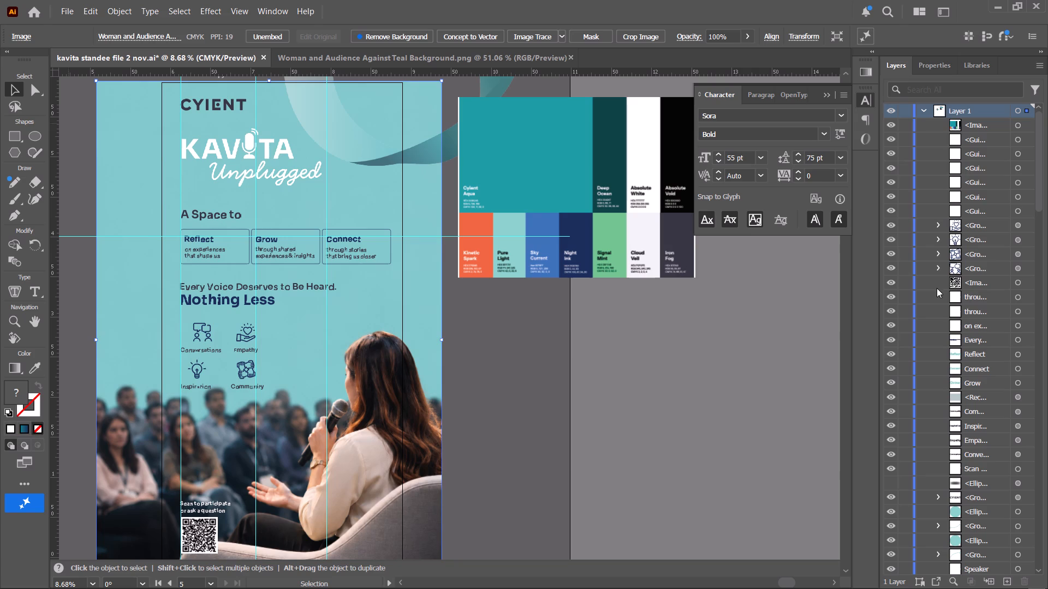
right_click(254, 147)
left_click(320, 159)
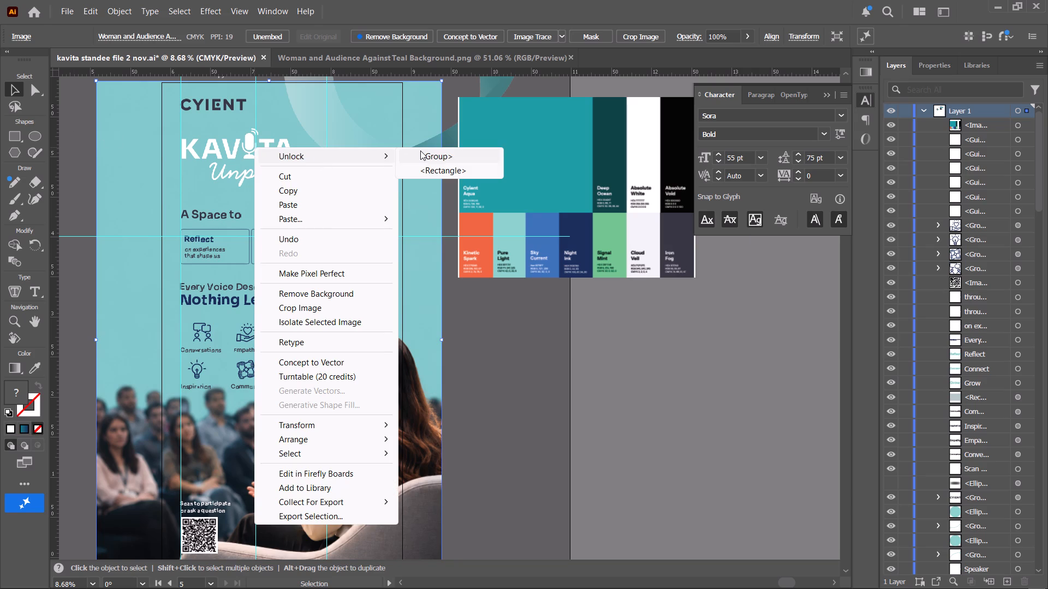
left_click(420, 151)
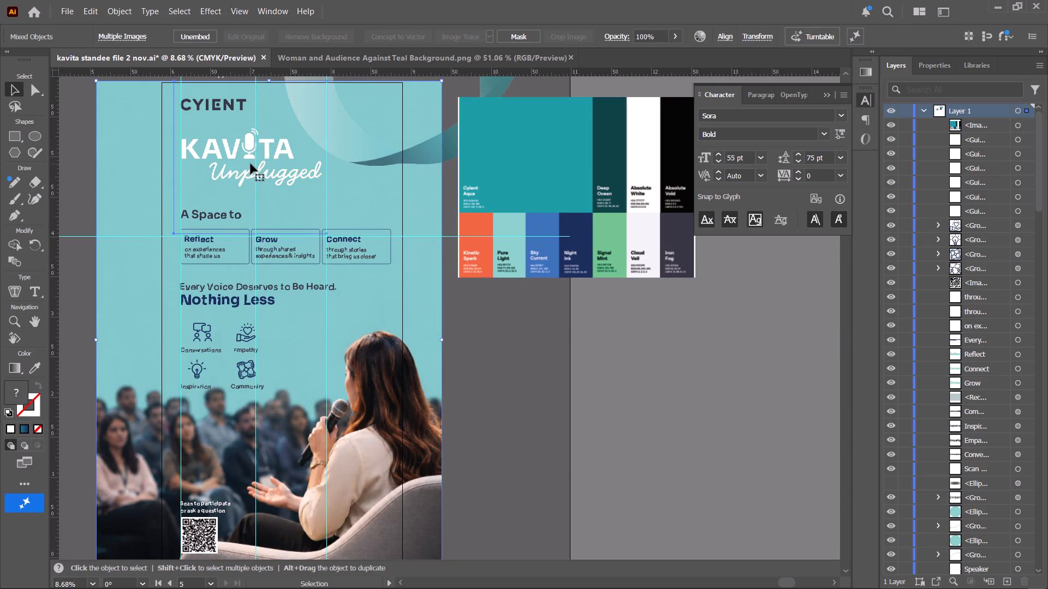
right_click(274, 151)
left_click(340, 167)
left_click(352, 161)
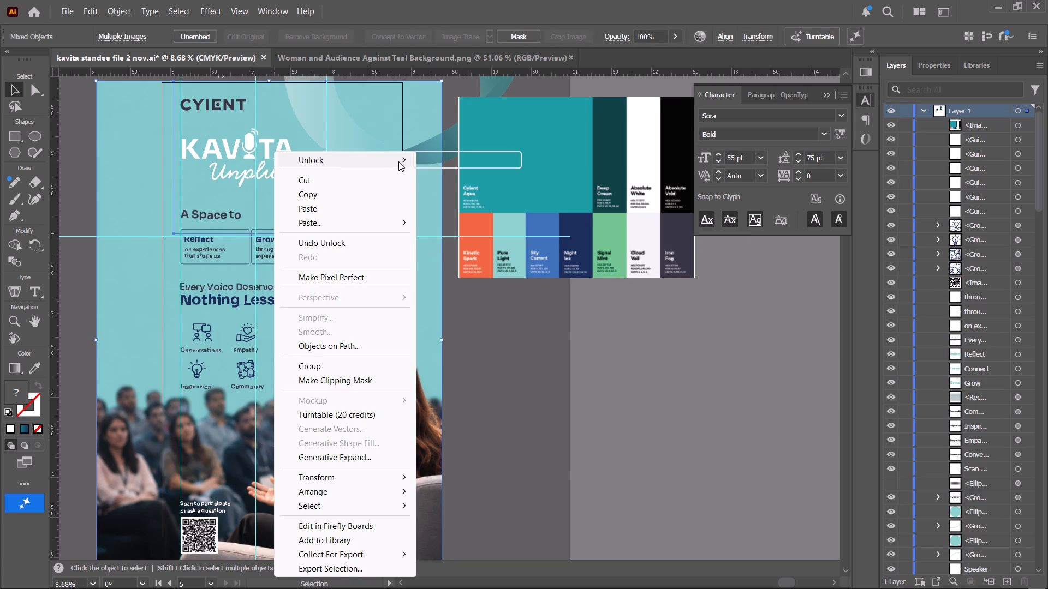
left_click(447, 161)
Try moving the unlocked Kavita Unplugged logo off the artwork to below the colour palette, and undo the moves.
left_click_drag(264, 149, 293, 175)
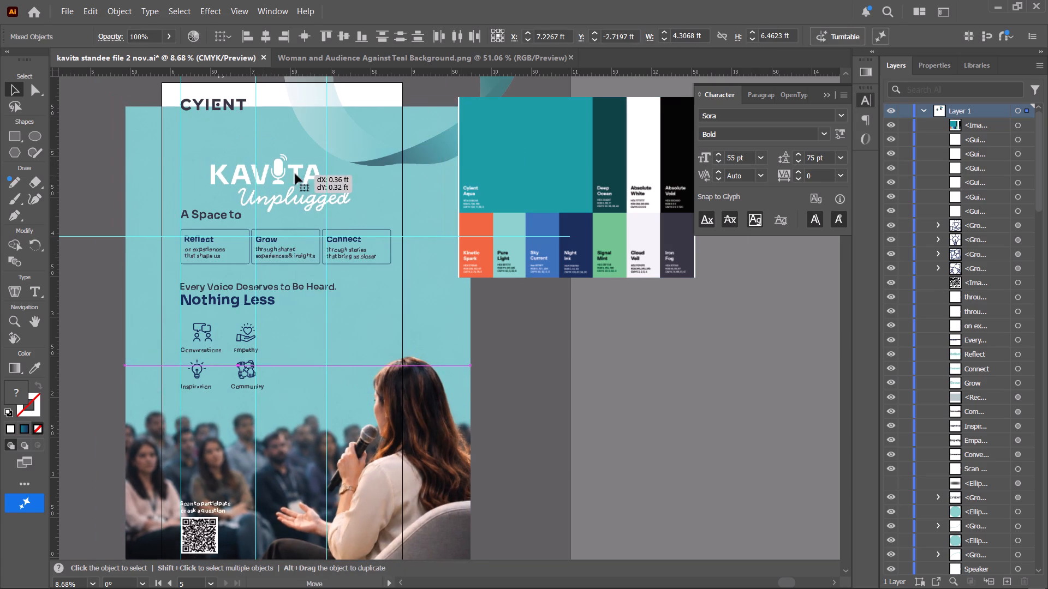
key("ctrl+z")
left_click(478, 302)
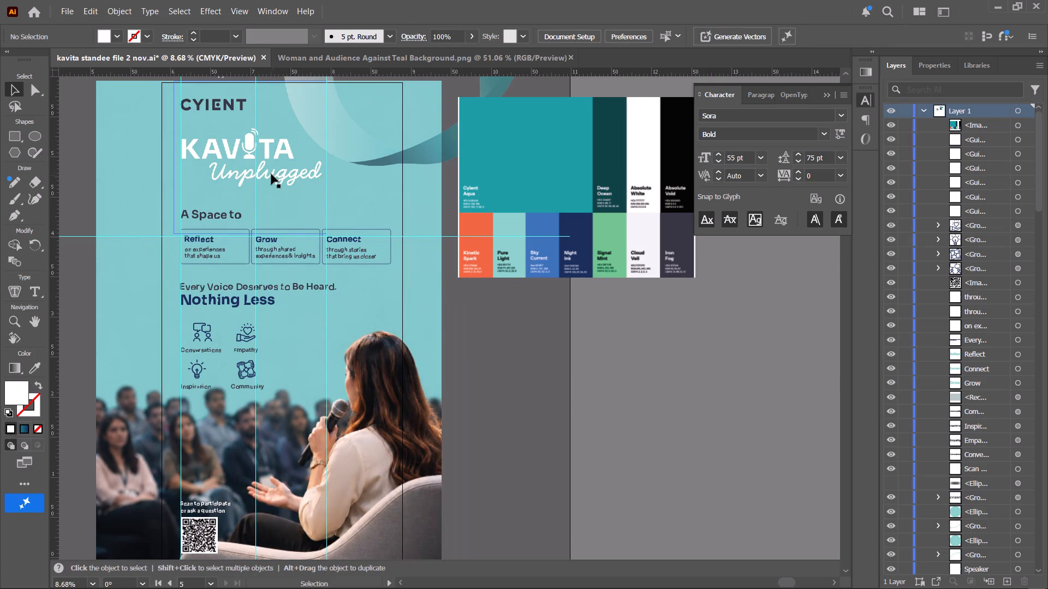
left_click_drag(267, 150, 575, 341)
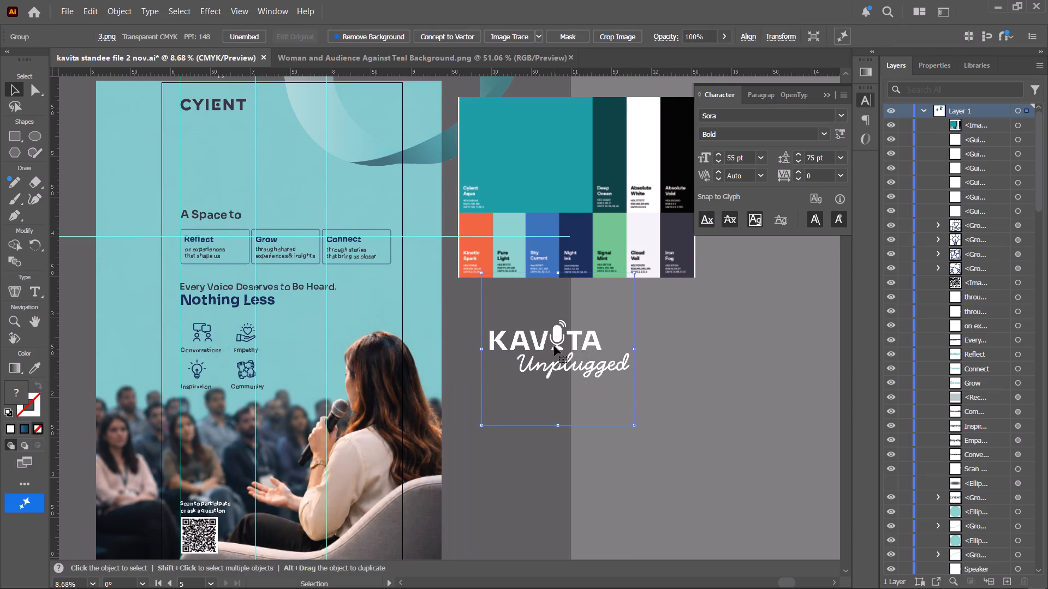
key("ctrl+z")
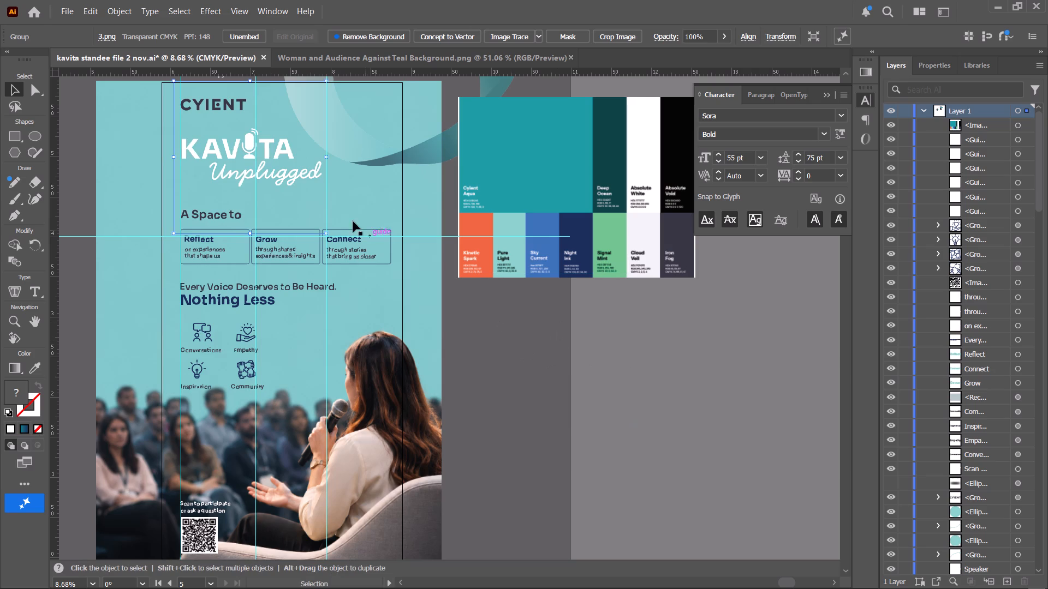
Move the white Kavita Unplugged logo off the teal standee onto the empty canvas between the artboards.
key("space")
key("space")
key("space")
key("space")
key("space")
key("space")
key("space")
key("space")
key("space")
key("space")
key("space")
key("space")
key("space")
key("space")
key("space")
key("space")
key("space")
key("space")
key("space")
key("space")
left_click_drag(355, 201, 258, 227)
left_click_drag(338, 256, 390, 273)
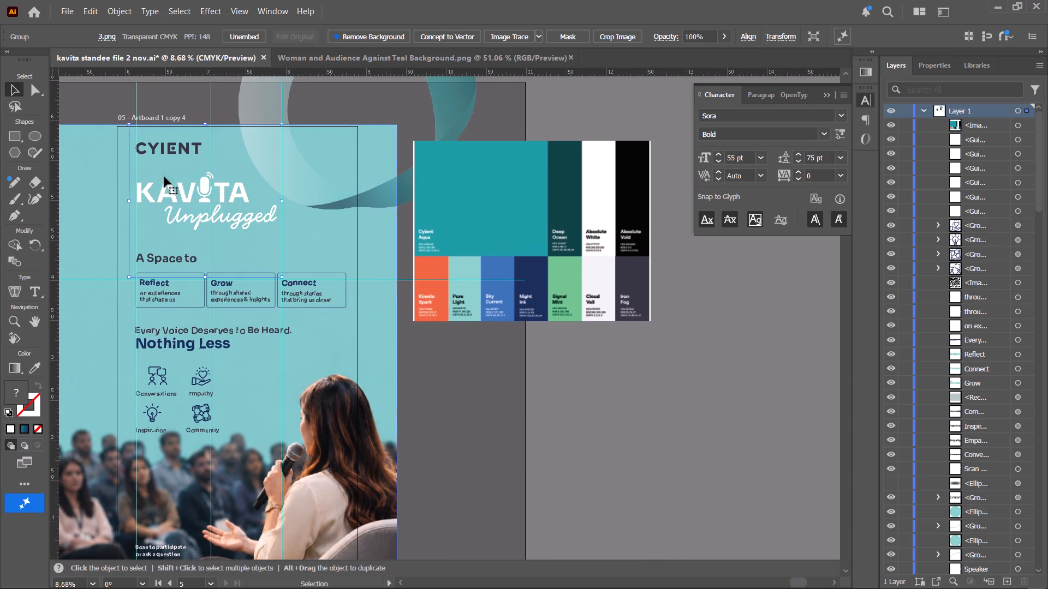
left_click_drag(182, 188, 528, 389)
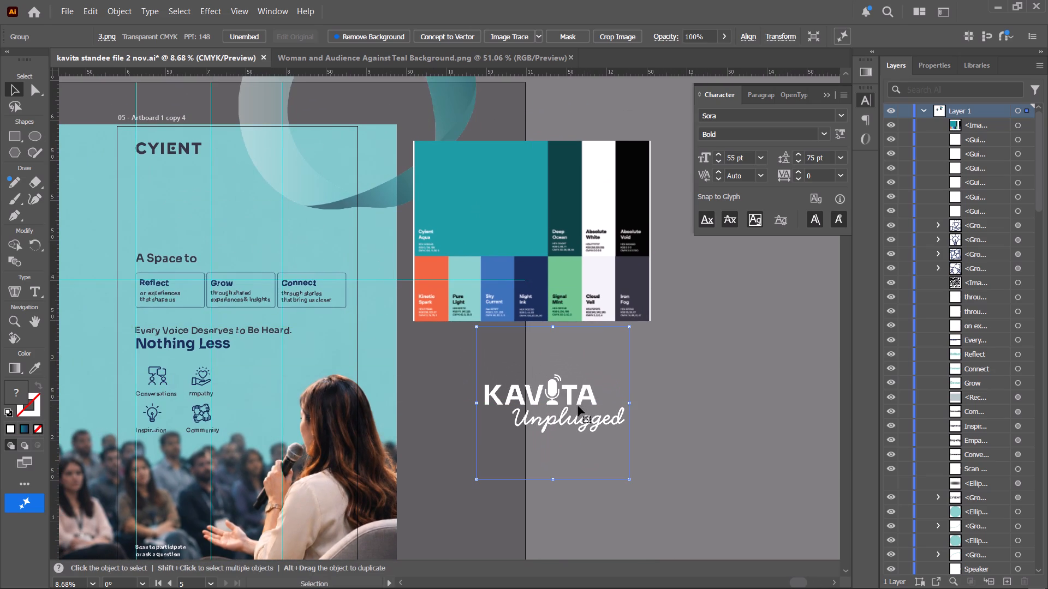
left_click_drag(557, 397, 477, 406)
scroll(527, 419, "down", 5, "alt")
key("space")
key("space")
key("space")
left_click_drag(508, 418, 497, 298)
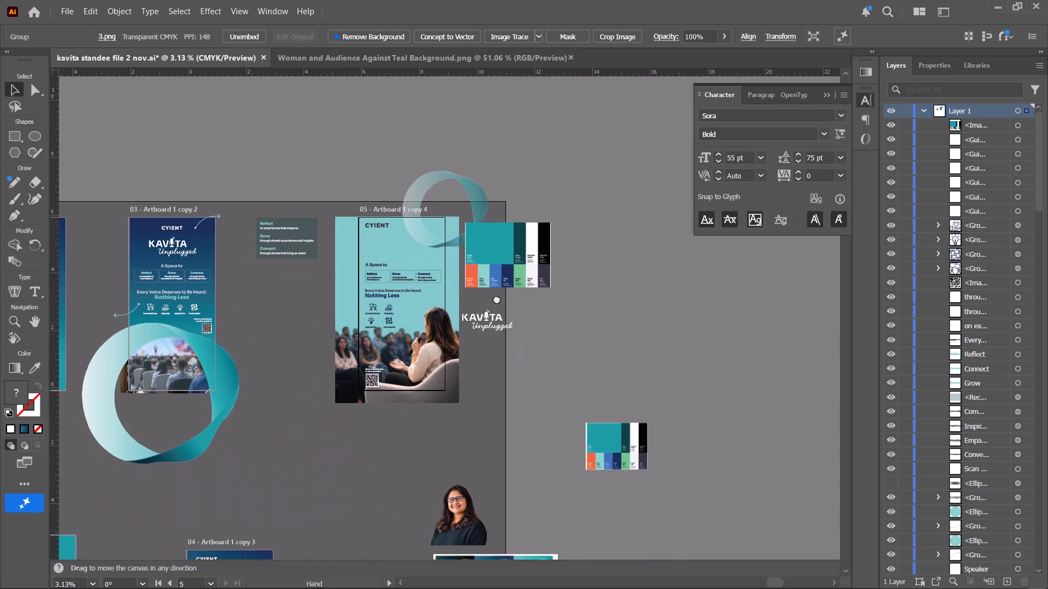
left_click_drag(497, 298, 493, 284)
left_click_drag(481, 283, 279, 405)
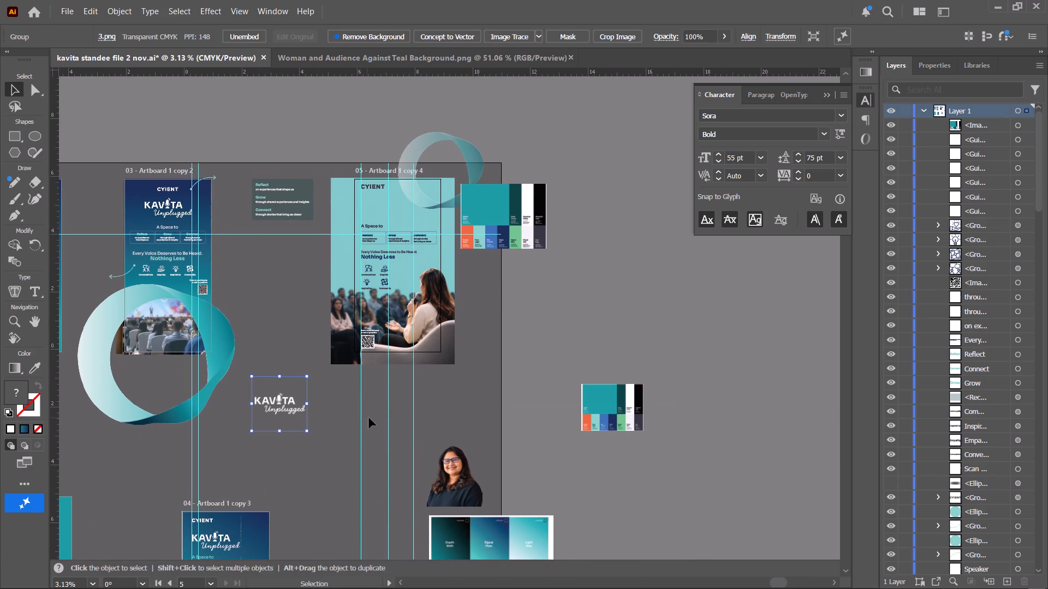
left_click(312, 456)
left_click(68, 9)
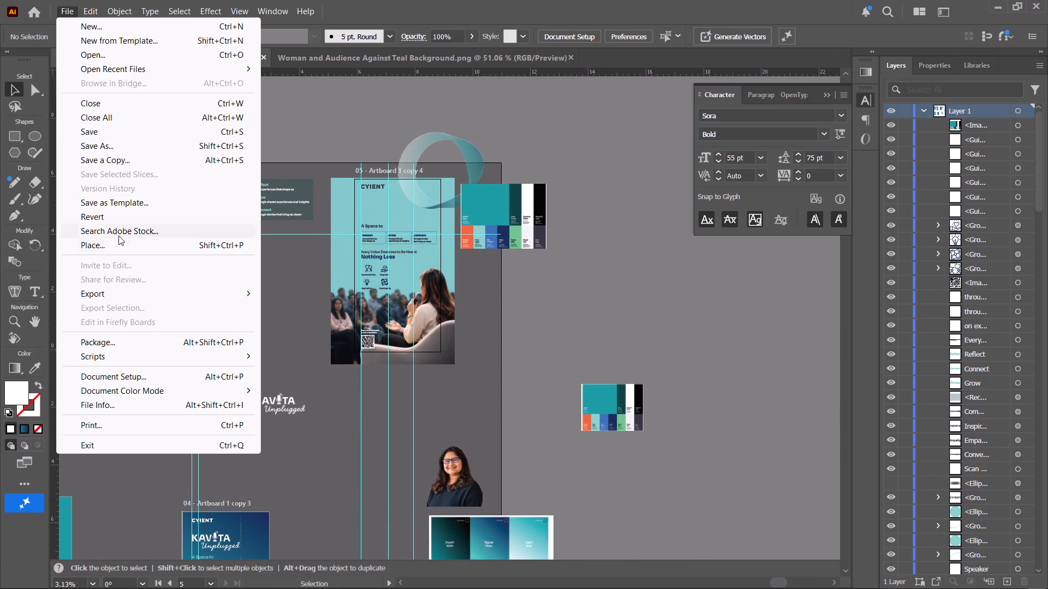
left_click(354, 414)
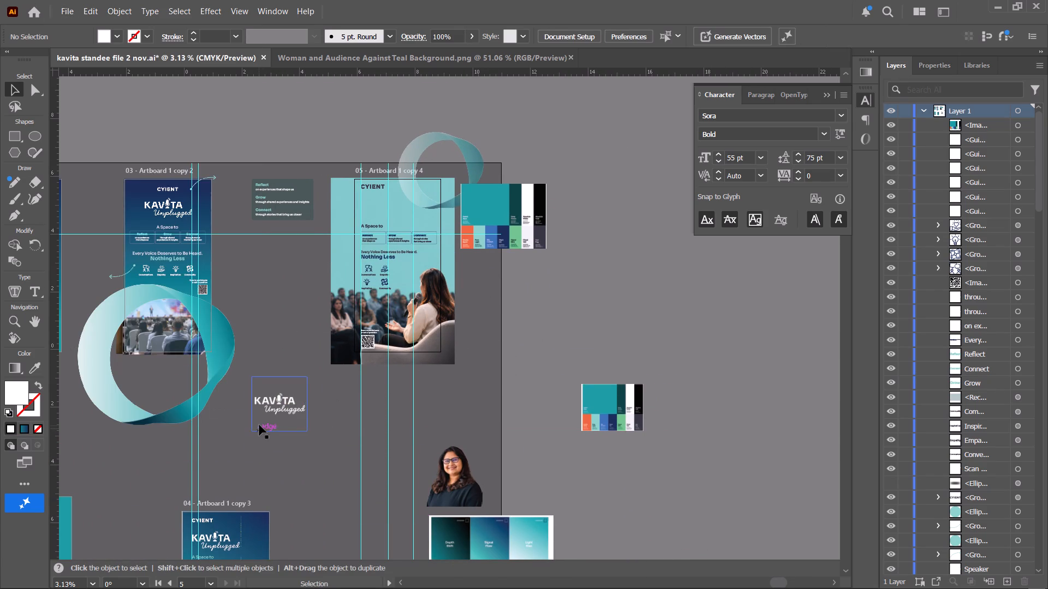
Create a new artboard of about 2.23 × 1.26 ft around the Kavita Unplugged logo.
scroll(259, 416, "down", 11)
left_click(584, 35)
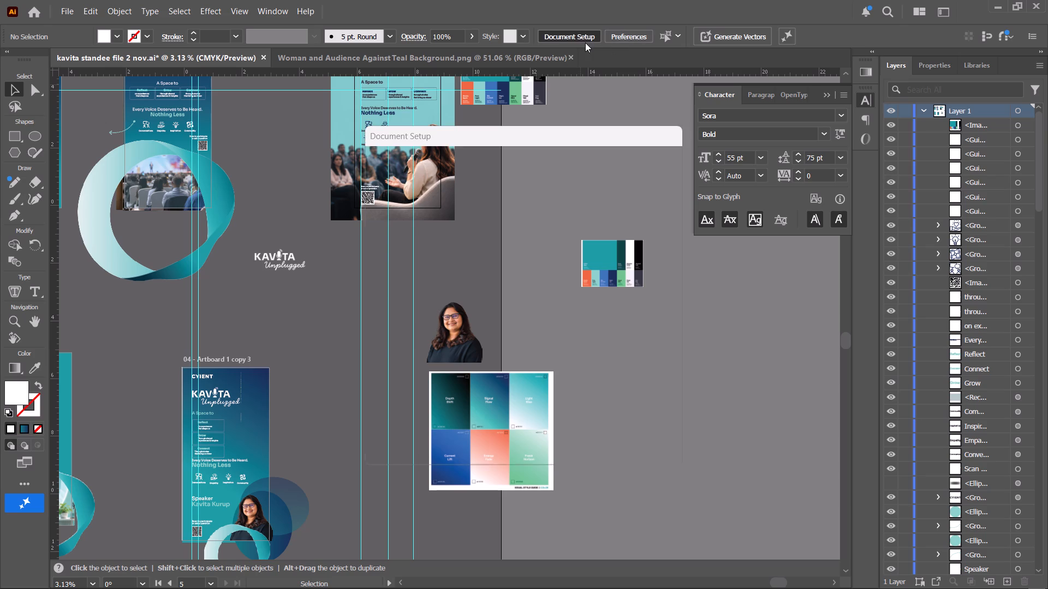
left_click(624, 190)
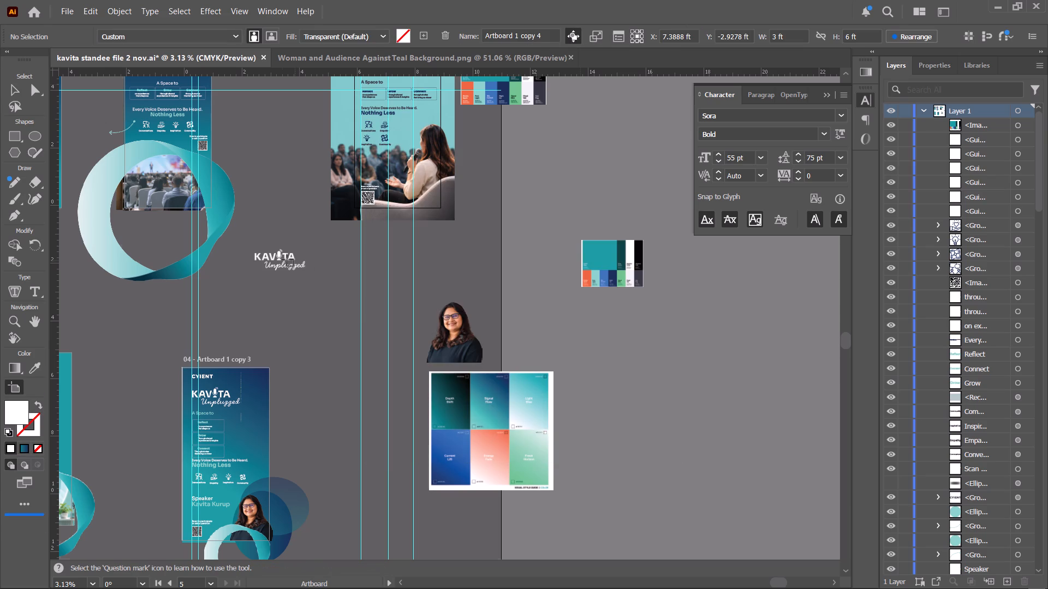
left_click_drag(248, 238, 312, 275)
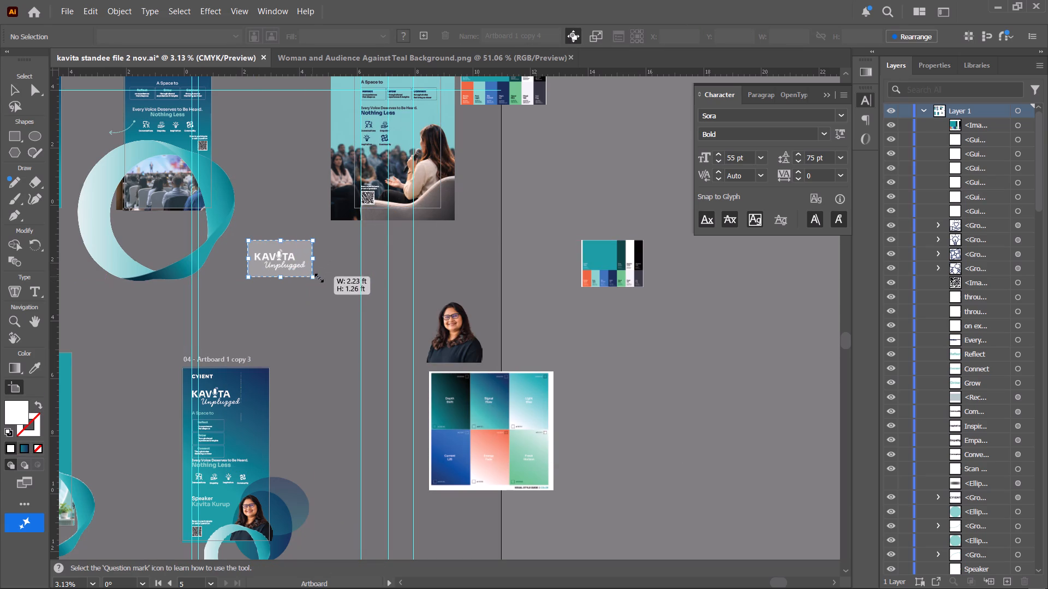
left_click(16, 86)
left_click(290, 327)
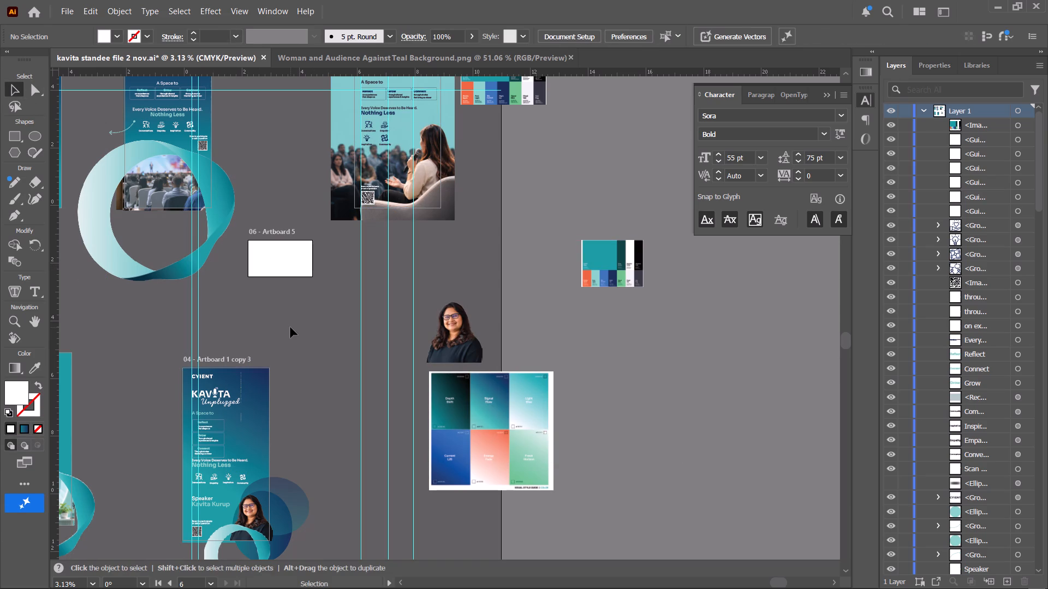
Adjust the position of the white logo within the new small artboard.
left_click(279, 253)
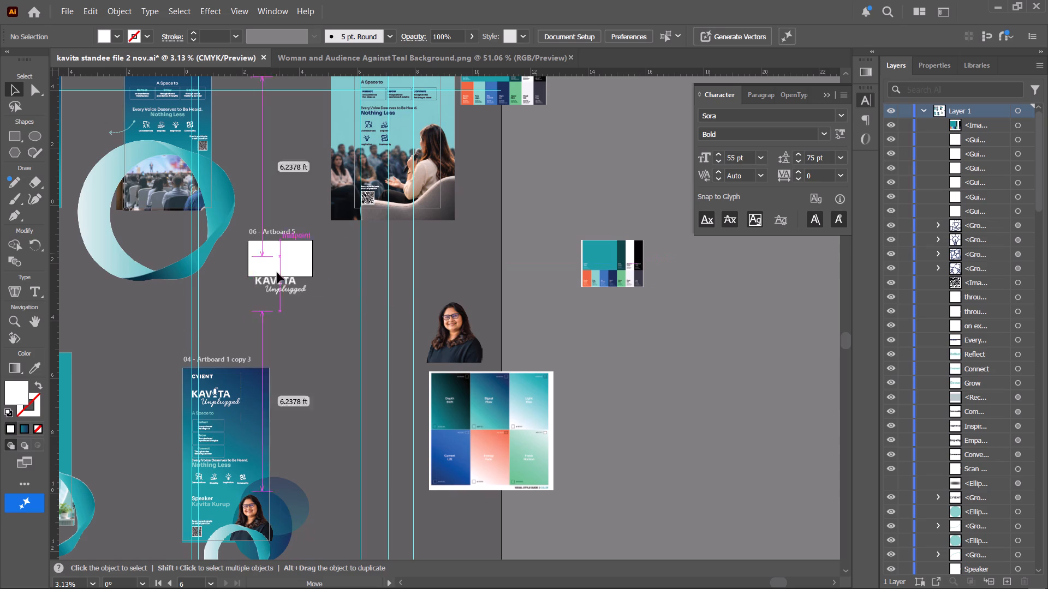
left_click(305, 314)
scroll(311, 296, "up", 2, "alt")
key("space")
left_click_drag(305, 316, 400, 336)
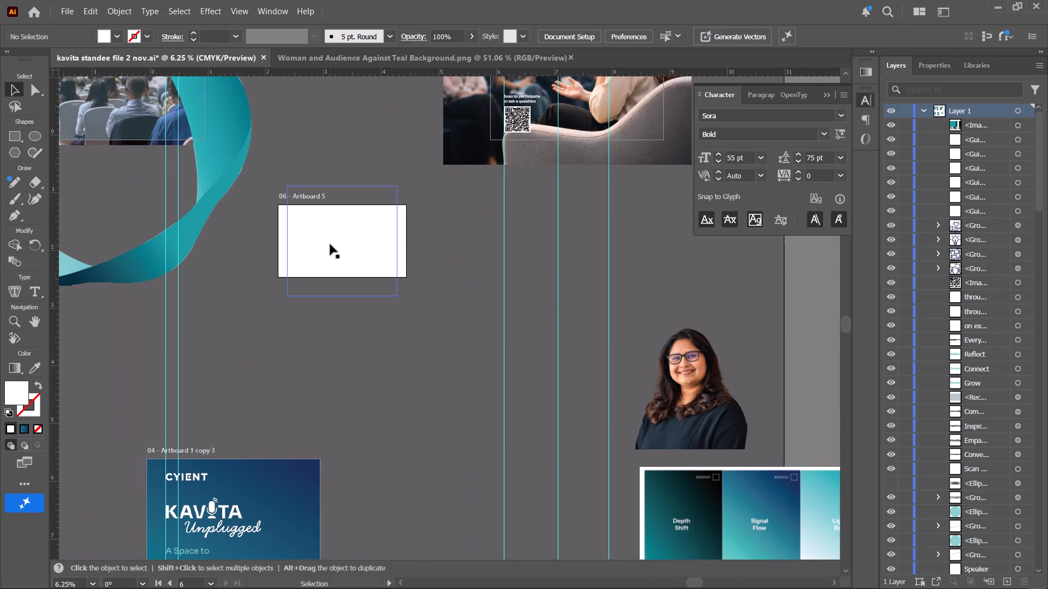
left_click(330, 243)
scroll(321, 258, "up", 6)
left_click(334, 312)
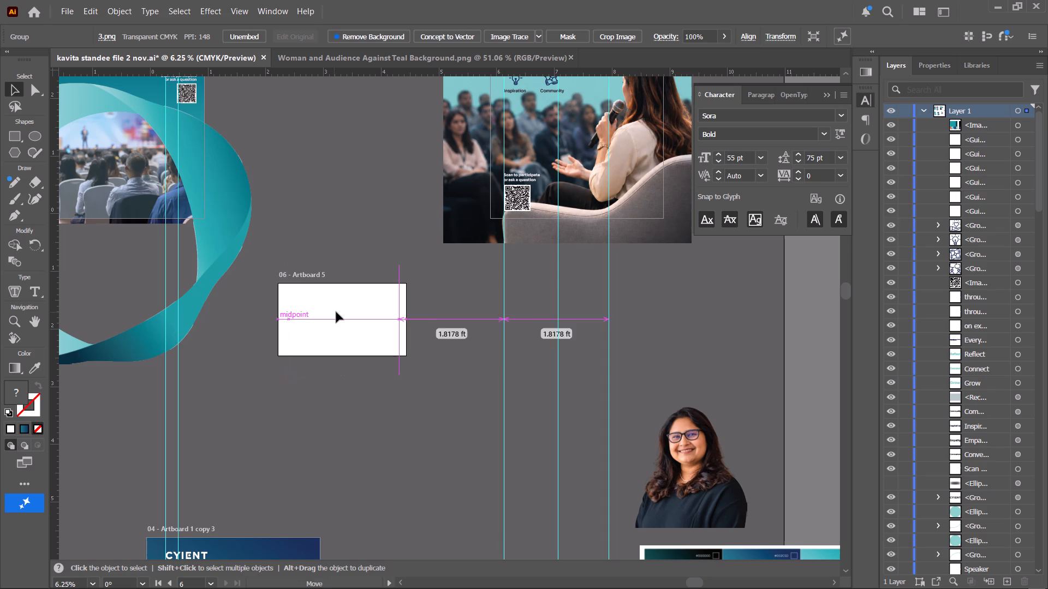
left_click(471, 282)
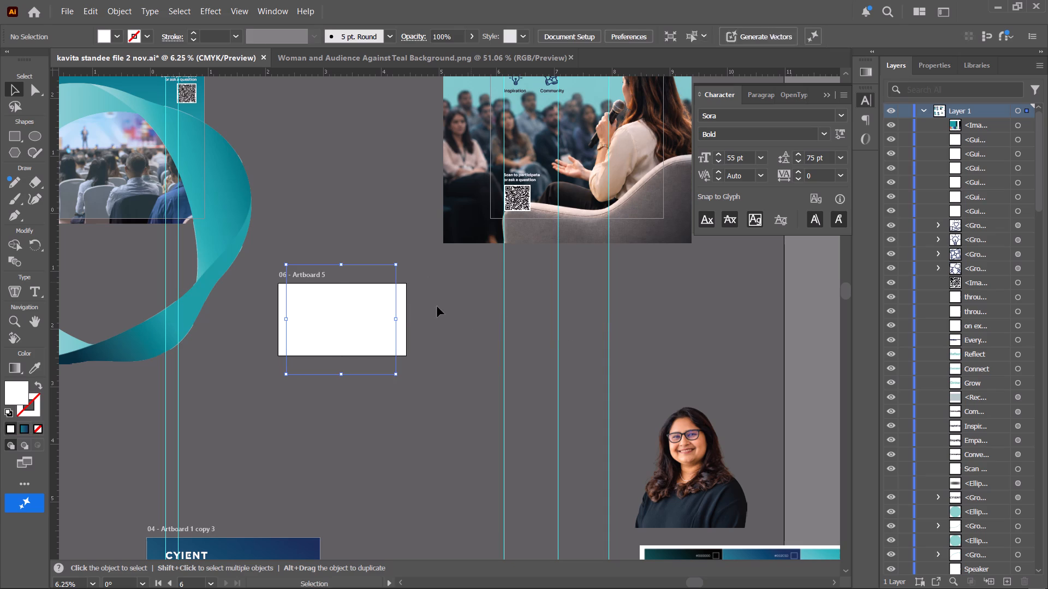
Export only the new logo artboard for screens as a PNG at 1x scale.
left_click(69, 2)
left_click(174, 291)
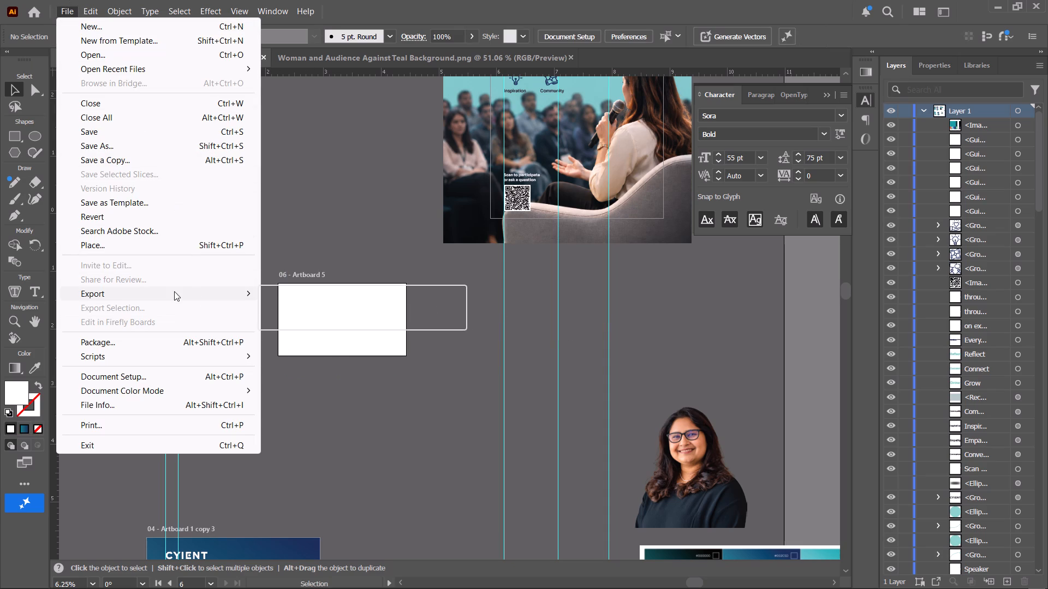
left_click(380, 296)
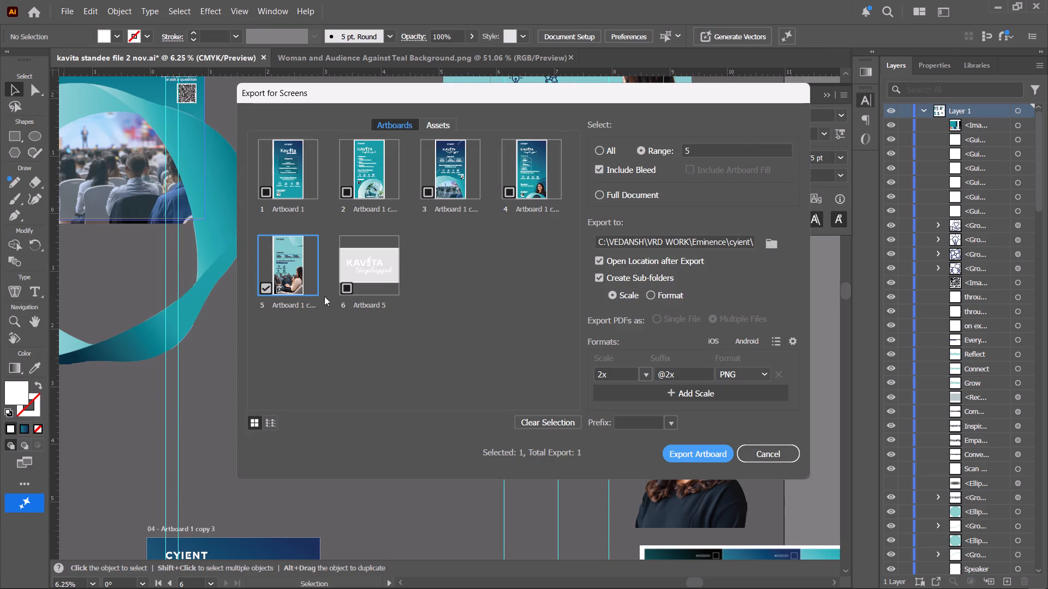
left_click(377, 273)
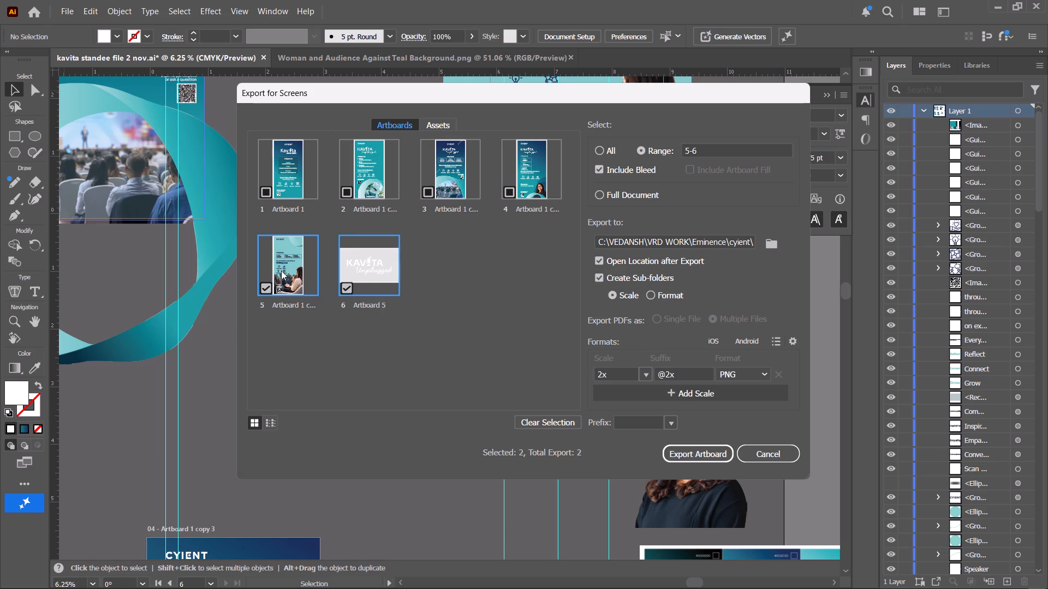
left_click(261, 289)
left_click(379, 259)
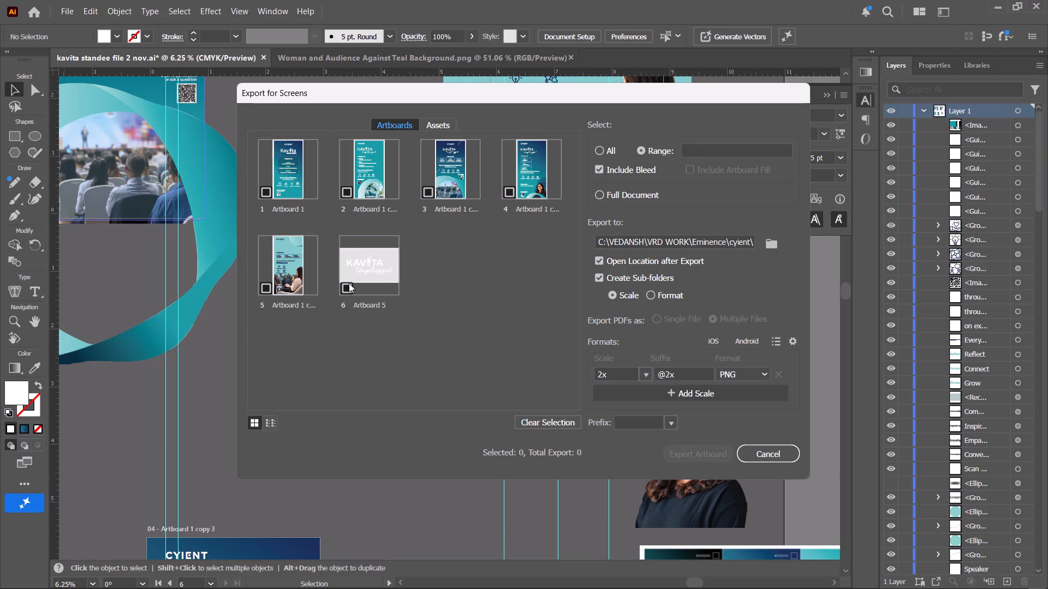
left_click(349, 283)
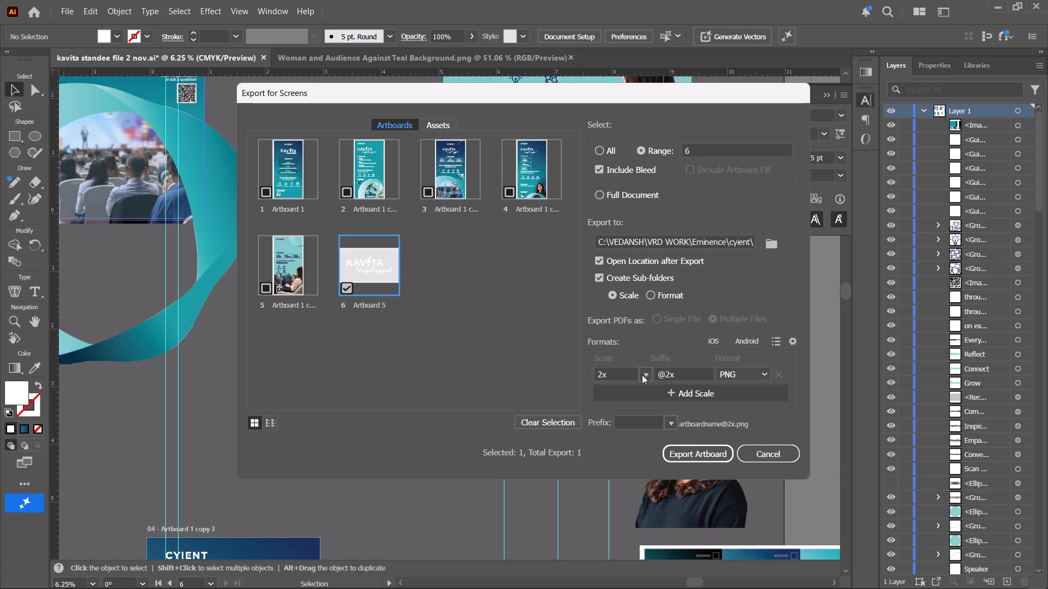
left_click(644, 375)
left_click(686, 386)
left_click(698, 458)
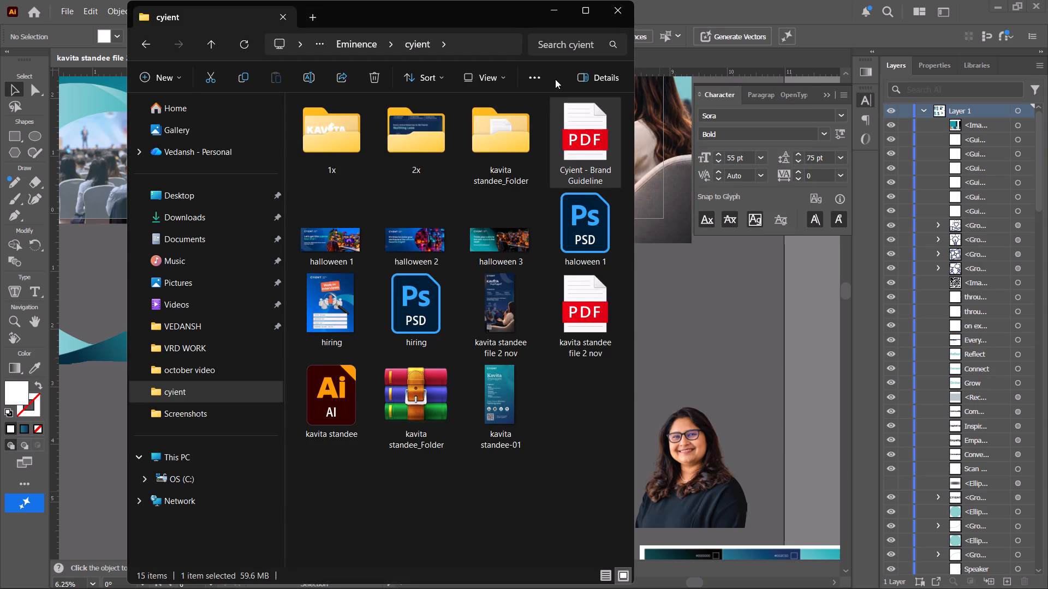
Open the exported logo PNG in the 1x folder to check it.
double_click(337, 115)
double_click(395, 137)
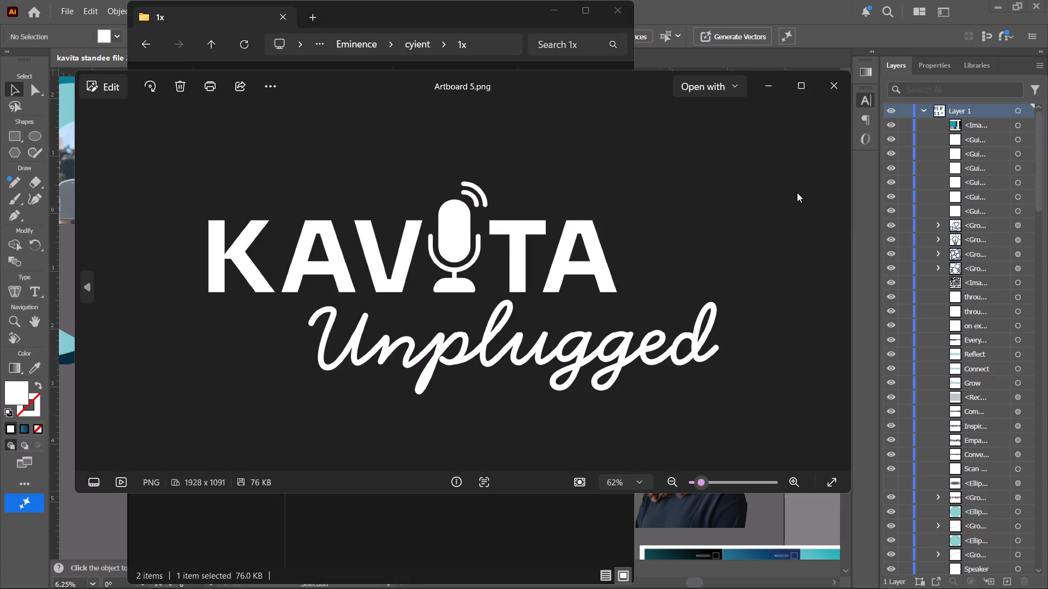
left_click(838, 91)
Launch Photoshop and open the exported logo PNG from the cyient project's 1x folder.
key("alt+Tab")
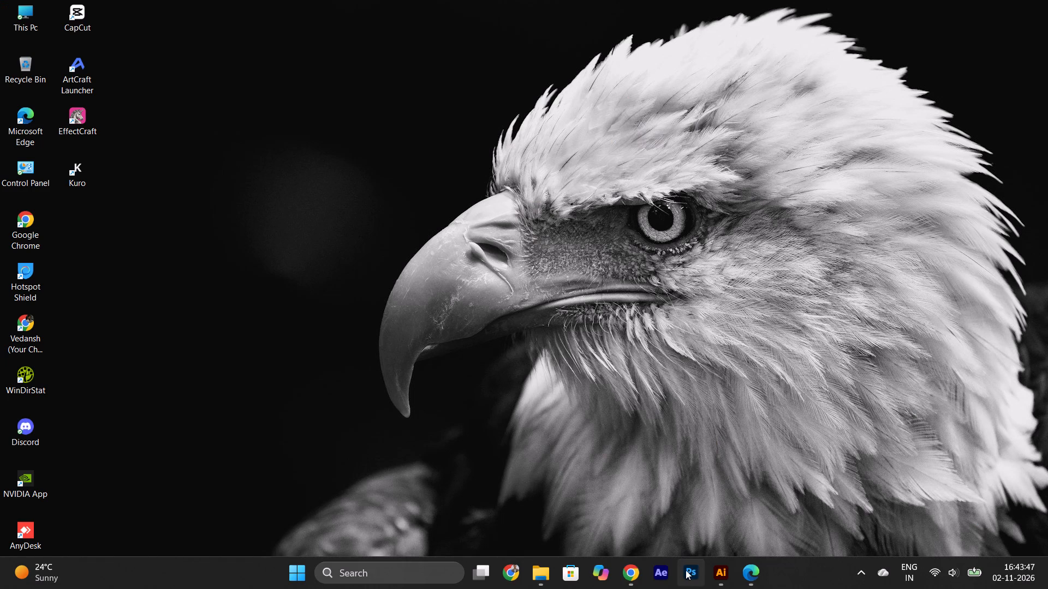
left_click(693, 568)
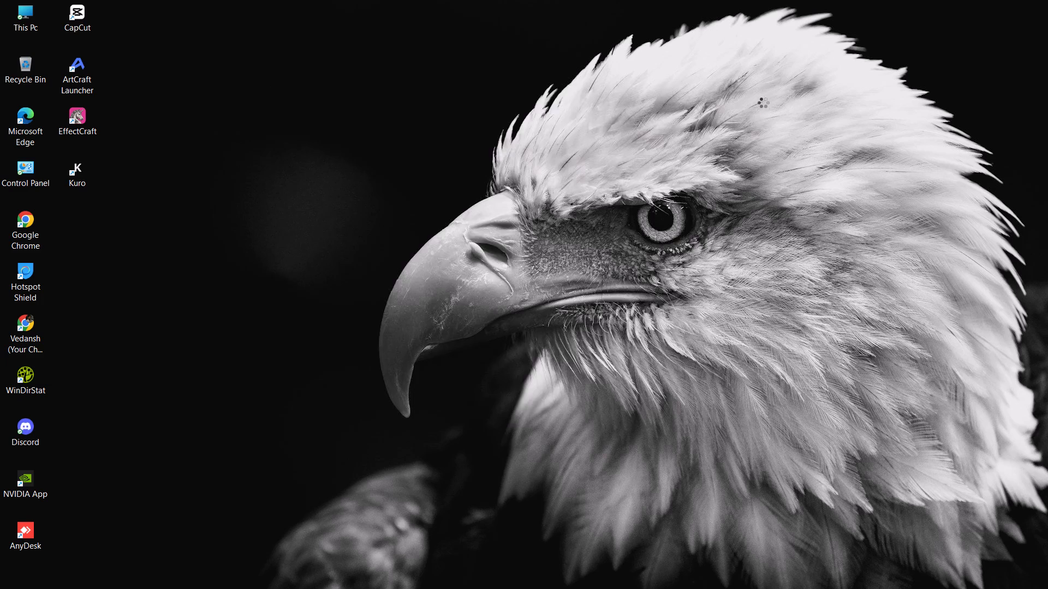
scroll(763, 103, "down", 2)
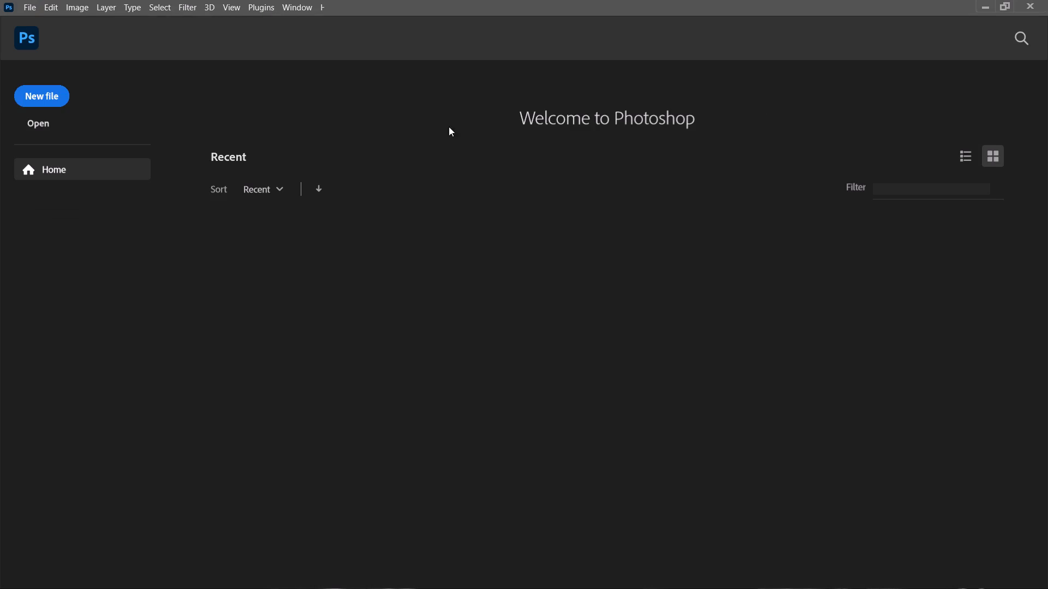
left_click(40, 119)
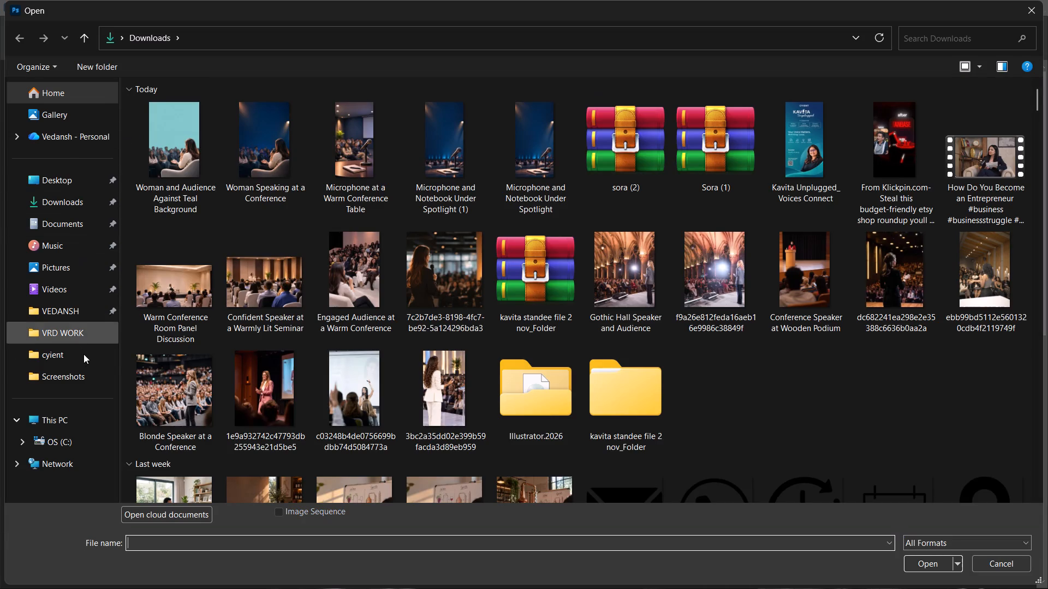
left_click(85, 358)
double_click(167, 123)
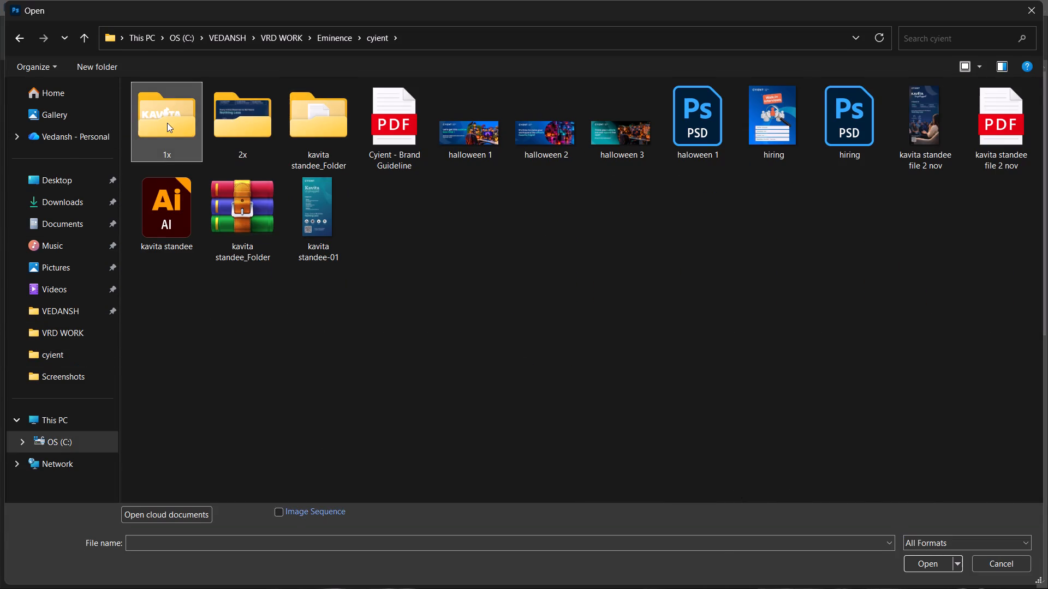
double_click(224, 137)
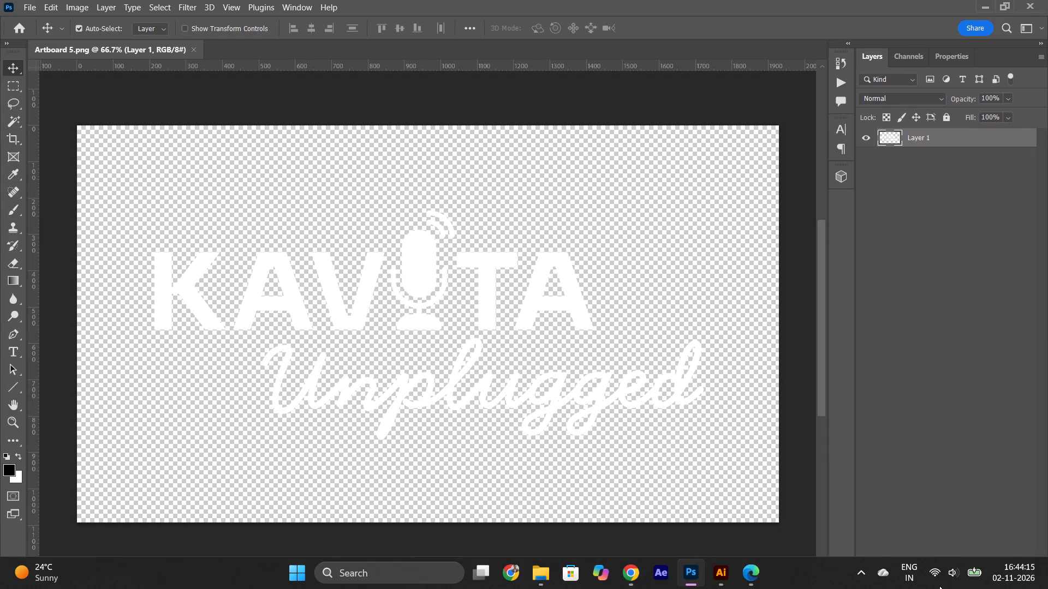
Open the Color Overlay layer style for the logo layer.
left_click(932, 581)
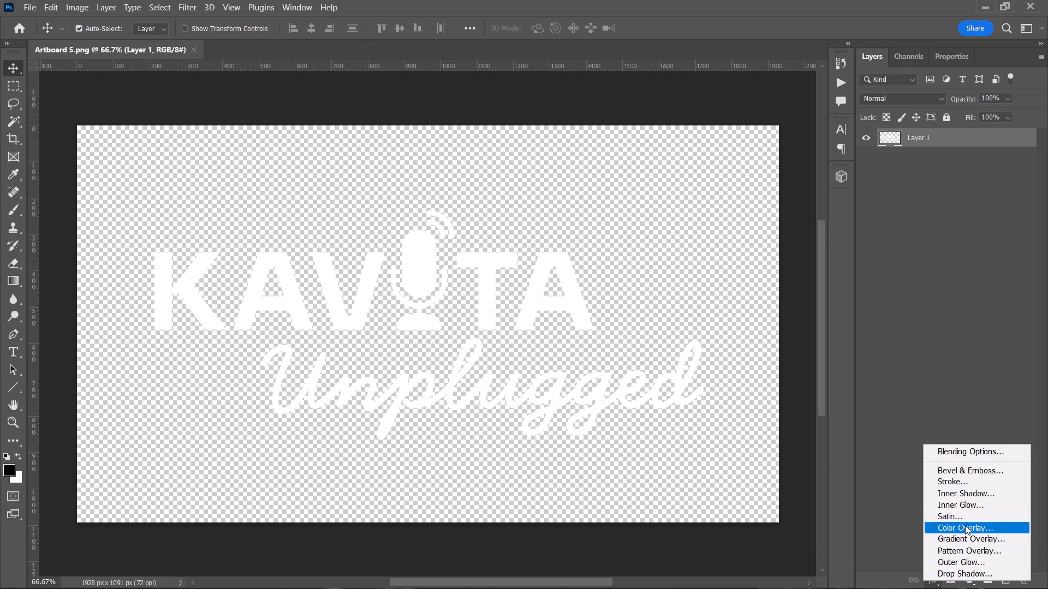
left_click(965, 525)
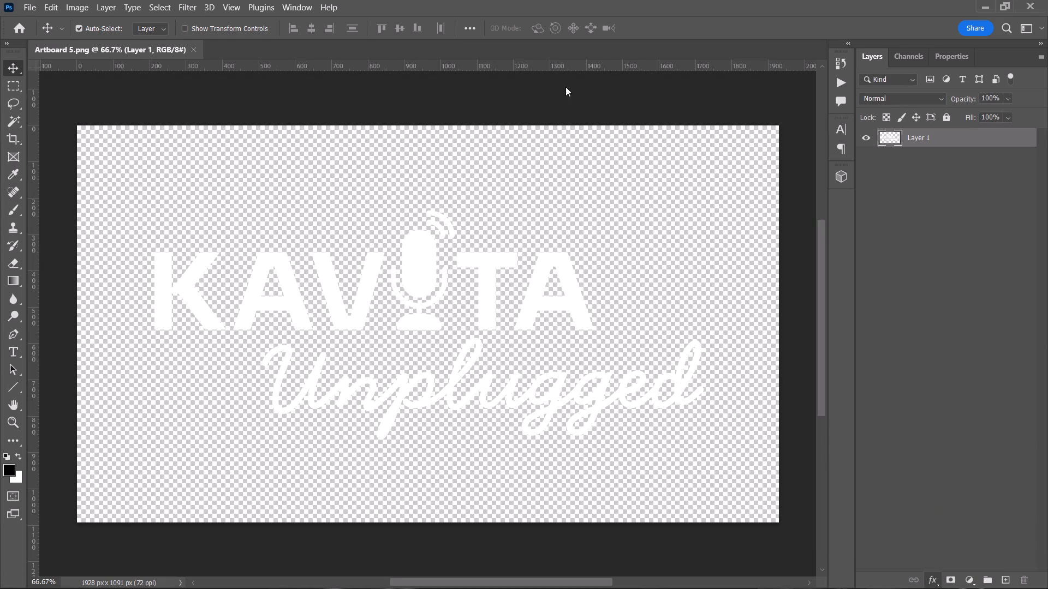
left_click_drag(750, 106, 825, 92)
Switch to Illustrator, sample the Cyient Aqua swatch in the brand palette and copy its HEX value 1c9da5.
key("alt+Tab")
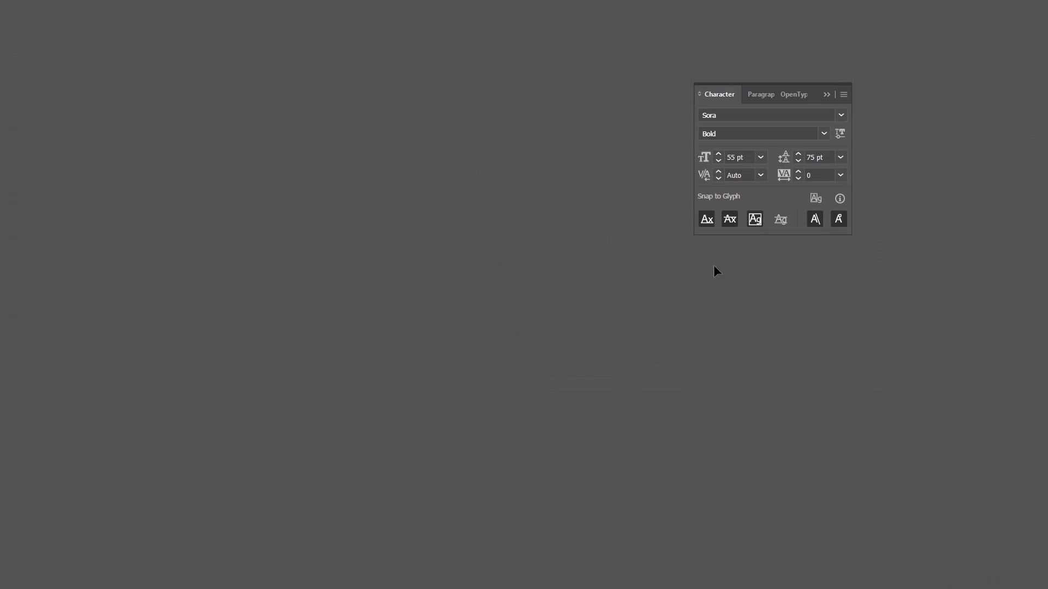
key("space")
key("space")
key("space")
key("space")
key("space")
key("space")
key("space")
key("space")
key("space")
key("space")
key("space")
key("space")
key("space")
key("space")
key("space")
key("space")
key("space")
key("space")
key("space")
key("space")
left_click_drag(699, 298, 428, 416)
left_click_drag(540, 333, 550, 434)
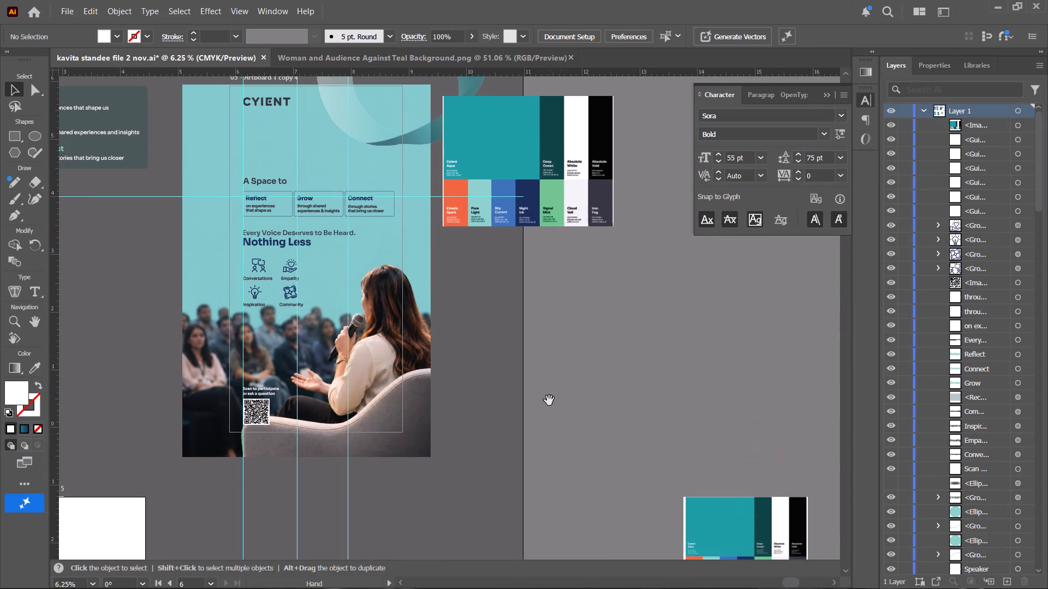
left_click_drag(566, 305, 559, 360)
scroll(620, 254, "up", 3, "alt")
key("space")
key("space")
key("space")
key("space")
key("space")
left_click_drag(630, 263, 319, 349)
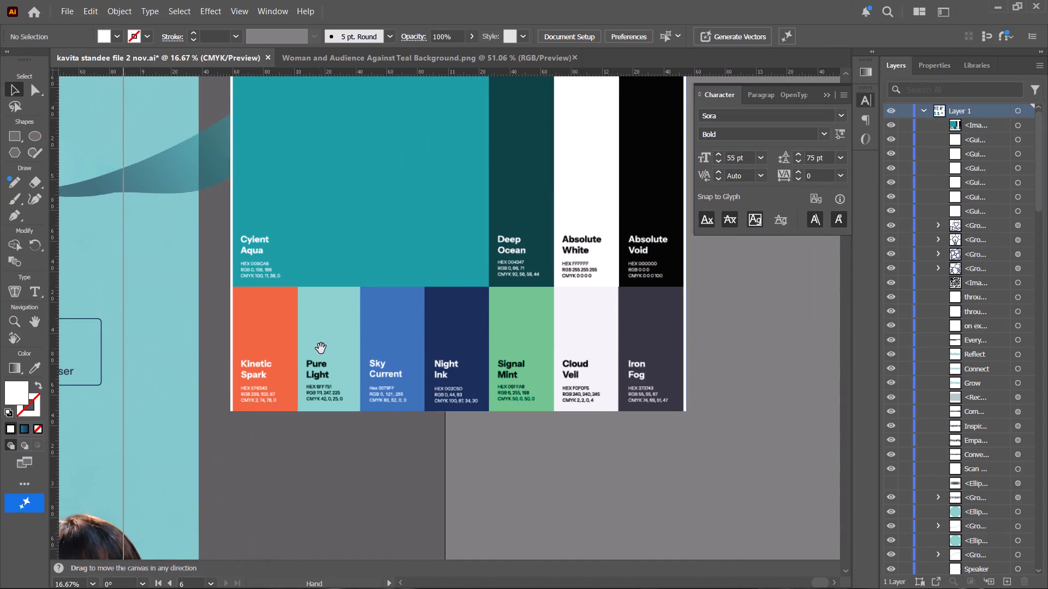
key("space")
key("space")
key("space")
key("space")
key("space")
key("space")
key("space")
key("space")
key("space")
key("space")
key("space")
key("space")
key("space")
key("space")
key("space")
key("space")
key("space")
key("space")
key("space")
key("space")
left_click_drag(481, 318, 391, 335)
left_click_drag(505, 332, 489, 344)
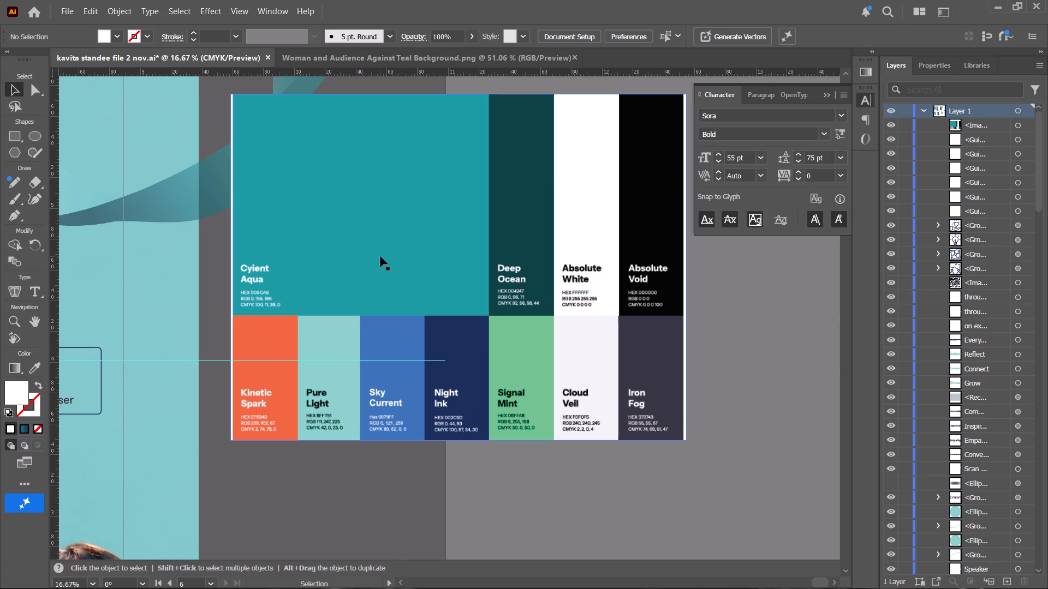
scroll(380, 256, "down", 3, "alt")
key("space")
left_click_drag(378, 265, 407, 263)
scroll(392, 277, "up", 1, "alt")
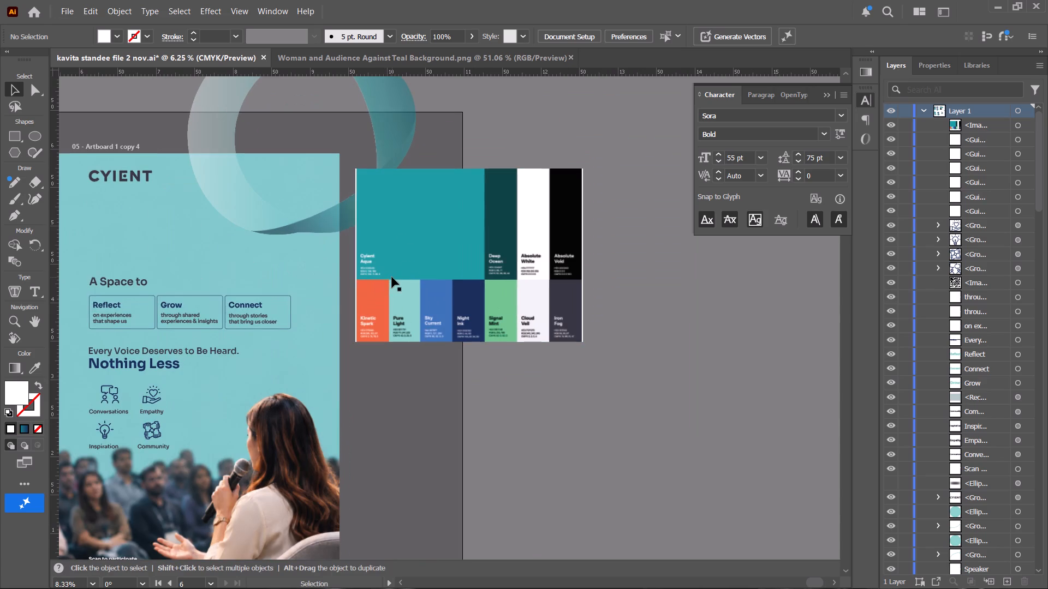
key("alt+c")
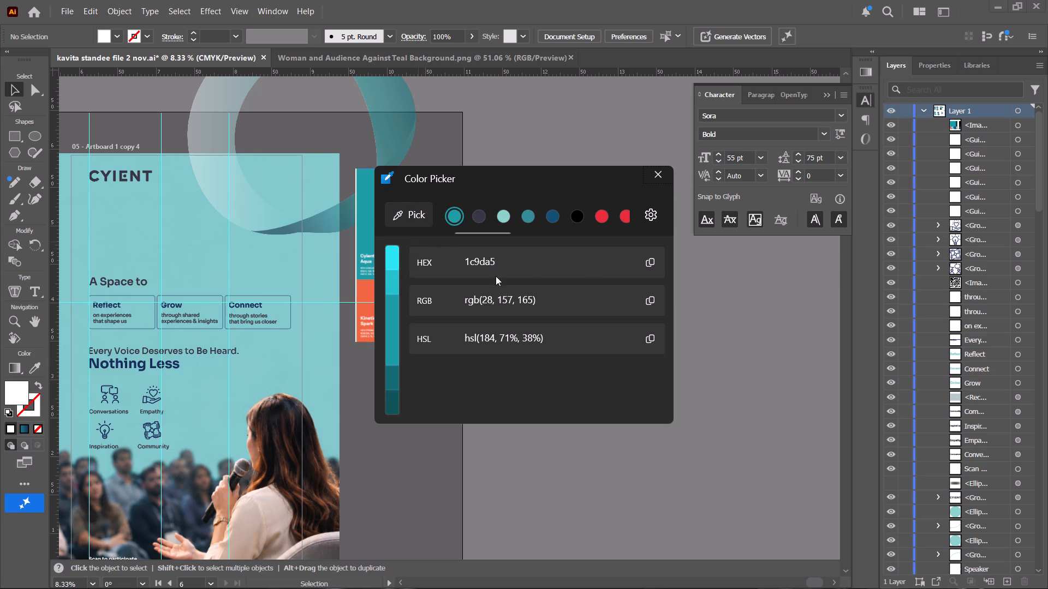
left_click(647, 266)
left_click(660, 172)
Back in Photoshop, set the logo's Color Overlay colour to 1c9da5 and apply the layer style.
key("alt+Tab")
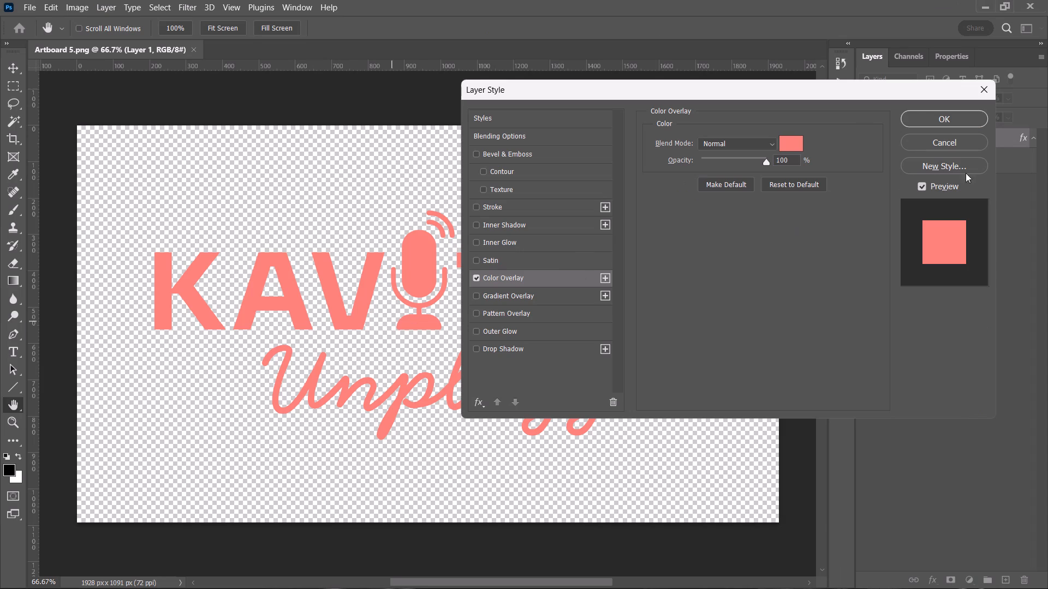
left_click(794, 146)
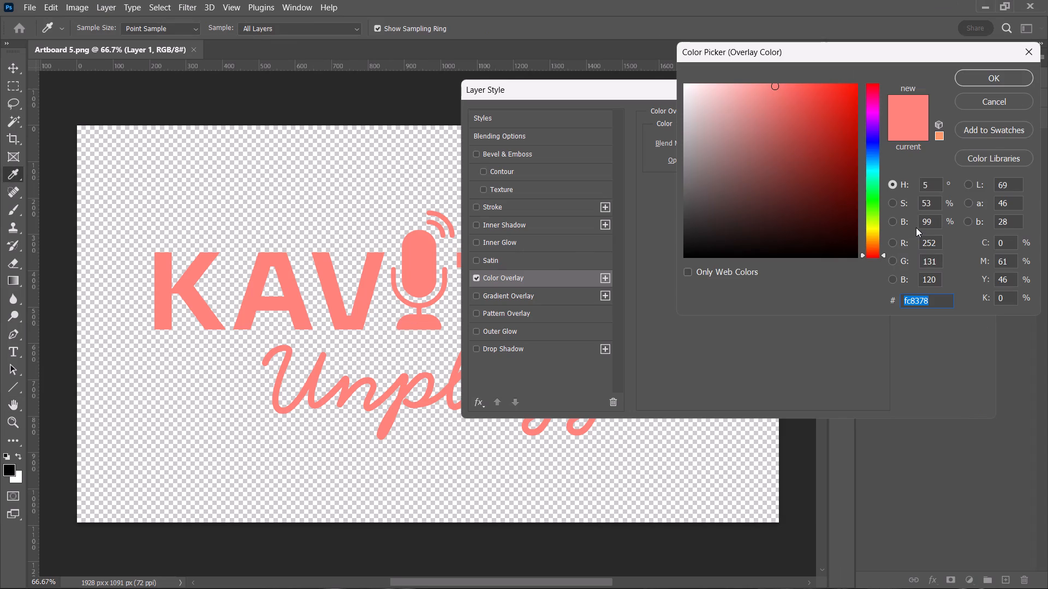
key("ctrl+v")
left_click(1007, 80)
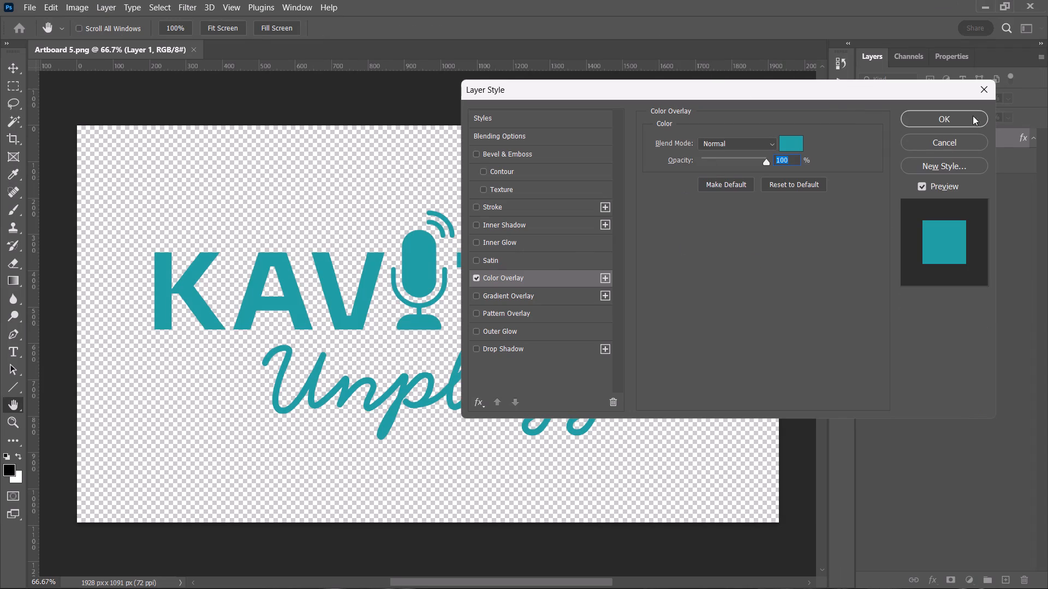
left_click(972, 116)
Export the recoloured logo as a transparent PNG named Artboard 5 into the cyient folder.
key("ctrl+alt+shift+w")
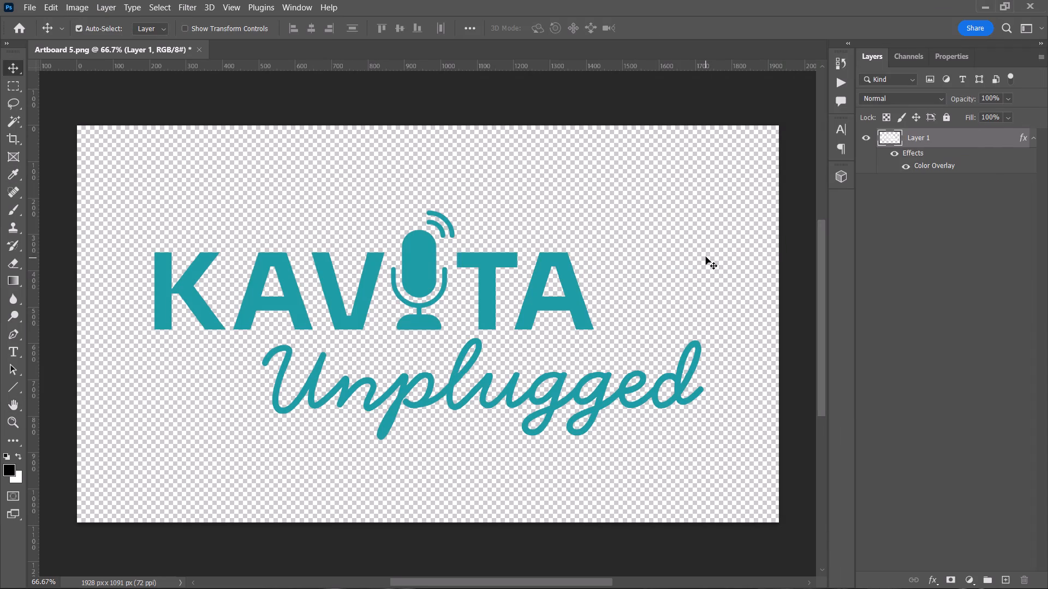
left_click(994, 62)
left_click(963, 107)
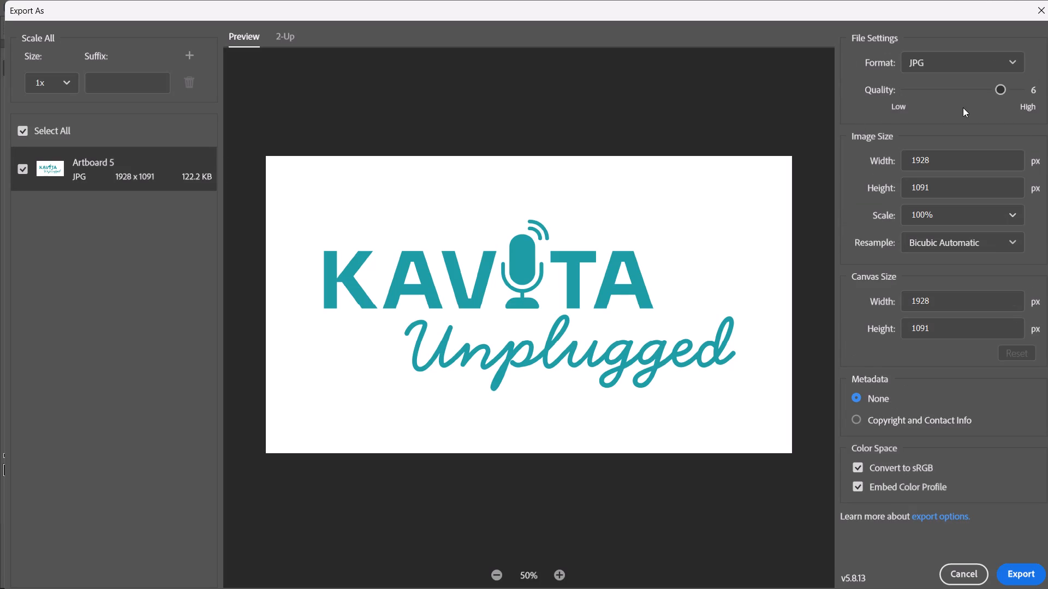
left_click(997, 65)
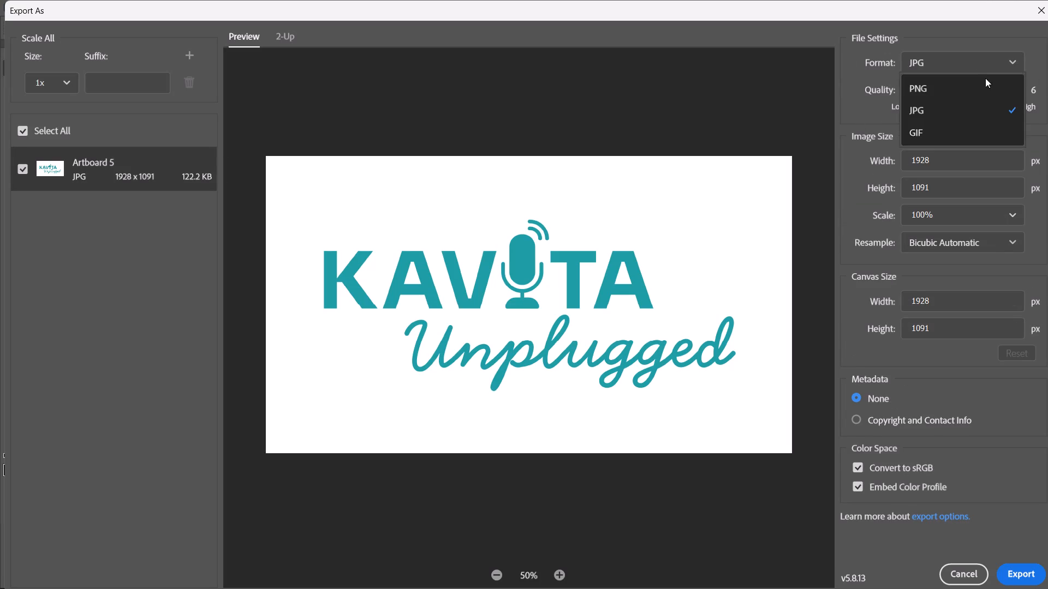
left_click(986, 81)
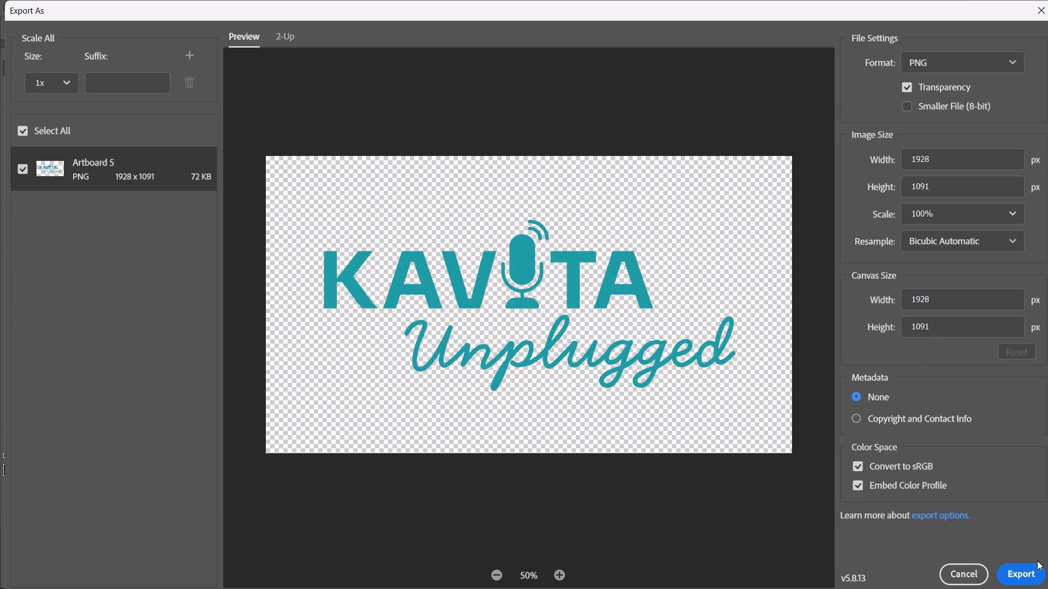
left_click(1028, 571)
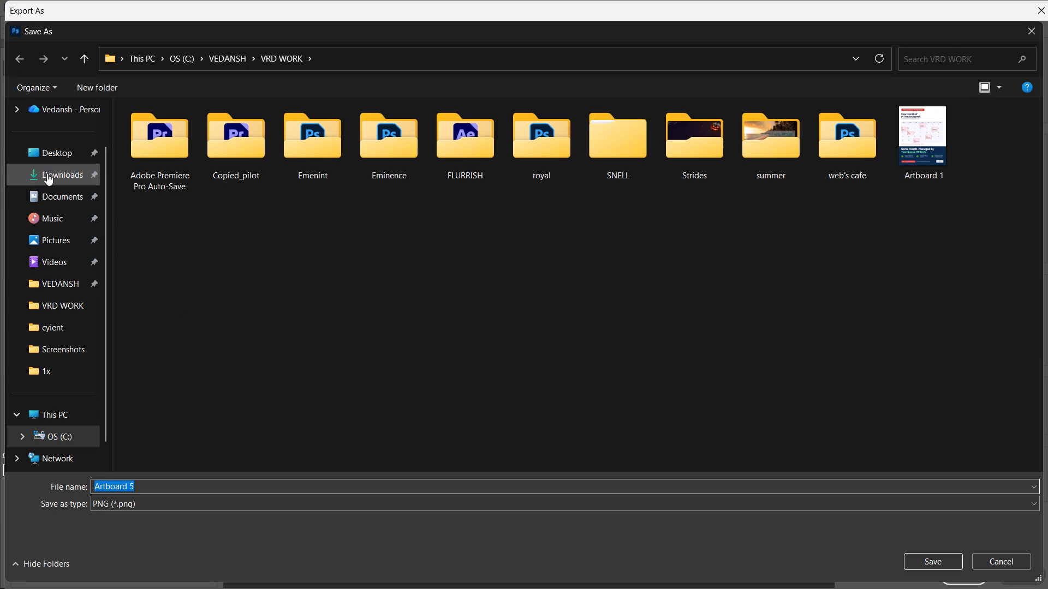
left_click(49, 167)
left_click(70, 327)
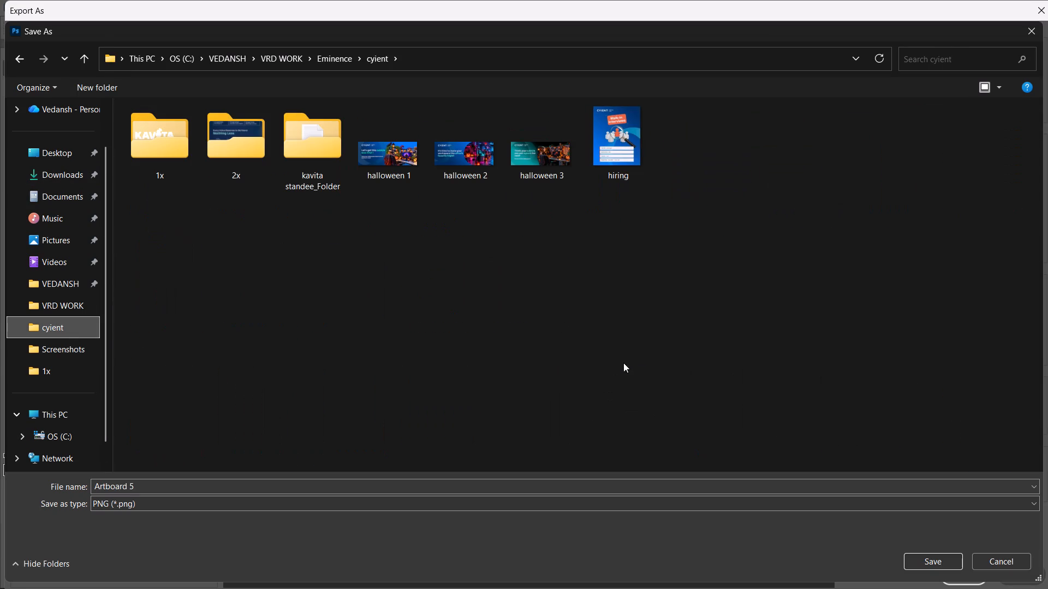
left_click(623, 363)
left_click(940, 560)
Switch to Illustrator and open the recoloured Artboard 5 PNG from the cyient folder.
key("alt+Tab")
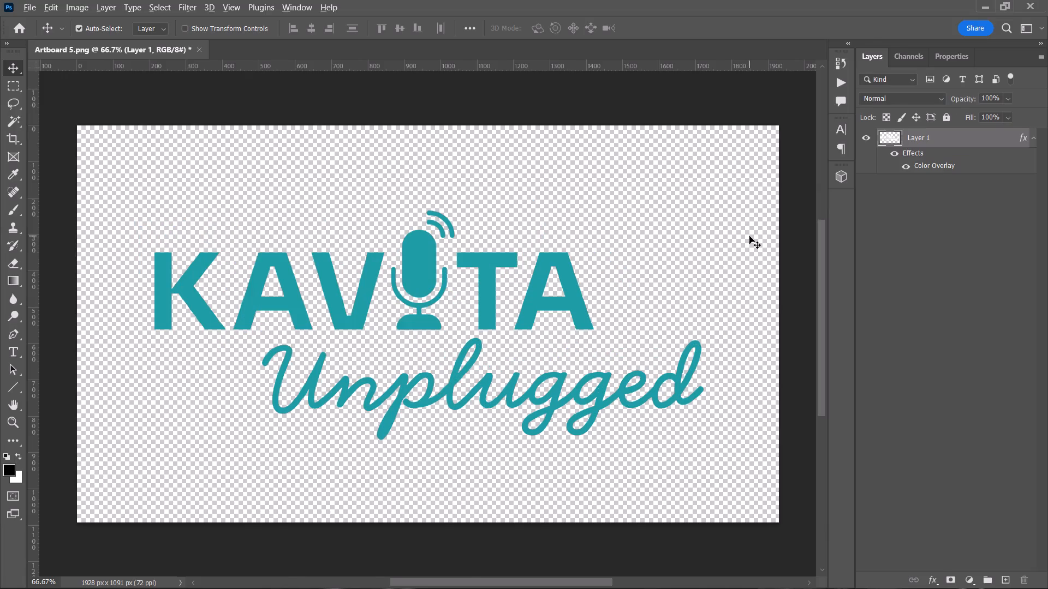
key("space")
left_click_drag(226, 229, 333, 235)
key("ctrl+o")
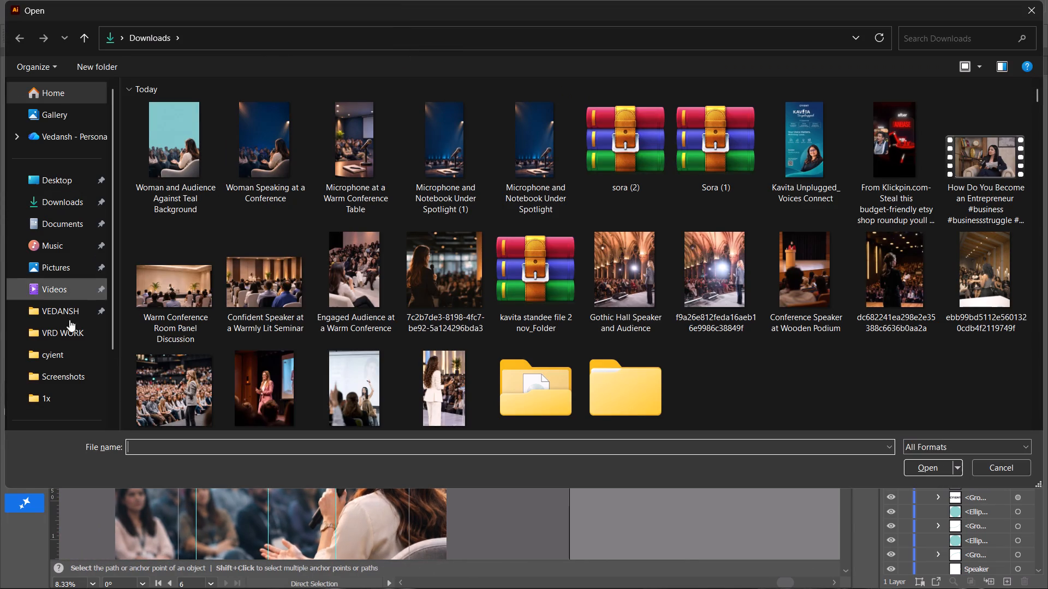
left_click(71, 357)
double_click(383, 135)
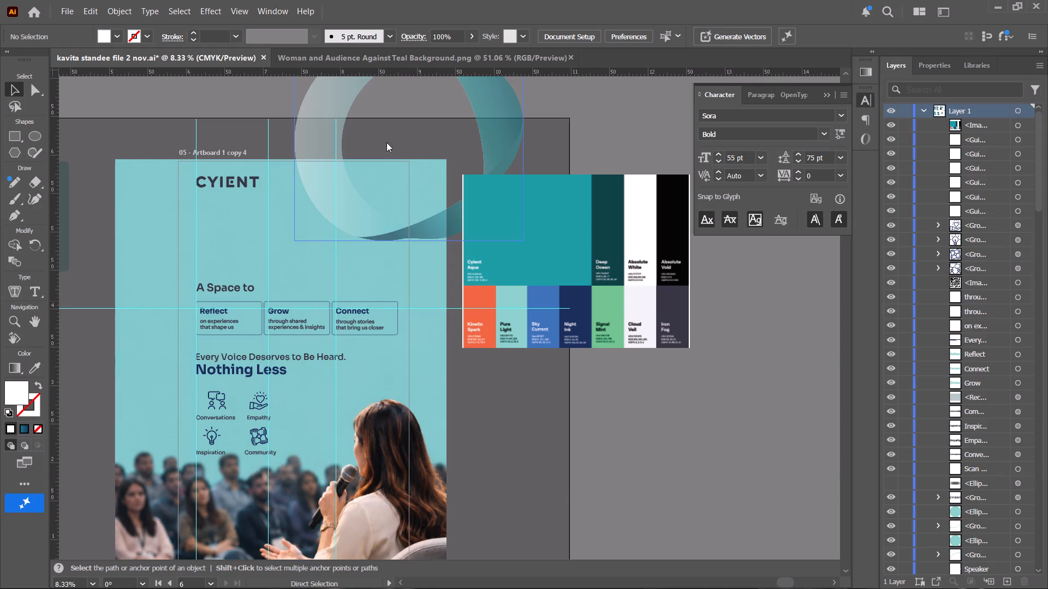
Move the teal logo into the kavita standee file and place it between the CYIENT logo and the "A Space to" heading.
scroll(568, 396, "down", 4)
scroll(421, 279, "down", 2, "alt")
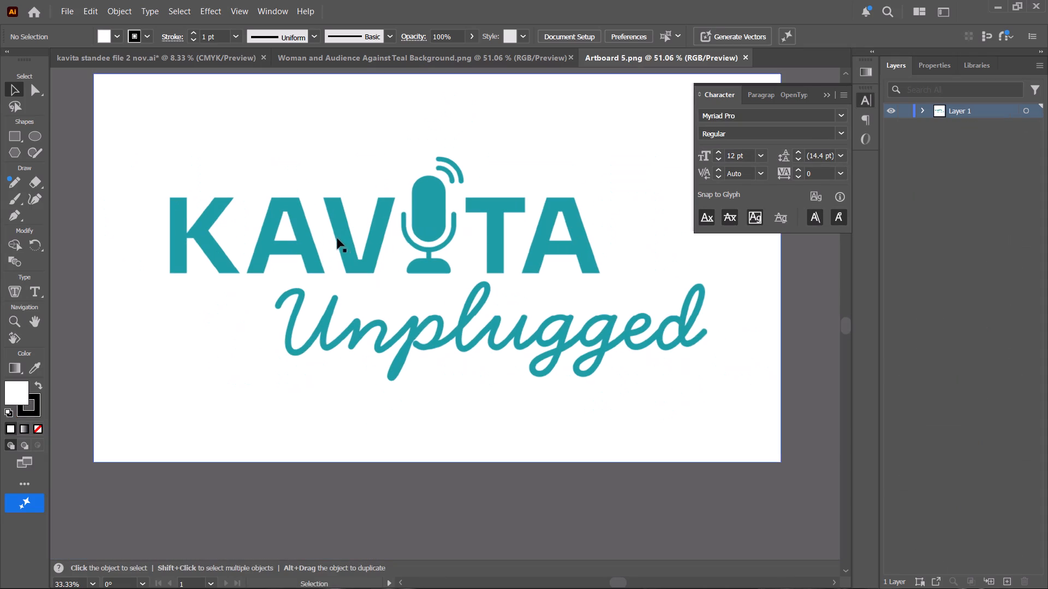
left_click_drag(361, 248, 195, 146)
key("space")
key("space")
key("space")
left_click_drag(265, 214, 573, 455)
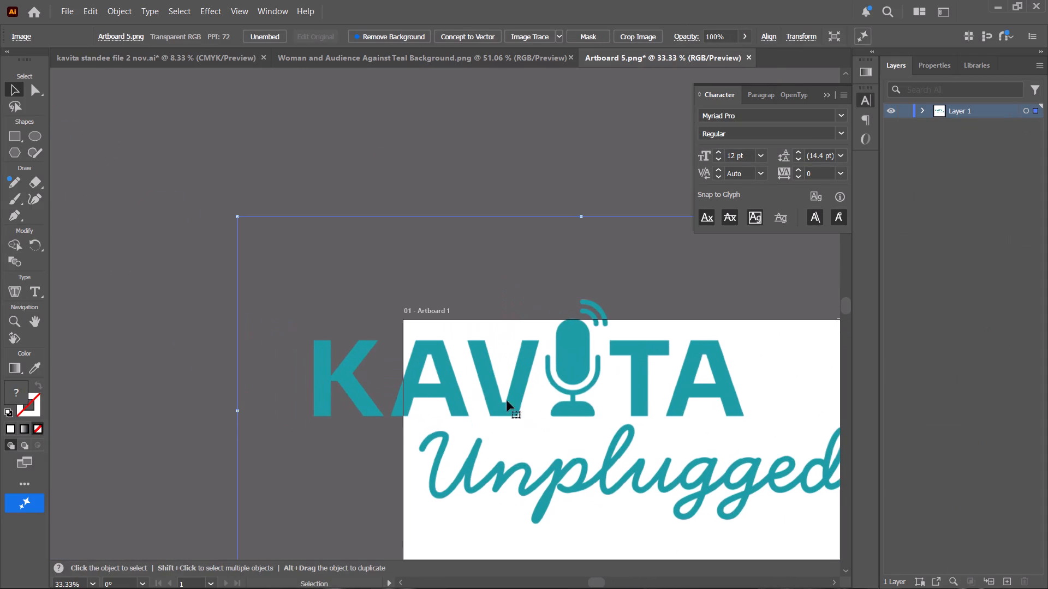
left_click_drag(486, 382, 195, 49)
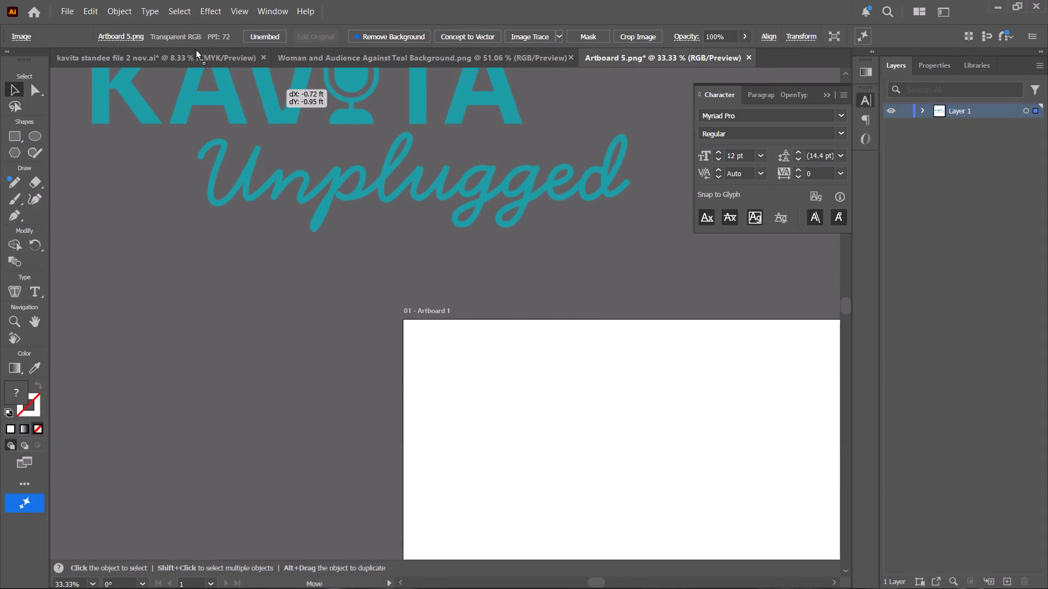
left_click_drag(195, 49, 245, 259)
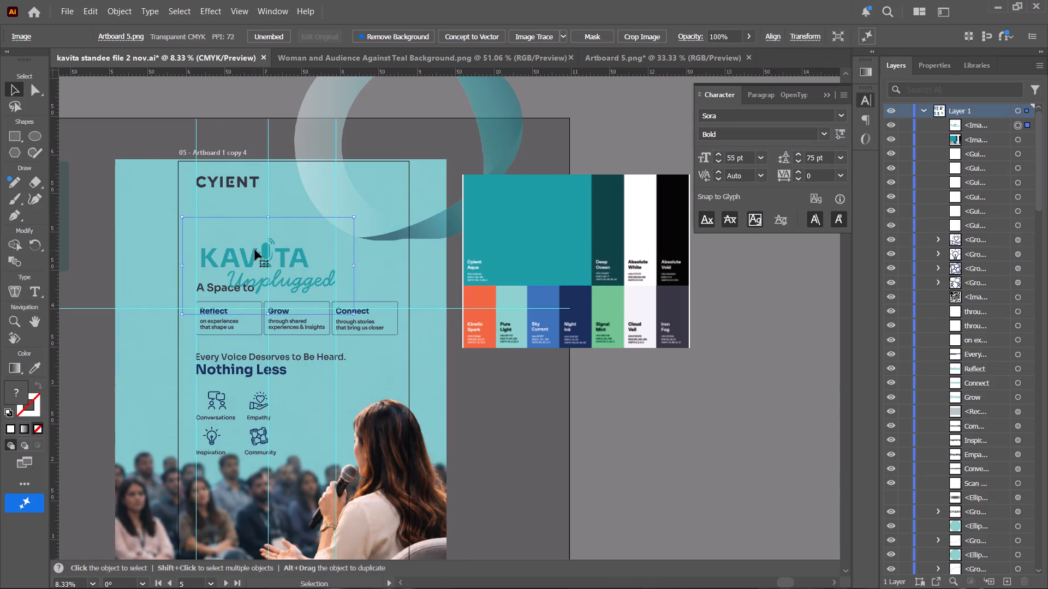
left_click_drag(249, 257, 243, 225)
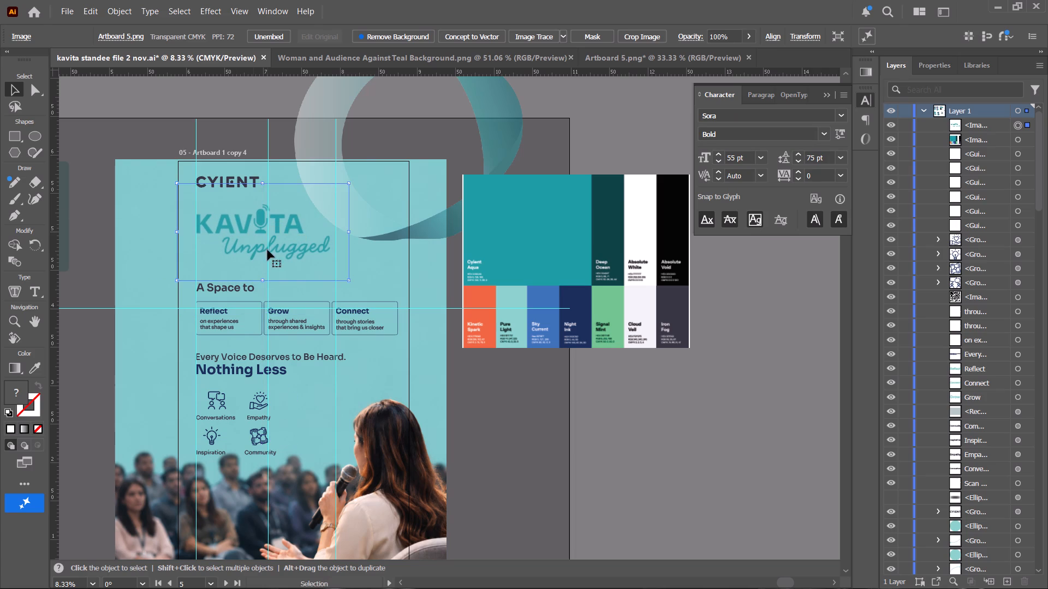
Fine-tune the teal Kavita Unplugged logo's position above the "A Space to" heading, aligned with the left margin guide.
key("space")
key("space")
key("space")
key("space")
key("space")
key("space")
key("space")
key("space")
key("space")
key("space")
key("space")
key("space")
key("space")
key("space")
key("space")
key("space")
key("space")
key("space")
key("space")
key("space")
left_click_drag(276, 253, 446, 184)
scroll(408, 179, "up", 1, "alt")
left_click(415, 147)
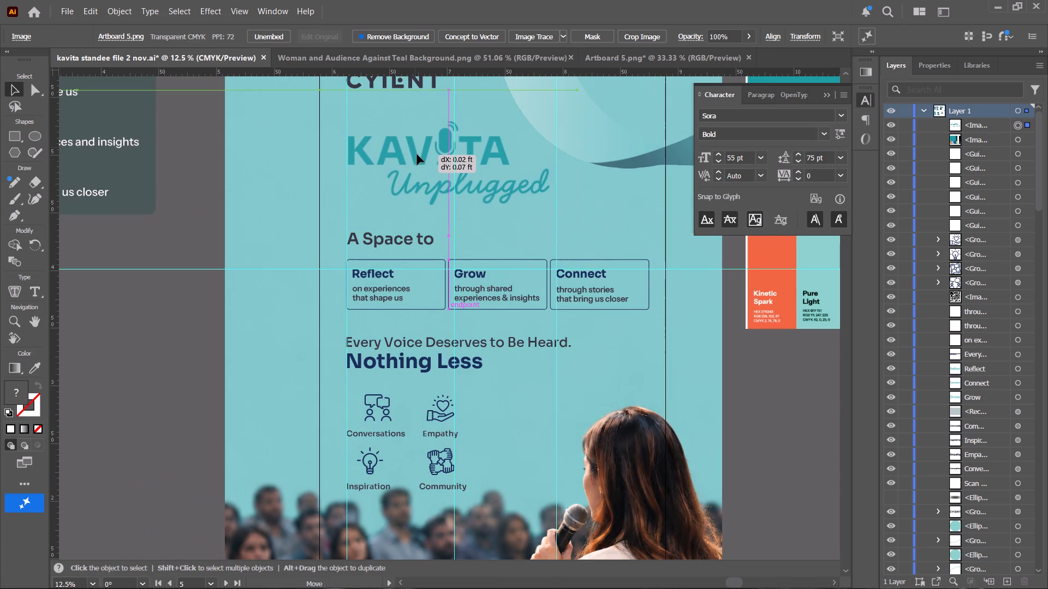
Preview the finished standee artboard in Presentation Mode and return to the editing view.
scroll(409, 178, "down", 1, "alt")
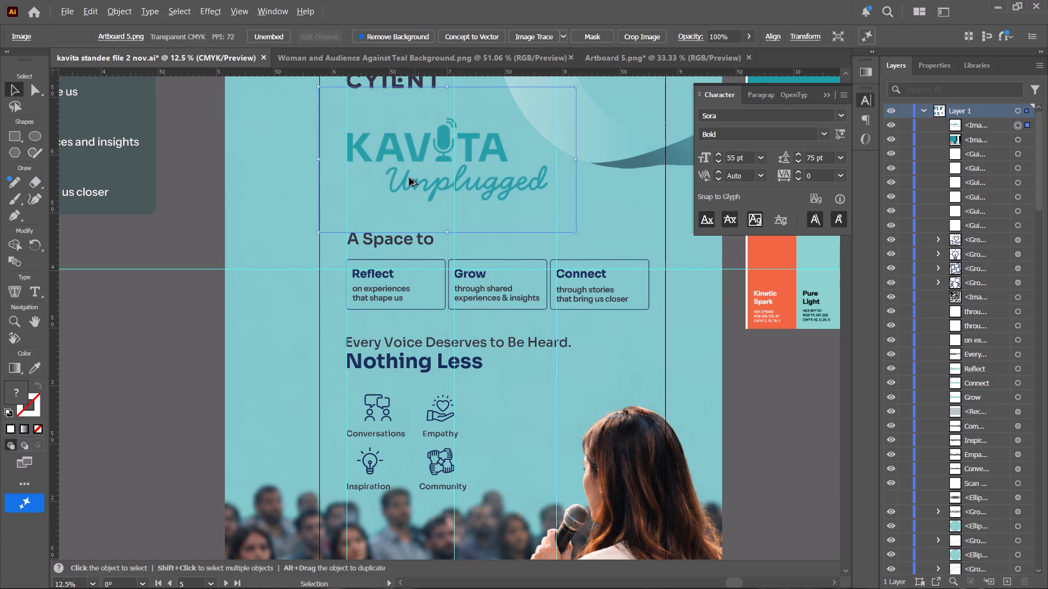
key("space")
left_click_drag(468, 200, 452, 201)
left_click(243, 13)
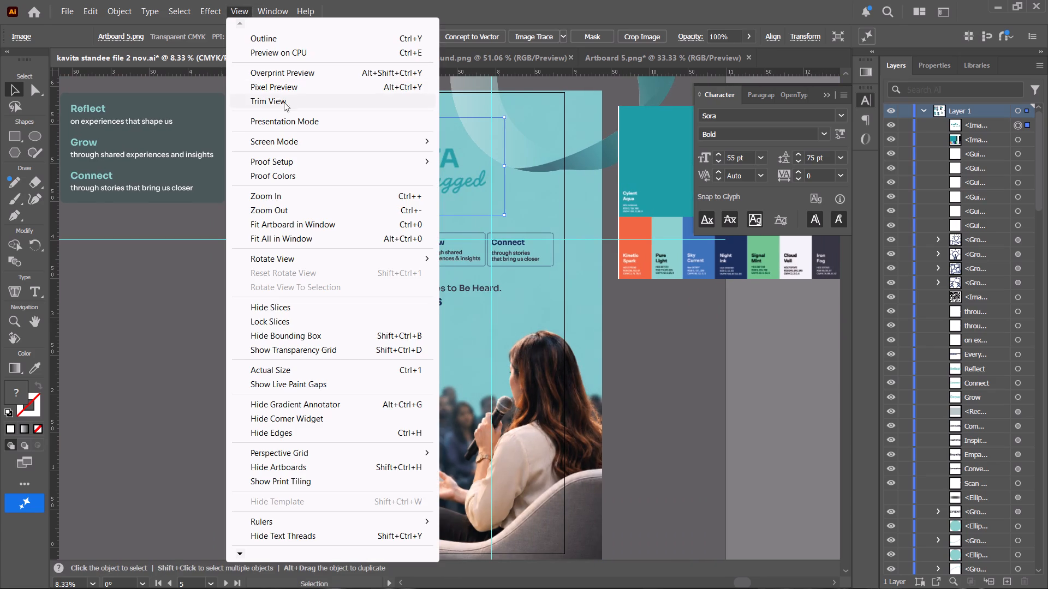
left_click(336, 122)
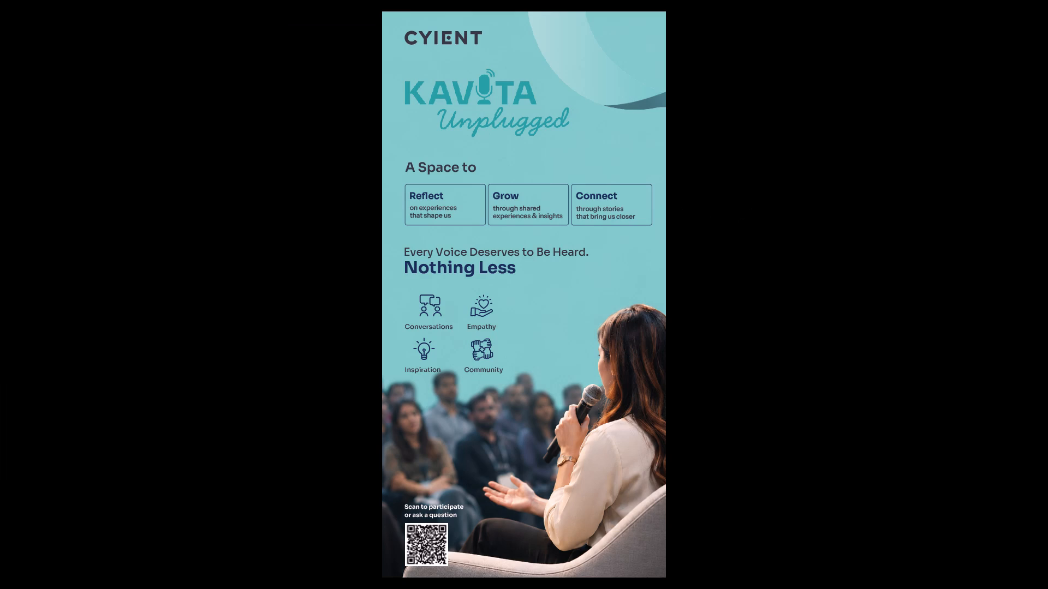
key("Escape")
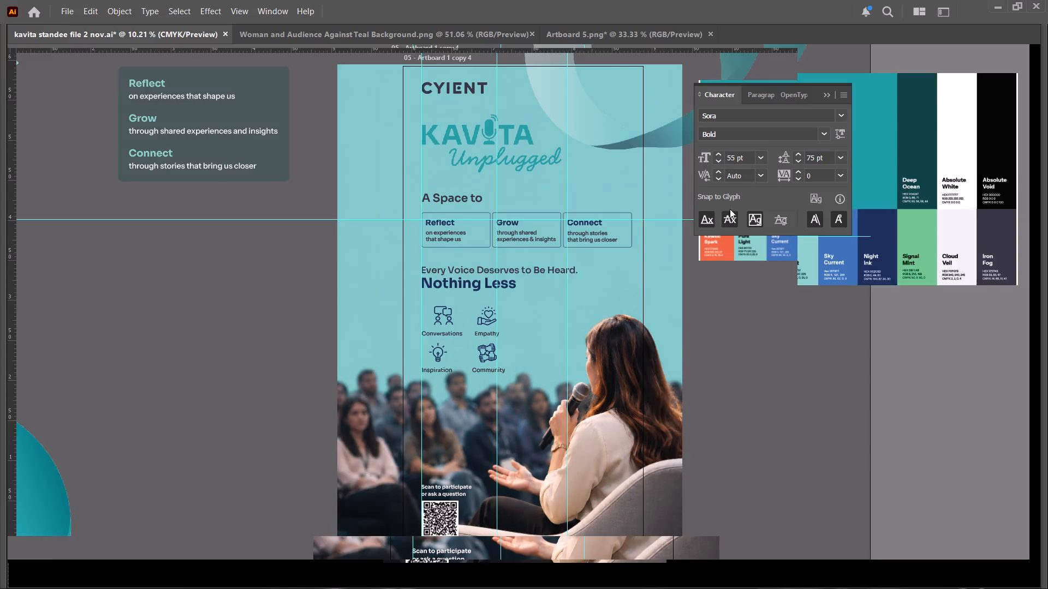
Move the Inspiration icon and its label together about 0.06 ft right, centring them beneath Conversations.
scroll(398, 340, "up", 2, "alt")
key("space")
left_click_drag(383, 373, 383, 302)
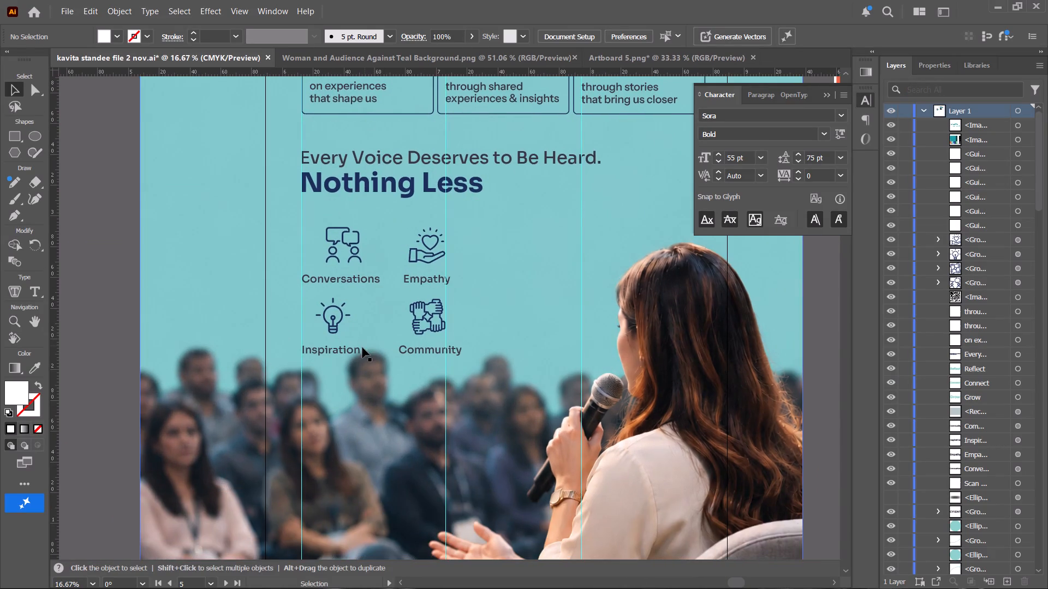
scroll(358, 352, "up", 2, "alt")
left_click(339, 349)
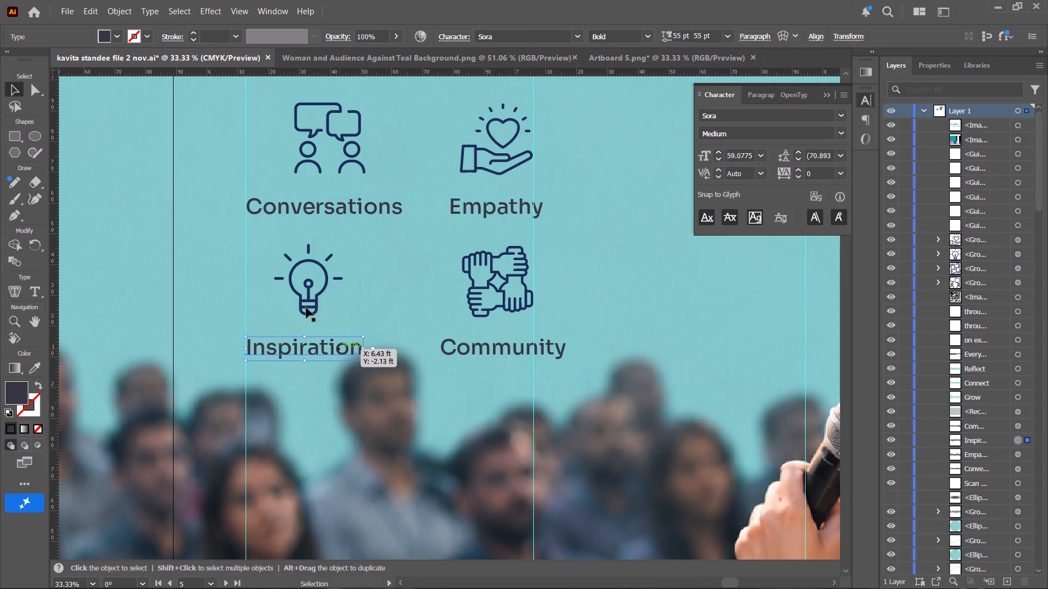
left_click(306, 292, "shift")
left_click_drag(309, 285, 322, 285)
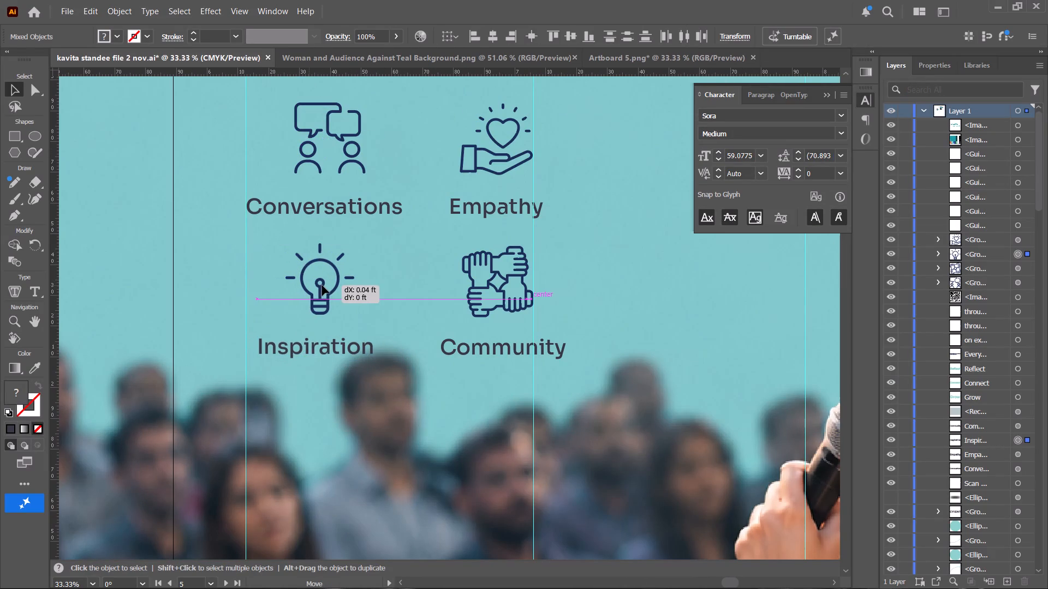
left_click_drag(322, 285, 329, 286)
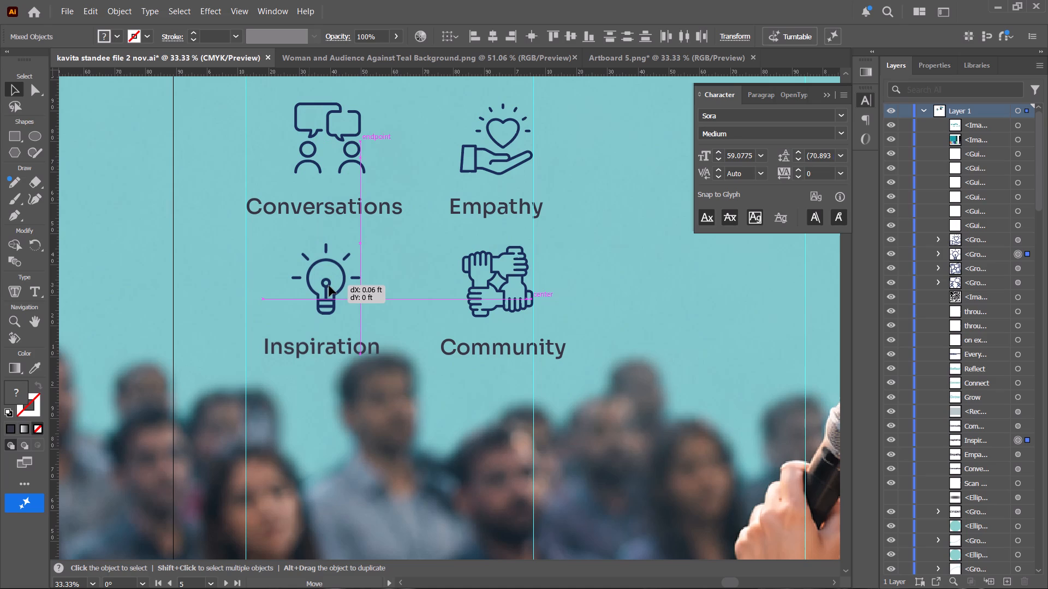
left_click_drag(329, 286, 325, 286)
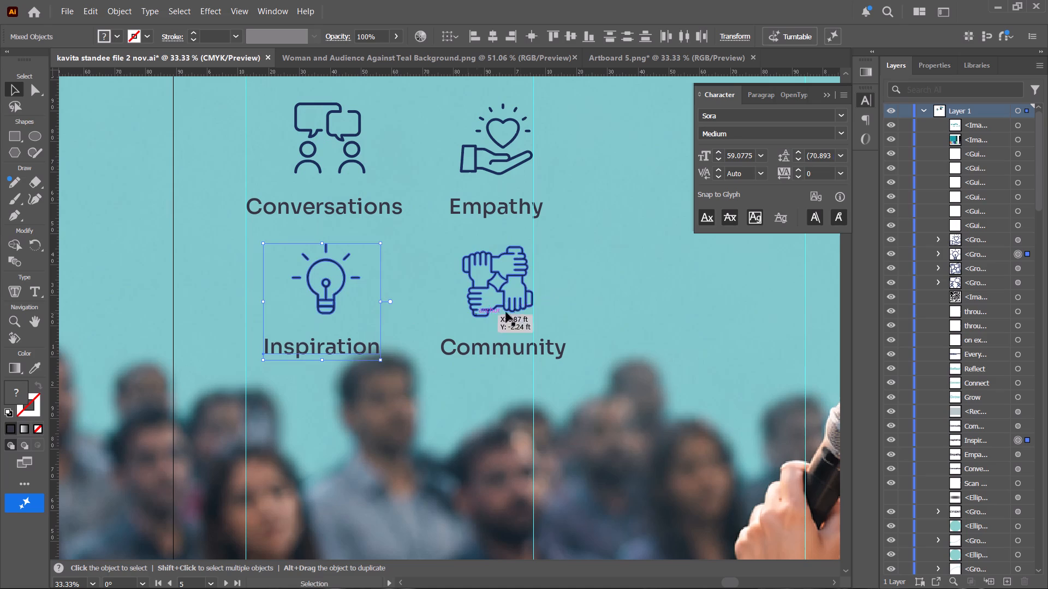
Move the Community icon and its label together slightly right, keeping them level with the Inspiration item.
key("space")
left_click_drag(571, 260, 472, 274)
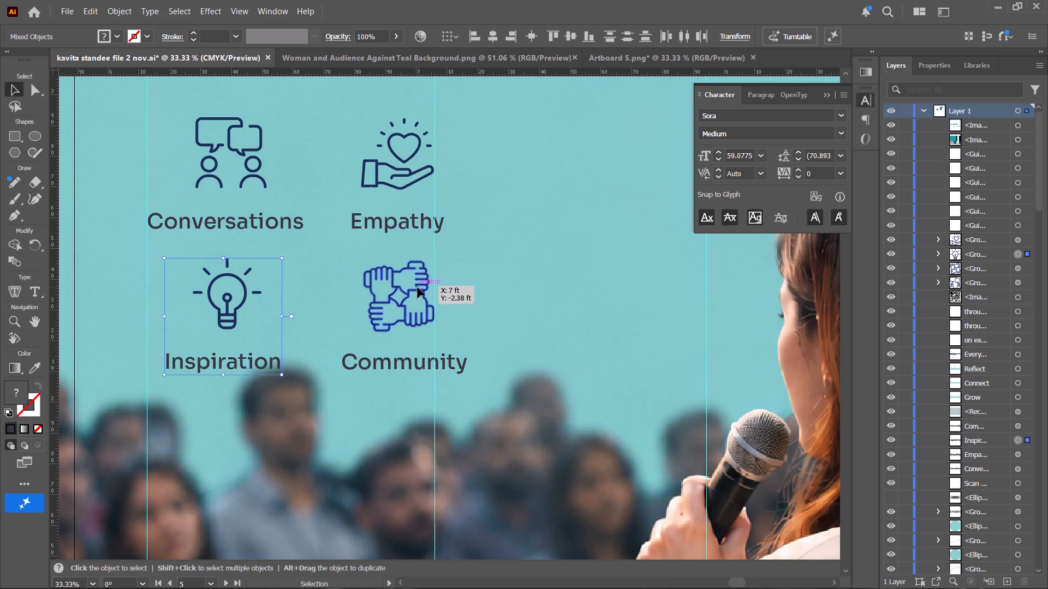
left_click(418, 287)
left_click(418, 366, "shift")
left_click_drag(408, 293, 415, 293)
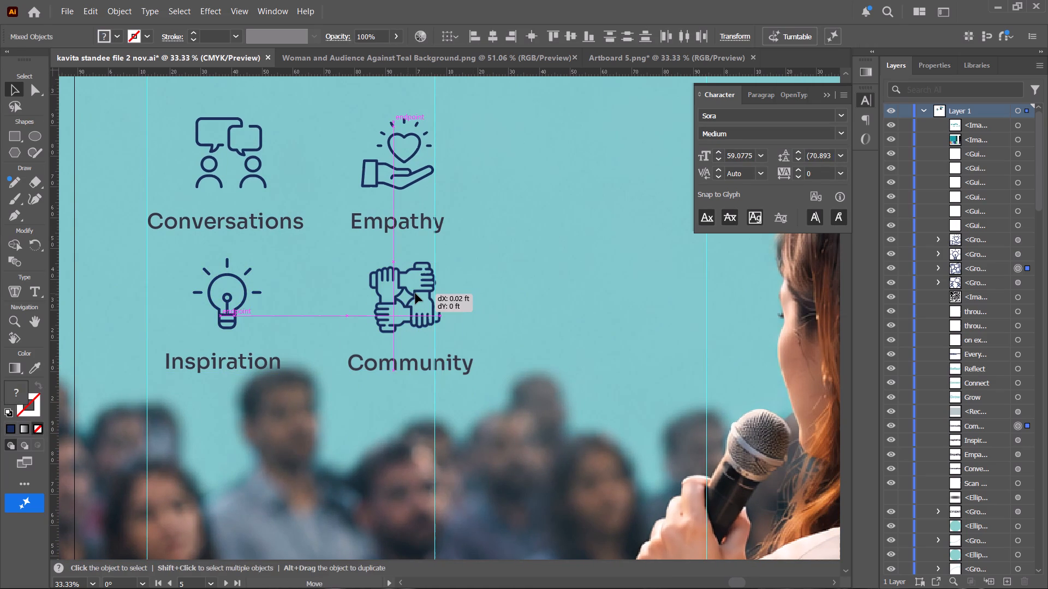
left_click_drag(415, 293, 417, 291)
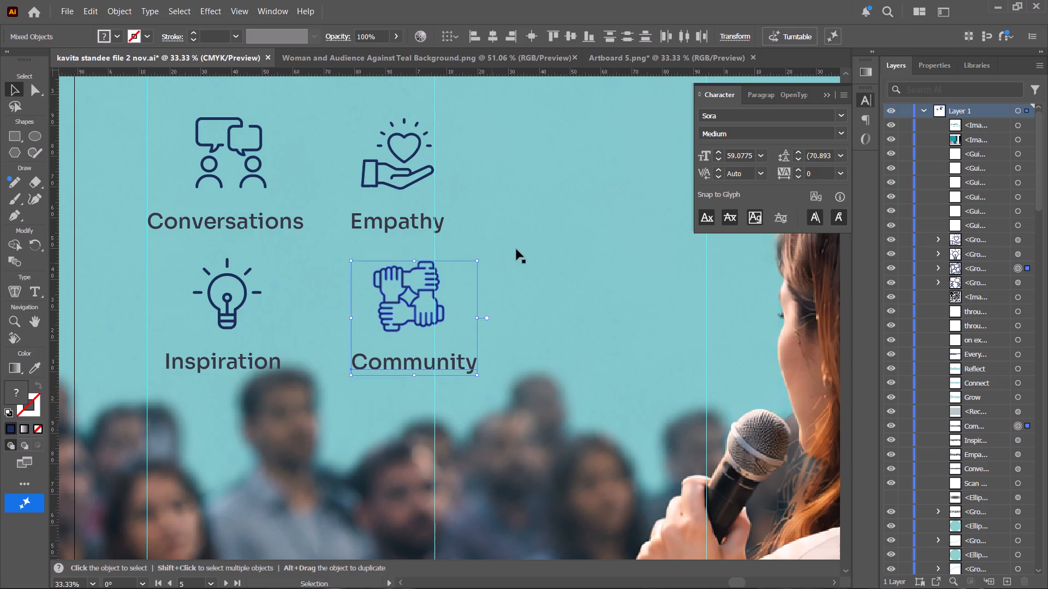
left_click(516, 249)
Shift the Empathy icon and its label together slightly right so they sit centred above Community.
left_click(413, 218)
left_click(400, 169, "shift")
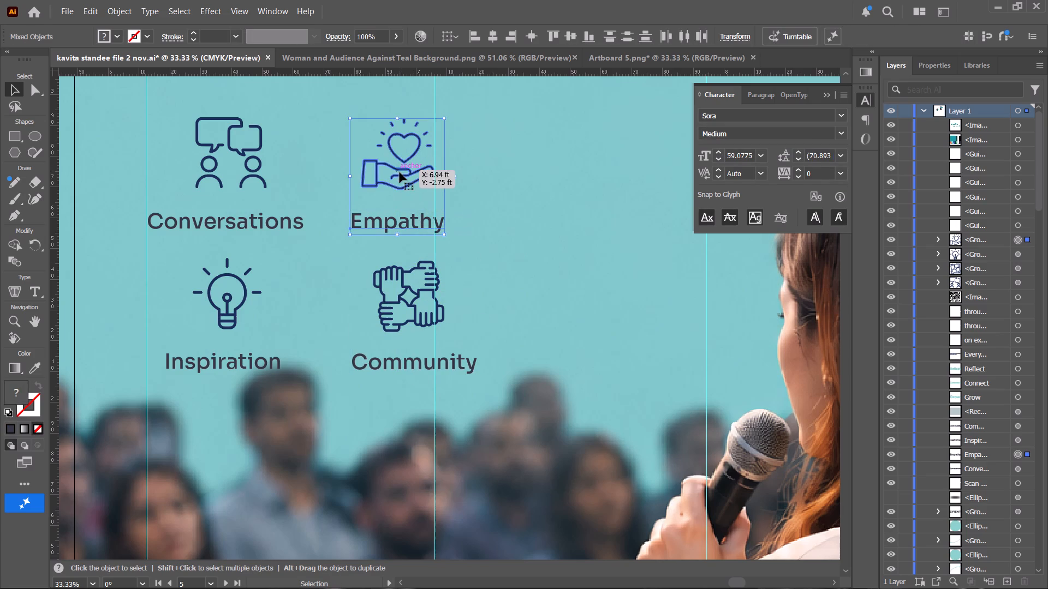
left_click_drag(400, 172, 406, 171)
left_click(516, 194)
Save the kavita standee file, repeating the save if the first attempt does not complete.
scroll(518, 197, "down", 2, "alt")
key("space")
left_click_drag(587, 211, 530, 206)
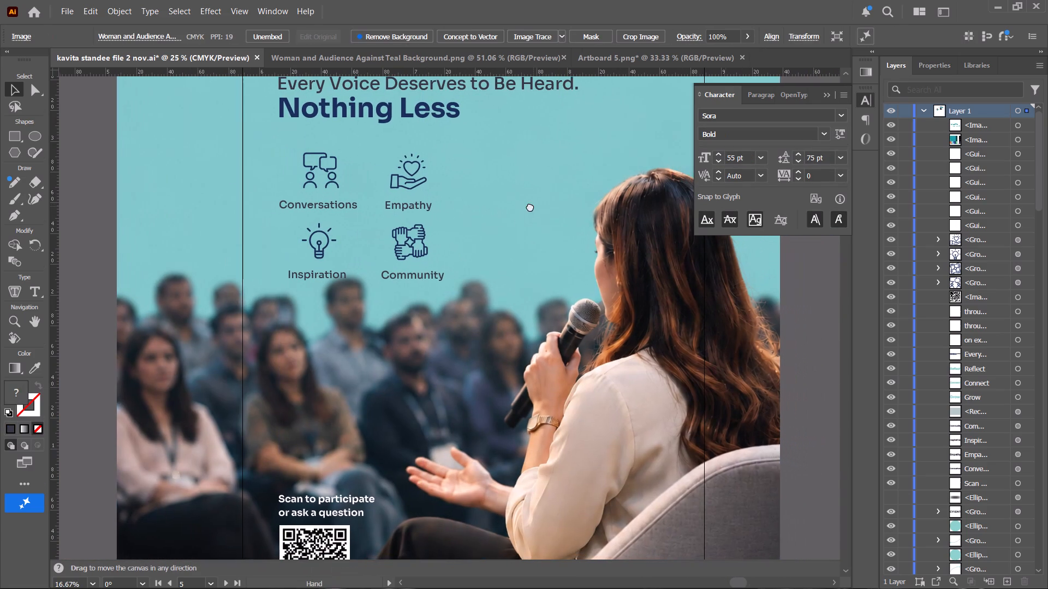
left_click_drag(530, 206, 526, 206)
key("ctrl+s")
scroll(512, 208, "down", 2, "alt")
key("space")
key("space")
key("space")
key("space")
key("space")
key("space")
key("space")
key("space")
key("space")
key("space")
key("space")
key("space")
key("space")
key("space")
key("space")
key("space")
key("space")
key("space")
left_click_drag(526, 212, 567, 249)
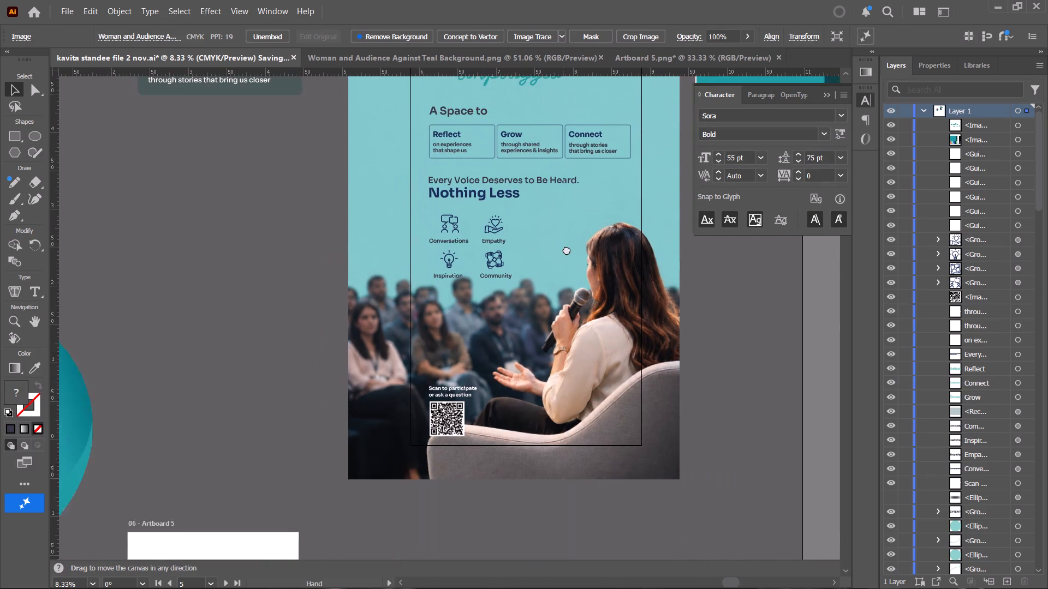
left_click_drag(567, 249, 517, 330)
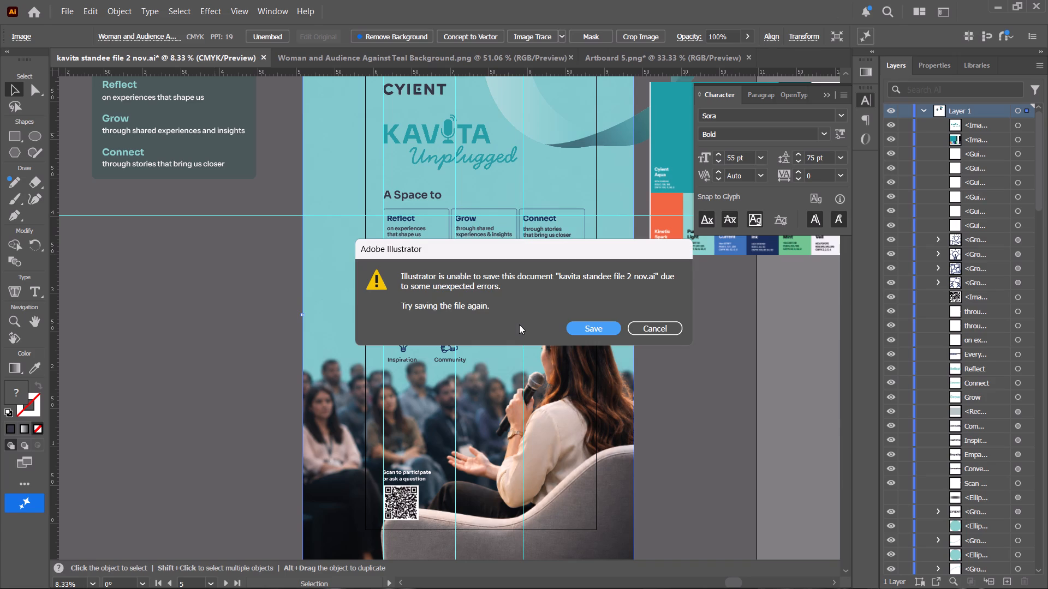
left_click(593, 324)
left_click(691, 348)
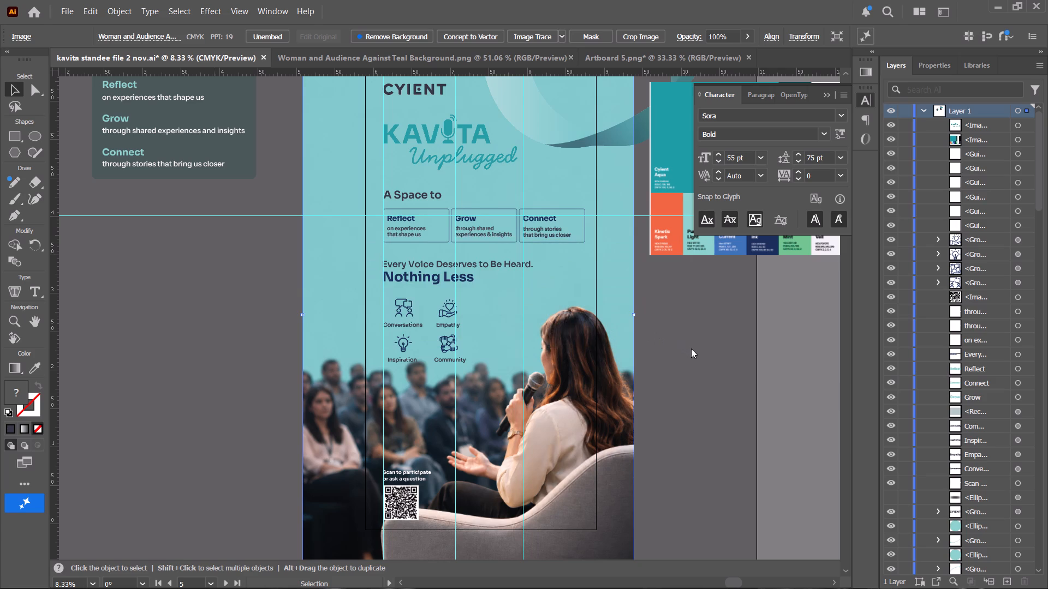
Move the teal Kavita Unplugged logo off the standee onto the empty canvas beside the artboard.
scroll(497, 274, "down", 1, "alt")
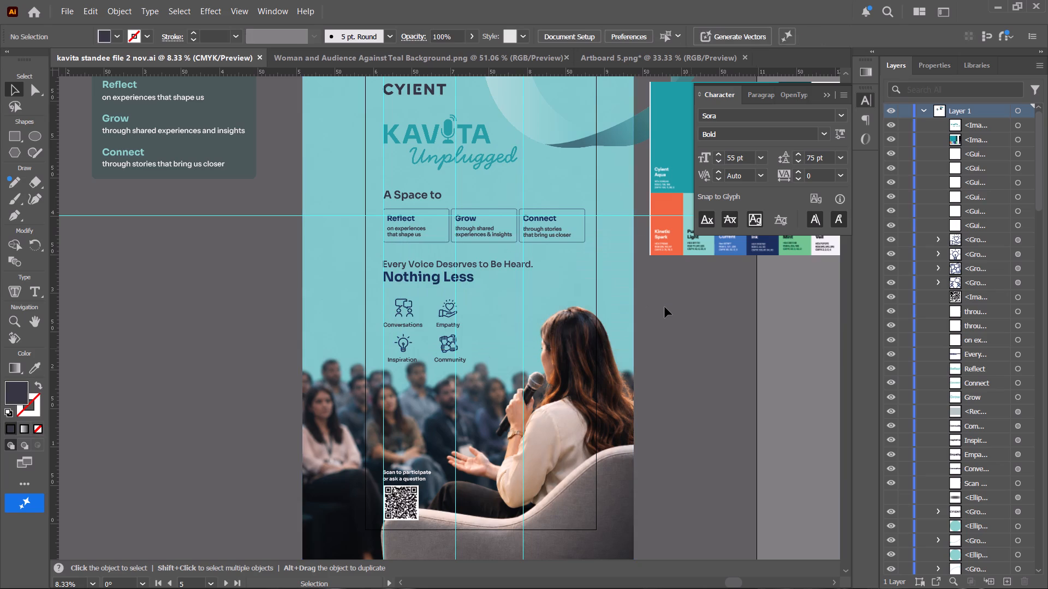
scroll(665, 307, "down", 1, "alt")
key("space")
key("space")
key("space")
left_click_drag(664, 315, 580, 349)
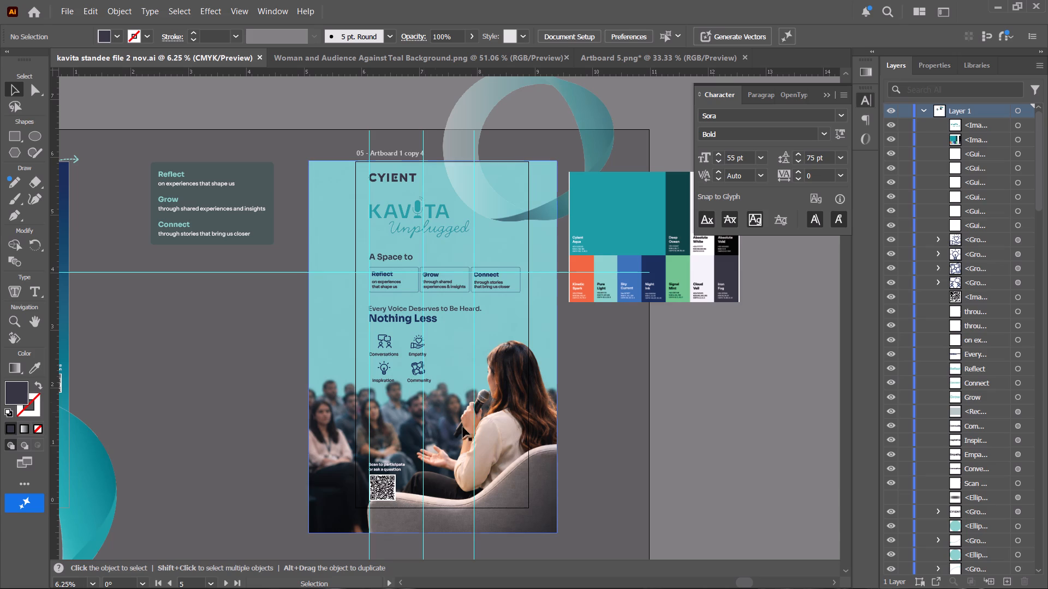
scroll(634, 428, "down", 2)
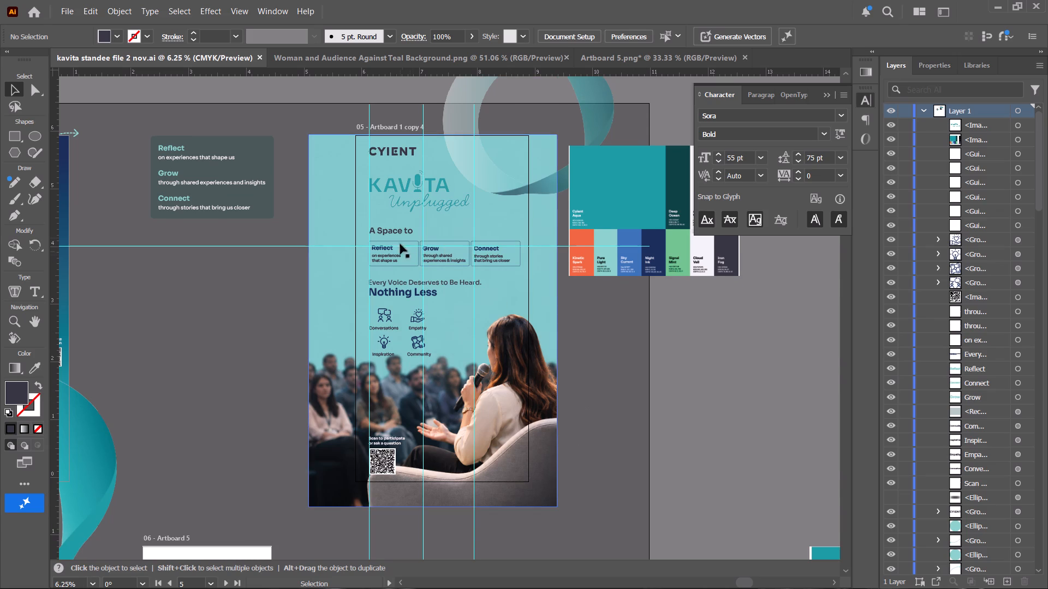
left_click(391, 189)
scroll(391, 189, "down", 5)
left_click_drag(397, 127, 604, 334)
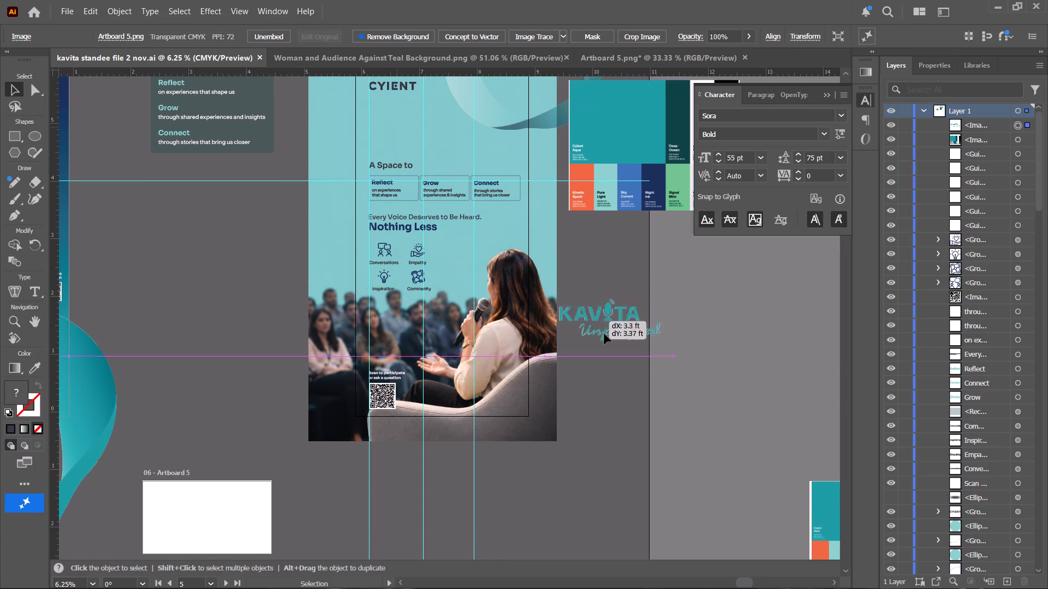
left_click_drag(604, 334, 657, 359)
Move the white Kavita Unplugged logo from Artboard 5 to between the CYIENT logo and "A Space to", aligned with the left margin guide.
left_click_drag(217, 508, 426, 109)
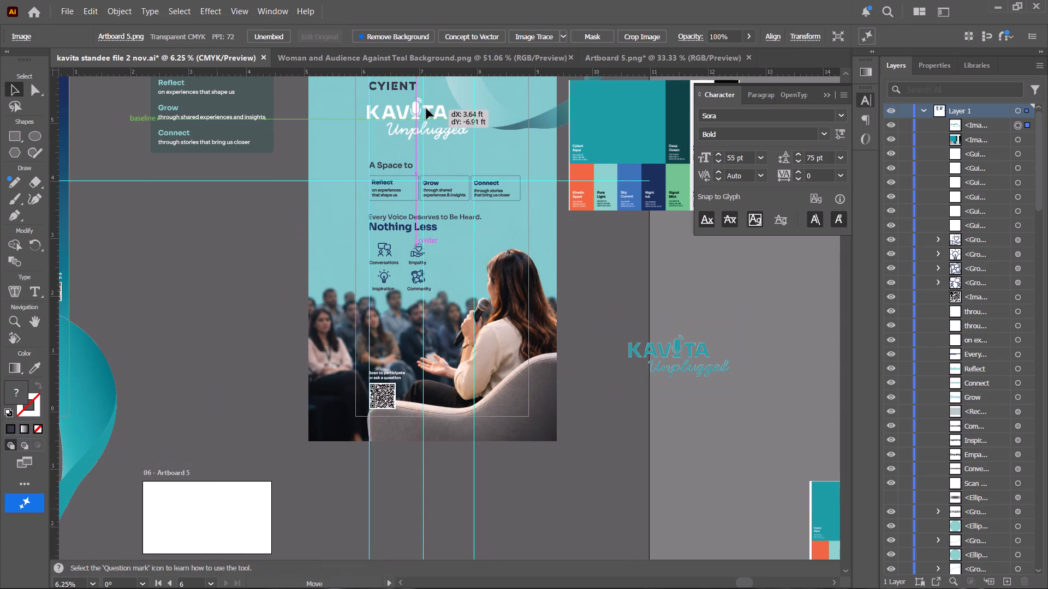
left_click_drag(426, 109, 429, 111)
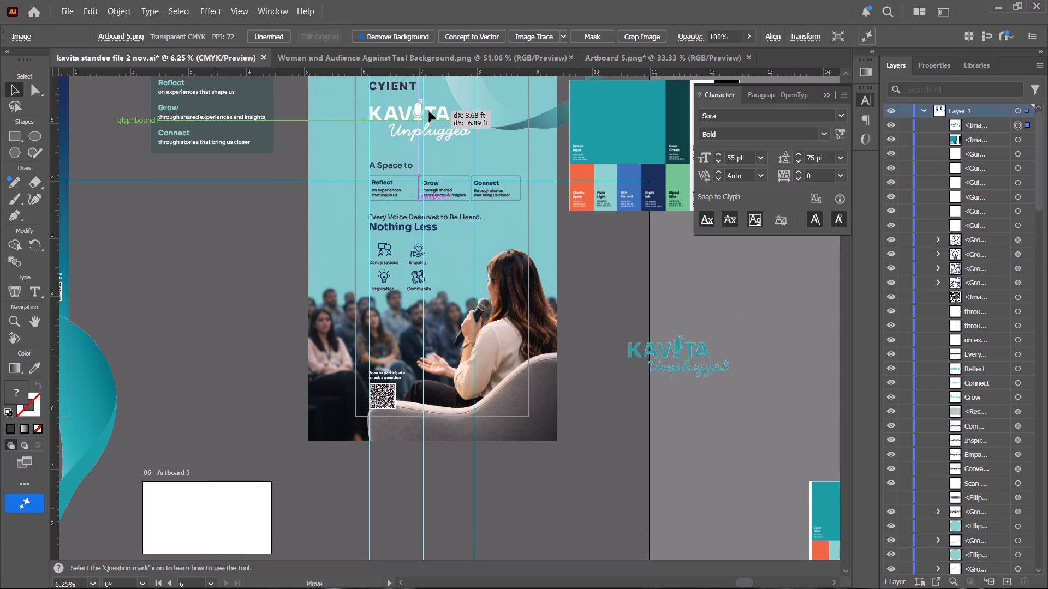
left_click_drag(429, 111, 429, 117)
left_click(610, 423)
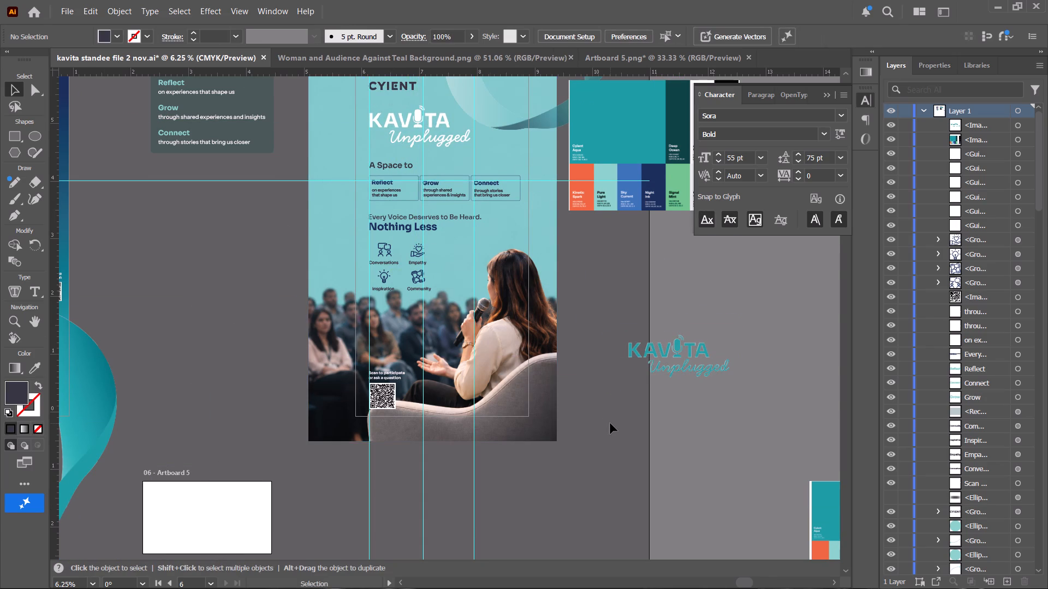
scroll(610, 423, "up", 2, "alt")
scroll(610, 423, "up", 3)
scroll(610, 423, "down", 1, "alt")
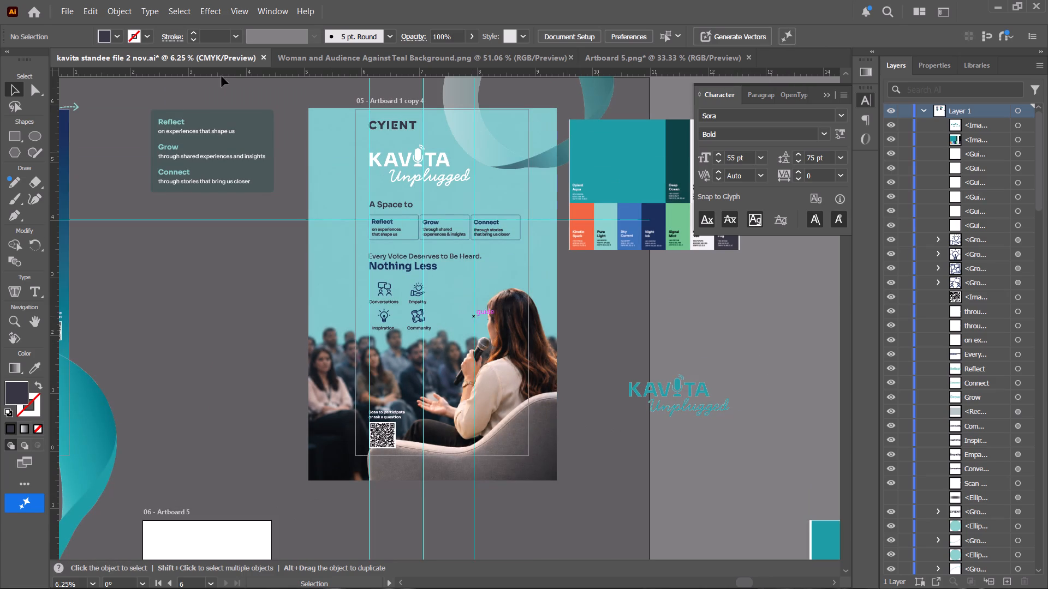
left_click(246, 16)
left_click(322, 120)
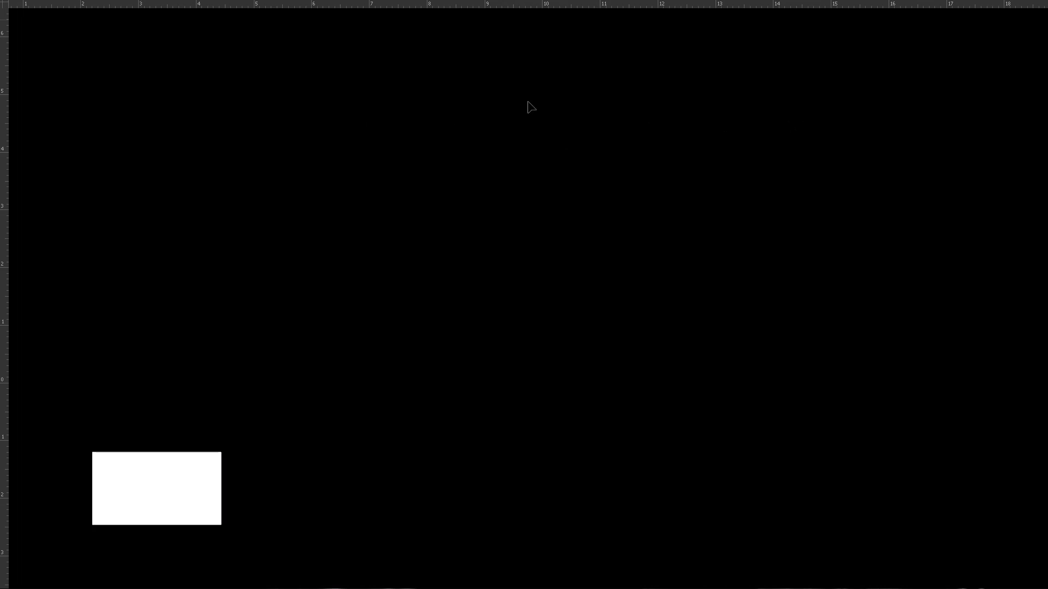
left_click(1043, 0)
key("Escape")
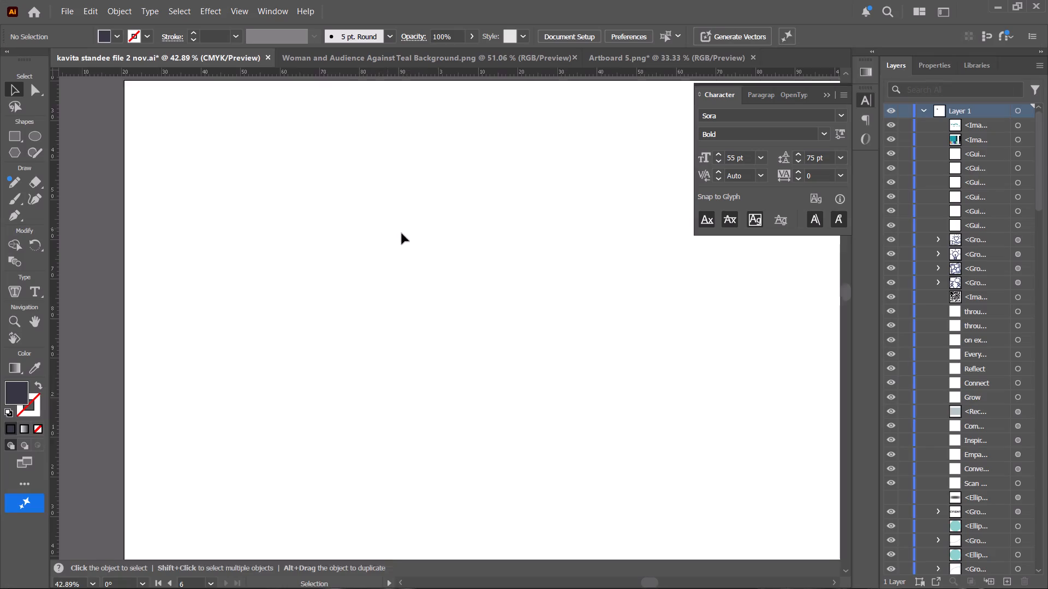
Make the teal standee's artboard active, preview it in Presentation Mode, and return to the editing view.
scroll(433, 267, "down", 3, "alt")
key("space")
key("space")
key("space")
key("space")
key("space")
key("space")
key("space")
key("space")
key("space")
key("space")
key("space")
key("space")
key("space")
key("space")
key("space")
key("space")
key("space")
key("space")
key("space")
left_click_drag(475, 236, 277, 485)
left_click_drag(571, 253, 318, 442)
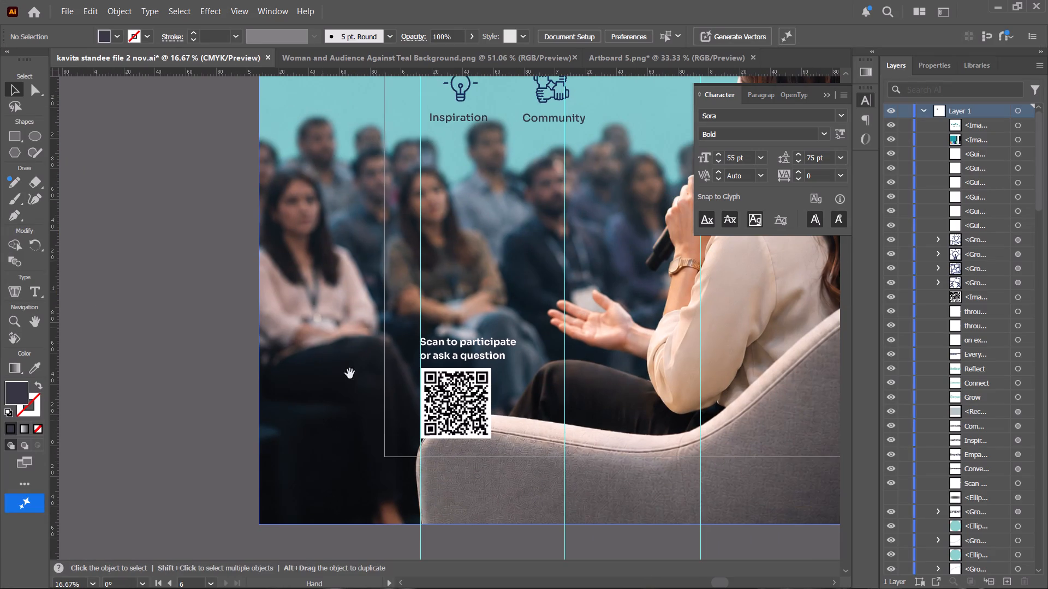
left_click(416, 261)
left_click(232, 10)
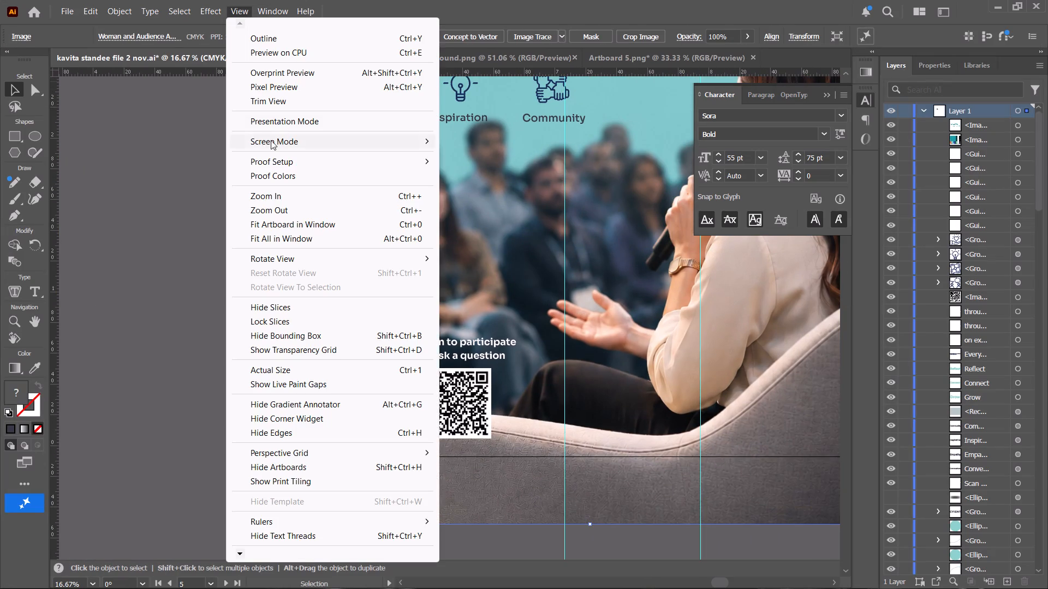
left_click(283, 128)
key("Print")
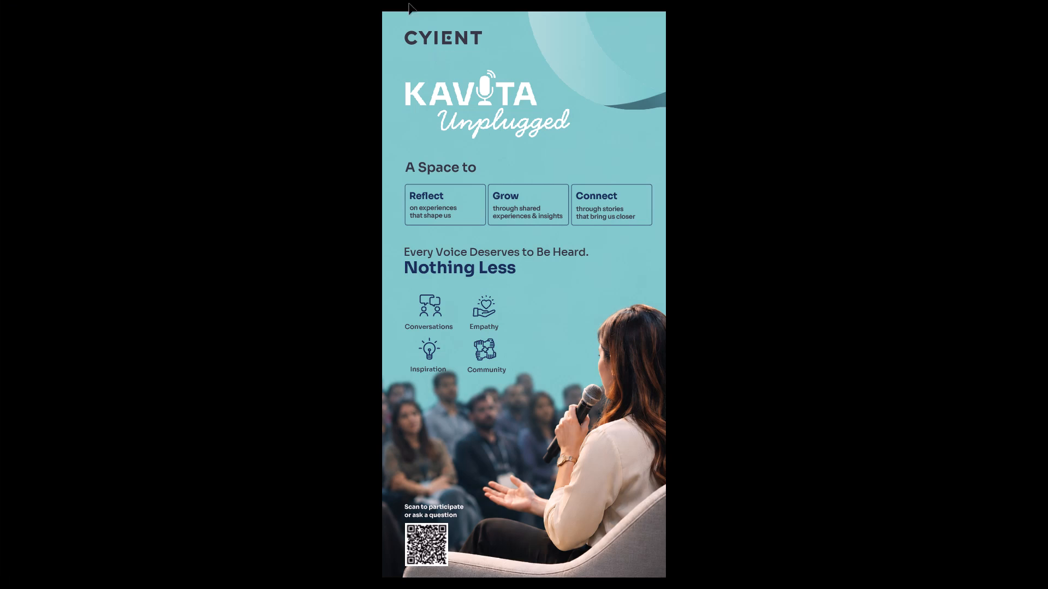
left_click(628, 23)
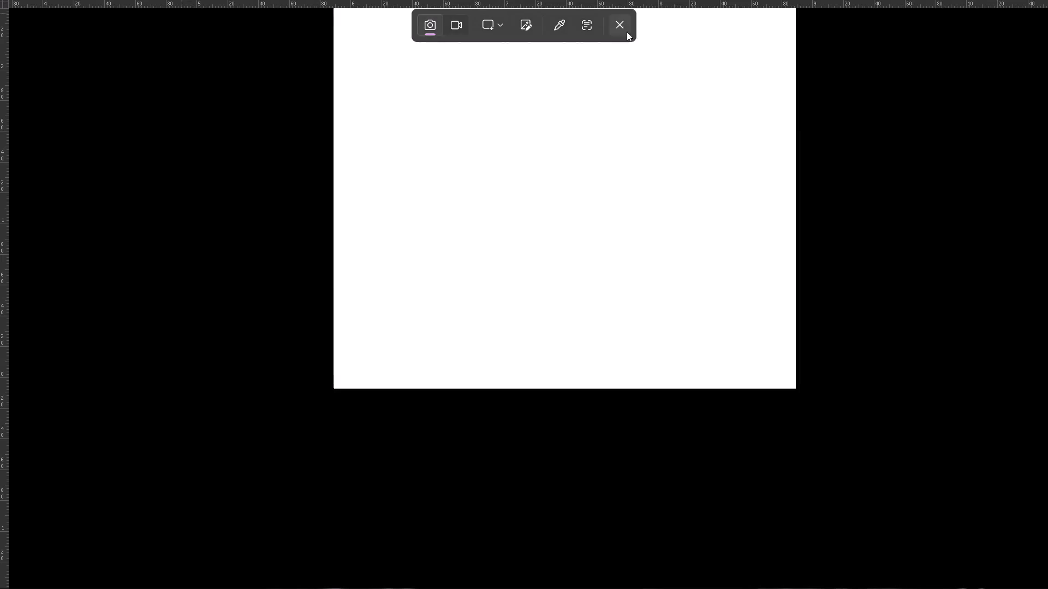
left_click(451, 68)
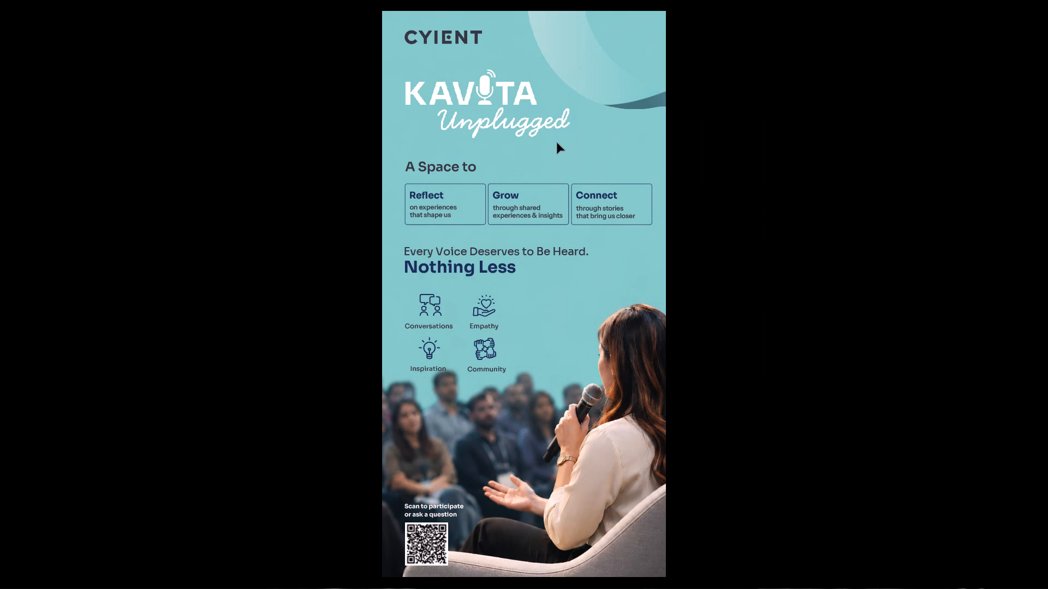
scroll(543, 179, "down", 4, "alt")
scroll(544, 185, "up", 20)
scroll(544, 185, "up", 4)
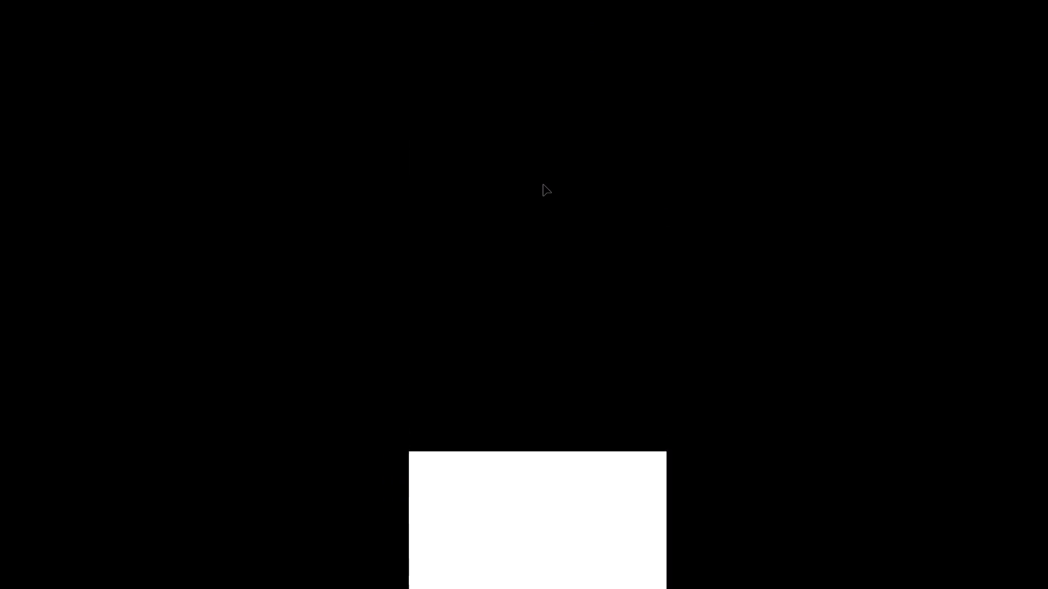
scroll(538, 212, "down", 15, "alt")
key("Escape")
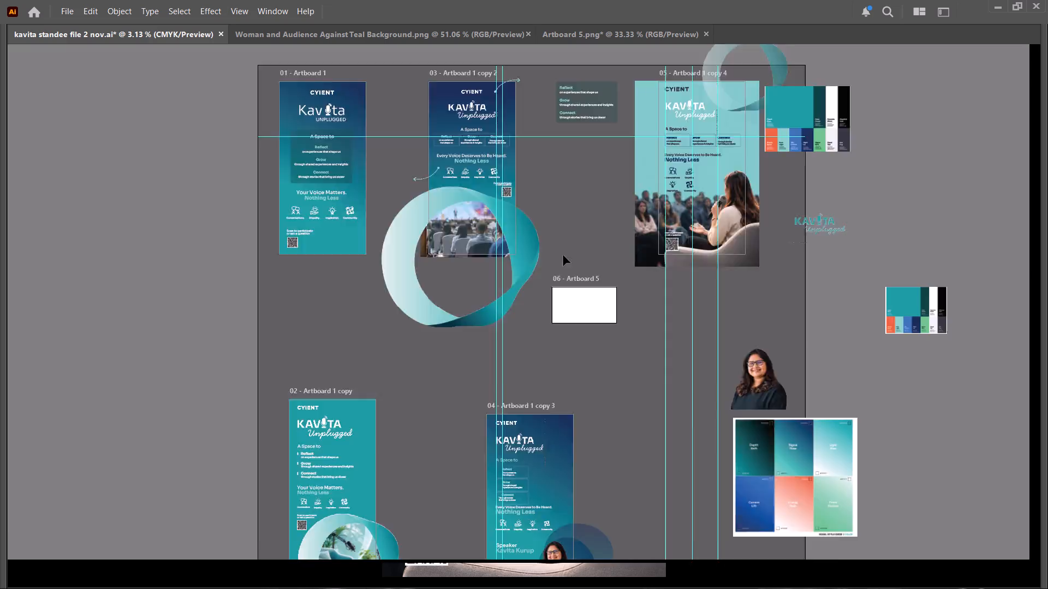
Reactivate the teal standee's artboard and show it in Presentation Mode.
scroll(553, 264, "down", 4, "alt")
key("space")
left_click_drag(600, 247, 367, 360)
scroll(523, 298, "down", 12, "alt")
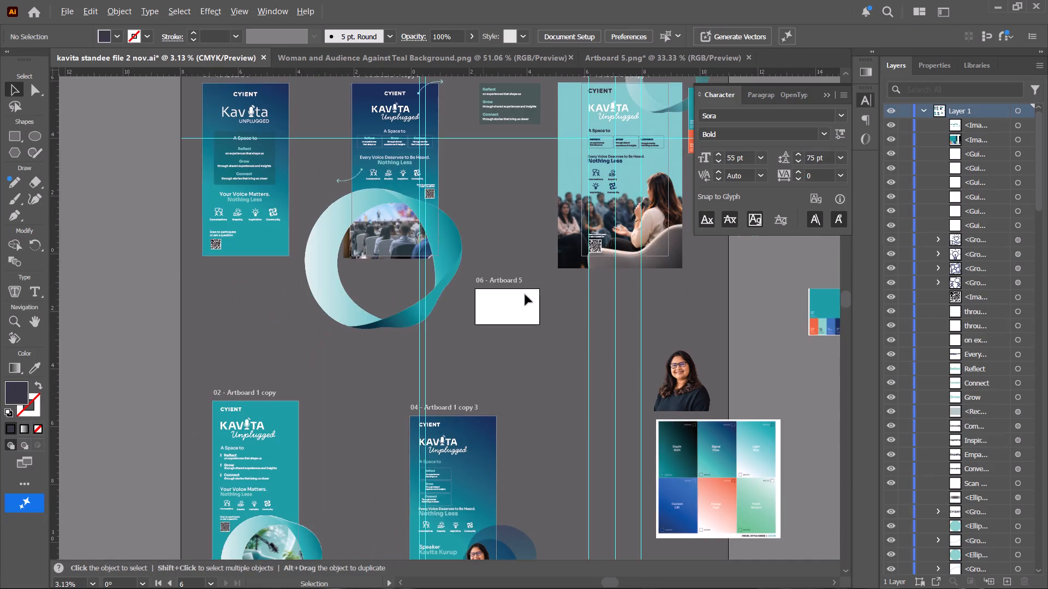
key("space")
left_click_drag(623, 256, 456, 359)
left_click(466, 281)
scroll(468, 280, "up", 4, "alt")
scroll(455, 265, "up", 3)
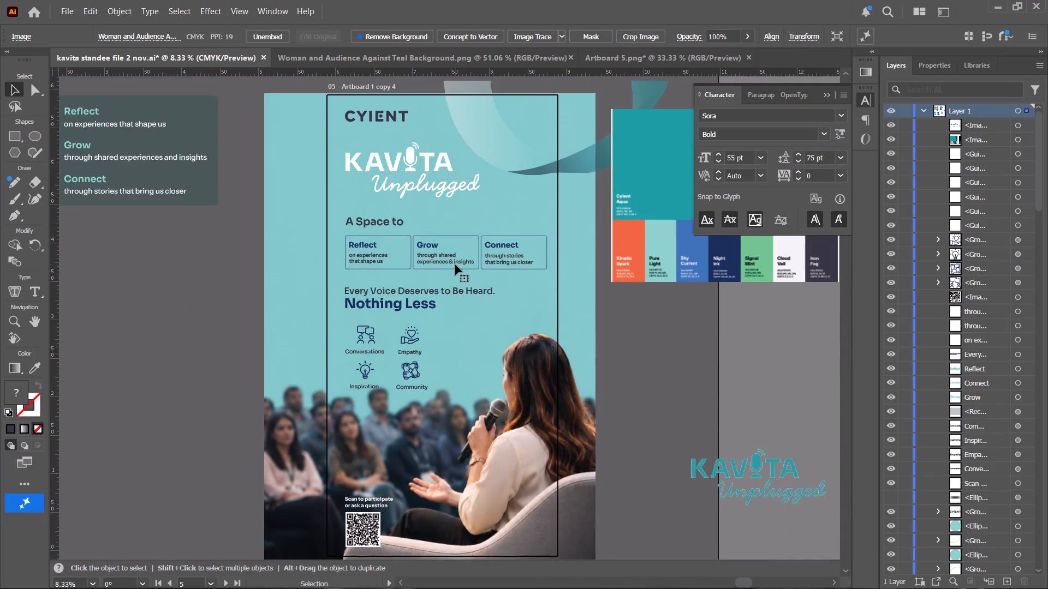
scroll(455, 265, "up", 4)
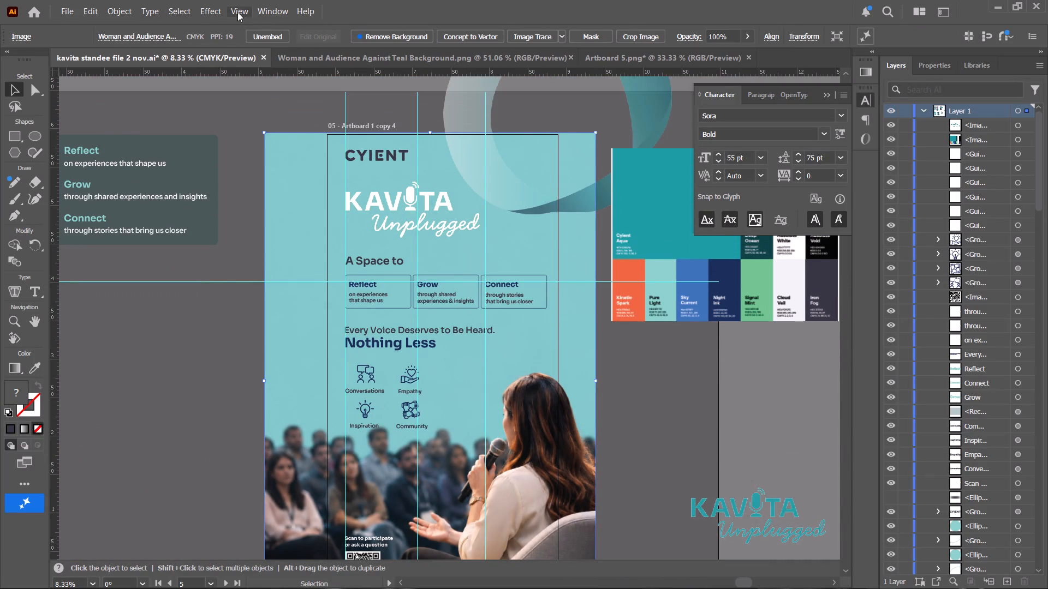
left_click(237, 12)
left_click(337, 116)
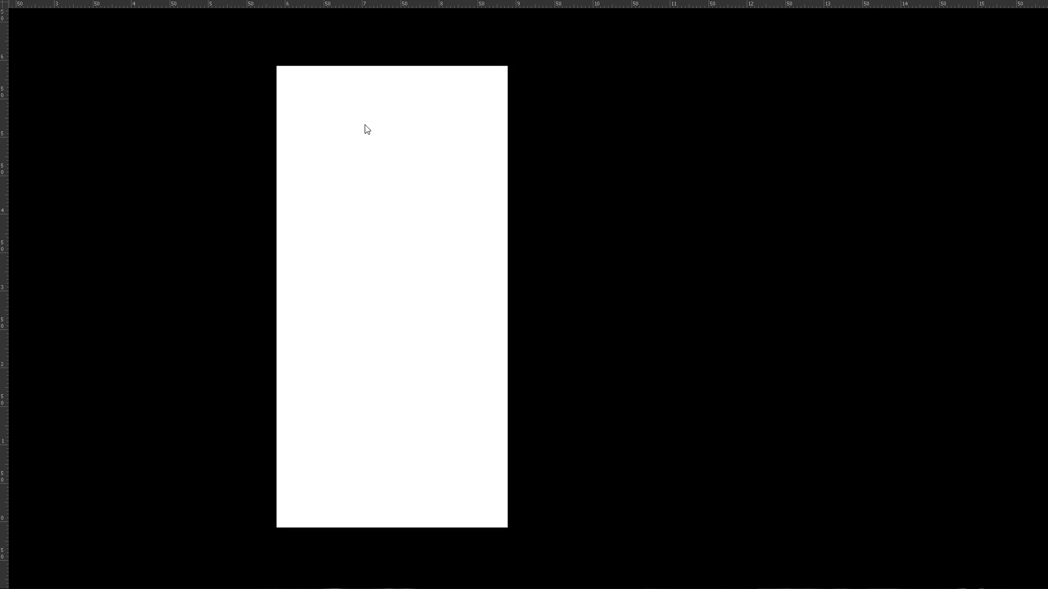
Capture a rectangular screenshot of the presented standee with the Snipping Tool, starting at the artboard's top-left corner.
key("Print")
left_click(613, 22)
key("Print")
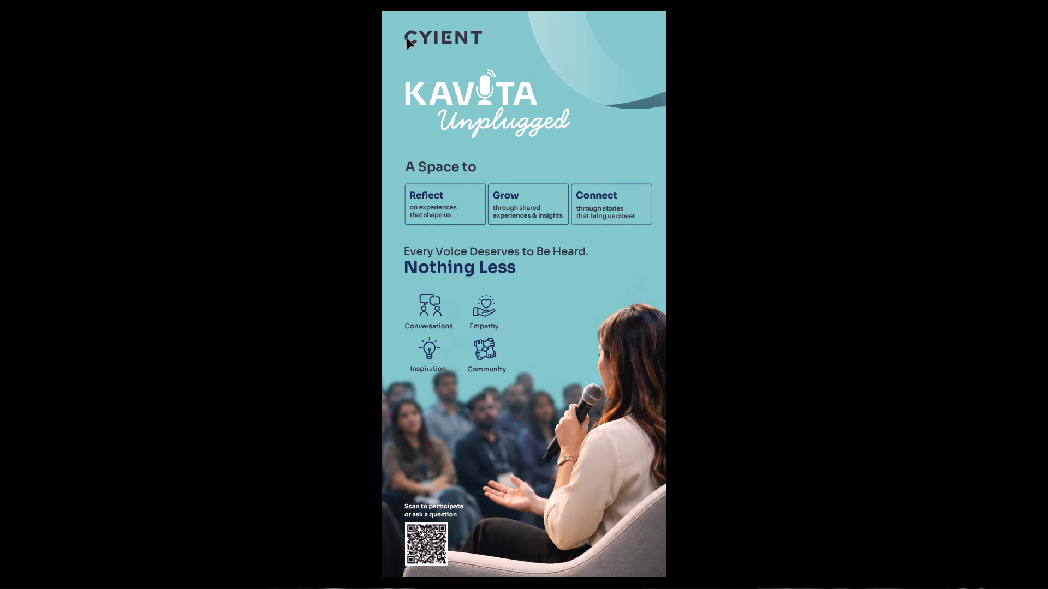
left_click_drag(380, 10, 645, 455)
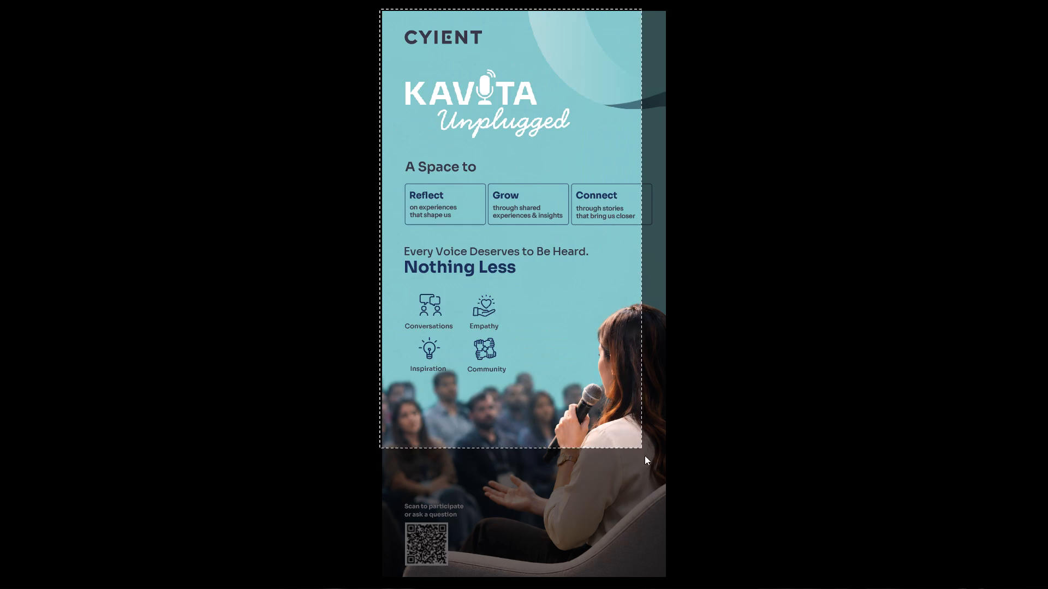
Extend the screenshot area to the standee artboard's bottom-right corner to capture the whole design, and leave Presentation Mode.
left_click_drag(645, 455, 669, 581)
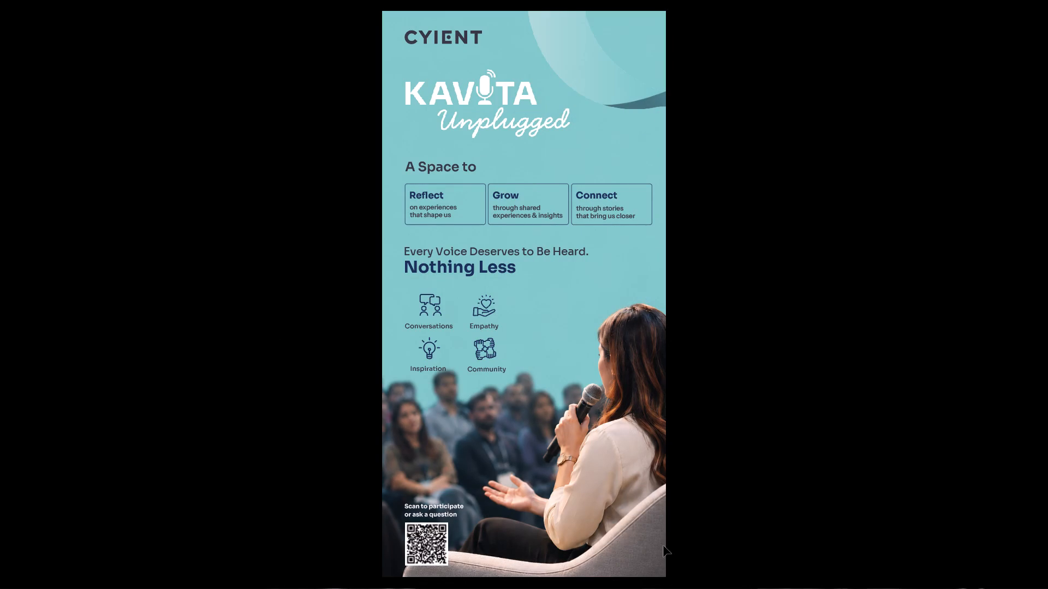
key("Escape")
Switch from the Illustrator standee file to another open application window.
key("alt+Tab")
key("alt+Tab")
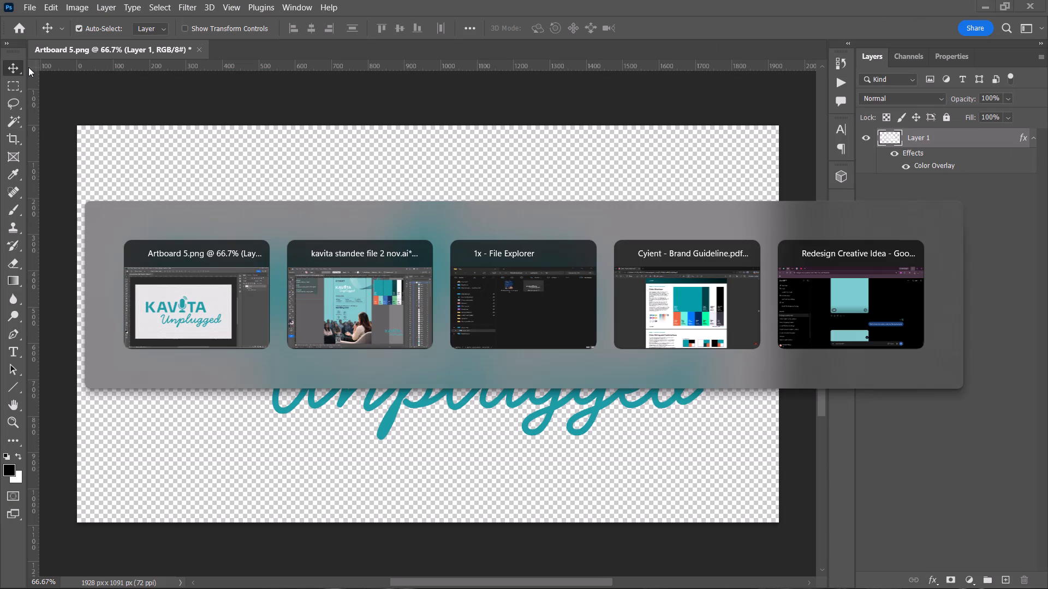
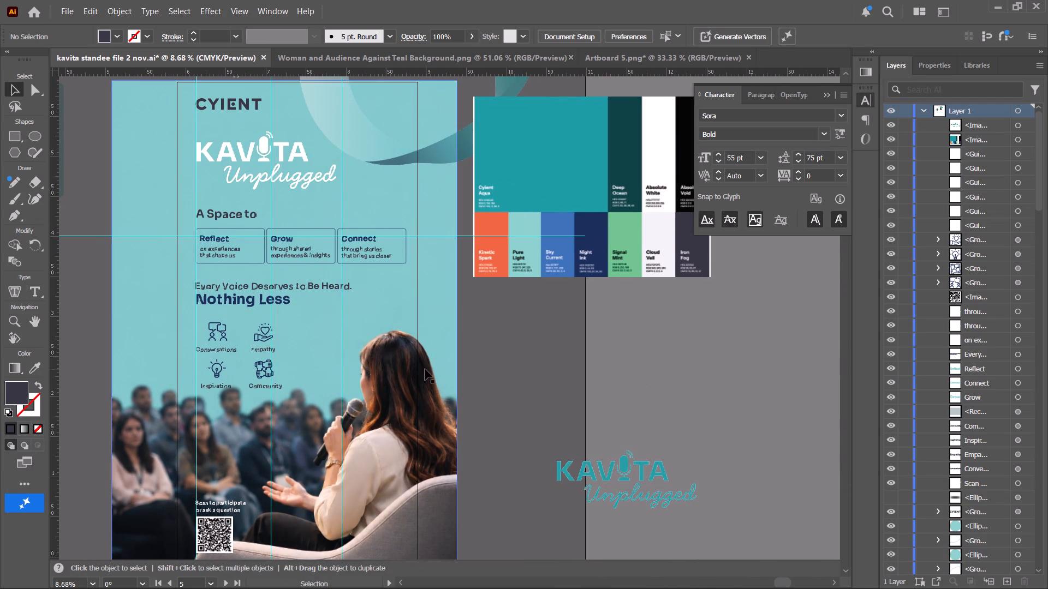
Apply the fill colour #019ca6 to the teal Kavita Unplugged logo image lying outside the standee artboard, and deselect it.
left_click(609, 488)
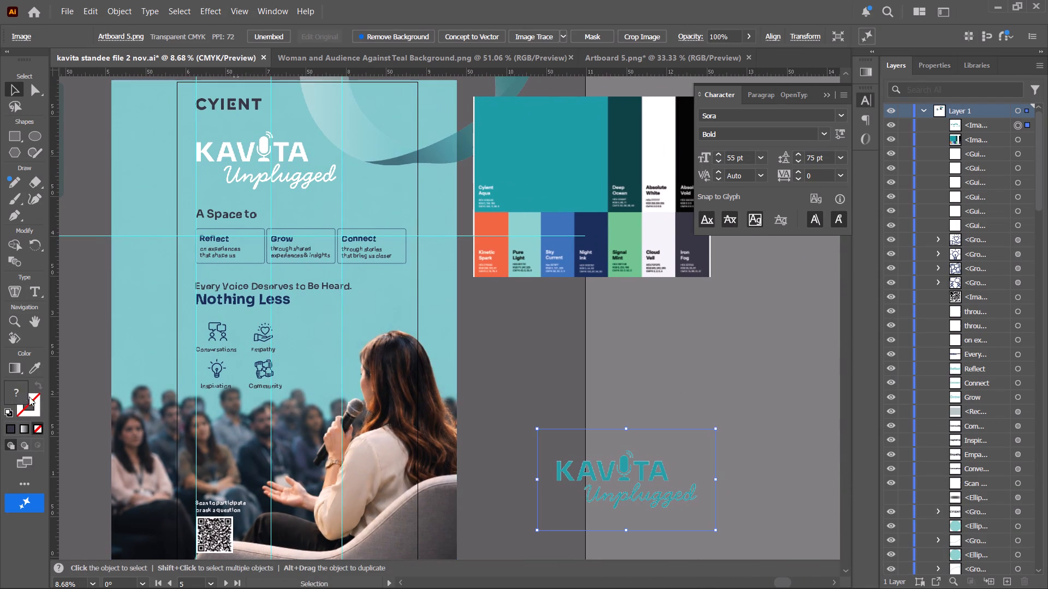
double_click(19, 398)
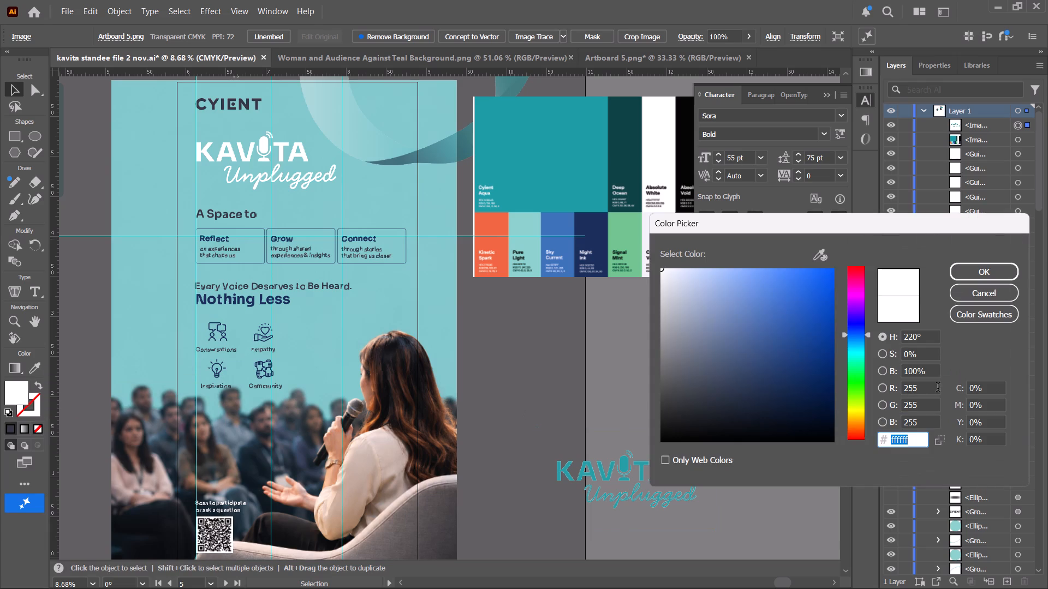
key("ctrl+v")
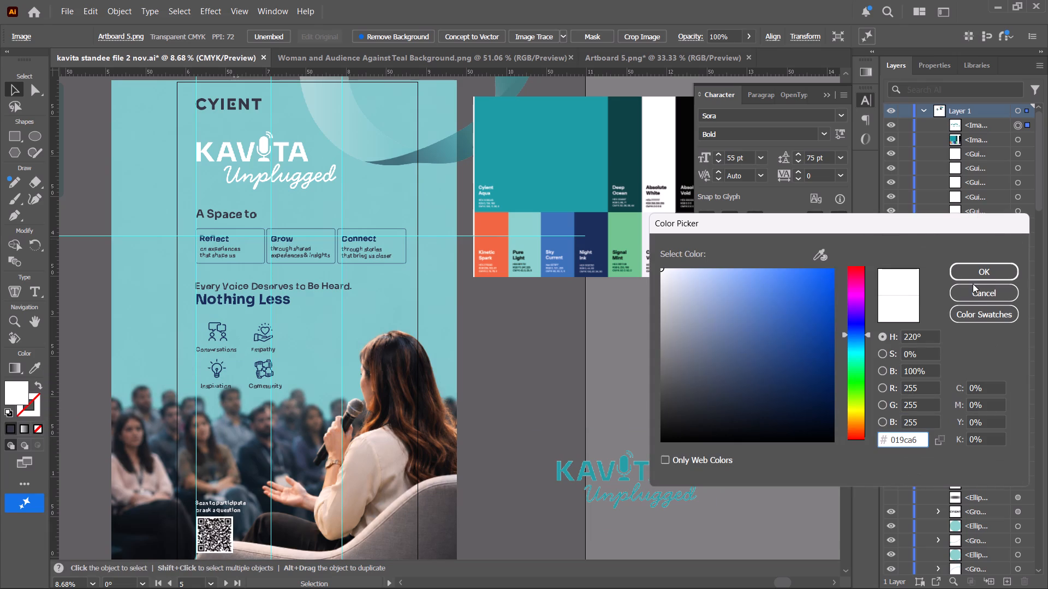
left_click(973, 270)
left_click(759, 364)
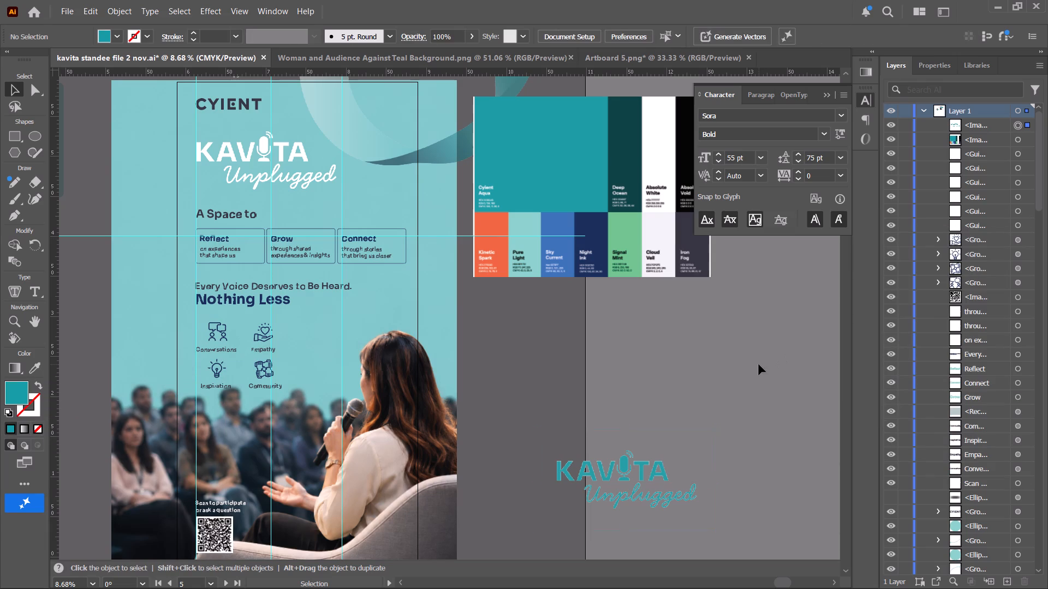
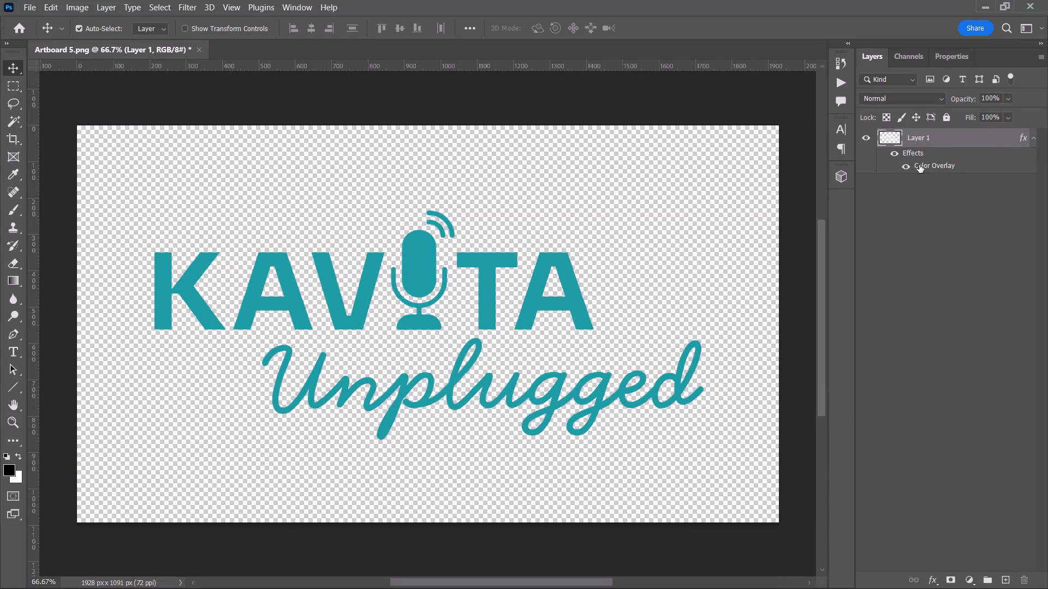
Set the Kavita Unplugged logo's Color Overlay to teal 019ca6 and apply the layer style.
left_click(792, 145)
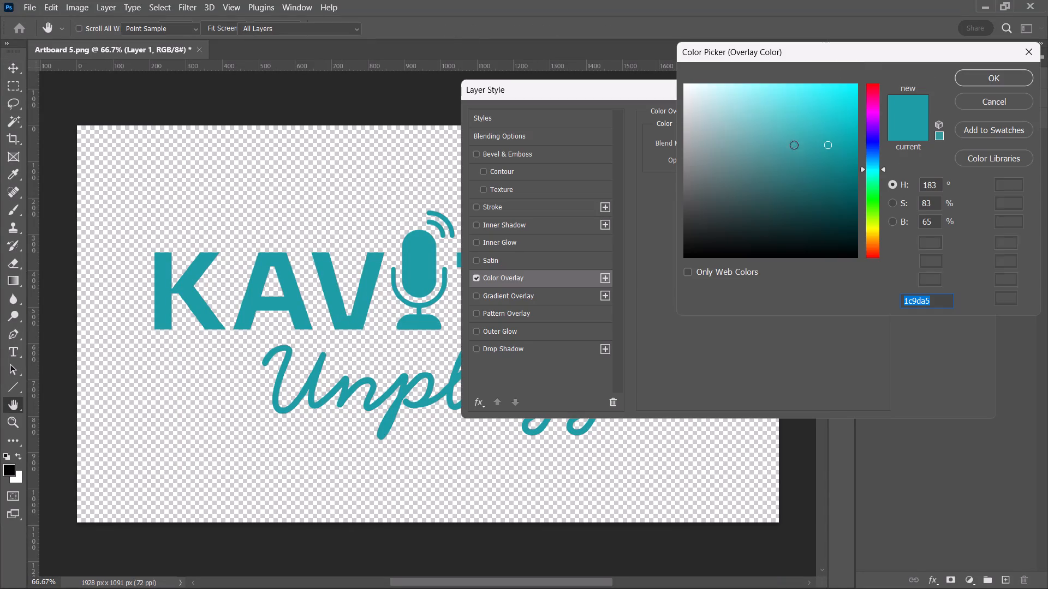
key("ctrl+v")
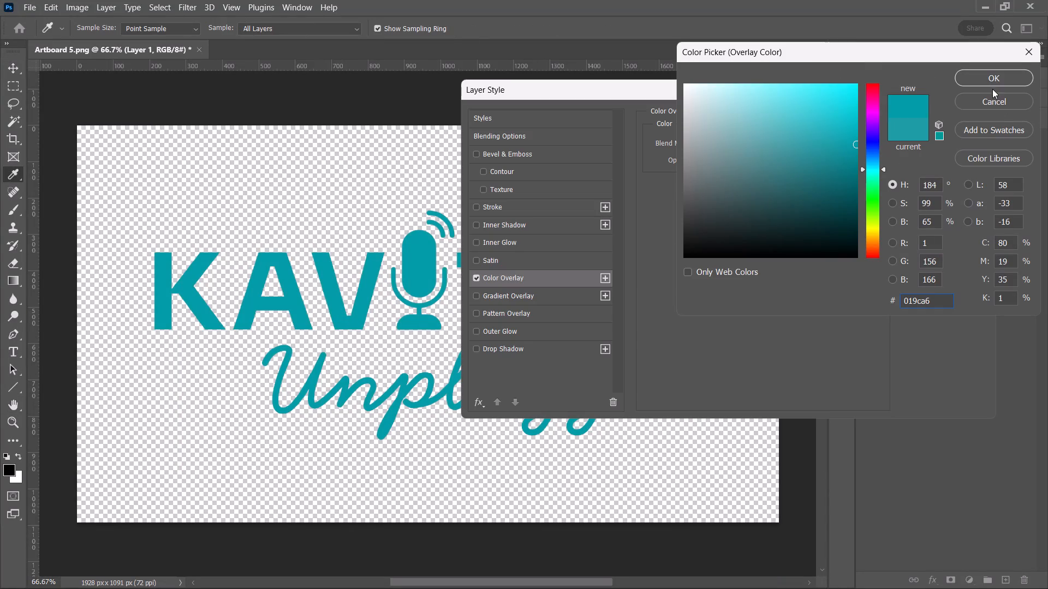
left_click(989, 77)
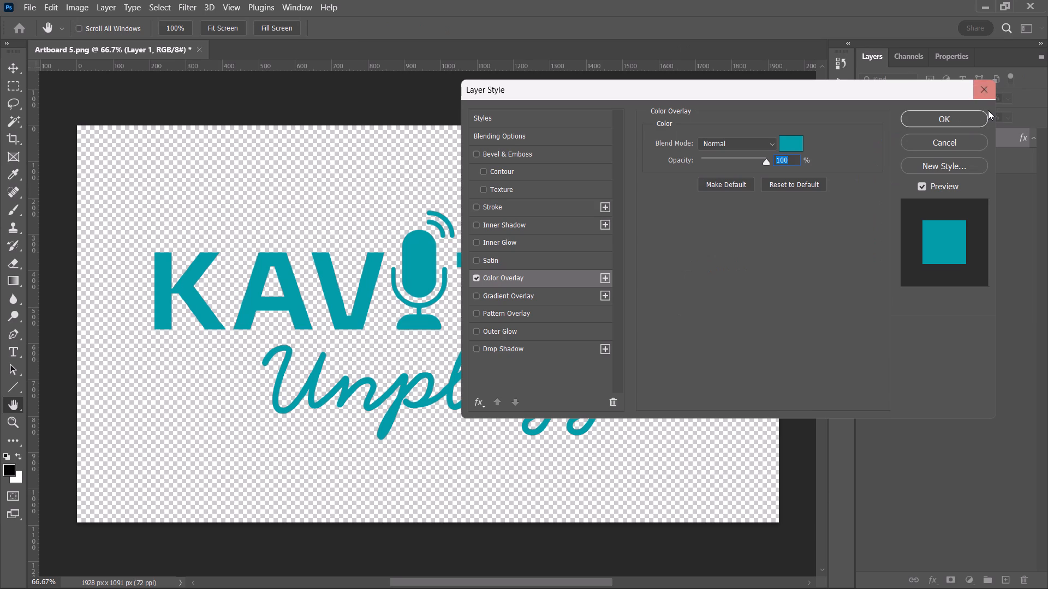
left_click(968, 117)
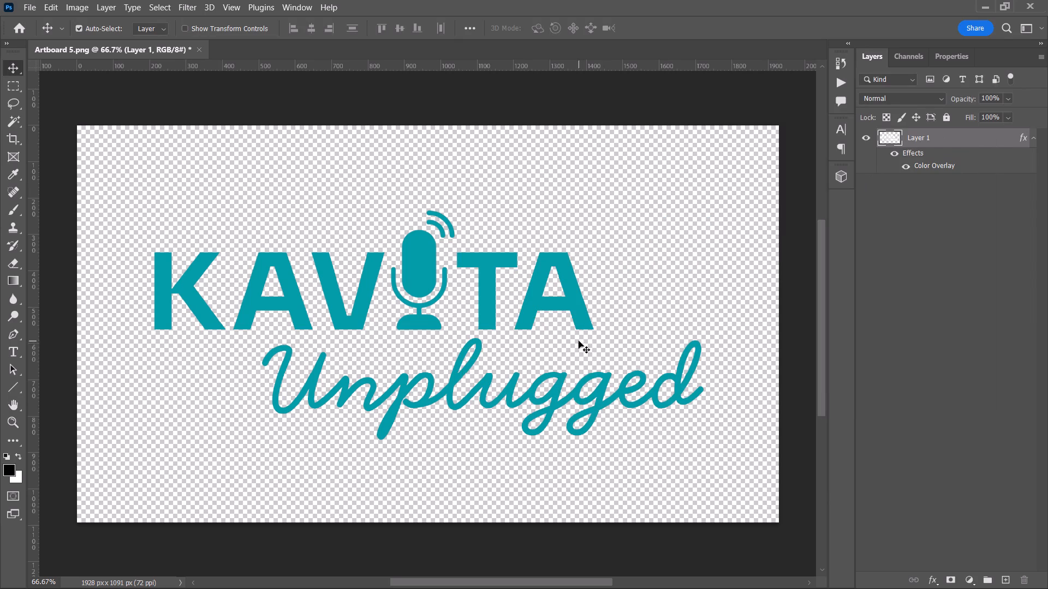
left_click(577, 309)
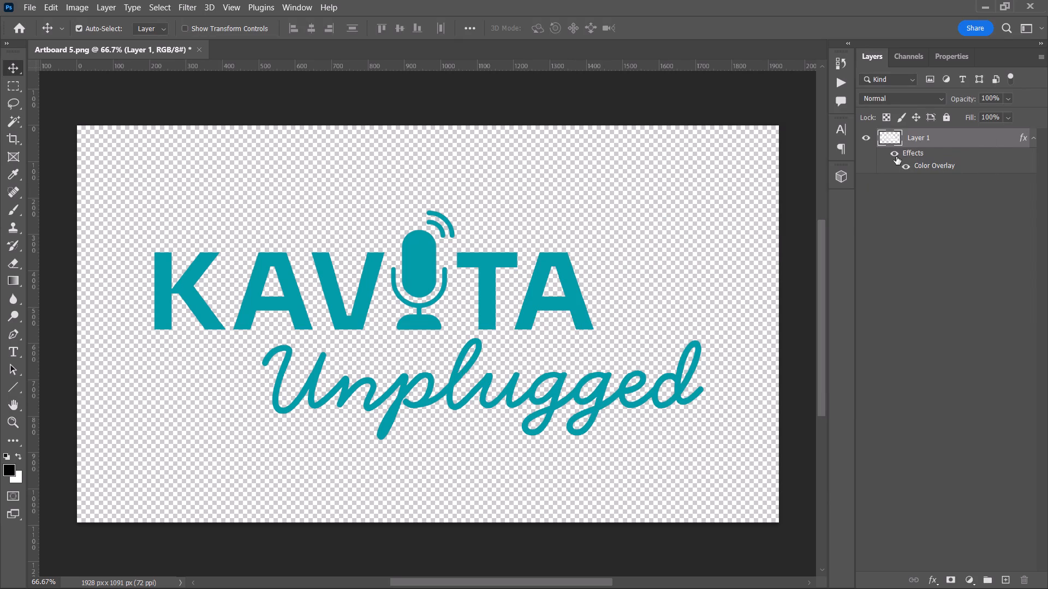
Toggle the logo layer's effects off and back on to compare, and open the options for its effects.
left_click(896, 157)
left_click(896, 157)
right_click(934, 157)
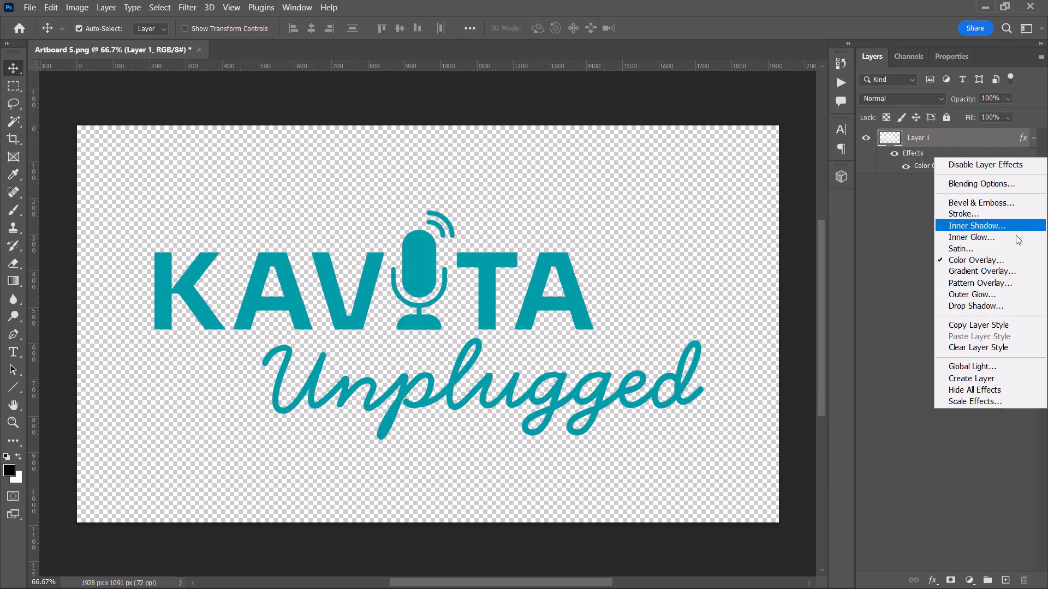
Open the logo layer's Color Overlay settings and bring up the color picker for its overlay colour.
left_click(987, 259)
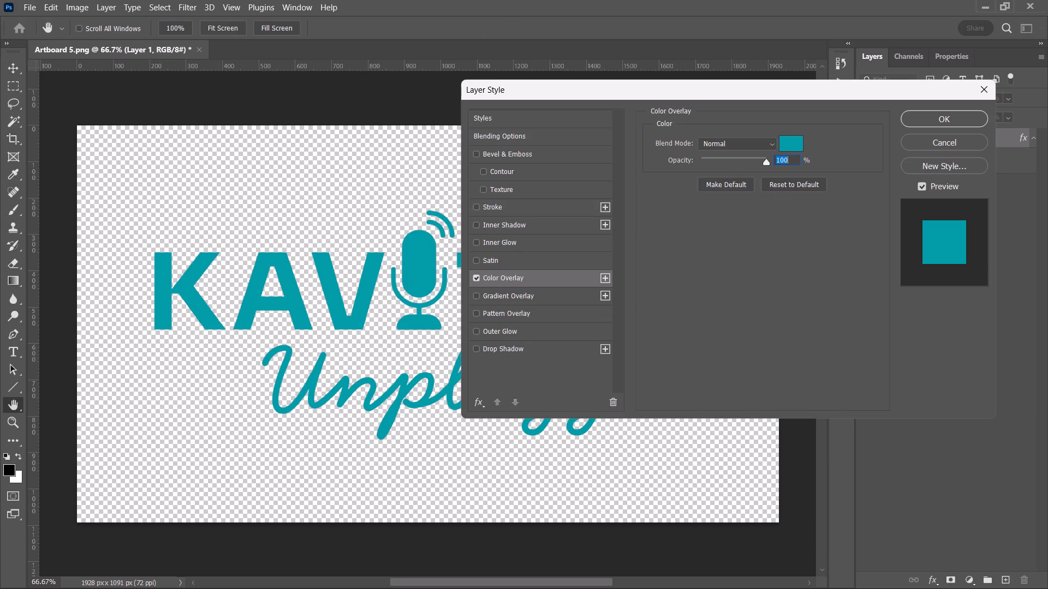
left_click(784, 142)
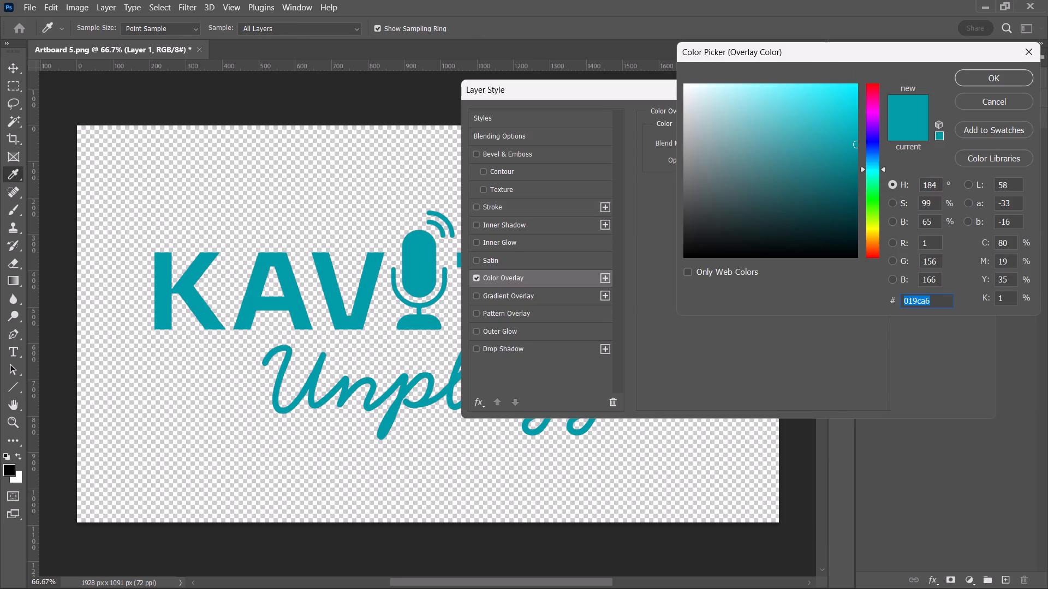
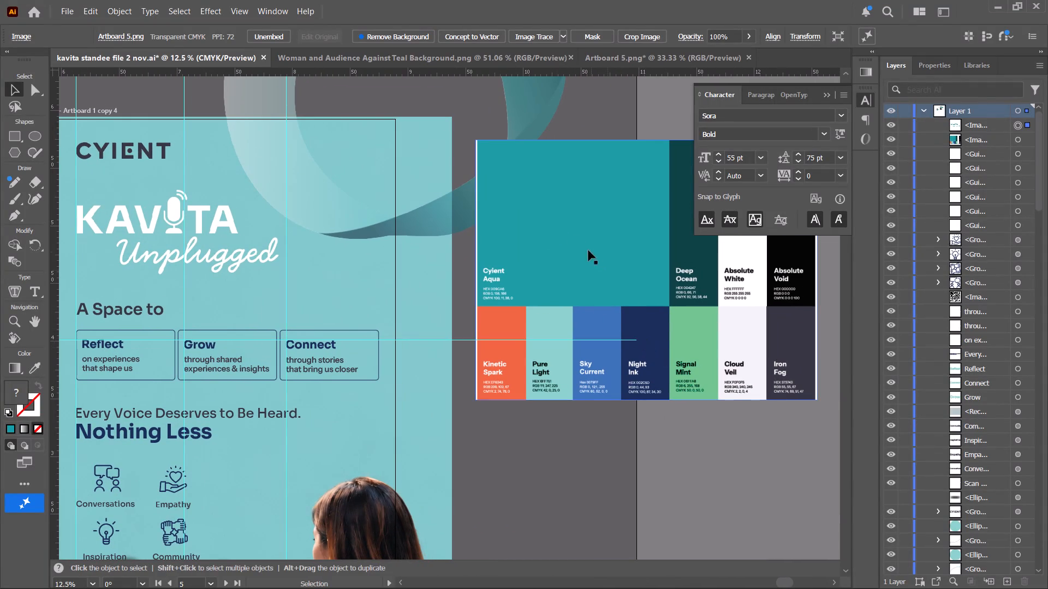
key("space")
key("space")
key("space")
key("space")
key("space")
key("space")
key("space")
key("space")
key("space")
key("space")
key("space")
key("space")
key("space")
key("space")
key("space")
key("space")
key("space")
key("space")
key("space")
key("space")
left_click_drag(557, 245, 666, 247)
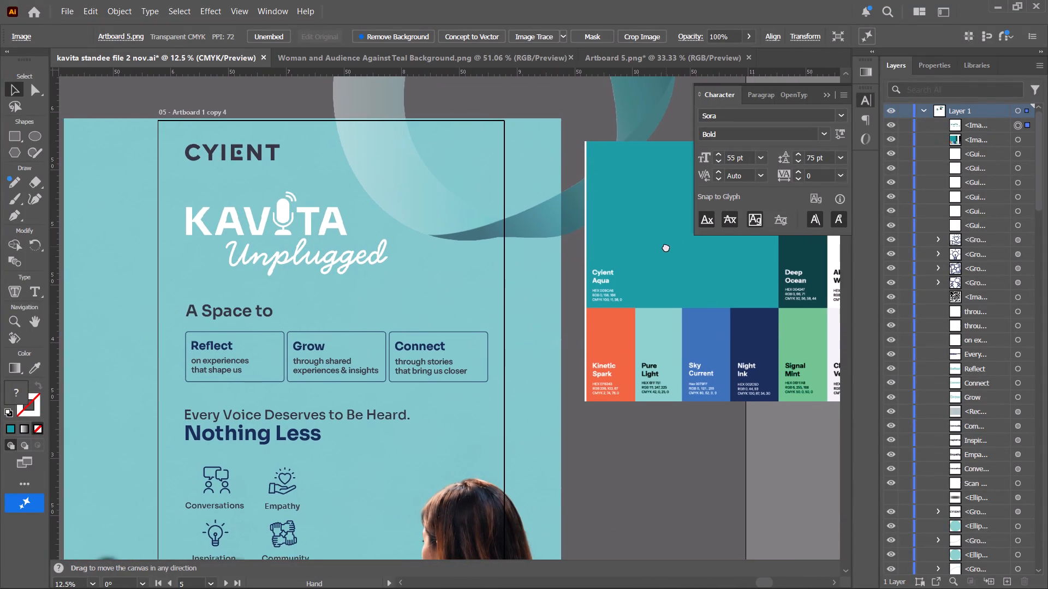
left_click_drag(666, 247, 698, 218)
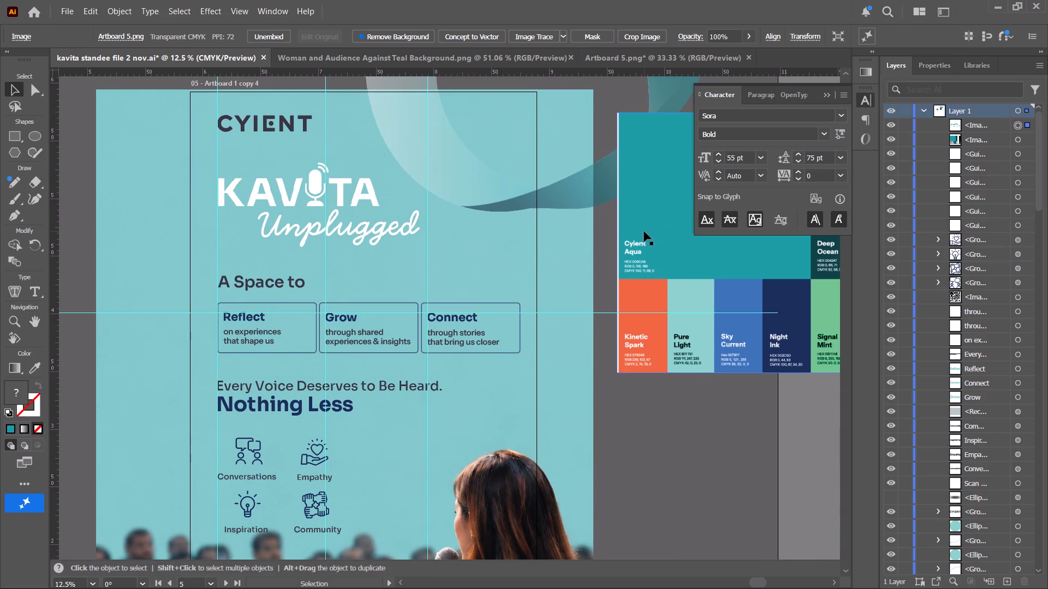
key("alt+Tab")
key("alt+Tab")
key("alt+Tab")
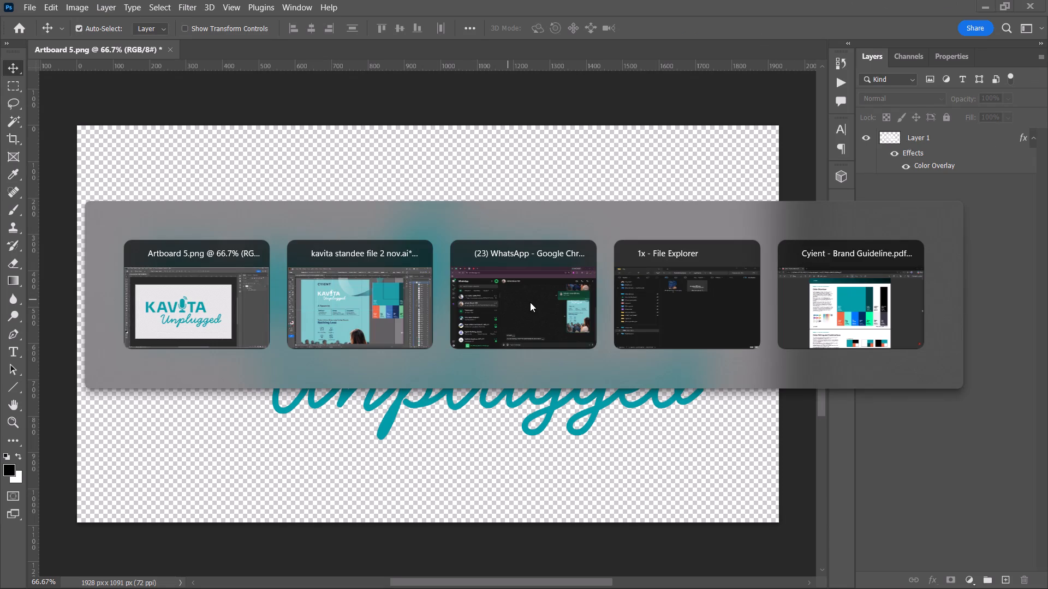
Recolour the Reflect, Grow and Connect headings on the standee with the Cyient Aqua sampled from the brand palette.
key("space")
left_click_drag(449, 324, 518, 315)
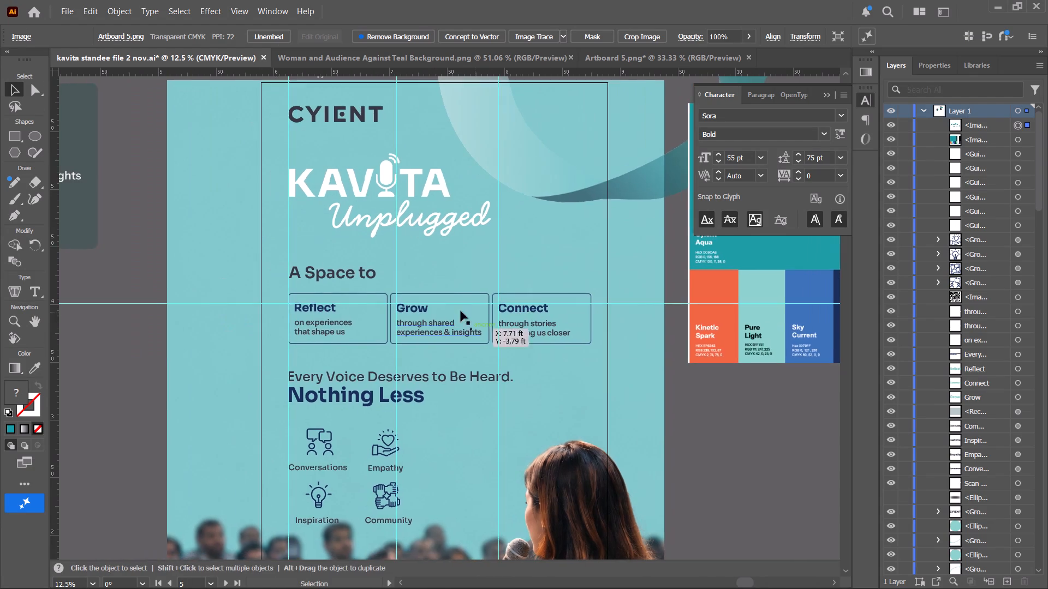
scroll(329, 311, "up", 4, "alt")
key("space")
left_click_drag(342, 306, 319, 304)
left_click(319, 304)
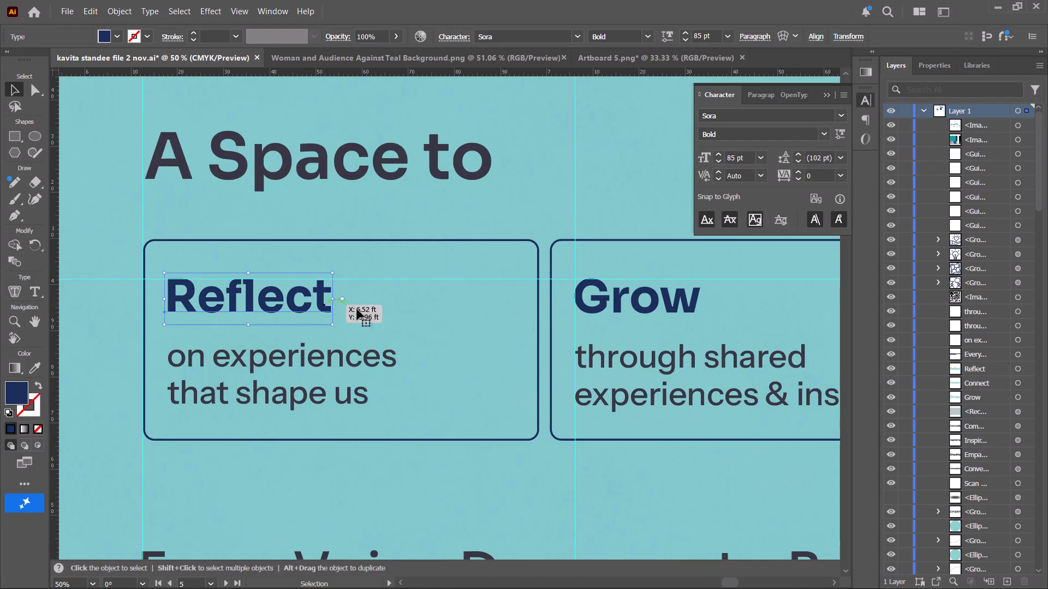
scroll(389, 317, "down", 2, "alt")
key("space")
left_click_drag(442, 326, 295, 334)
left_click(361, 319, "shift")
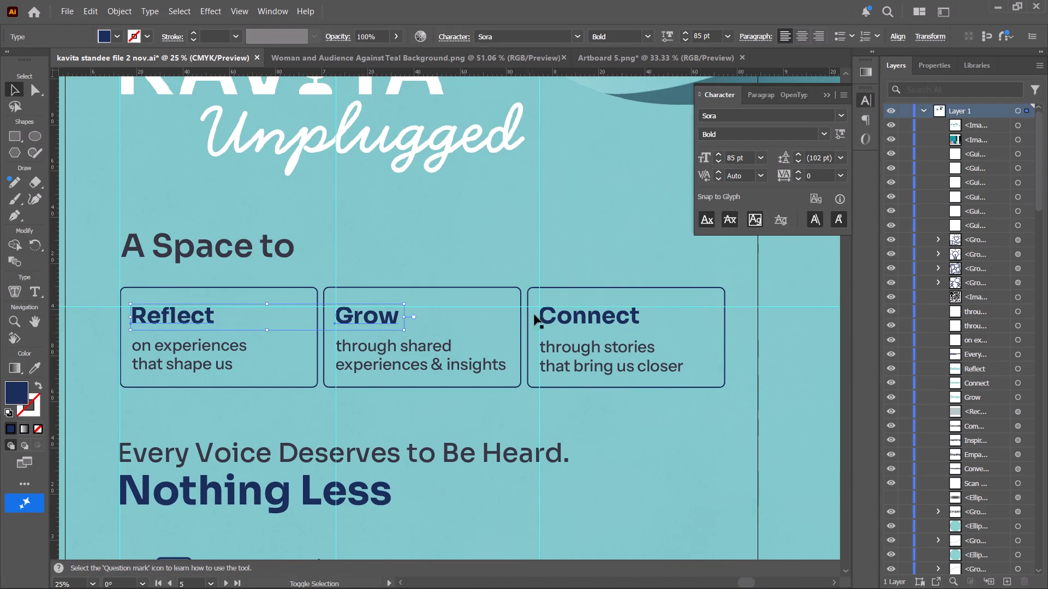
left_click(607, 321, "shift")
scroll(474, 369, "down", 2, "alt")
key("space")
key("space")
key("space")
key("space")
key("space")
key("space")
left_click_drag(490, 405, 397, 393)
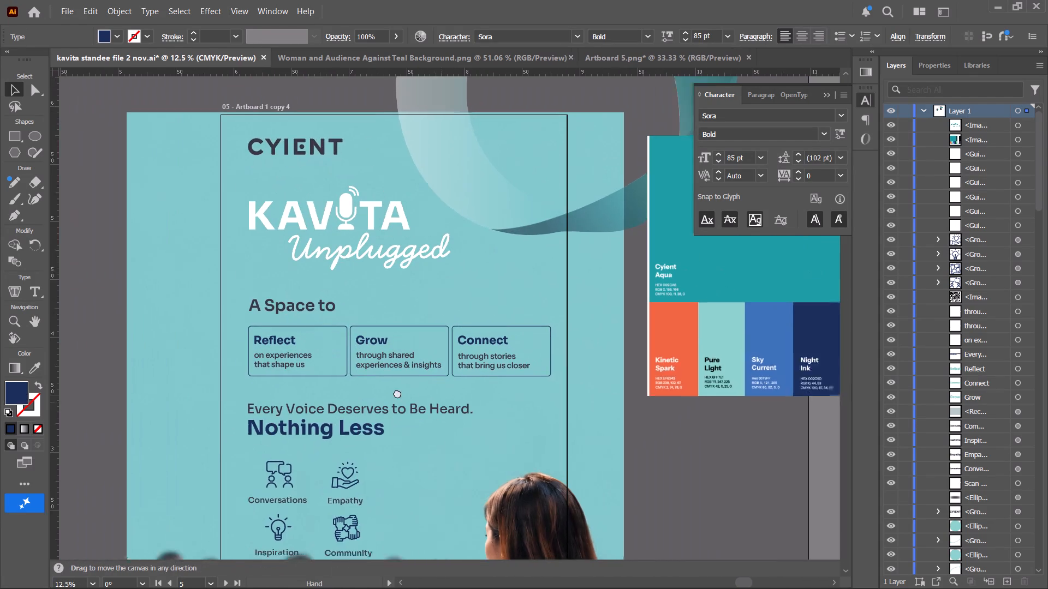
left_click_drag(397, 393, 311, 386)
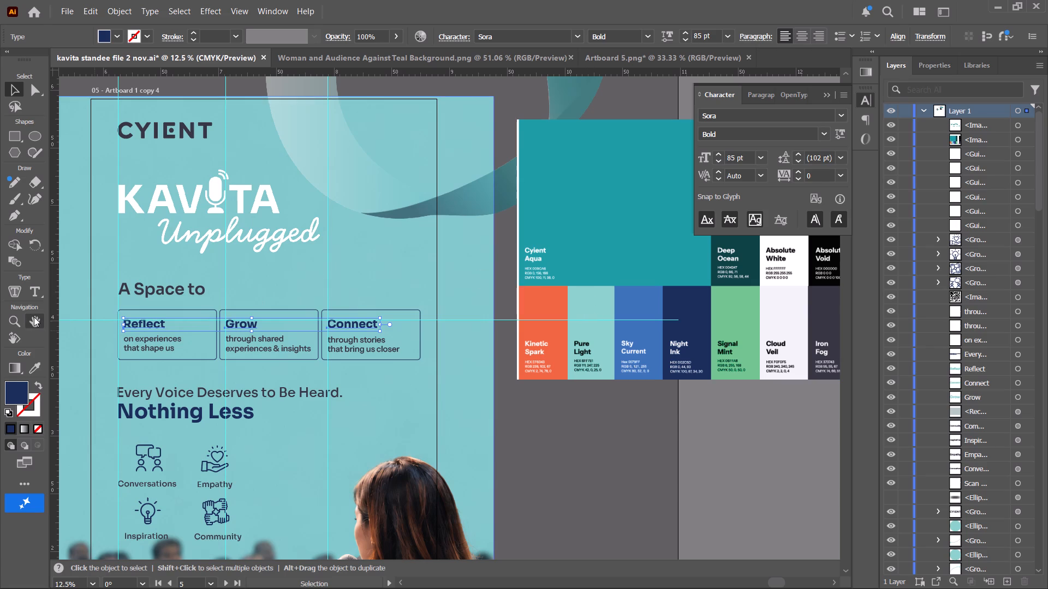
key("i")
left_click(593, 229)
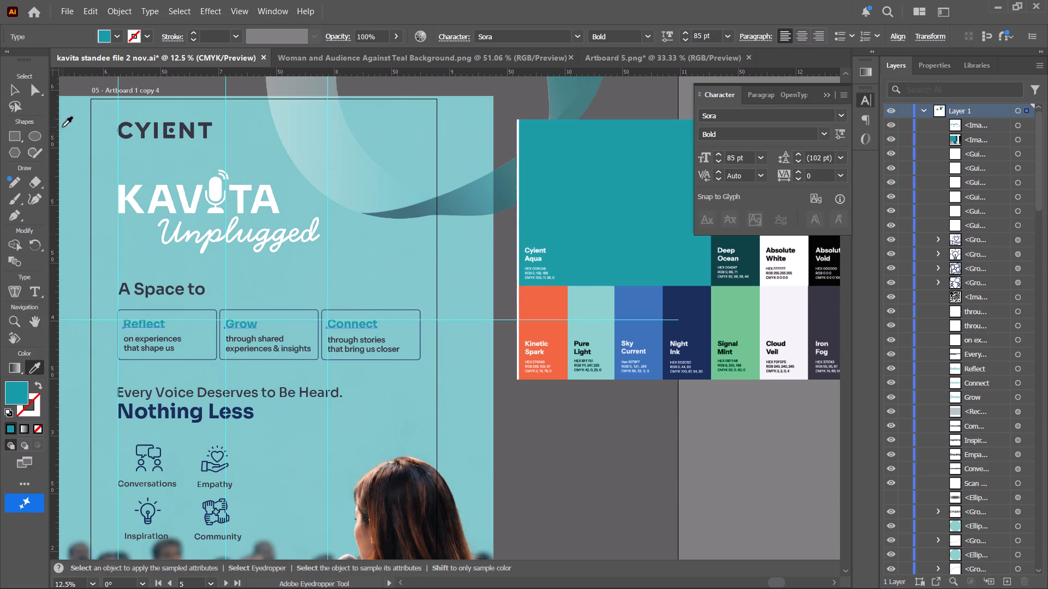
left_click(8, 93)
left_click(572, 452)
Recolour the "Nothing Less" text with the Cyient Aqua sampled from the brand palette.
key("space")
key("space")
key("space")
key("space")
key("space")
key("space")
key("space")
left_click_drag(460, 442, 511, 441)
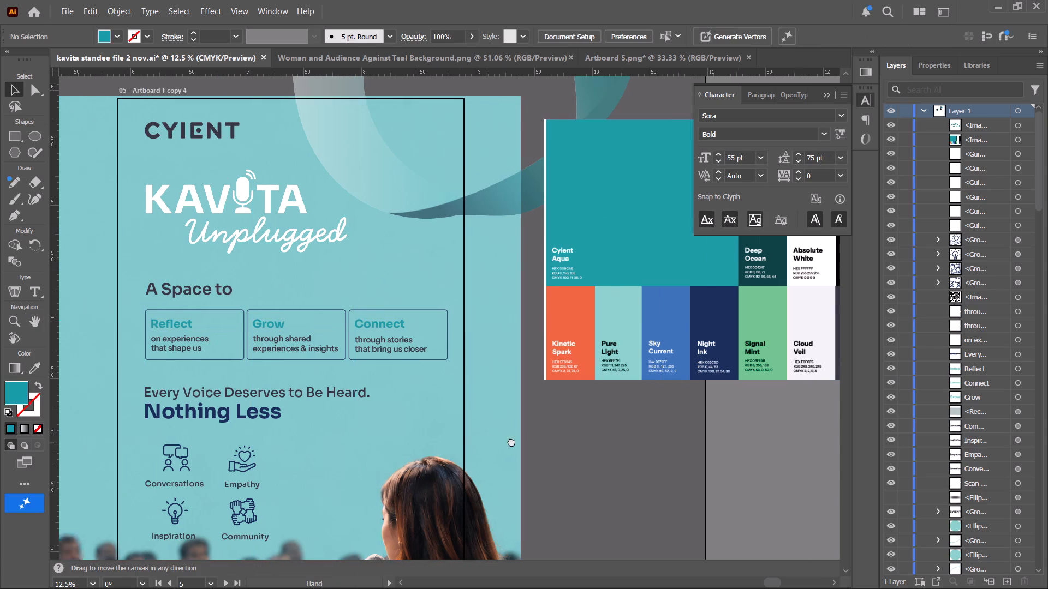
left_click_drag(511, 441, 575, 432)
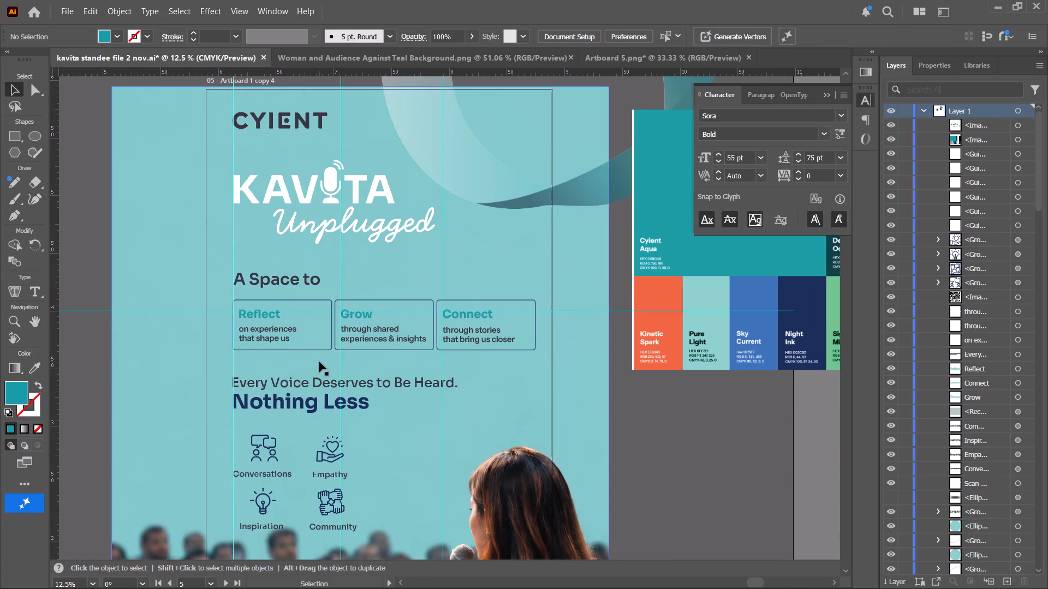
scroll(319, 362, "down", 3)
key("t")
left_click_drag(235, 363, 283, 367)
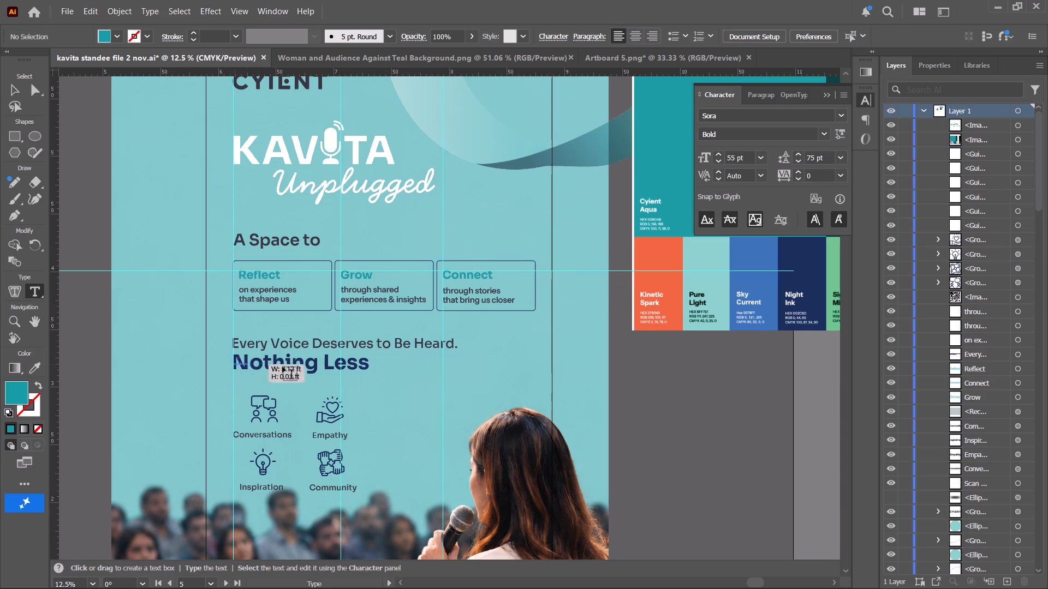
left_click_drag(283, 367, 311, 357)
key("ctrl+z")
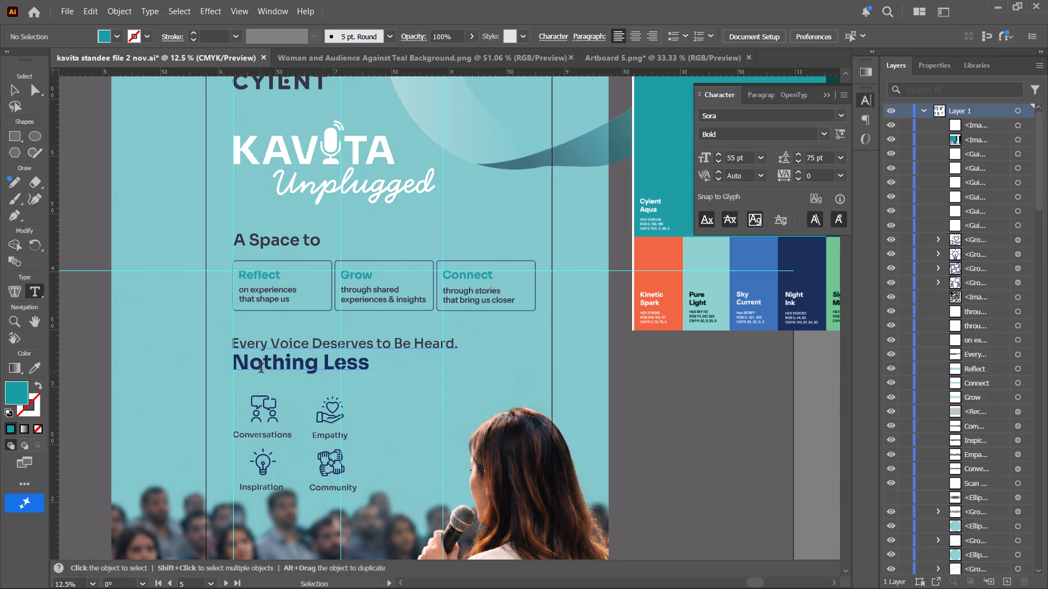
left_click_drag(240, 368, 420, 371)
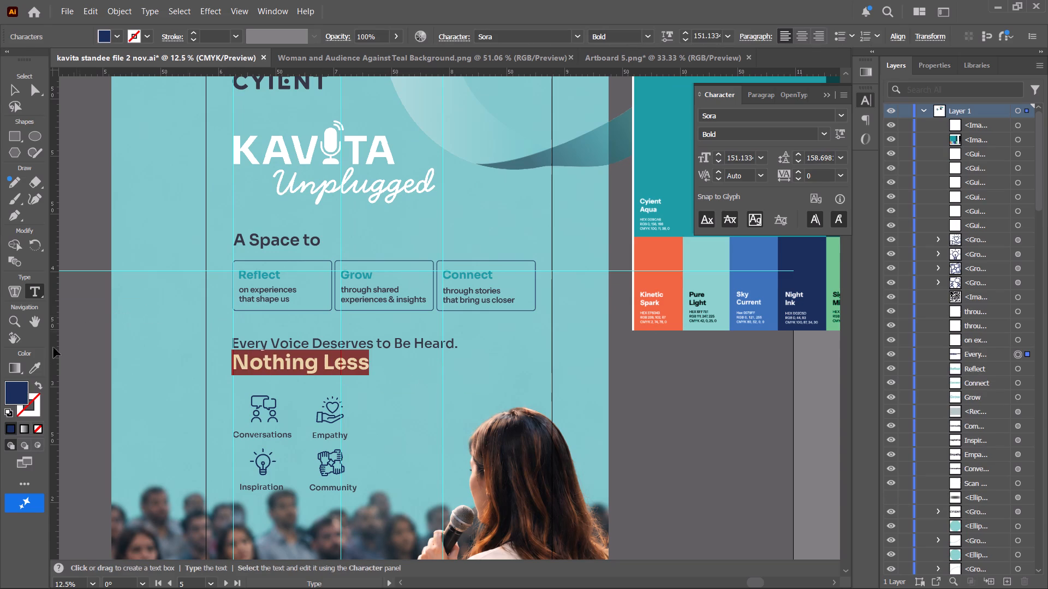
left_click(37, 363)
left_click(660, 152)
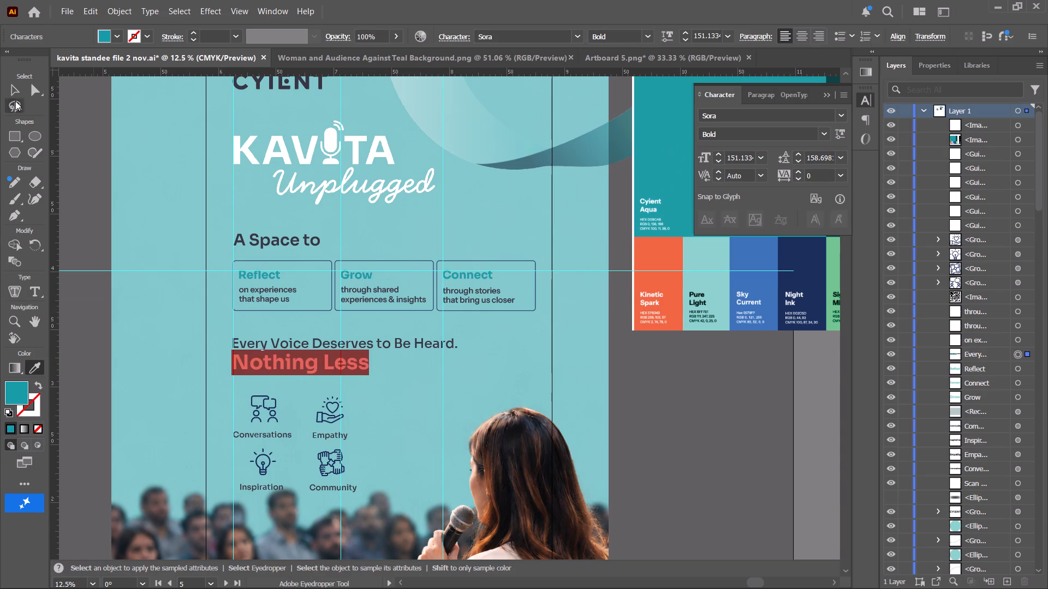
left_click(19, 95)
left_click(680, 398)
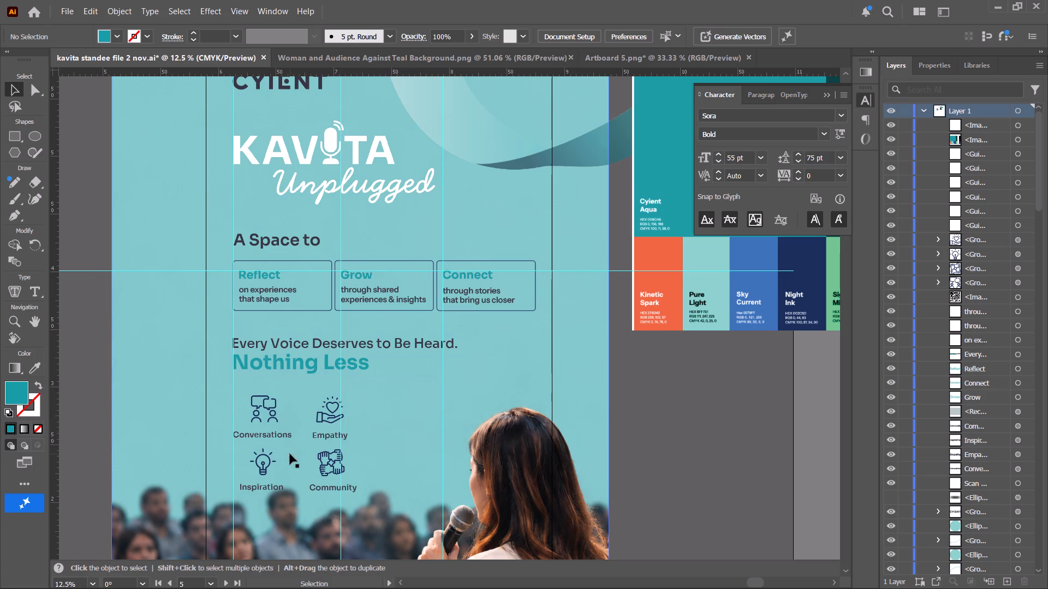
Recolour the Conversations, Empathy, Inspiration and Community icons with the teal sampled from the "Nothing Less" text.
scroll(289, 460, "up", 1, "alt")
key("space")
key("space")
left_click_drag(306, 442, 337, 435)
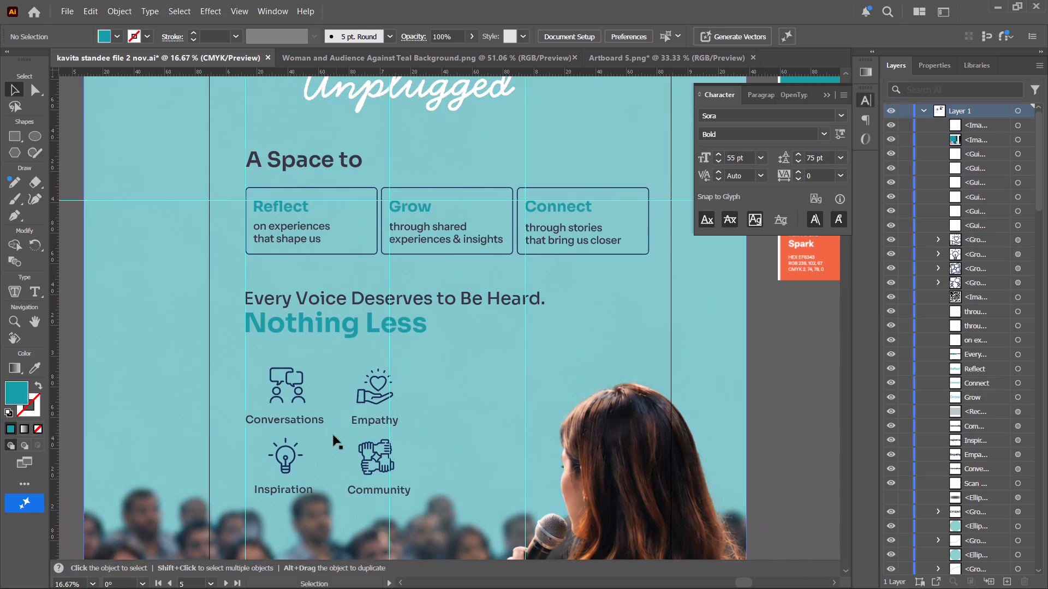
scroll(298, 423, "up", 3, "alt")
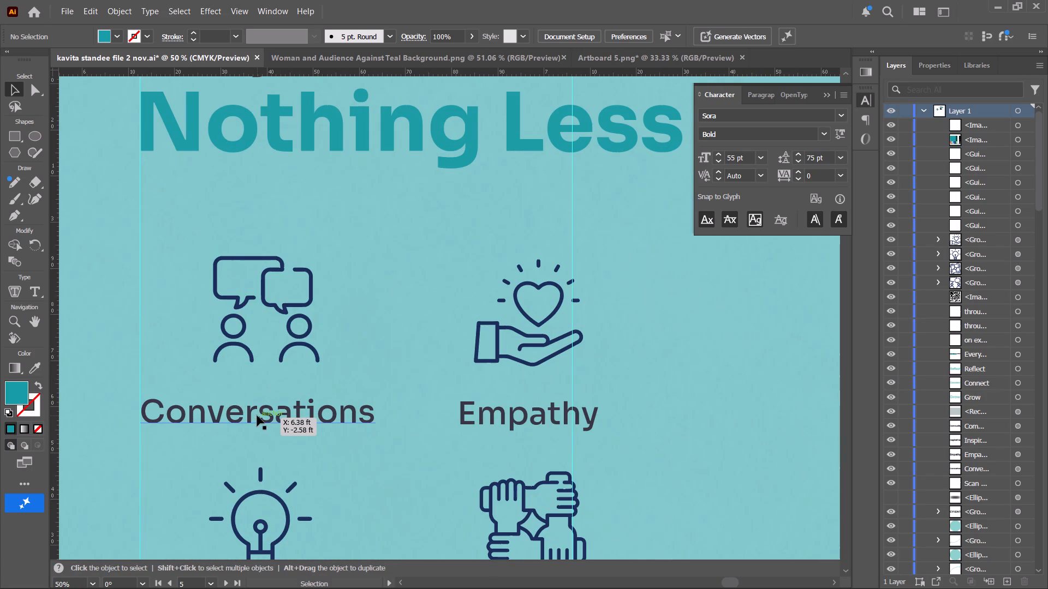
scroll(257, 416, "down", 4, "alt")
scroll(257, 416, "up", 2, "alt")
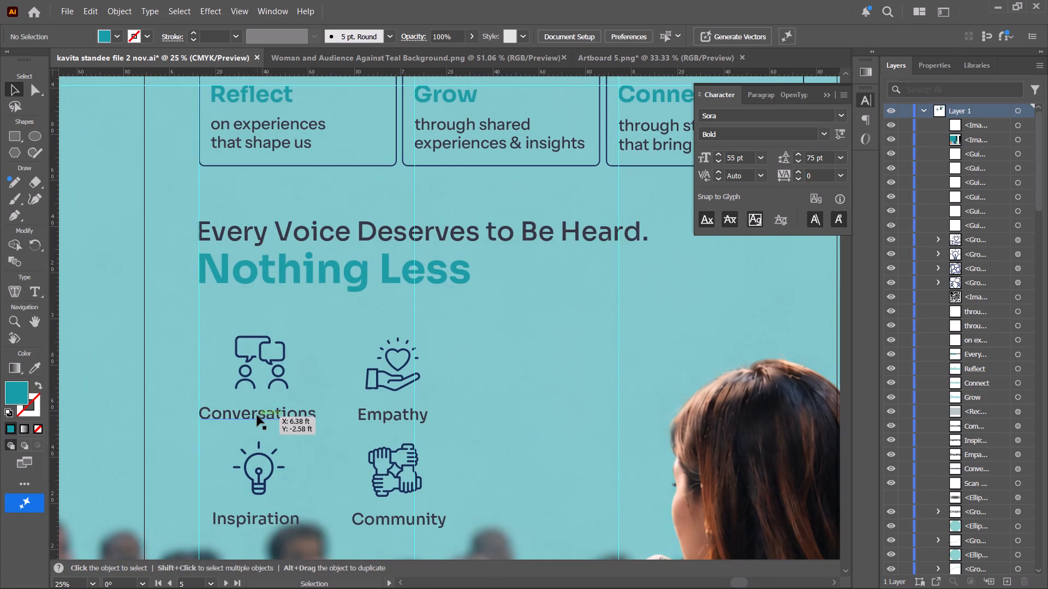
key("t")
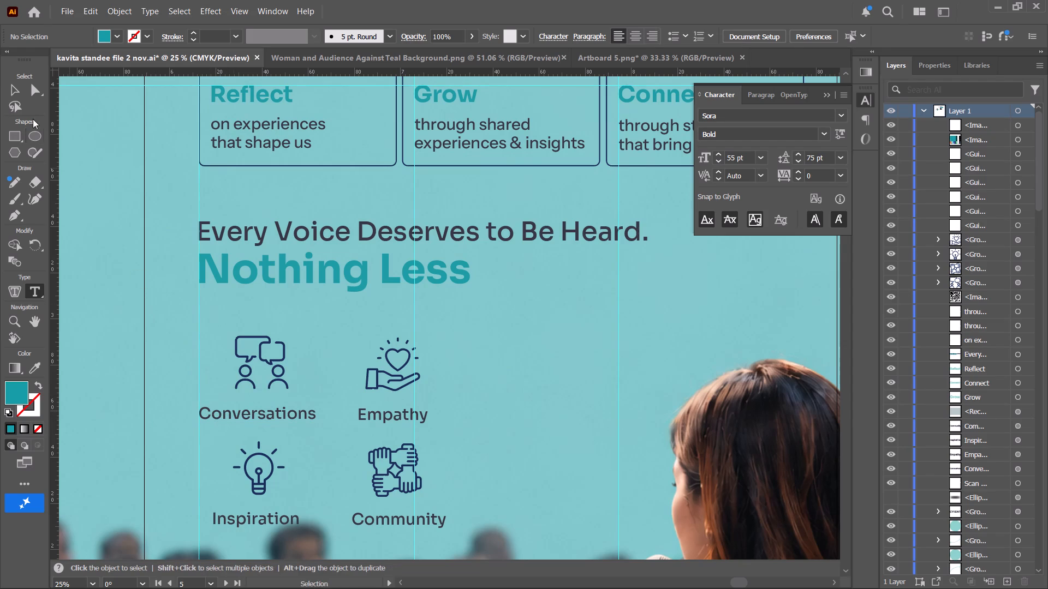
left_click(10, 89)
left_click(271, 369)
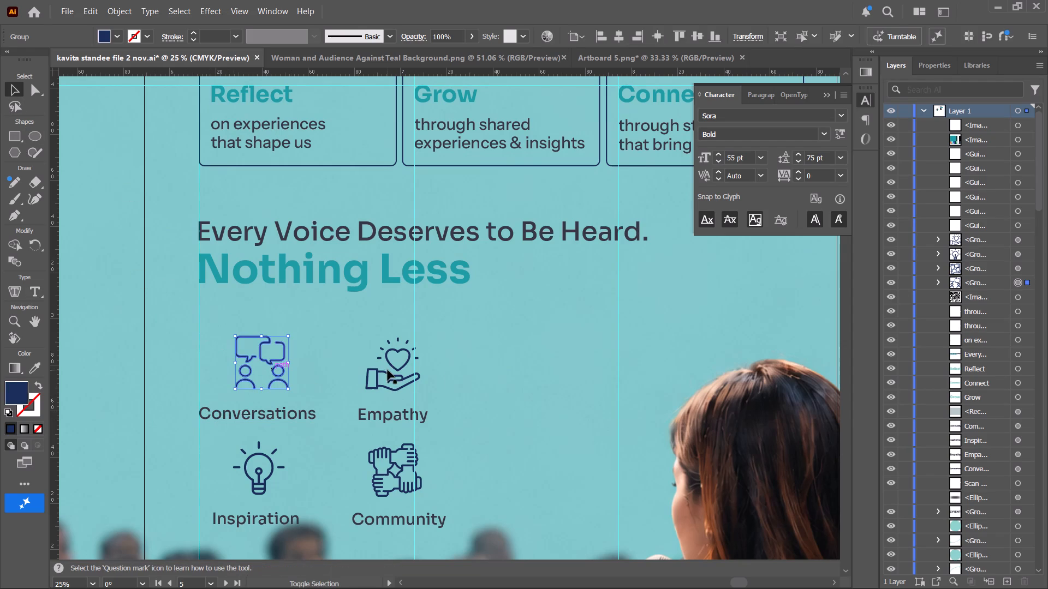
left_click(387, 370, "shift")
left_click(259, 473, "shift")
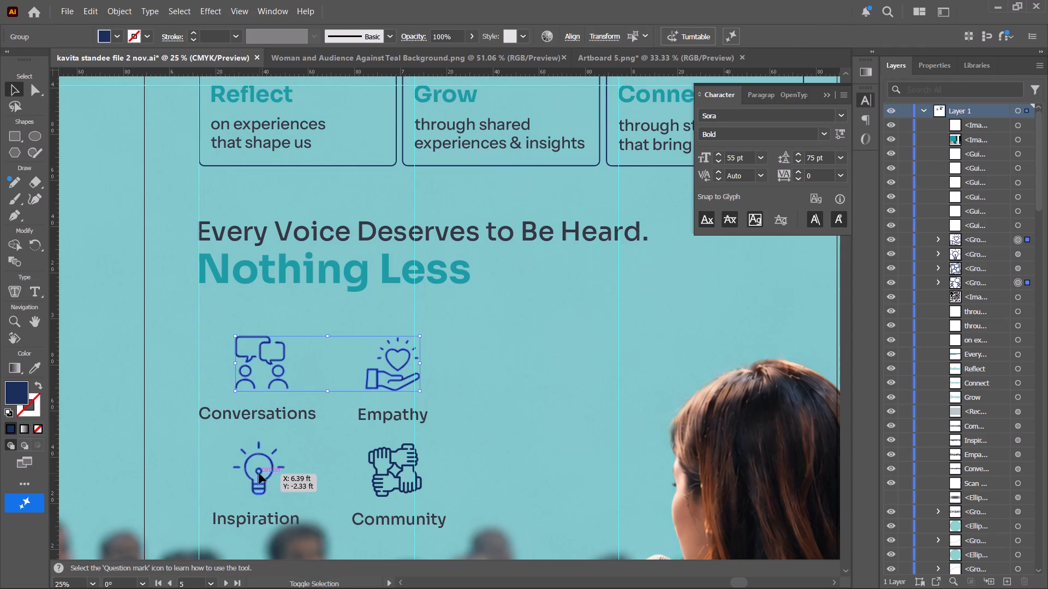
left_click(400, 475, "shift")
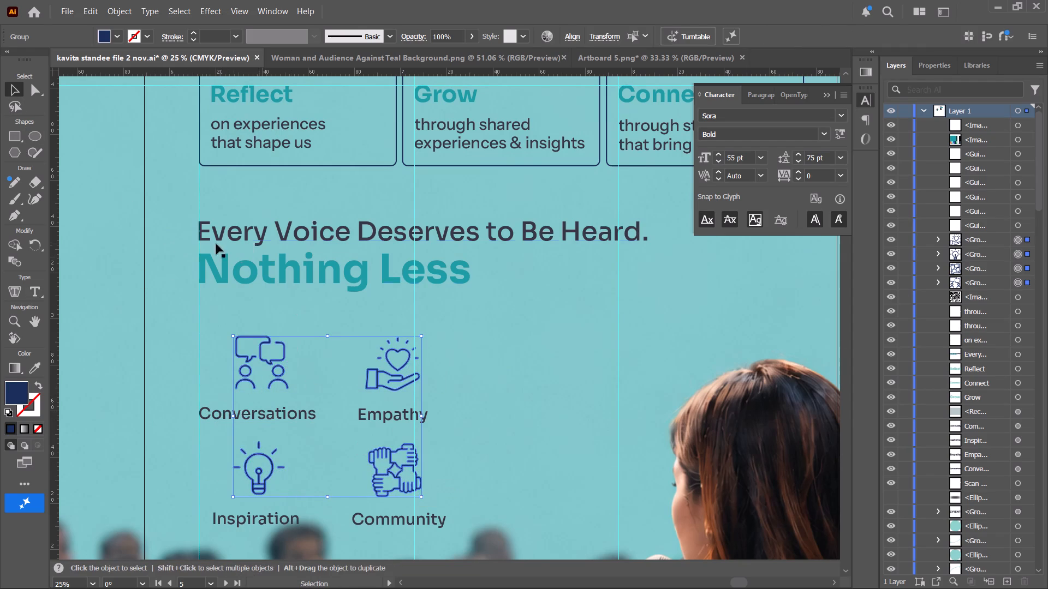
left_click(34, 369)
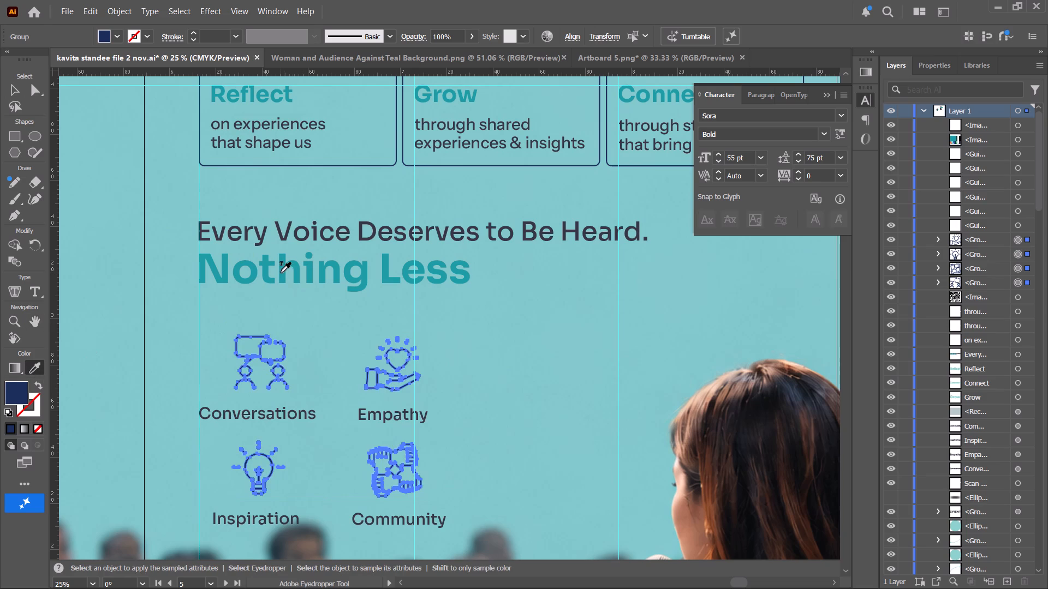
left_click(281, 273)
left_click(18, 86)
left_click(127, 255)
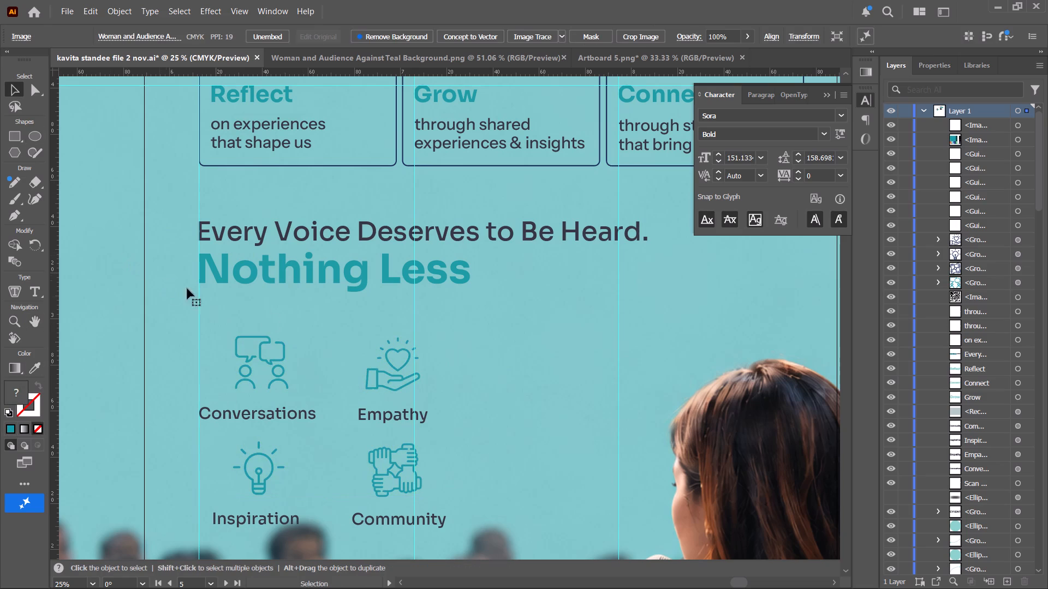
Move the white Kavita Unplugged logo off the standee and put the teal logo in its place above "A Space to".
scroll(509, 365, "down", 4, "alt")
key("space")
key("space")
key("space")
key("space")
key("space")
key("space")
key("space")
key("space")
key("space")
key("space")
key("space")
key("space")
key("space")
key("space")
key("space")
key("space")
key("space")
key("space")
key("space")
key("space")
left_click_drag(535, 372, 442, 368)
key("space")
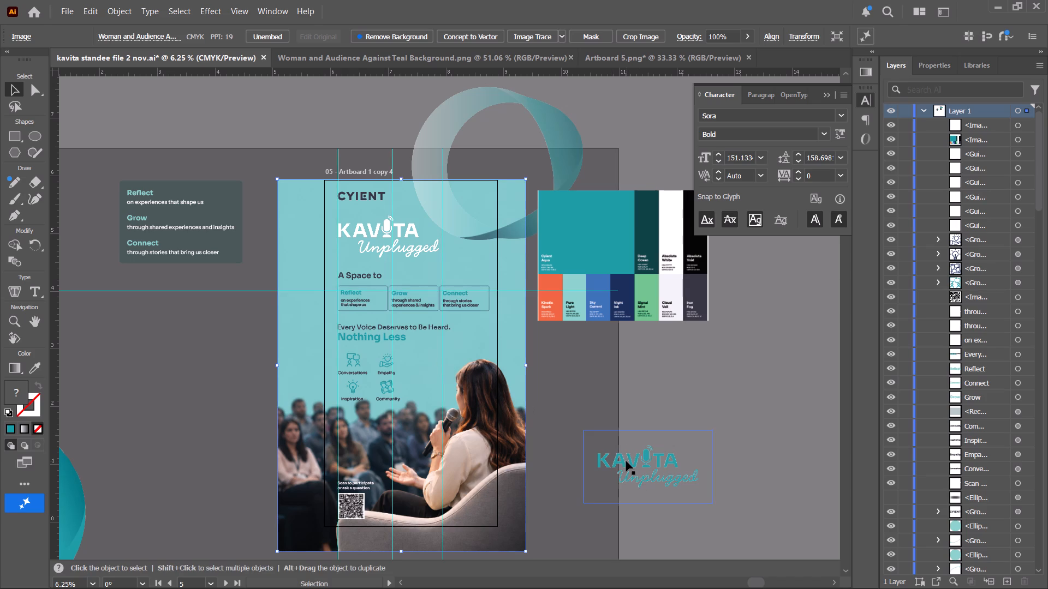
left_click_drag(626, 461, 579, 402)
left_click_drag(370, 231, 759, 431)
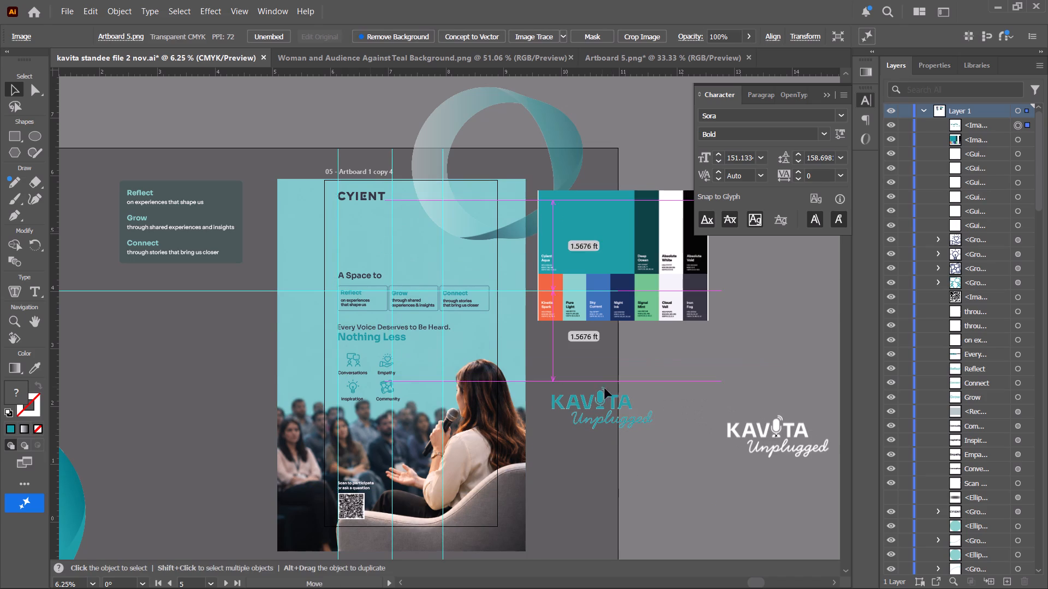
left_click_drag(593, 405, 378, 236)
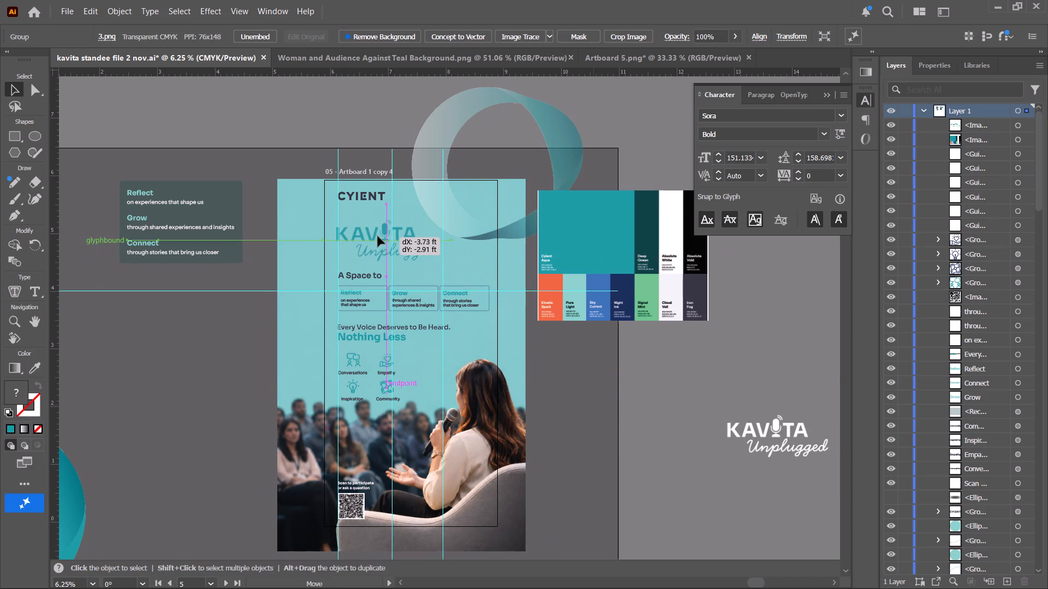
left_click_drag(378, 236, 382, 236)
Align the K of the teal Kavita Unplugged logo with the left text margin guide under the Cyient logo.
scroll(364, 236, "up", 4, "alt")
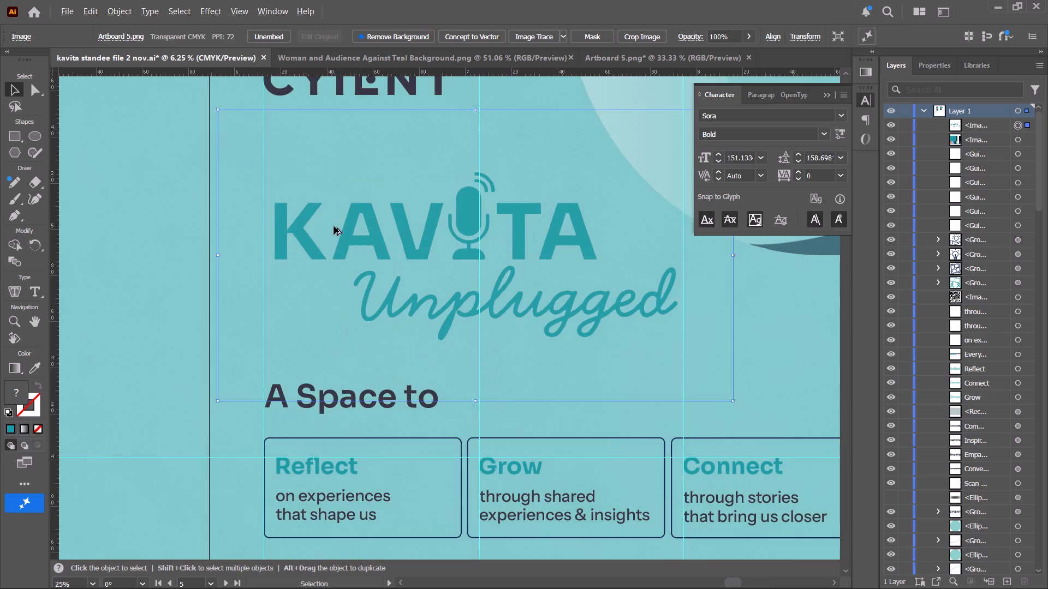
scroll(314, 236, "up", 4)
left_click_drag(299, 281, 291, 263)
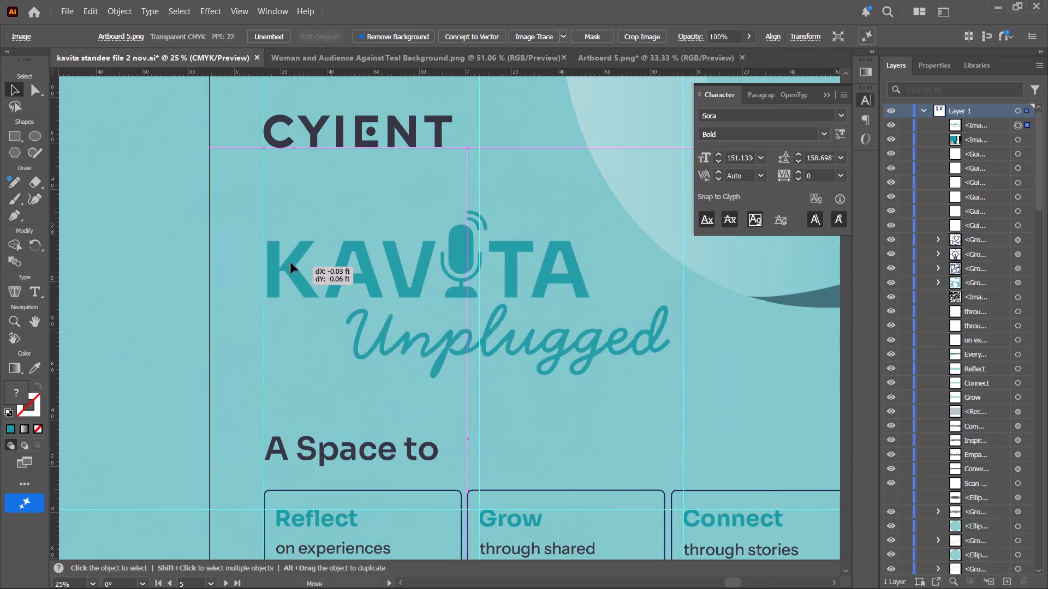
left_click_drag(291, 263, 287, 261)
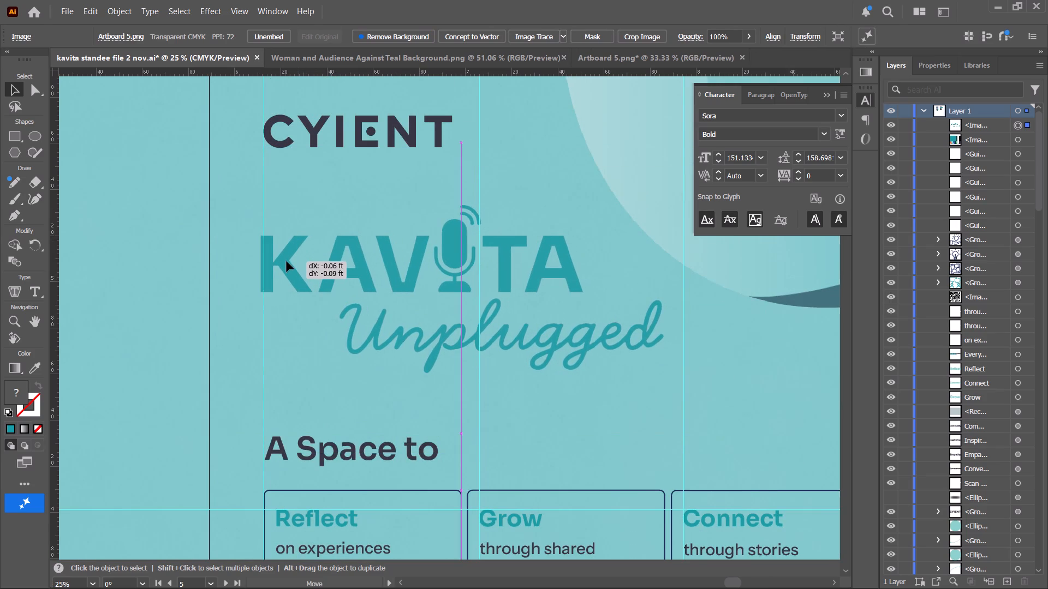
left_click_drag(287, 261, 292, 270)
scroll(287, 274, "up", 2, "alt")
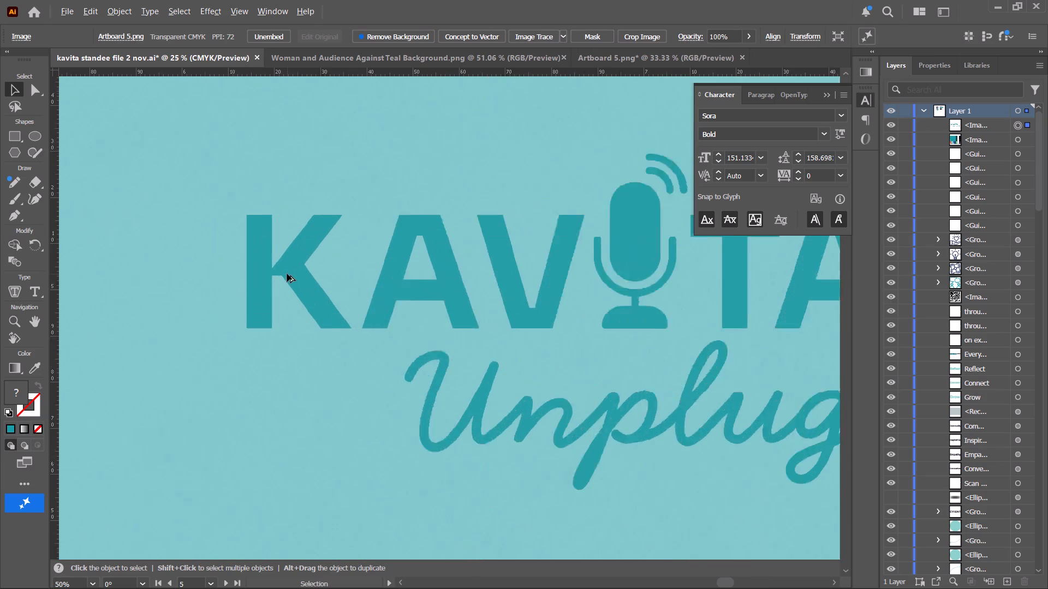
scroll(287, 274, "up", 1, "alt")
left_click_drag(274, 271, 265, 263)
Nudge the teal Kavita Unplugged logo down by four large increments, towards "A Space to".
scroll(270, 265, "down", 5, "alt")
key("space")
key("space")
key("space")
key("space")
key("space")
key("space")
key("space")
key("space")
key("space")
key("space")
key("space")
key("space")
key("space")
key("space")
key("space")
key("space")
left_click_drag(362, 305, 343, 275)
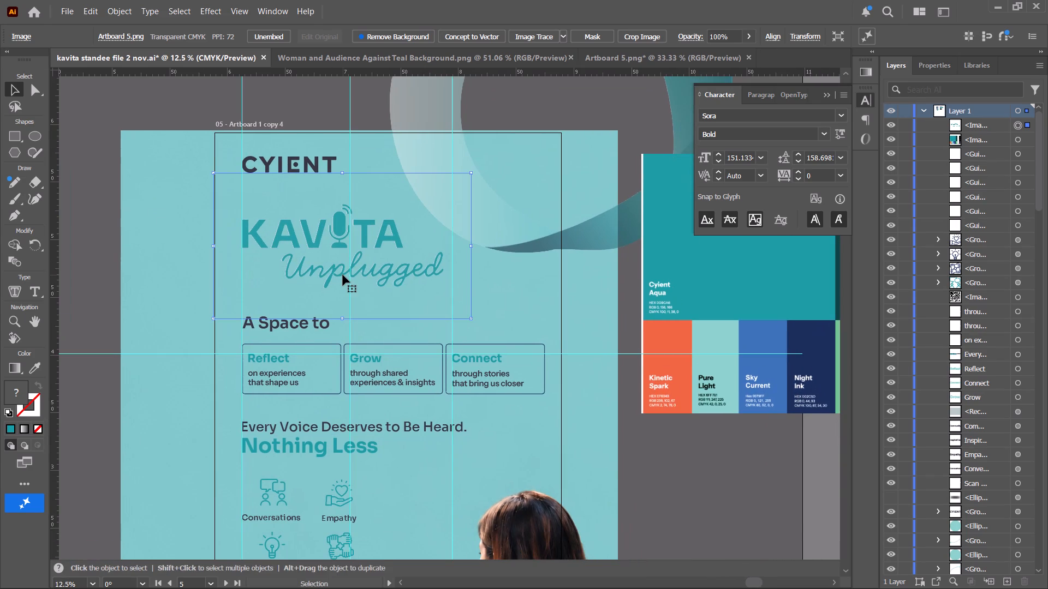
key("shift+Down")
key("shift+Down")
key("shift+Down")
key("shift+Down")
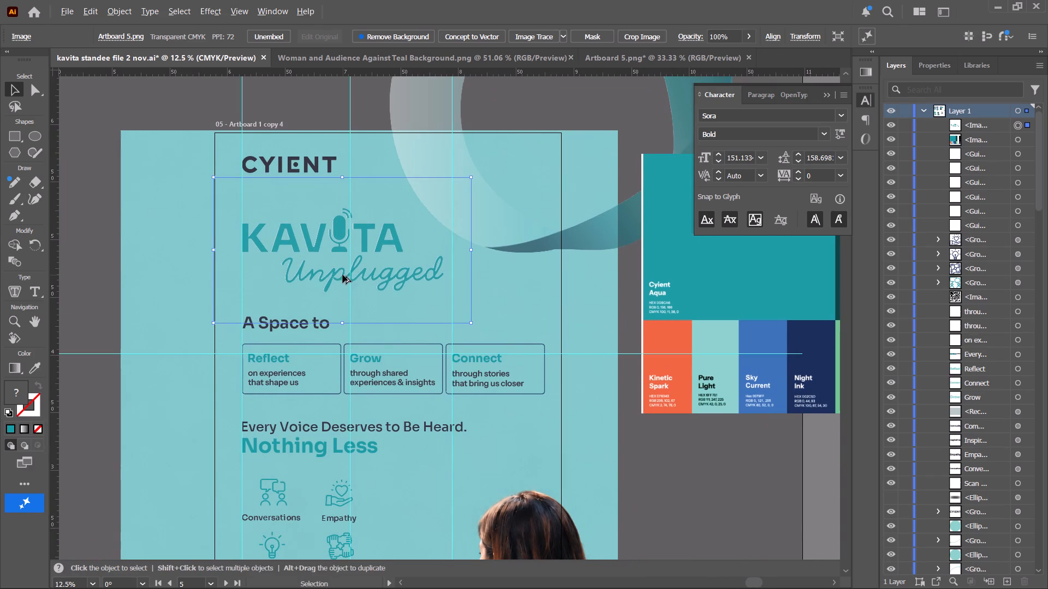
Review the whole standee on Artboard 1 copy 4, checking the teal Kavita Unplugged logo against the headings, icons, photo and QR code.
scroll(343, 275, "down", 4, "alt")
key("space")
key("space")
key("space")
key("space")
key("space")
key("space")
key("space")
key("space")
key("space")
key("space")
key("space")
key("space")
key("space")
key("space")
key("space")
key("space")
key("space")
key("space")
key("space")
key("space")
left_click_drag(343, 275, 383, 274)
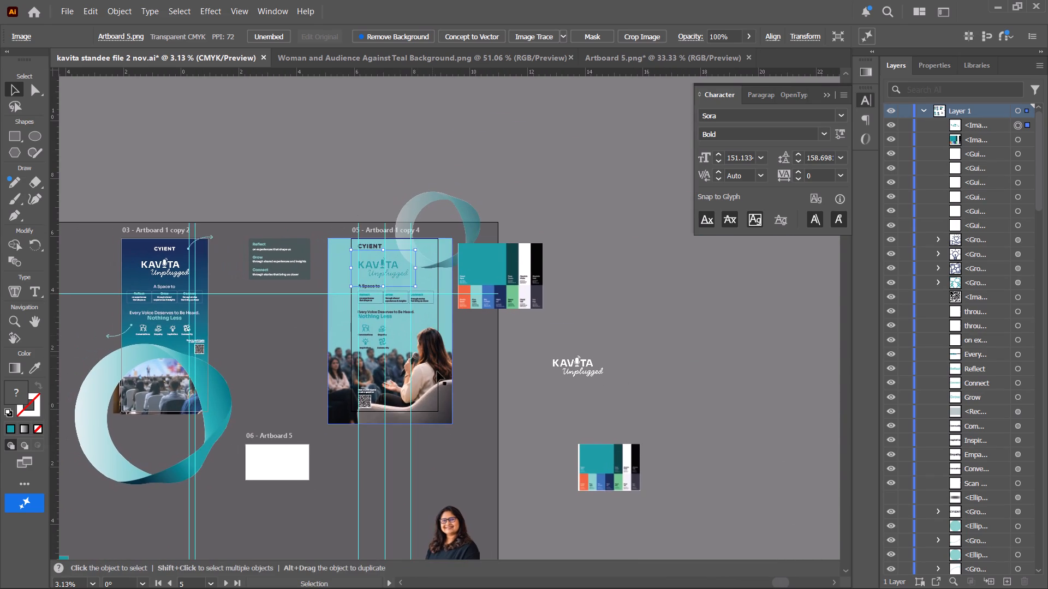
scroll(463, 417, "down", 10)
scroll(463, 417, "up", 5)
scroll(460, 340, "up", 2, "alt")
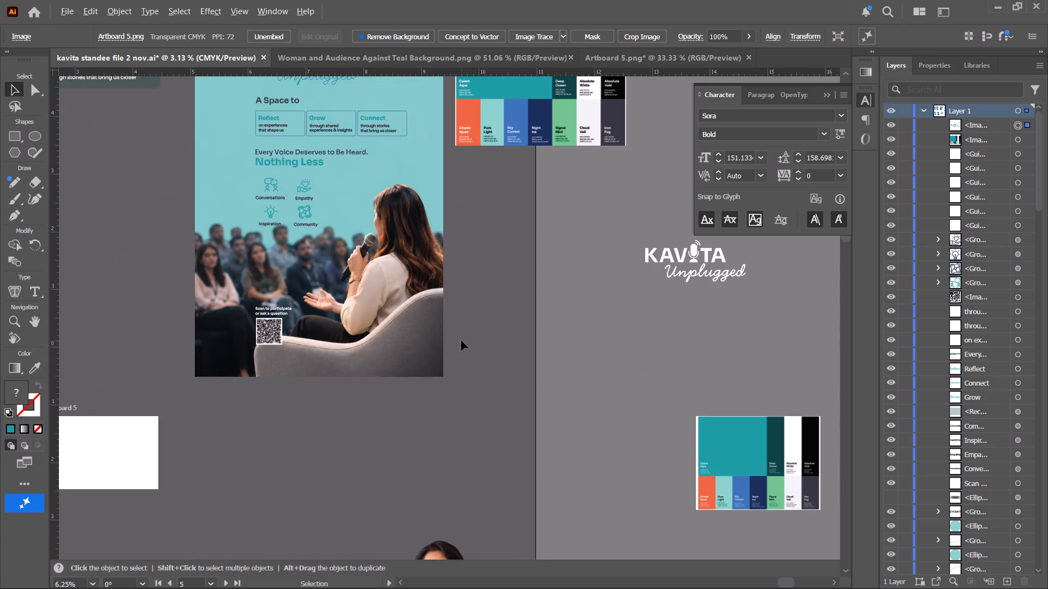
key("space")
key("space")
key("space")
key("space")
key("space")
key("space")
key("space")
key("space")
key("space")
key("space")
key("space")
key("space")
key("space")
key("space")
key("space")
key("space")
key("space")
key("space")
key("space")
key("space")
left_click_drag(501, 329, 583, 447)
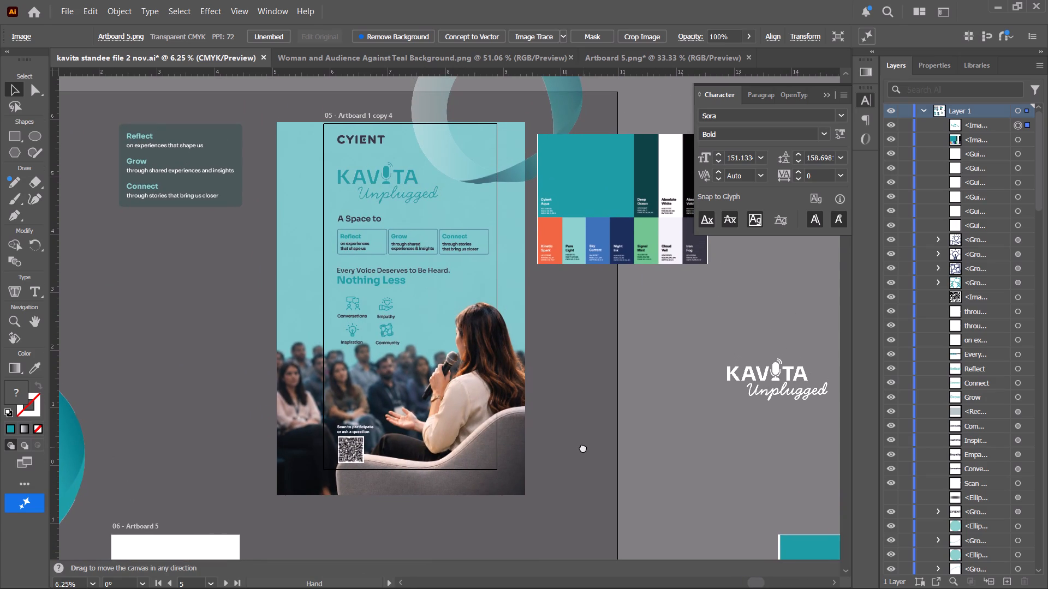
left_click_drag(583, 447, 584, 458)
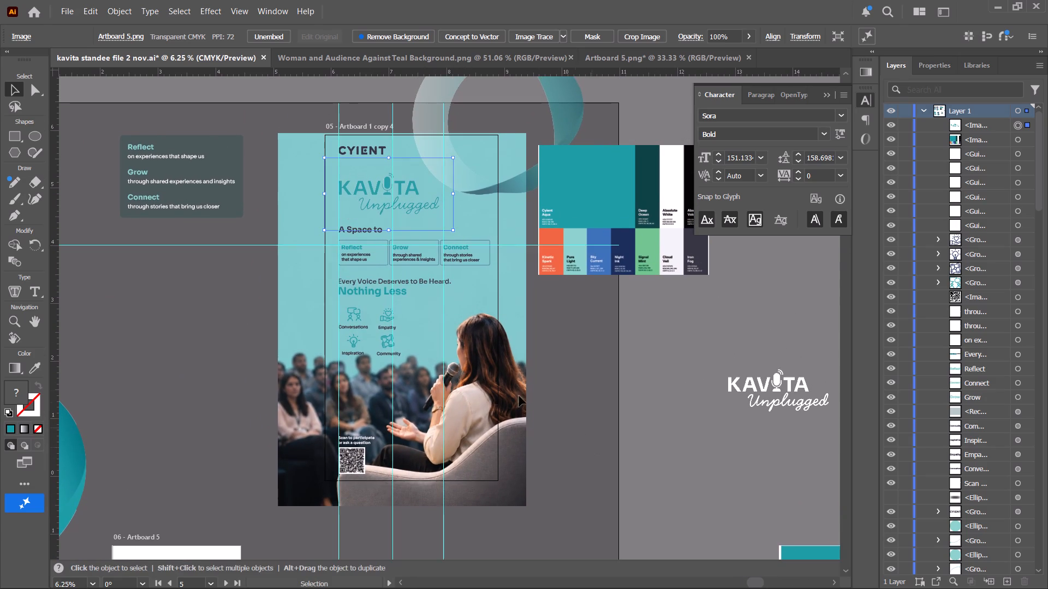
scroll(415, 389, "up", 1, "alt")
key("space")
key("space")
key("space")
key("space")
key("space")
key("space")
key("space")
key("space")
key("space")
key("space")
key("space")
key("space")
key("space")
key("space")
key("space")
key("space")
key("space")
key("space")
key("space")
key("space")
left_click_drag(415, 387, 384, 465)
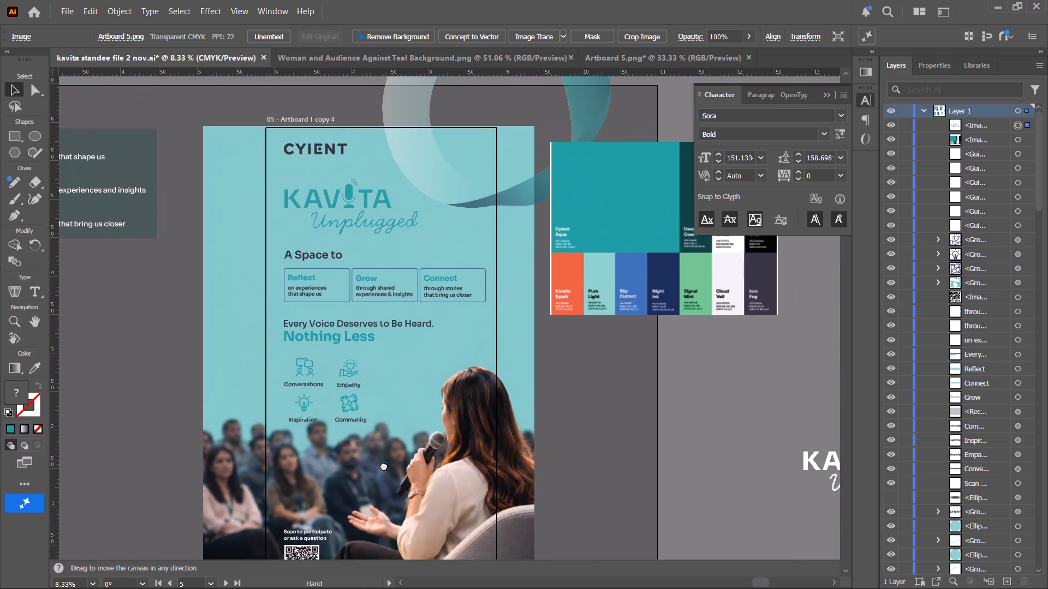
left_click_drag(384, 465, 365, 442)
scroll(365, 442, "up", 1)
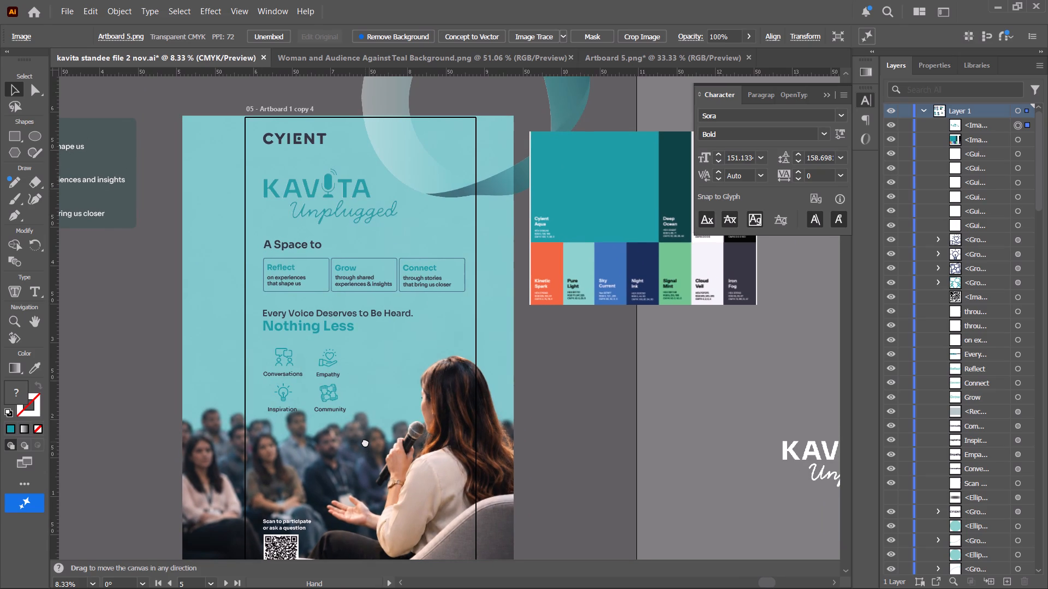
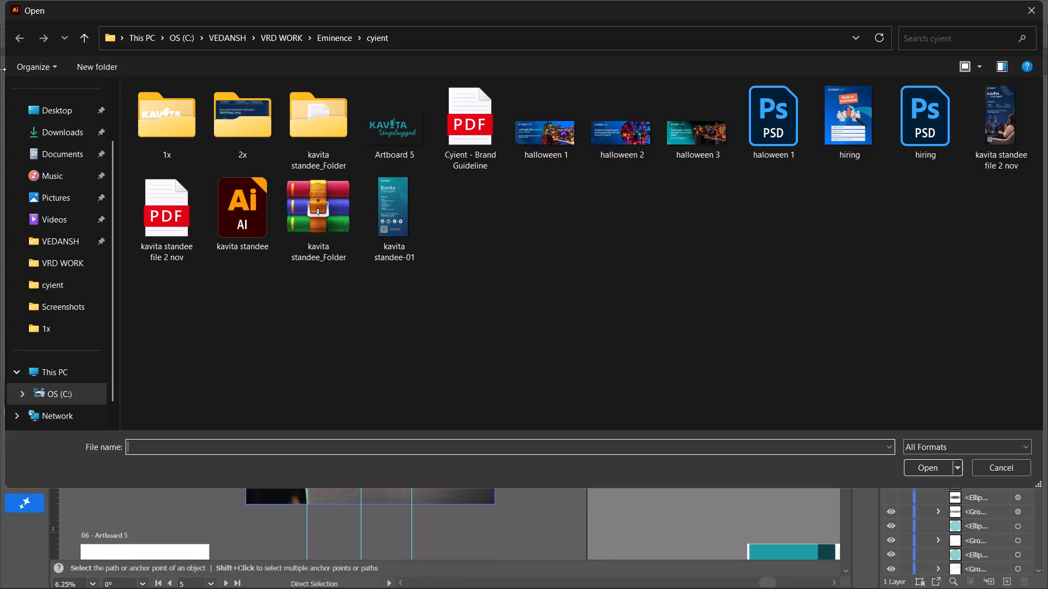
left_click(53, 135)
left_click(189, 163)
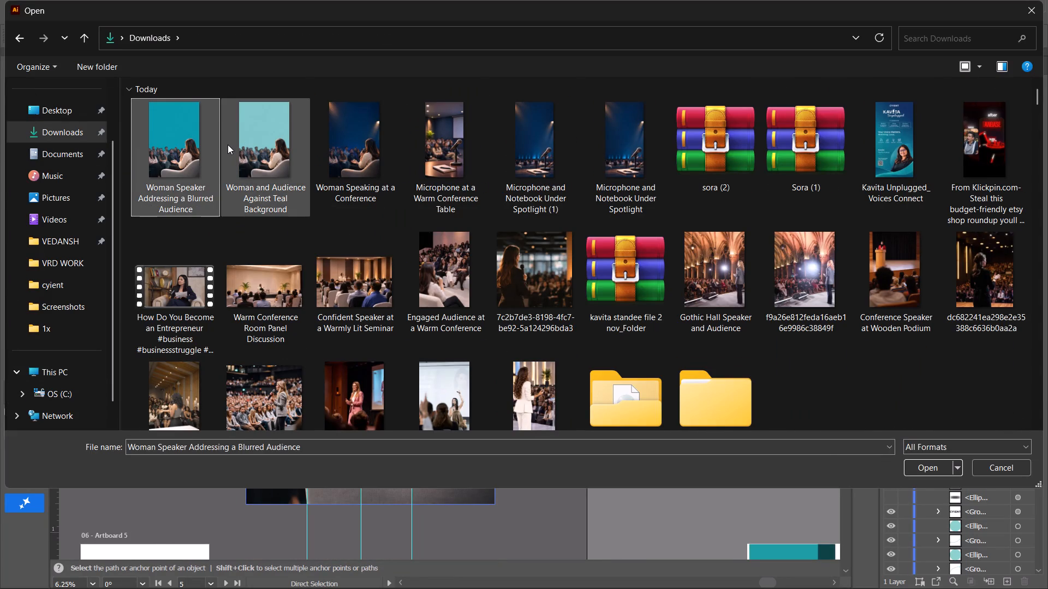
key("Return")
scroll(391, 287, "down", 3, "alt")
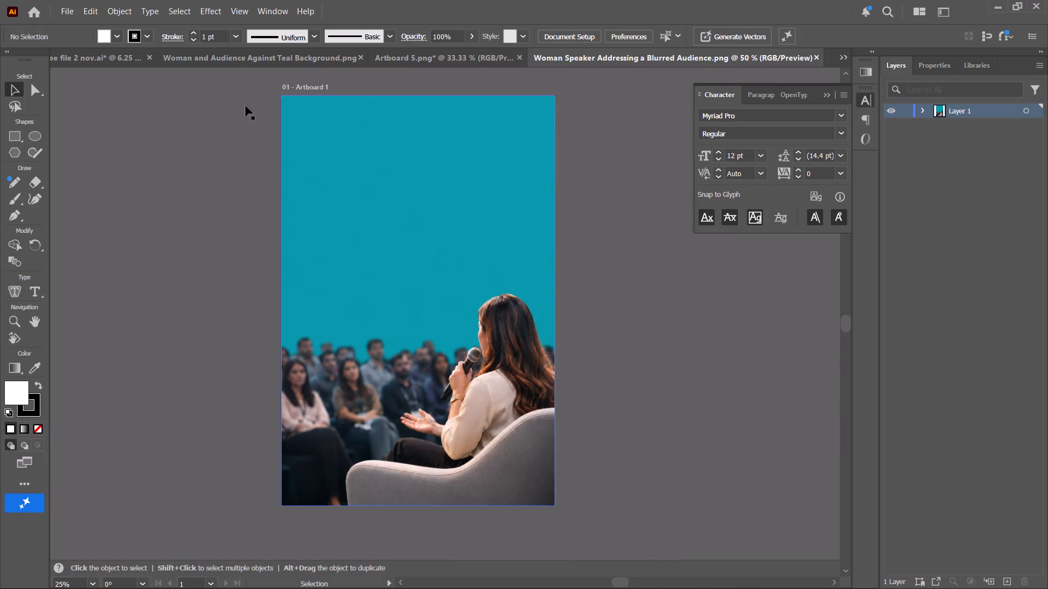
Close the "Woman and Audience Against Teal Background.png" and "Artboard 5.png" documents, discarding the changes to Artboard 5.
left_click(237, 46)
left_click(254, 56)
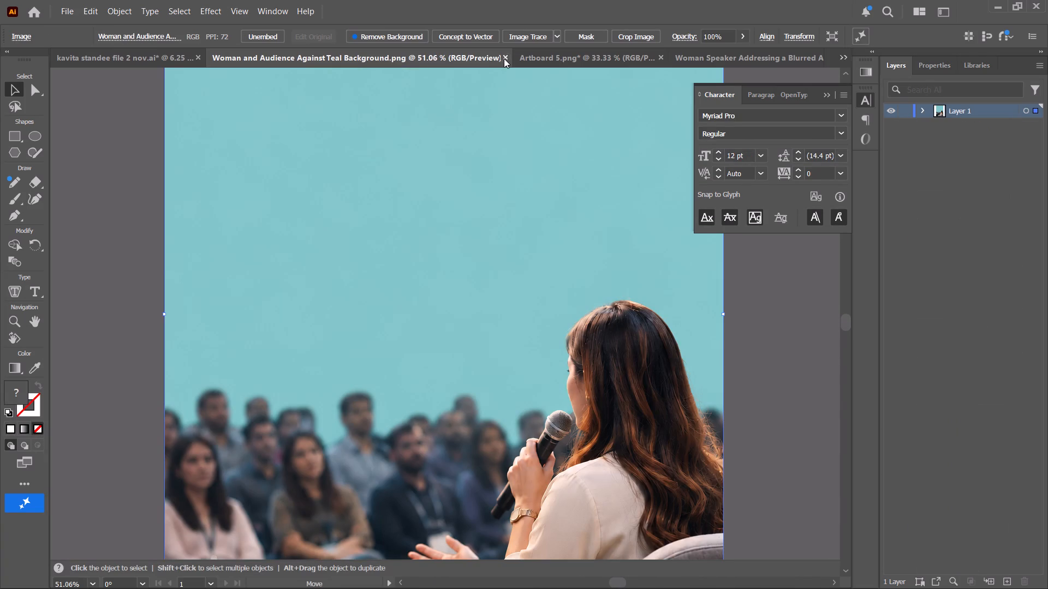
left_click(504, 58)
left_click(404, 56)
left_click(440, 55)
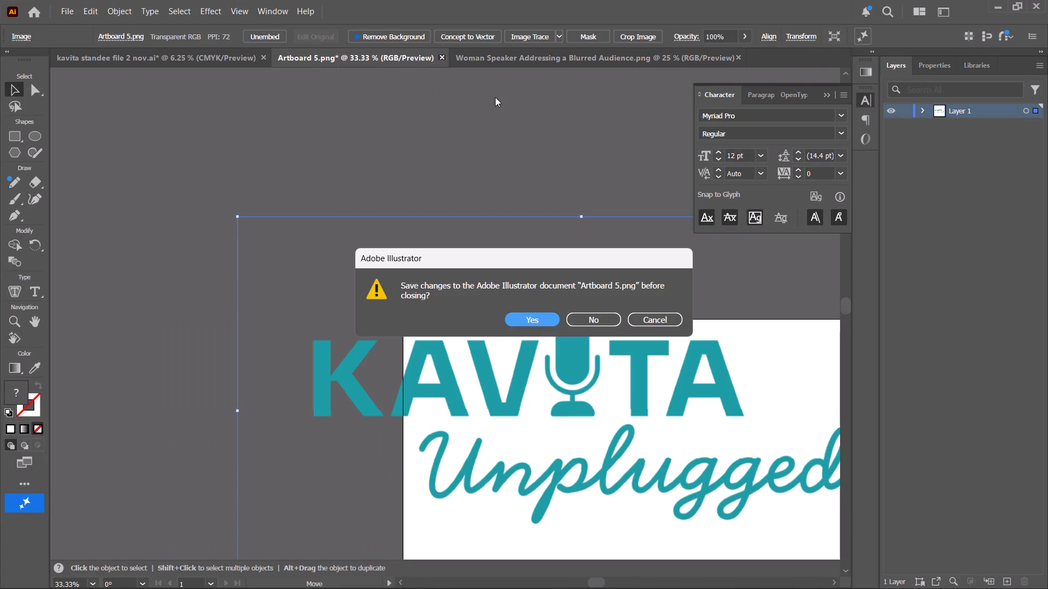
left_click(590, 316)
Bring the new teal speaker photo into the kavita standee file 2 nov document, over Artboard 1 copy 4.
left_click_drag(467, 212, 151, 50)
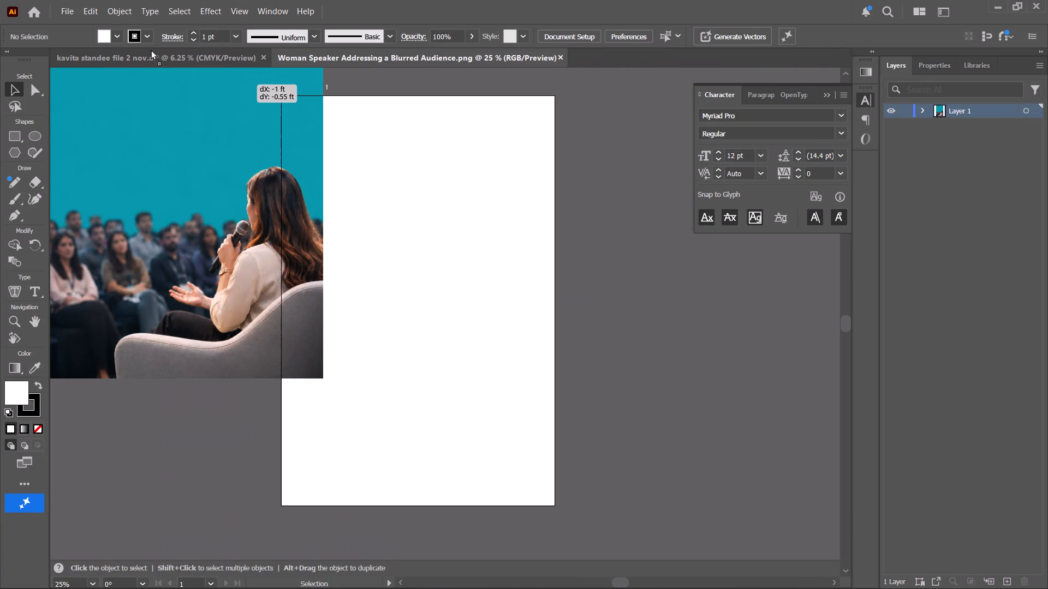
left_click_drag(151, 50, 387, 307)
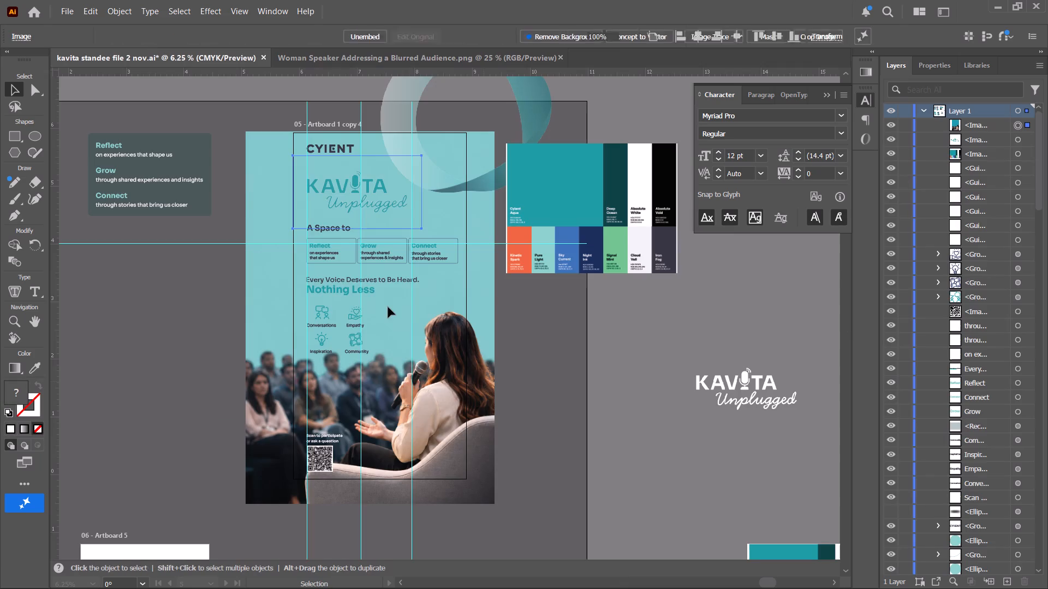
Move the new speaker photo down the layer order to directly above the light teal photo, behind the standee's text.
left_click_drag(984, 125, 987, 182)
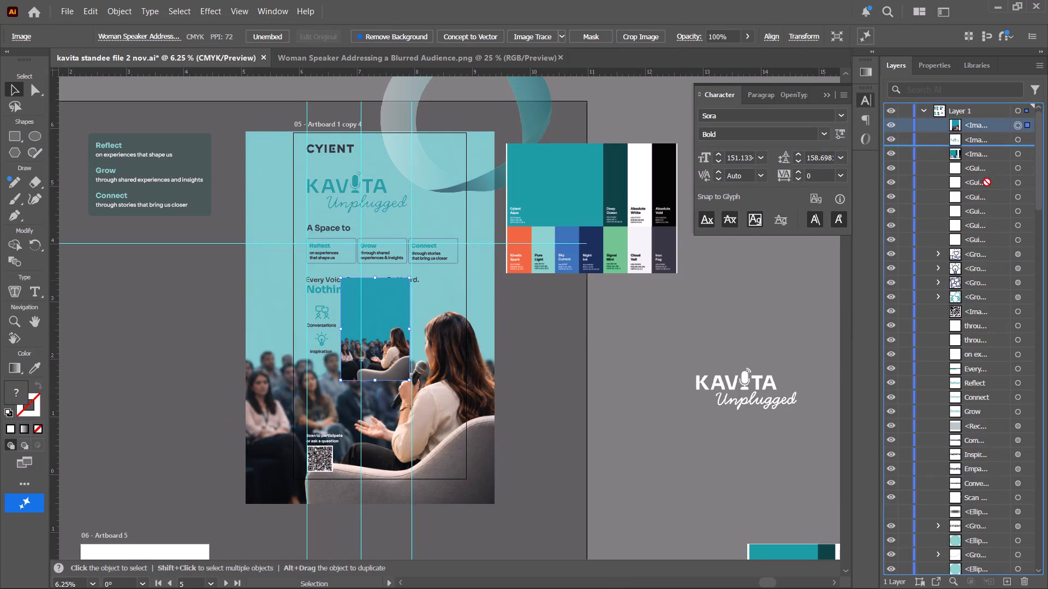
left_click_drag(987, 182, 967, 475)
scroll(967, 475, "down", 8)
left_click_drag(972, 339, 972, 361)
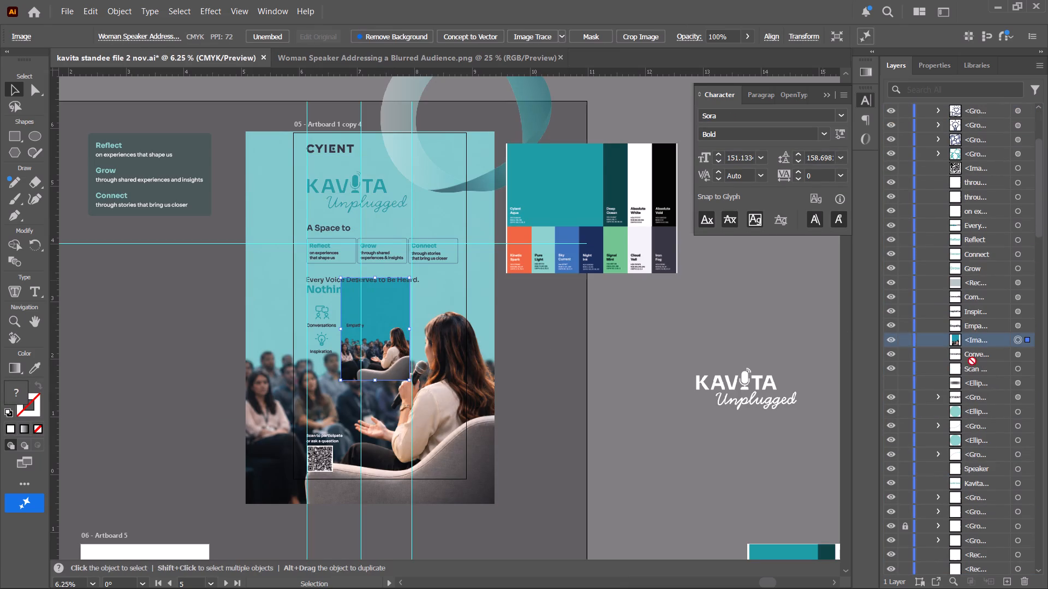
left_click_drag(972, 361, 975, 546)
scroll(976, 544, "down", 11)
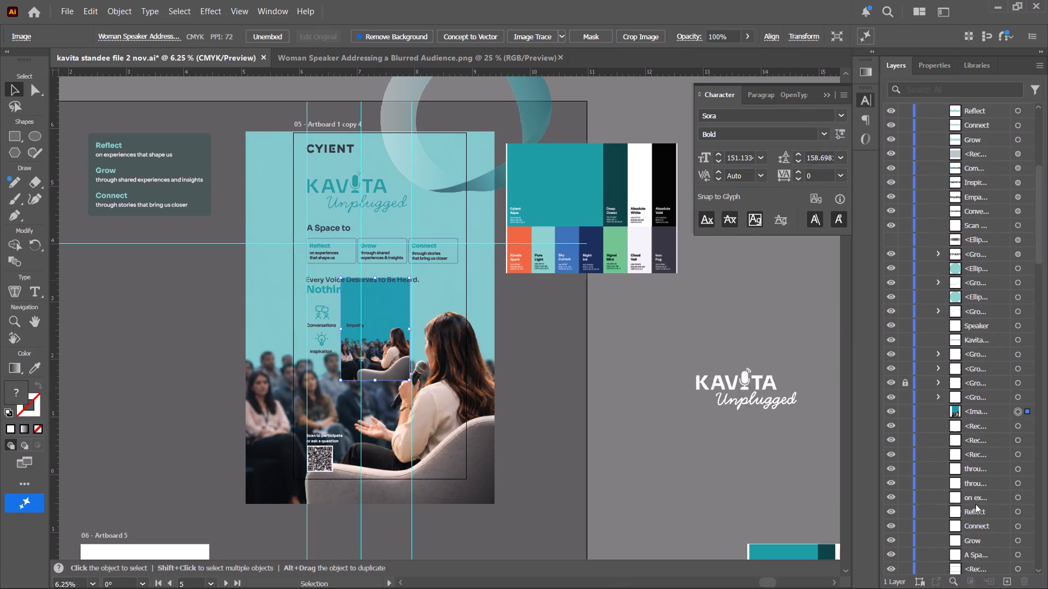
scroll(975, 504, "down", 4)
scroll(965, 402, "down", 7)
left_click_drag(974, 184, 987, 450)
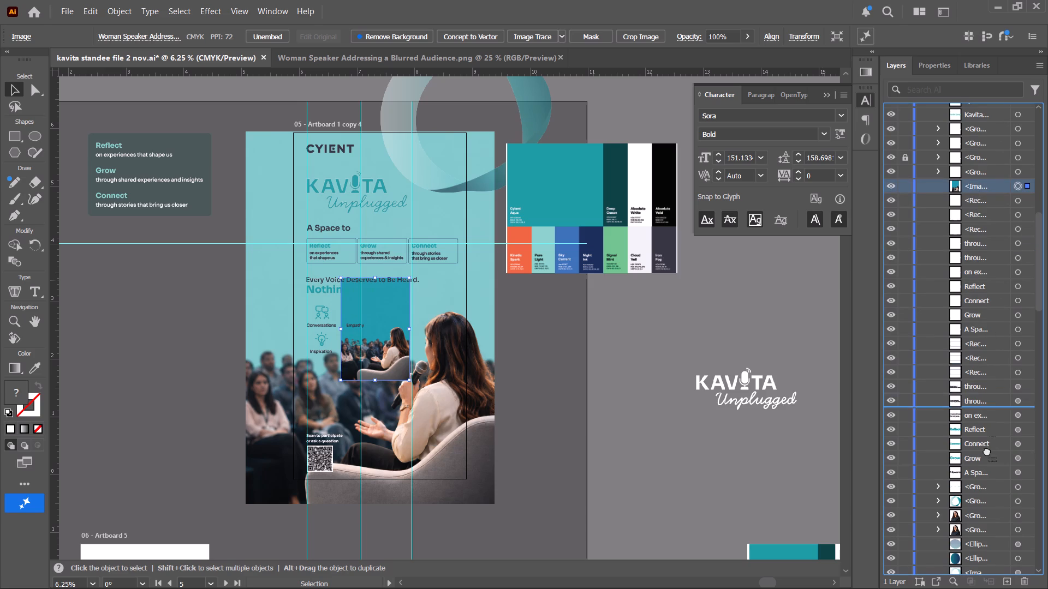
left_click_drag(987, 450, 985, 540)
scroll(985, 527, "down", 11)
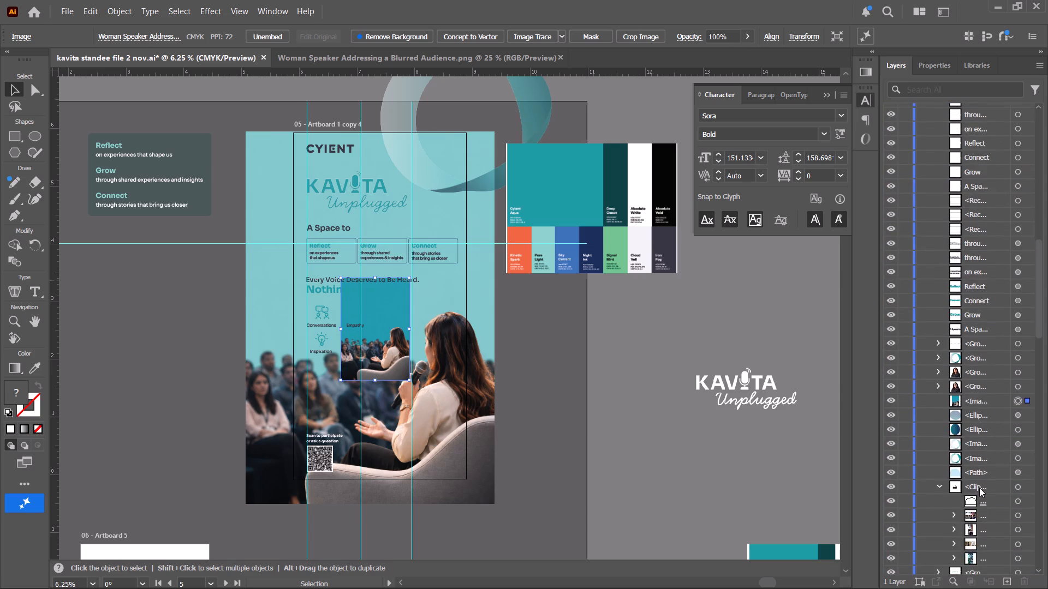
scroll(979, 488, "down", 3)
left_click_drag(986, 302, 974, 525)
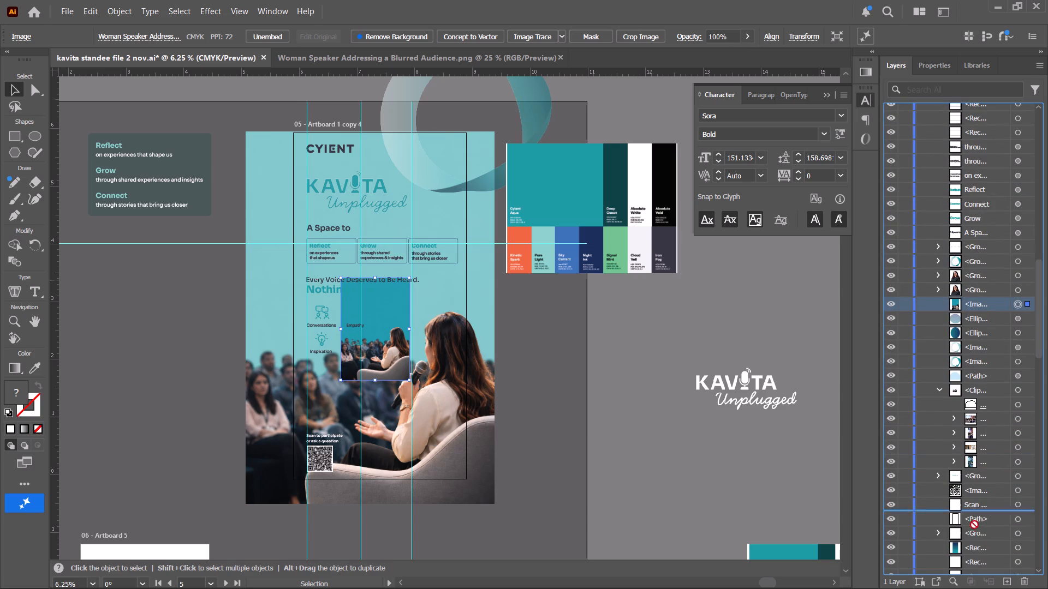
left_click_drag(974, 525, 973, 559)
scroll(983, 529, "down", 5)
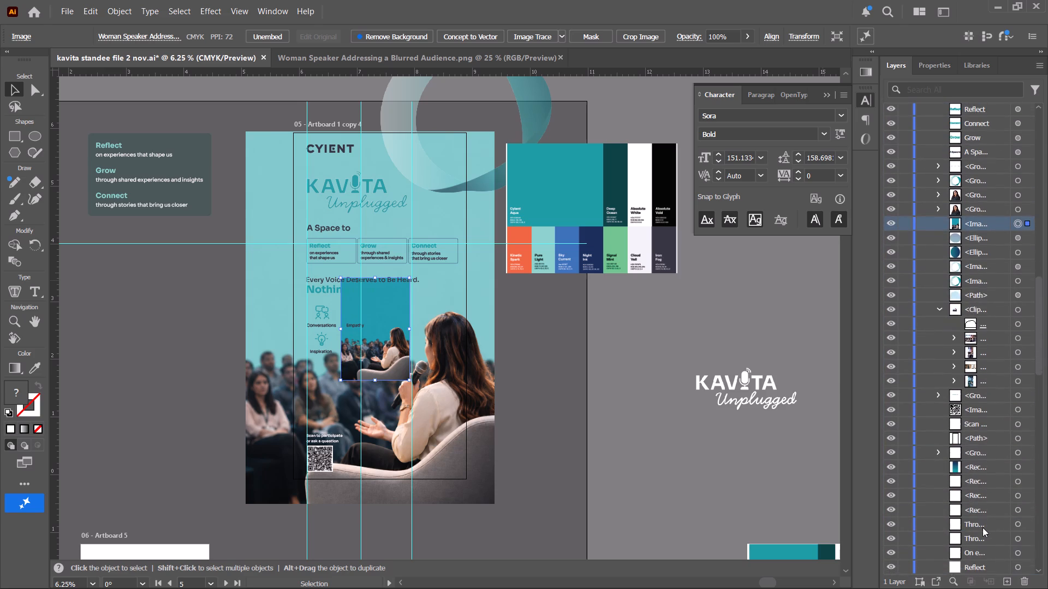
scroll(974, 261, "down", 7)
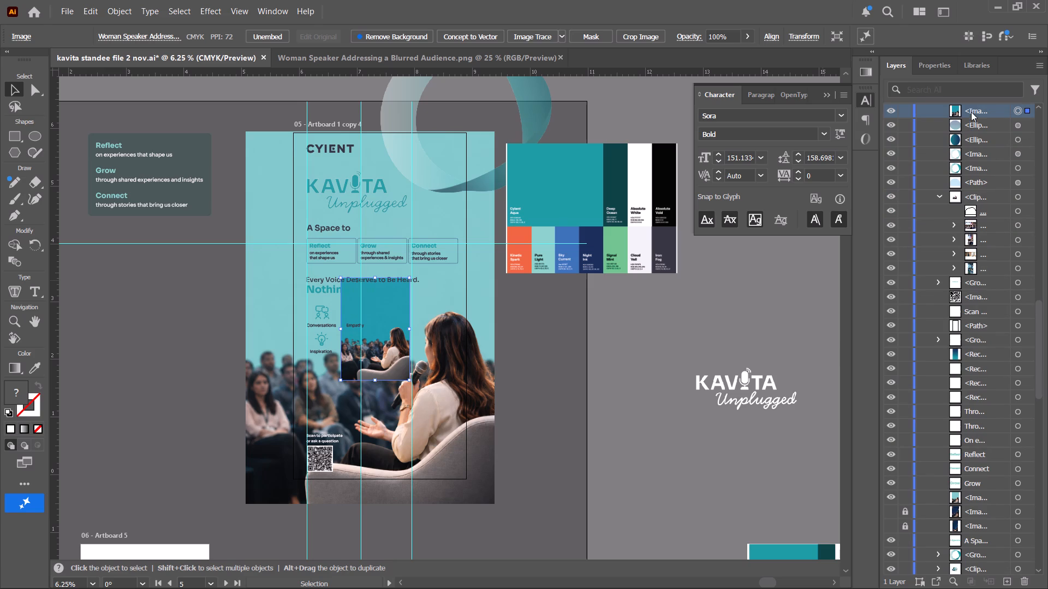
left_click_drag(971, 112, 966, 491)
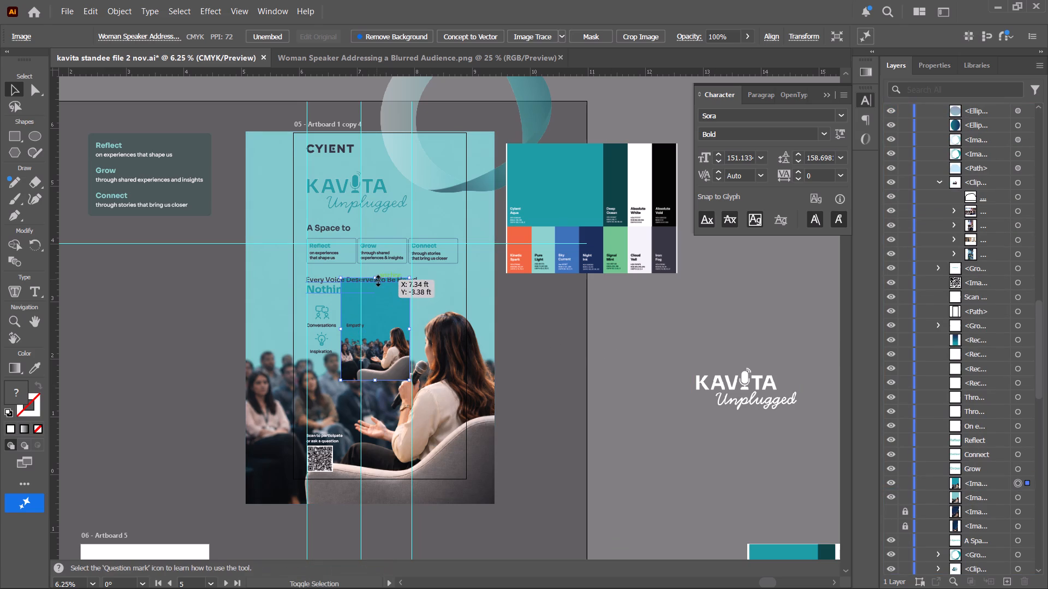
Enlarge the new speaker photo proportionally and position it to cover the light teal photo on Artboard 1 copy 4.
left_click_drag(377, 279, 356, 133, "shift")
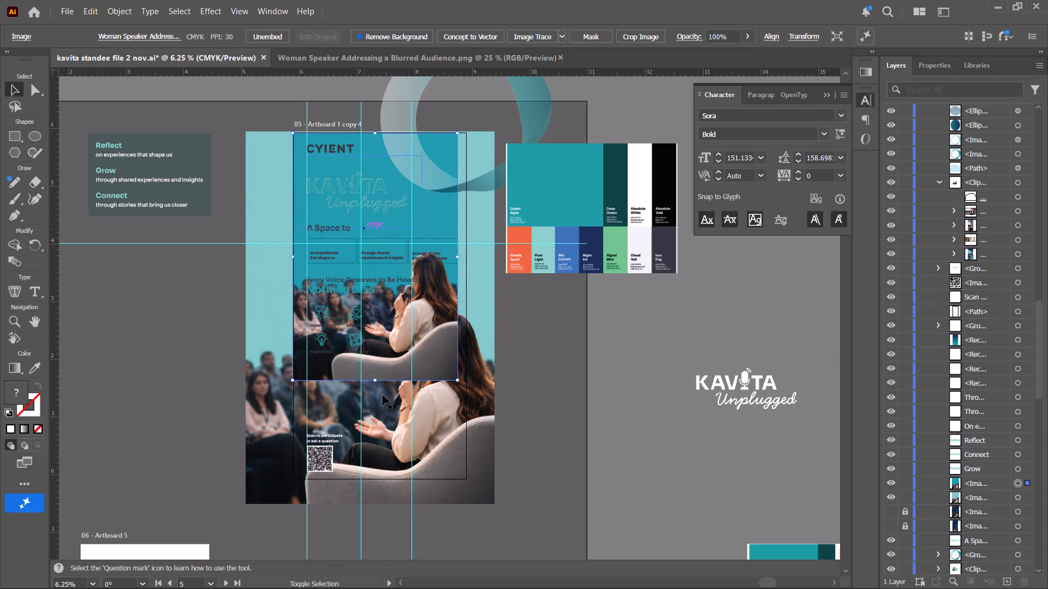
left_click_drag(374, 380, 379, 498, "shift")
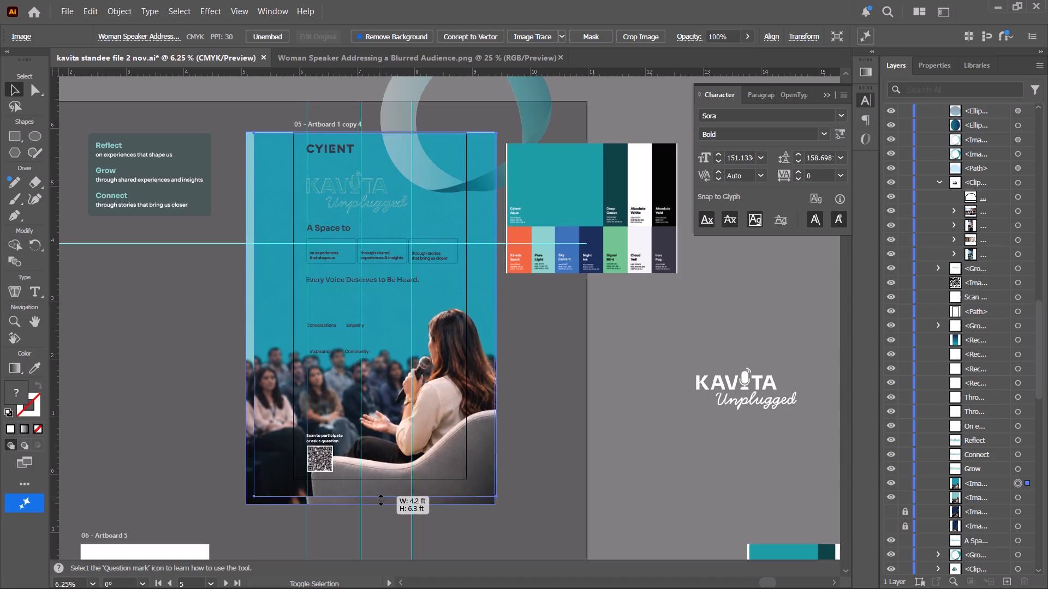
left_click_drag(379, 498, 379, 503, "shift")
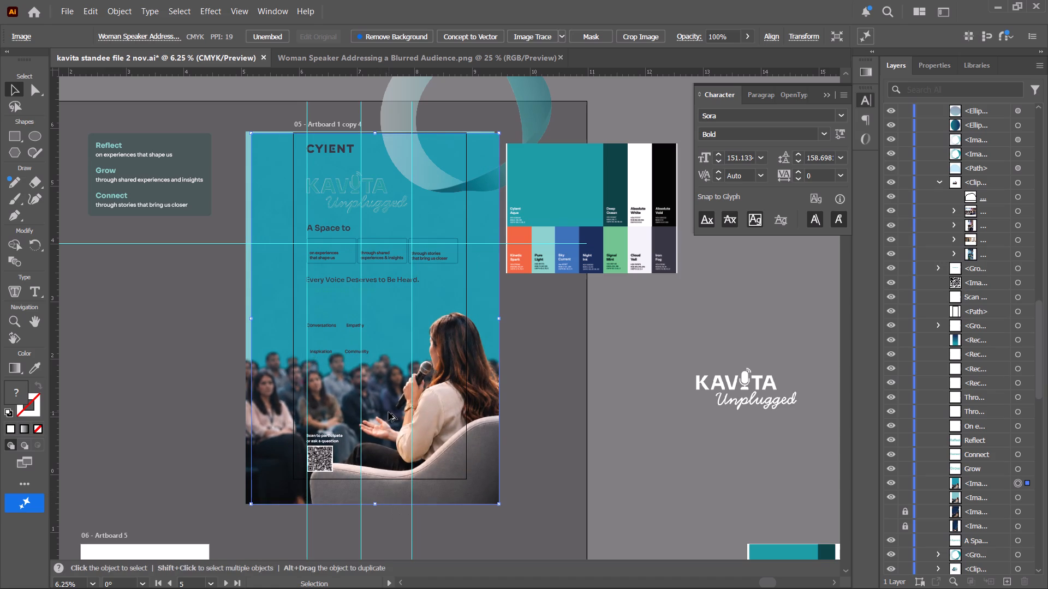
scroll(389, 412, "up", 1, "alt")
left_click_drag(406, 392, 398, 393)
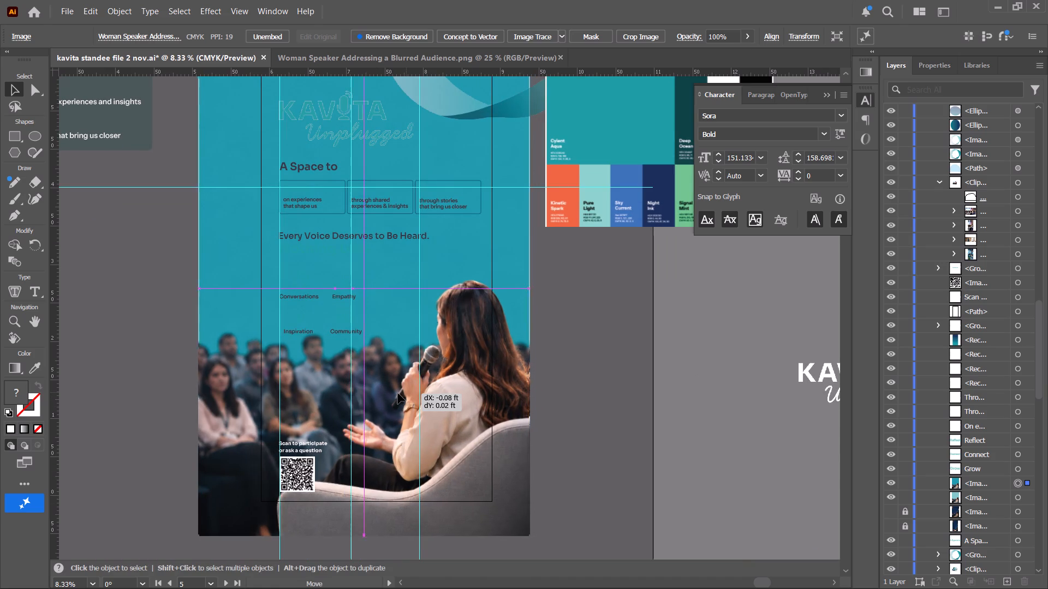
left_click_drag(398, 393, 396, 388)
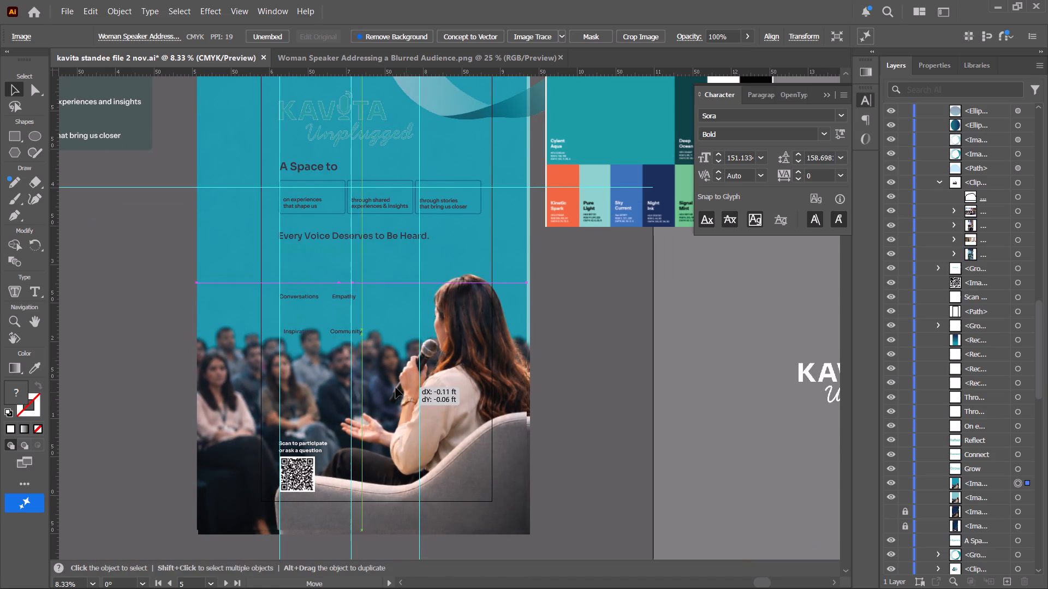
left_click_drag(396, 388, 396, 396)
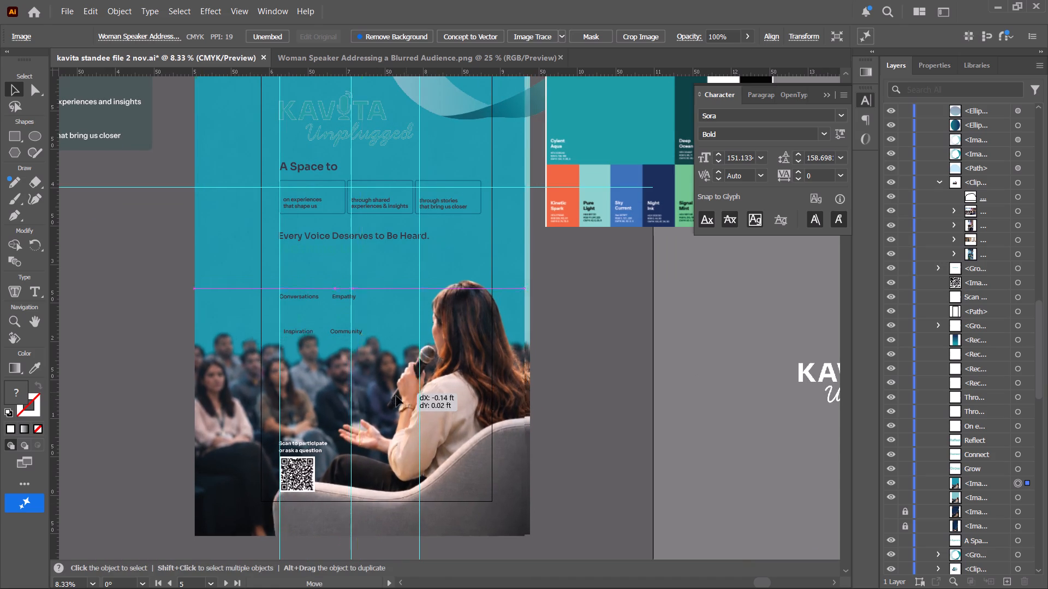
left_click_drag(396, 396, 396, 400)
scroll(402, 401, "up", 5)
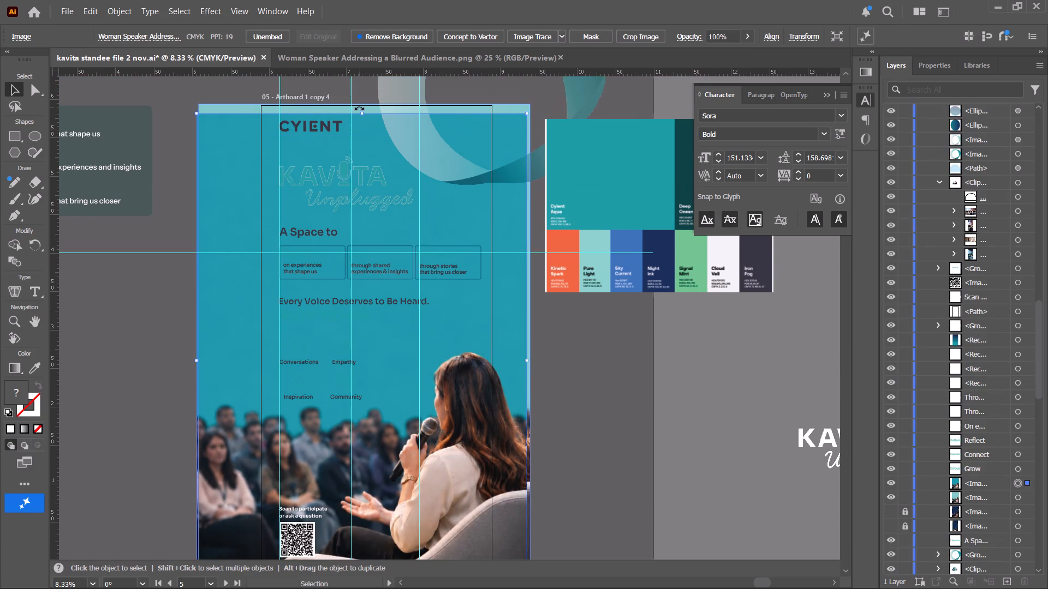
left_click_drag(361, 114, 361, 97, "shift")
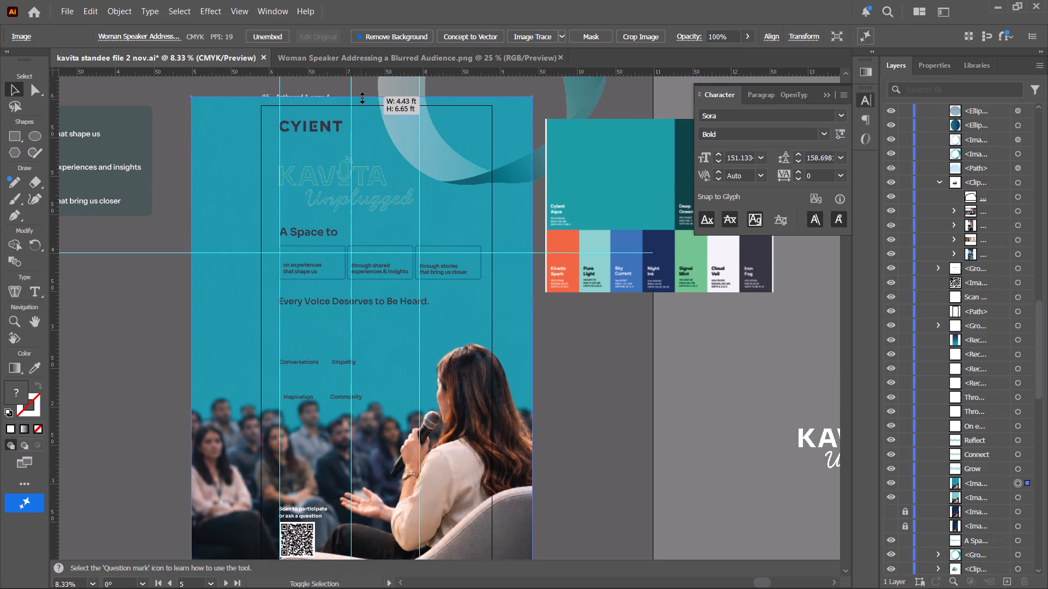
left_click_drag(361, 97, 360, 105, "shift")
left_click(616, 403)
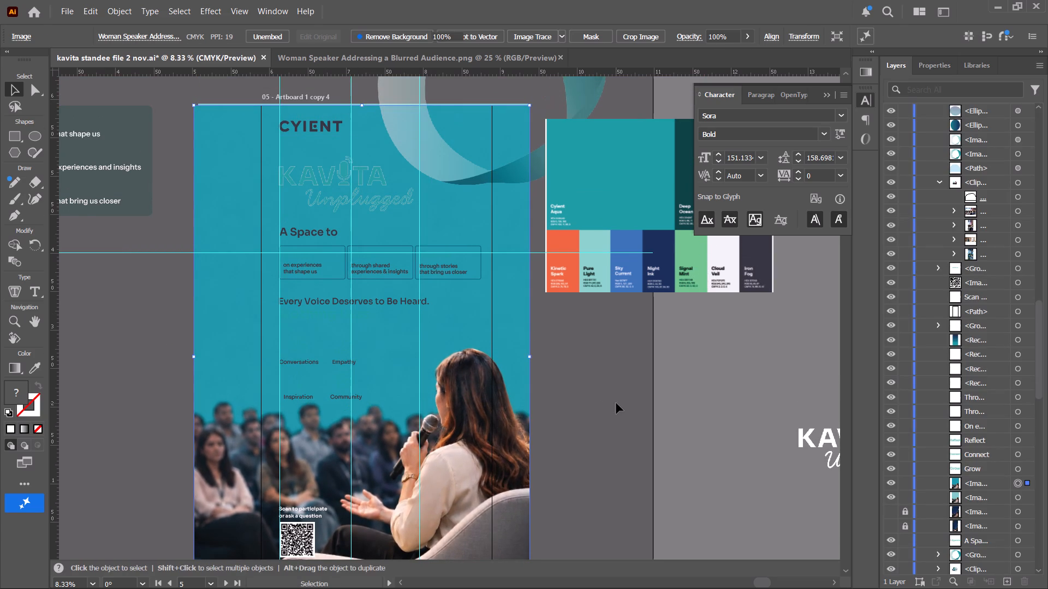
Examine the standee's logo, headings, icon labels and QR code against the new darker teal photo.
scroll(374, 388, "up", 2, "alt")
key("space")
key("space")
key("space")
key("space")
key("space")
key("space")
key("space")
key("space")
left_click_drag(389, 386, 417, 338)
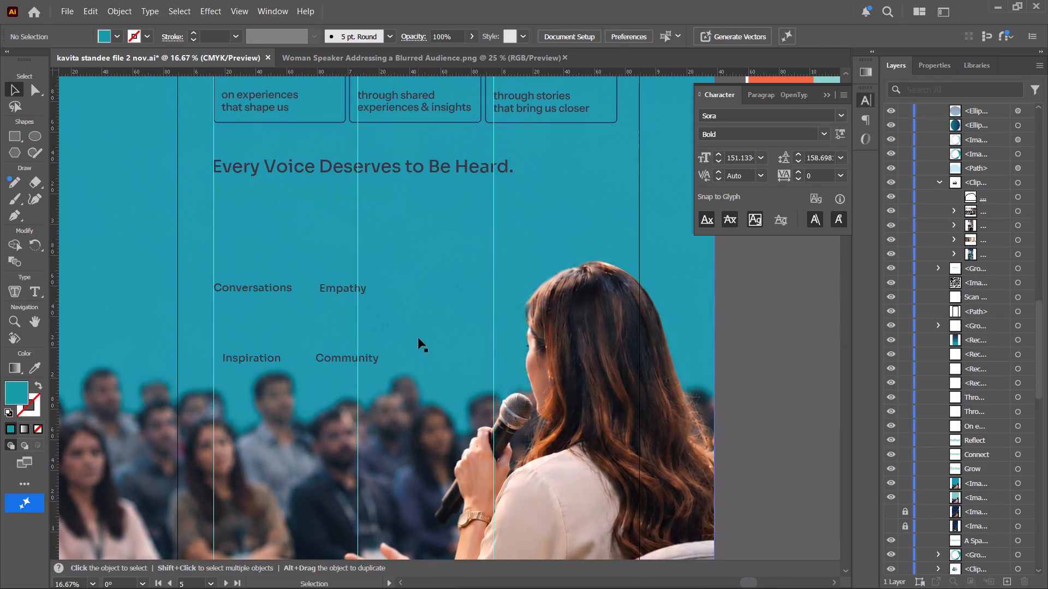
scroll(421, 338, "down", 6)
scroll(471, 351, "down", 13)
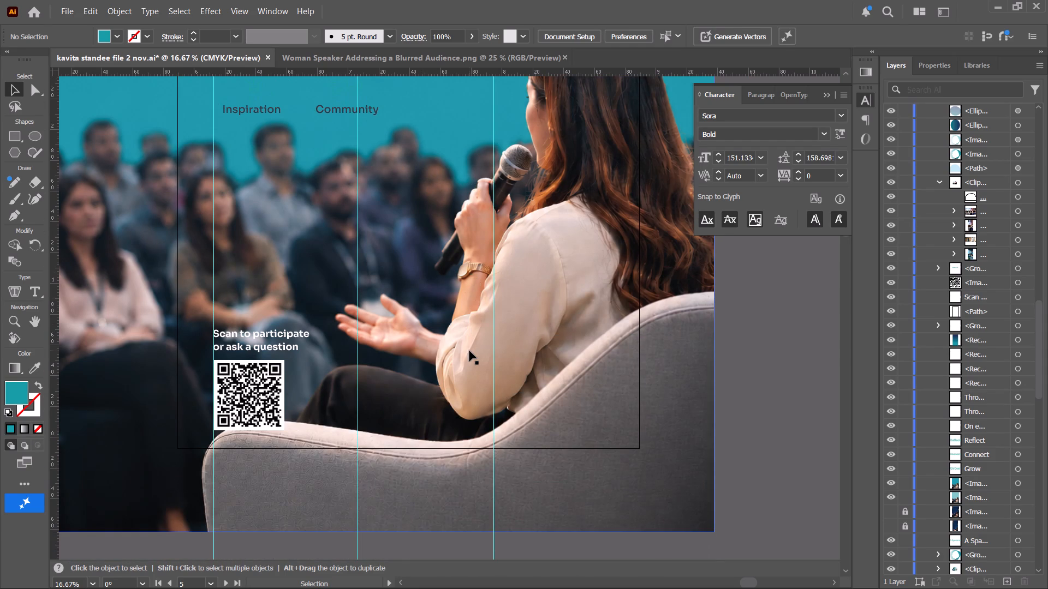
scroll(469, 351, "down", 1, "alt")
key("space")
left_click_drag(374, 292, 404, 366)
scroll(408, 366, "down", 2, "alt")
key("space")
key("space")
key("space")
key("space")
key("space")
key("space")
key("space")
key("space")
key("space")
key("space")
key("space")
key("space")
key("space")
key("space")
key("space")
left_click_drag(413, 366, 390, 411)
Move the teal Kavita Unplugged logo off Artboard 1 copy 4 onto the empty canvas below the colour palette.
left_click(359, 187)
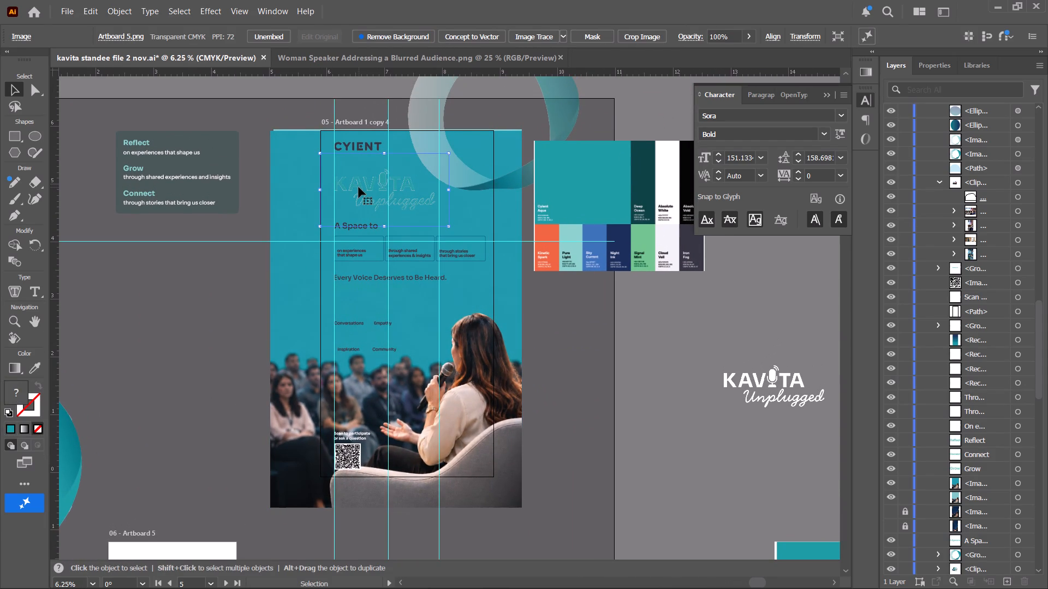
left_click_drag(359, 187, 590, 384)
left_click(588, 370)
double_click(72, 88)
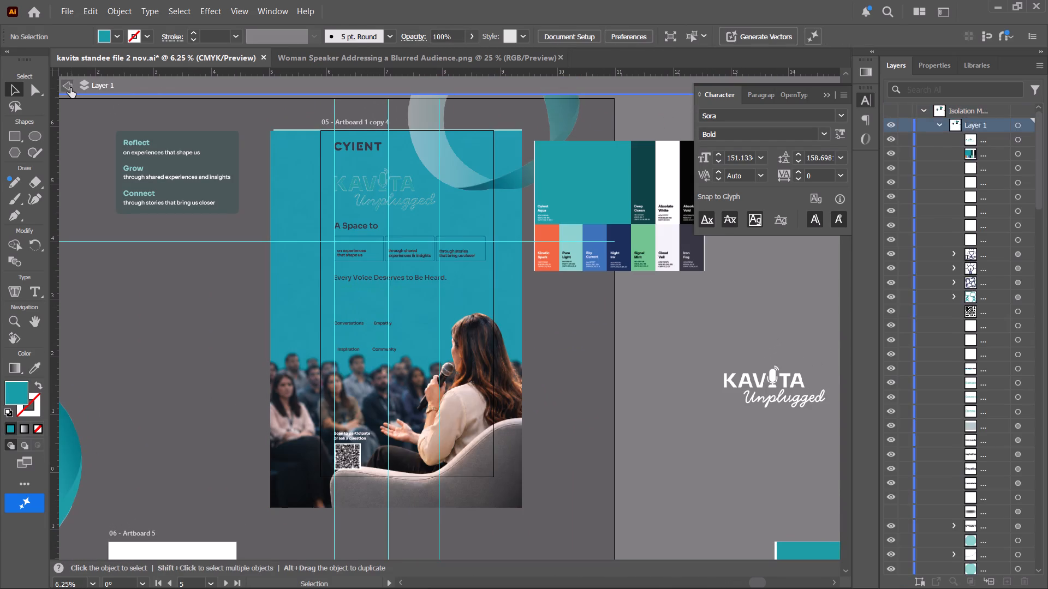
left_click_drag(361, 189, 594, 349)
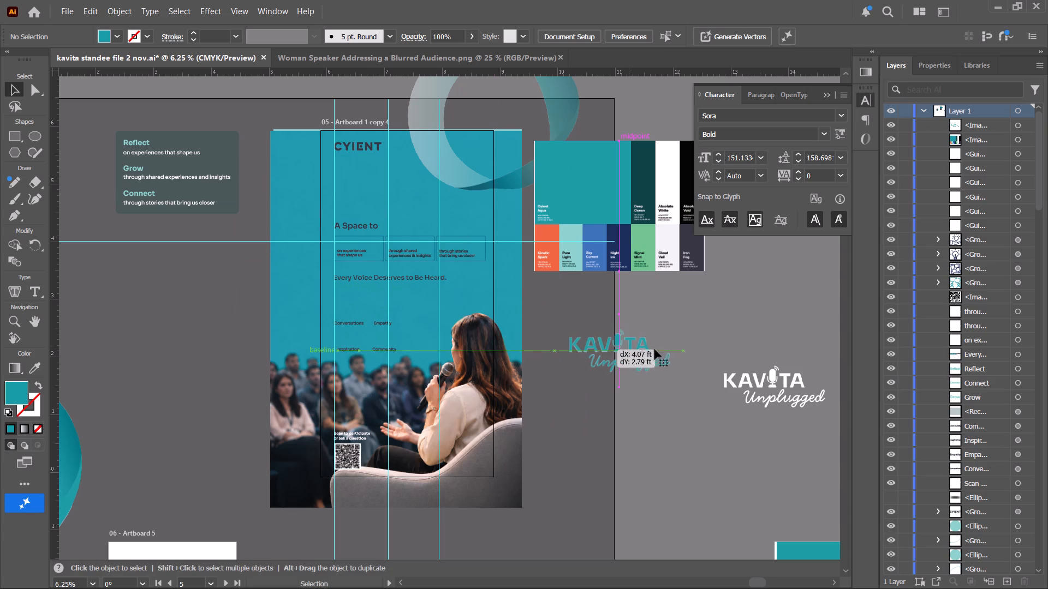
Move the white Kavita Unplugged logo onto the standee below the Cyient logo, lining its edge up with the text's vertical guide.
left_click_drag(736, 374, 349, 175)
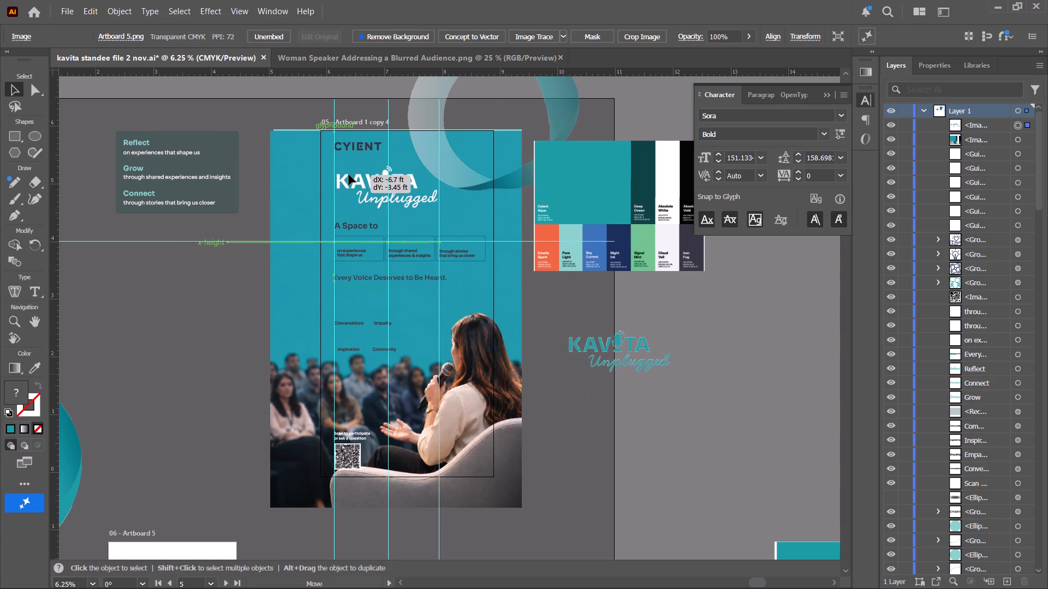
left_click_drag(349, 175, 347, 175)
scroll(346, 178, "up", 2, "alt")
key("space")
key("space")
left_click_drag(609, 405, 276, 312)
key("space")
key("space")
key("space")
left_click_drag(424, 229, 708, 327)
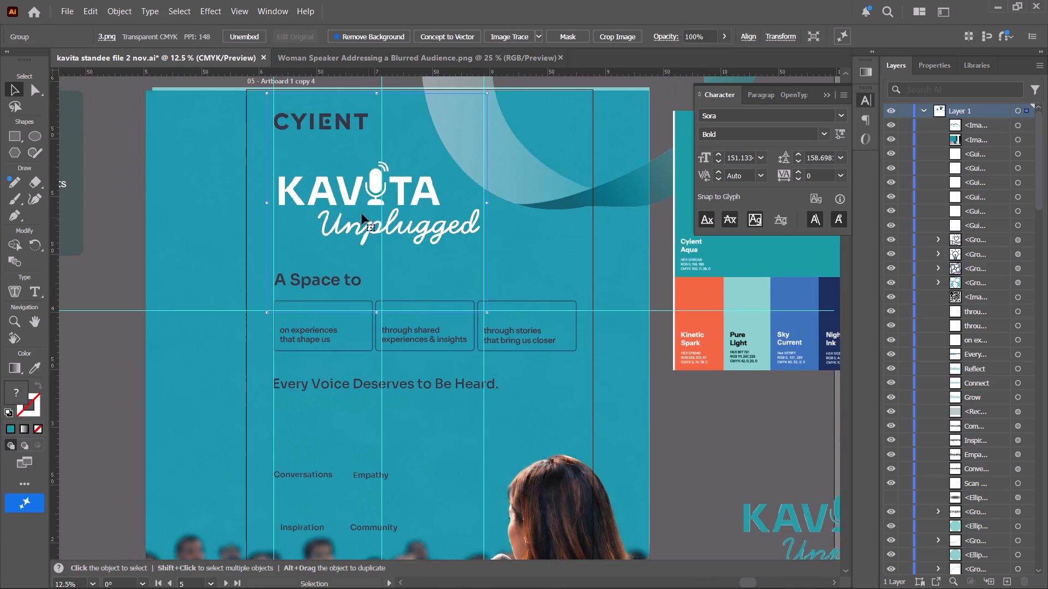
scroll(313, 192, "up", 1, "alt")
left_click_drag(286, 189, 279, 184)
Recolour the Reflect, Grow and Connect headings with the Pure Light colour sampled from the brand palette.
key("space")
key("space")
key("space")
key("space")
key("space")
key("space")
key("space")
key("space")
left_click_drag(334, 365, 247, 336)
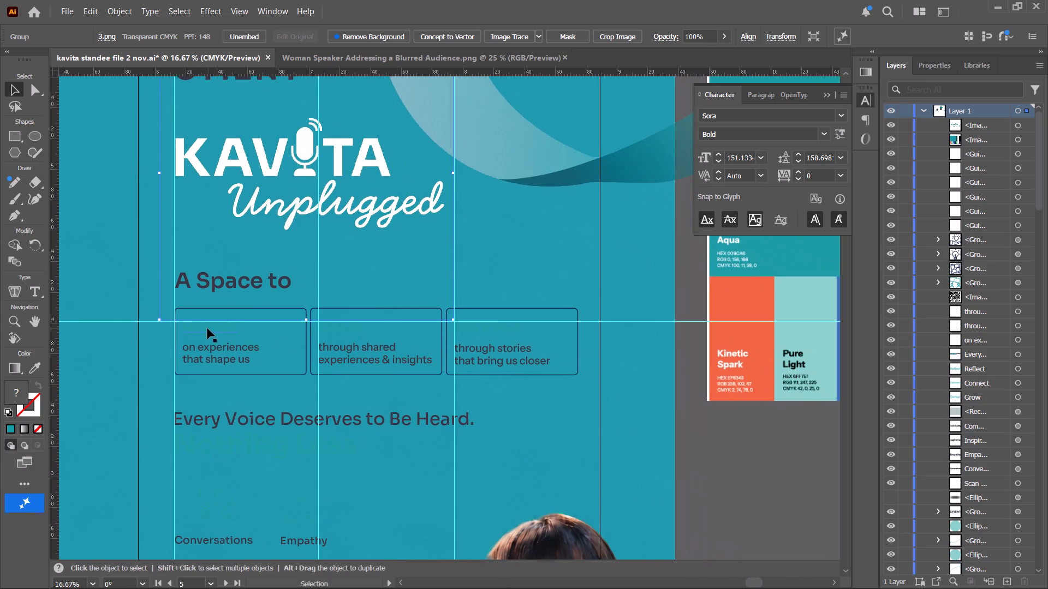
left_click(207, 328)
left_click(356, 324, "shift")
left_click(499, 333, "shift")
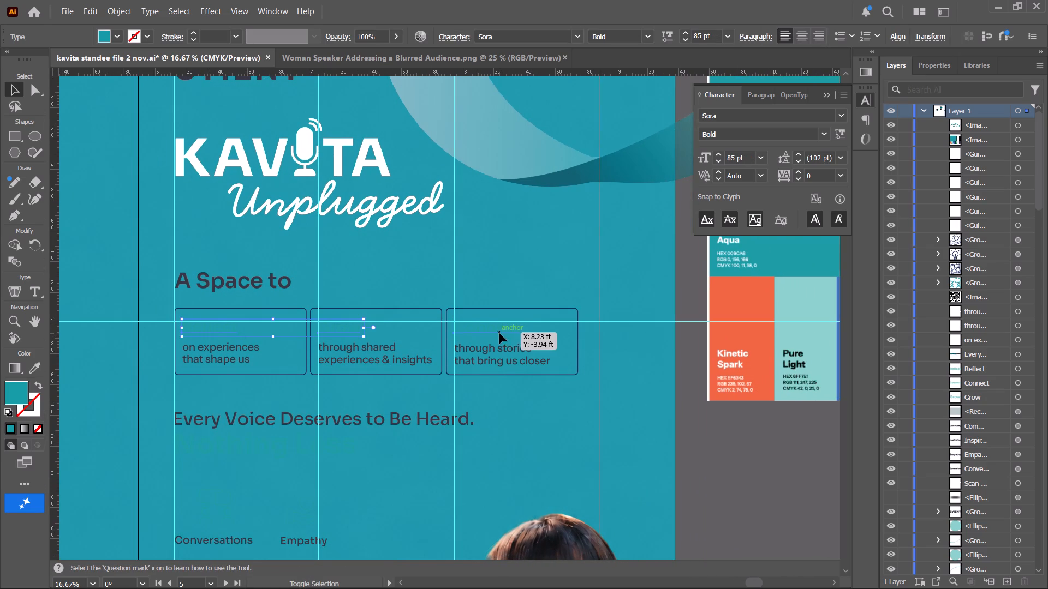
left_click_drag(27, 370, 33, 370)
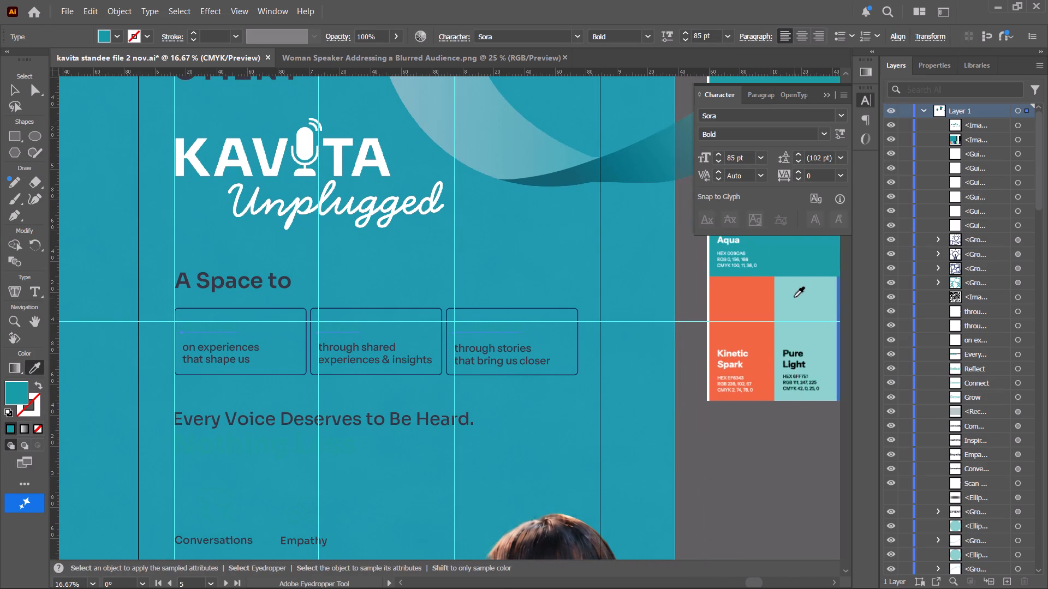
left_click(794, 298)
left_click(14, 91)
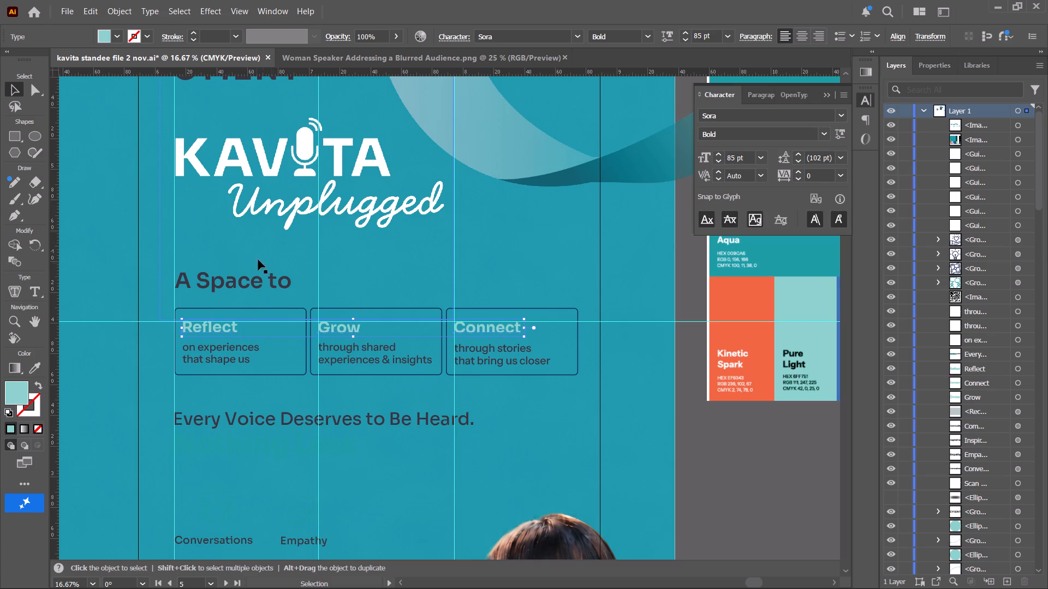
Recolour only the words "Nothing Less" with the Pure Light colour sampled from the brand palette.
left_click(257, 275)
left_click(234, 278)
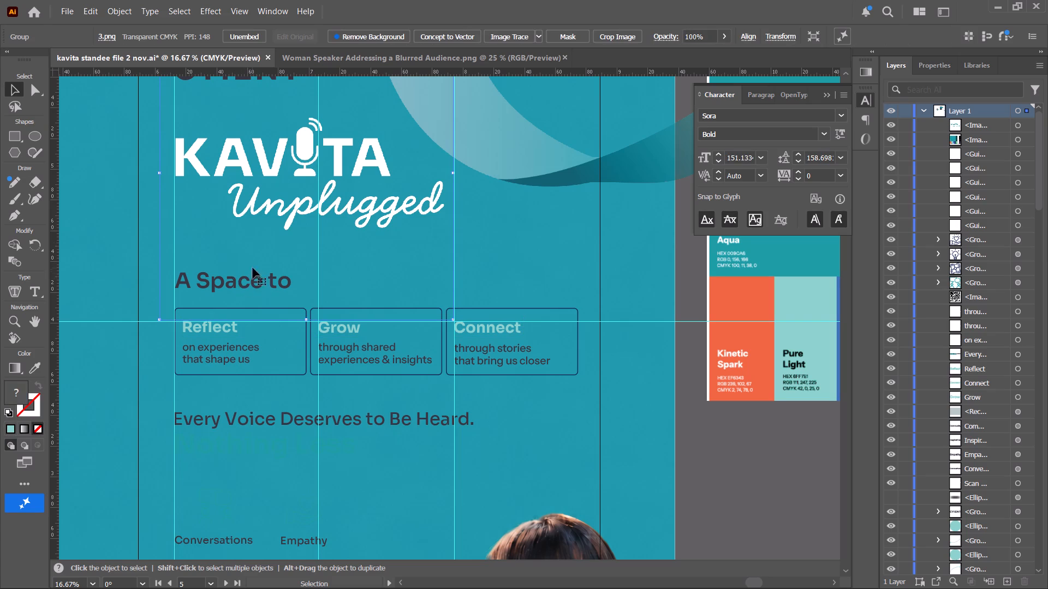
scroll(262, 413, "down", 5)
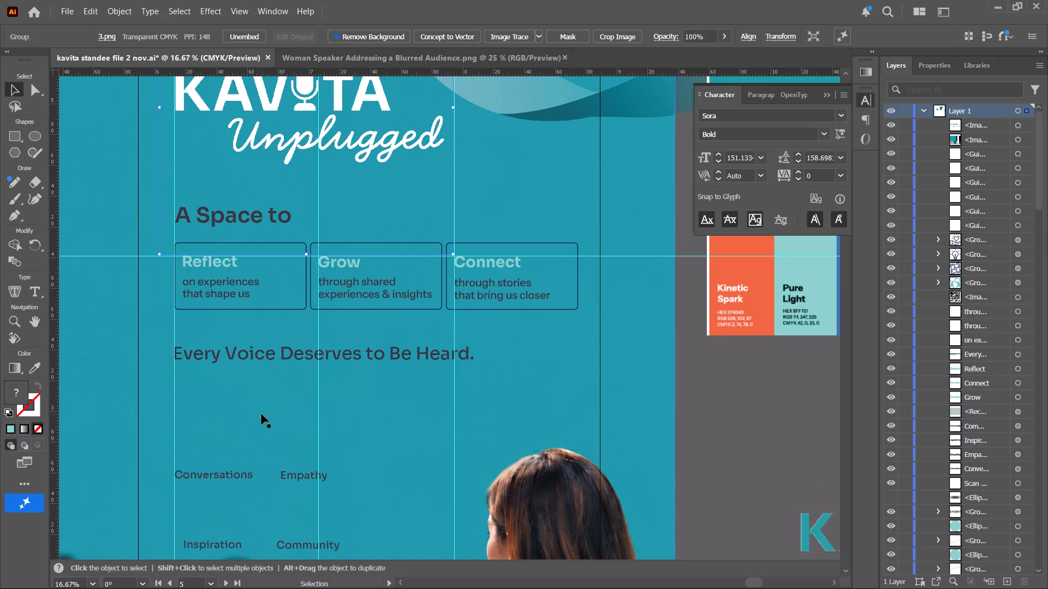
scroll(257, 416, "down", 5)
left_click(219, 316)
key("t")
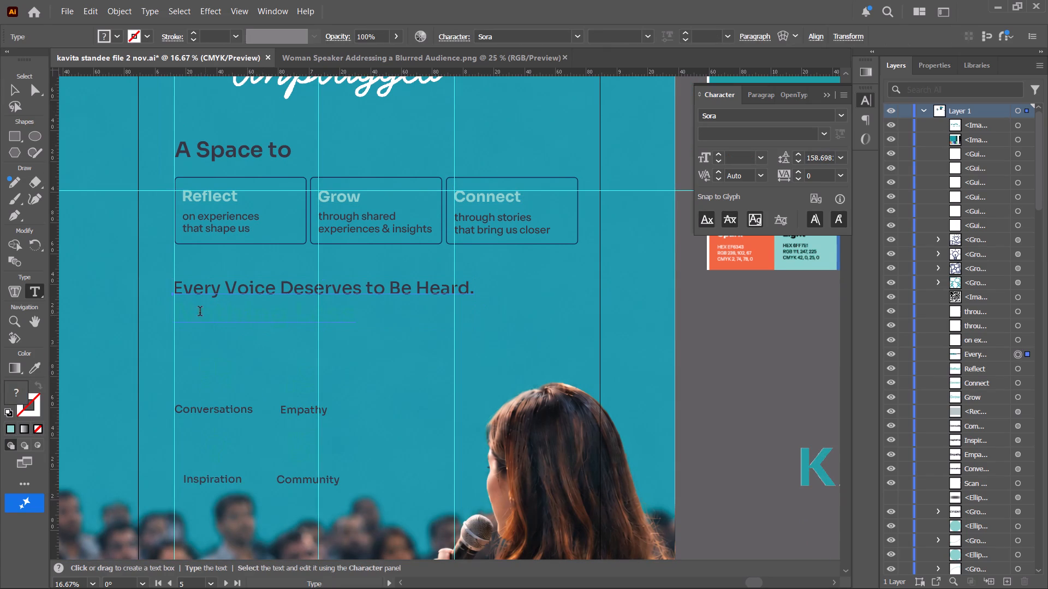
left_click_drag(181, 316, 409, 330)
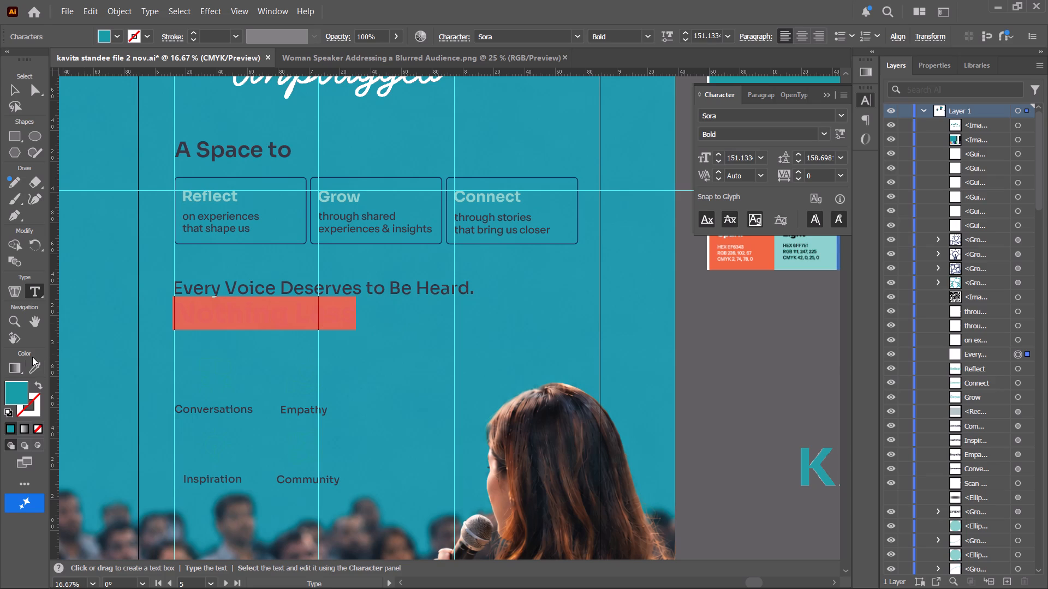
left_click(34, 363)
left_click(826, 247)
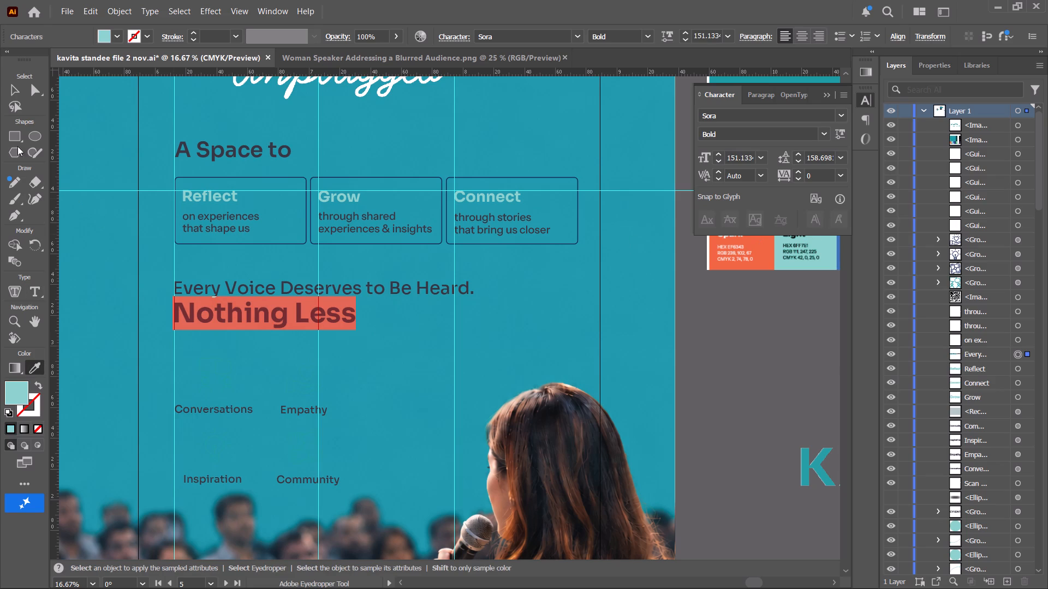
left_click(11, 89)
left_click(757, 383)
Recolour the Conversations, Empathy, Inspiration and Community icons with the light teal sampled from the "Nothing Less" text.
scroll(336, 366, "down", 6)
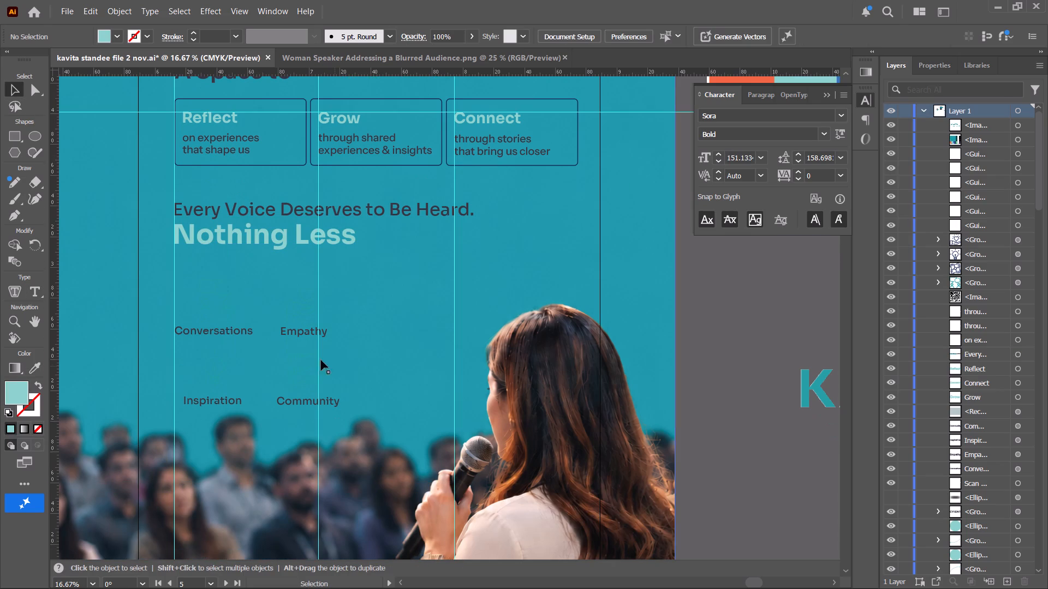
left_click(207, 294)
left_click(308, 300, "shift")
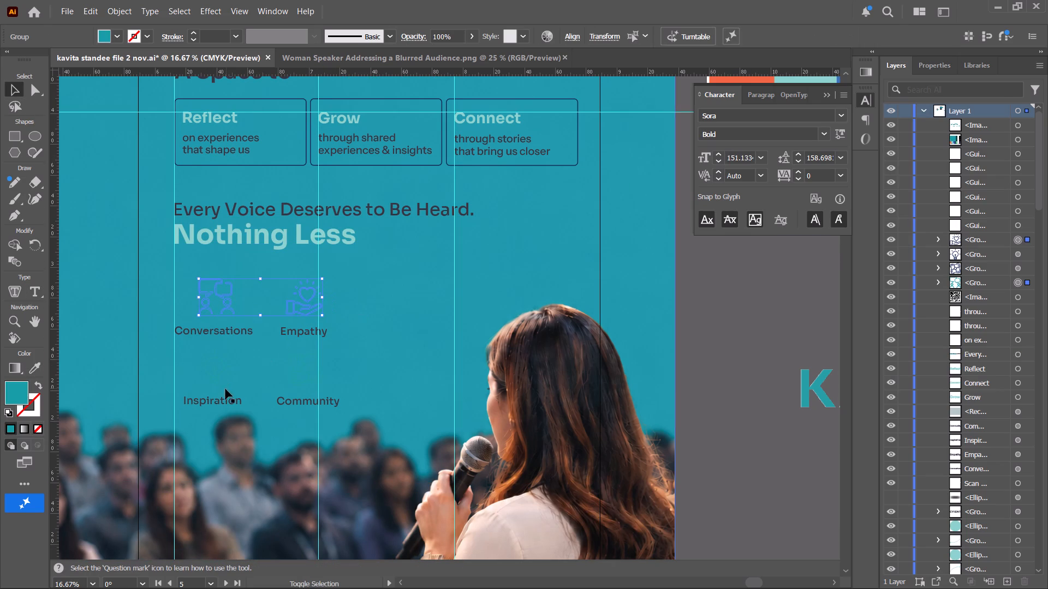
left_click(215, 375, "shift")
left_click(397, 356)
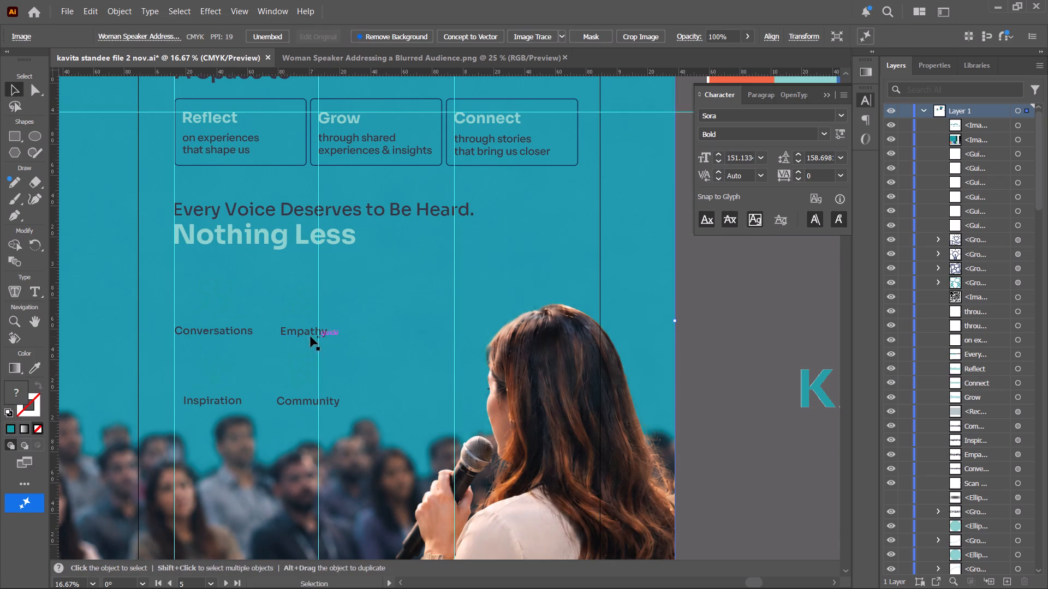
left_click(212, 292)
left_click(292, 296, "shift")
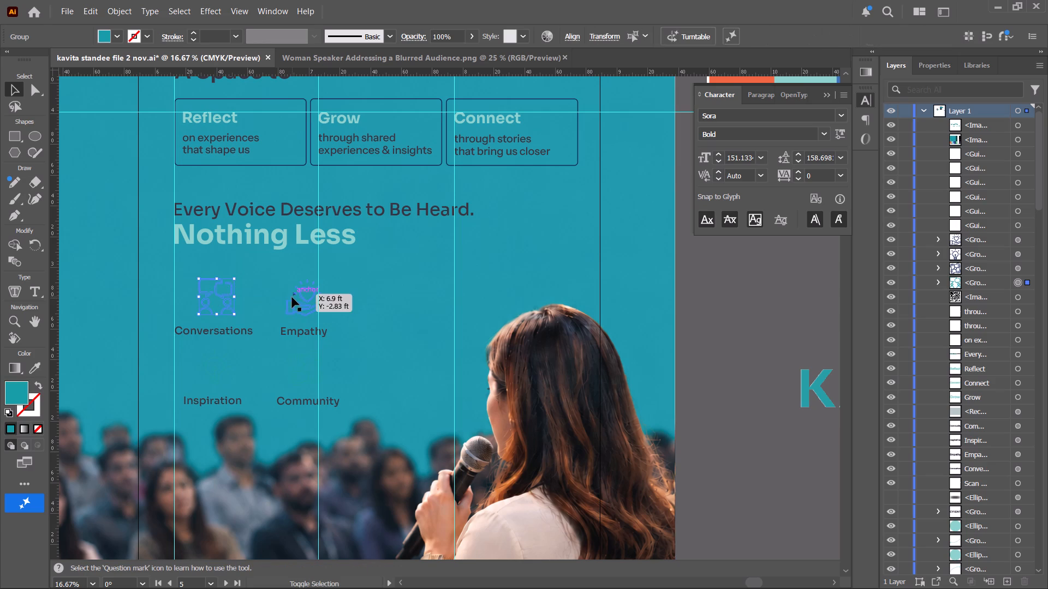
left_click(300, 381, "shift")
left_click(214, 363, "shift")
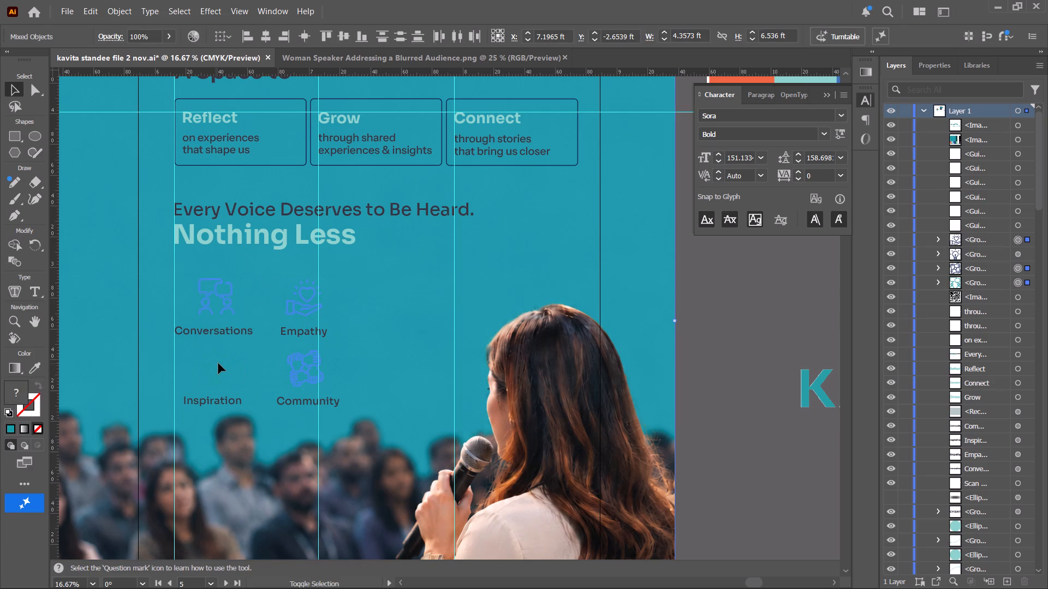
left_click(220, 359, "shift")
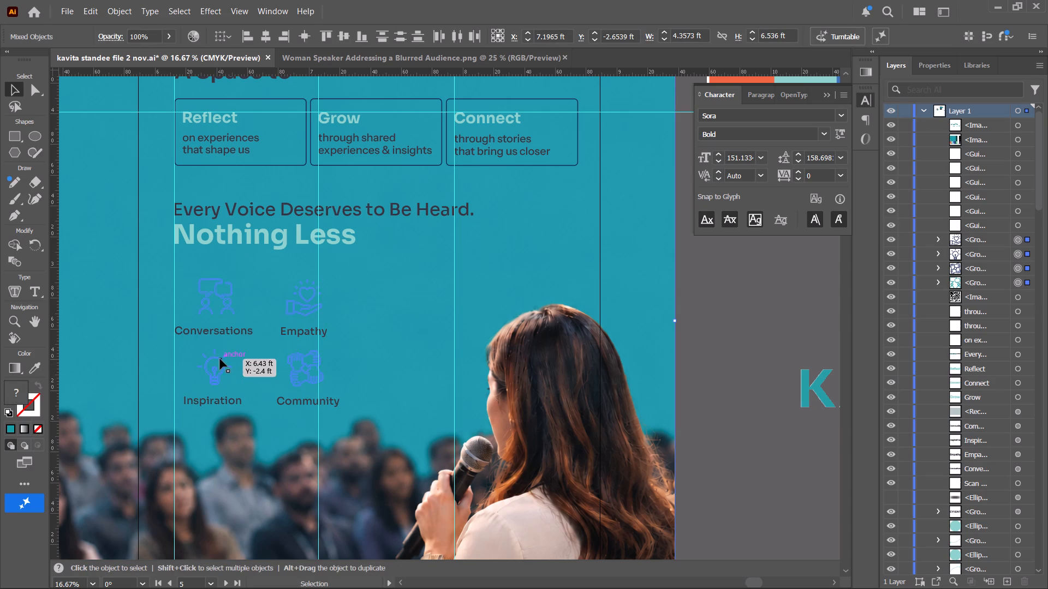
left_click(327, 335, "shift")
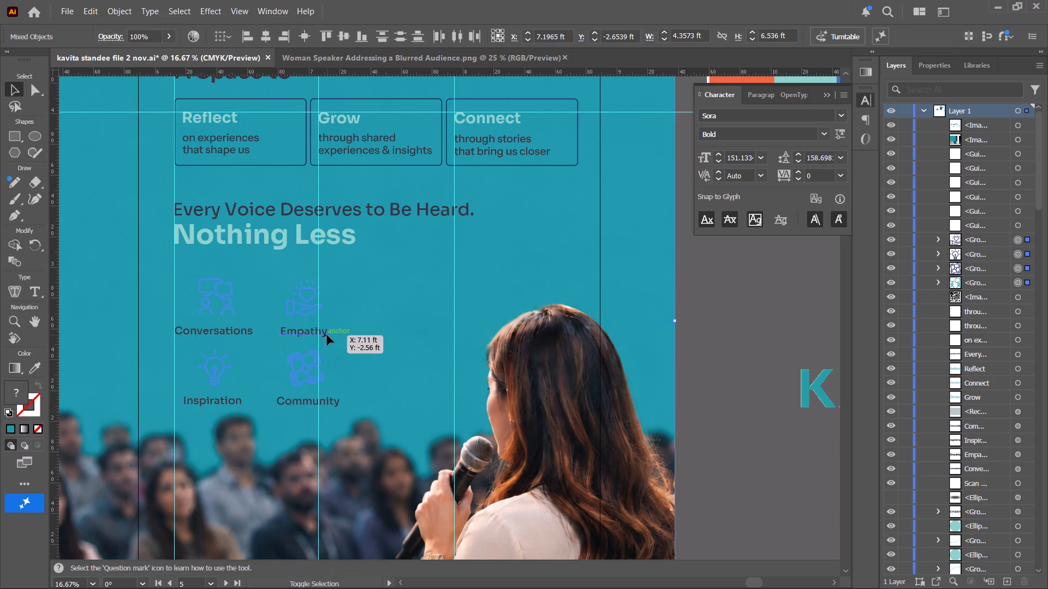
left_click(295, 332, "shift")
left_click(372, 338, "shift")
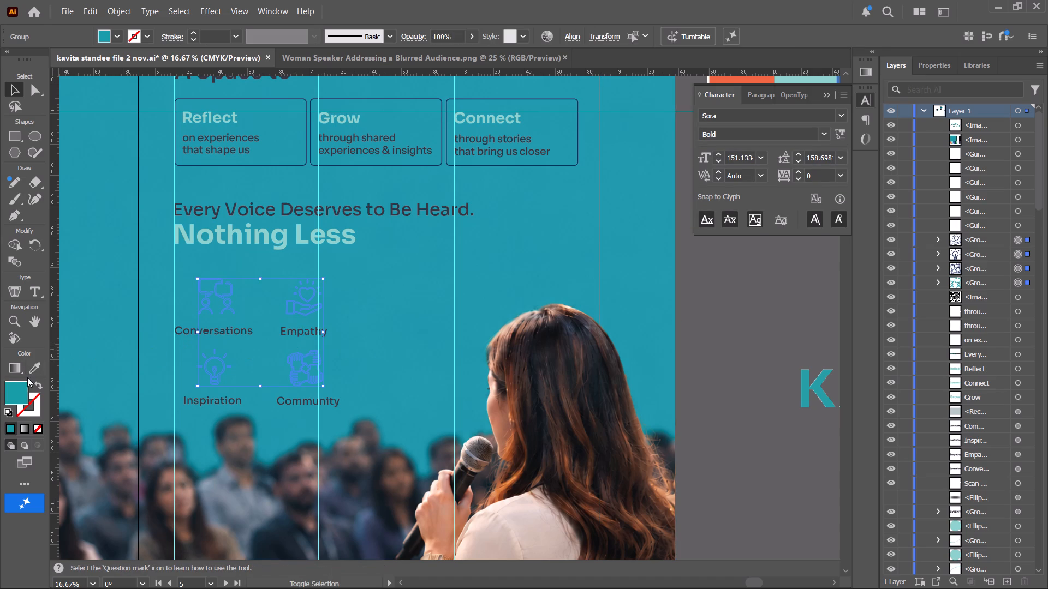
left_click(32, 369)
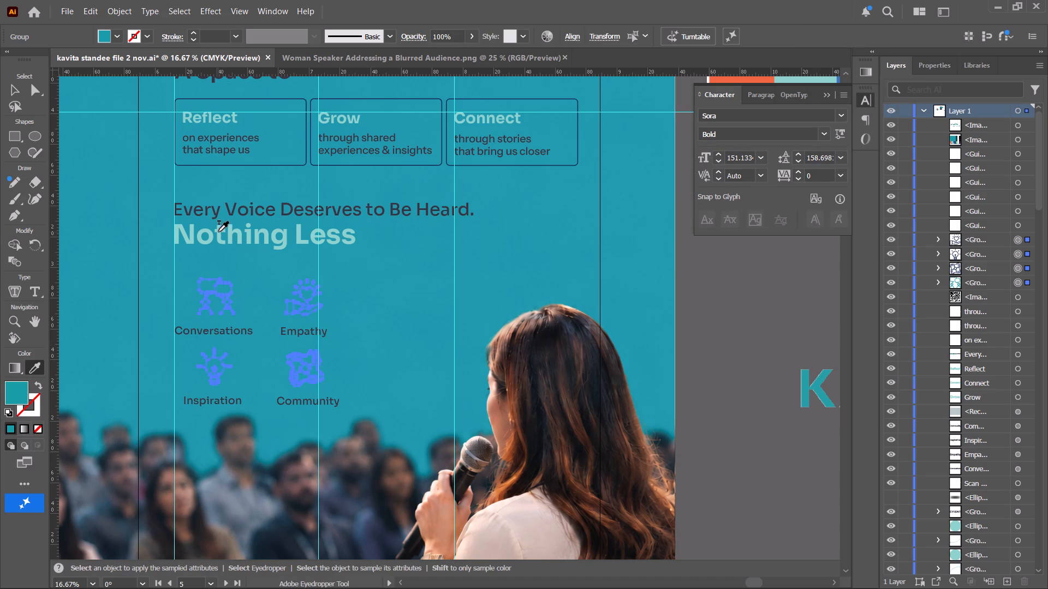
left_click(218, 232)
left_click(15, 84)
left_click(727, 269)
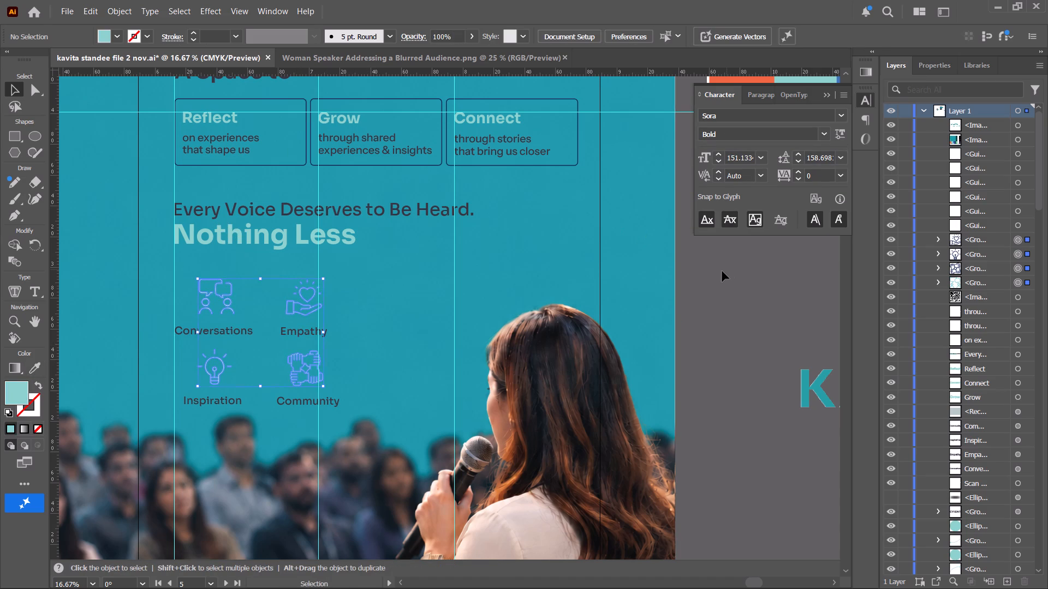
Extend the new speaker photo's top edge slightly upward to cover the light teal strip above Artboard 1 copy 4.
scroll(611, 299, "down", 2, "alt")
key("space")
key("space")
key("space")
key("space")
key("space")
key("space")
key("space")
key("space")
key("space")
key("space")
key("space")
key("space")
key("space")
key("space")
key("space")
key("space")
key("space")
key("space")
key("space")
key("space")
left_click_drag(598, 300, 473, 362)
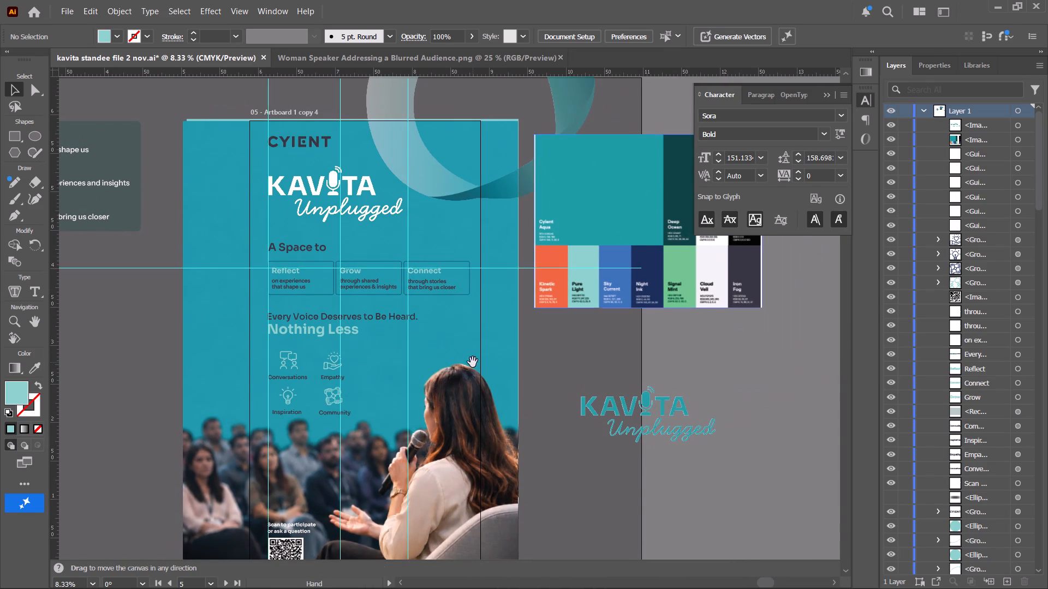
scroll(292, 178, "up", 2, "alt")
scroll(258, 144, "up", 5)
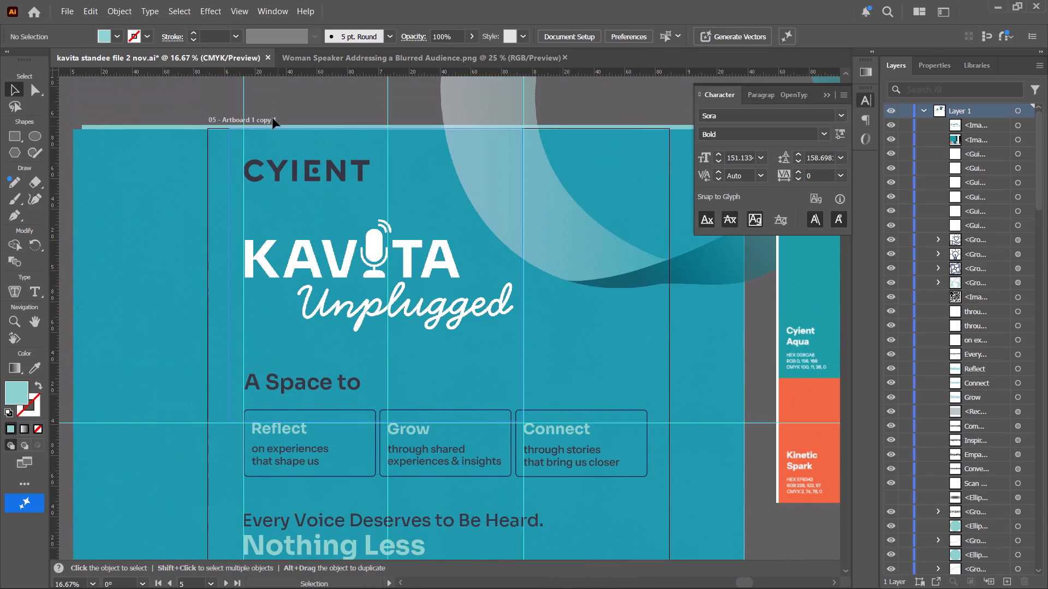
scroll(272, 118, "up", 4, "alt")
scroll(437, 181, "down", 4, "alt")
key("space")
left_click_drag(512, 194, 395, 173)
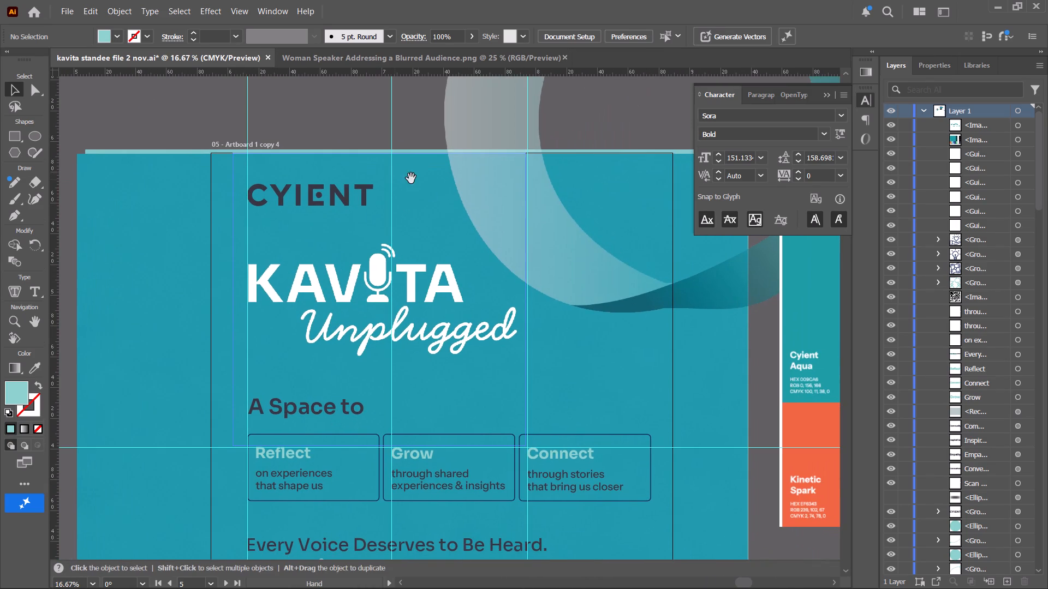
left_click(433, 183)
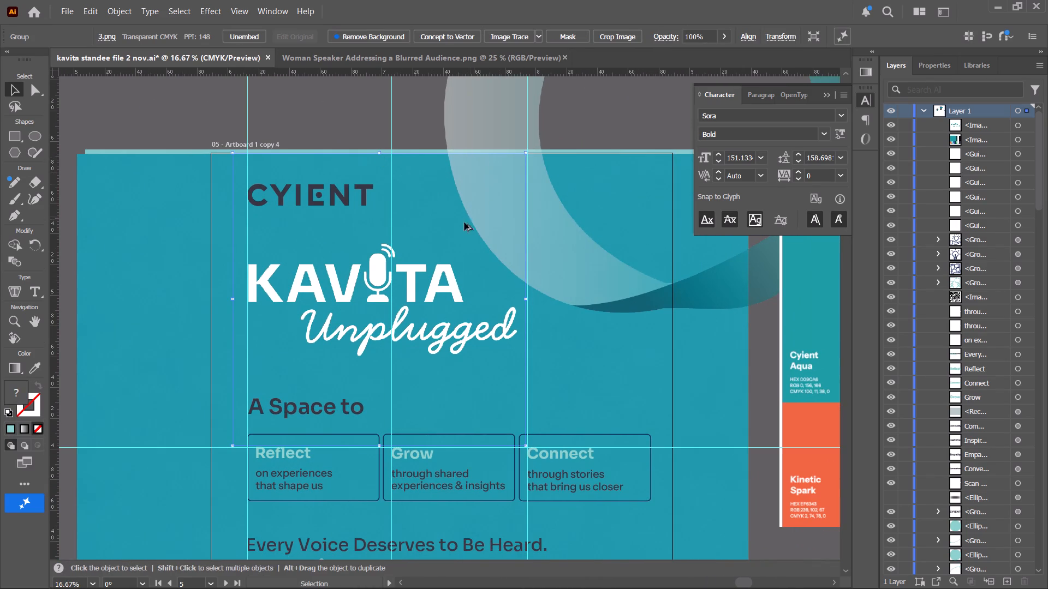
scroll(454, 233, "down", 4, "alt")
left_click(498, 269)
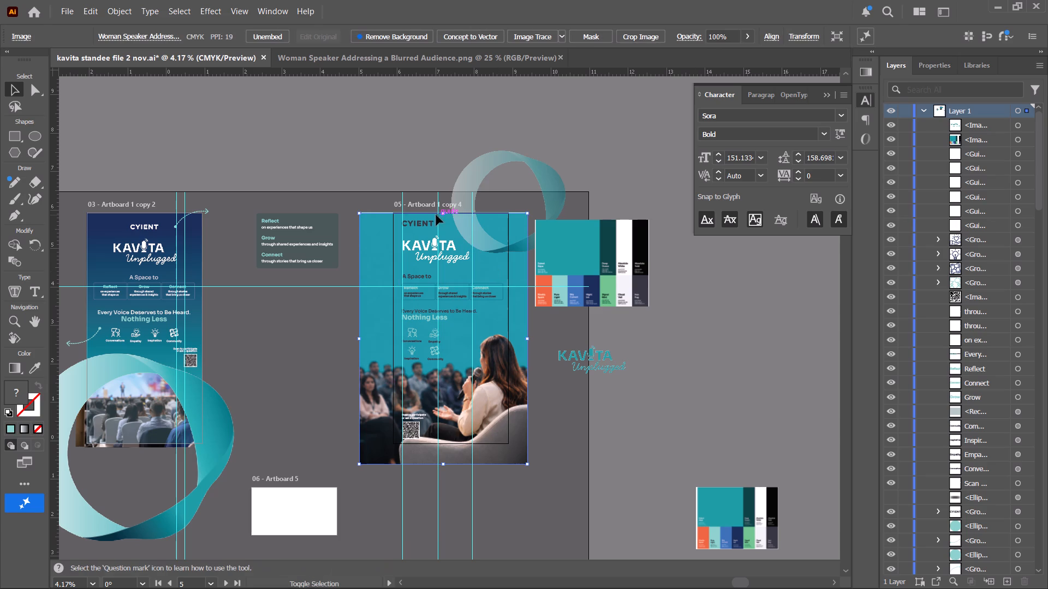
scroll(439, 215, "up", 5, "shift")
scroll(452, 304, "up", 3, "alt")
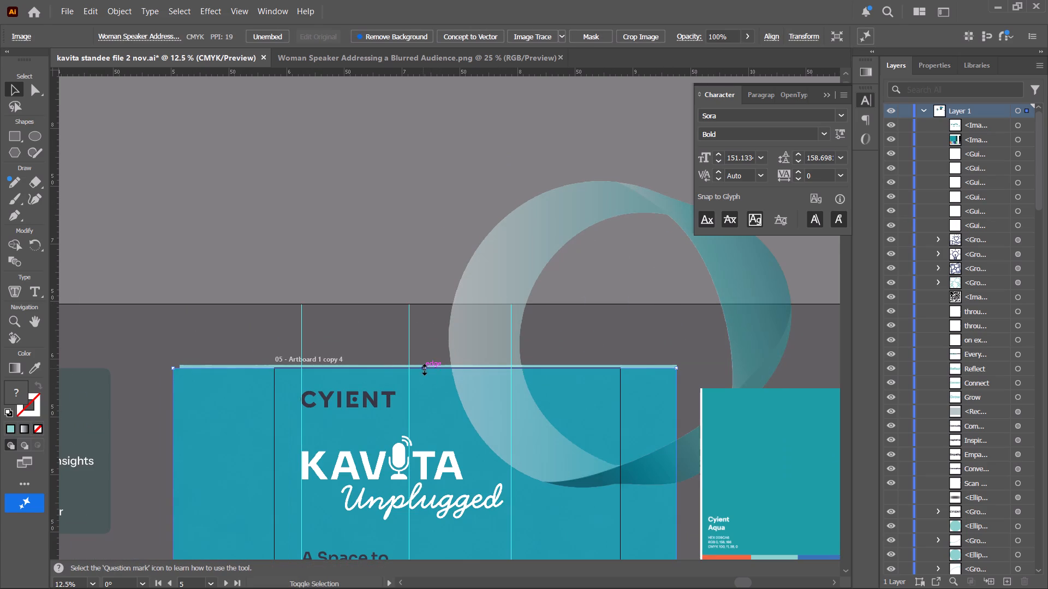
left_click(423, 368, "shift")
Examine the standee from the QR code and armchair up through the icons and headings to the Cyient logo.
scroll(433, 377, "down", 8, "alt")
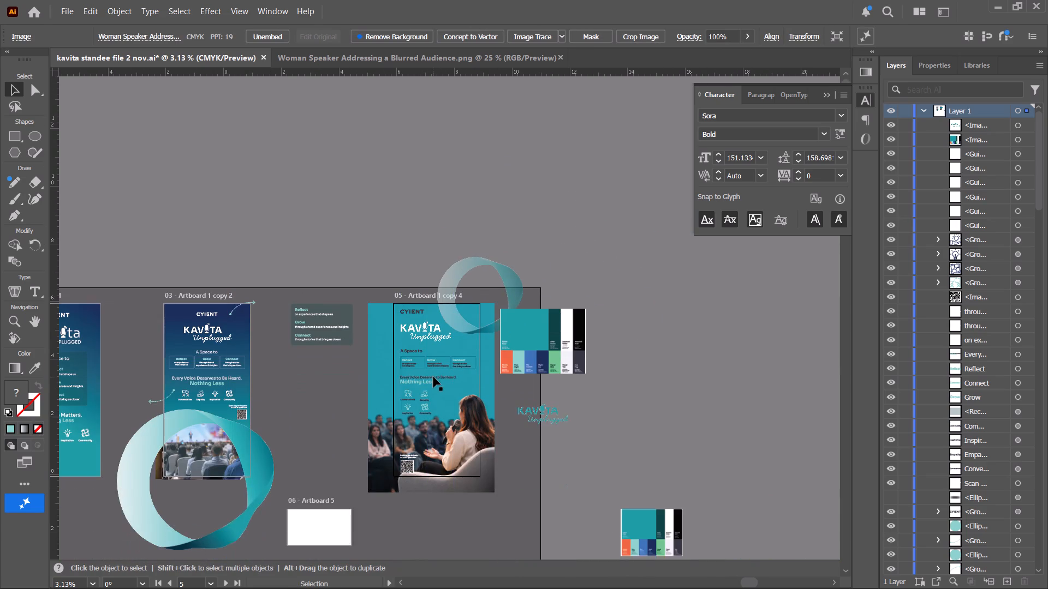
scroll(433, 377, "down", 2, "alt")
scroll(433, 377, "down", 6)
scroll(446, 374, "up", 5, "alt")
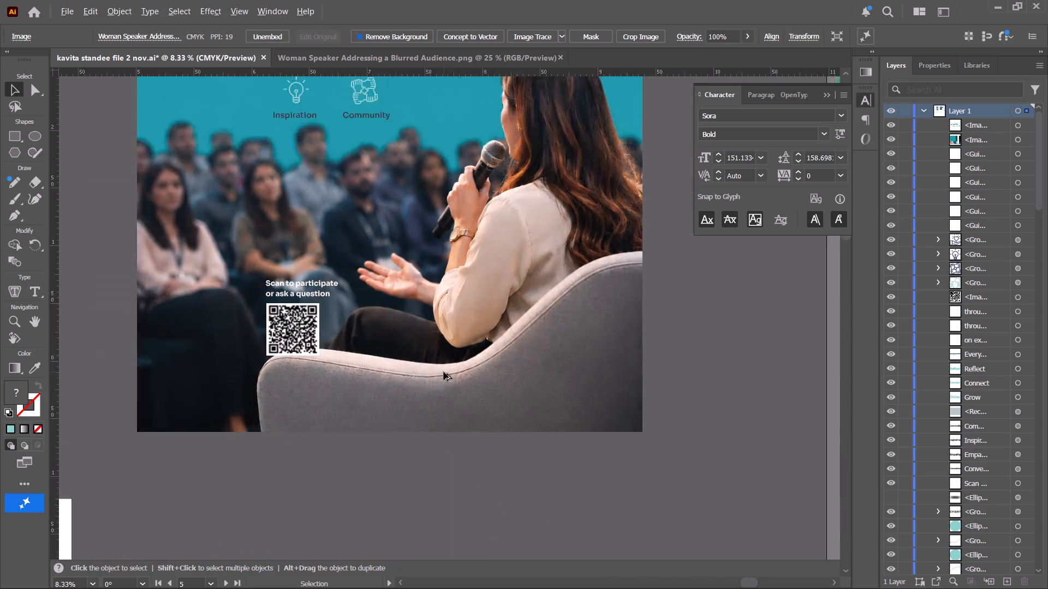
key("space")
key("space")
key("space")
key("space")
key("space")
key("space")
key("space")
key("space")
key("space")
key("space")
key("space")
key("space")
key("space")
key("space")
key("space")
key("space")
key("space")
key("space")
key("space")
key("space")
left_click_drag(375, 286, 361, 336)
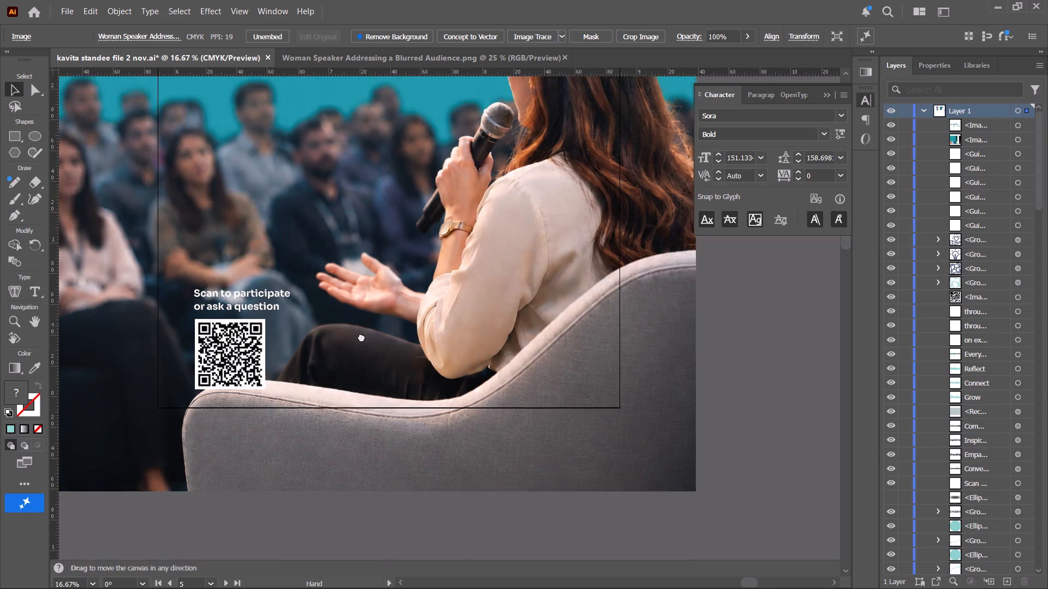
left_click_drag(361, 336, 364, 374)
left_click_drag(404, 287, 391, 404)
left_click_drag(409, 308, 408, 411)
left_click_drag(393, 357, 412, 465)
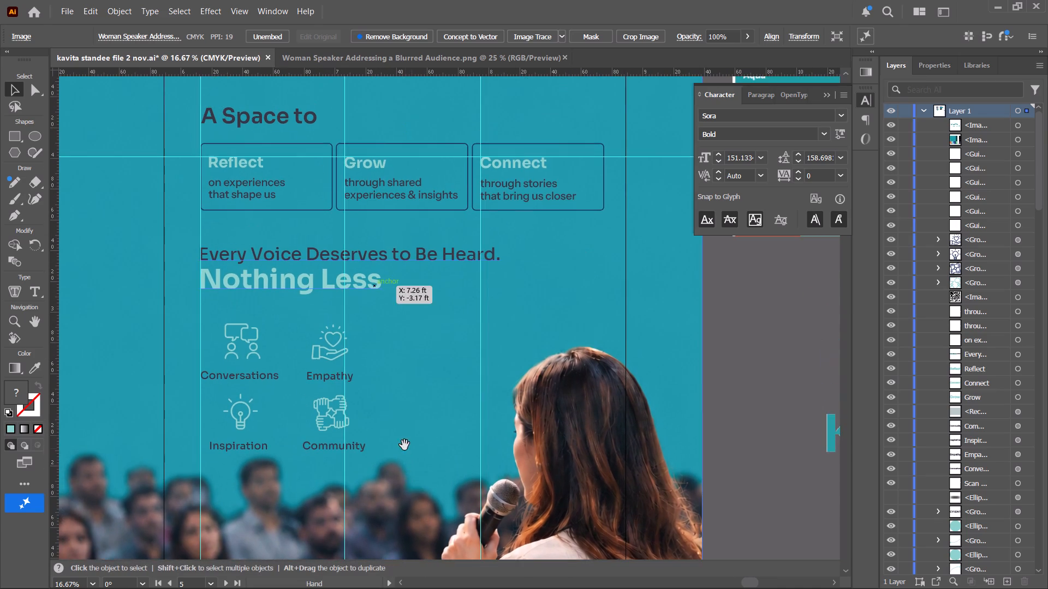
left_click_drag(406, 383, 415, 452)
left_click_drag(424, 388, 428, 454)
left_click_drag(448, 363, 441, 457)
left_click_drag(447, 380, 437, 439)
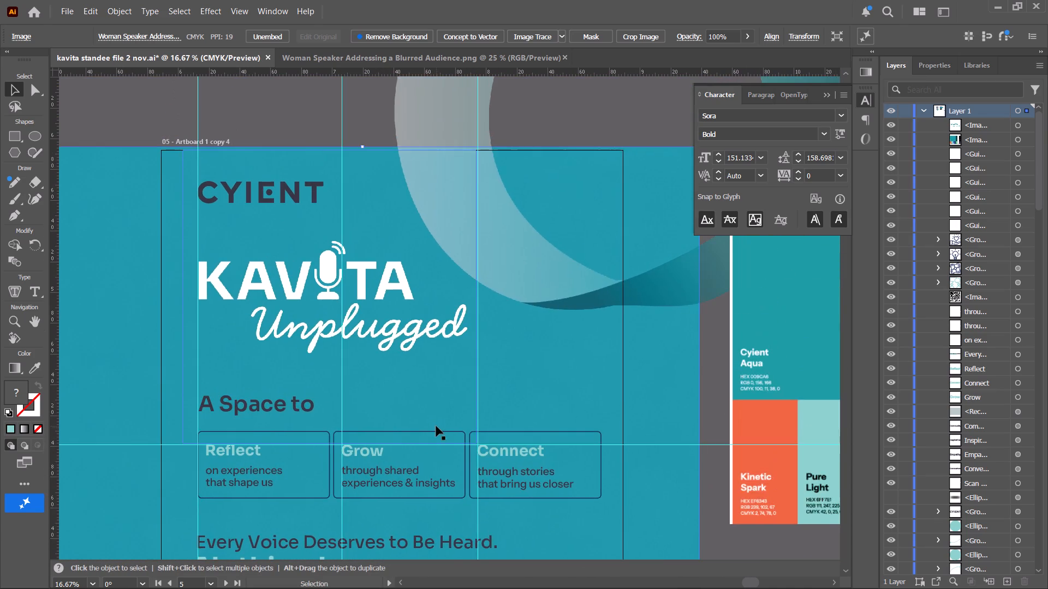
Preview the whole standee in Presentation Mode and return to the editing view.
scroll(436, 426, "down", 1, "alt")
left_click(234, 13)
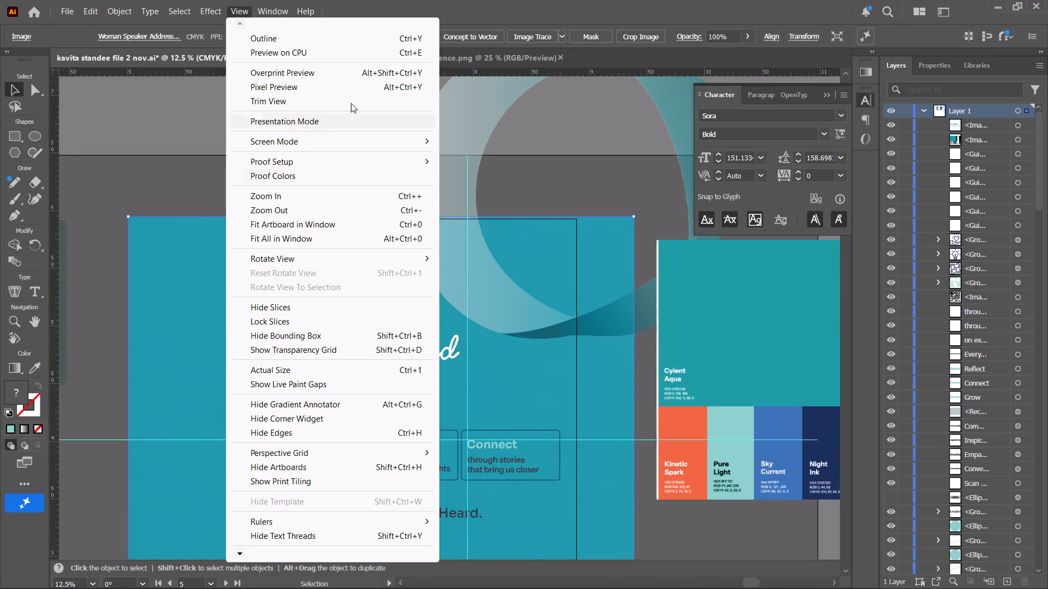
left_click(359, 131)
left_click(353, 127)
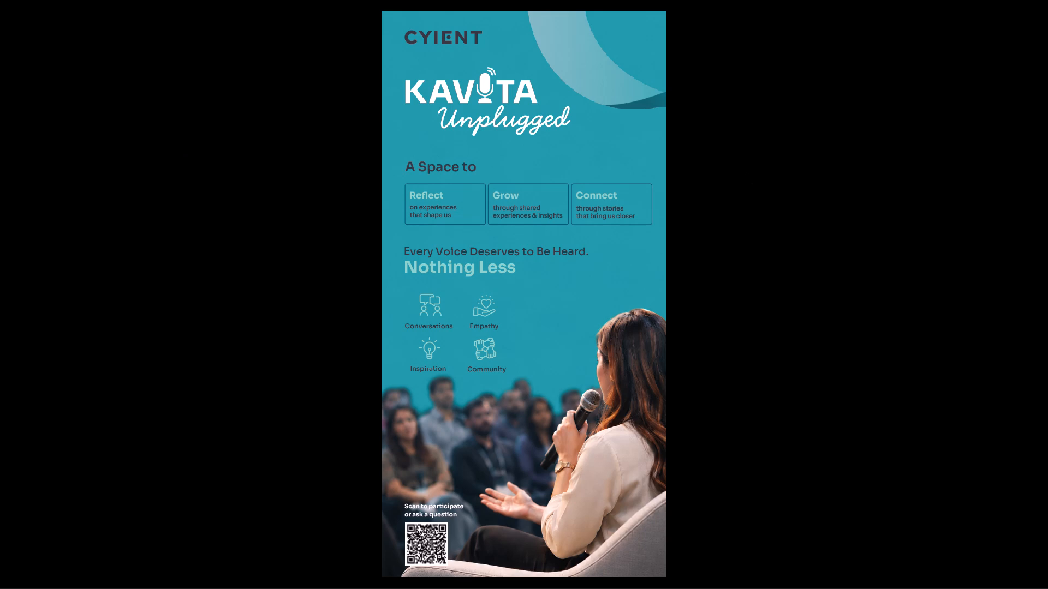
key("Escape")
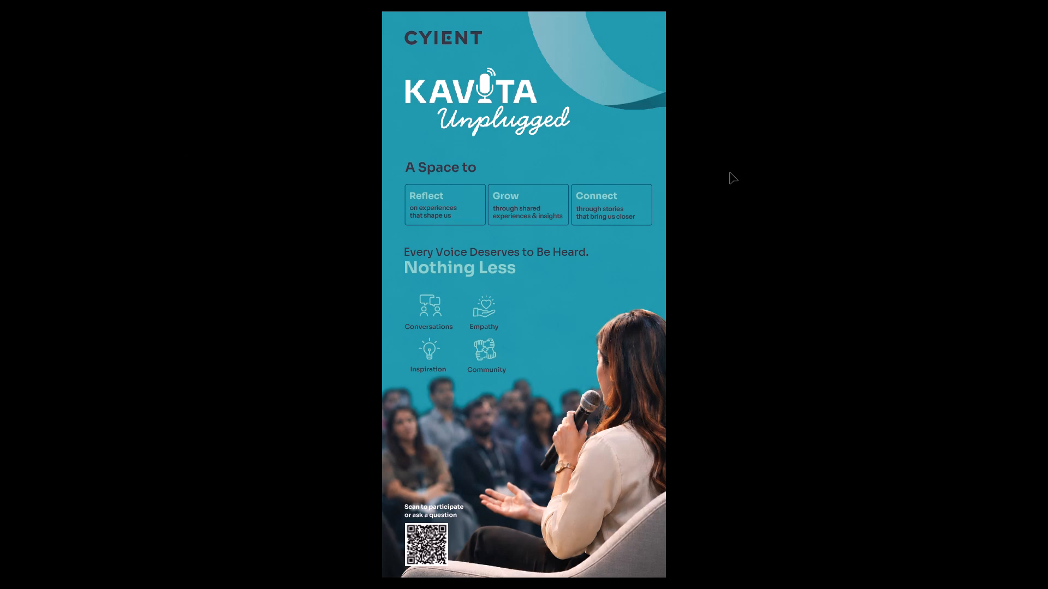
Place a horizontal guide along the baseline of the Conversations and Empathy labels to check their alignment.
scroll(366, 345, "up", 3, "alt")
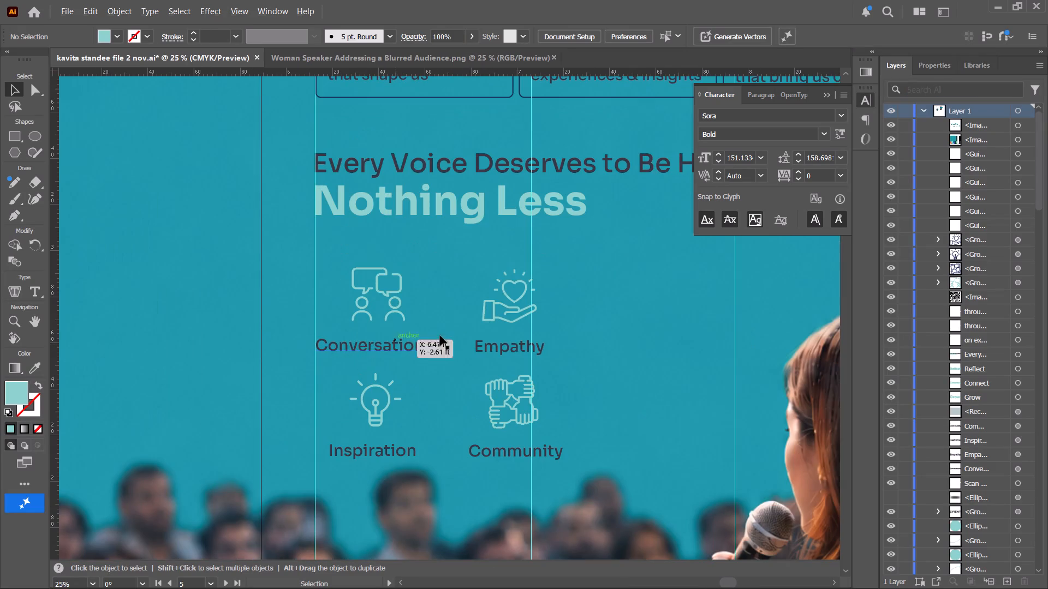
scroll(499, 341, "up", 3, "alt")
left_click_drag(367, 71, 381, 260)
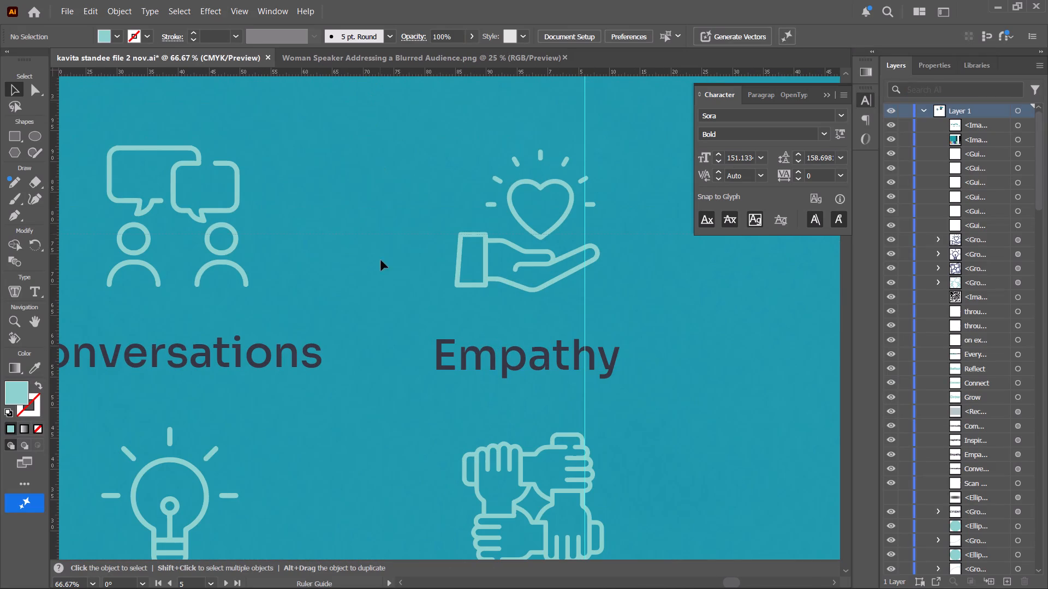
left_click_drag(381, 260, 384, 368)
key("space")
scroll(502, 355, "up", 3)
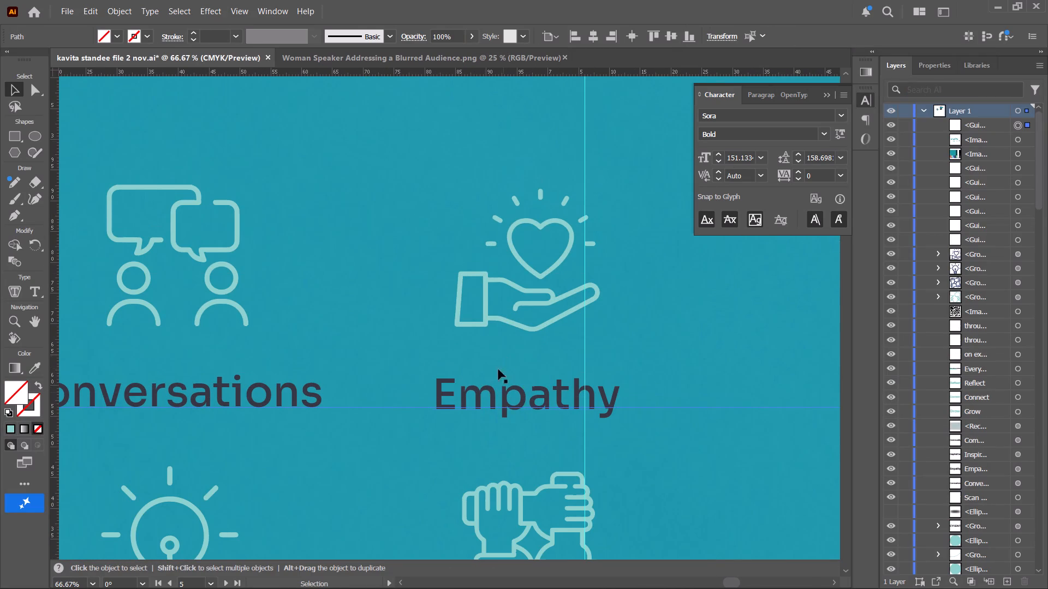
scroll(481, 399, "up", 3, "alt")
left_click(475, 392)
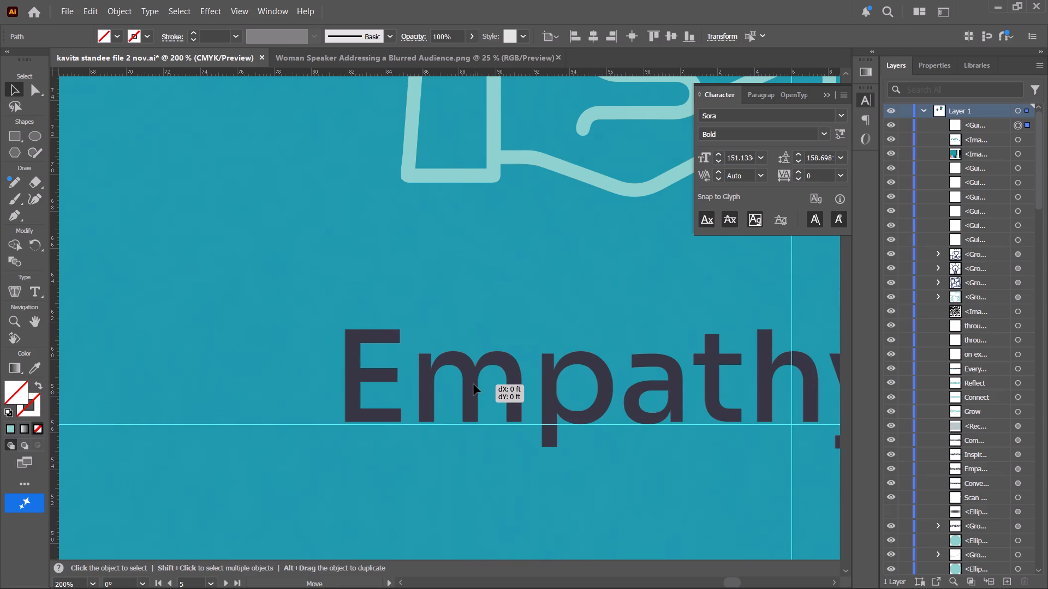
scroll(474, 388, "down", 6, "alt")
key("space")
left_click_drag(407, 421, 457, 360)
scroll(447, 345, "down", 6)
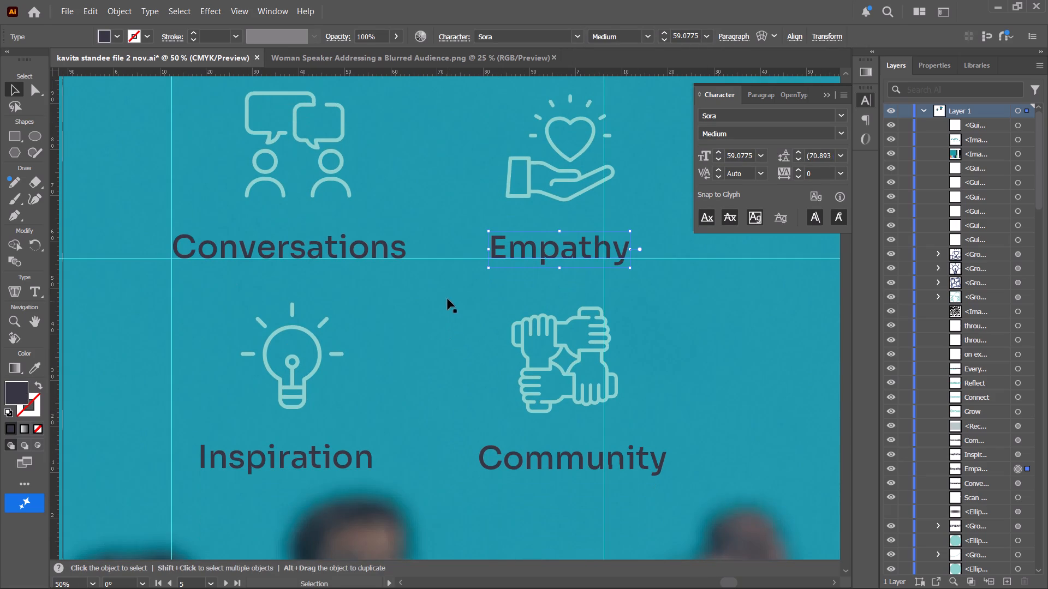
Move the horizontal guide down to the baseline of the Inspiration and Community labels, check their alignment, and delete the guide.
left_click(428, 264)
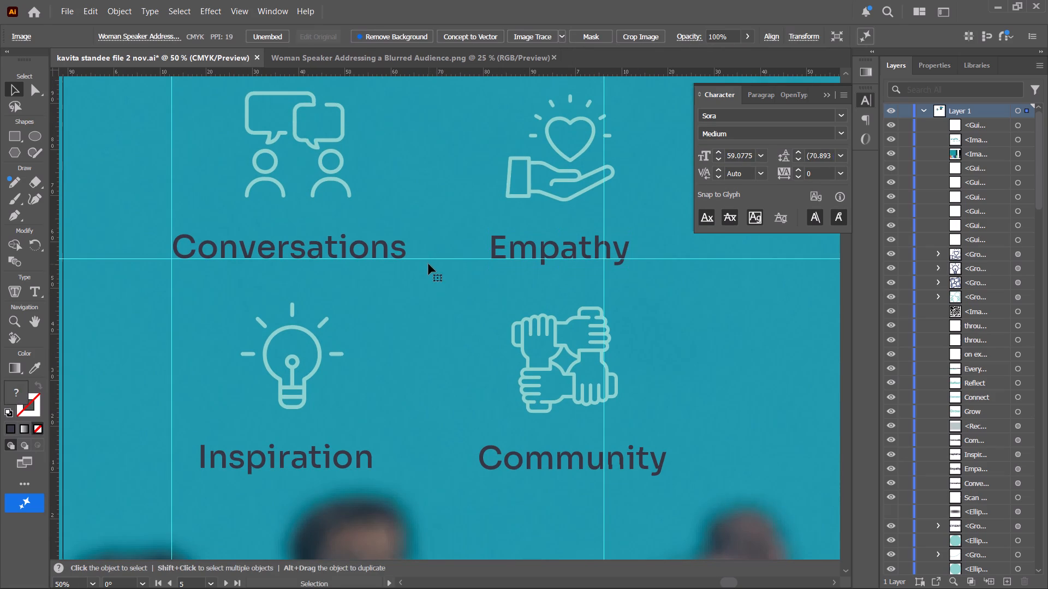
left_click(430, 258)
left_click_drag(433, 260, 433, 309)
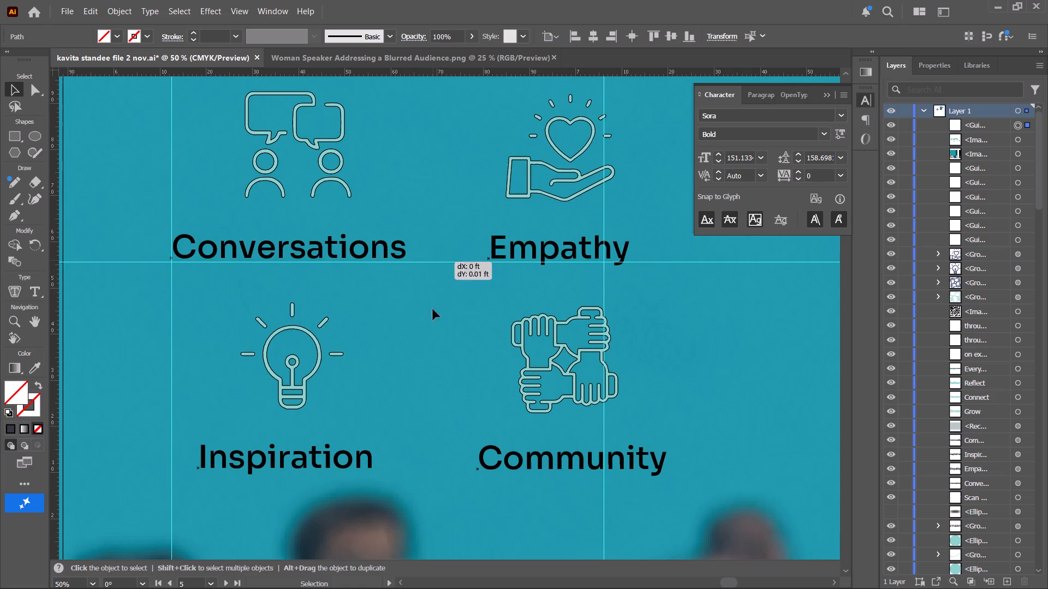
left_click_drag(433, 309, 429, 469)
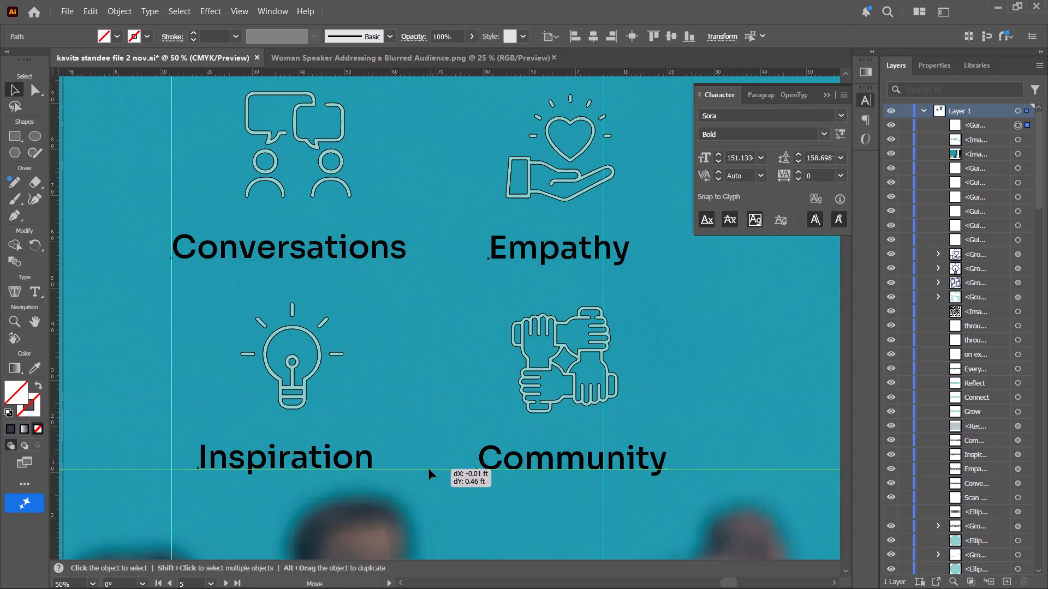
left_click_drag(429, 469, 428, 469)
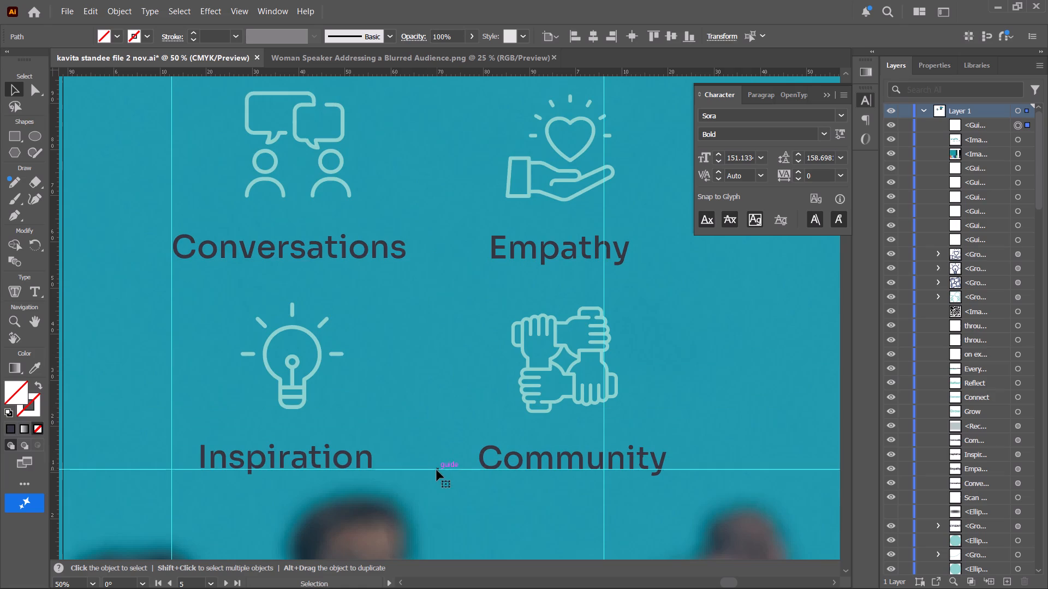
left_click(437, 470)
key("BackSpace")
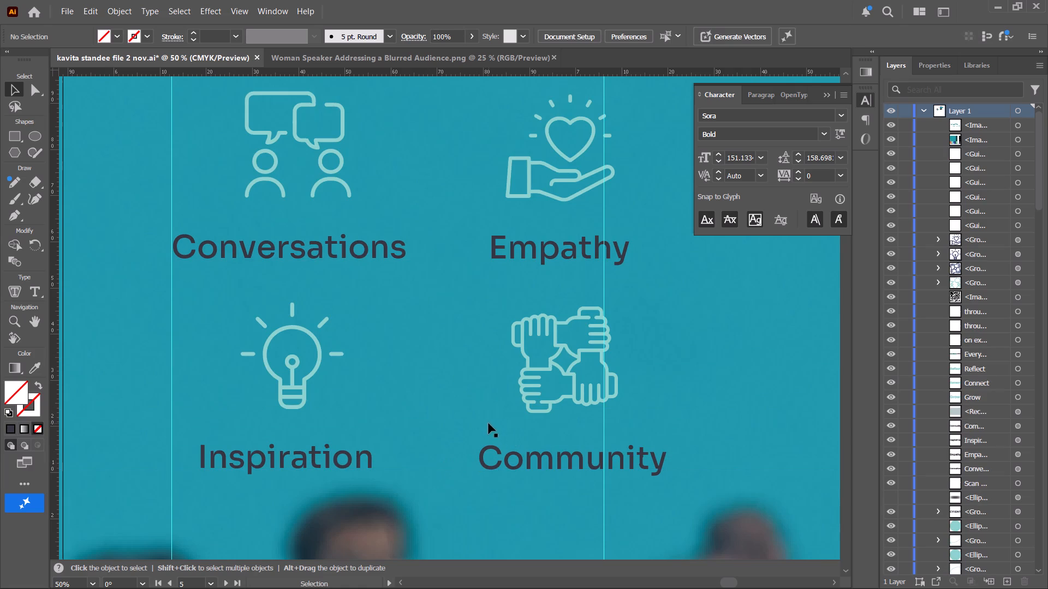
Centre-align the Inspiration icon horizontally with its label, and do the same for the Conversations icon and label.
scroll(419, 347, "down", 2, "alt")
key("space")
left_click_drag(430, 355, 368, 367)
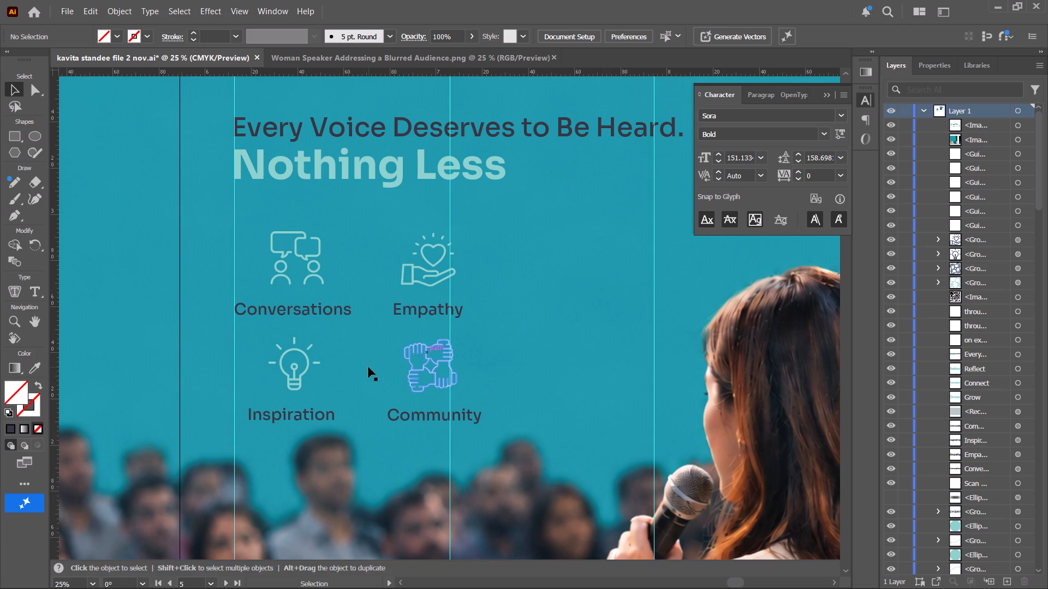
left_click(299, 365)
left_click(319, 417, "shift")
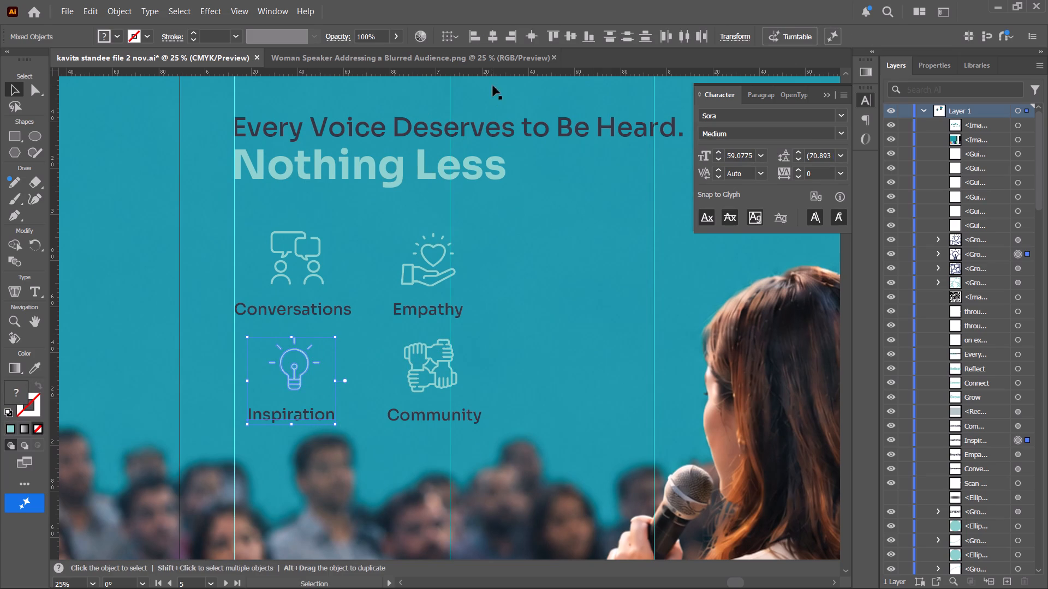
left_click(491, 37)
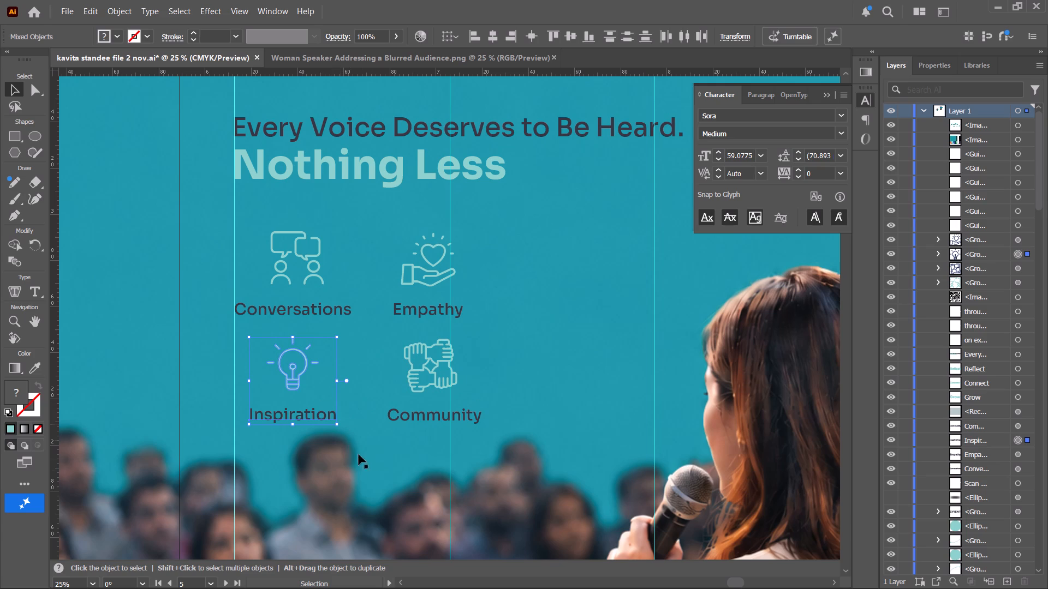
left_click(376, 474)
left_click(307, 260)
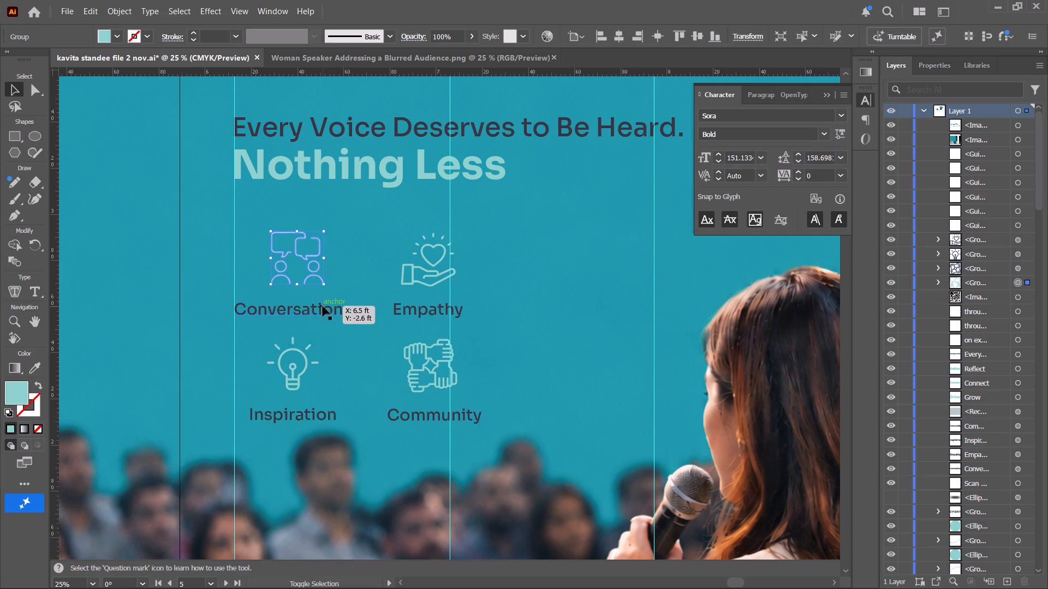
left_click(324, 306, "shift")
left_click(491, 32)
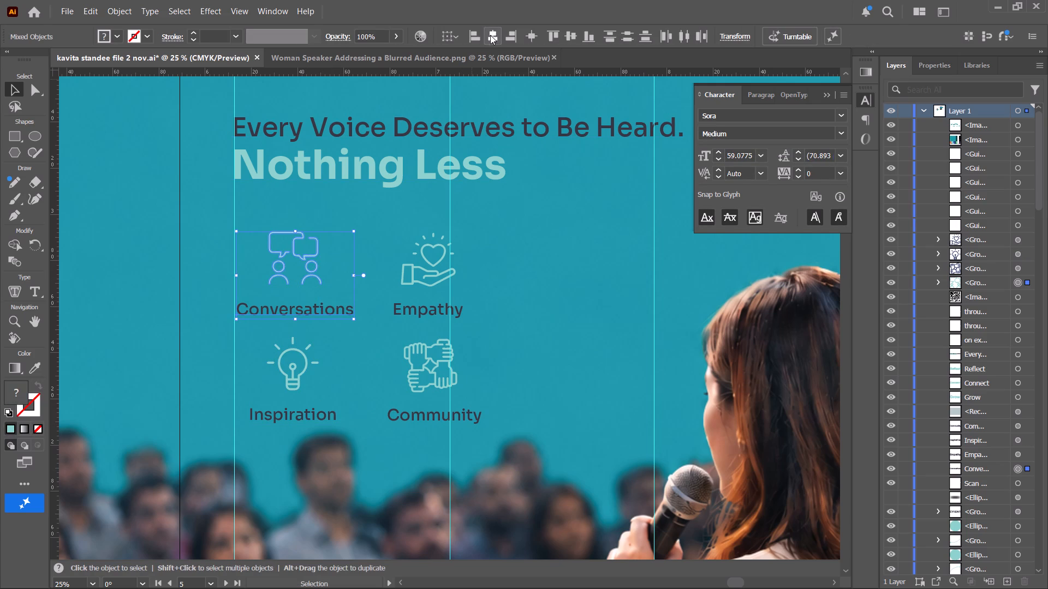
left_click(541, 320)
Centre-align the Empathy icon horizontally with its label, and do the same for the Community icon and label.
left_click(415, 277)
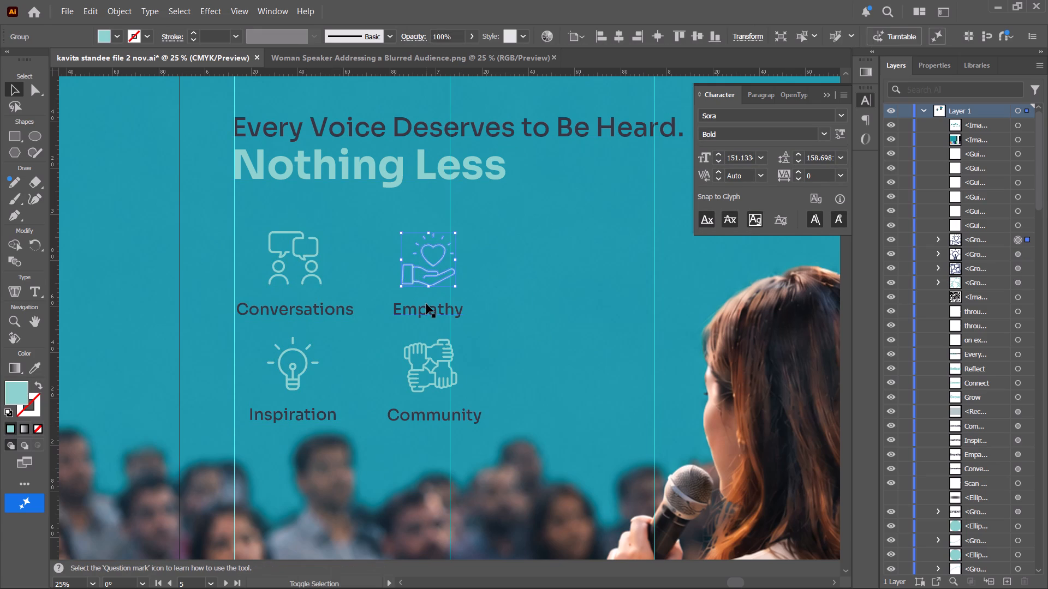
left_click(426, 305, "shift")
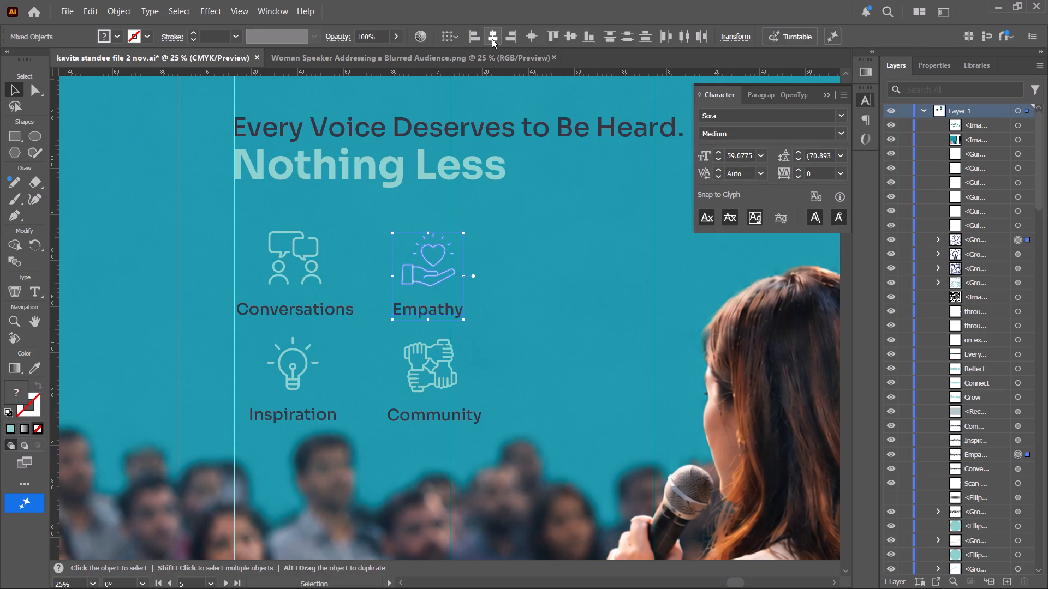
left_click(492, 39)
left_click(539, 283)
left_click(427, 387)
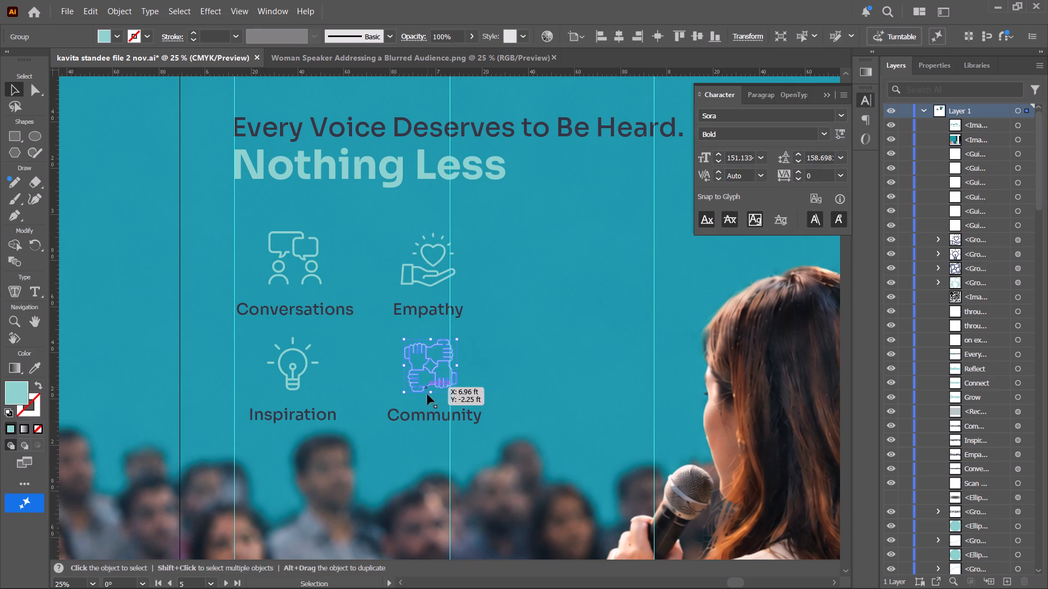
left_click(428, 416, "shift")
left_click(491, 40)
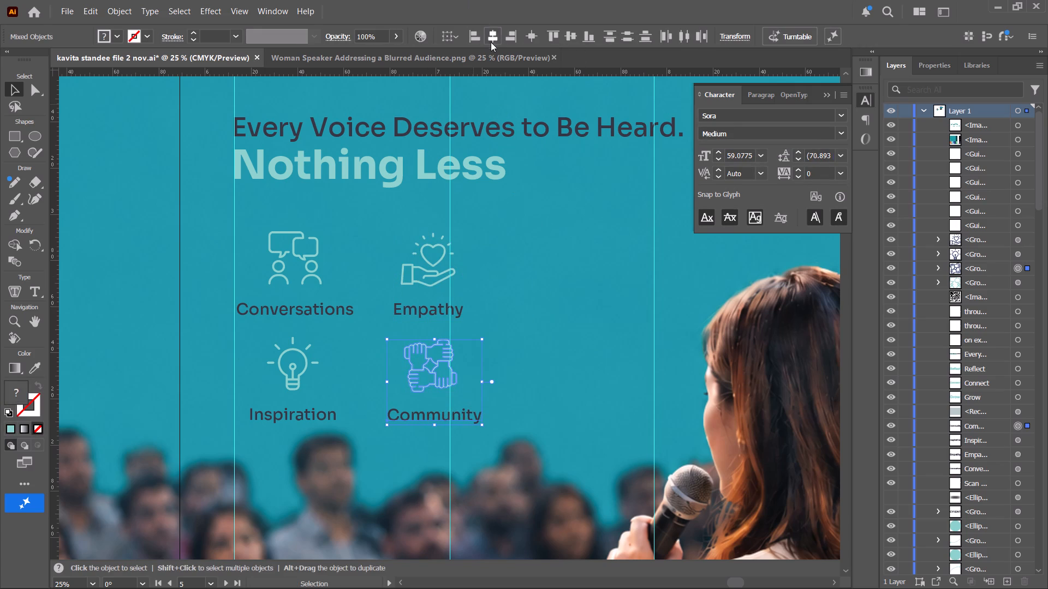
left_click(539, 347)
Shift the Conversations icon and label together about 0.01 ft left so the label's edge meets the left margin guide.
left_click(285, 280)
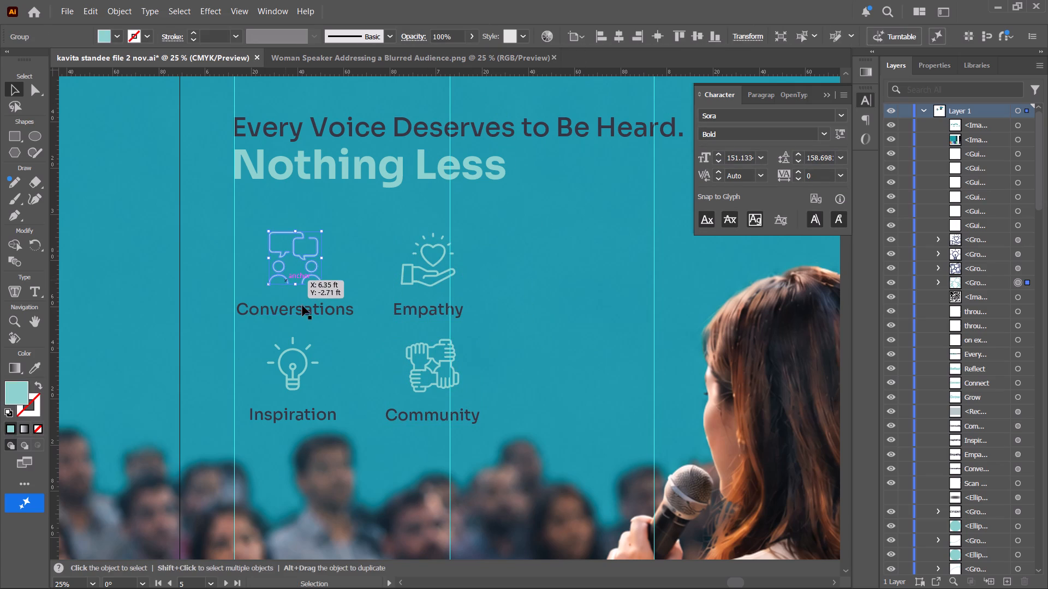
left_click(303, 307, "shift")
scroll(253, 316, "up", 4, "alt")
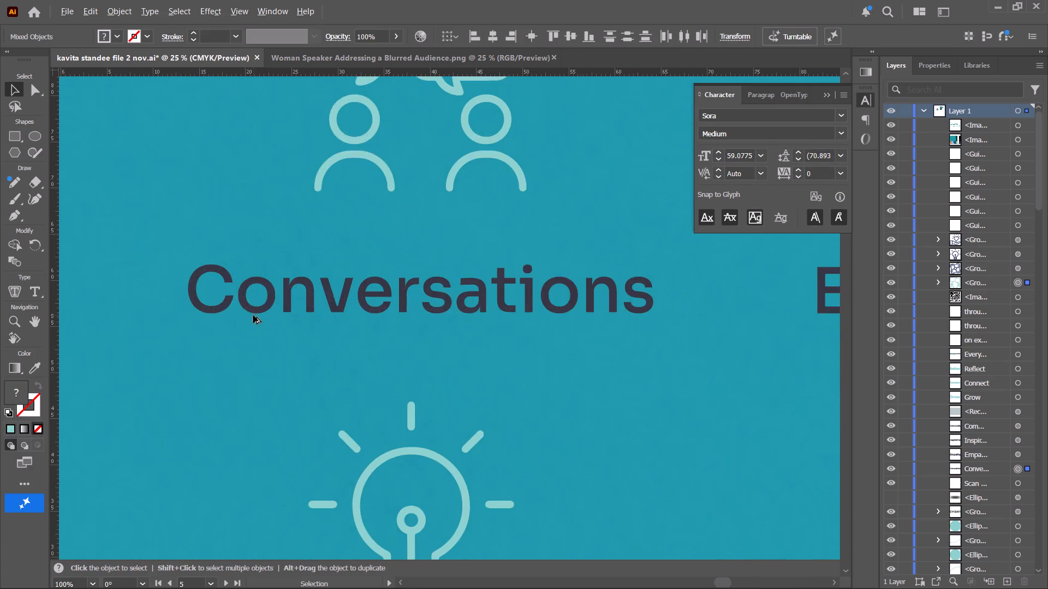
scroll(221, 308, "up", 2, "alt")
left_click_drag(164, 285, 139, 282)
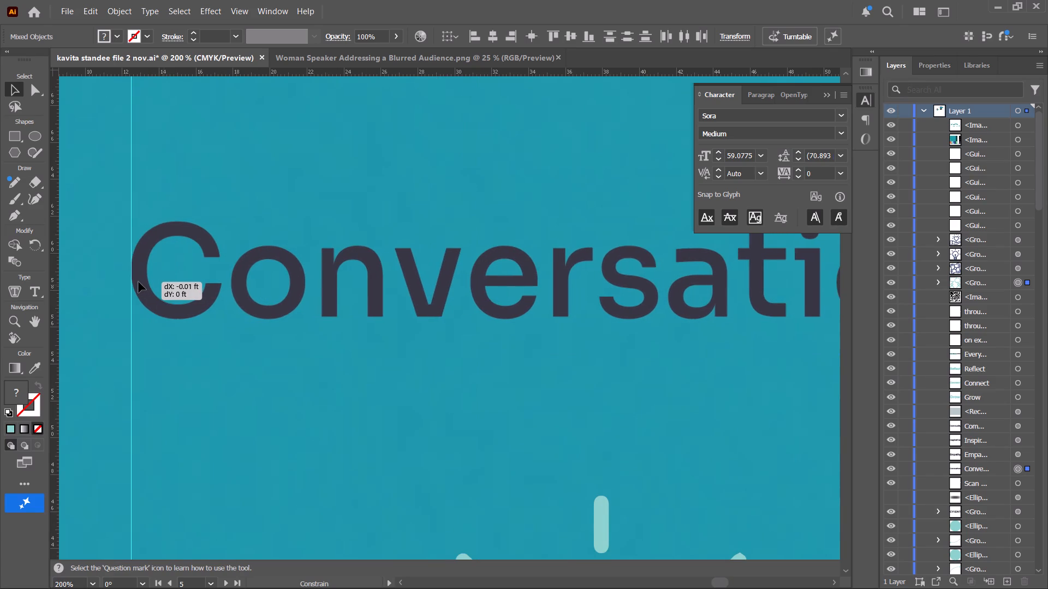
left_click_drag(139, 282, 140, 283)
scroll(382, 389, "down", 8, "alt")
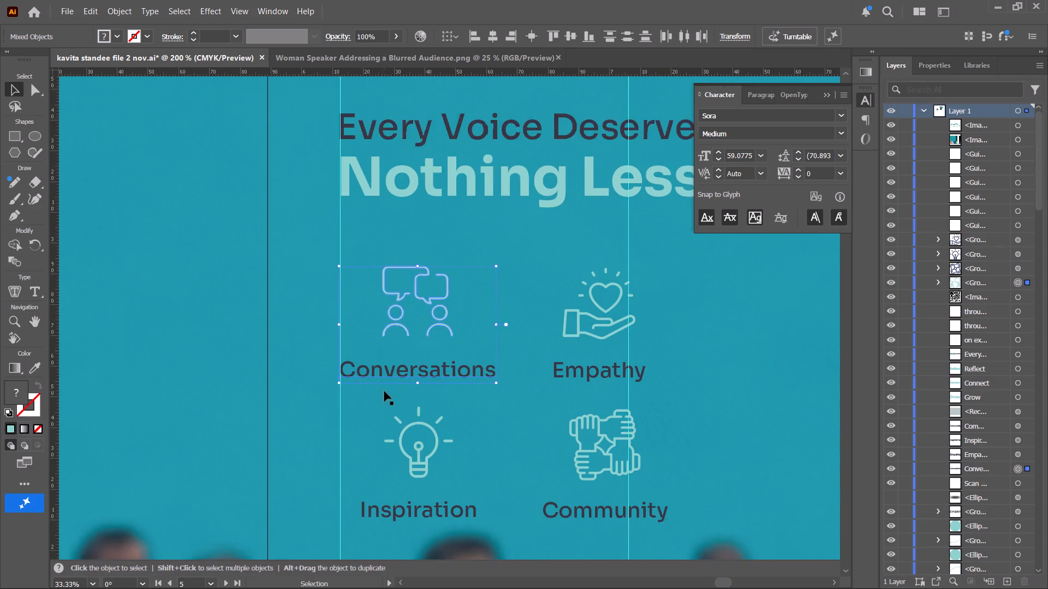
scroll(384, 391, "down", 3, "alt")
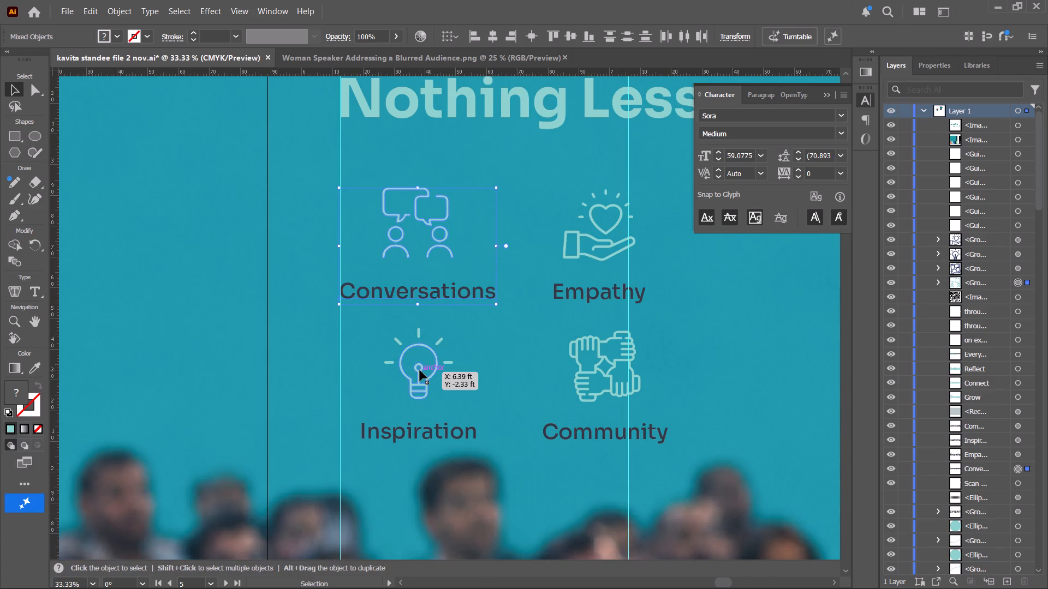
left_click(502, 376)
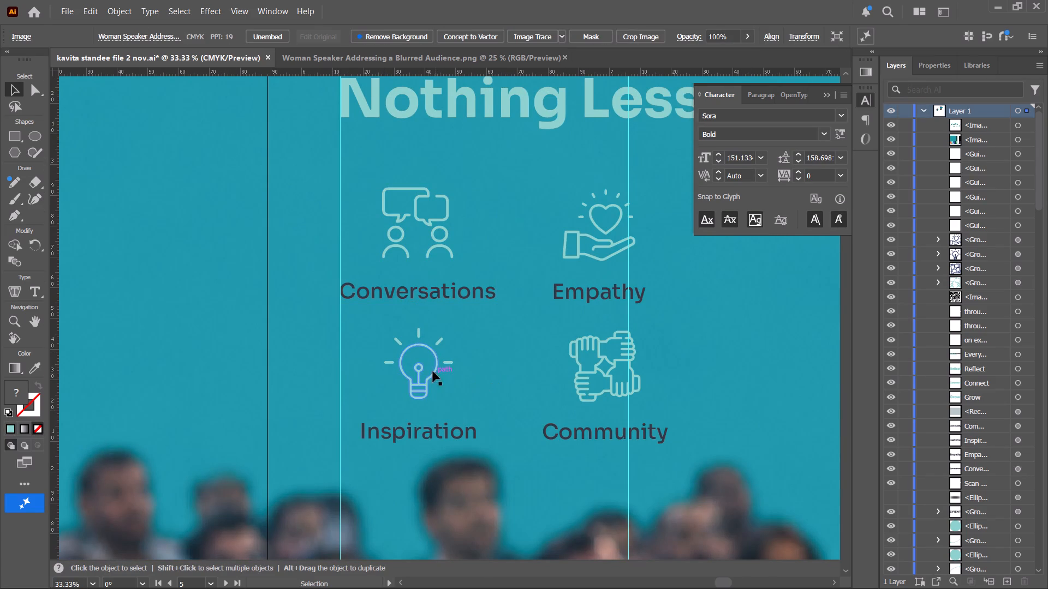
Nudge the Inspiration icon and label together slightly left to centre them beneath the Conversations pair.
left_click(420, 366)
left_click(427, 430, "shift")
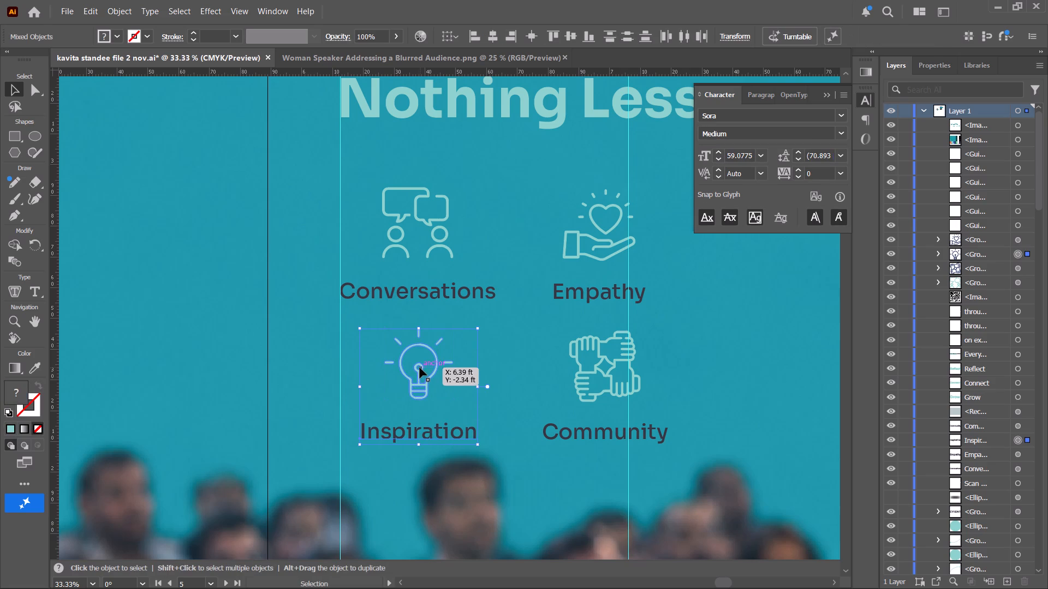
left_click(420, 367)
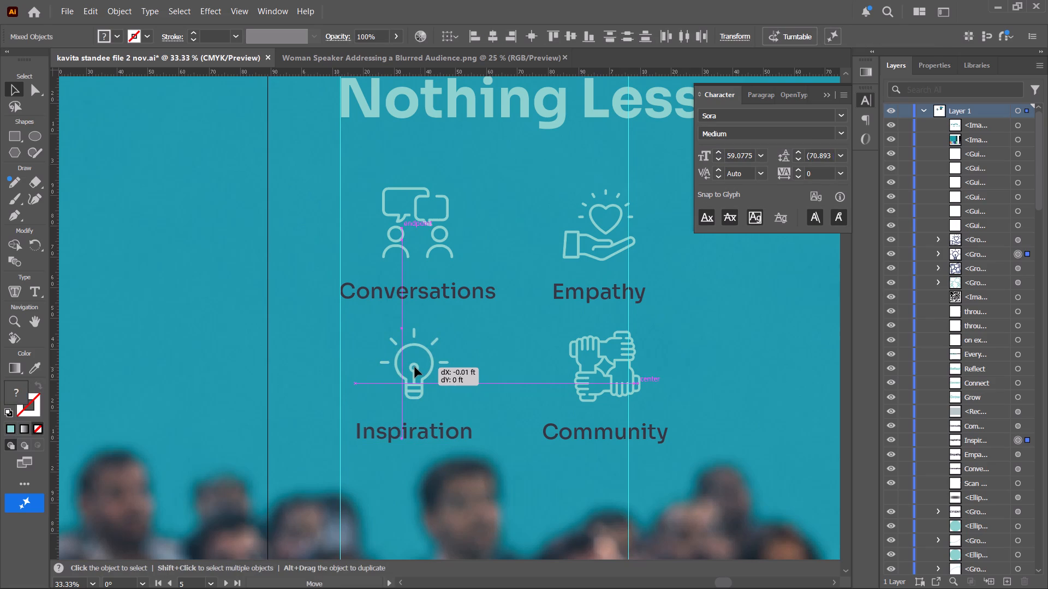
key("space")
key("space")
left_click_drag(533, 352, 478, 356)
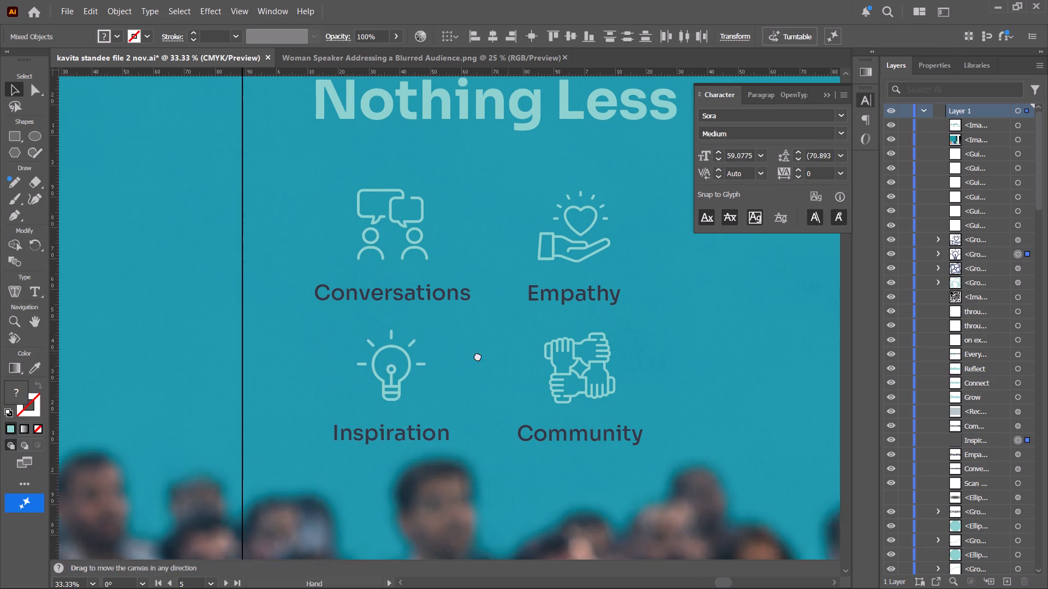
left_click_drag(478, 356, 424, 357)
left_click(651, 300)
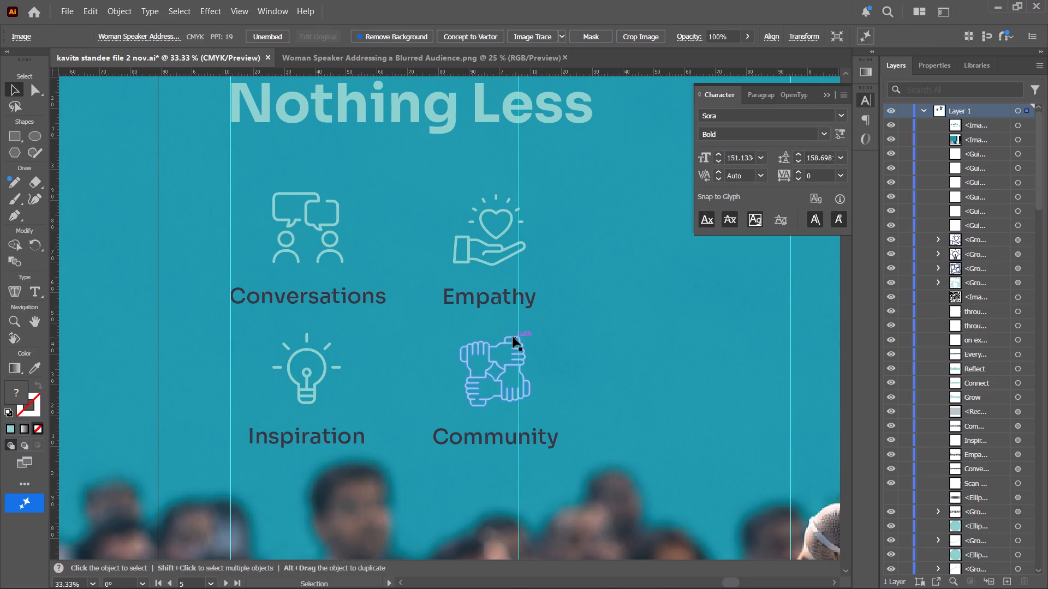
Nudge the Community icon and label together slightly left to line them up beneath the Empathy pair.
left_click(504, 340)
left_click(493, 435, "shift")
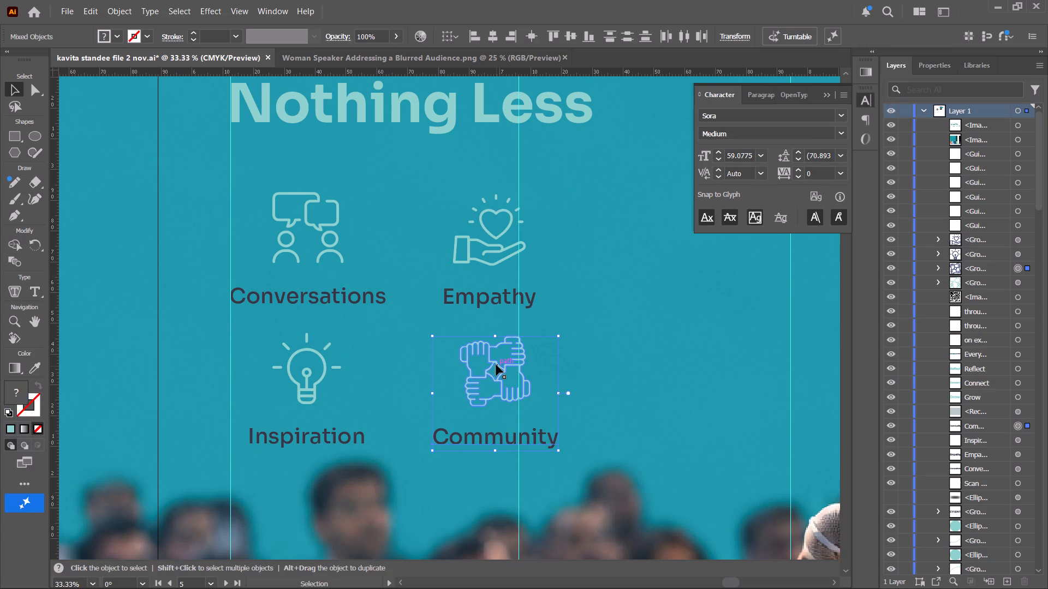
left_click_drag(496, 365, 489, 365)
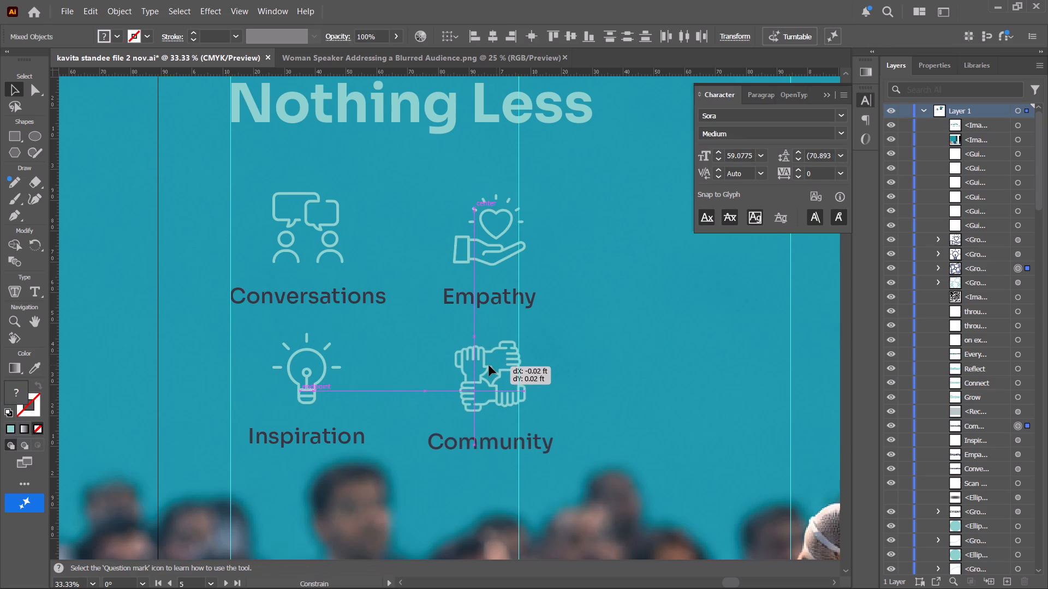
left_click_drag(489, 365, 494, 359)
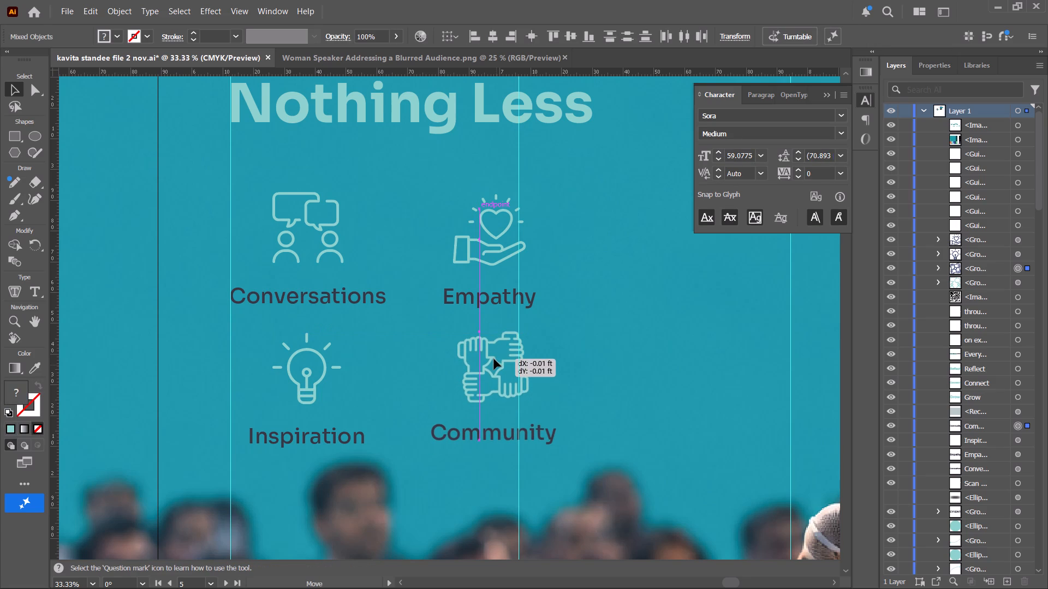
left_click_drag(494, 359, 495, 360)
left_click(662, 355)
Review the whole standee artboard in a full-screen presentation preview, then return to editing.
scroll(662, 355, "down", 3, "alt")
key("space")
left_click_drag(662, 355, 501, 354)
scroll(501, 354, "down", 1, "alt")
key("space")
left_click(513, 352)
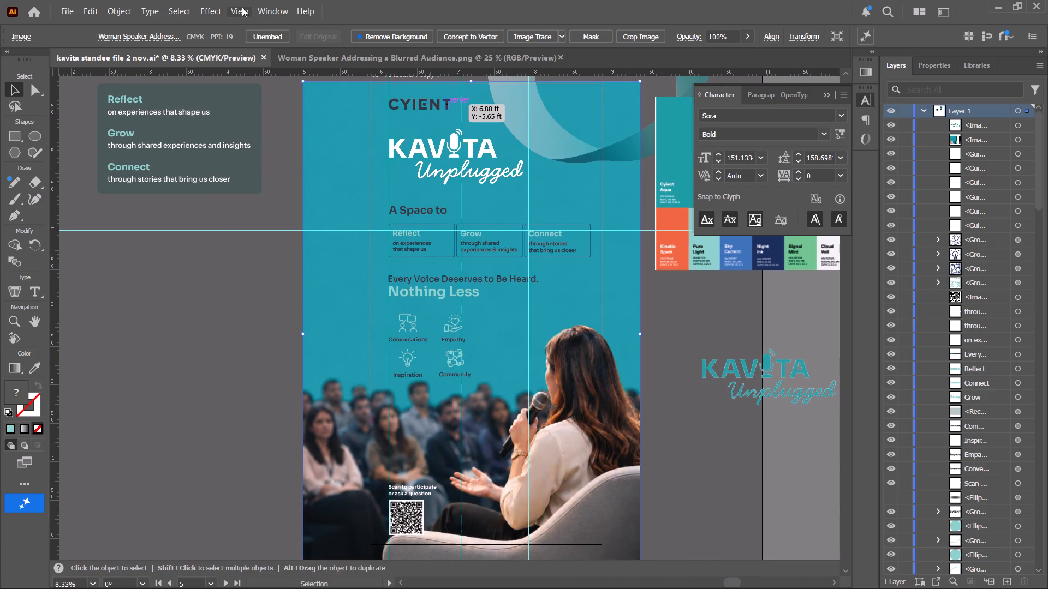
left_click(227, 8)
left_click(324, 130)
left_click(332, 123)
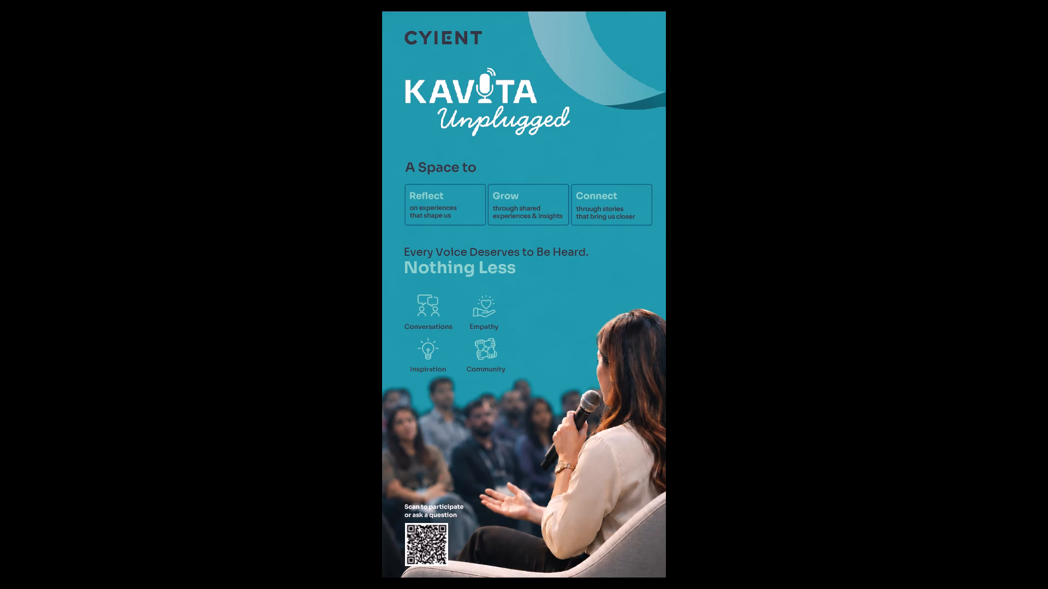
key("Escape")
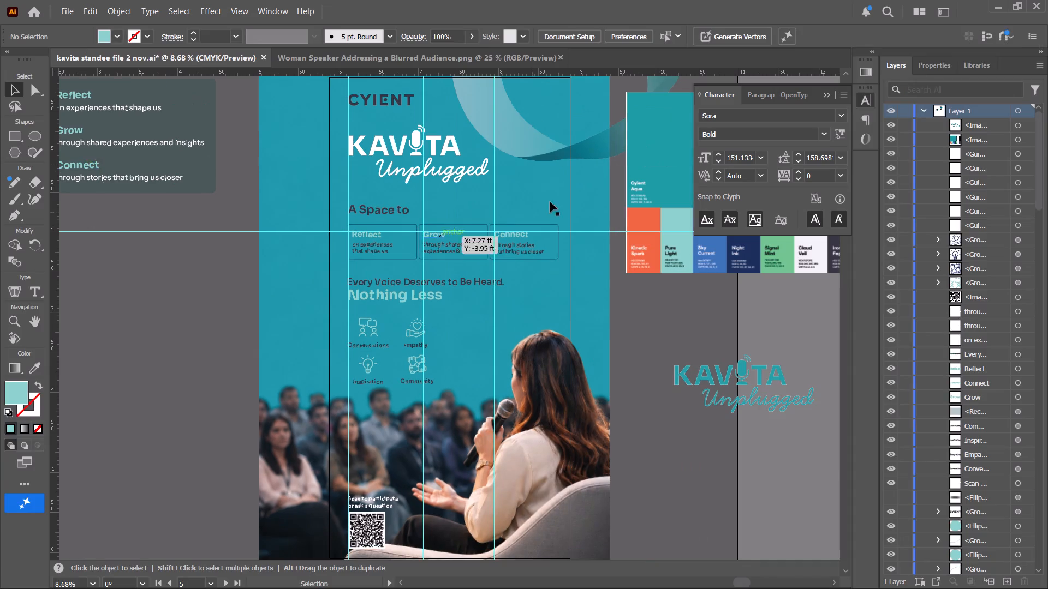
Recolour the Reflect, Grow and Connect box headings white.
left_click(365, 236)
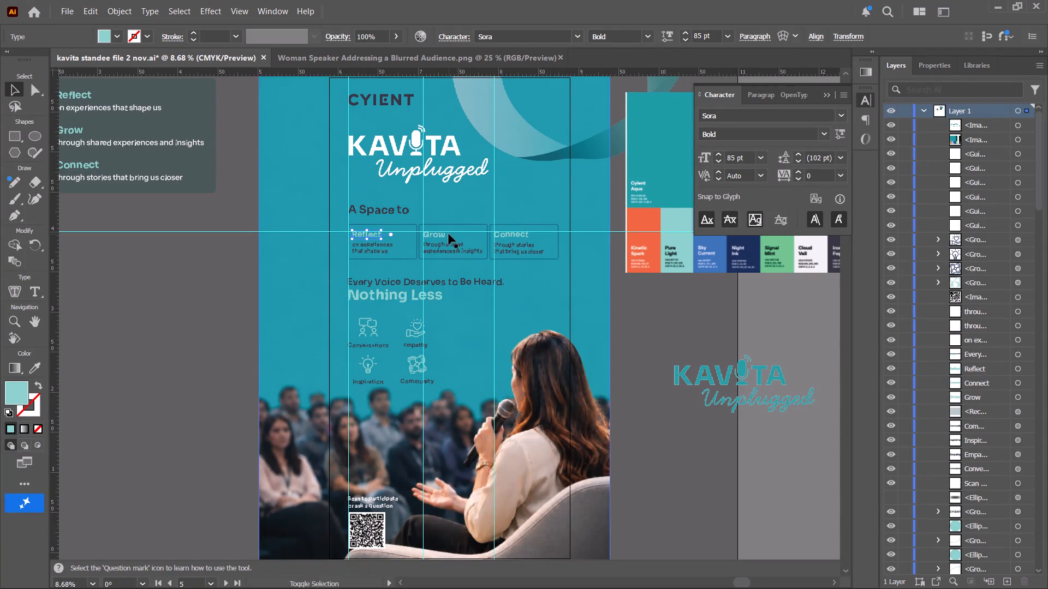
left_click(438, 235, "shift")
left_click(512, 233, "shift")
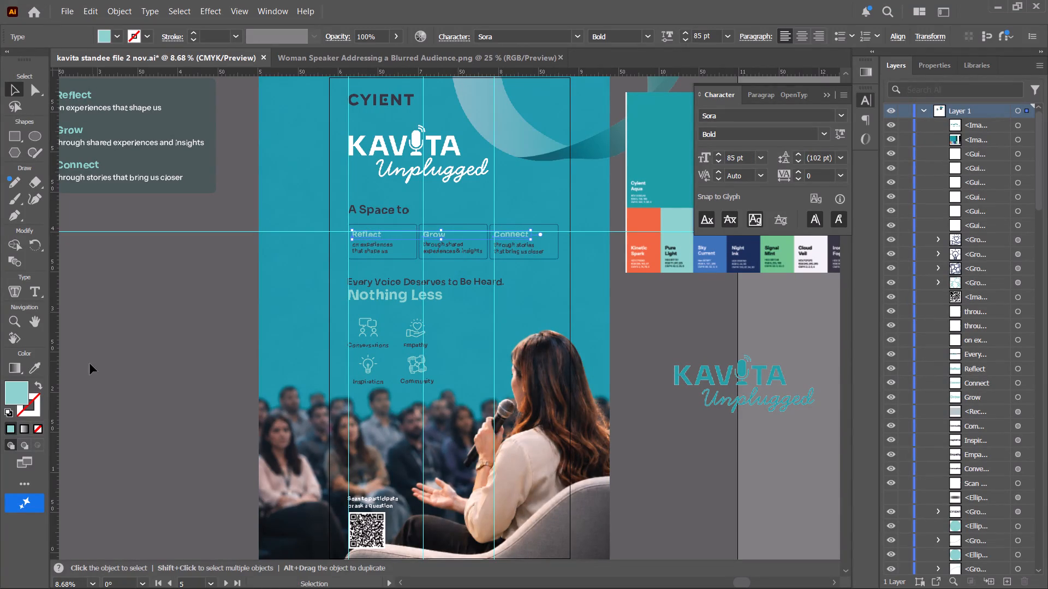
double_click(14, 390)
left_click_drag(699, 299, 676, 287)
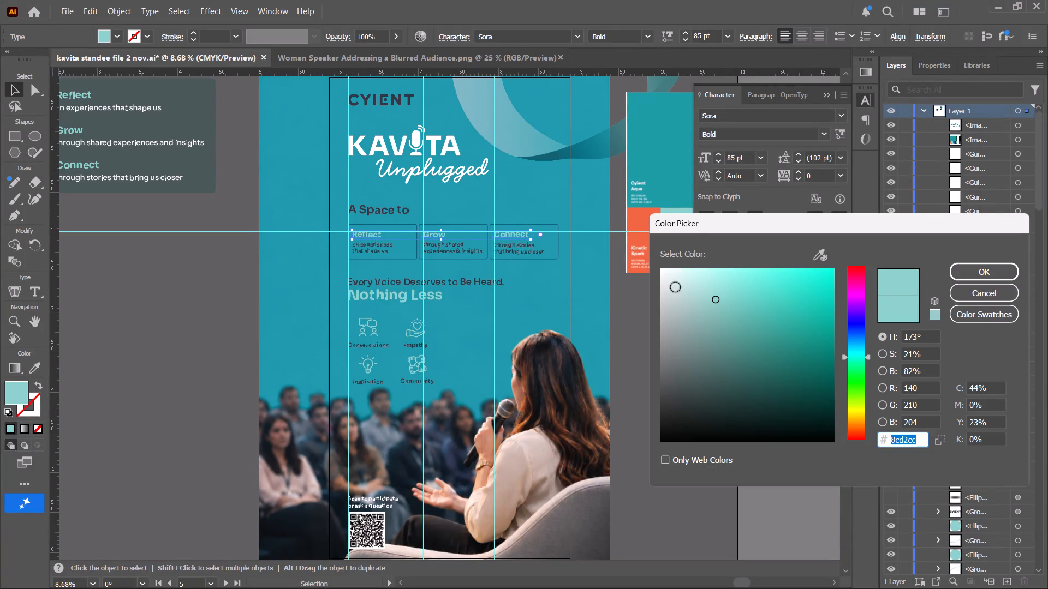
left_click_drag(676, 287, 543, 204)
left_click(972, 271)
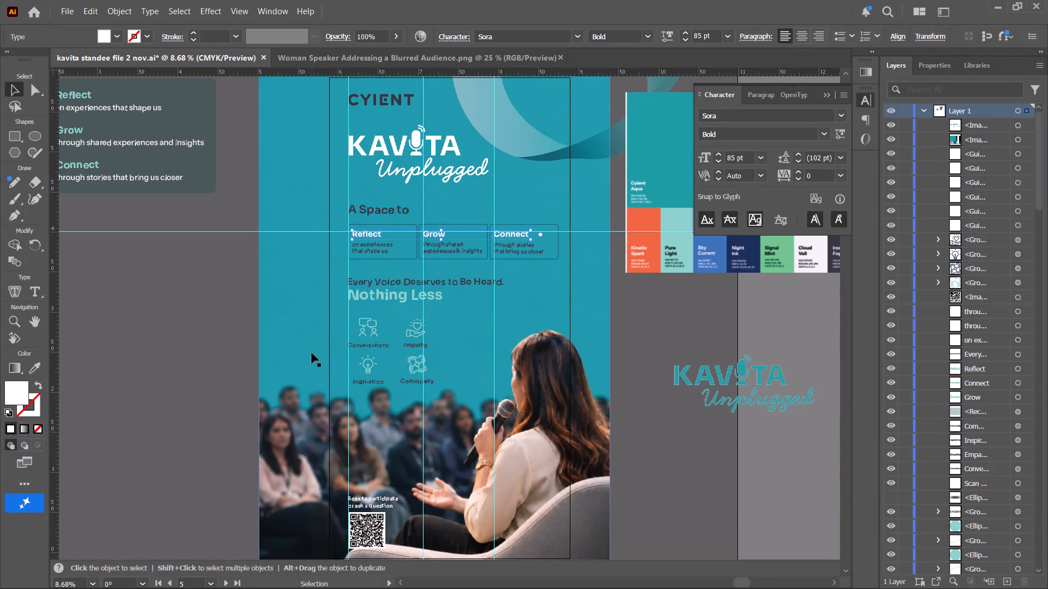
Recolour the Conversations, Empathy, Inspiration and Community icons white (#ffffff).
left_click(365, 321)
left_click(409, 328, "shift")
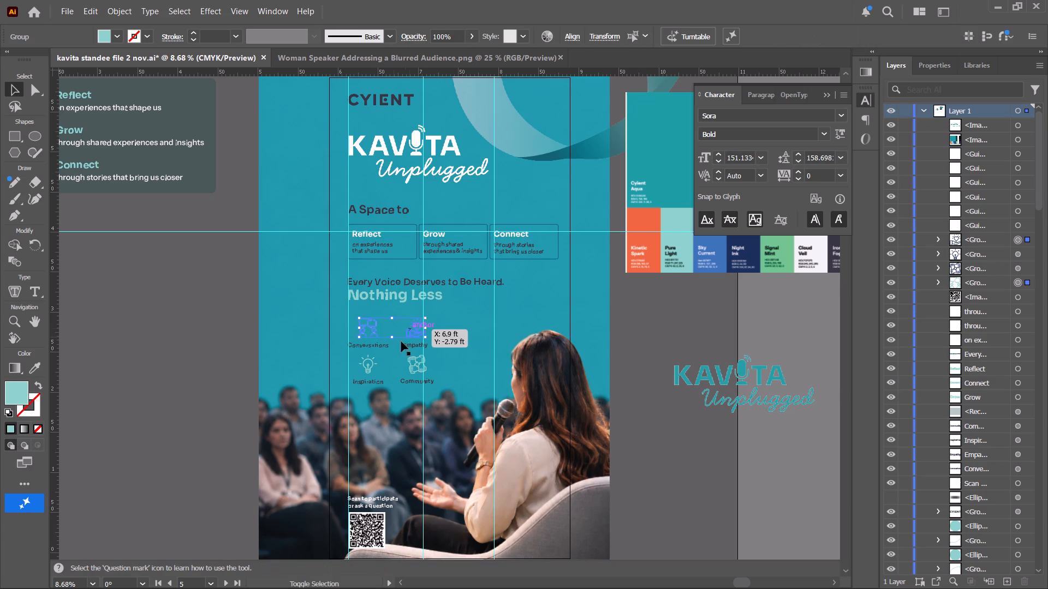
left_click(368, 367, "shift")
left_click(415, 365, "shift")
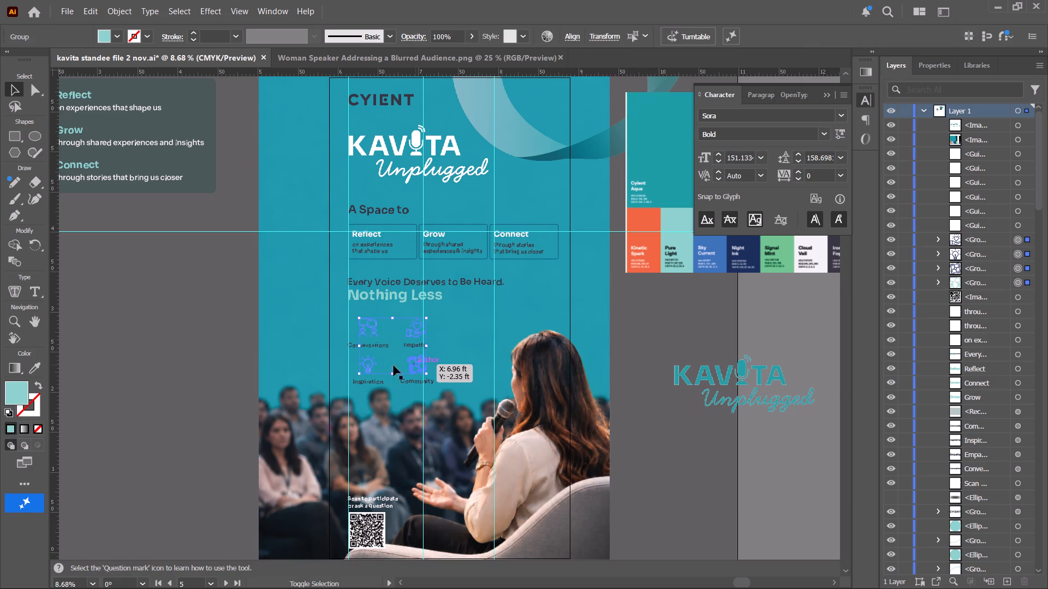
double_click(14, 390)
left_click_drag(680, 288, 620, 245)
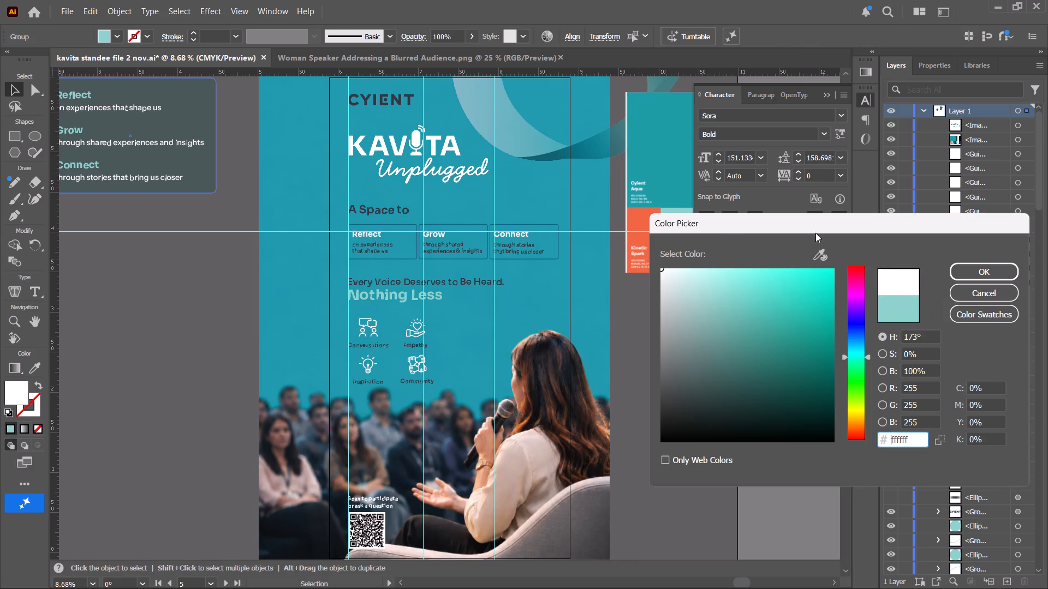
left_click(1010, 275)
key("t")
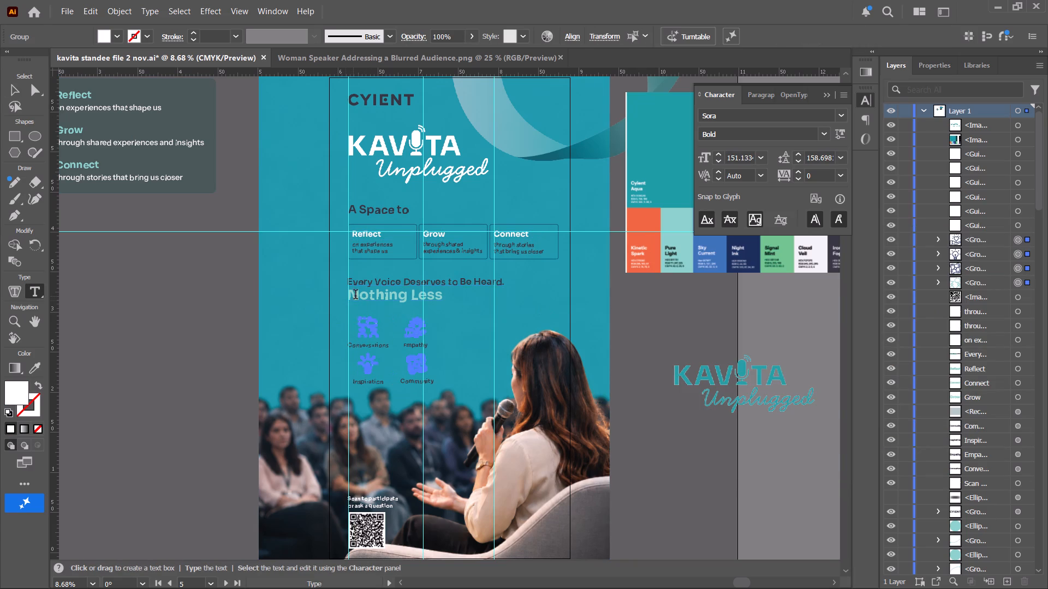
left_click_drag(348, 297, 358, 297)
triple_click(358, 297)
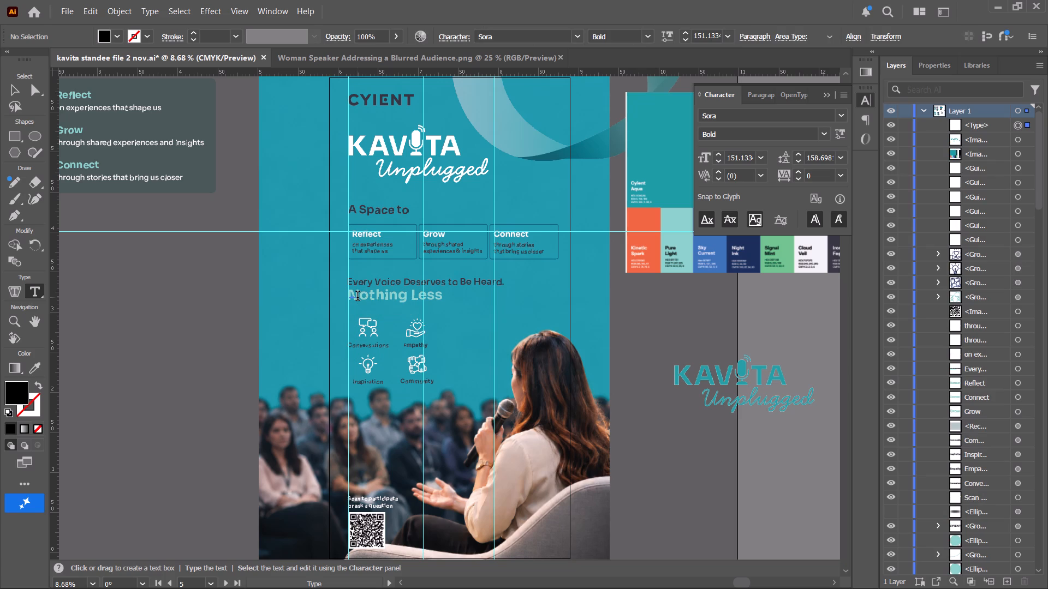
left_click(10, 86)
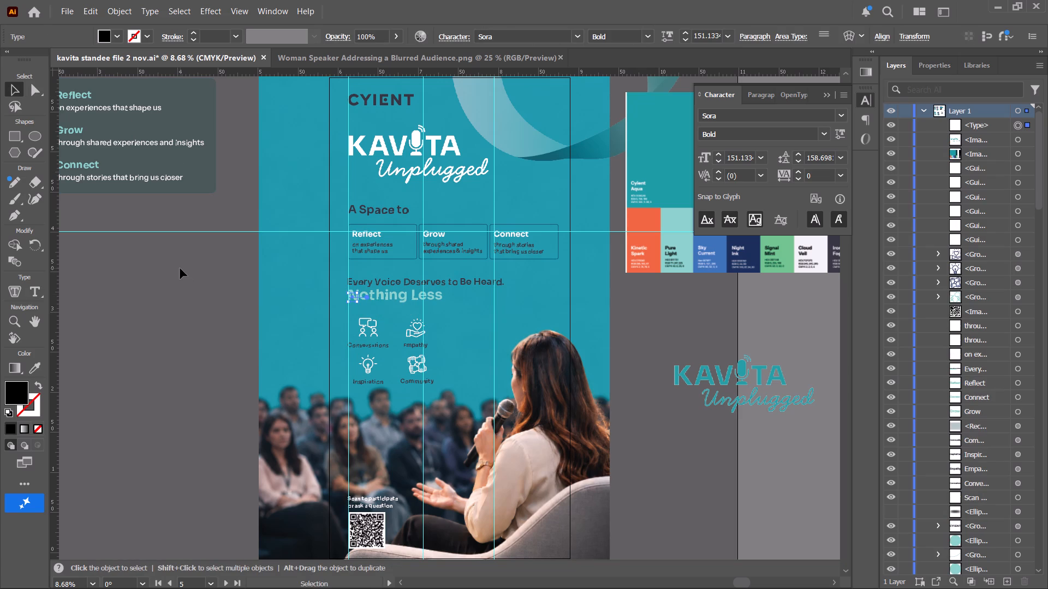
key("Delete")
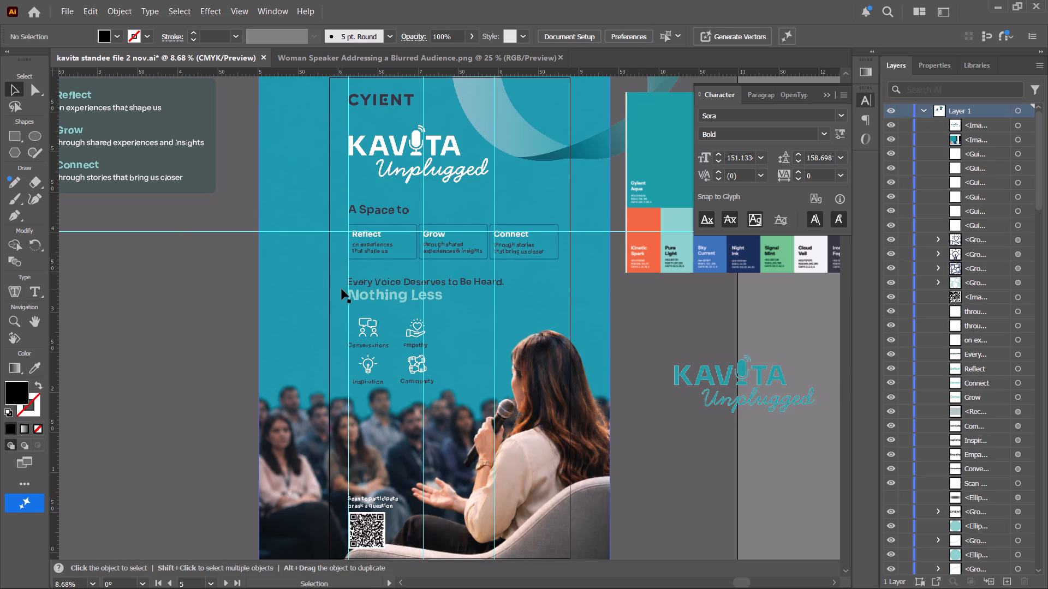
Recolour only the "Nothing Less" line of the tagline text white.
key("t")
triple_click(356, 298)
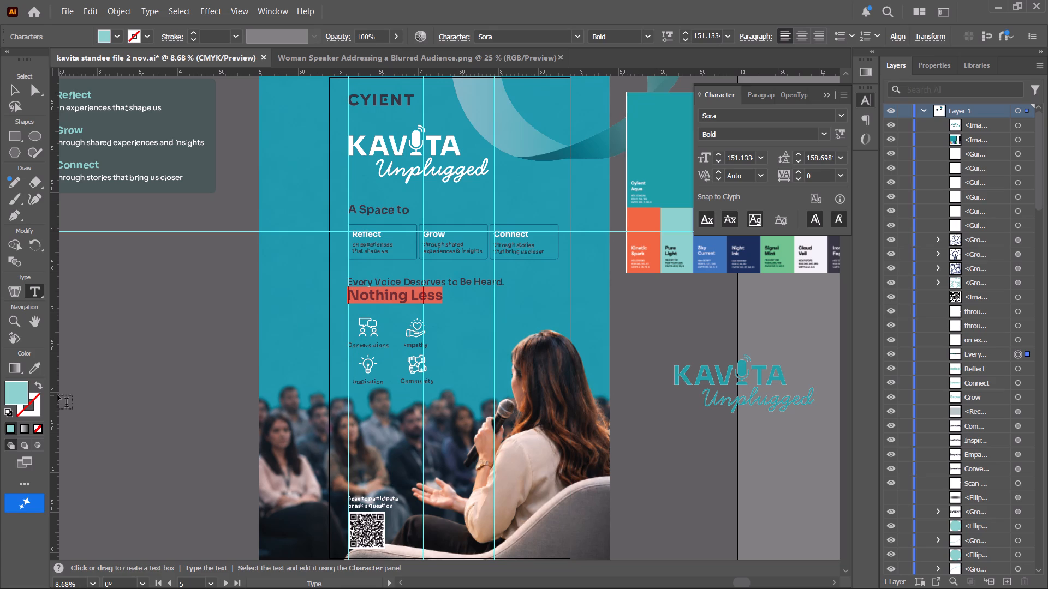
double_click(21, 397)
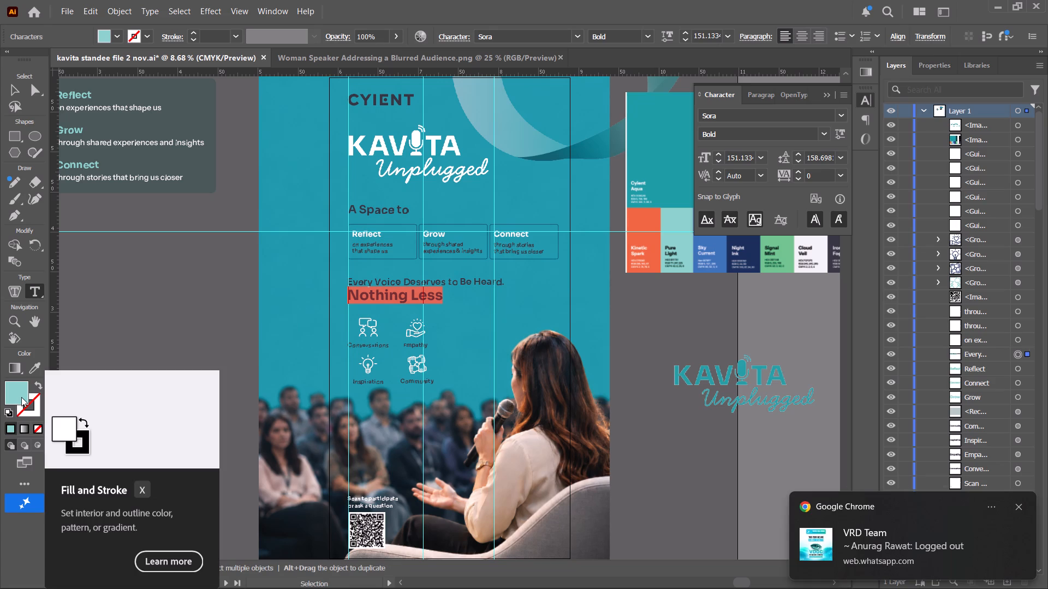
left_click_drag(736, 314, 498, 206)
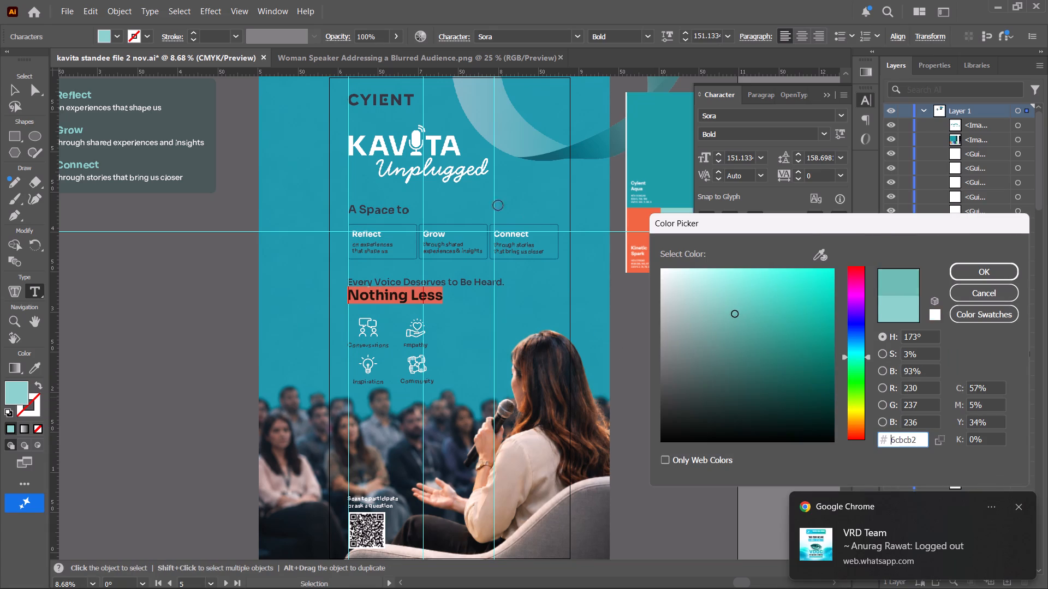
left_click_drag(498, 206, 475, 189)
left_click(976, 267)
left_click(9, 91)
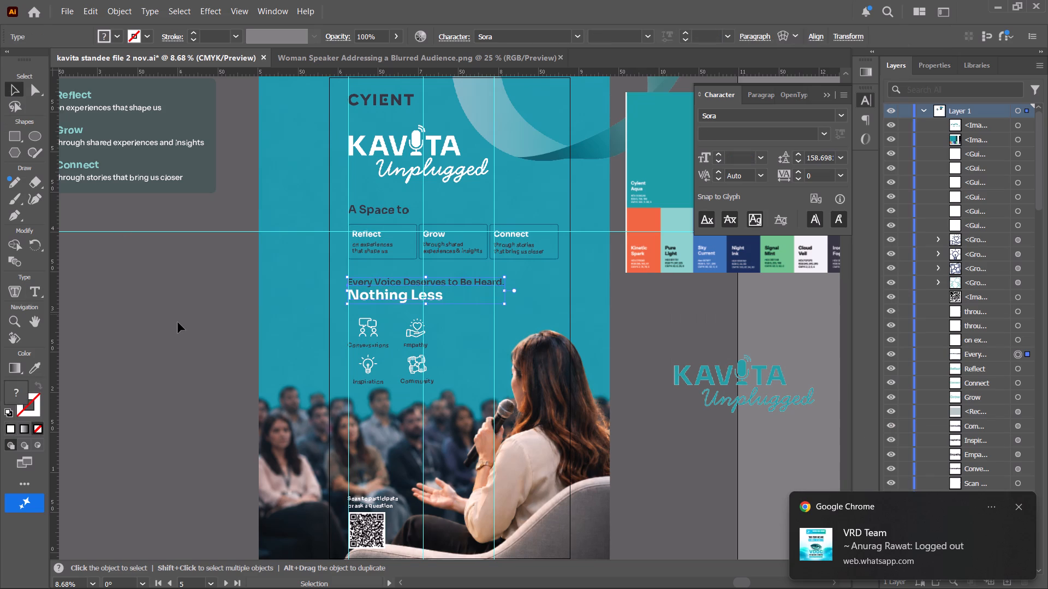
left_click(178, 324)
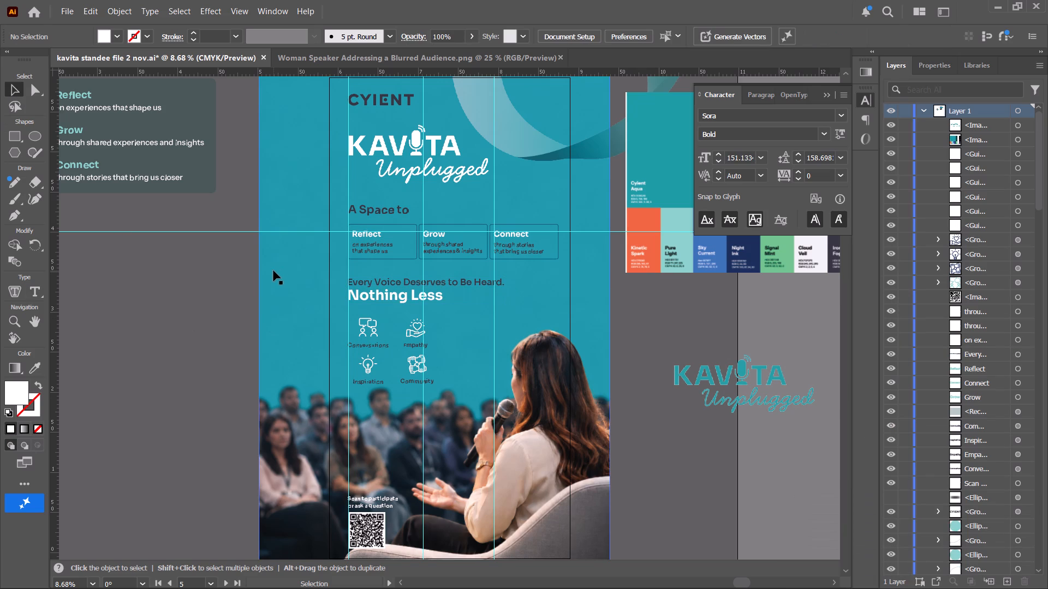
Recolour the Cyient logo at the top of the standee white (#ffffff).
left_click(384, 101)
double_click(19, 384)
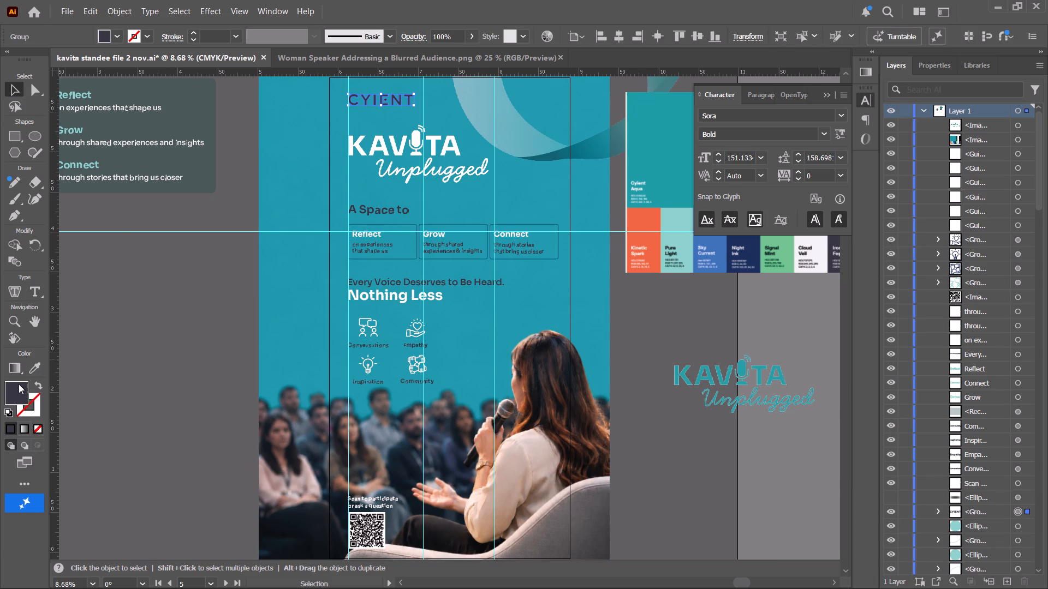
left_click_drag(699, 309, 603, 237)
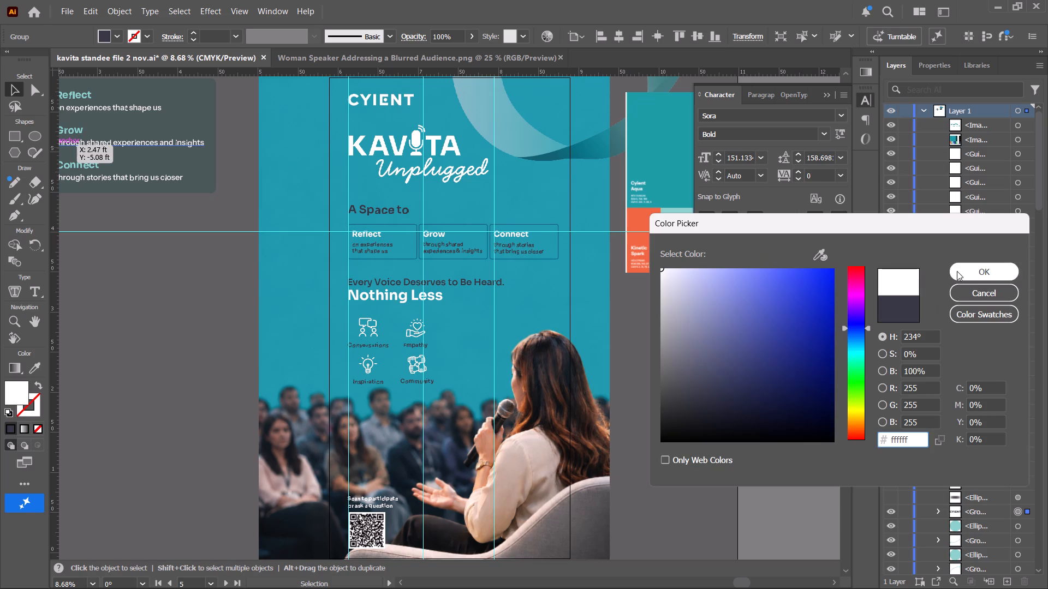
left_click(962, 270)
left_click(124, 296)
Change the outline colour of the three boxes around Reflect, Grow and Connect to white.
key("space")
key("space")
key("space")
left_click_drag(189, 283, 78, 292)
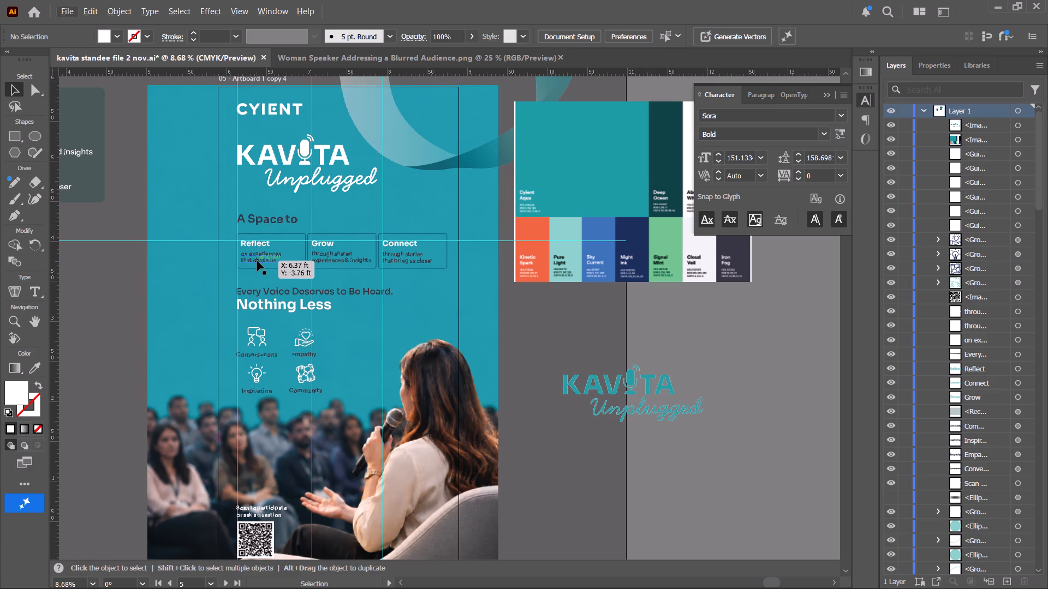
scroll(257, 261, "up", 1, "alt")
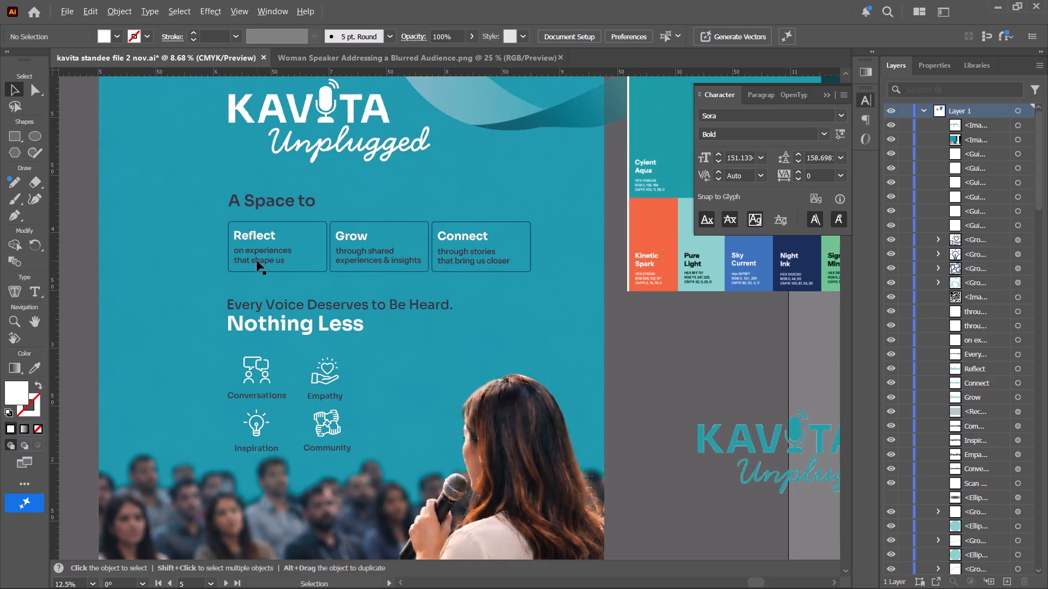
scroll(270, 262, "up", 1, "alt")
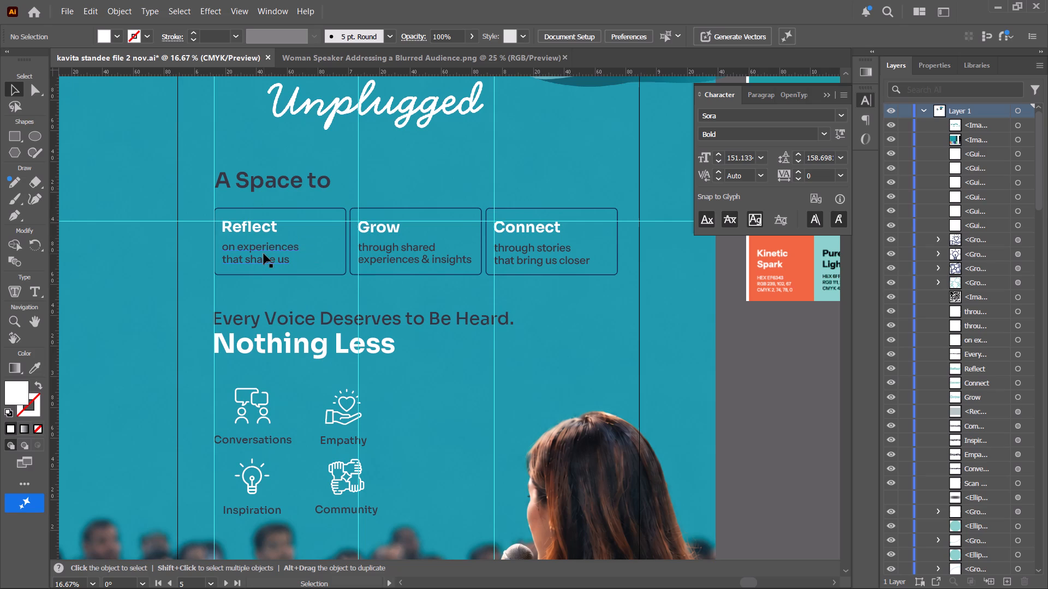
scroll(264, 254, "down", 1, "alt")
key("space")
key("space")
key("space")
key("space")
key("space")
key("space")
key("space")
key("space")
key("space")
key("space")
key("space")
key("space")
key("space")
key("space")
key("space")
key("space")
key("space")
key("space")
key("space")
key("space")
left_click_drag(264, 254, 245, 290)
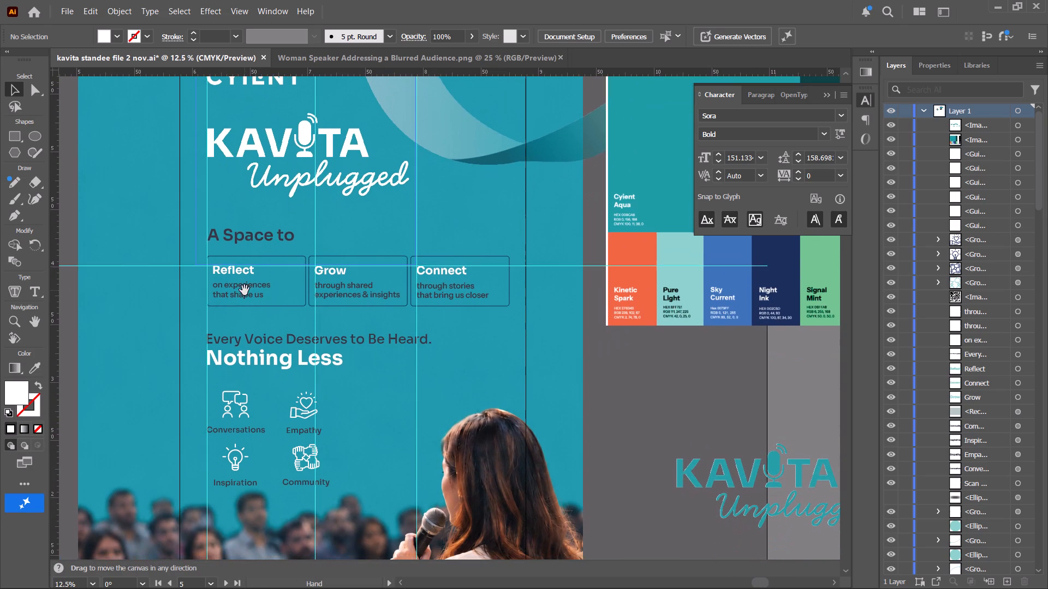
scroll(253, 320, "up", 1, "alt")
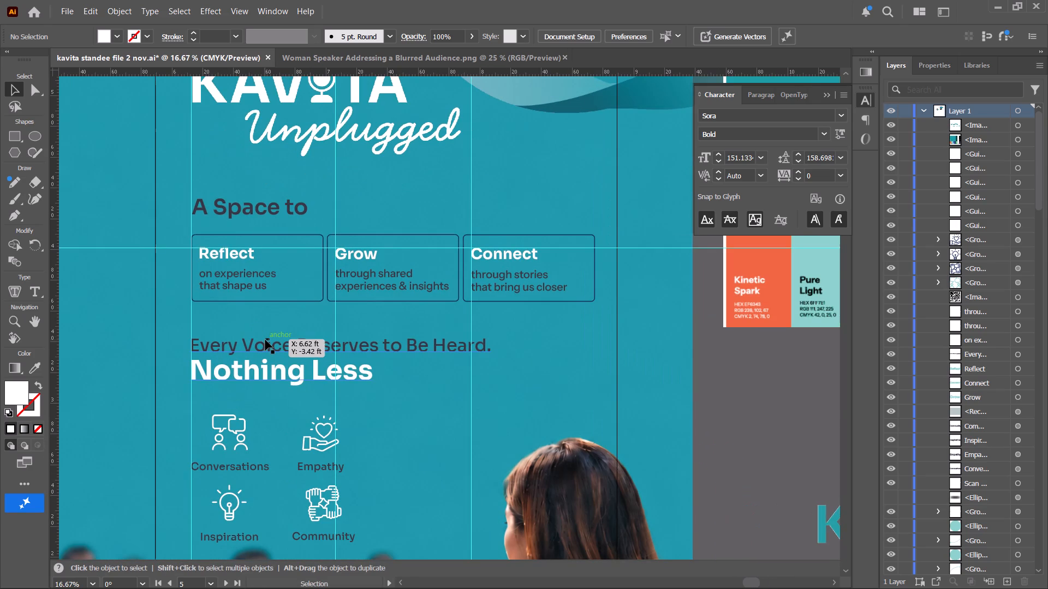
scroll(263, 339, "down", 1, "alt")
scroll(243, 306, "up", 2, "alt")
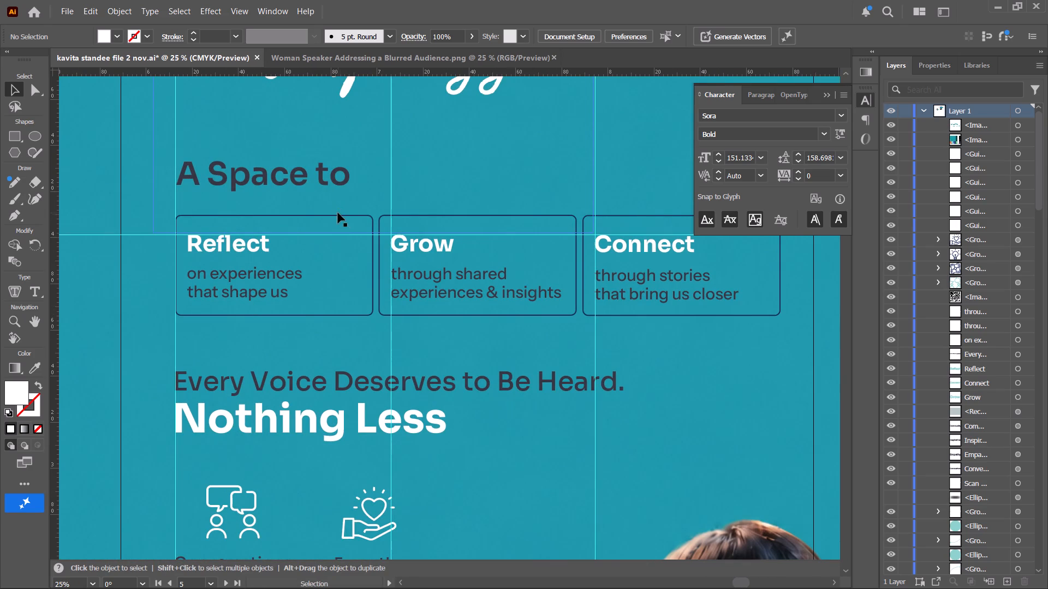
left_click(337, 217)
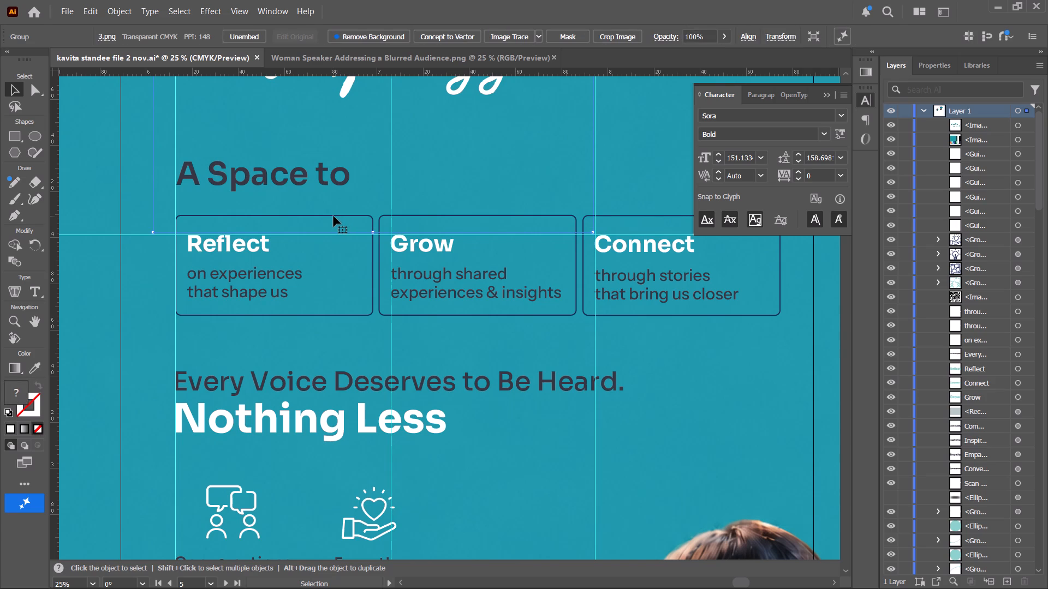
left_click(372, 300)
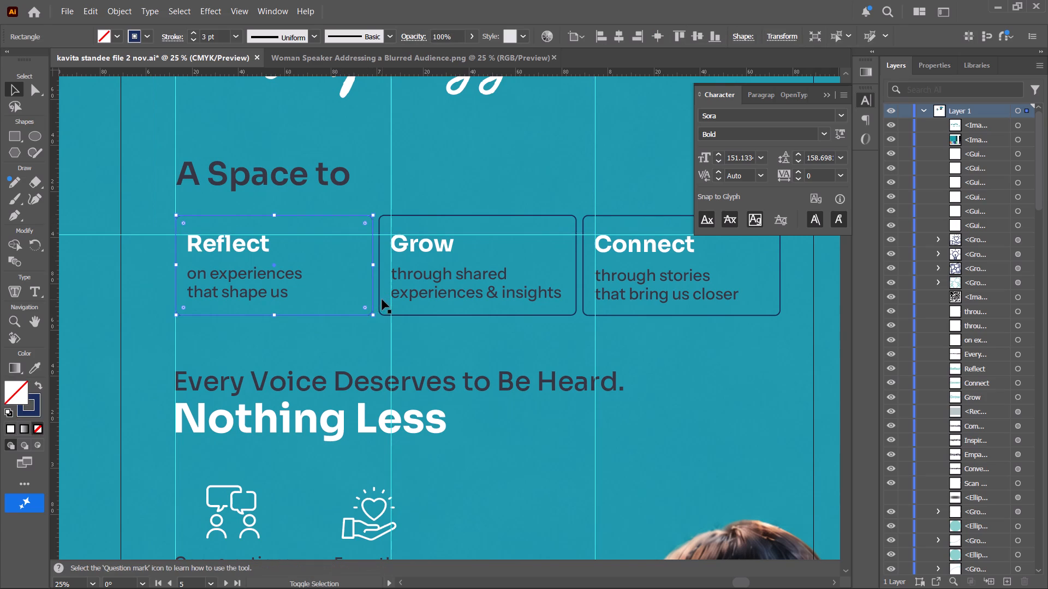
left_click(380, 299, "shift")
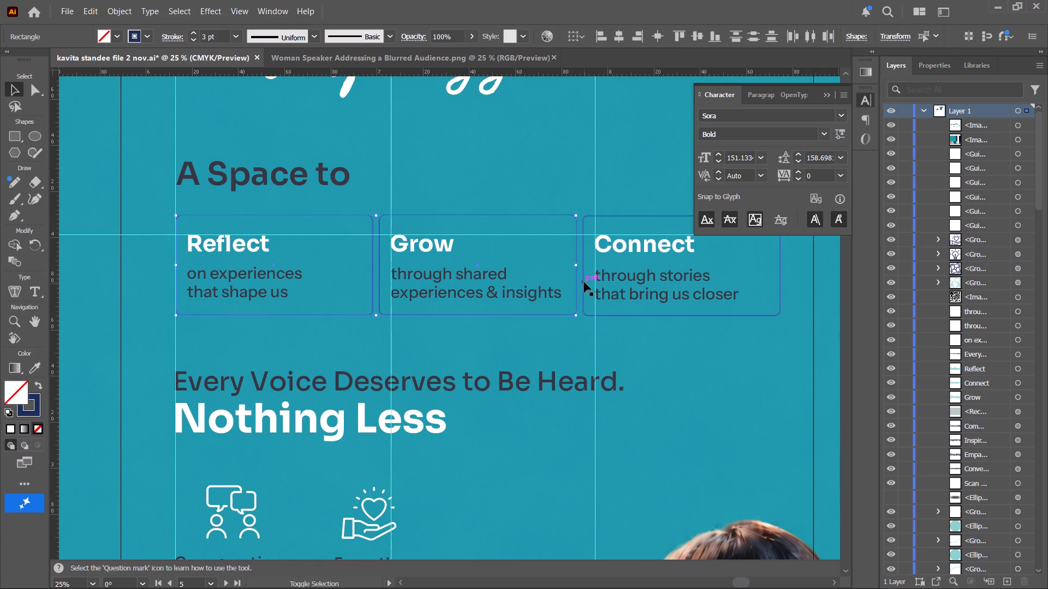
left_click(584, 282, "shift")
left_click(147, 37)
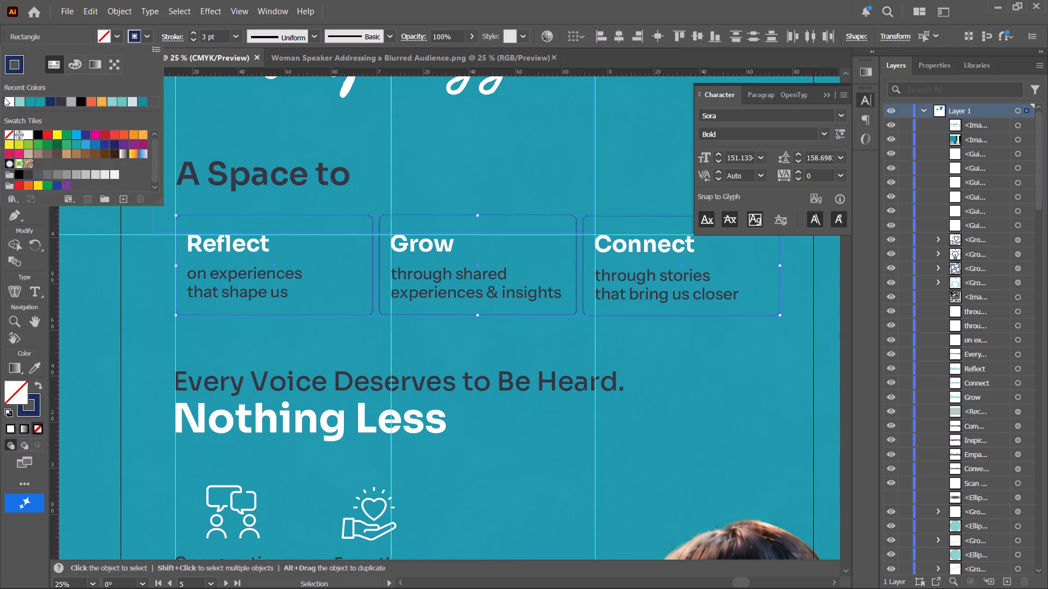
left_click(11, 105)
left_click(108, 277)
left_click(100, 272)
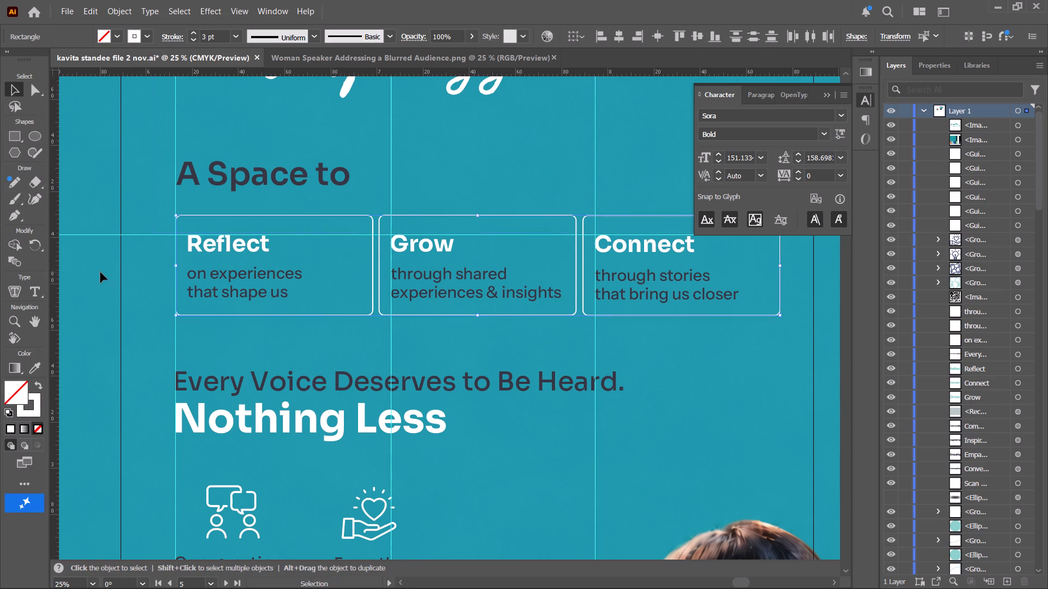
Recolour the description text under Reflect, Grow and Connect in the three boxes white.
left_click(200, 279)
left_click(441, 280, "shift")
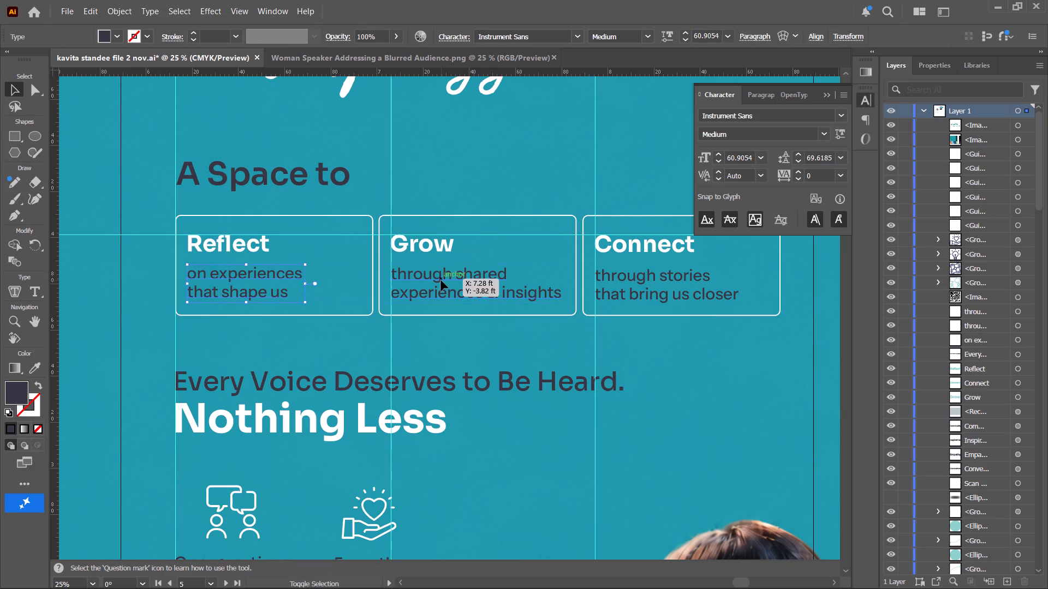
left_click(615, 276, "shift")
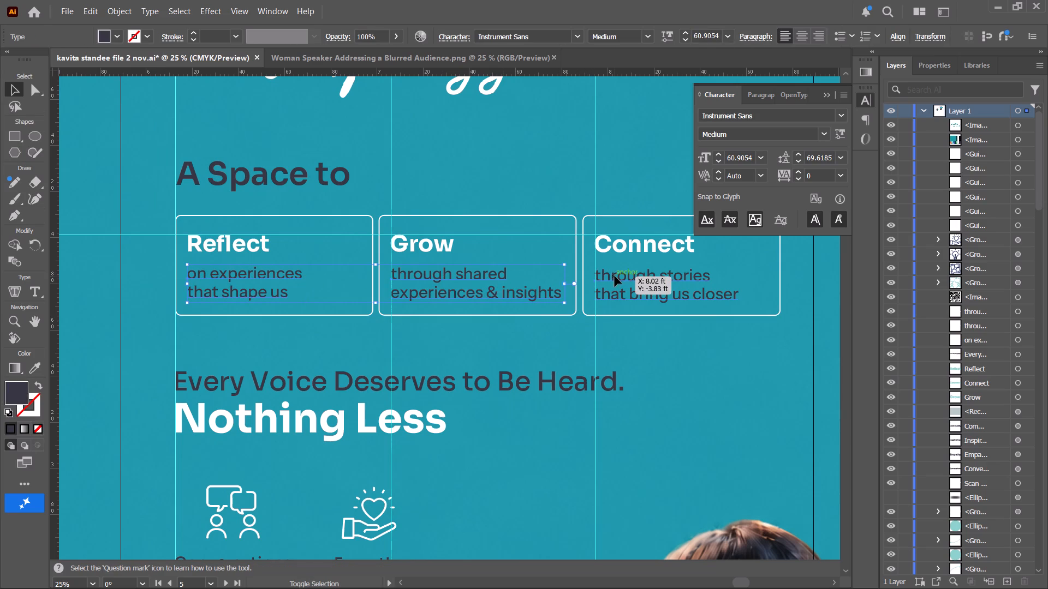
left_click(103, 38)
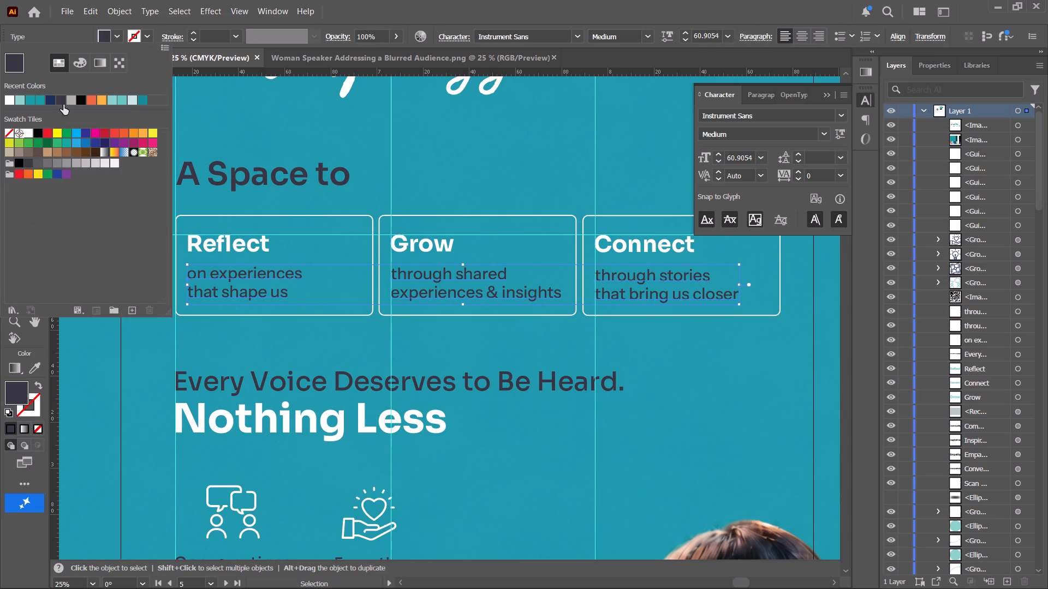
left_click(7, 100)
left_click(84, 384)
Recolour the "Every Voice Deserves to Be Heard." line of the tagline text white (#ffffff).
scroll(258, 256, "down", 5)
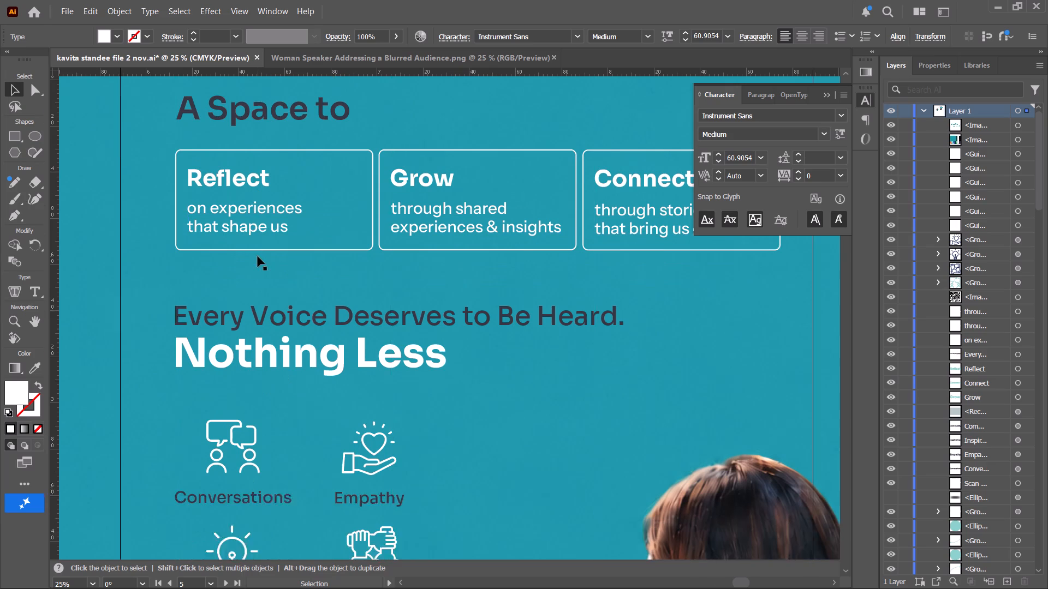
scroll(258, 256, "down", 7)
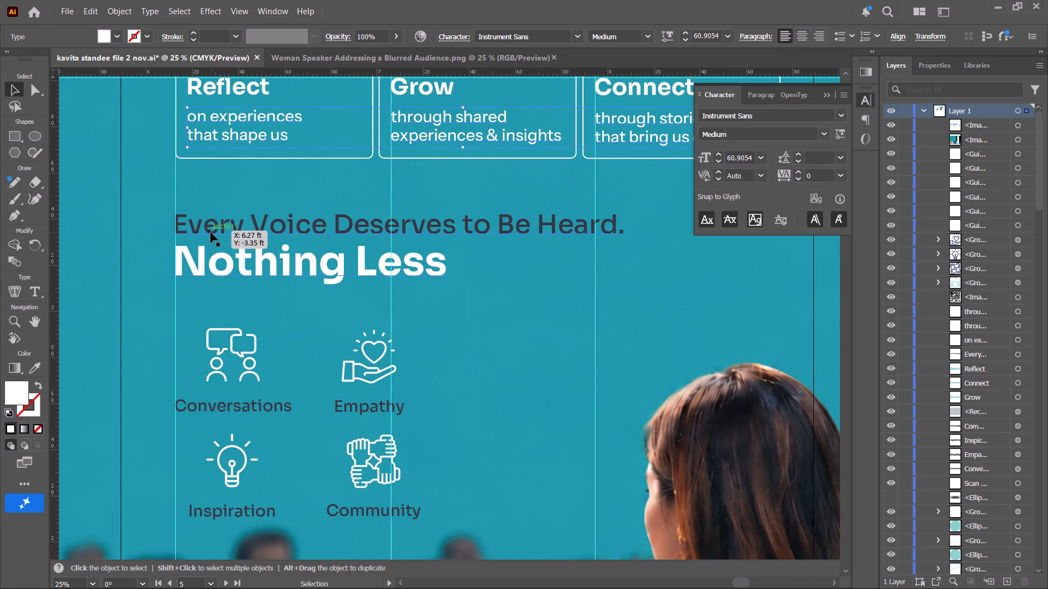
key("t")
left_click_drag(179, 224, 531, 231)
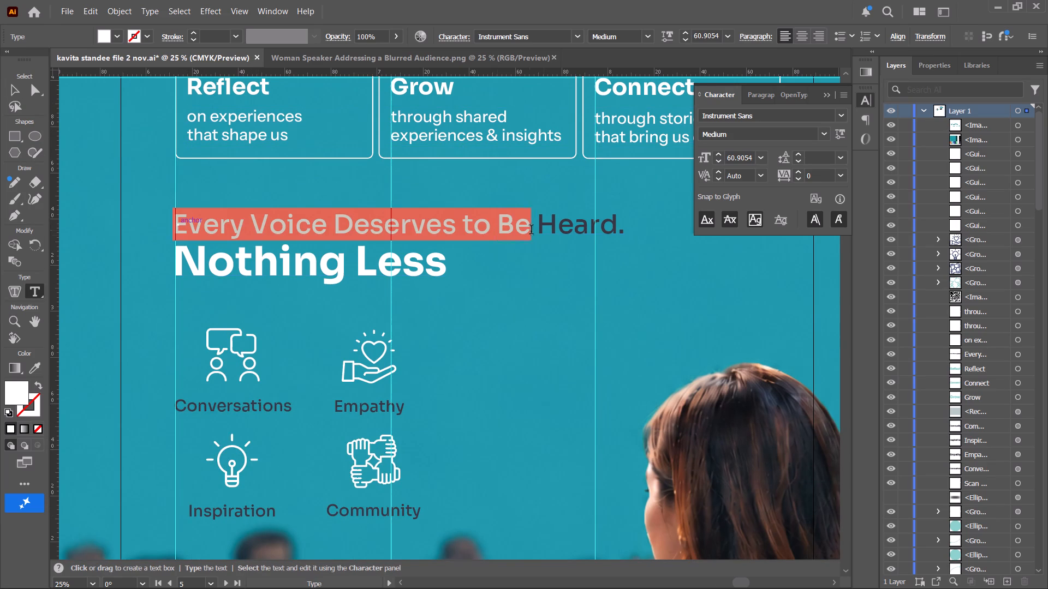
left_click_drag(531, 231, 583, 245)
left_click(211, 226)
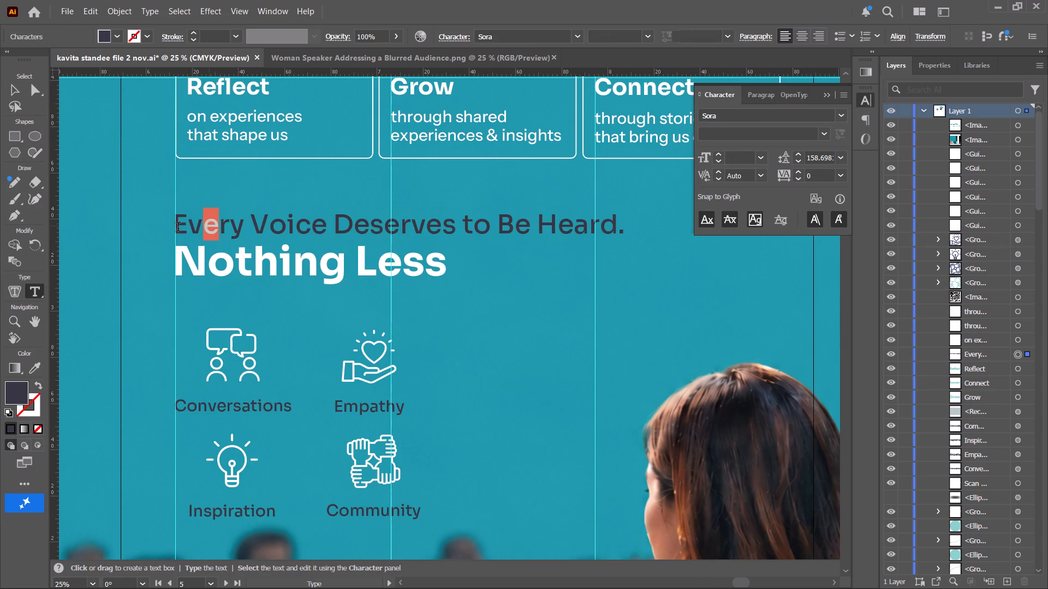
left_click_drag(176, 228, 186, 228)
left_click_drag(178, 226, 371, 237)
double_click(263, 219)
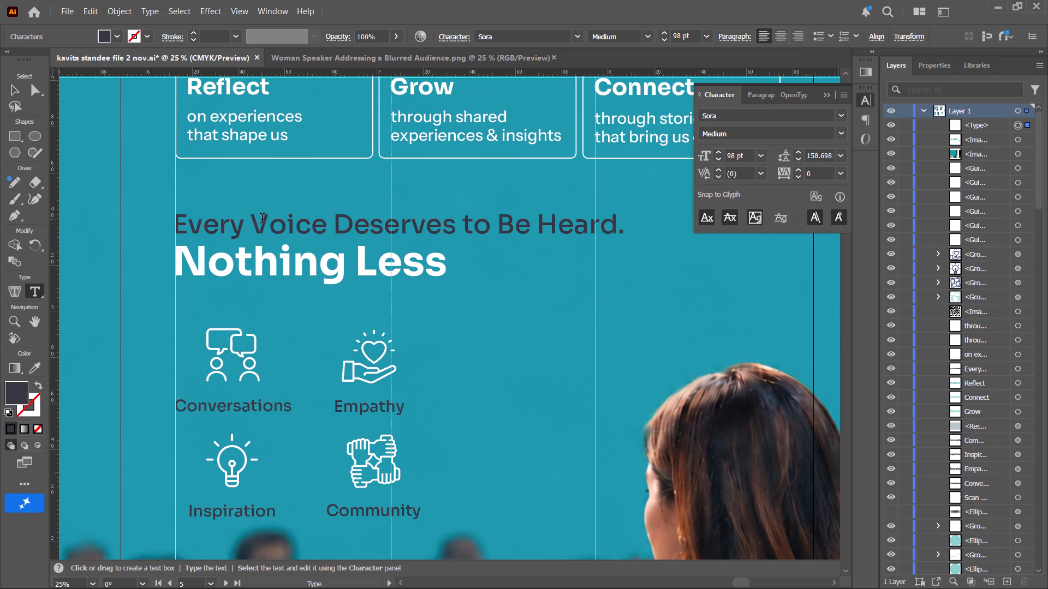
double_click(207, 221)
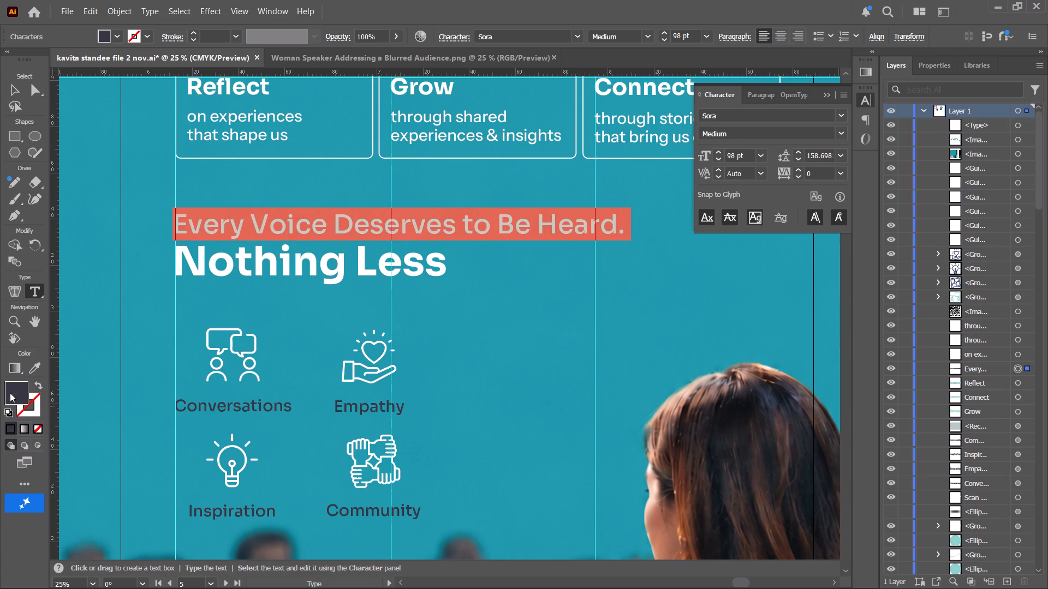
left_click(10, 393)
left_click(10, 393)
left_click_drag(760, 320, 620, 239)
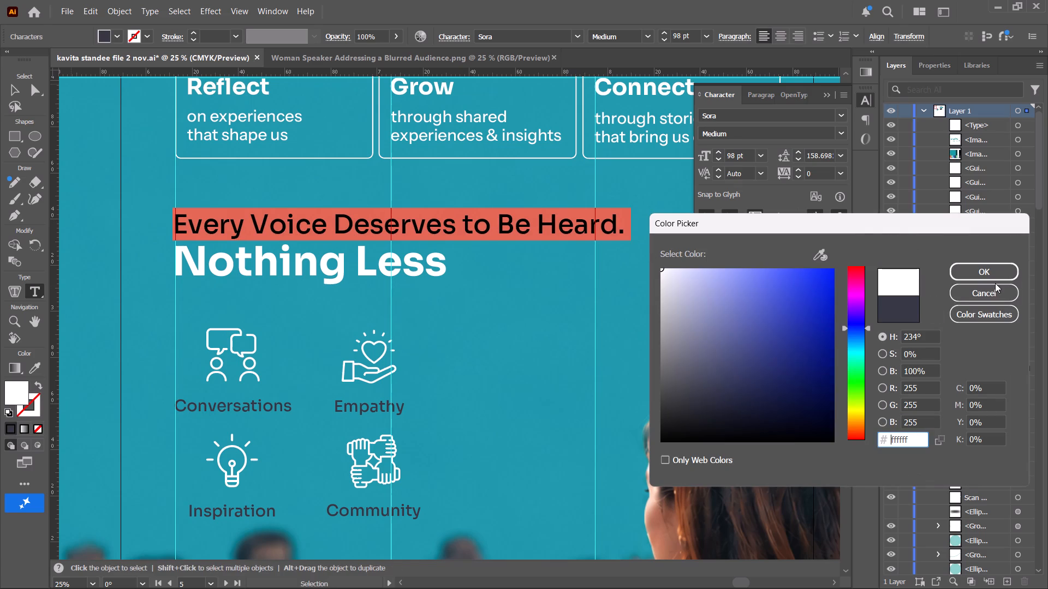
left_click(989, 269)
scroll(367, 271, "up", 8)
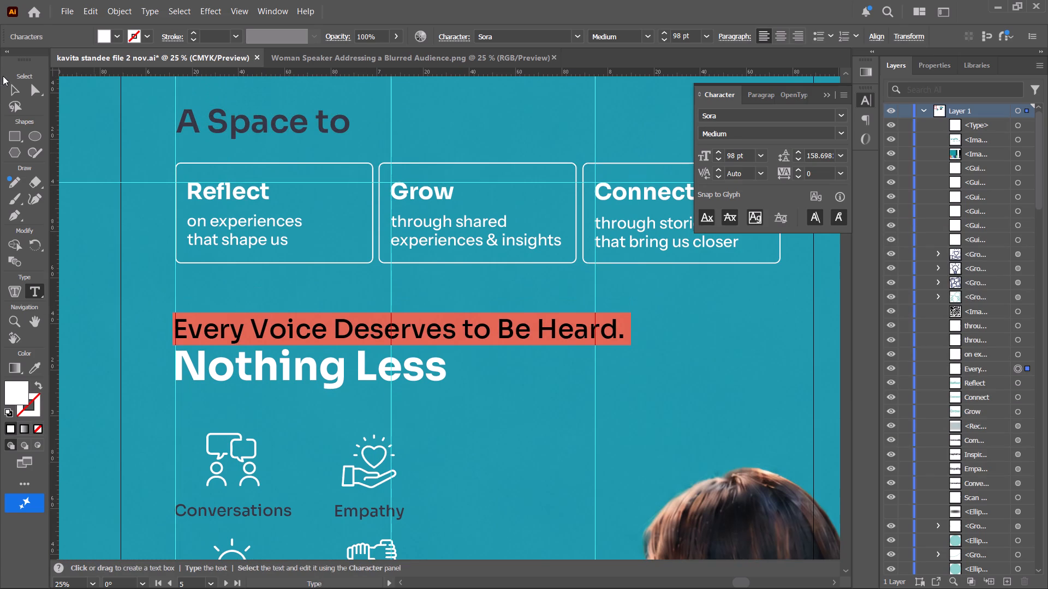
left_click(10, 84)
Recolour only the "Nothing Less" line with the Pure Light aqua sampled from the brand colour palette beside the standee.
scroll(214, 405, "down", 2, "alt")
key("space")
left_click_drag(294, 380, 240, 381)
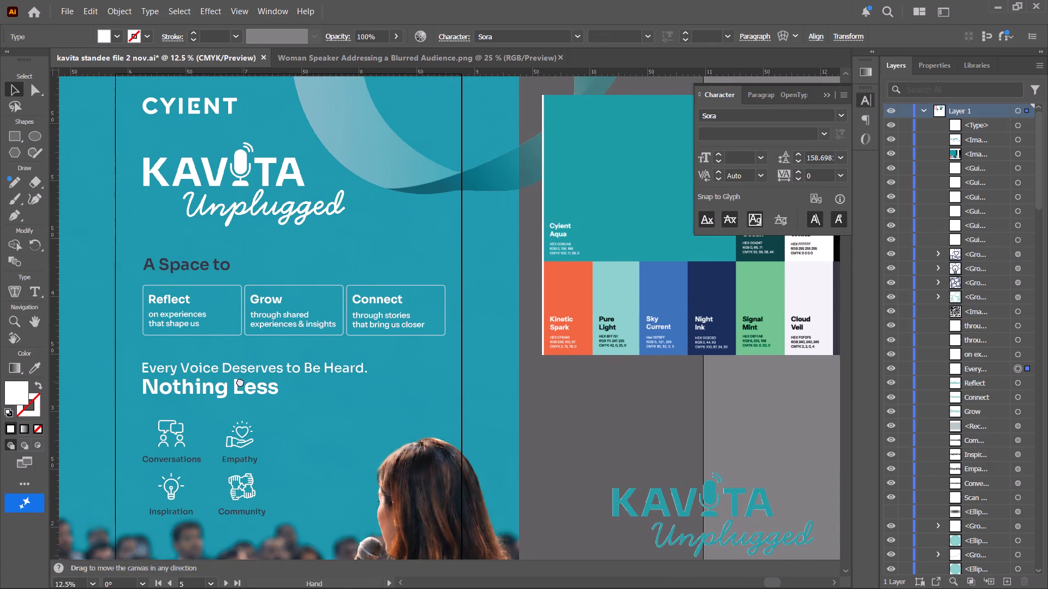
left_click_drag(240, 381, 240, 381)
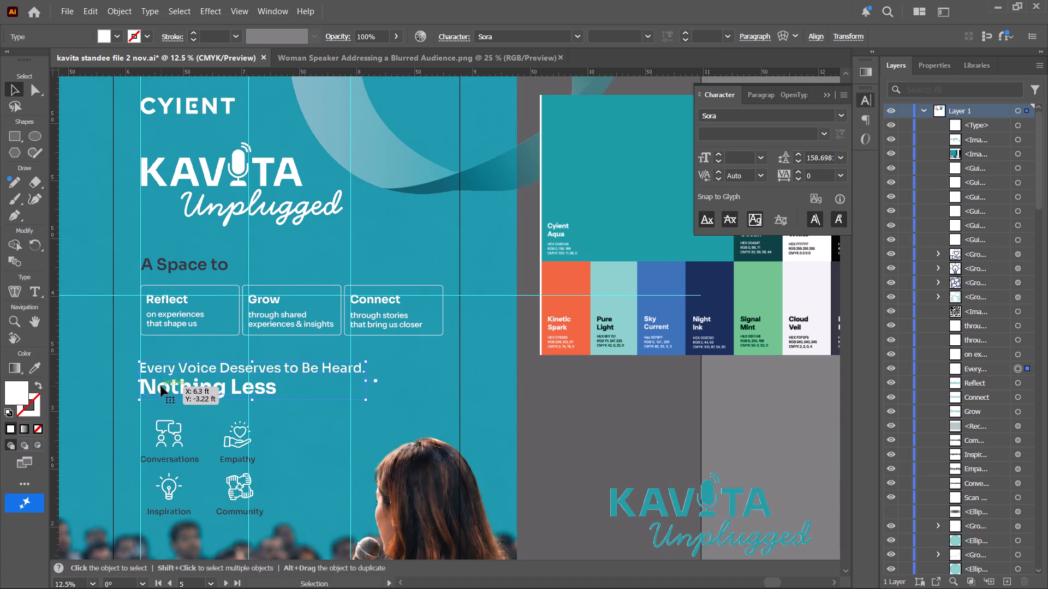
key("t")
left_click_drag(144, 390, 294, 395)
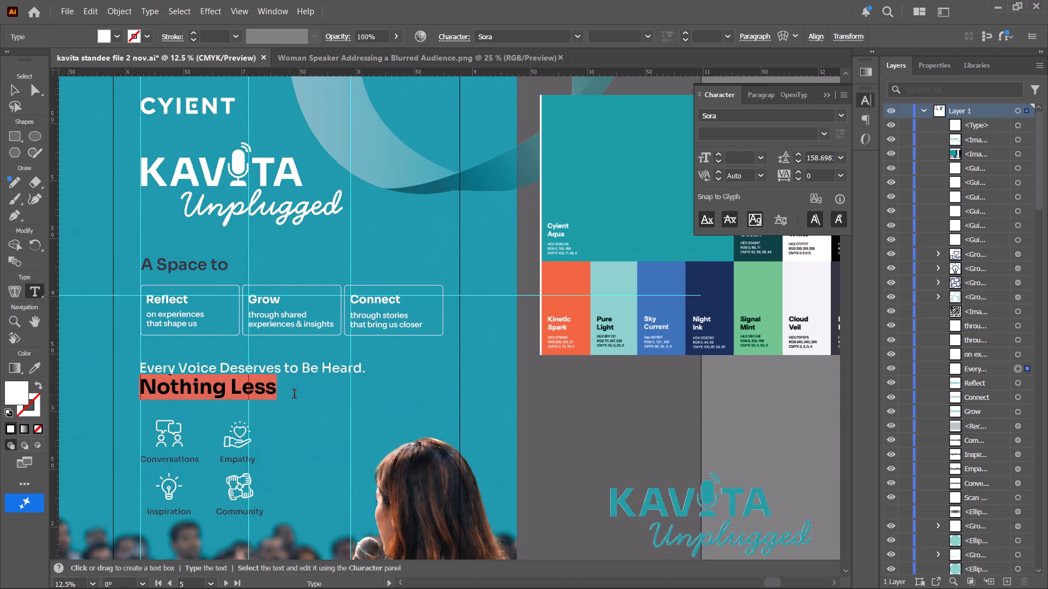
left_click_drag(294, 395, 299, 395)
left_click(35, 374)
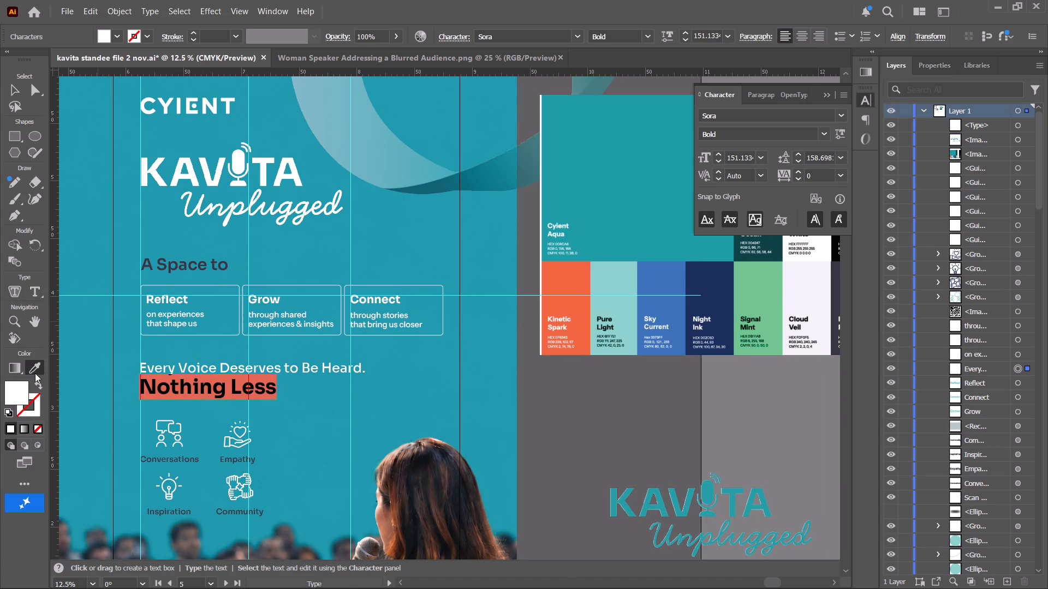
left_click(597, 291)
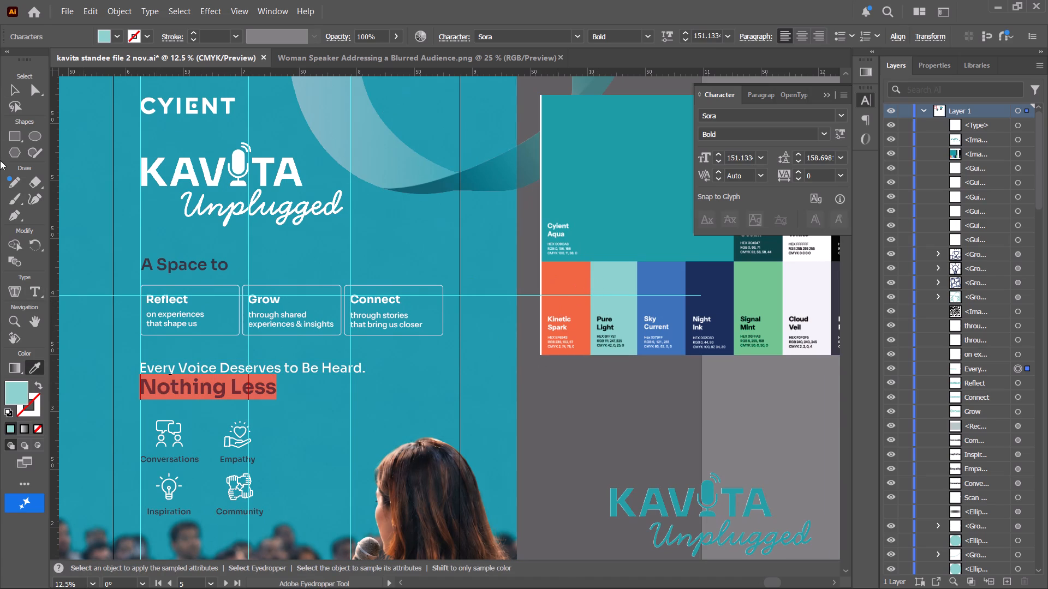
left_click(614, 277)
left_click(9, 86)
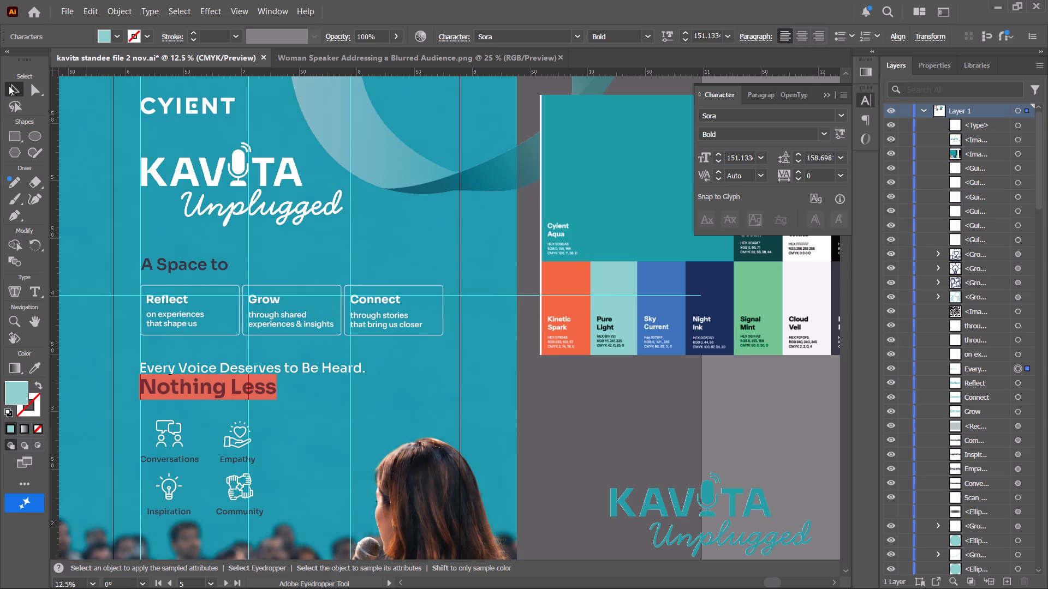
left_click(570, 402)
Recolour the Conversations, Empathy, Inspiration and Community icons with the light aqua sampled from the "Nothing Less" text.
scroll(219, 424, "up", 1, "alt")
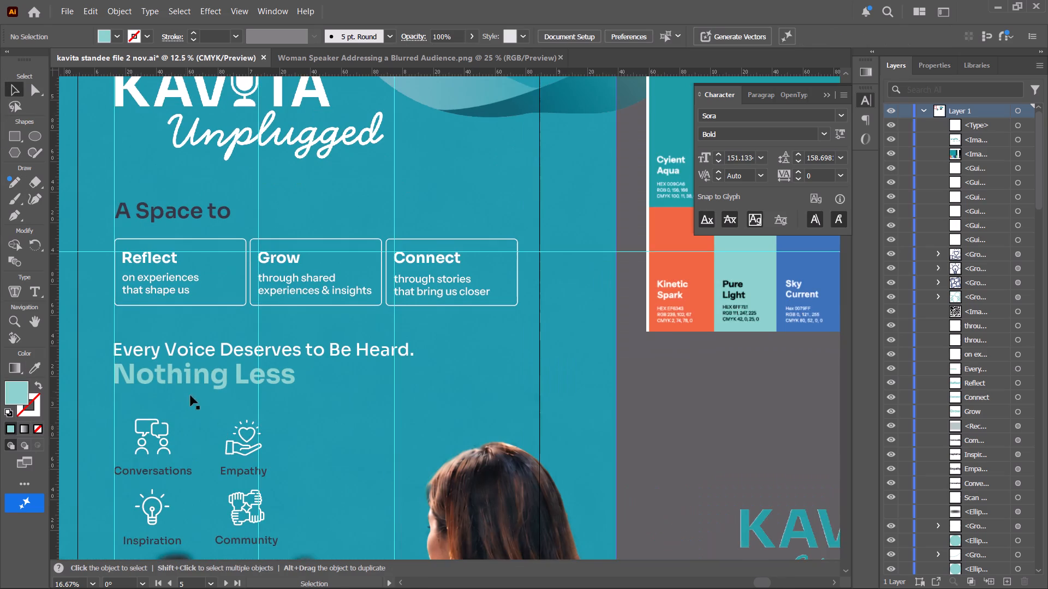
key("space")
left_click_drag(170, 381, 249, 396)
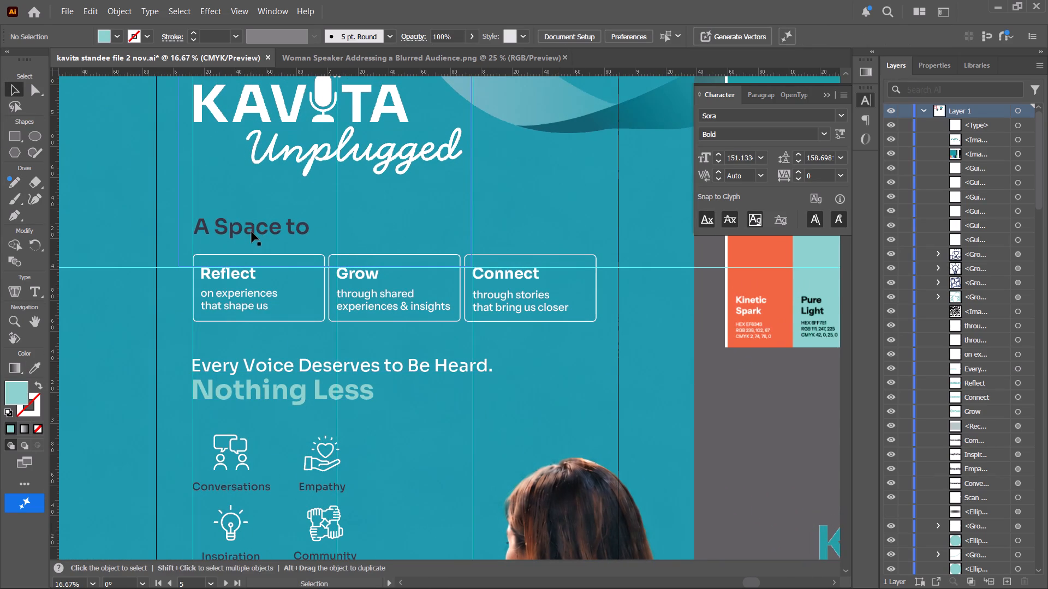
scroll(252, 232, "down", 6)
scroll(252, 376, "up", 1, "alt")
left_click(234, 372)
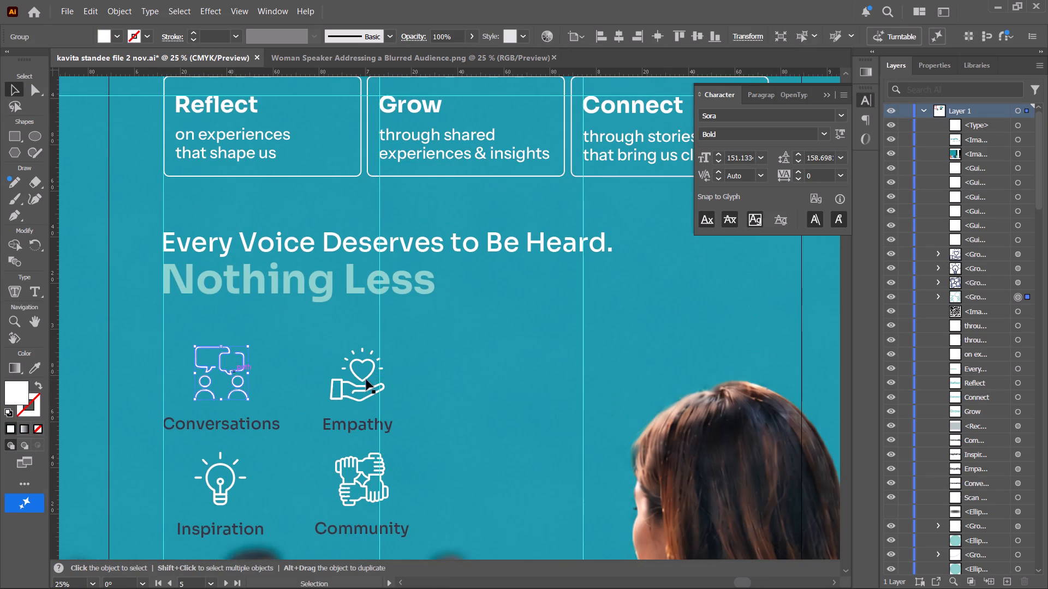
left_click(366, 380, "shift")
left_click(224, 467, "shift")
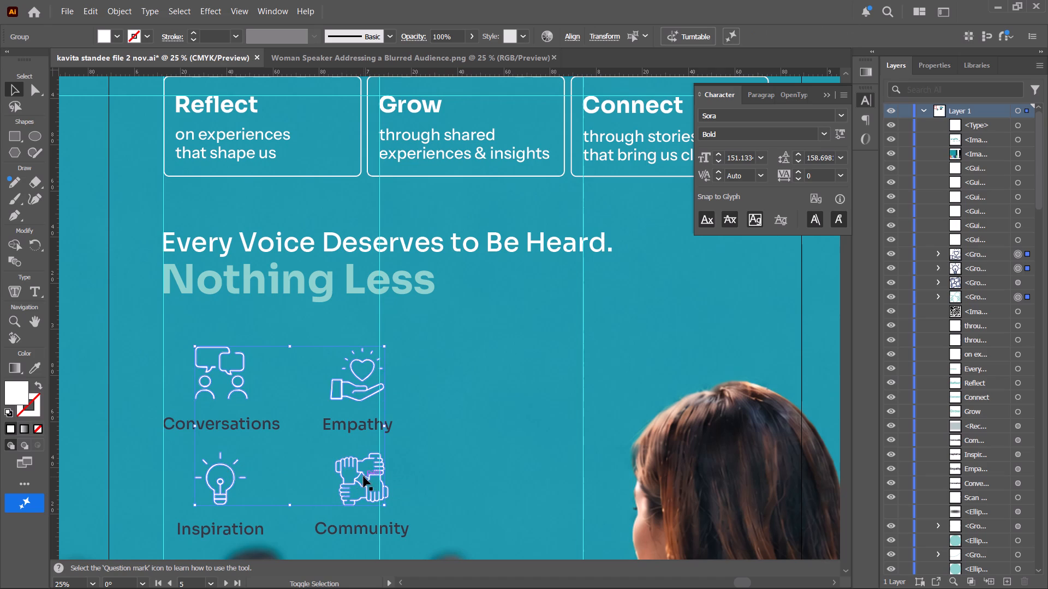
left_click(364, 477, "shift")
left_click(39, 368)
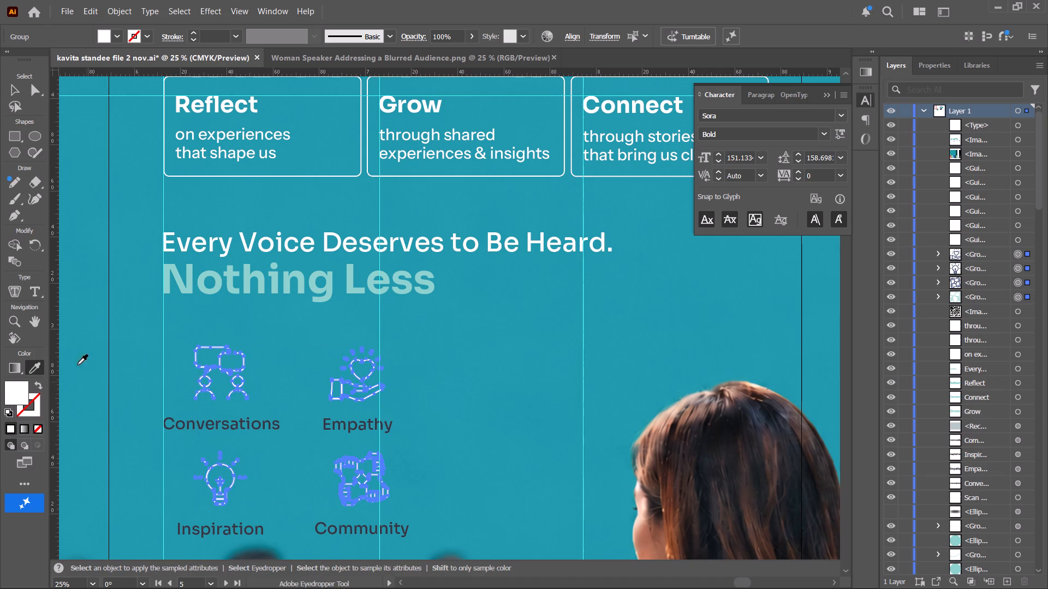
left_click(219, 285)
left_click(16, 88)
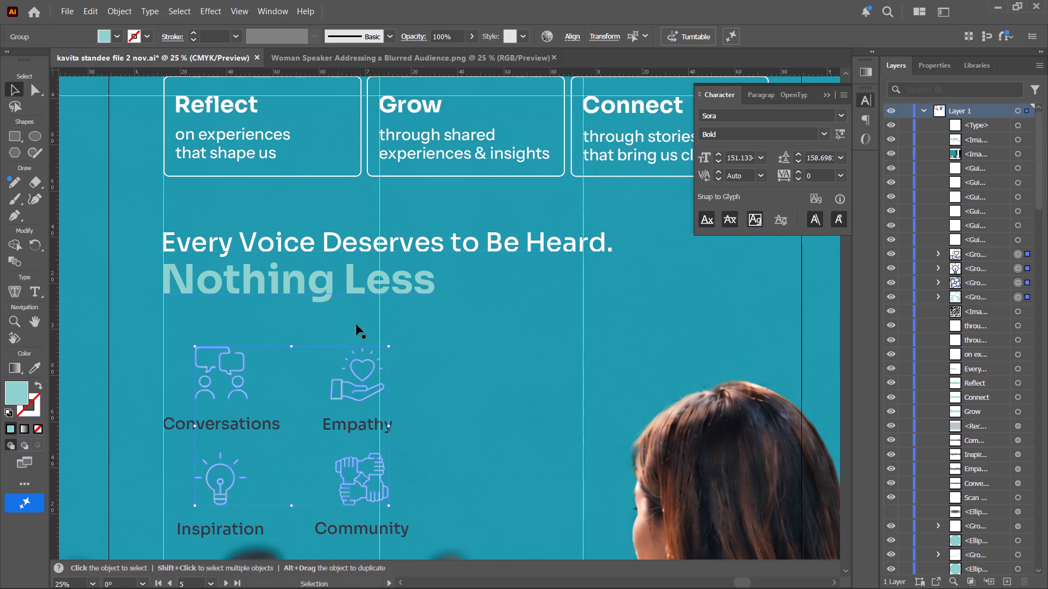
left_click(509, 404)
Recolour the Conversations, Empathy, Inspiration and Community labels below the icons white.
scroll(285, 429, "down", 5)
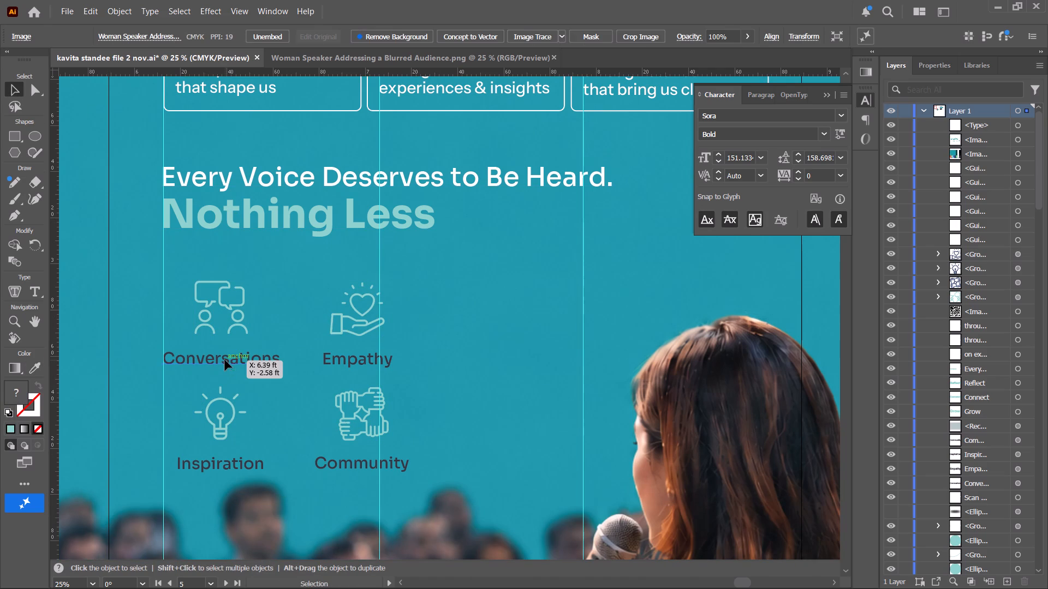
left_click(225, 360)
left_click(348, 362, "shift")
left_click(245, 464, "shift")
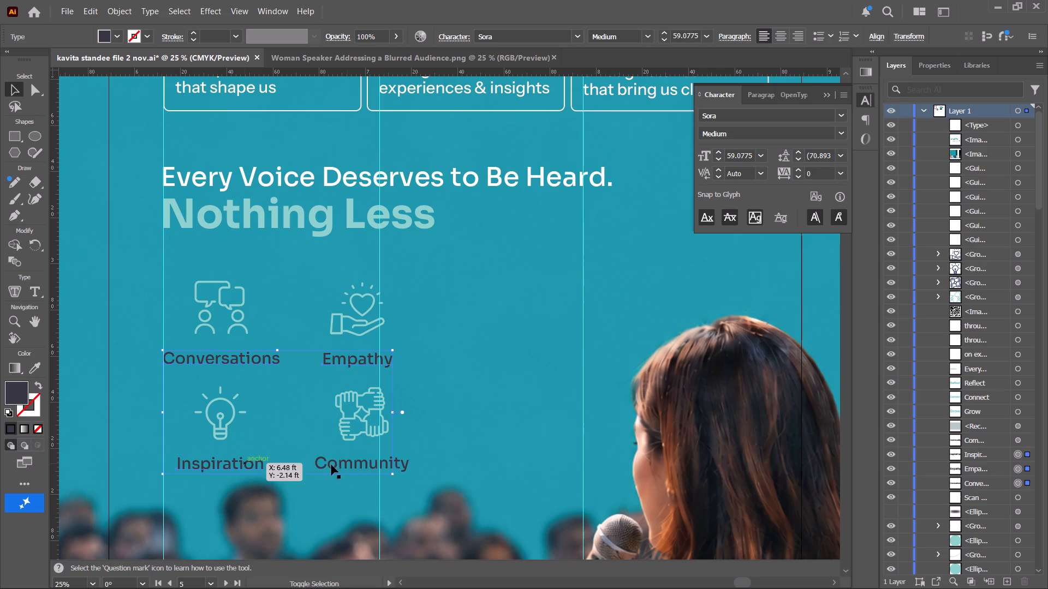
left_click(355, 462, "shift")
double_click(15, 395)
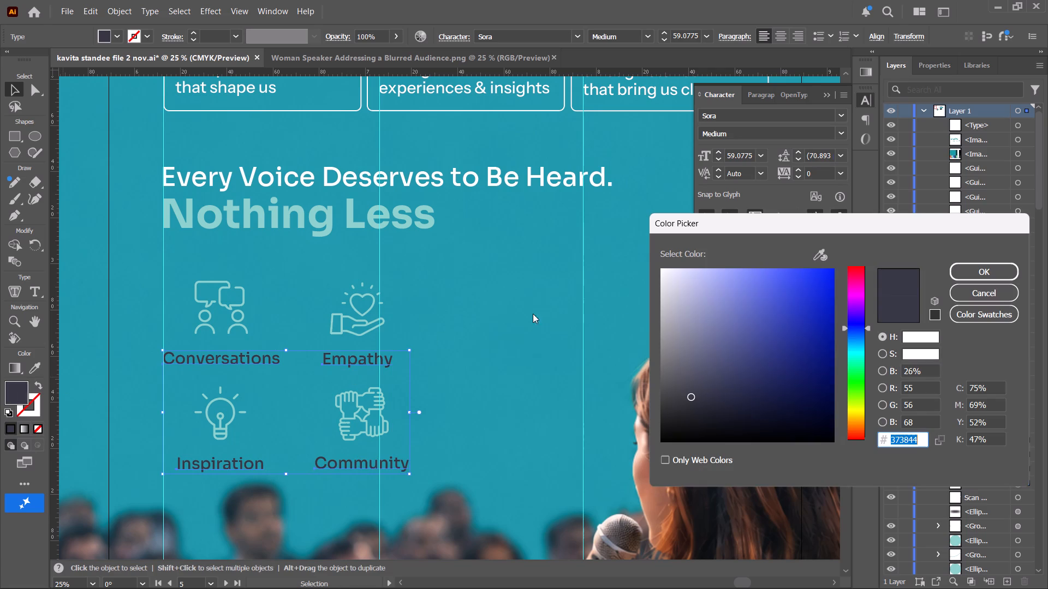
left_click_drag(680, 312, 591, 206)
left_click(998, 271)
left_click(515, 311)
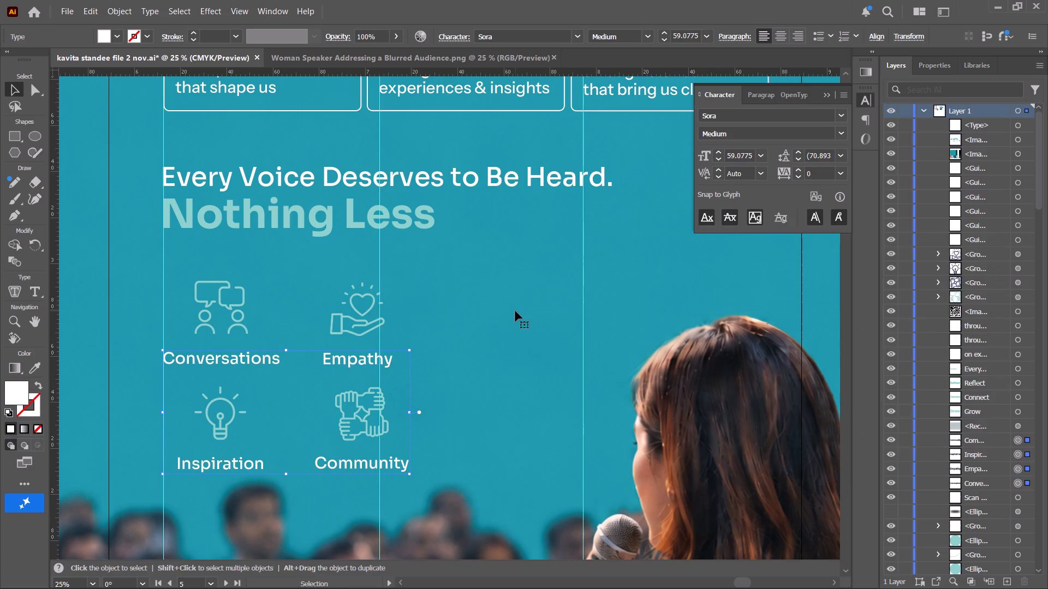
Recolour the "A Space to" heading above the three boxes white.
scroll(489, 306, "up", 14)
scroll(253, 263, "up", 4)
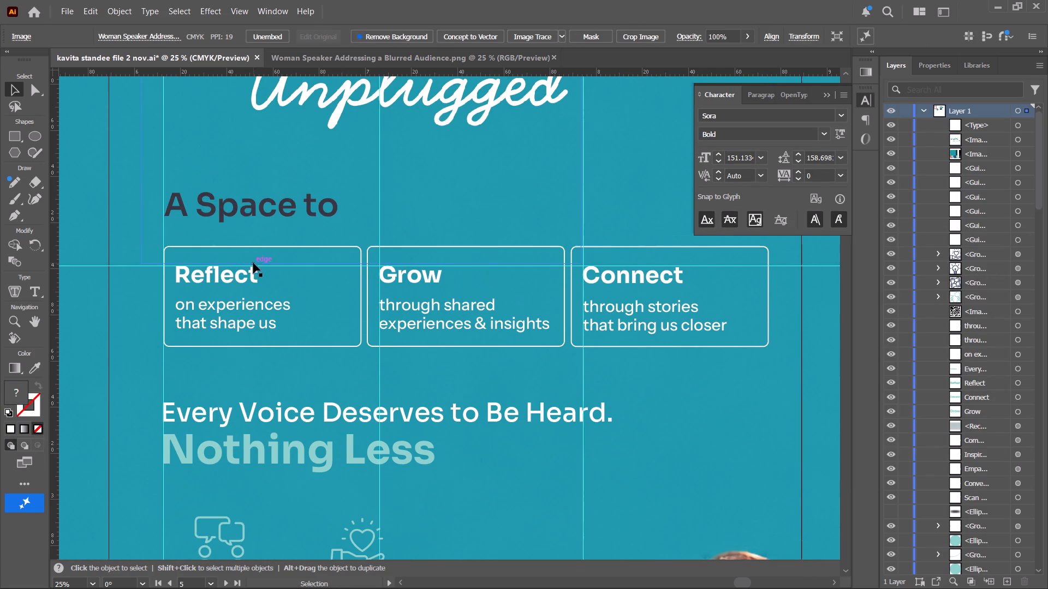
left_click(221, 212)
left_click_drag(298, 98, 426, 117)
left_click(211, 199)
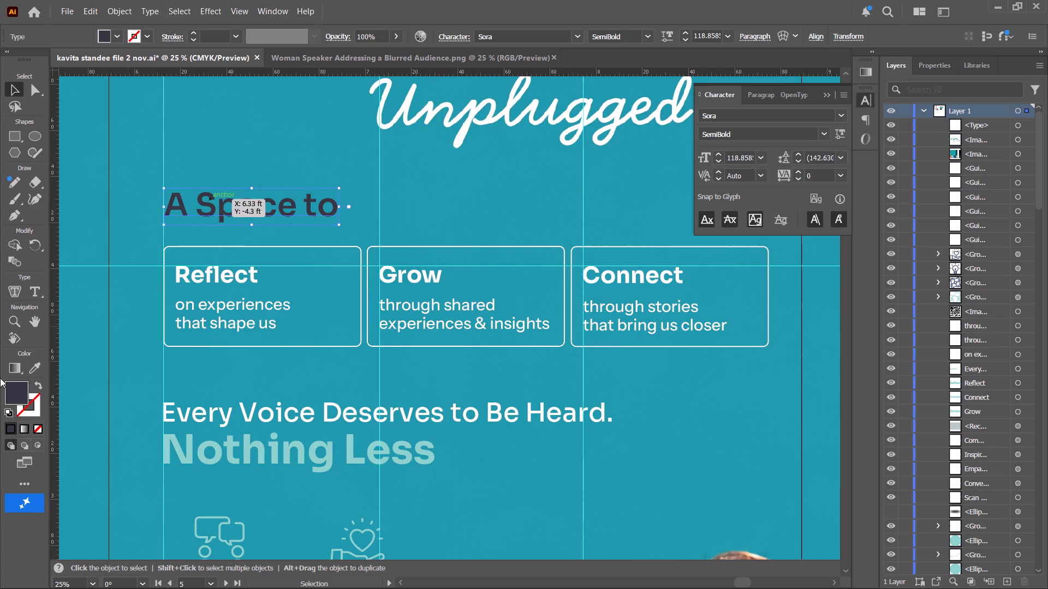
double_click(16, 390)
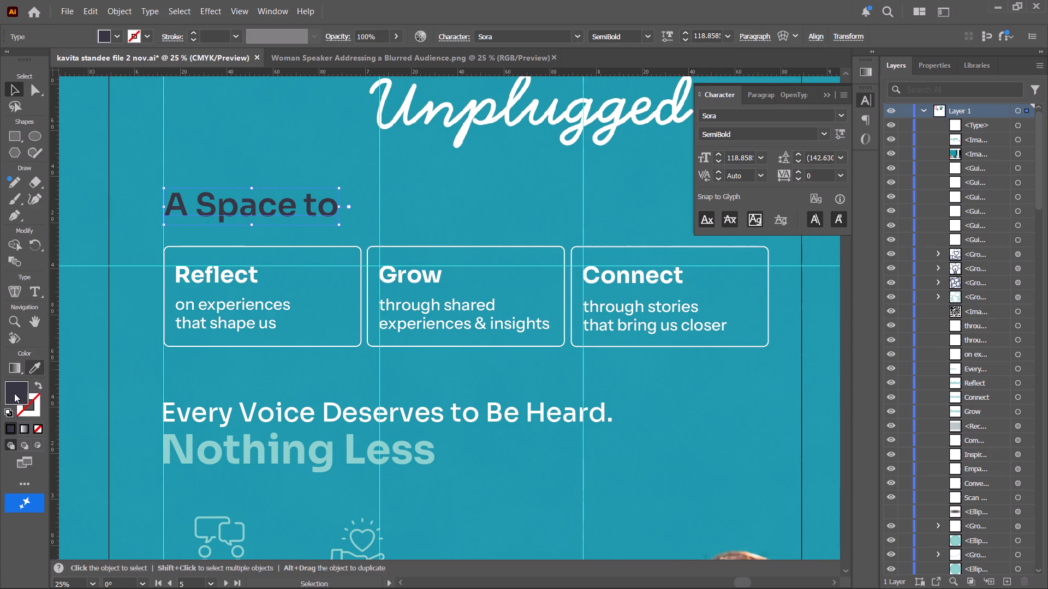
double_click(11, 393)
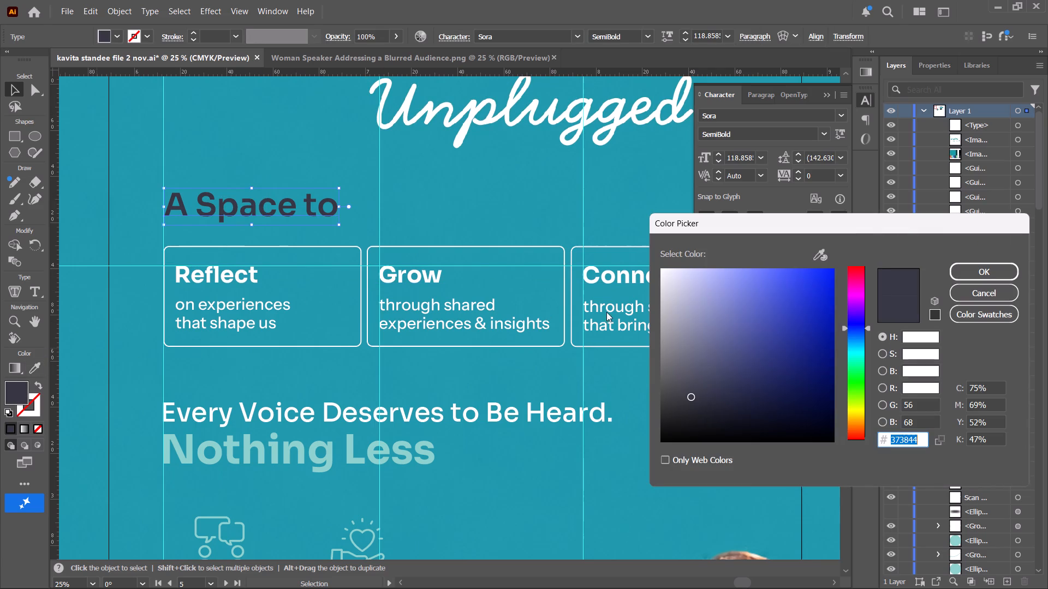
left_click_drag(718, 290, 636, 225)
left_click(997, 272)
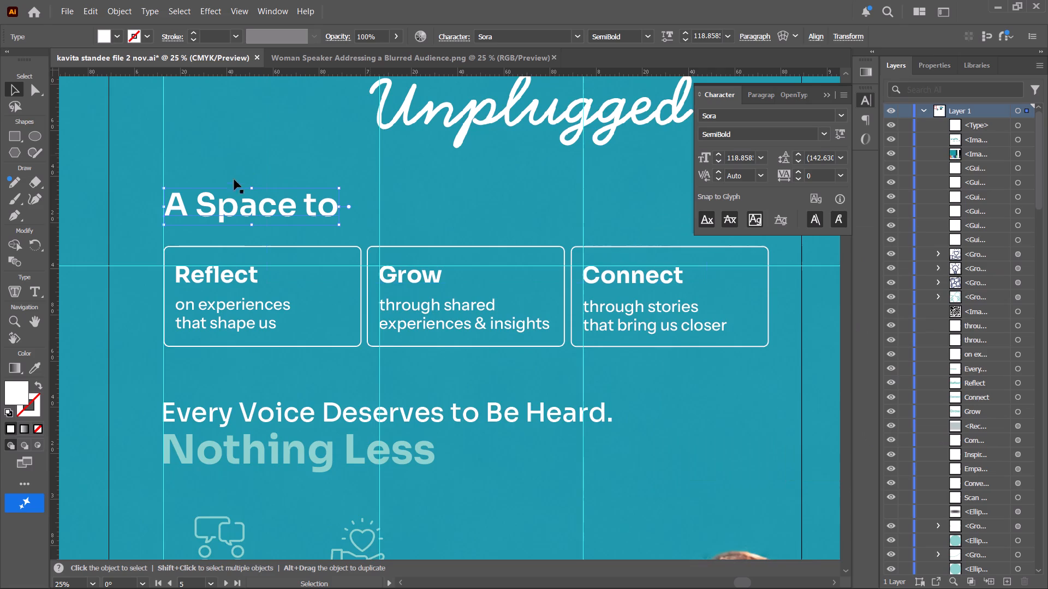
Move the Kavita Unplugged logo horizontally so the K's outer edge lines up with the left margin guide.
scroll(236, 182, "up", 15)
left_click_drag(301, 229, 209, 209)
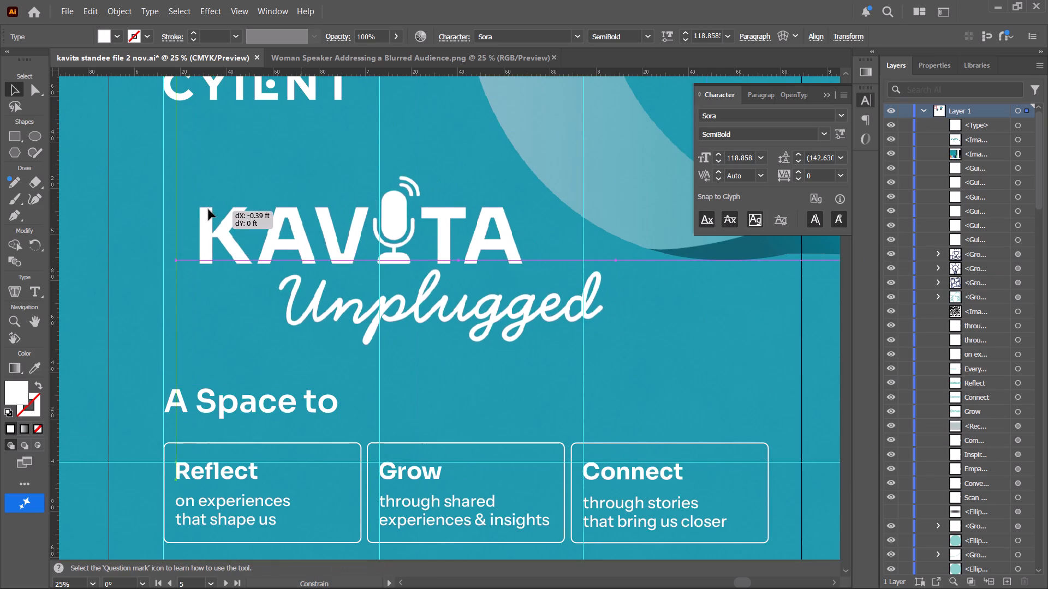
left_click_drag(209, 209, 175, 207)
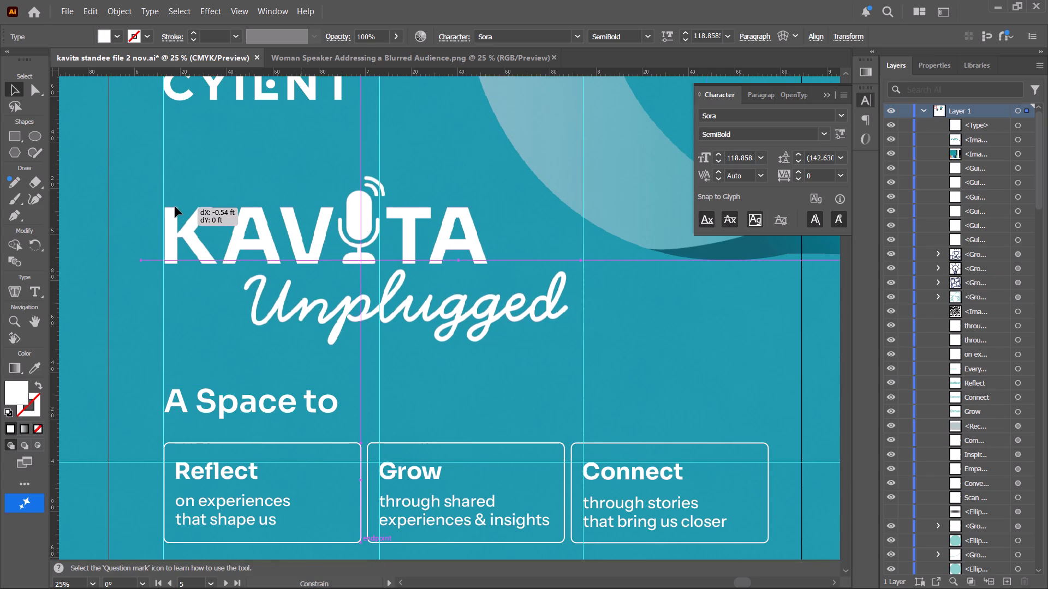
left_click_drag(175, 207, 173, 207)
scroll(165, 233, "up", 5)
scroll(176, 277, "up", 4, "alt")
left_click_drag(154, 327, 159, 287)
scroll(159, 287, "down", 2, "alt")
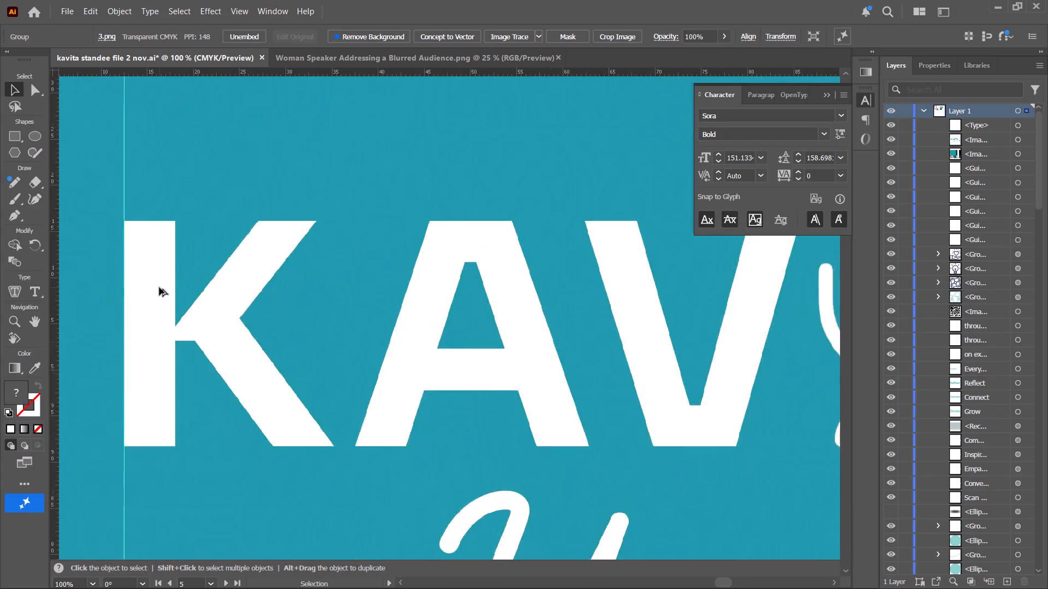
Recolour the Reflect, Grow and Connect headings inside the three boxes with the Pure Light aqua sampled from the palette.
scroll(159, 287, "down", 13, "alt")
key("space")
left_click_drag(252, 267, 305, 181)
scroll(326, 212, "down", 1, "alt")
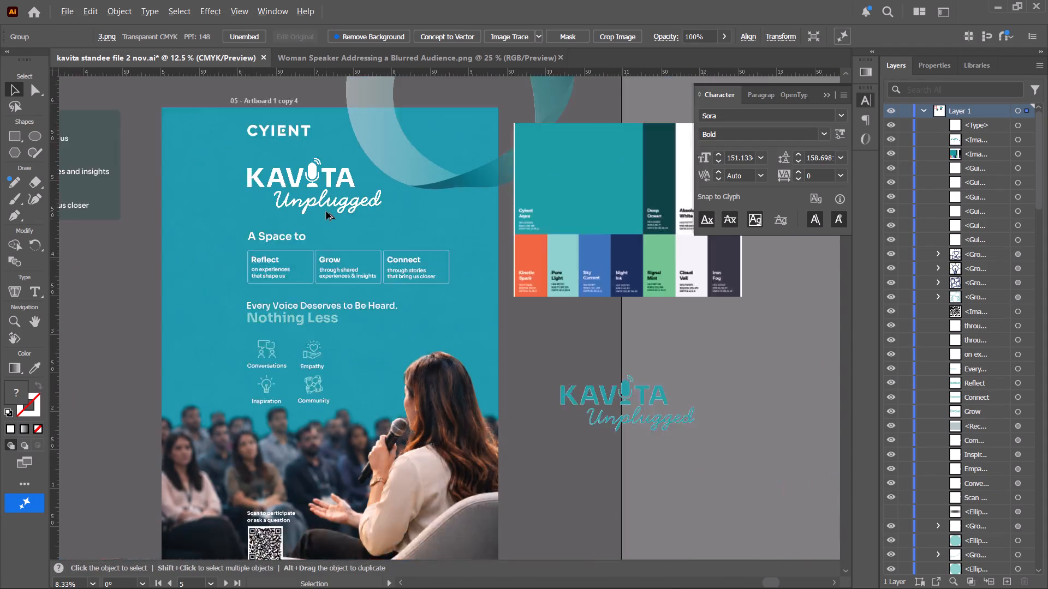
scroll(326, 212, "down", 1, "alt")
key("space")
left_click_drag(341, 231, 336, 224)
scroll(468, 390, "up", 1, "alt")
key("space")
key("space")
key("space")
key("space")
key("space")
key("space")
key("space")
key("space")
key("space")
key("space")
key("space")
key("space")
key("space")
key("space")
key("space")
key("space")
key("space")
key("space")
key("space")
key("space")
left_click_drag(465, 358, 487, 362)
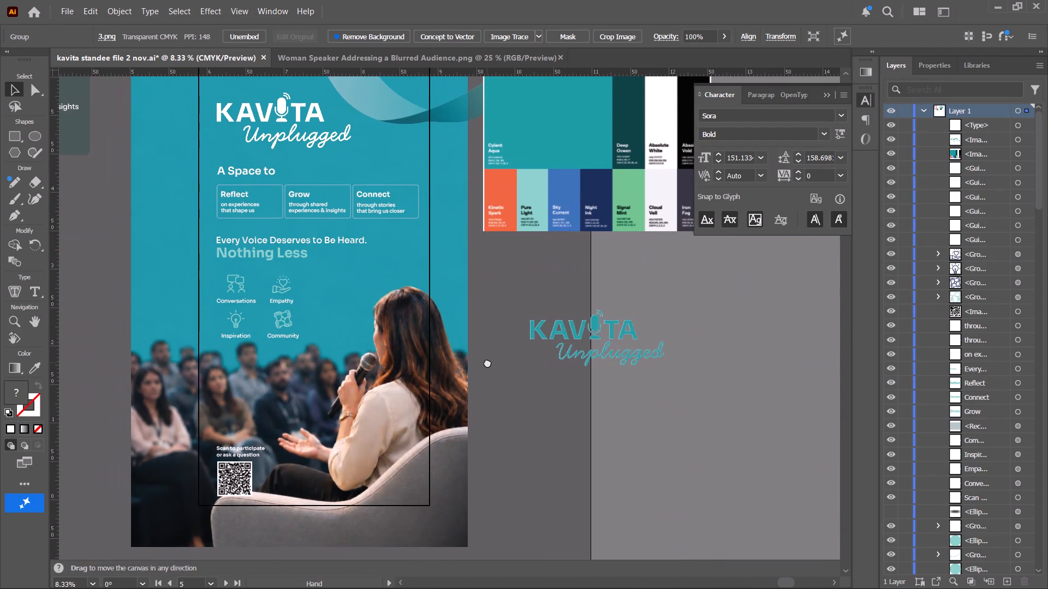
left_click_drag(487, 362, 521, 370)
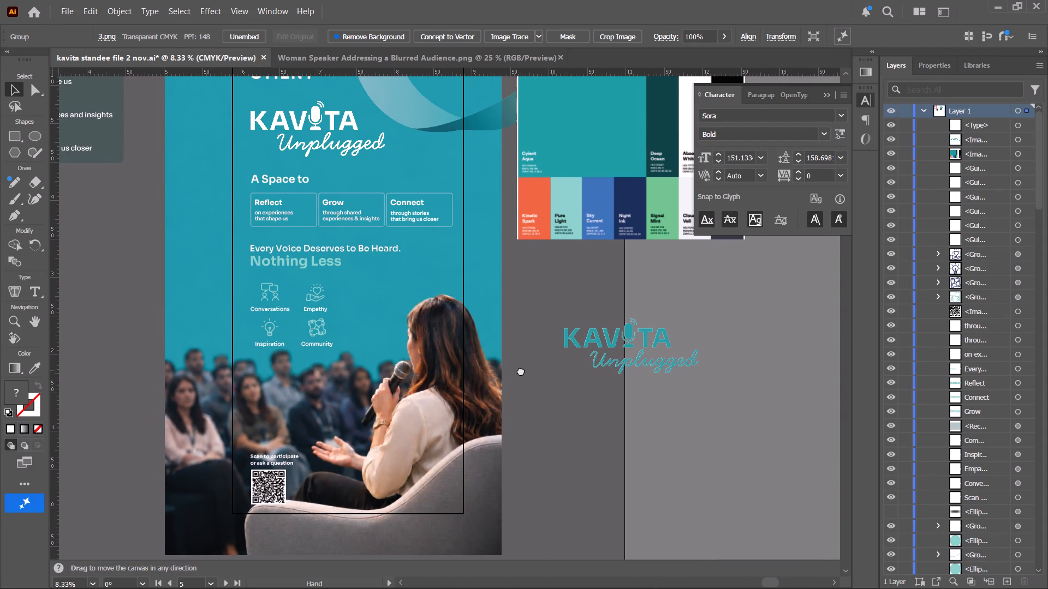
left_click_drag(521, 370, 521, 400)
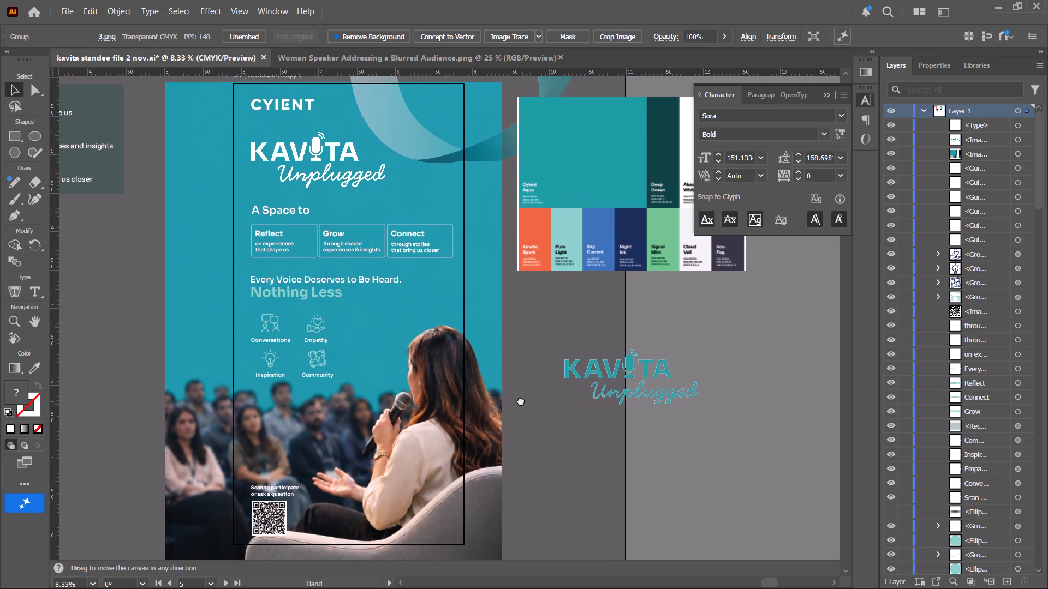
left_click_drag(521, 400, 521, 395)
scroll(286, 221, "up", 1, "alt")
key("space")
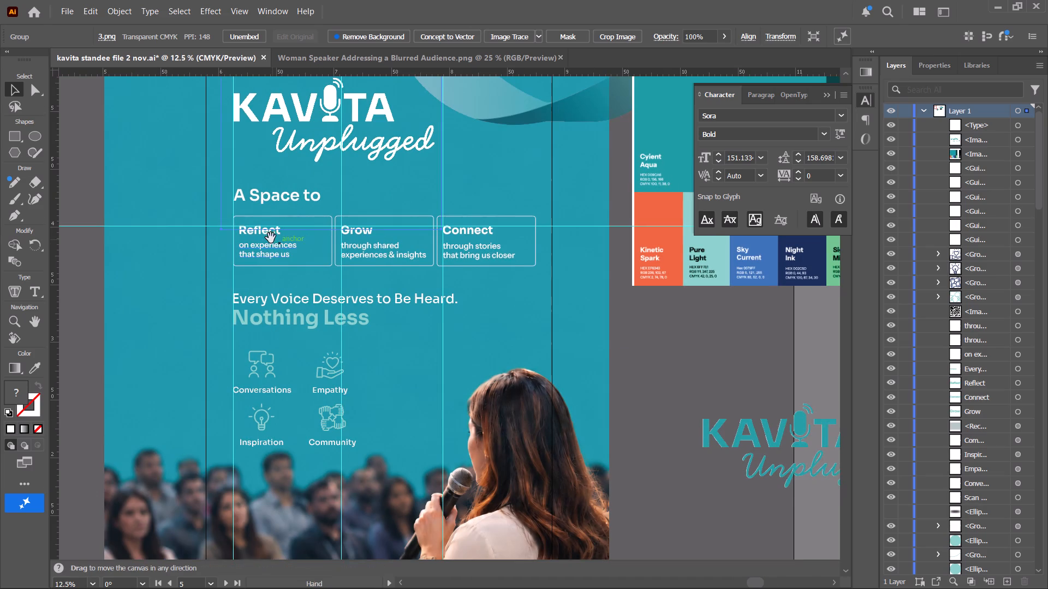
scroll(269, 235, "up", 1)
left_click(271, 244)
left_click(367, 244, "shift")
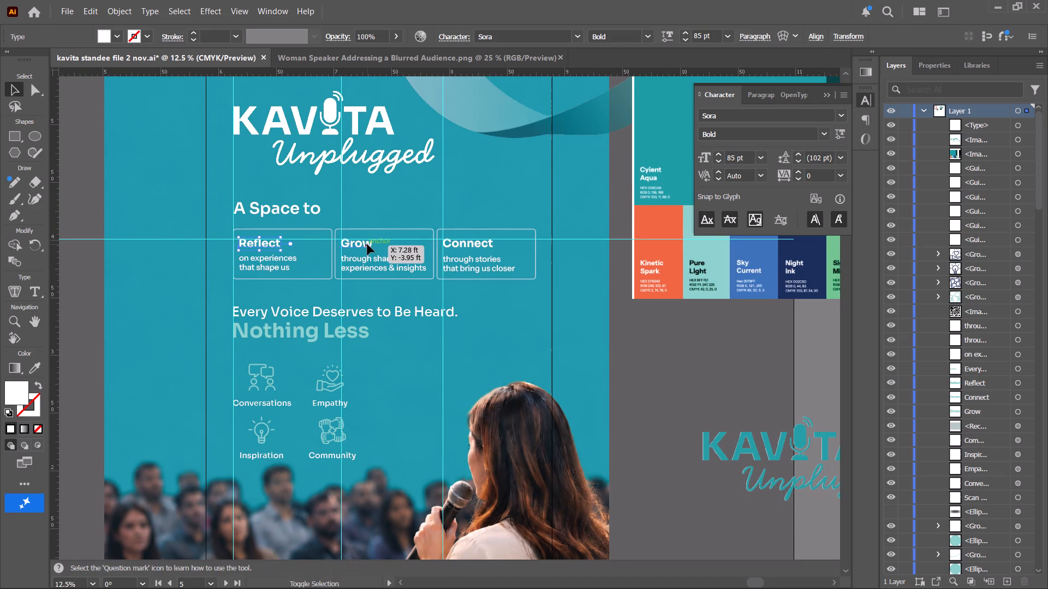
left_click(478, 243, "shift")
scroll(410, 271, "up", 1)
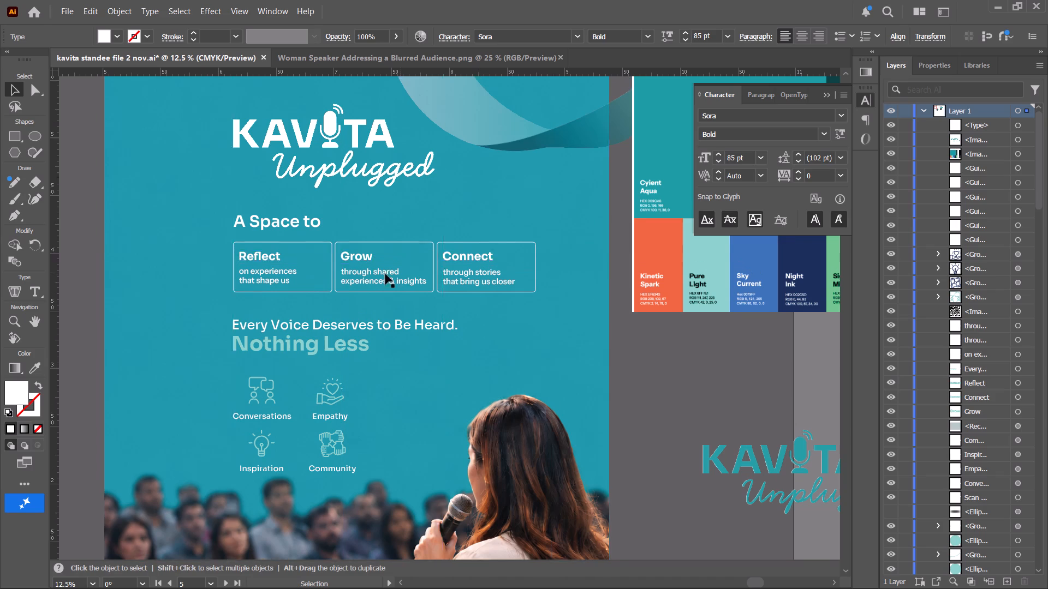
scroll(385, 274, "up", 2)
left_click(28, 366)
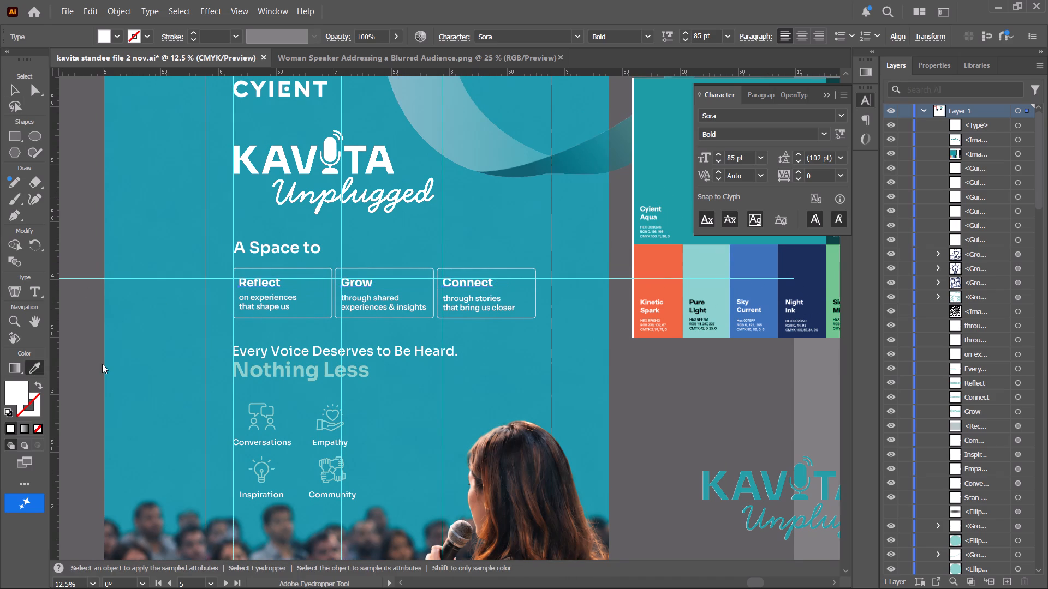
left_click(704, 271)
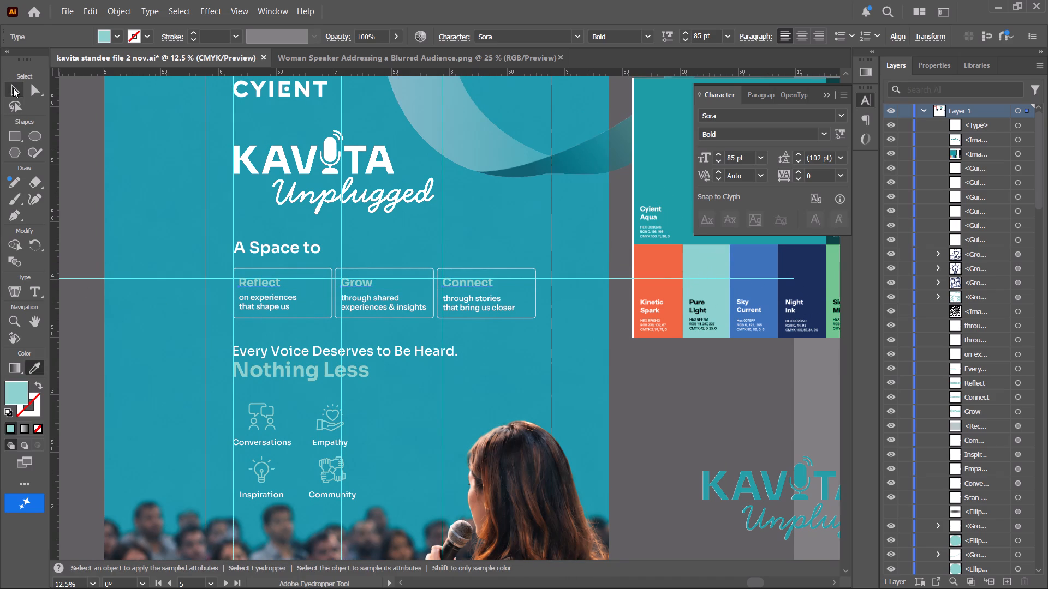
left_click(13, 88)
left_click(701, 393)
Lock the white Kavita Unplugged logo group on the standee so it no longer gets selected over nearby text.
scroll(511, 374, "down", 1, "alt")
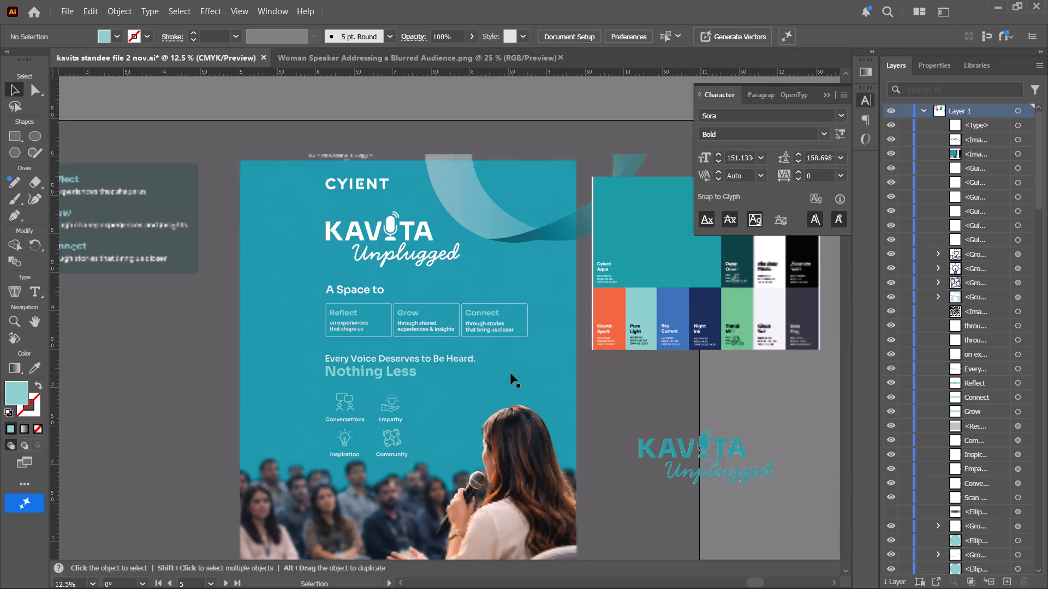
key("space")
key("space")
key("space")
key("space")
key("space")
key("space")
key("space")
key("space")
key("space")
key("space")
key("space")
key("space")
key("space")
key("space")
key("space")
key("space")
key("space")
key("space")
key("space")
key("space")
left_click_drag(517, 375, 497, 304)
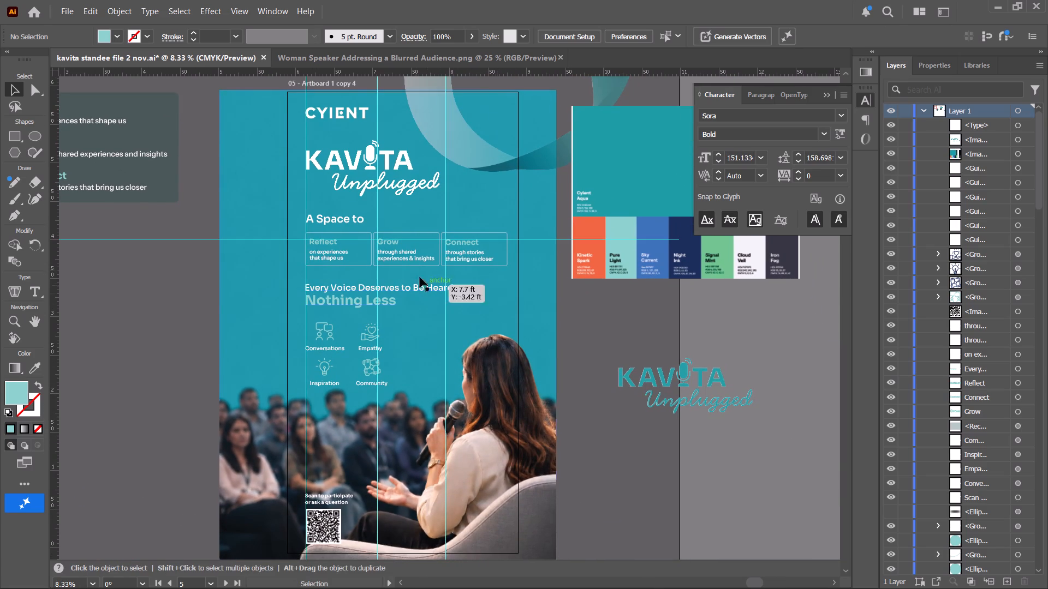
left_click(321, 216)
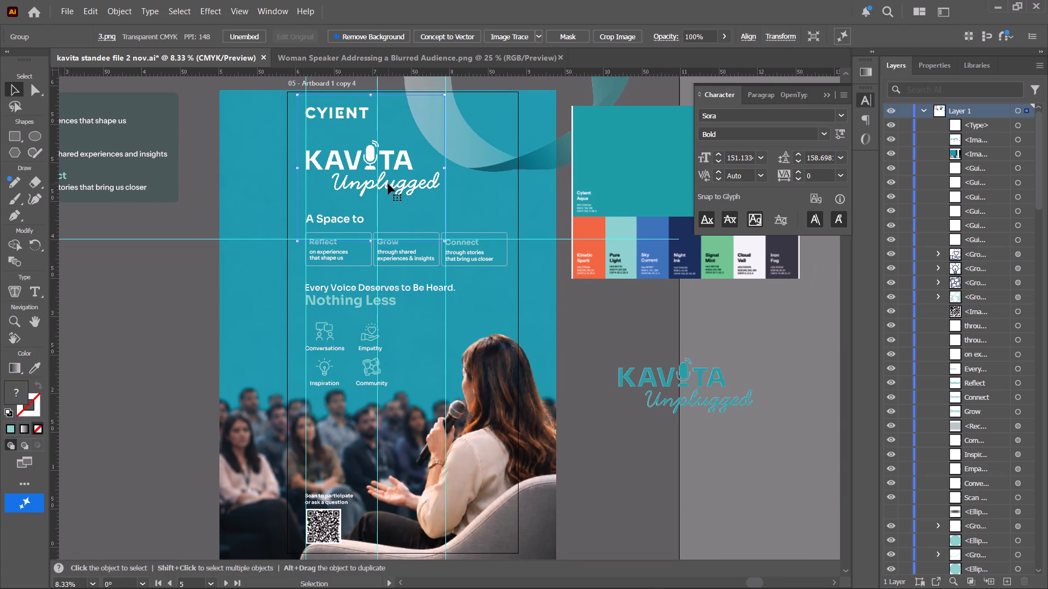
scroll(966, 365, "down", 5)
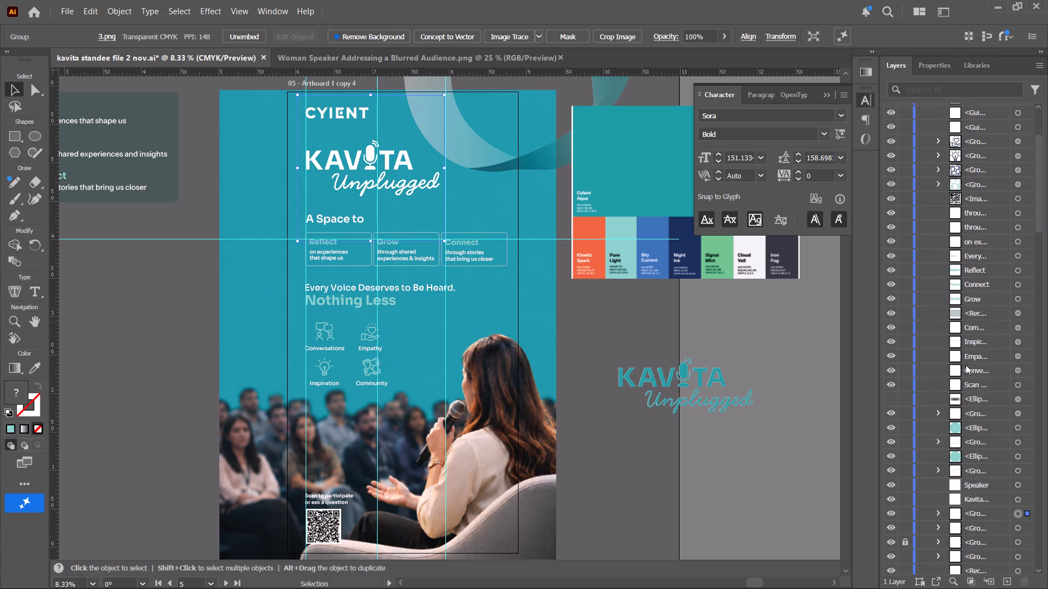
scroll(966, 365, "down", 8)
left_click(906, 416)
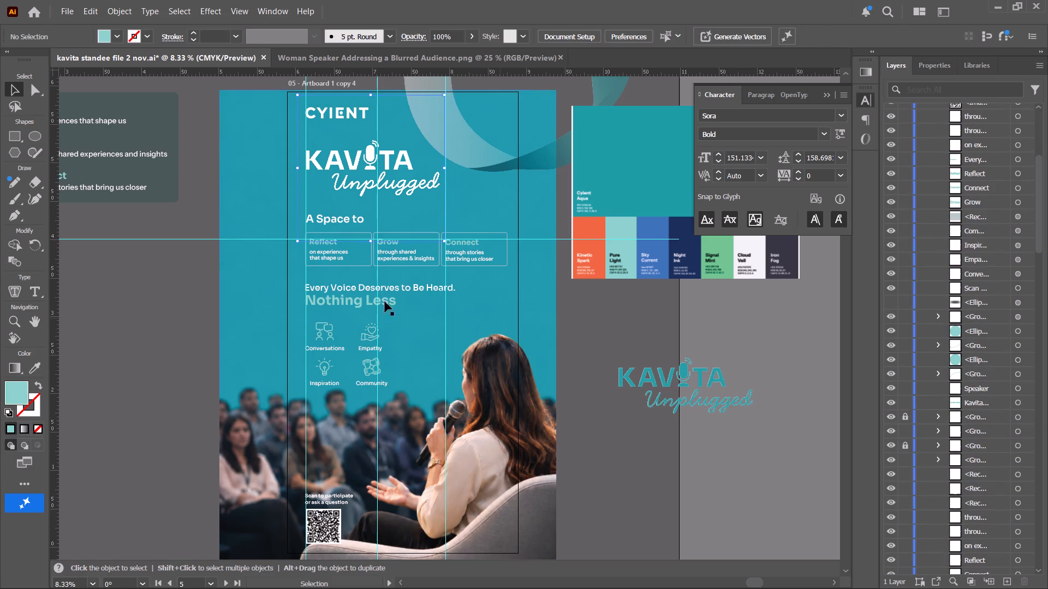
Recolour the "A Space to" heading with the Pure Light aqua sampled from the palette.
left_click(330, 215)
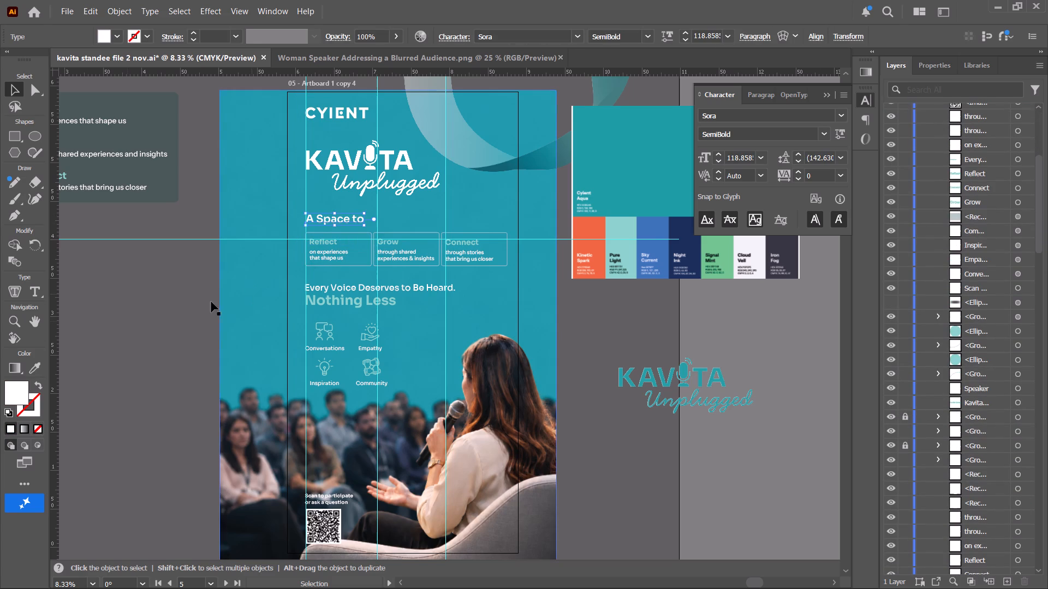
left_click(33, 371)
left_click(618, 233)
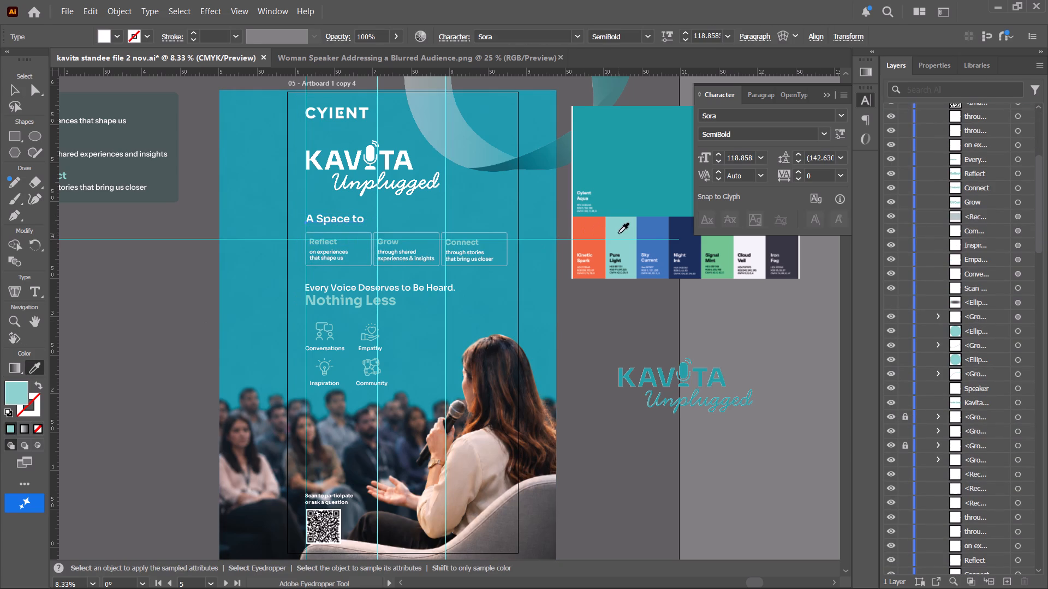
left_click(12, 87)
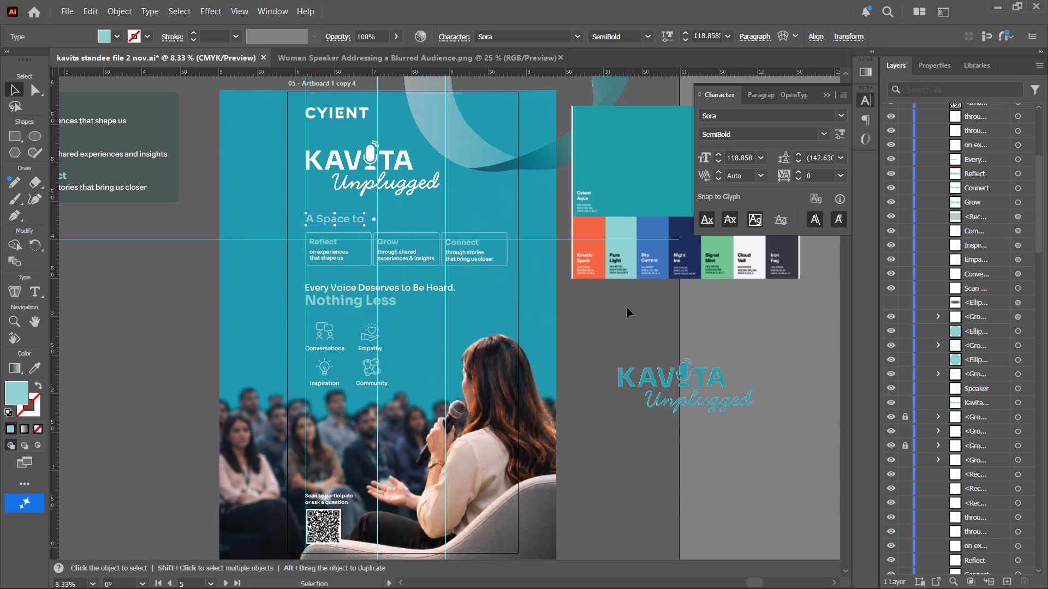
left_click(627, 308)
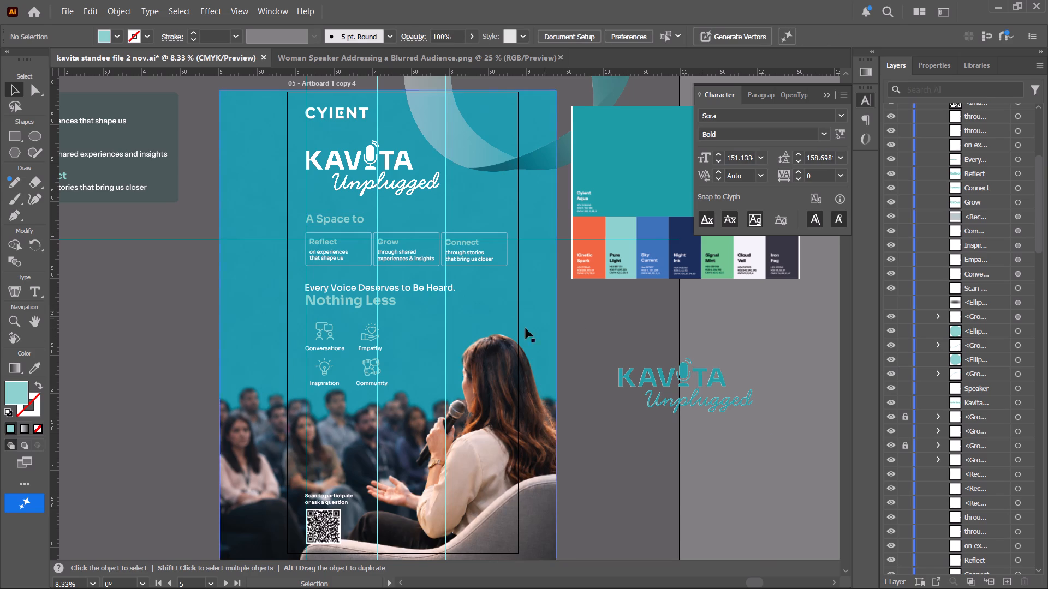
Preview the standee artboard full screen to check the recoloured headings against the background photo.
scroll(391, 293, "up", 1, "alt")
key("space")
key("space")
key("space")
key("space")
key("space")
key("space")
key("space")
key("space")
key("space")
key("space")
key("space")
key("space")
key("space")
key("space")
key("space")
key("space")
left_click_drag(477, 278, 412, 347)
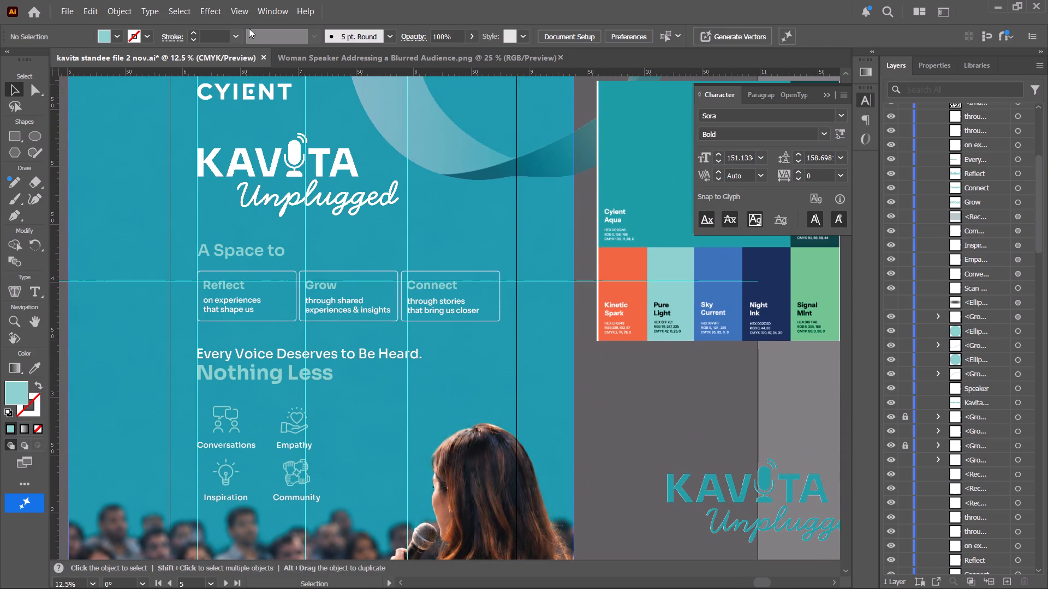
left_click(237, 18)
left_click(344, 118)
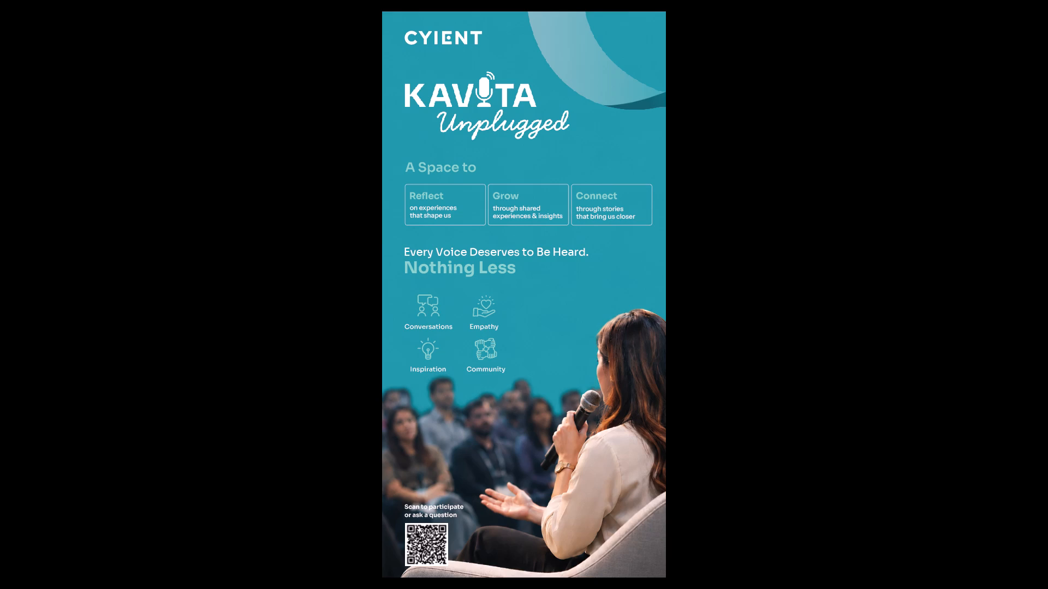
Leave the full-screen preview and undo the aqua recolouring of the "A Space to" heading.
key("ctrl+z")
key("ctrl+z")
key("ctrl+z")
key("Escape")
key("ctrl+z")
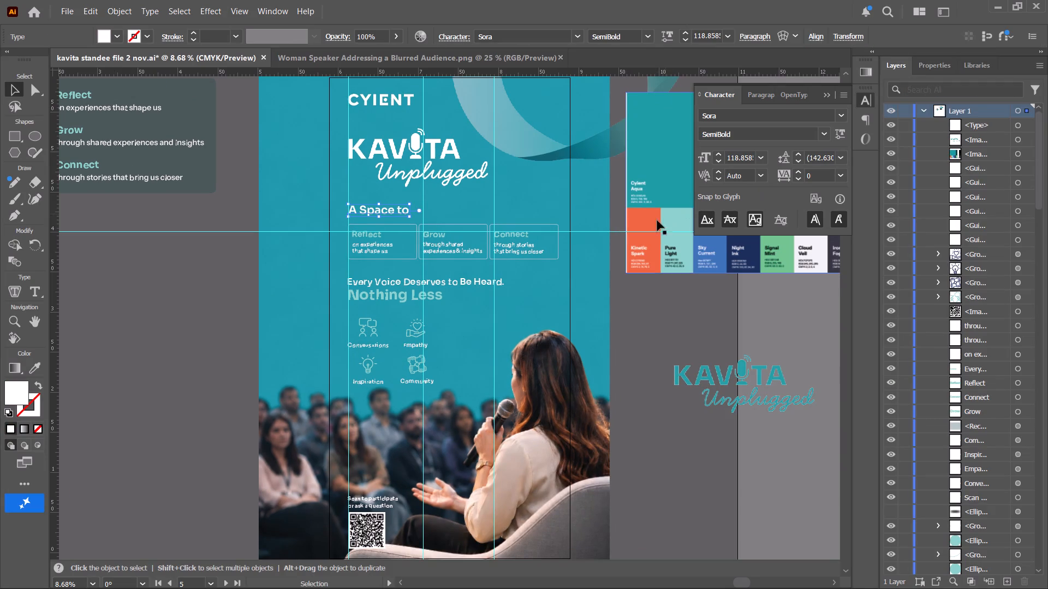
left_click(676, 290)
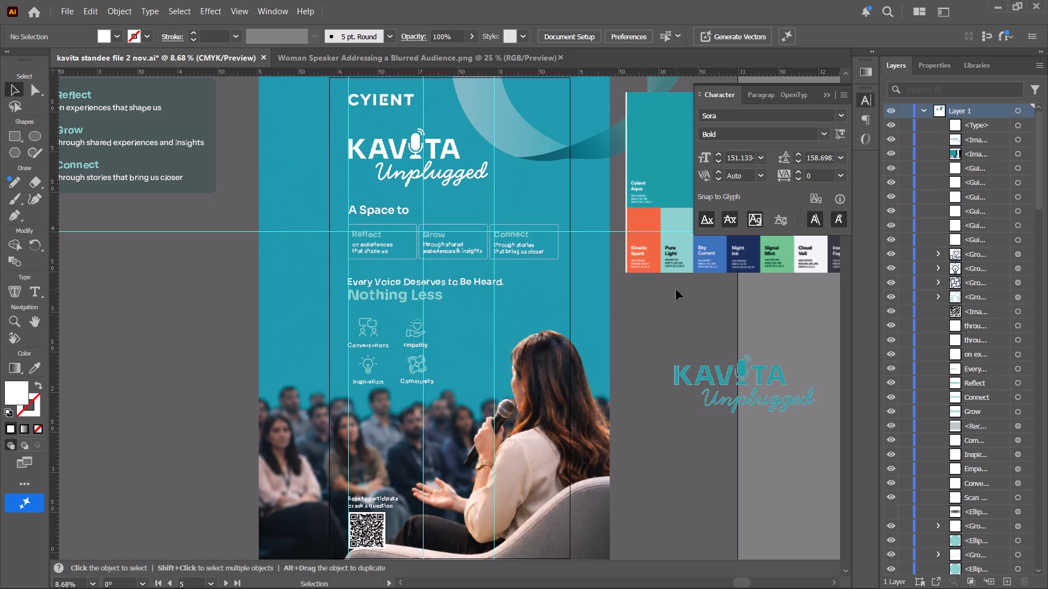
Delete the blank white Artboard 5 below the standee designs.
scroll(587, 280, "down", 2, "alt")
key("space")
left_click_drag(517, 297, 384, 232)
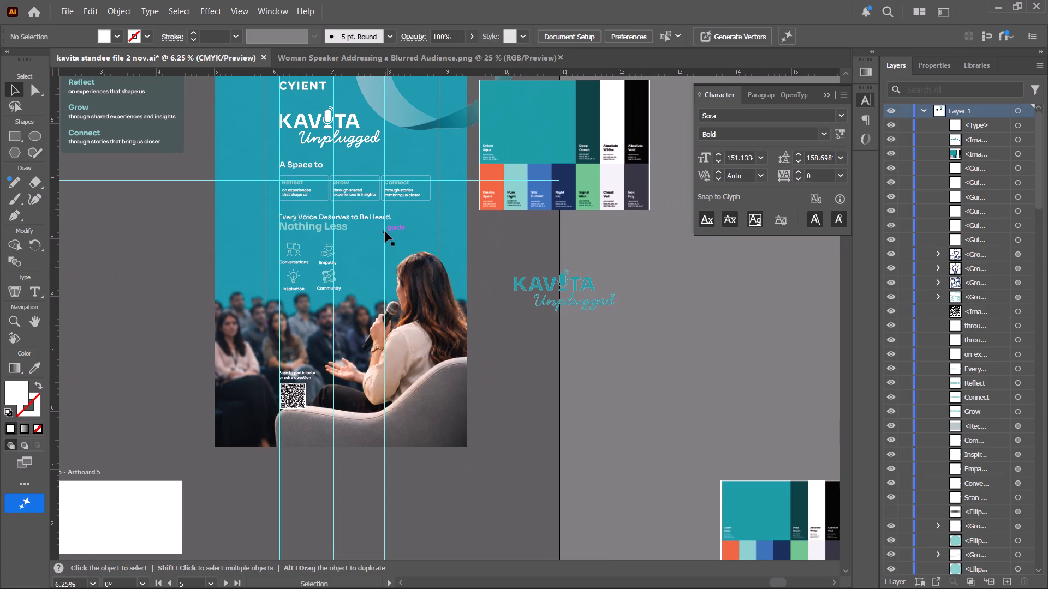
scroll(510, 302, "down", 3, "alt")
key("space")
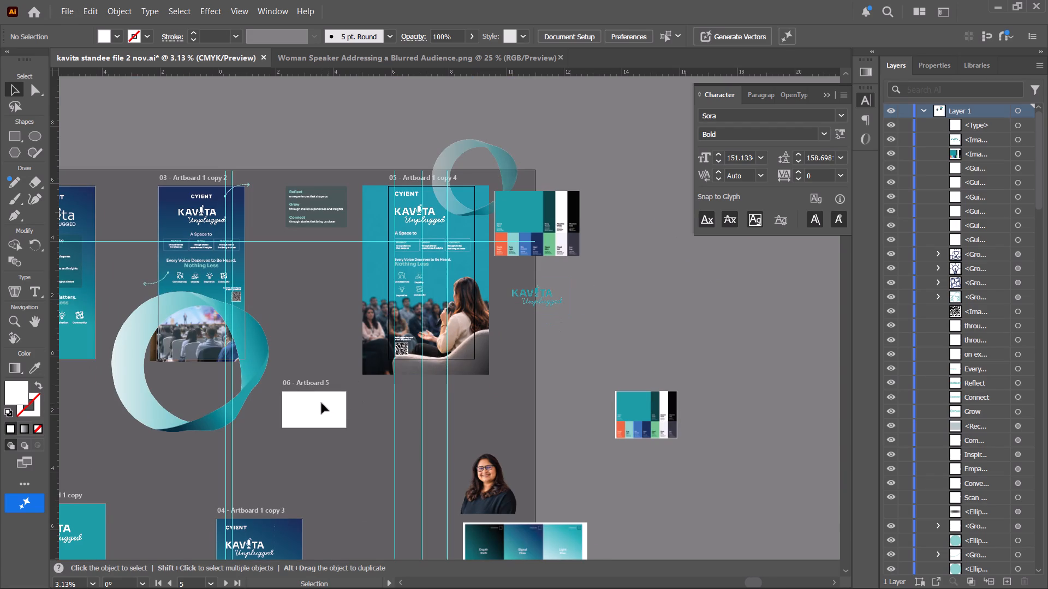
left_click(320, 402)
left_click(305, 386)
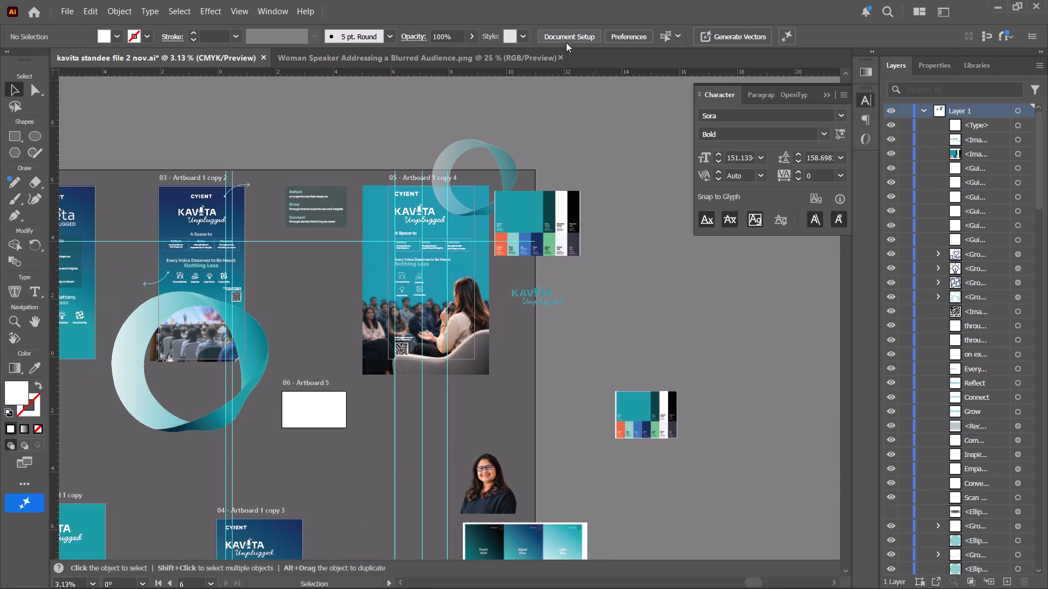
left_click(565, 41)
left_click(588, 431)
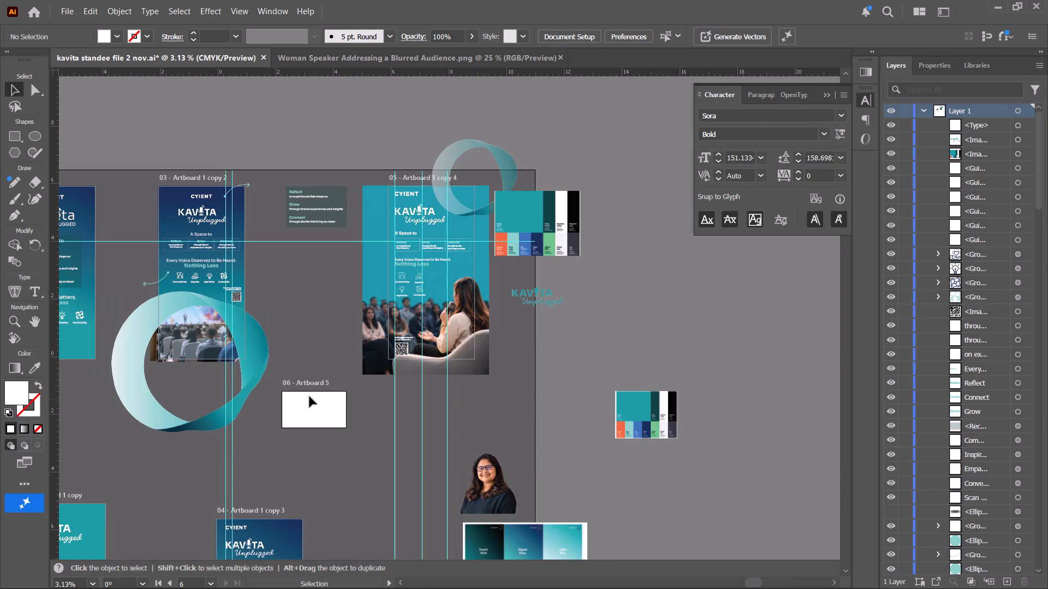
left_click(301, 391)
left_click(568, 30)
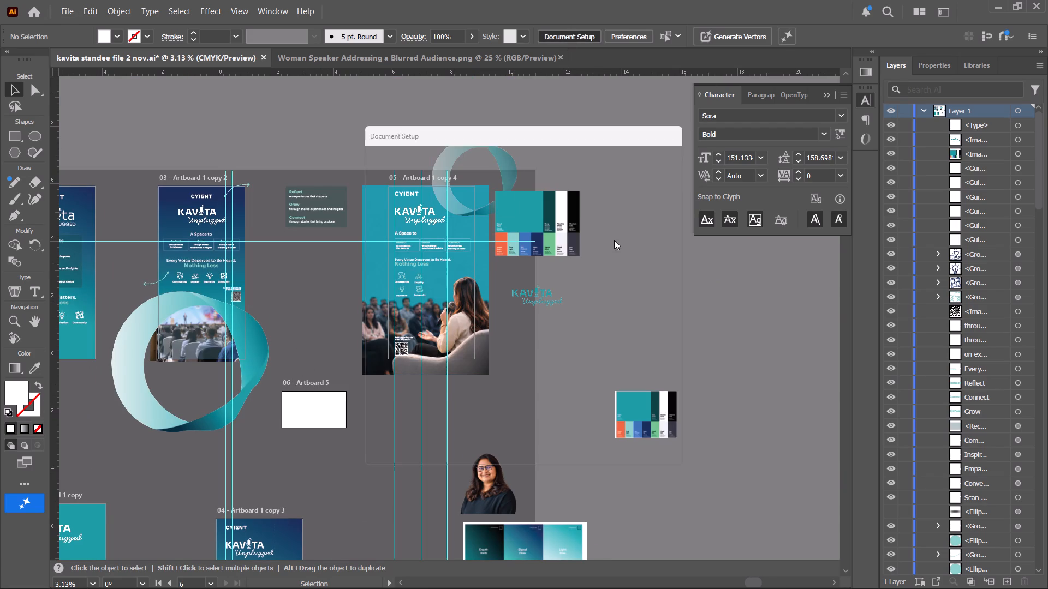
left_click(636, 188)
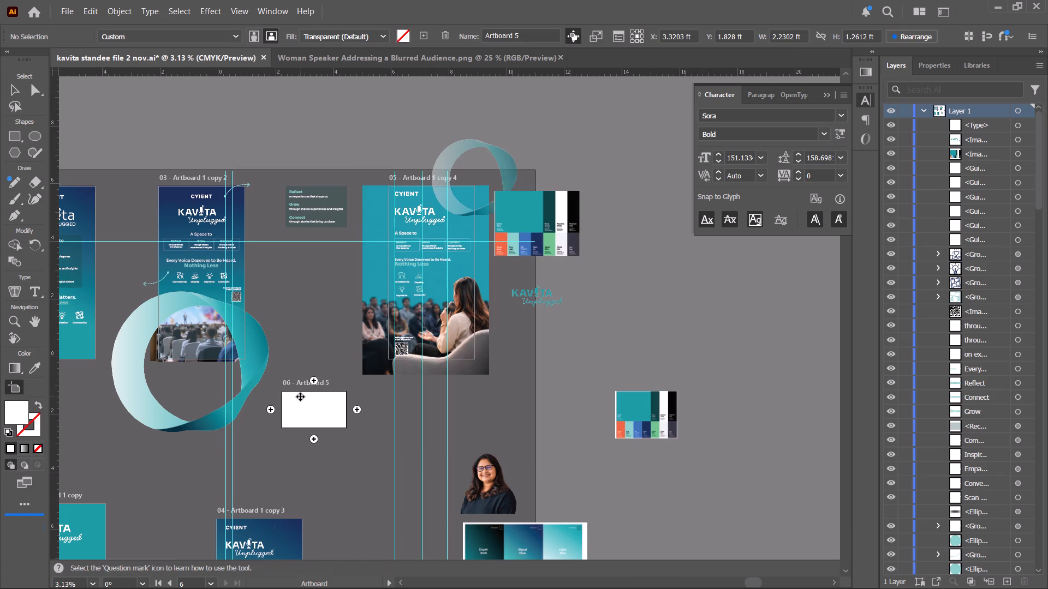
left_click(301, 396)
key("BackSpace")
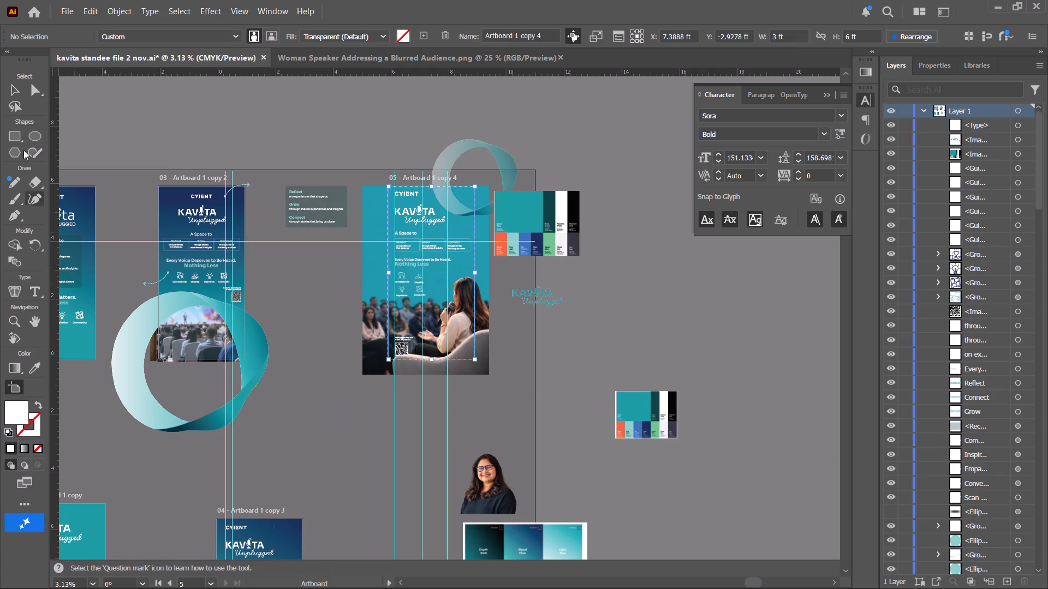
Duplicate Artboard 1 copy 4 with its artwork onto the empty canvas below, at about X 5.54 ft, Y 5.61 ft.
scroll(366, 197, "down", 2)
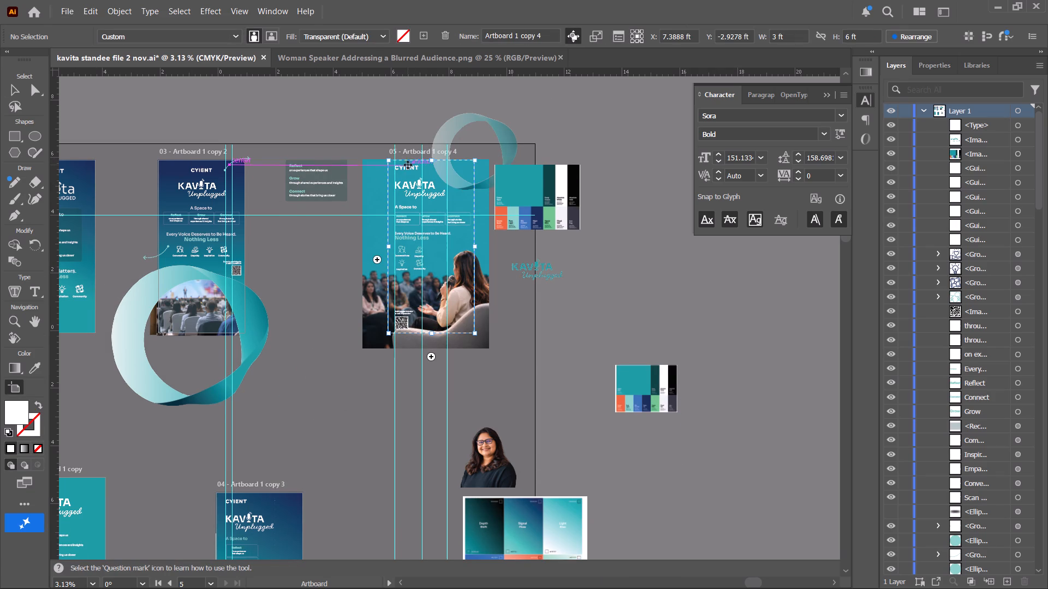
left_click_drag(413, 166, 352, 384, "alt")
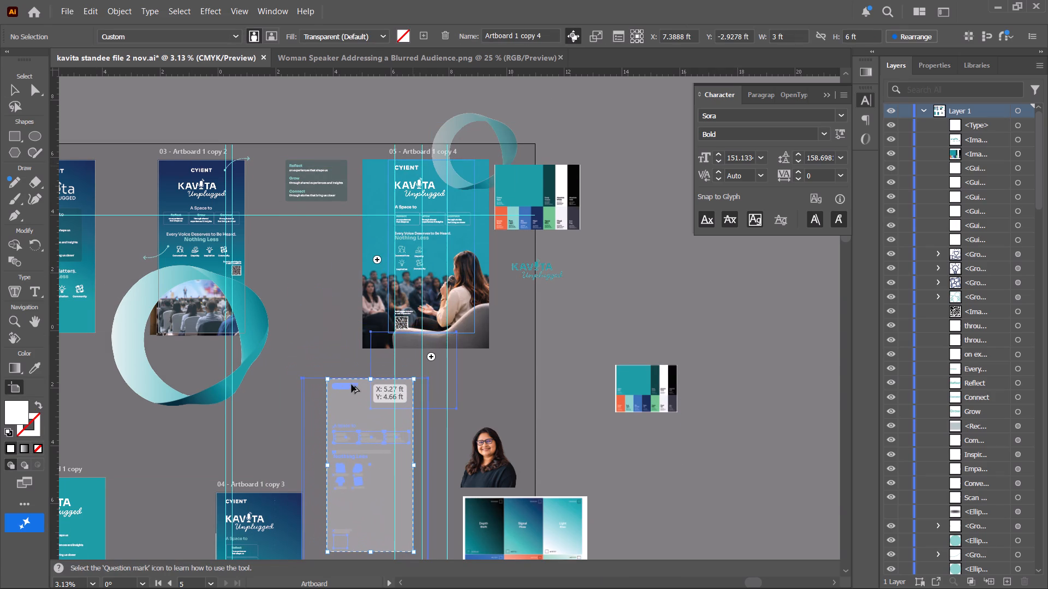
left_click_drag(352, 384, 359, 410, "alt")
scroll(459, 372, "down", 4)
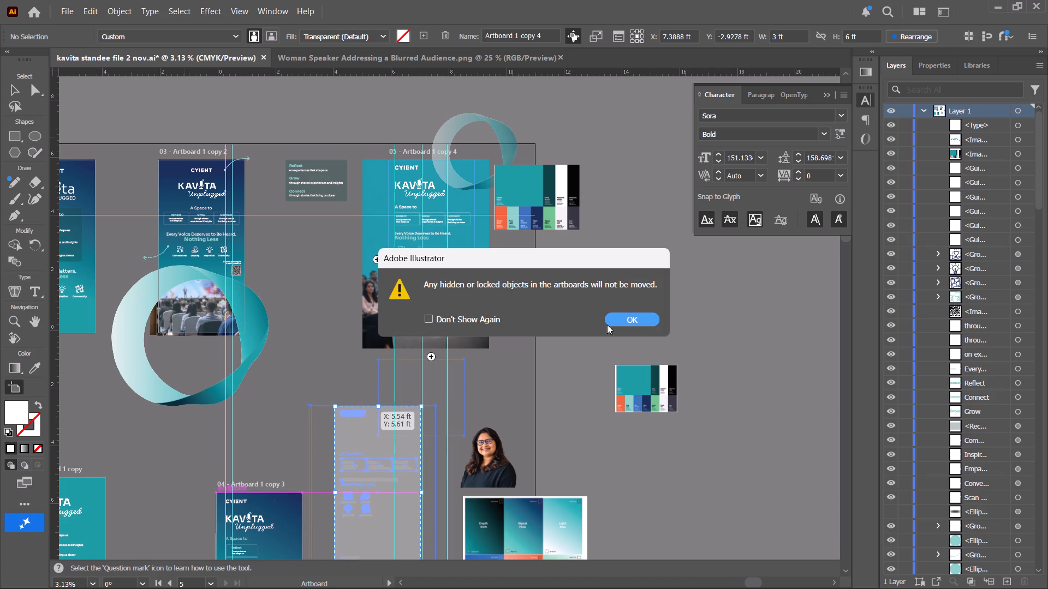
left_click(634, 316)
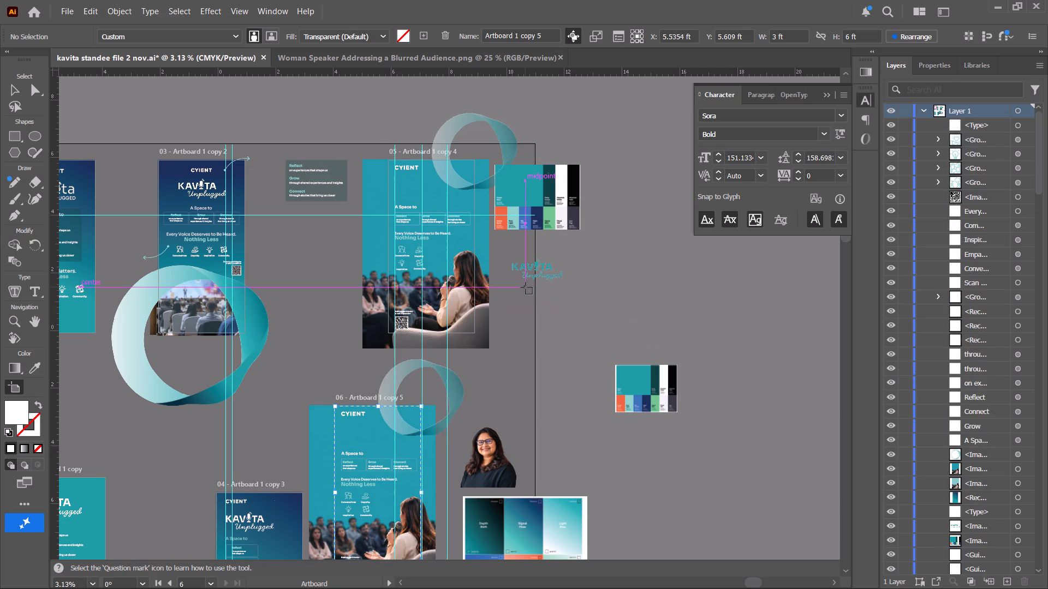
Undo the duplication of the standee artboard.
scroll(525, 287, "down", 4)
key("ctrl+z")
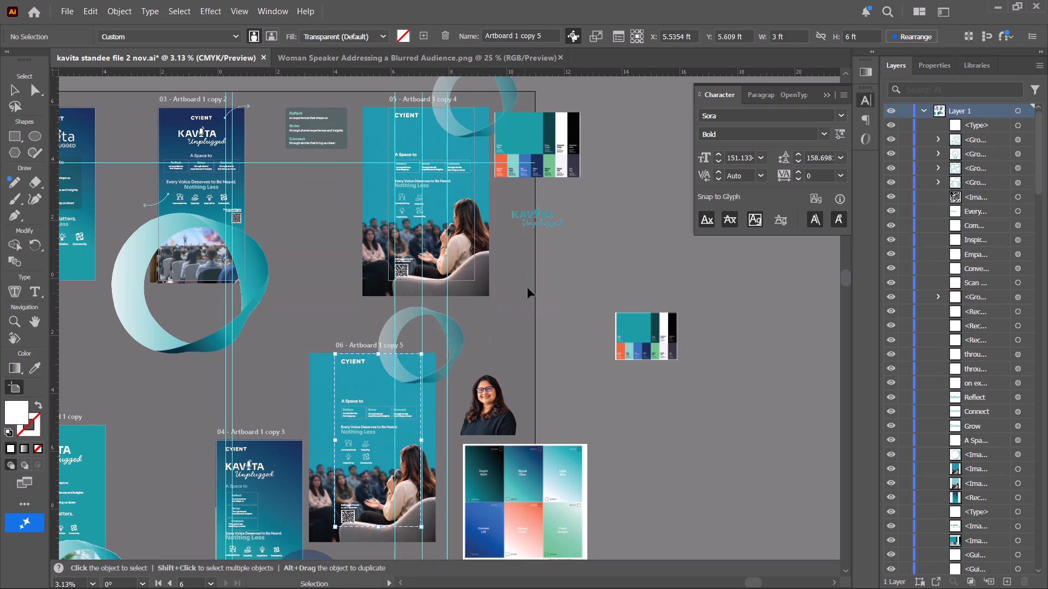
Unlock the Kavita Unplugged logo group belonging to Artboard 1 copy 4 in the layer list.
scroll(930, 388, "up", 7)
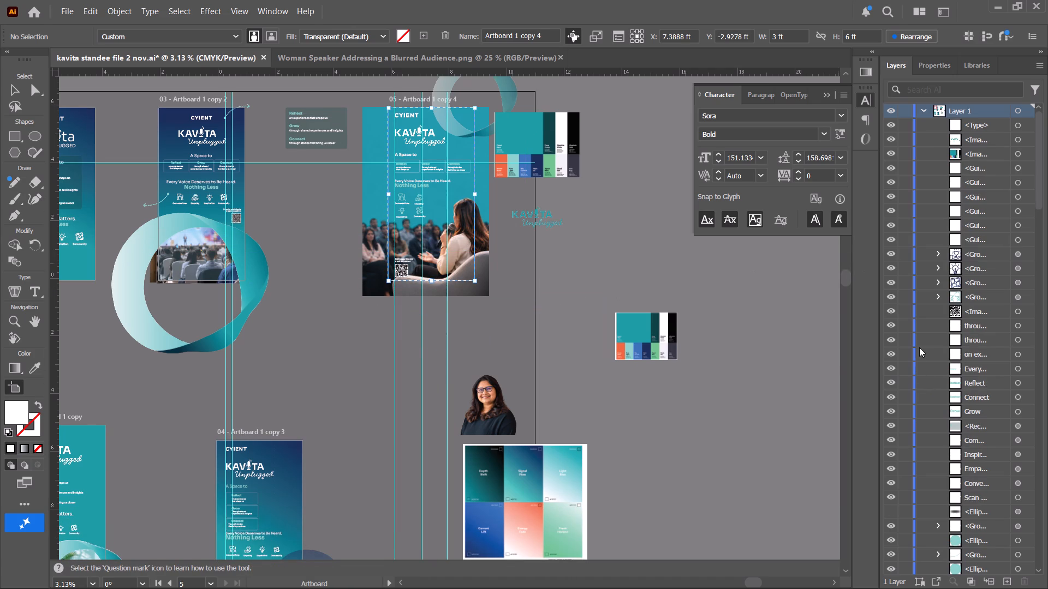
scroll(919, 347, "up", 3)
scroll(922, 320, "down", 12)
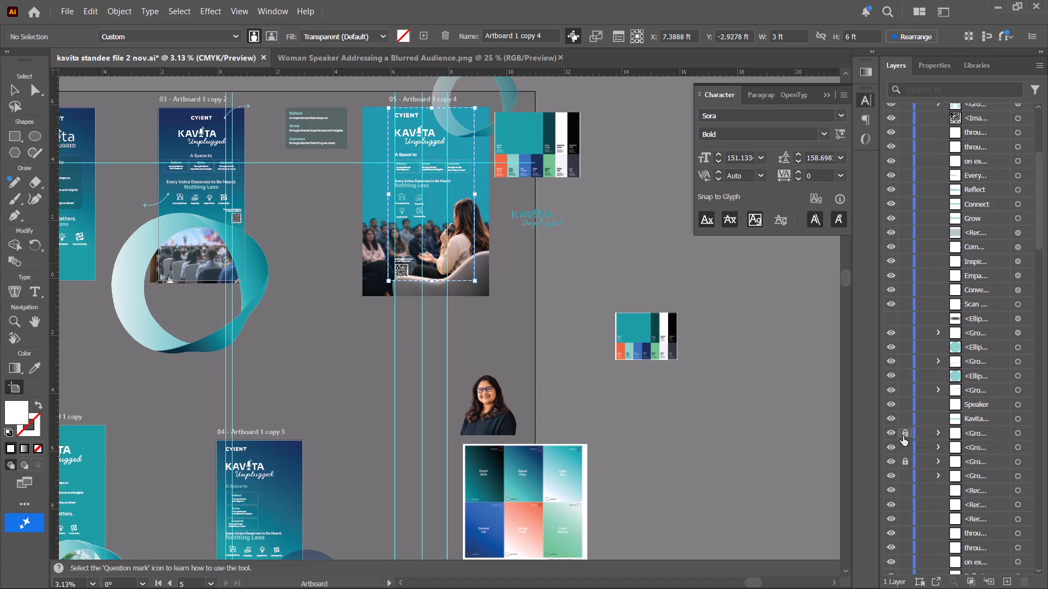
left_click(903, 436)
left_click(891, 437)
left_click(891, 437)
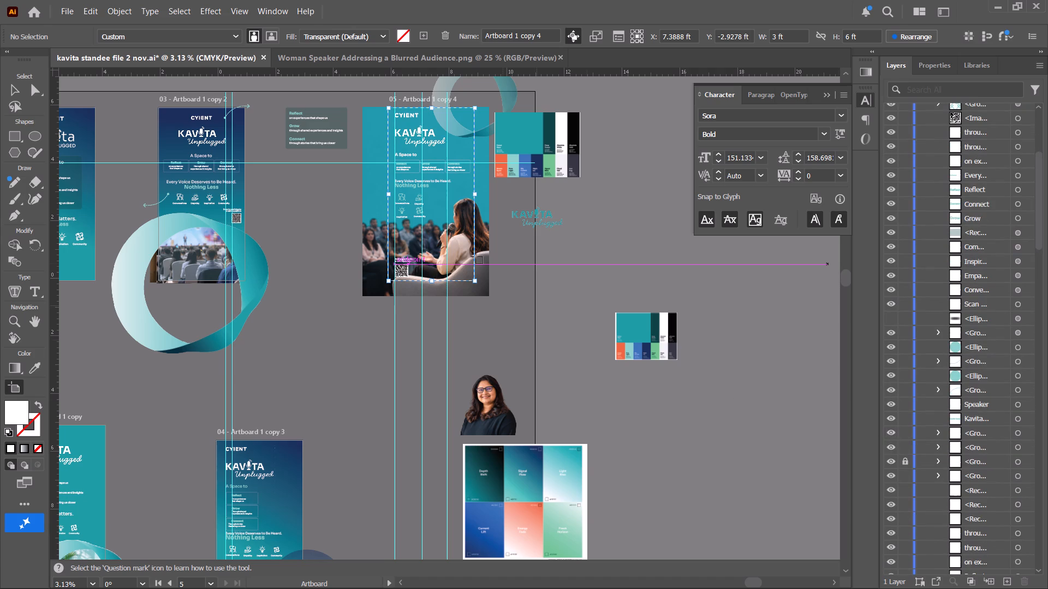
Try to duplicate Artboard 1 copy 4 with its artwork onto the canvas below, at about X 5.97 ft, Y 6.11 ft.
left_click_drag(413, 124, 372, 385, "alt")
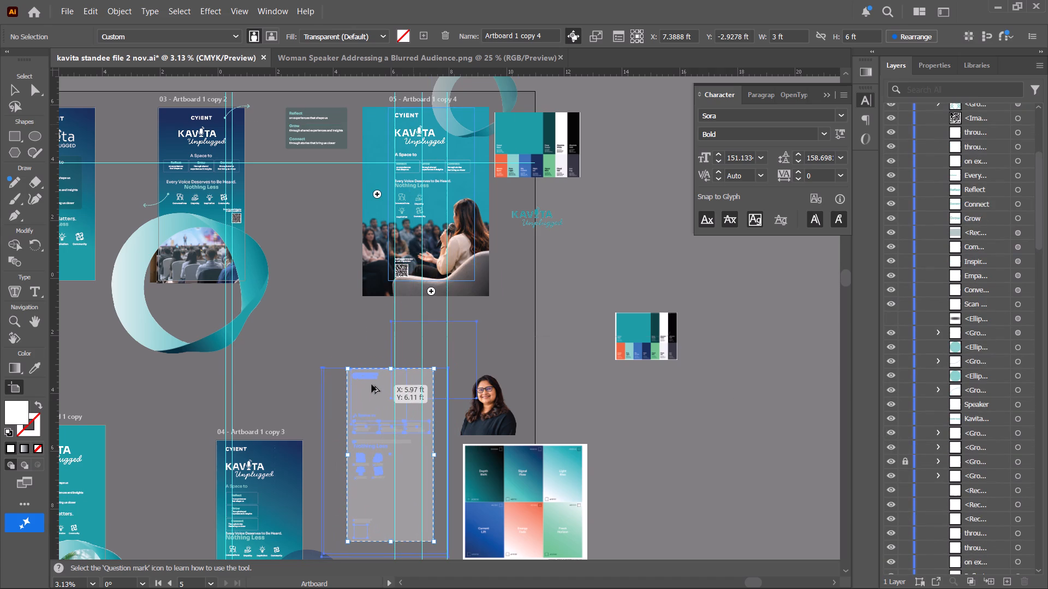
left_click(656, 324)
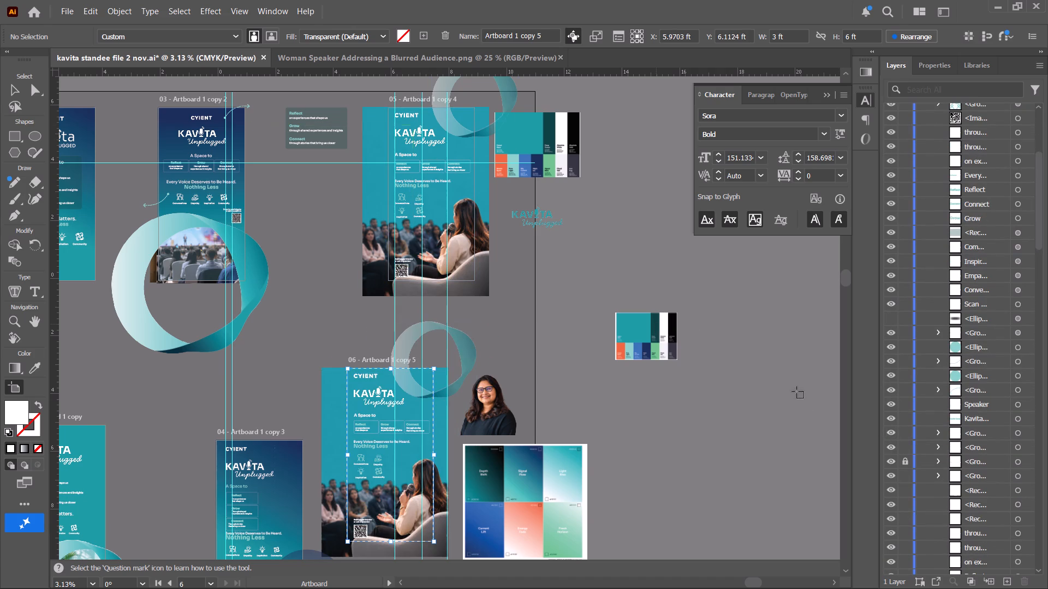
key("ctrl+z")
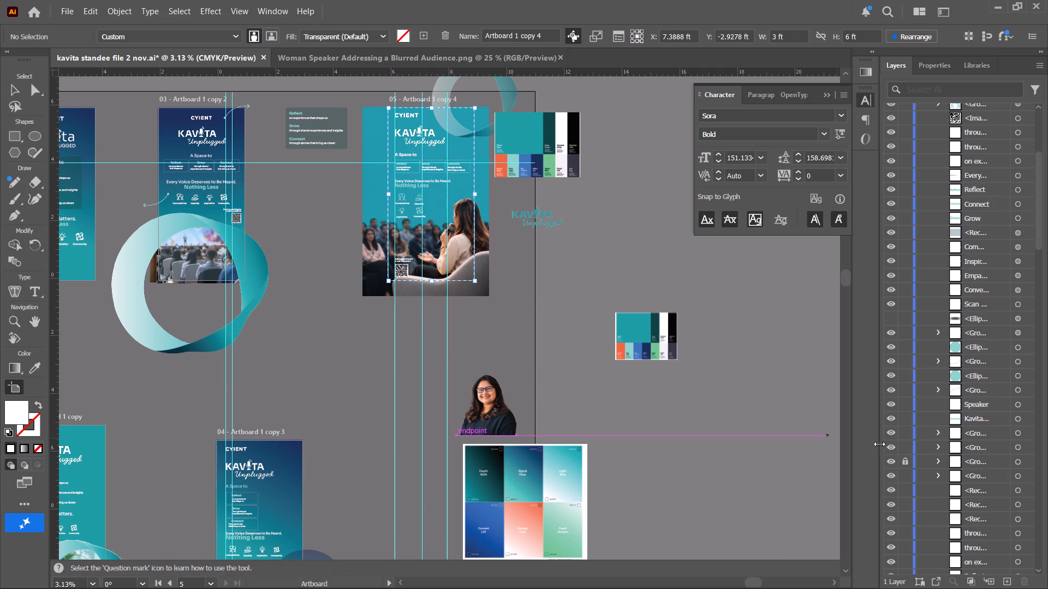
Unlock the remaining locked group in the layer list, the Kavita Unplugged logo on Artboard 1 copy 3.
left_click(903, 461)
left_click(891, 459)
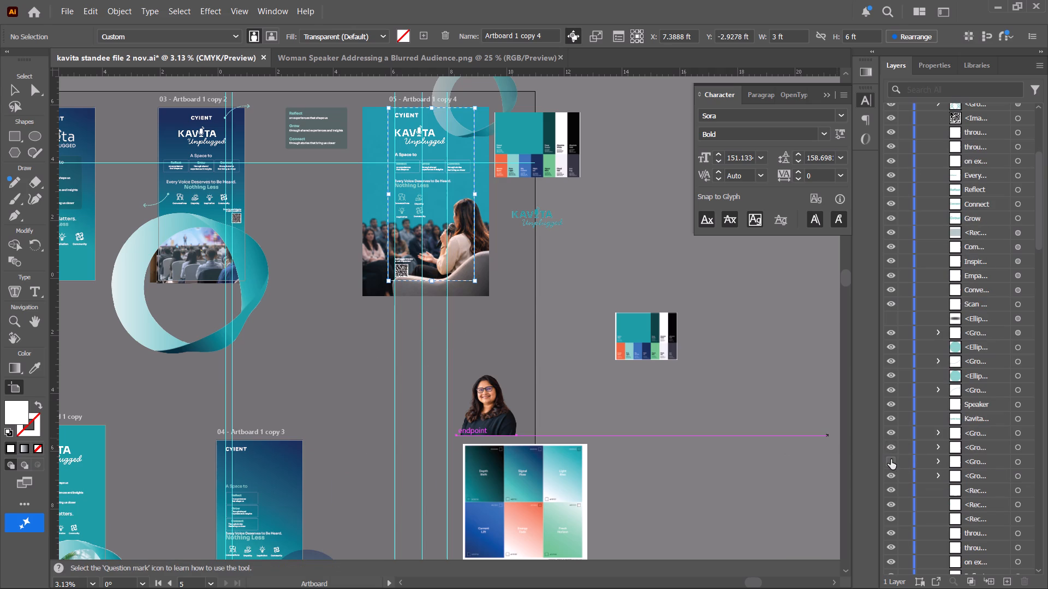
left_click(891, 459)
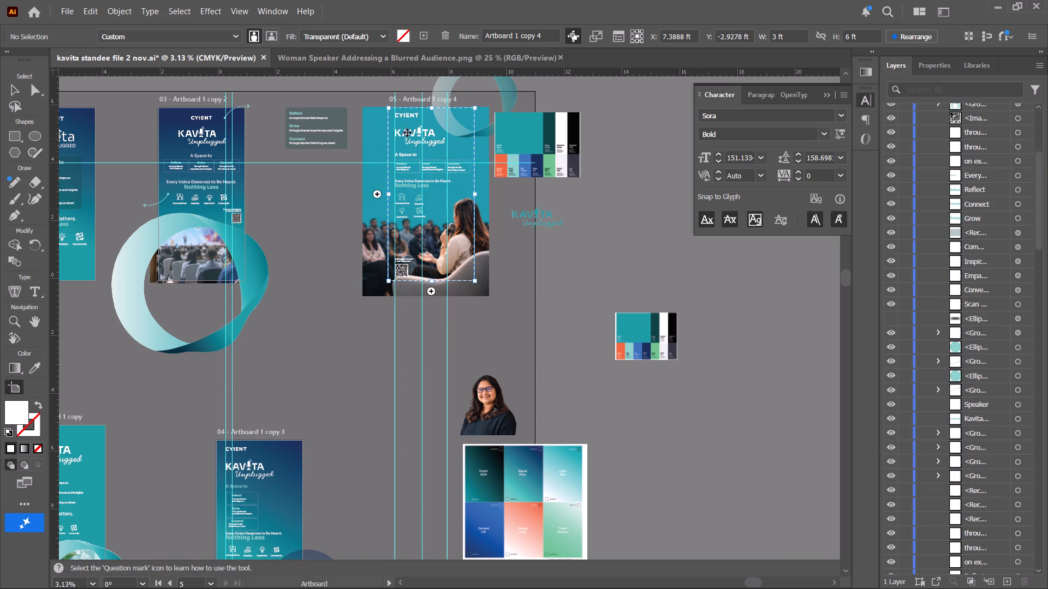
Duplicate Artboard 1 copy 4 with its artwork onto the empty canvas below, at about X 5.89 ft, Y 5.61 ft.
left_click_drag(406, 118, 368, 366, "alt")
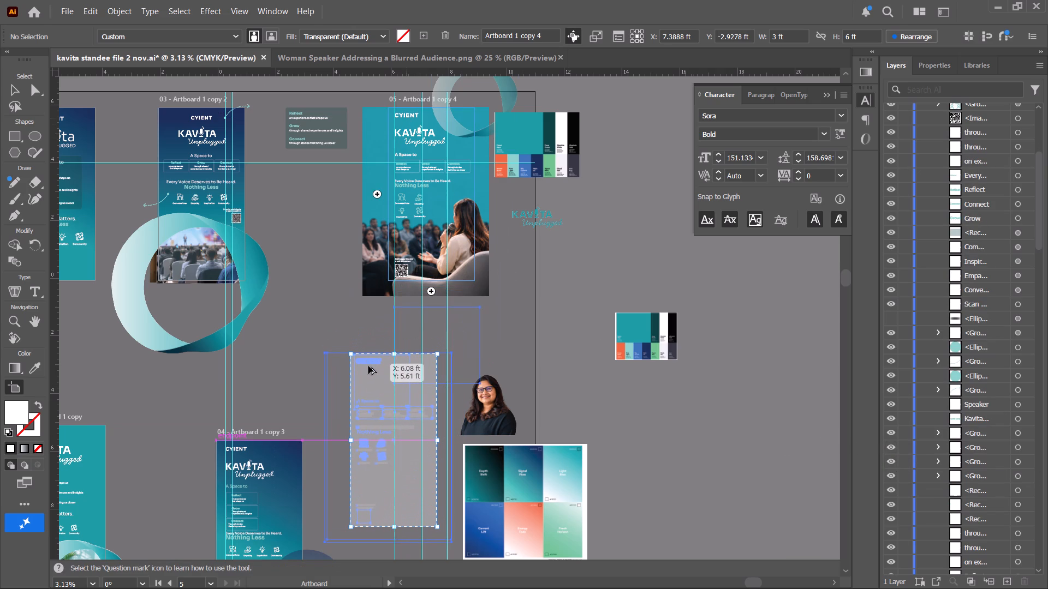
left_click_drag(368, 366, 364, 366, "alt")
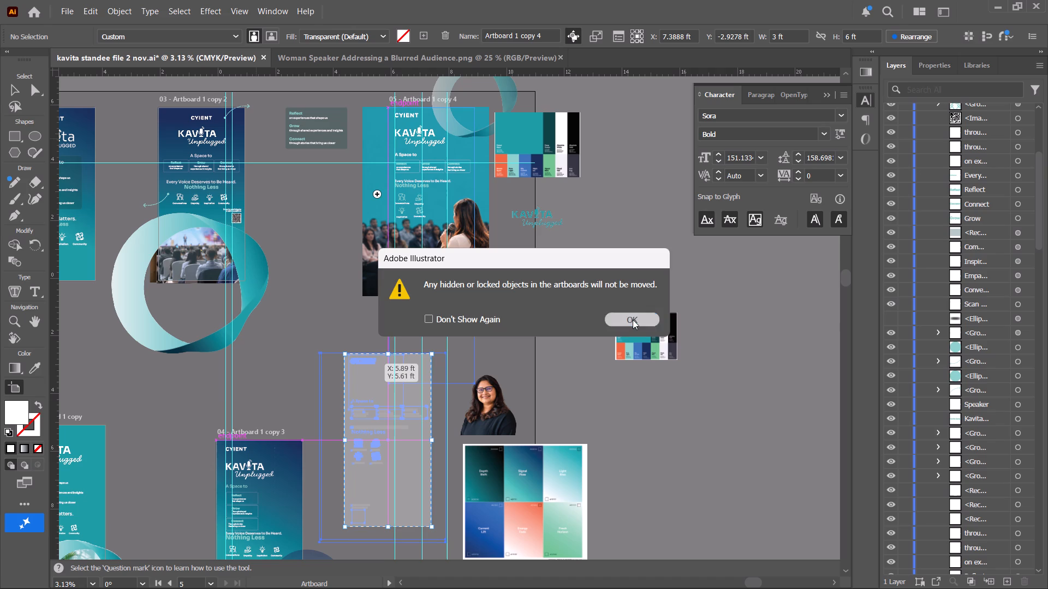
left_click(633, 320)
Compare the duplicated standee with the original above it, checking that the logo, text, icons and speaker photo match.
scroll(410, 389, "up", 2, "alt")
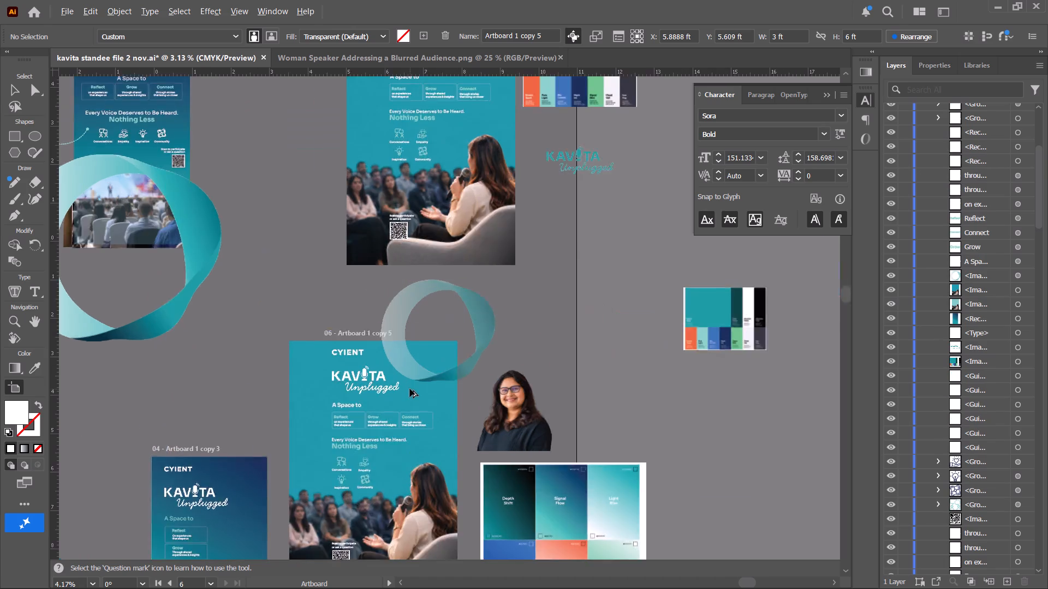
scroll(409, 377, "down", 12)
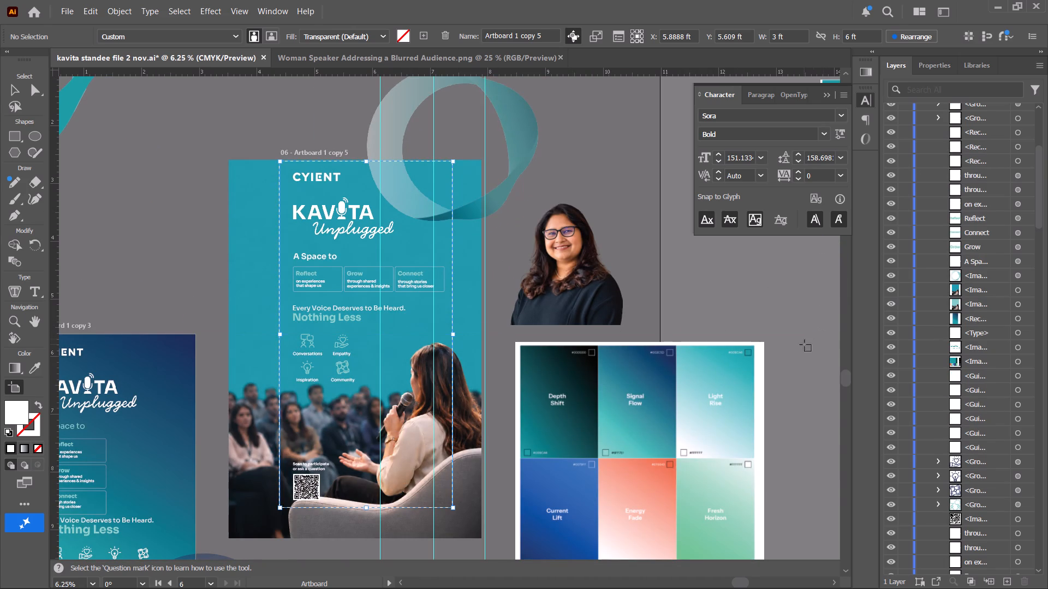
scroll(798, 344, "up", 20)
scroll(798, 344, "up", 8)
middle_click(624, 321)
middle_click(611, 318)
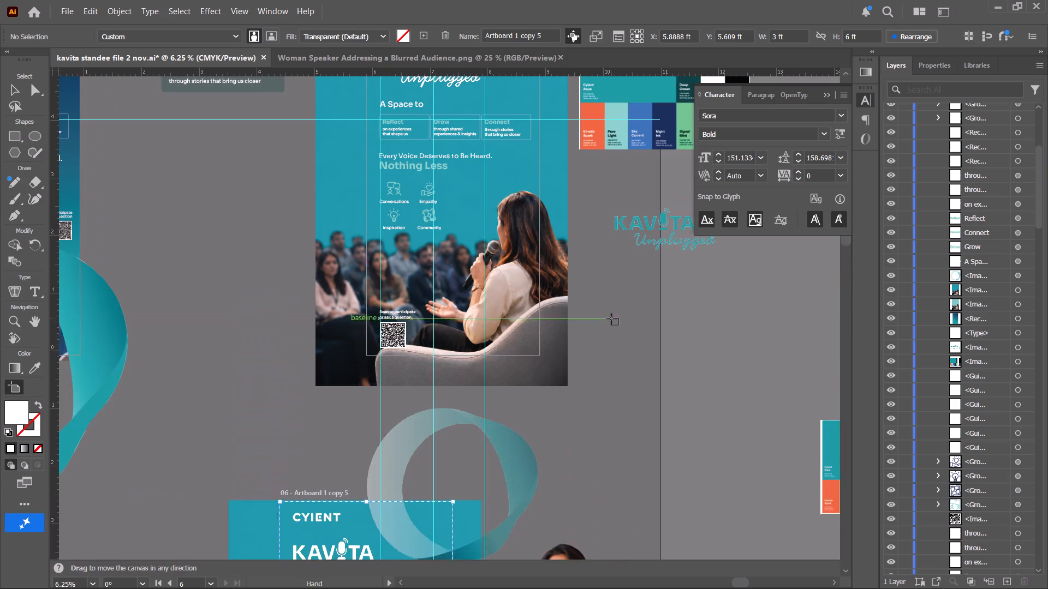
scroll(611, 318, "up", 11)
scroll(611, 318, "down", 3)
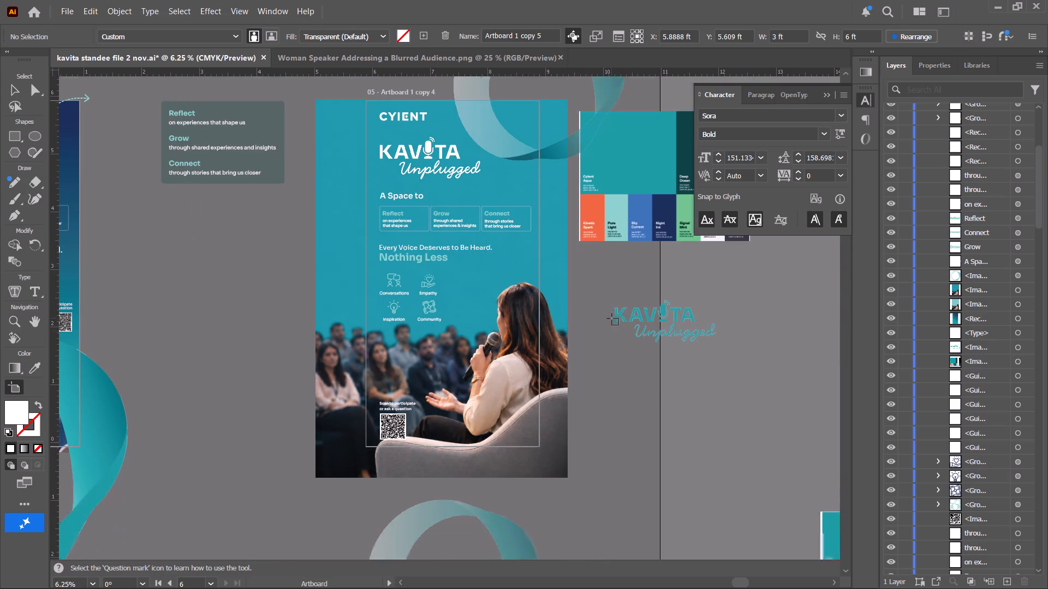
scroll(611, 318, "down", 20)
scroll(611, 318, "down", 9)
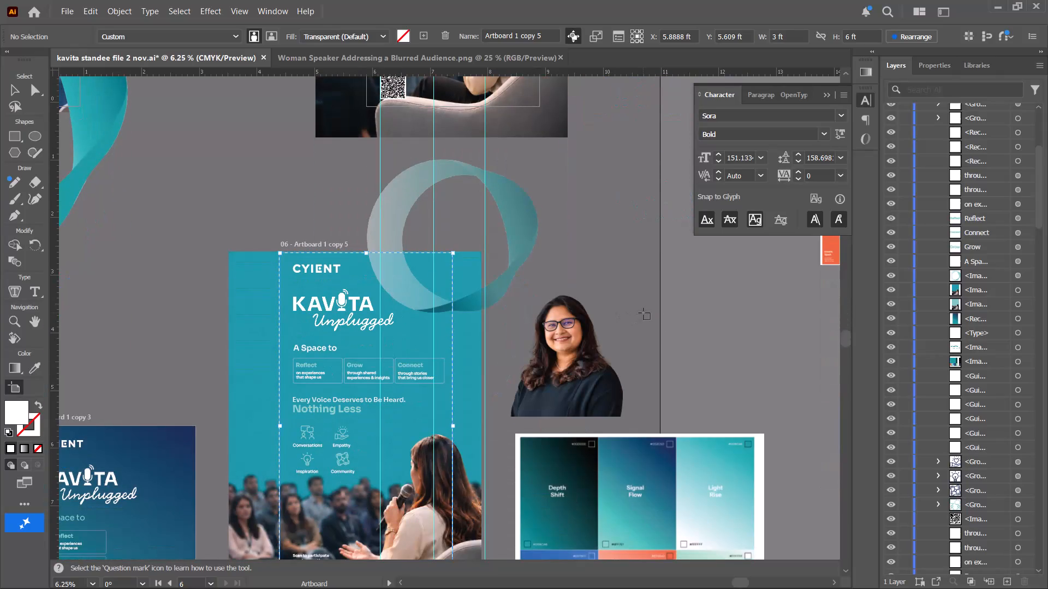
left_click(643, 312)
left_click(15, 91)
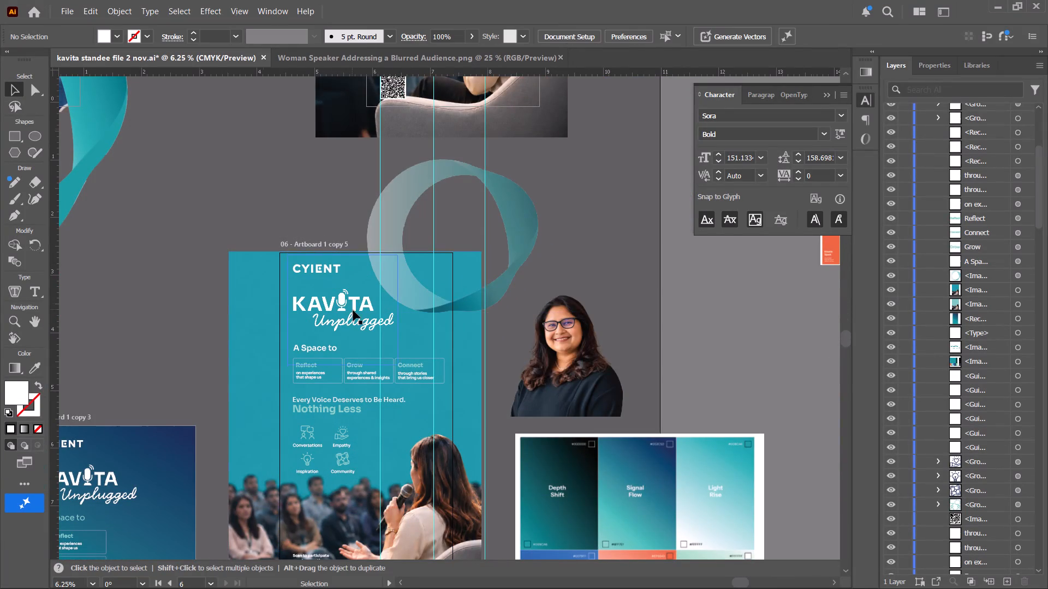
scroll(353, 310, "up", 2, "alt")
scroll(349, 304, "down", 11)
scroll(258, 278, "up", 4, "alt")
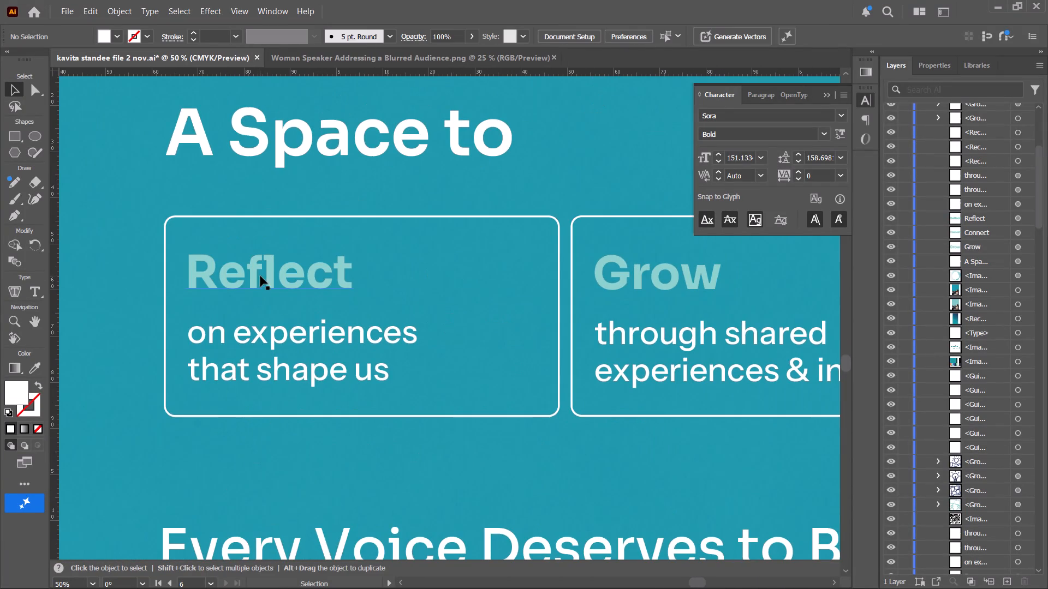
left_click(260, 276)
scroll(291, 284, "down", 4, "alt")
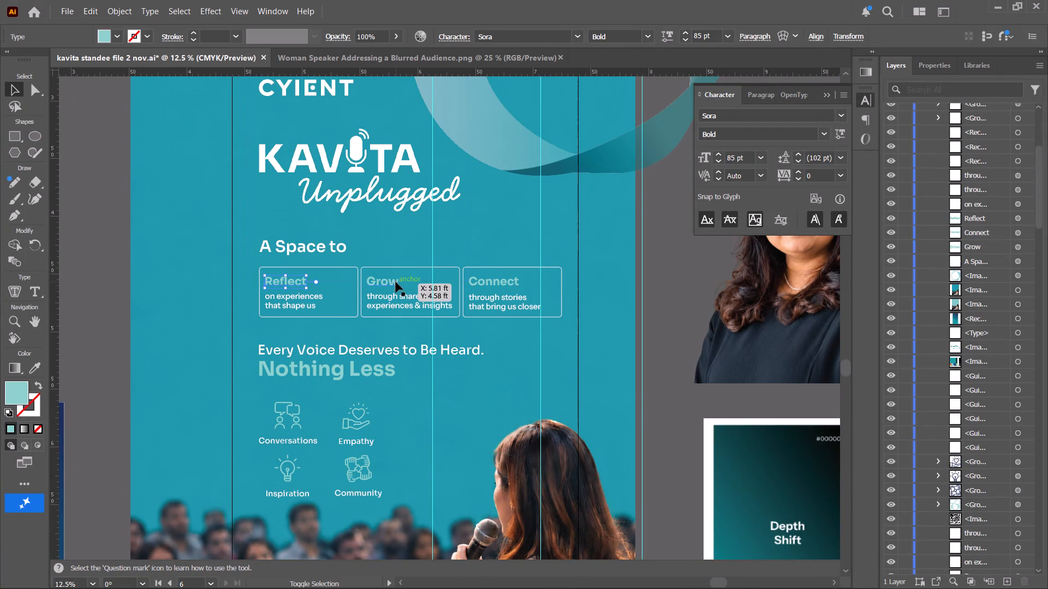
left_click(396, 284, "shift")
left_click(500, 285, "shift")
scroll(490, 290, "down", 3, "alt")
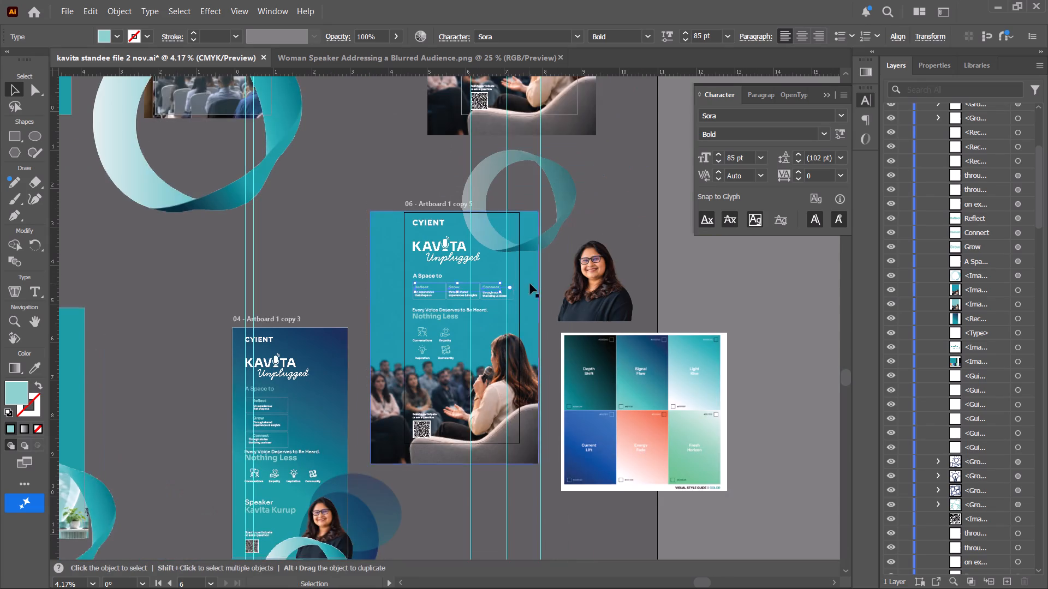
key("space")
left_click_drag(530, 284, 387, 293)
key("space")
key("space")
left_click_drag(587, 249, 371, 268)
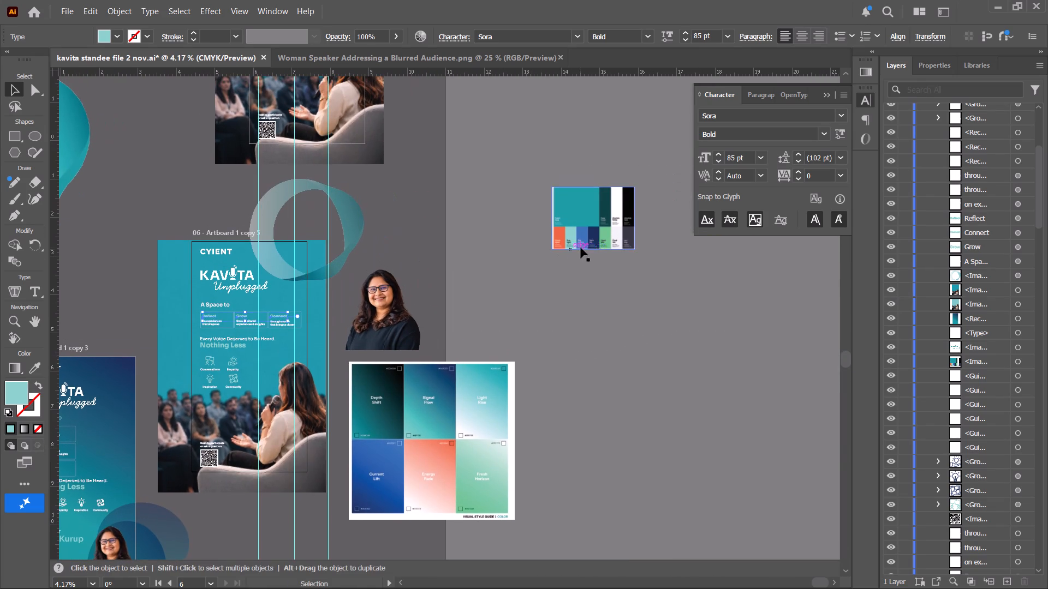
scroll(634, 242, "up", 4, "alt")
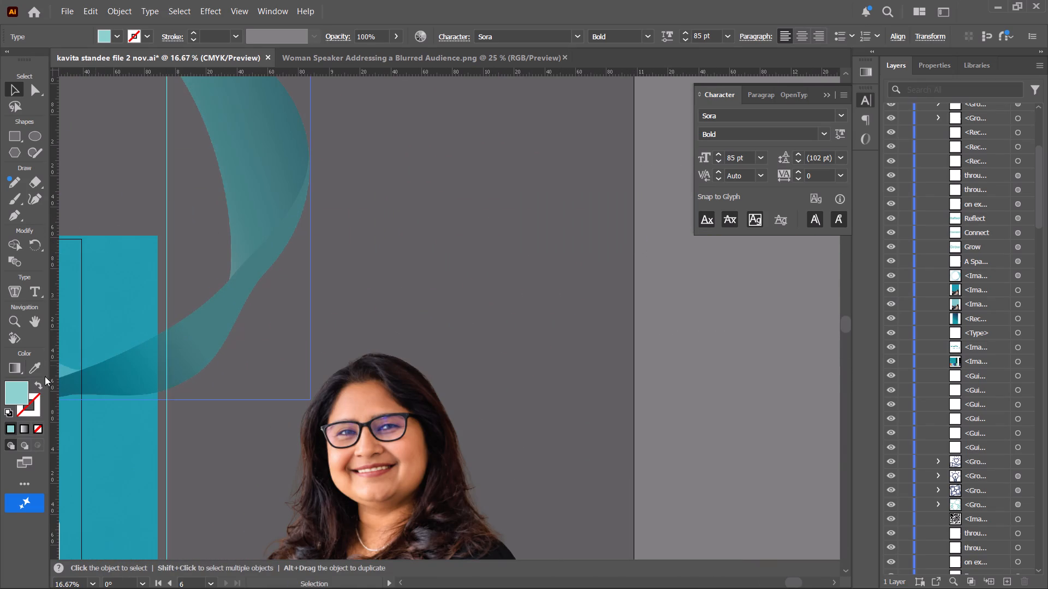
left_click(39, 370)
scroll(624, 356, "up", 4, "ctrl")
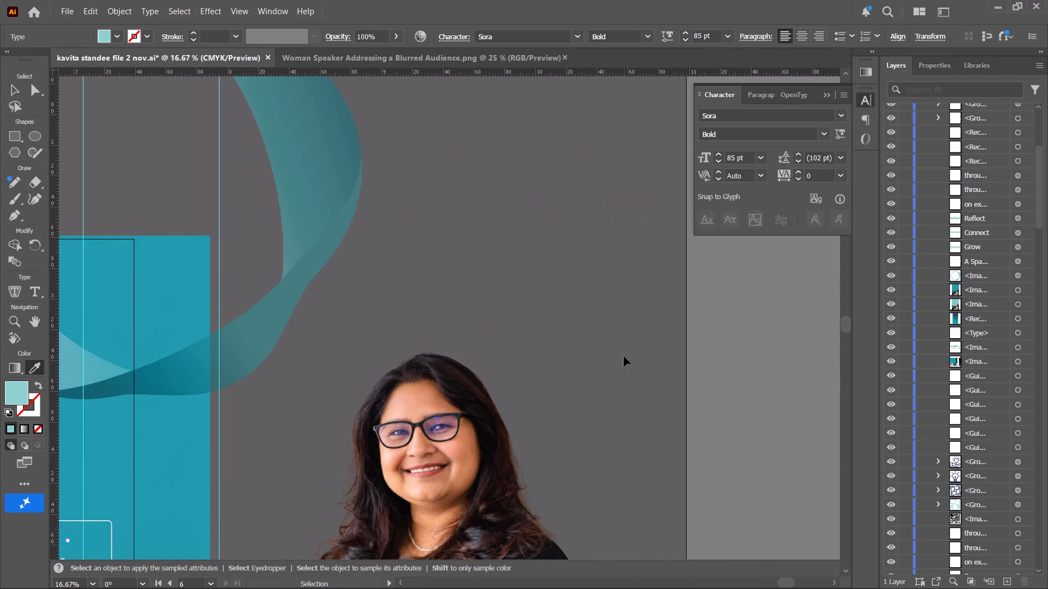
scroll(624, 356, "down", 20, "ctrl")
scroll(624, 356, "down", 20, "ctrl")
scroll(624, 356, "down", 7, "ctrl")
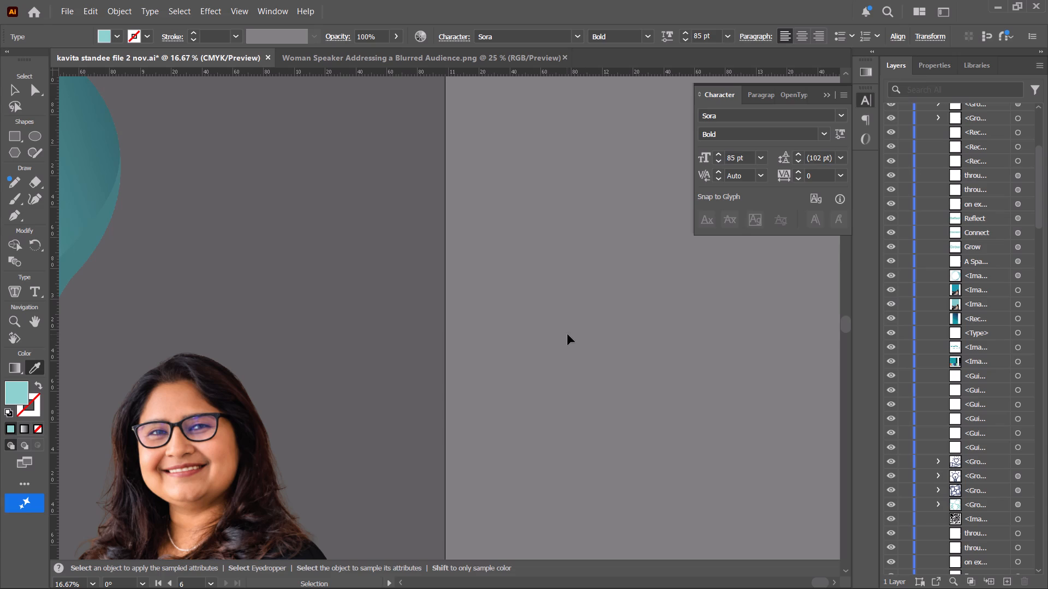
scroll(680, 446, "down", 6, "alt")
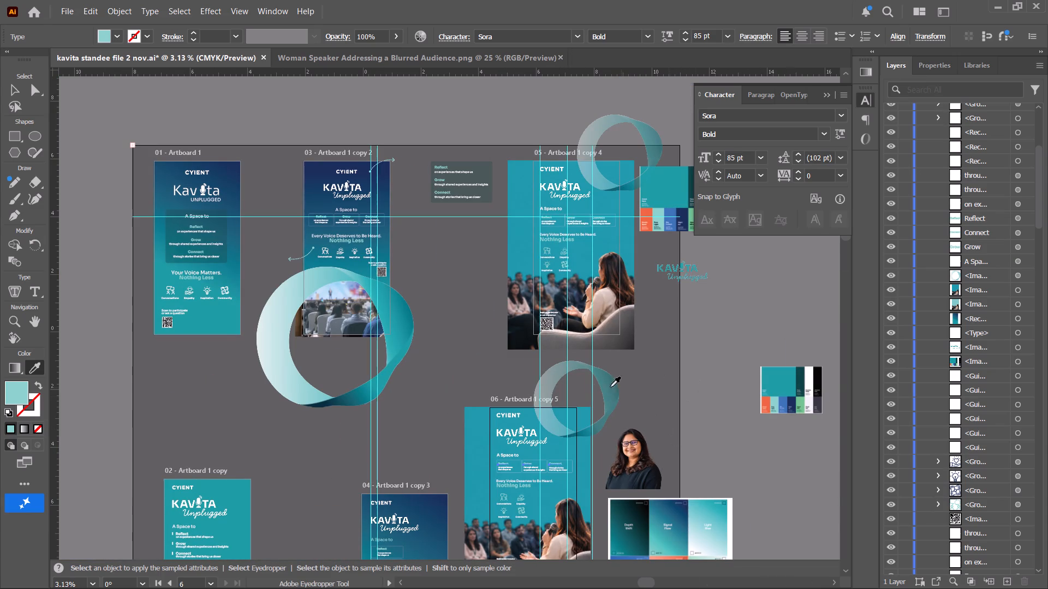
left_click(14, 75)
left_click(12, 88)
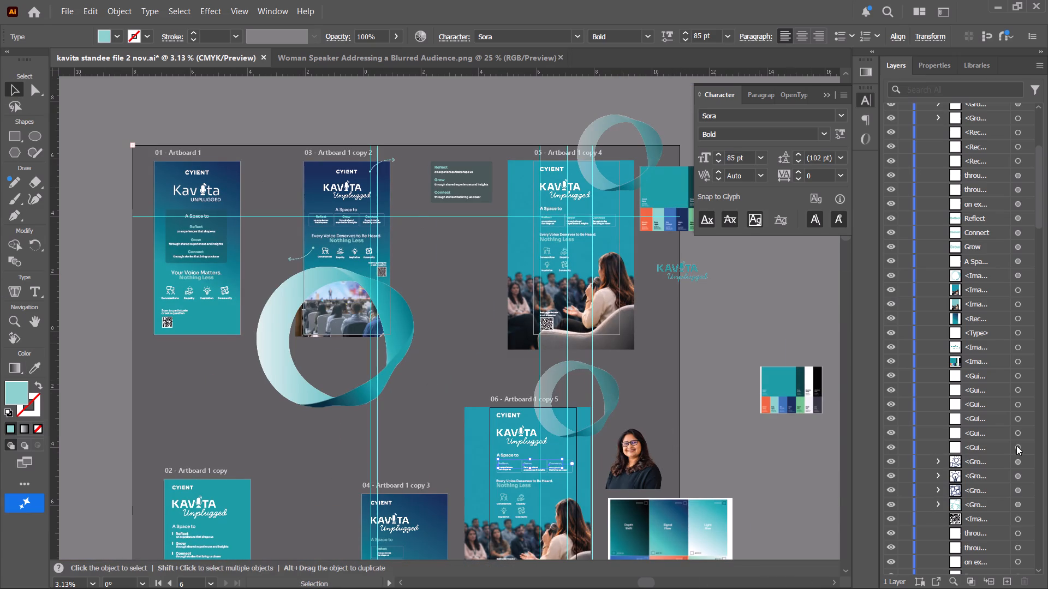
Move the brand colour palette image from beside Artboard 1 copy 4 down next to the duplicated standee.
scroll(998, 434, "down", 7)
scroll(818, 379, "up", 5)
scroll(791, 419, "down", 6)
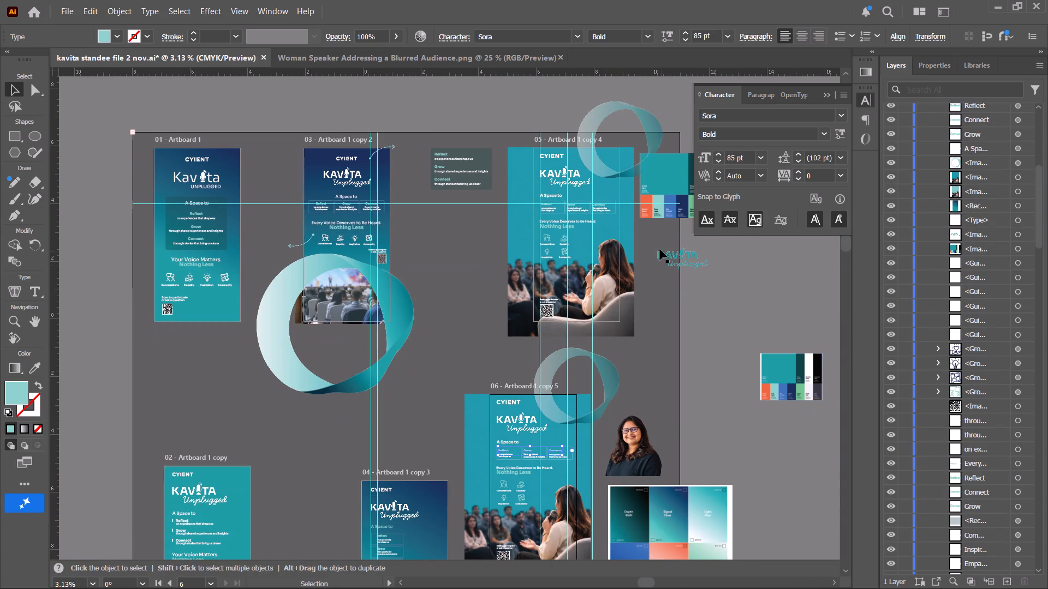
left_click_drag(668, 205, 646, 446)
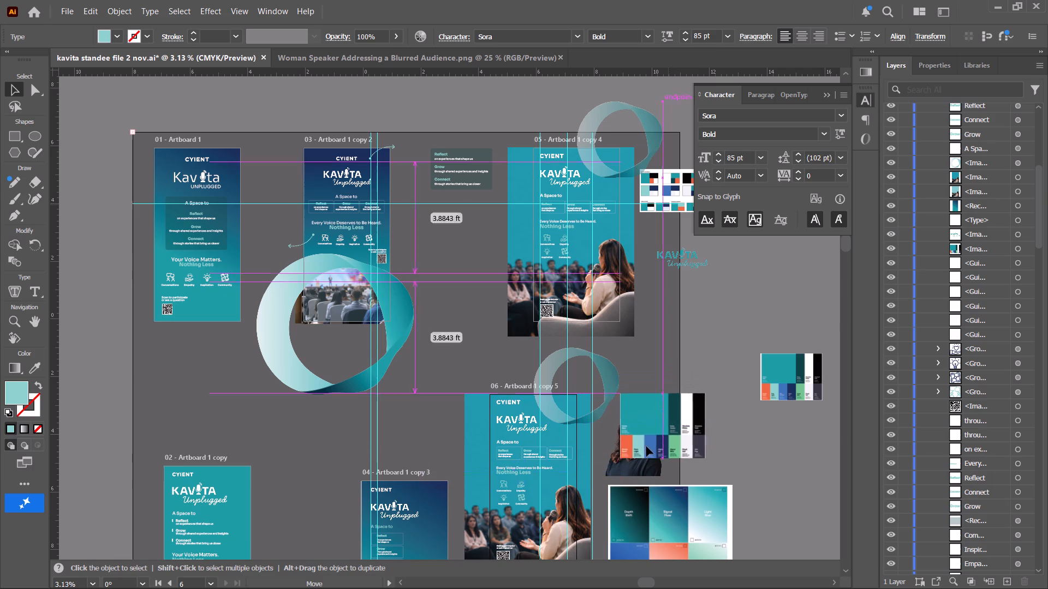
left_click_drag(646, 446, 638, 447)
Recolour the "Reflect", "Grow" and "Connect" headings on the duplicated standee with the palette's Iron Fog using the Eyedropper.
scroll(635, 447, "up", 4, "alt")
scroll(372, 393, "down", 13)
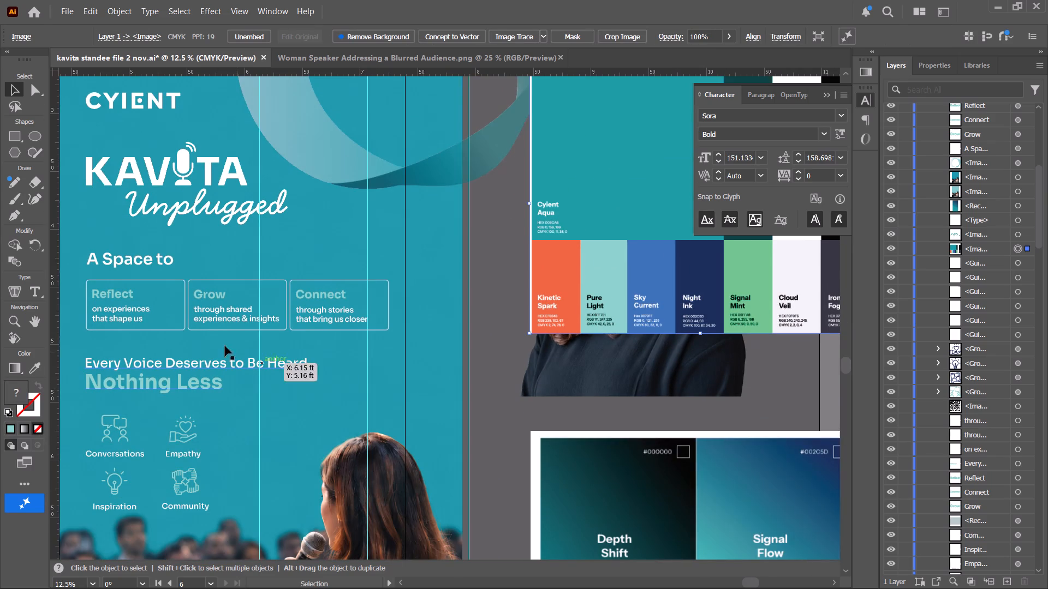
key("space")
key("space")
left_click_drag(292, 295, 207, 293)
key("space")
left_click_drag(76, 290, 116, 290)
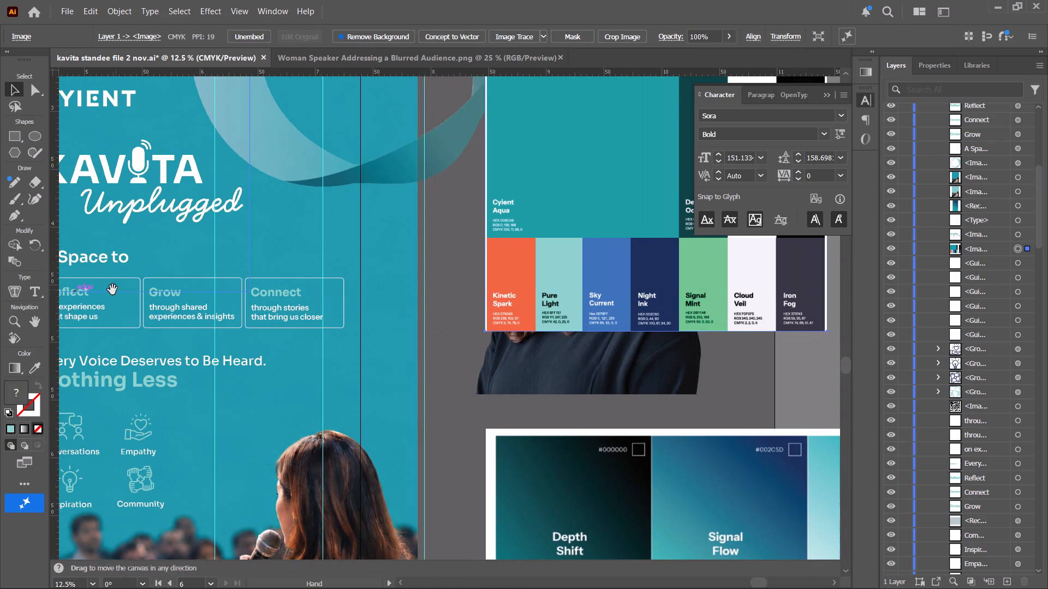
left_click(82, 294)
key("space")
left_click_drag(160, 296, 282, 303)
left_click(287, 304, "shift")
left_click(403, 299, "shift")
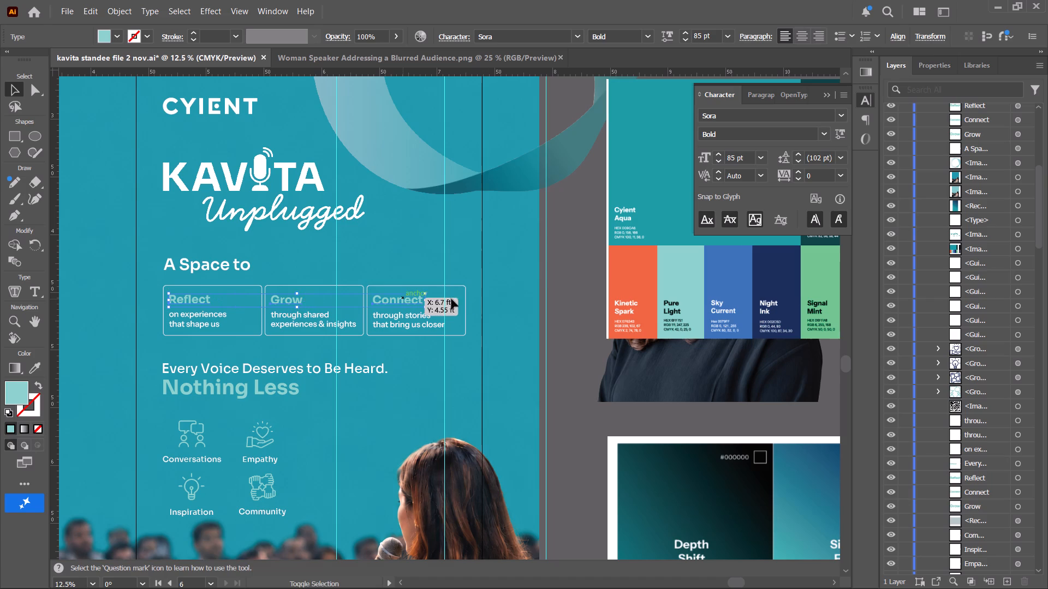
key("space")
key("space")
left_click_drag(711, 300, 508, 303)
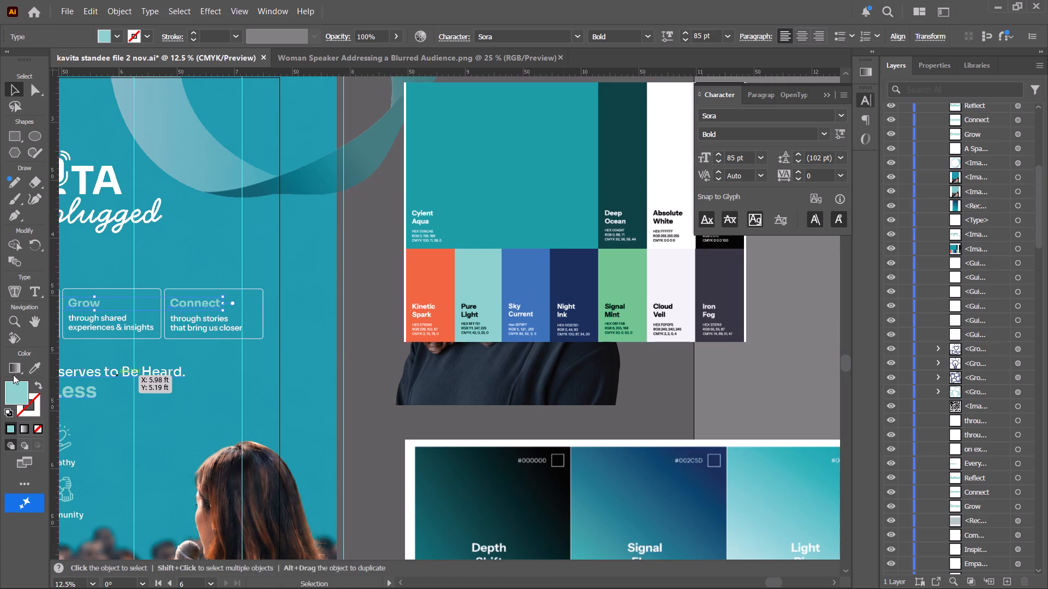
left_click(29, 367)
left_click(726, 272)
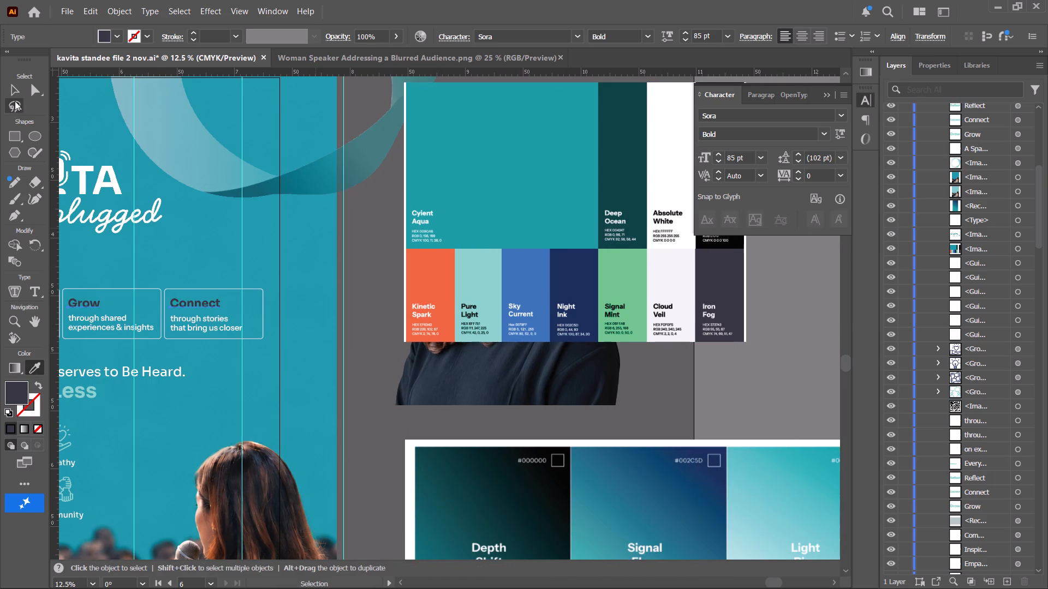
left_click(16, 93)
left_click(383, 349)
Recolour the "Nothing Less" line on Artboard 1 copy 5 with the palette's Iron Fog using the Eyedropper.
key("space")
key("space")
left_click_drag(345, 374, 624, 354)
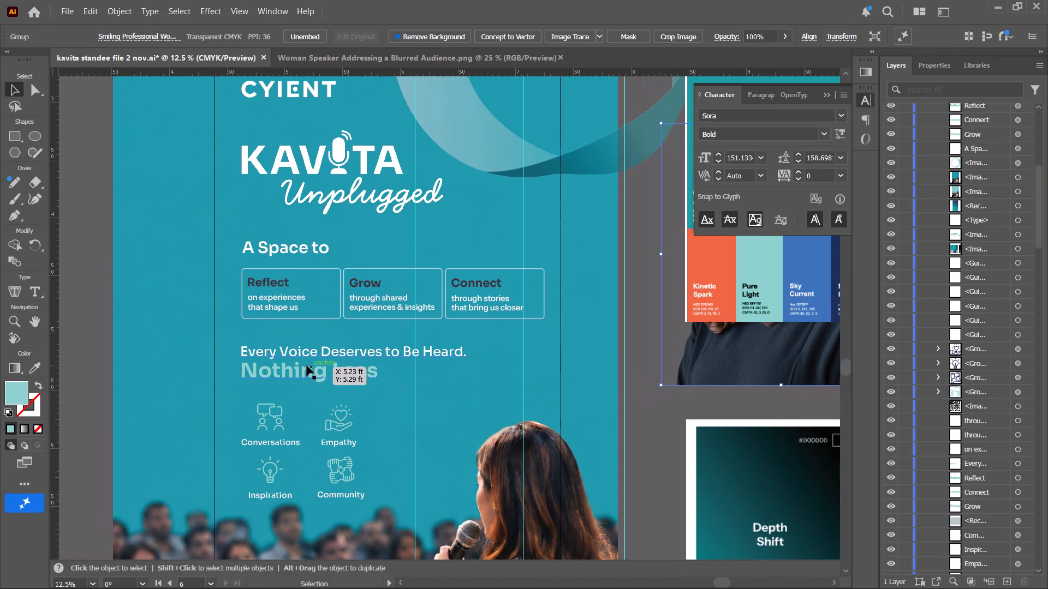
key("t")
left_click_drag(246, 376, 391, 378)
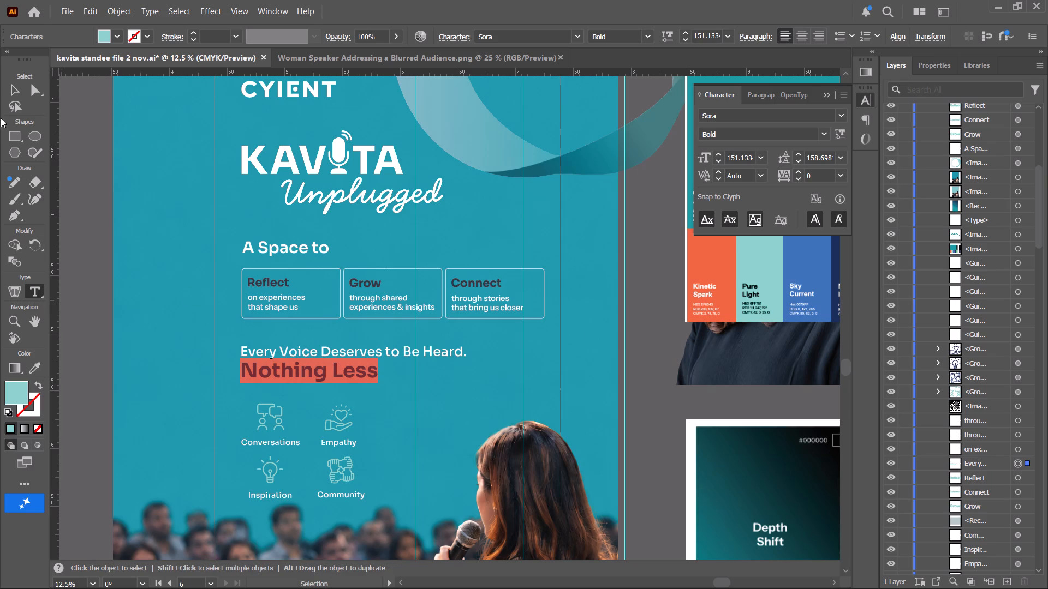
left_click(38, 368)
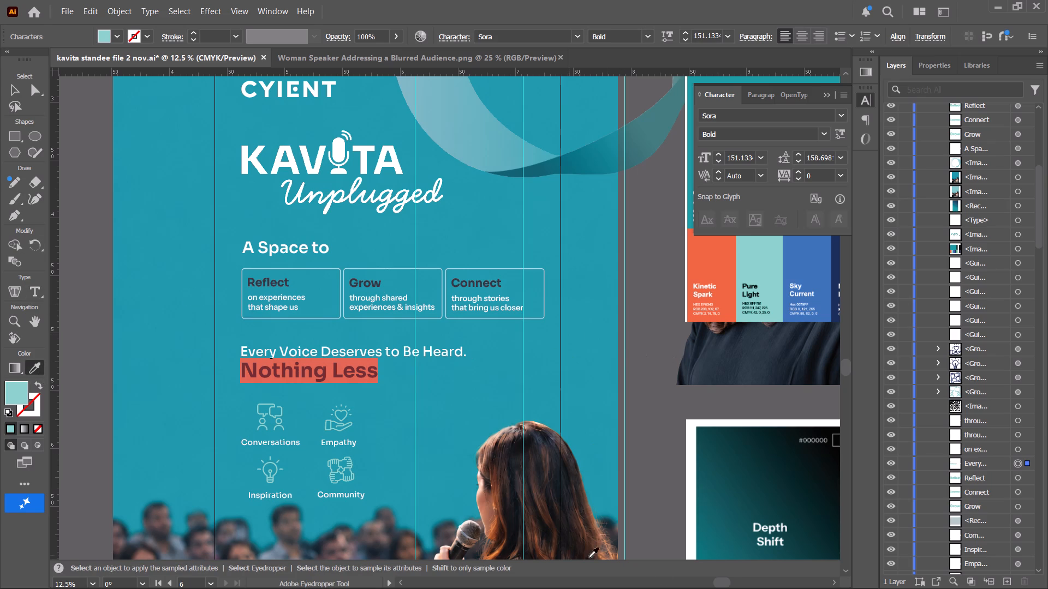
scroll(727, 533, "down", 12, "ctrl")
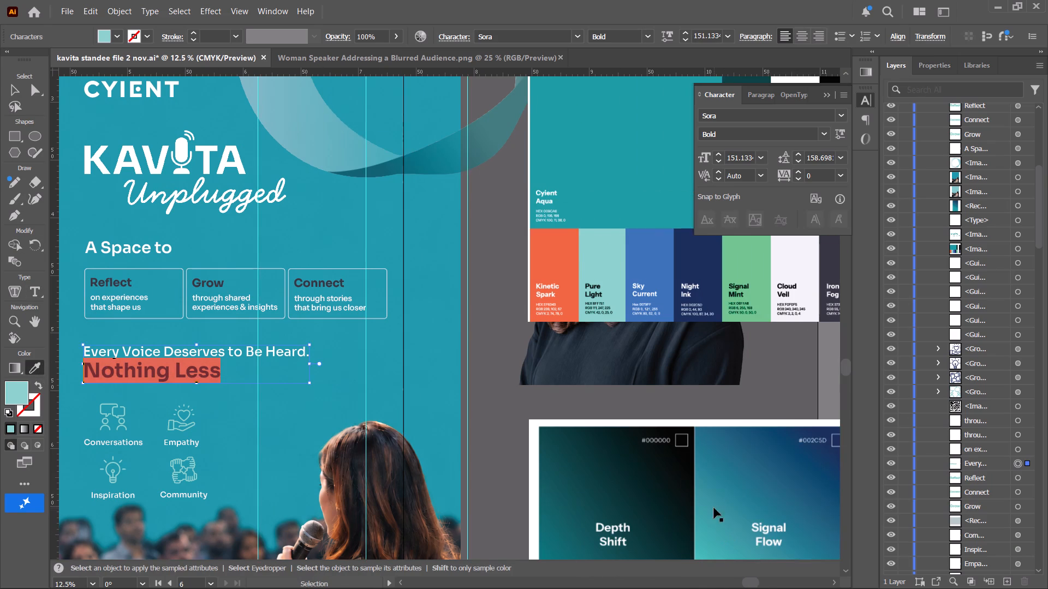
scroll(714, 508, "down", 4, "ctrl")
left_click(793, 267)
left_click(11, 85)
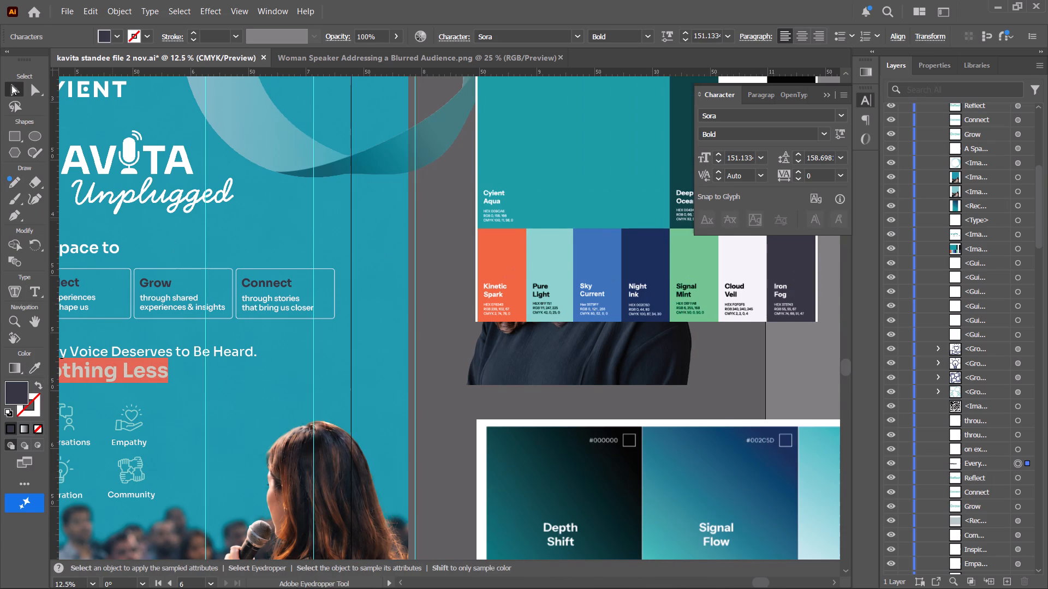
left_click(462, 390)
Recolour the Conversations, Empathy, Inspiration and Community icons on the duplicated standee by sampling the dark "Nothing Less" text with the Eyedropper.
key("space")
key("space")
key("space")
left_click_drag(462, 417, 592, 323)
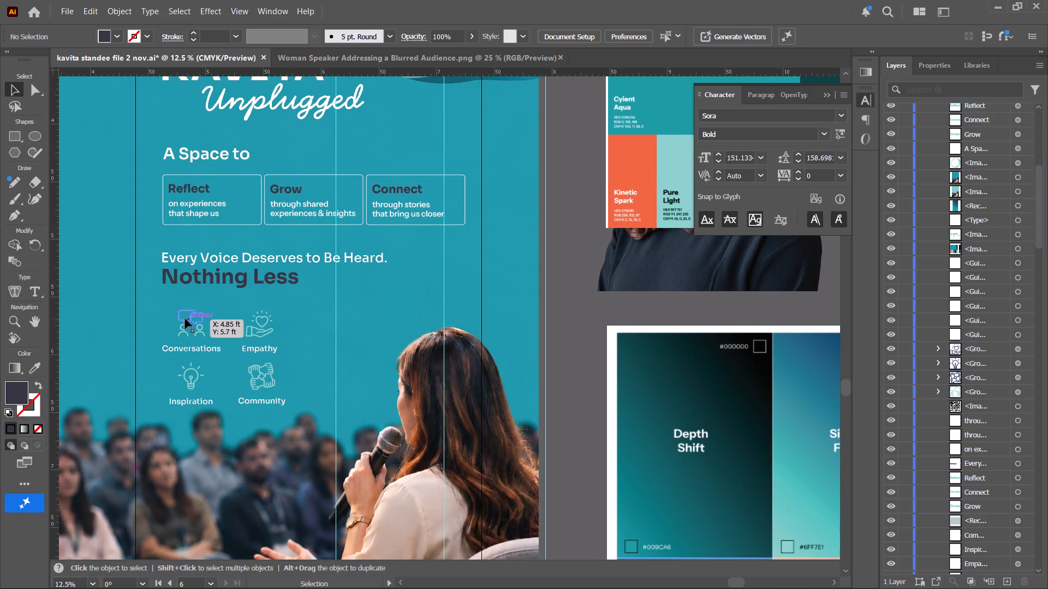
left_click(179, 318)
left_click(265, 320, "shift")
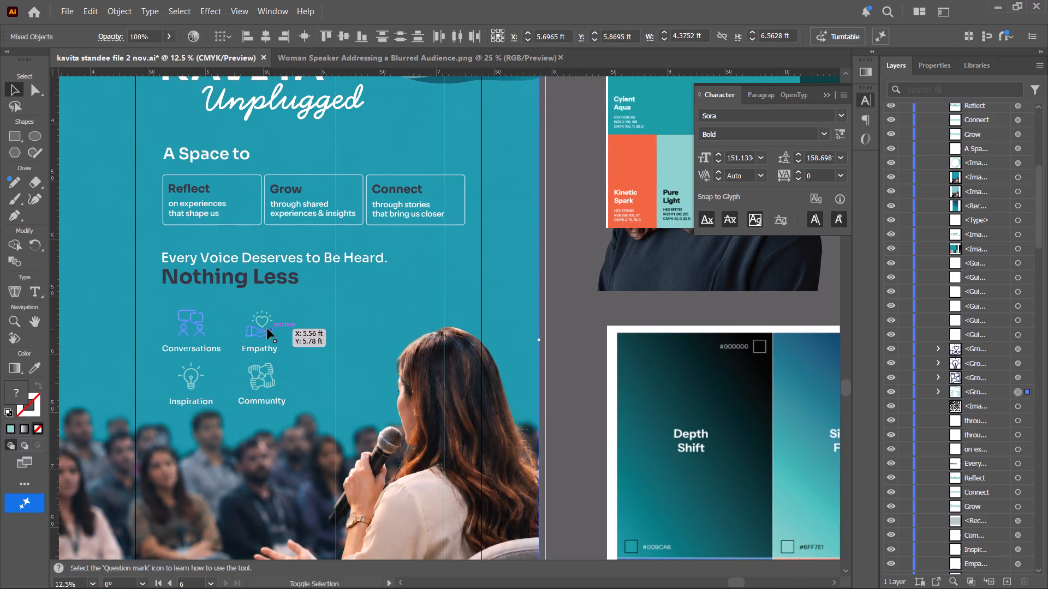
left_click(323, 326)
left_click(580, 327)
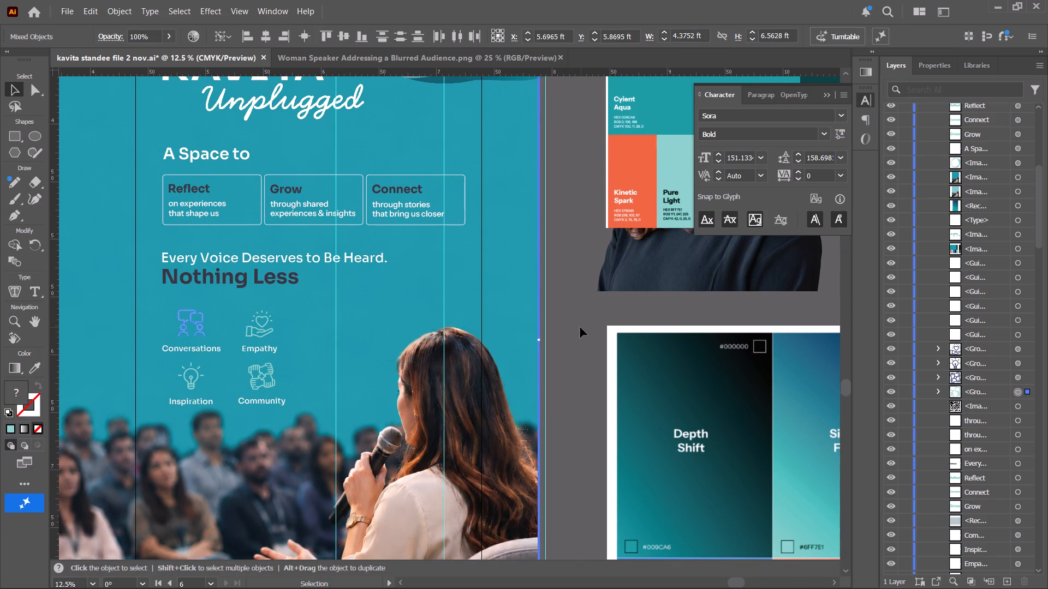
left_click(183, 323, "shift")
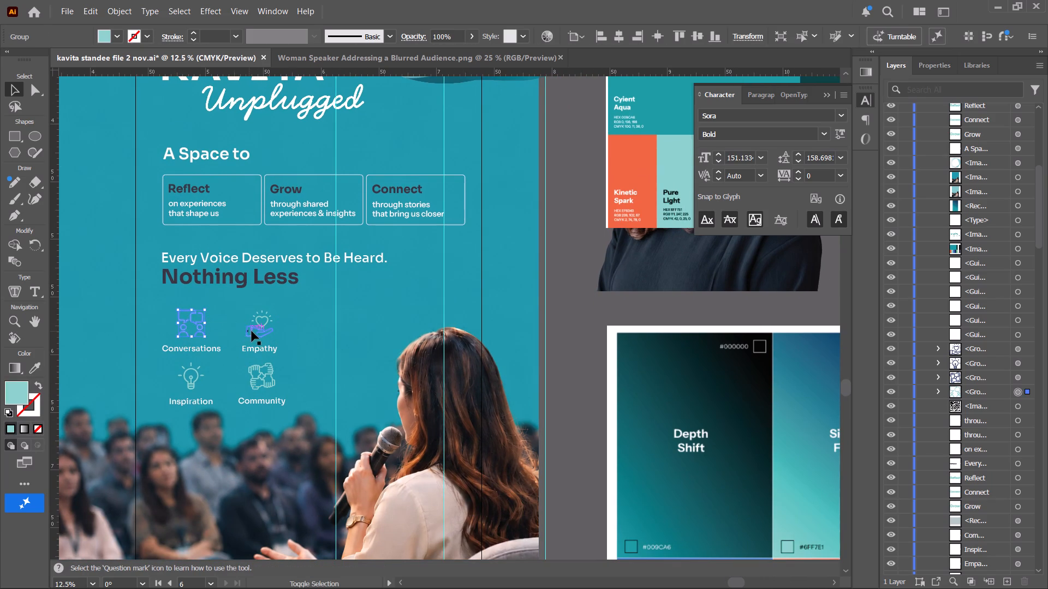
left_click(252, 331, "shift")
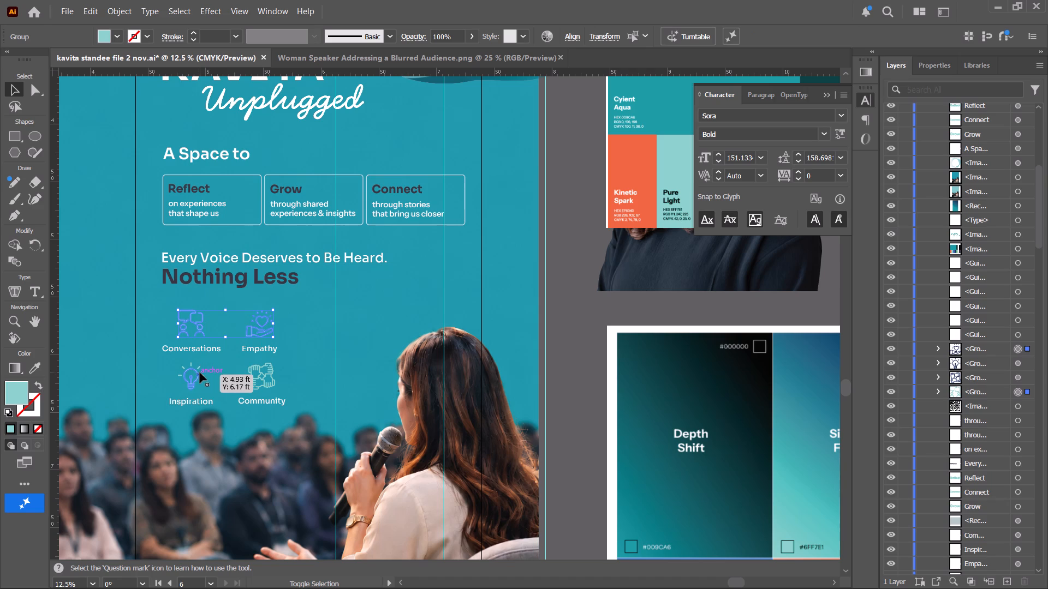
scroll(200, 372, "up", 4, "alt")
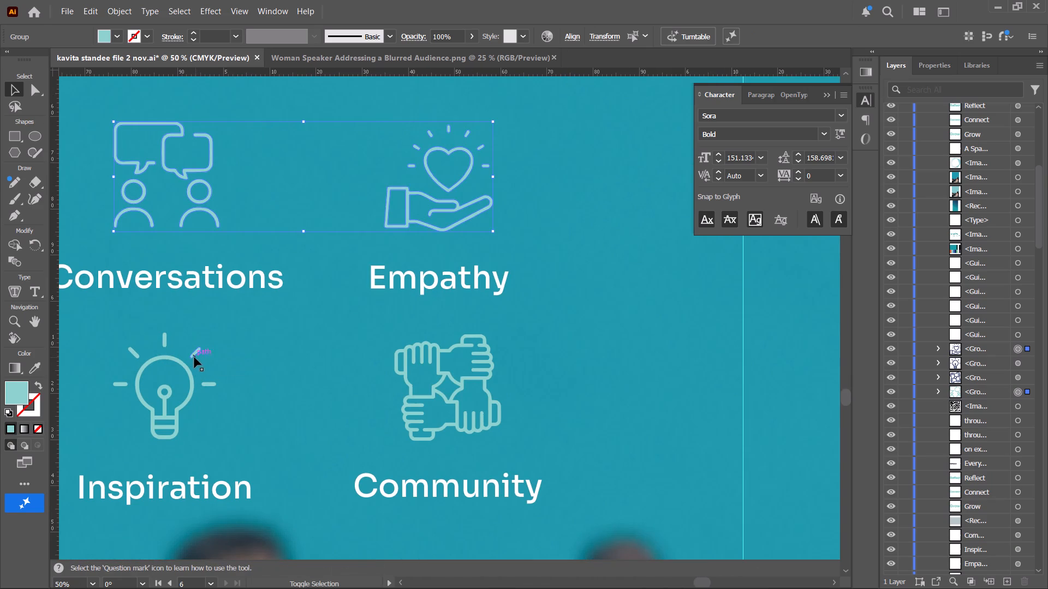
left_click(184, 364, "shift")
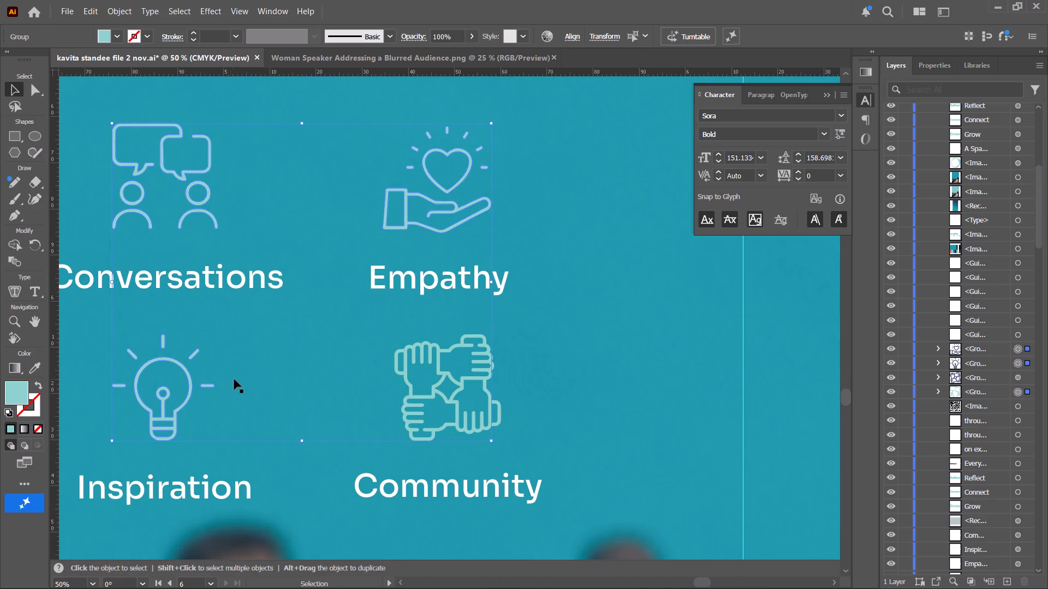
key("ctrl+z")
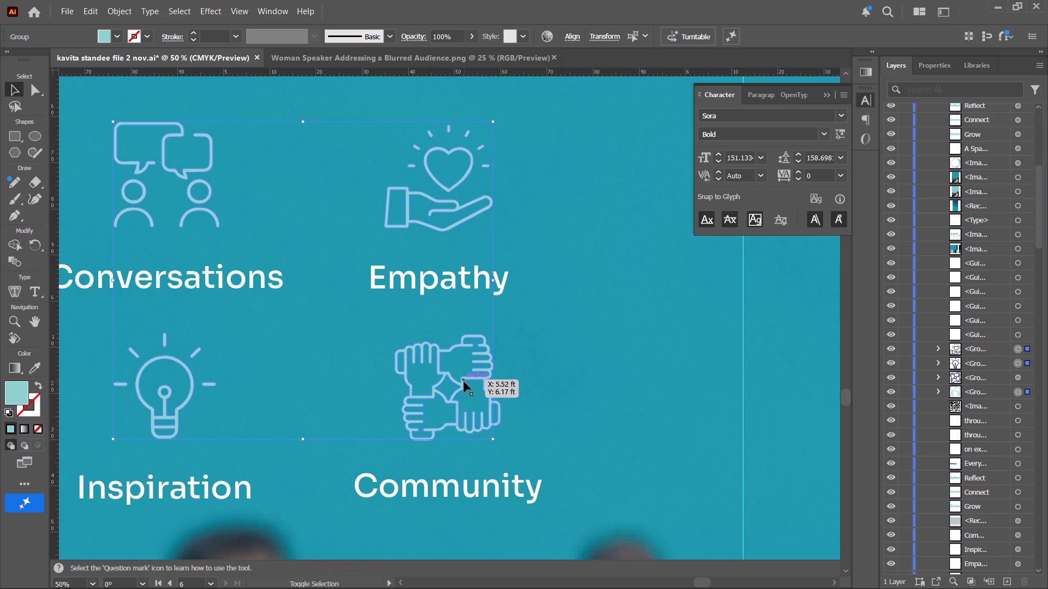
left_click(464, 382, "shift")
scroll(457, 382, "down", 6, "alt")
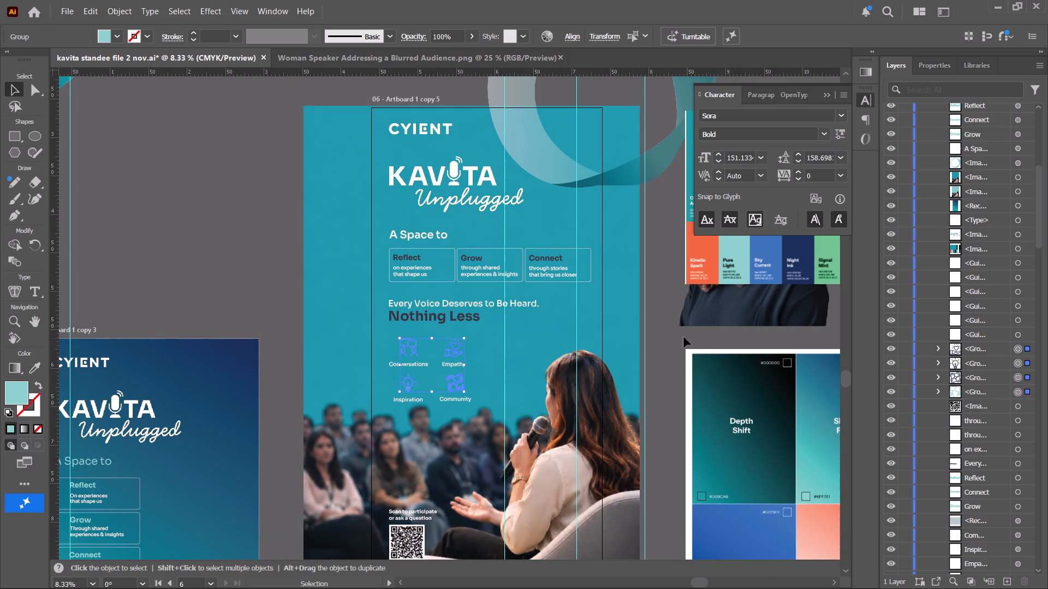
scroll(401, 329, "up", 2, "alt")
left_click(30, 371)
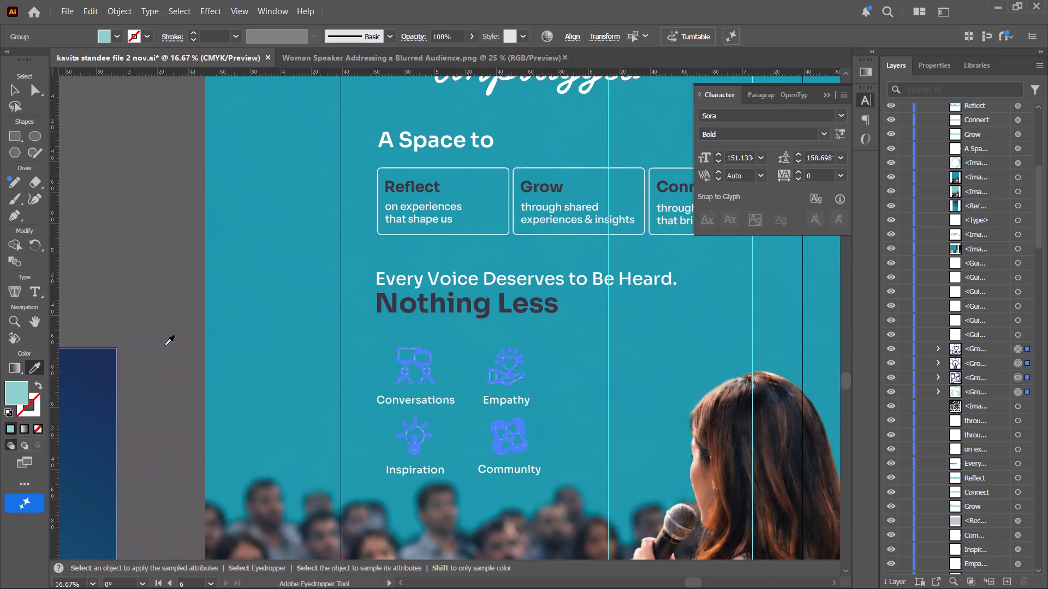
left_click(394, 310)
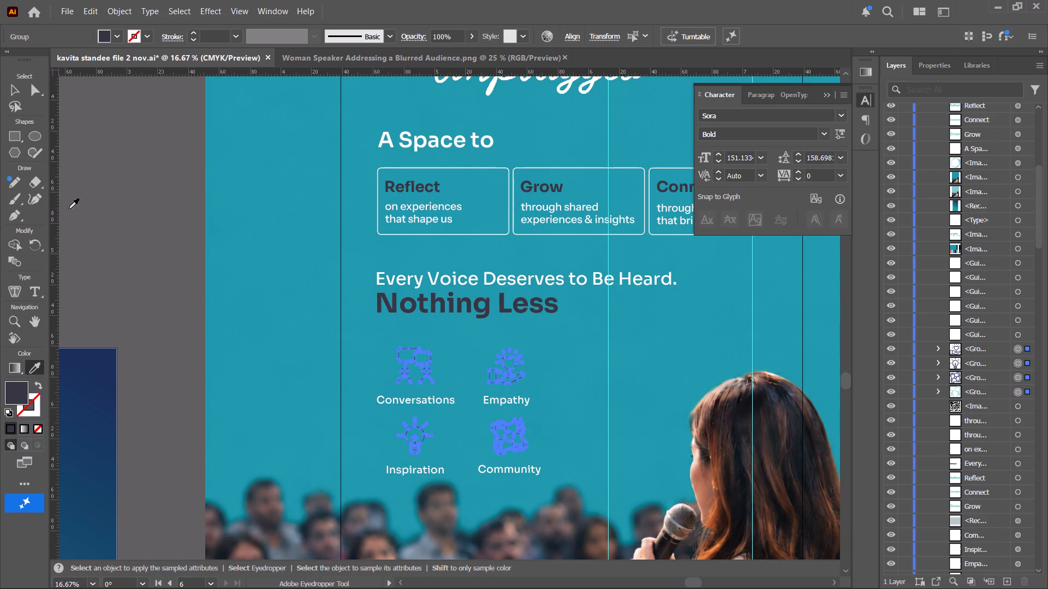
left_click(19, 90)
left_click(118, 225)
Examine the dark headings, "Nothing Less" line and icons on the duplicated standee, comparing them with the aqua original on Artboard 1 copy 4.
key("space")
left_click_drag(409, 300, 287, 299)
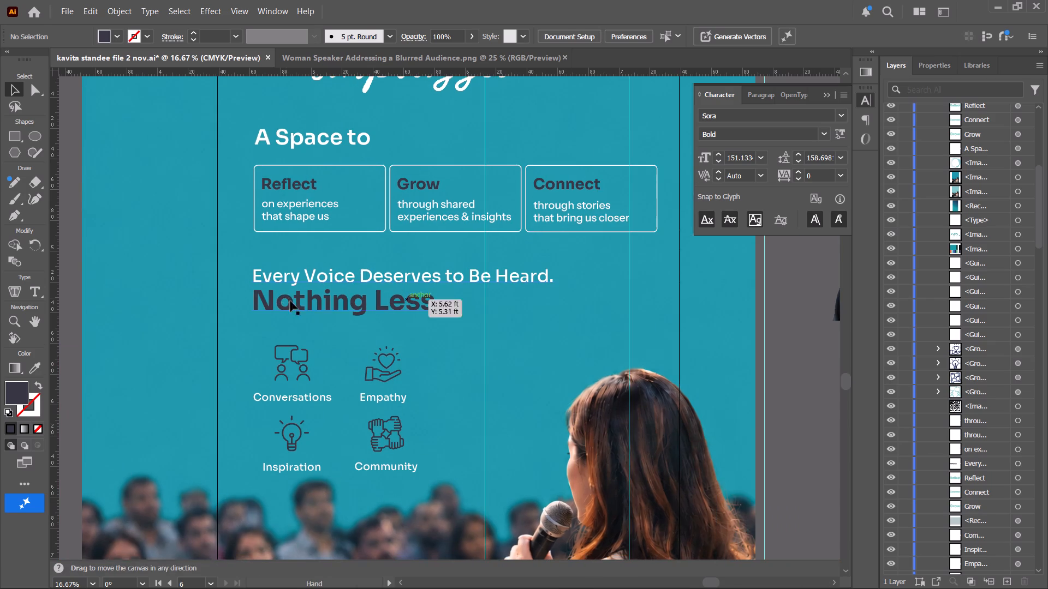
scroll(329, 326, "down", 3, "alt")
key("space")
key("space")
key("space")
key("space")
key("space")
key("space")
key("space")
key("space")
key("space")
key("space")
key("space")
key("space")
key("space")
key("space")
key("space")
key("space")
key("space")
key("space")
key("space")
key("space")
left_click_drag(377, 307, 414, 305)
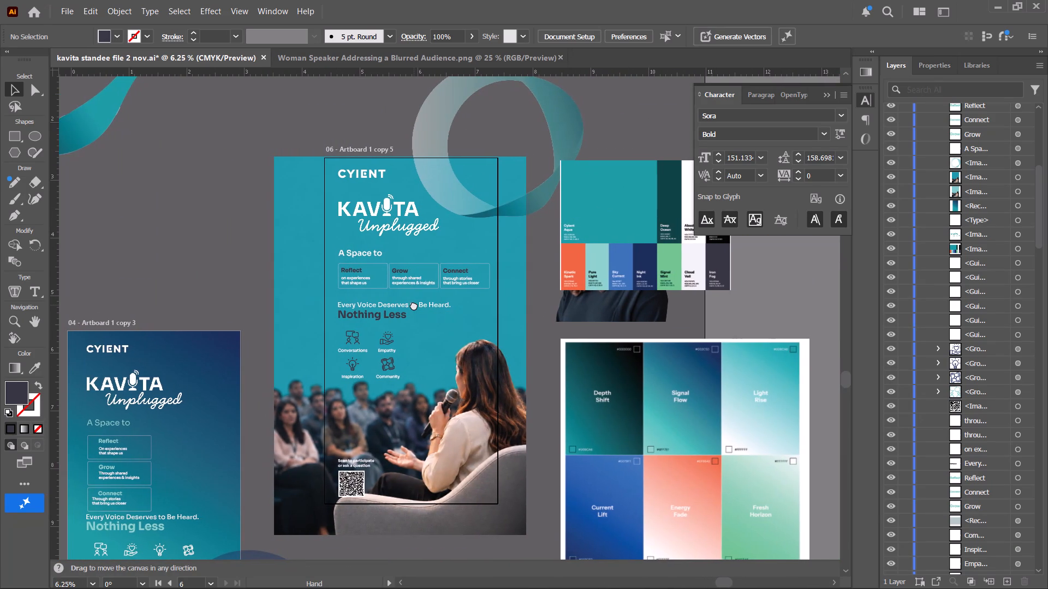
left_click_drag(414, 305, 413, 305)
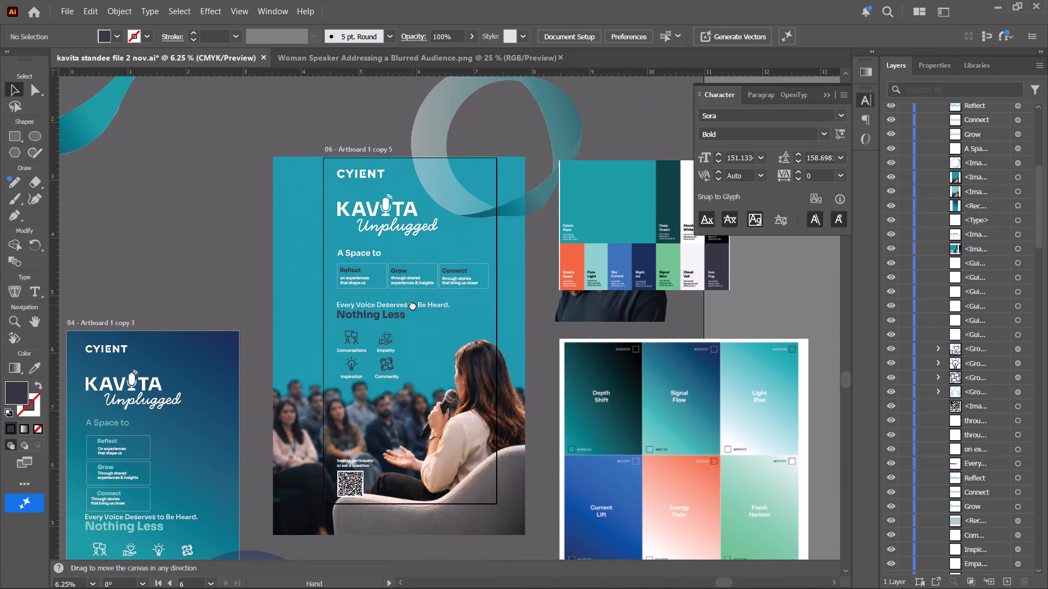
left_click_drag(413, 305, 411, 310)
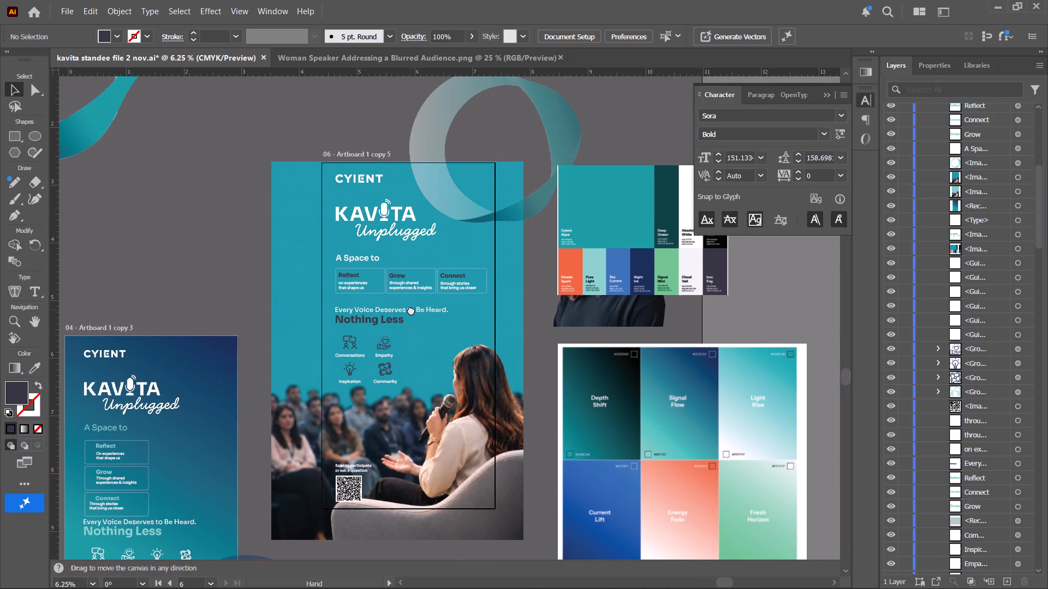
left_click_drag(411, 310, 407, 328)
key("space")
key("space")
key("space")
key("space")
key("space")
left_click_drag(362, 304, 359, 315)
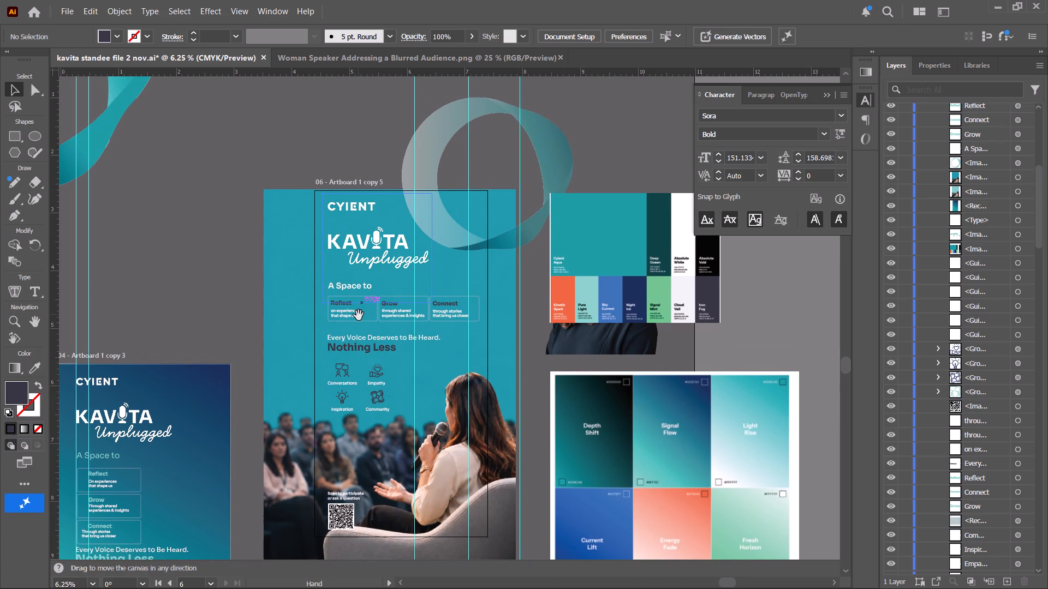
scroll(359, 315, "up", 20)
scroll(359, 315, "up", 7)
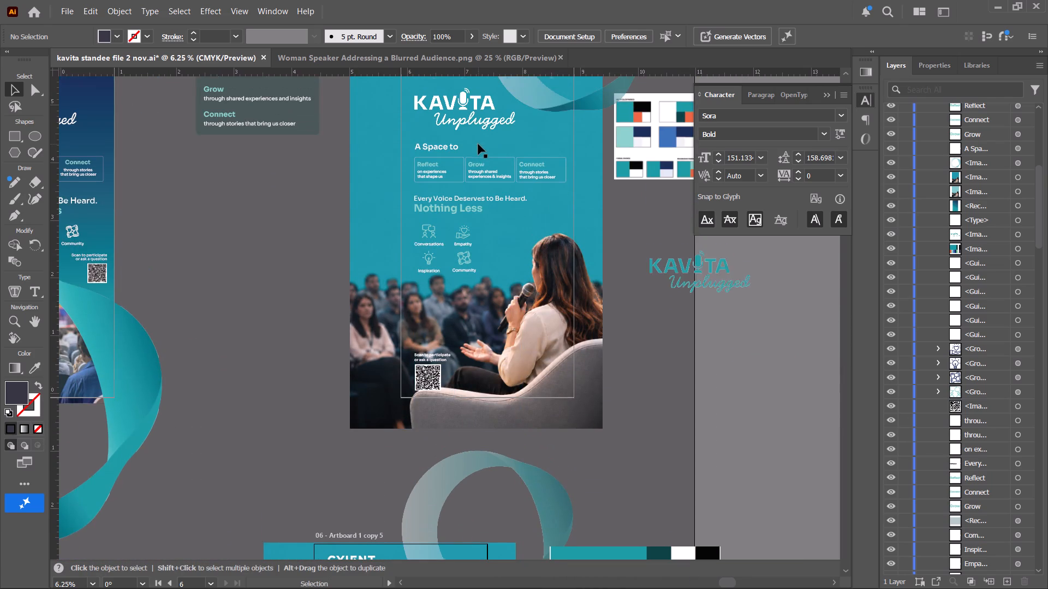
scroll(481, 151, "up", 5)
Save the standee document.
key("ctrl+s")
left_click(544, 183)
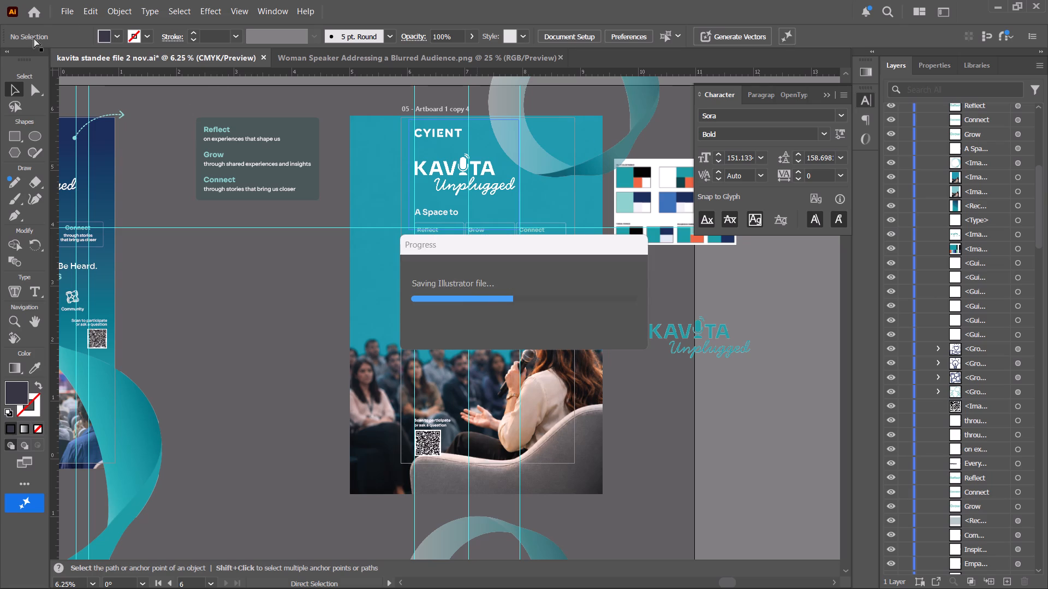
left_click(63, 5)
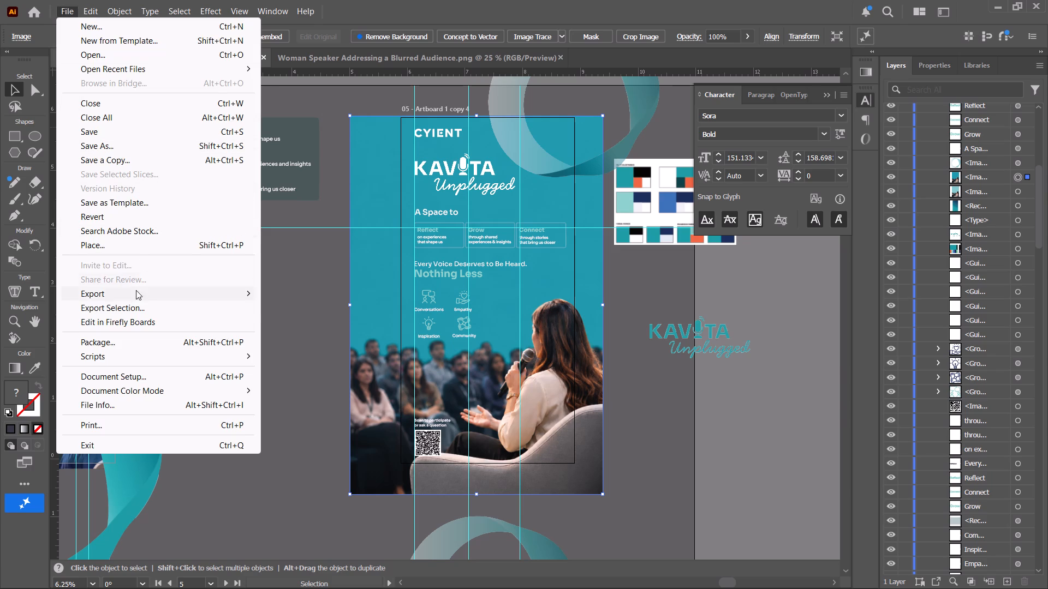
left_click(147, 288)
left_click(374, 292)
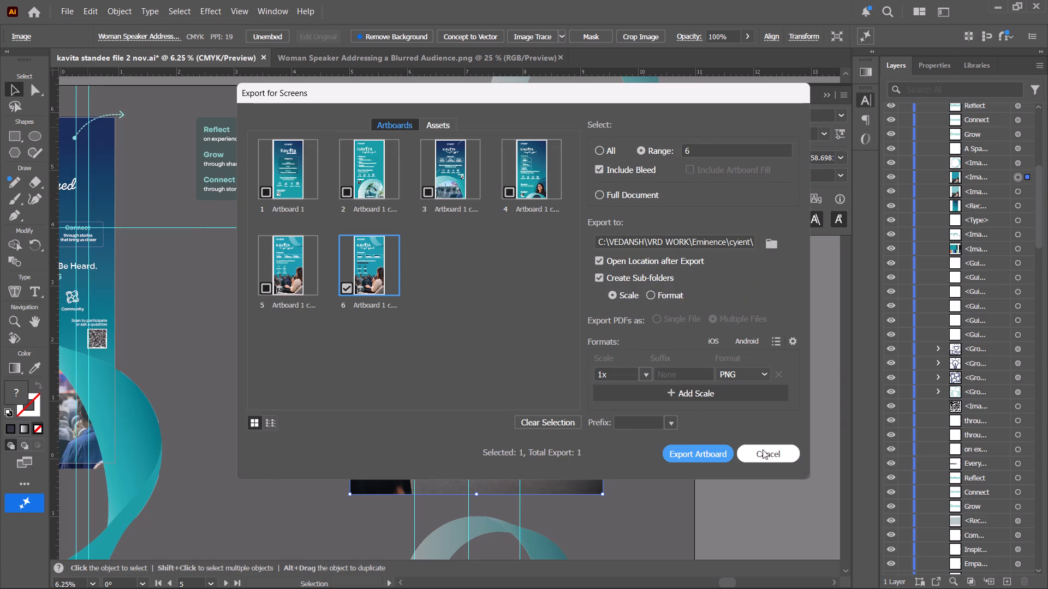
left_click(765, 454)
Examine the duplicated standee's dark text and icons close up and from afar, alongside the other standee versions.
scroll(584, 359, "down", 7)
scroll(627, 341, "down", 15)
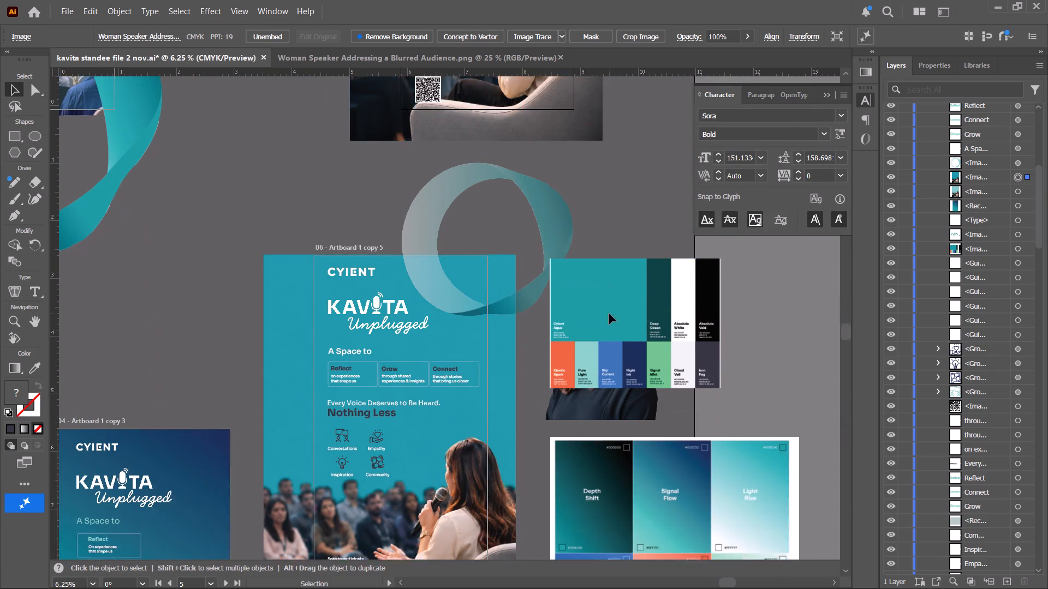
scroll(609, 314, "down", 13)
scroll(346, 267, "up", 1, "alt")
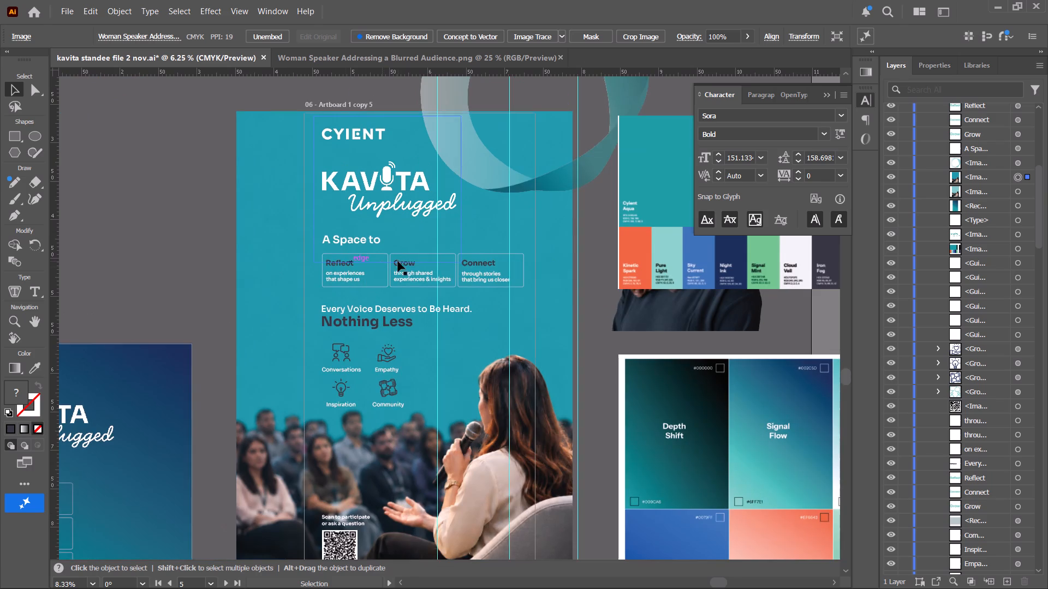
key("space")
key("space")
key("space")
key("space")
key("space")
key("space")
key("space")
key("space")
key("space")
key("space")
key("space")
key("space")
key("space")
key("space")
left_click_drag(409, 265, 428, 223)
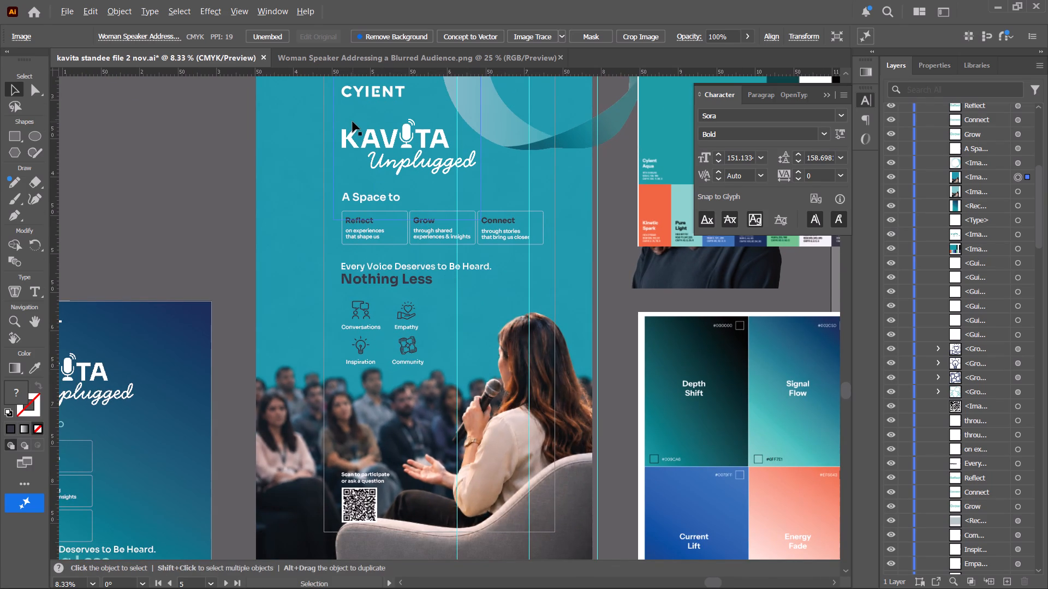
scroll(353, 122, "up", 1, "alt")
scroll(353, 122, "up", 2)
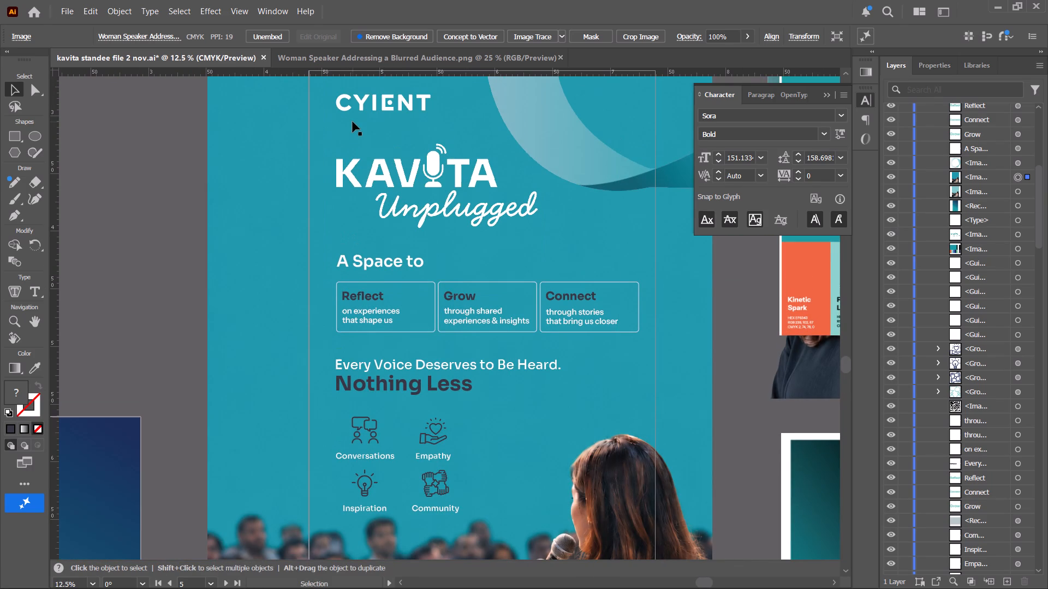
scroll(442, 212, "down", 1, "alt")
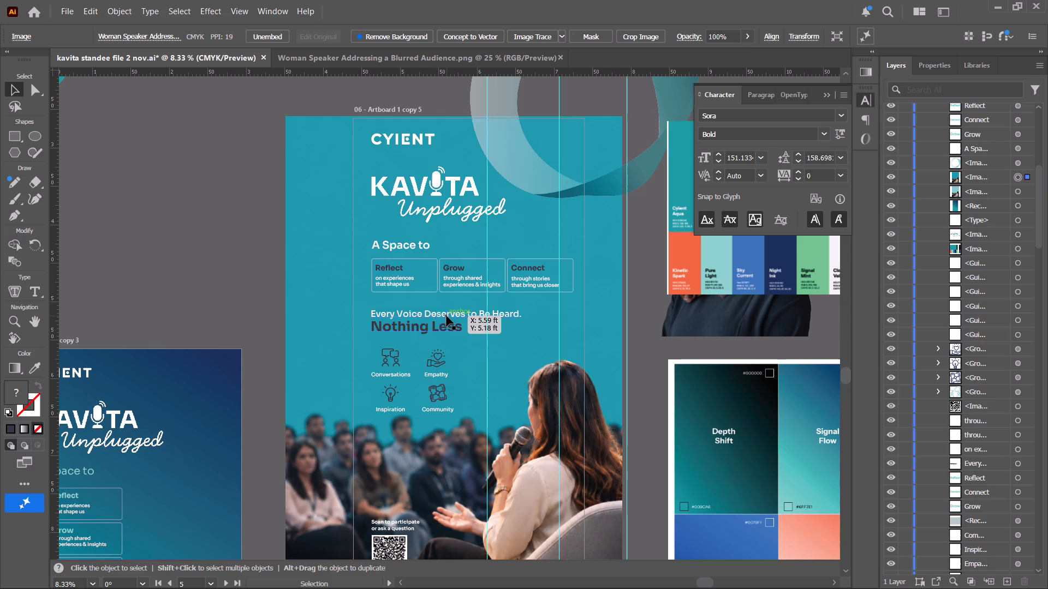
scroll(471, 123, "down", 4, "alt")
key("space")
key("space")
key("space")
key("space")
key("space")
left_click_drag(486, 186, 448, 376)
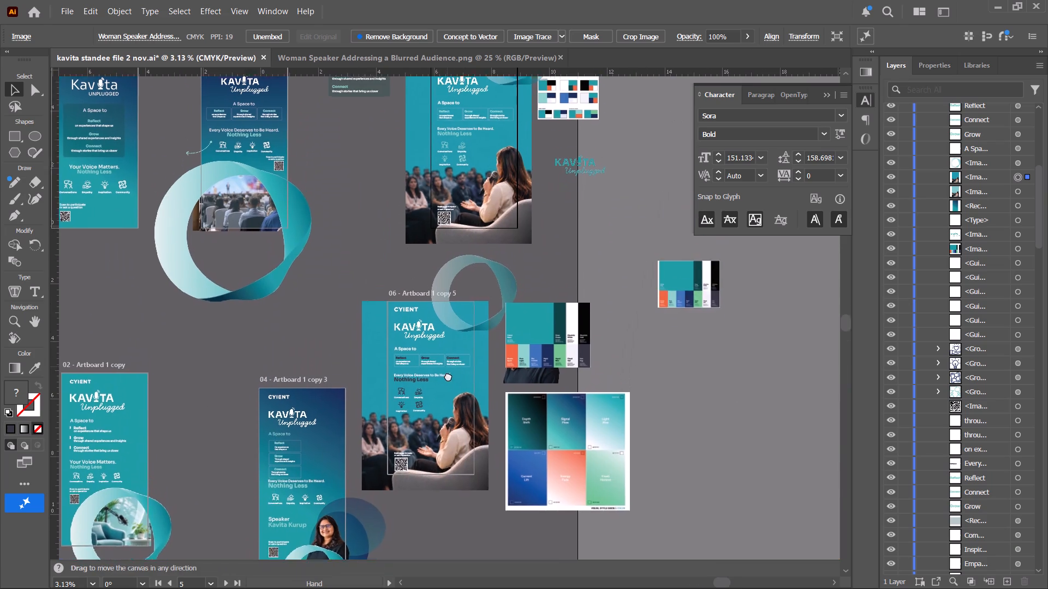
left_click_drag(448, 376, 450, 389)
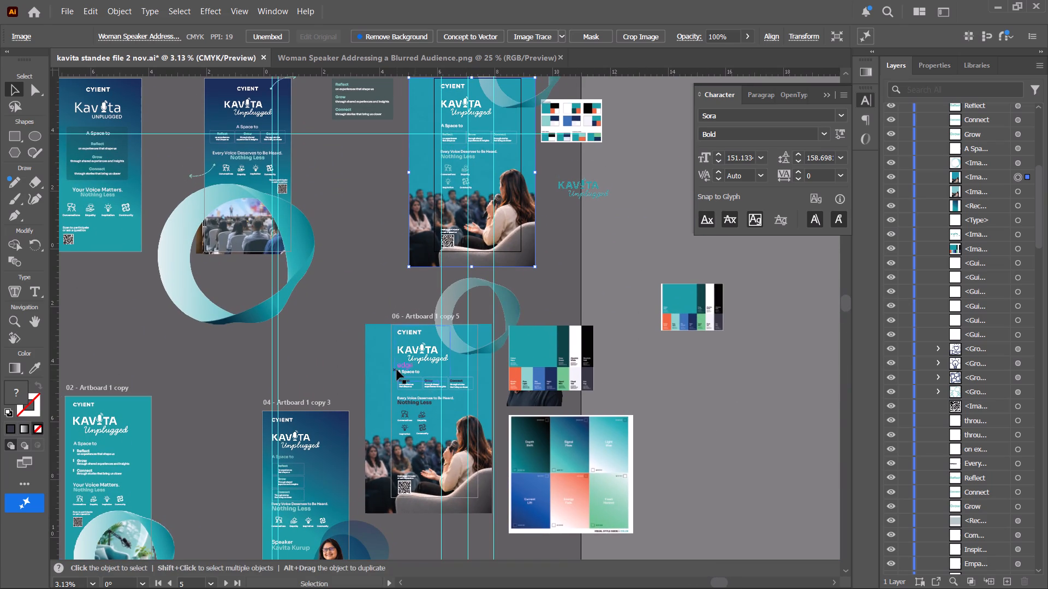
scroll(436, 207, "up", 1, "alt")
key("space")
left_click_drag(526, 257, 570, 244)
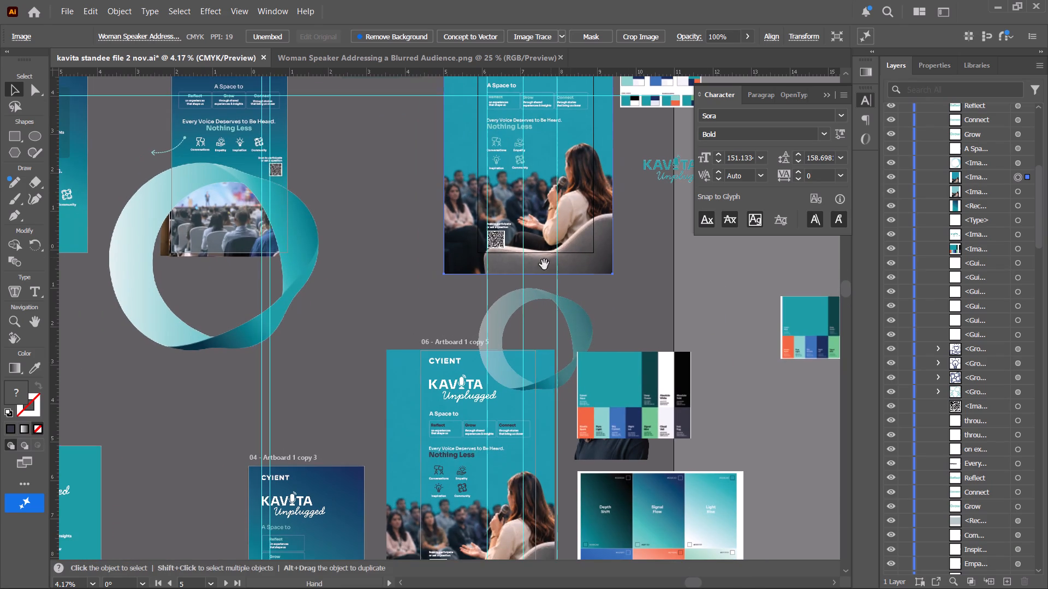
scroll(448, 423, "up", 3, "alt")
scroll(447, 423, "down", 6)
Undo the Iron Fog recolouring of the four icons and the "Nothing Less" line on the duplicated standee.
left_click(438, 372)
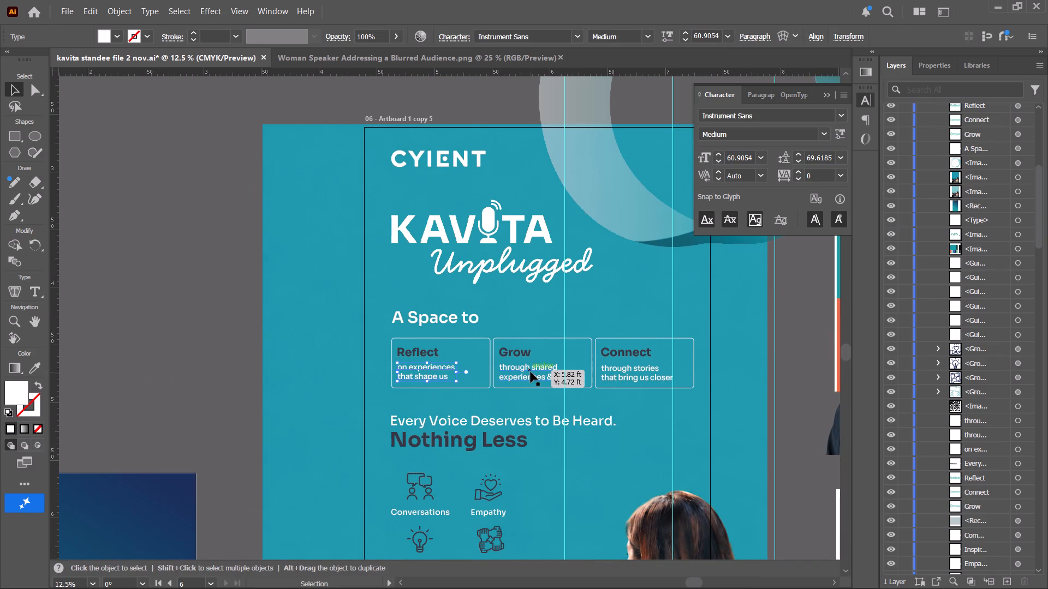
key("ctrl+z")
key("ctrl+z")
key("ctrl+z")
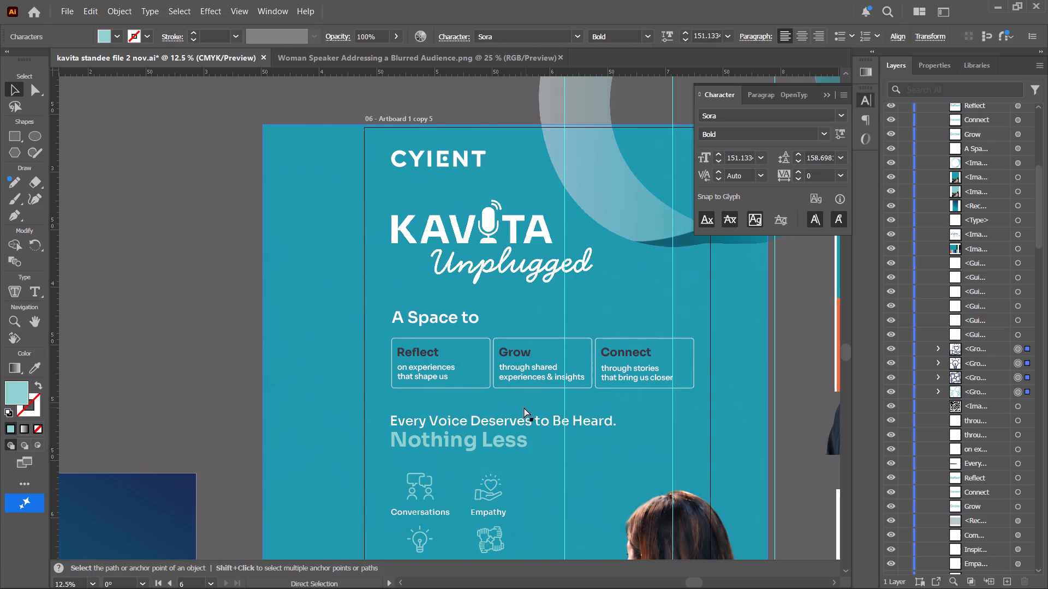
Undo the Iron Fog recolouring of the Reflect, Grow and Connect headings on the duplicated standee.
key("ctrl+z")
Recolour the three box descriptions and the four icon labels on the duplicated standee with the palette's Iron Fog colour.
left_click(445, 369)
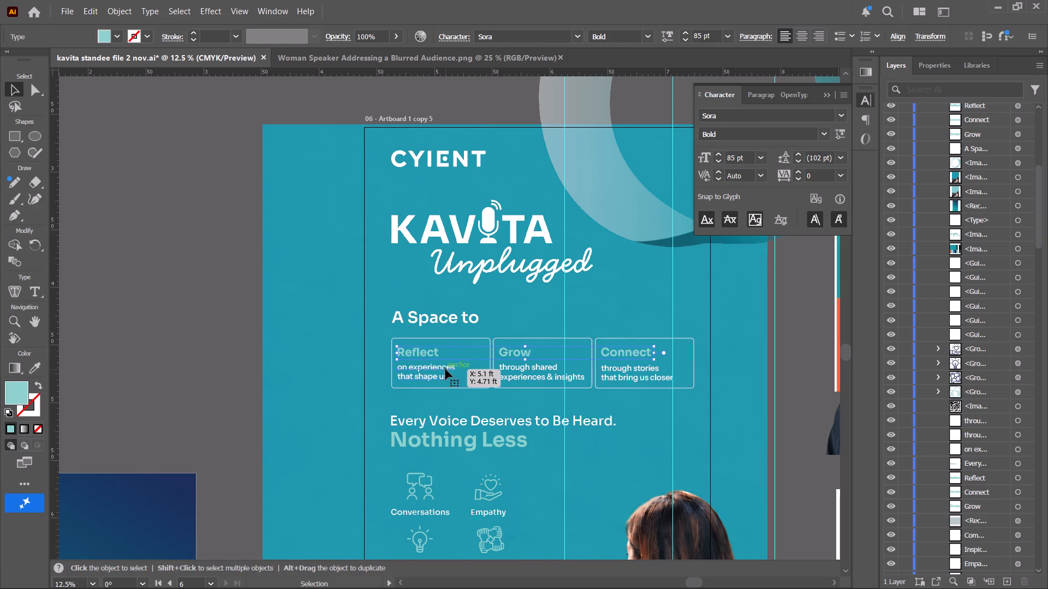
left_click(532, 369, "shift")
left_click(652, 372, "shift")
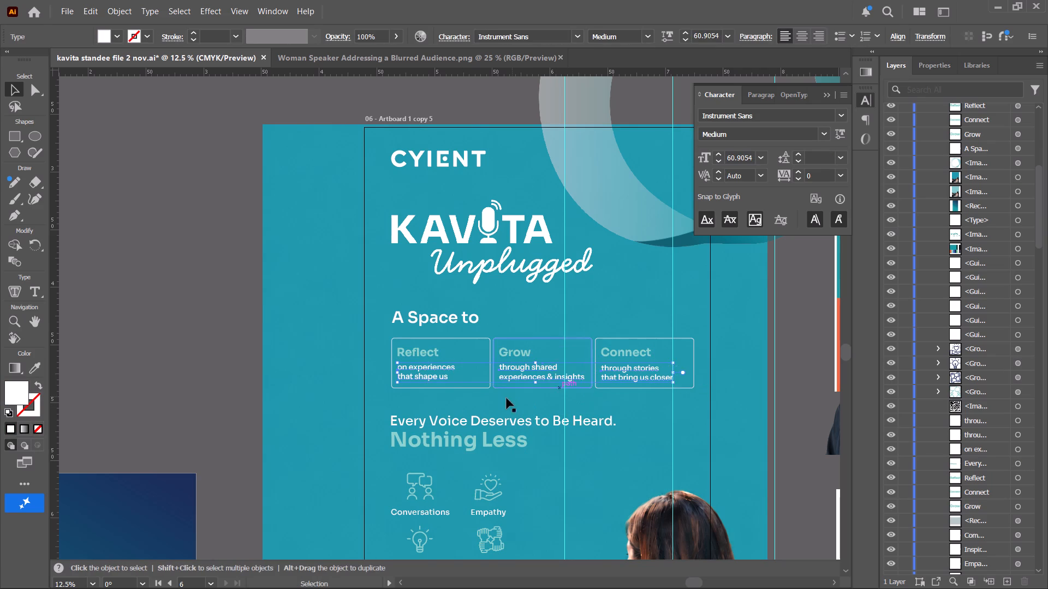
scroll(494, 408, "up", 2)
scroll(454, 449, "down", 9)
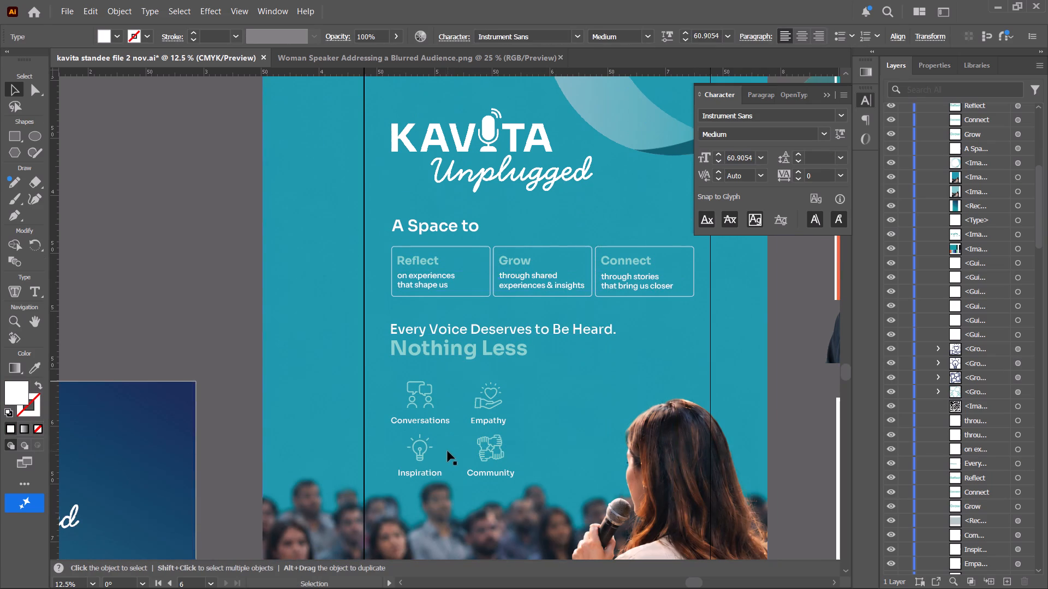
left_click(416, 423, "shift")
left_click(498, 419, "shift")
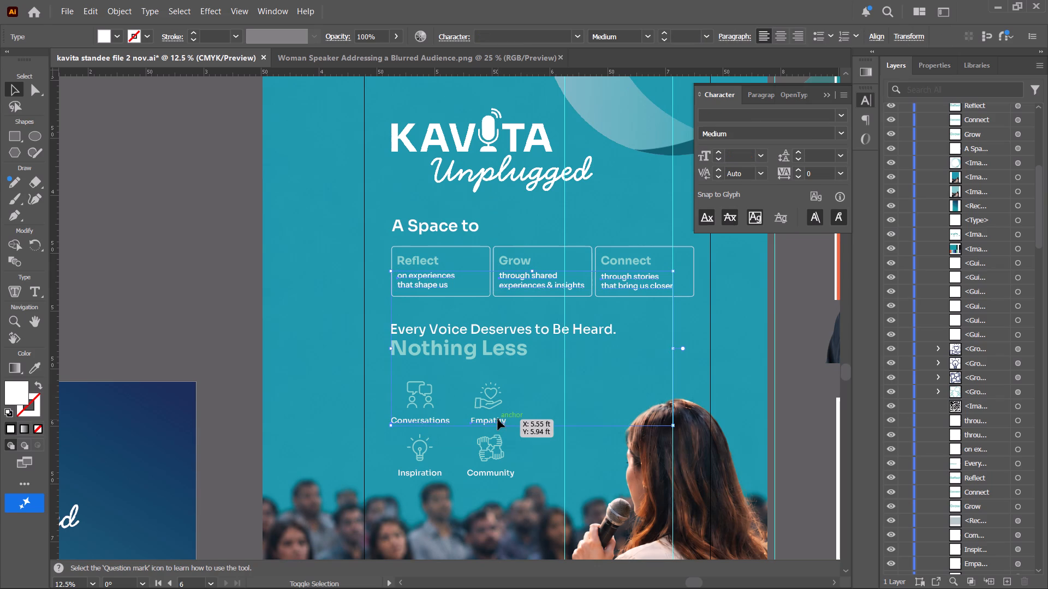
left_click(431, 474, "shift")
left_click(495, 473, "shift")
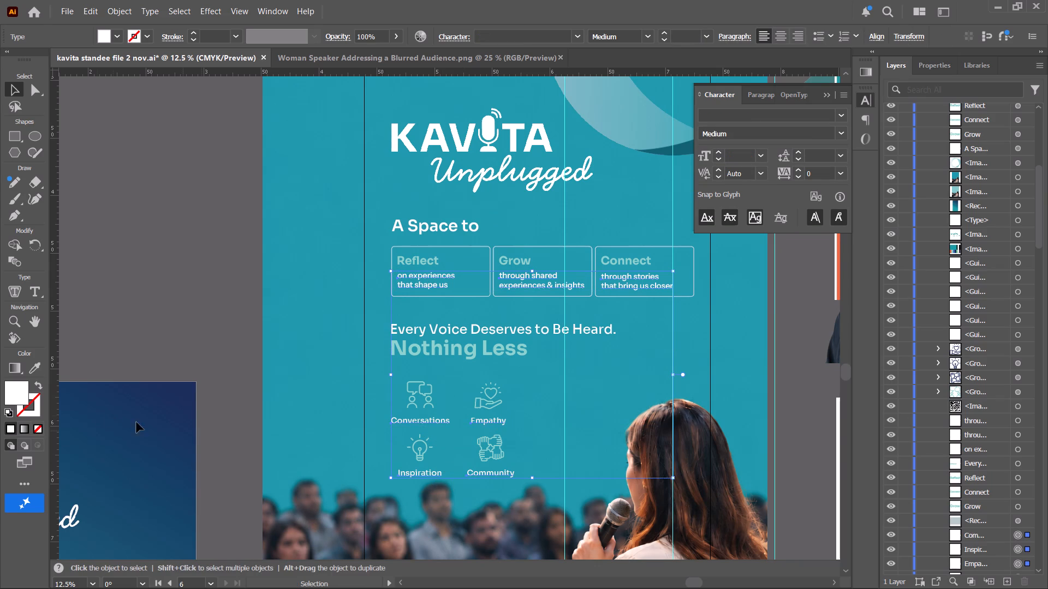
scroll(621, 393, "up", 10)
scroll(670, 390, "down", 5, "ctrl")
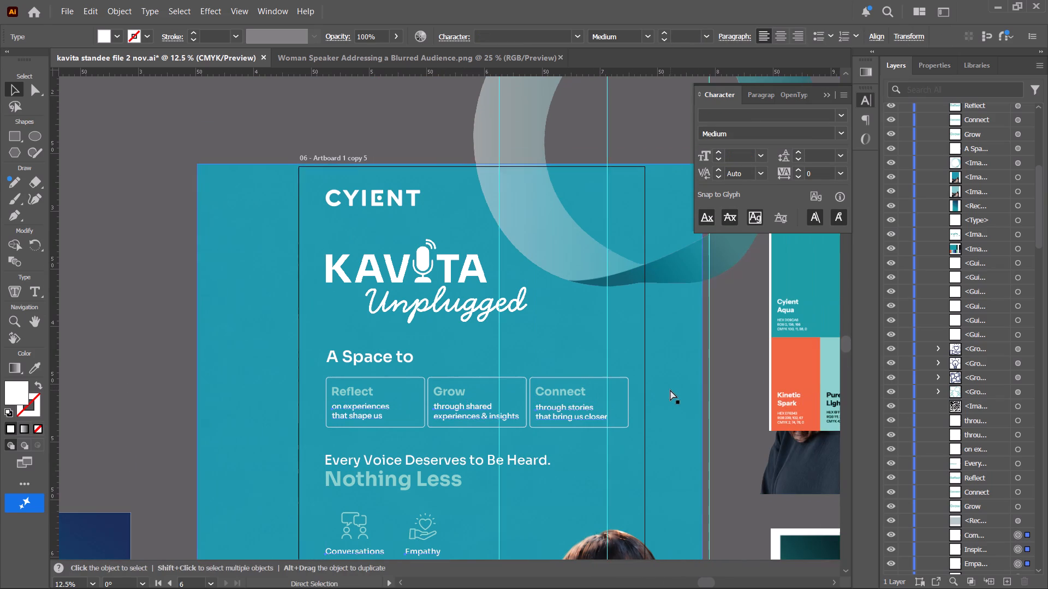
scroll(670, 390, "down", 20, "ctrl")
scroll(670, 390, "down", 6, "ctrl")
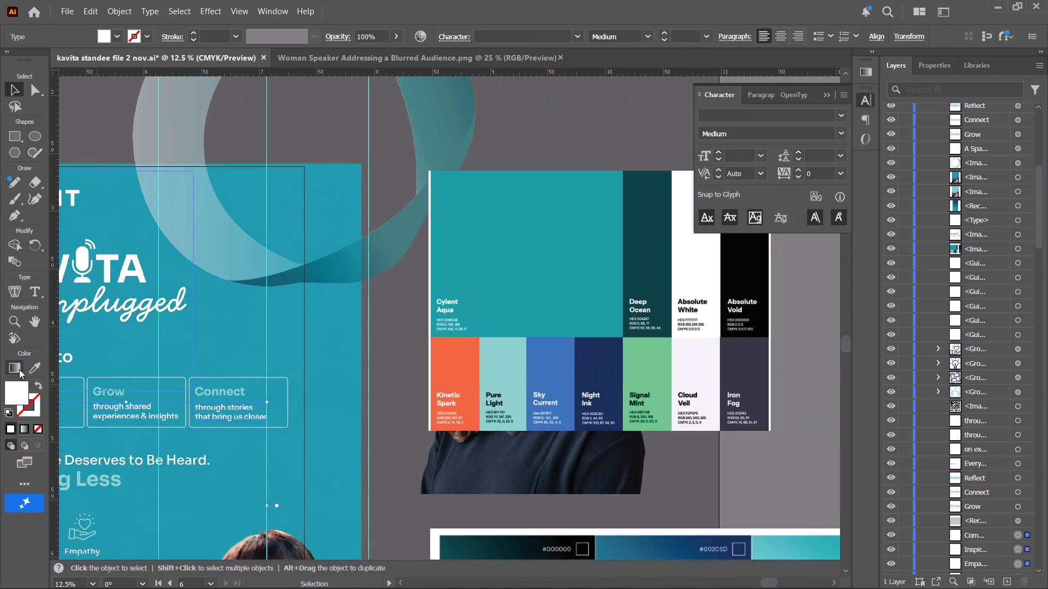
left_click(33, 370)
left_click(753, 362)
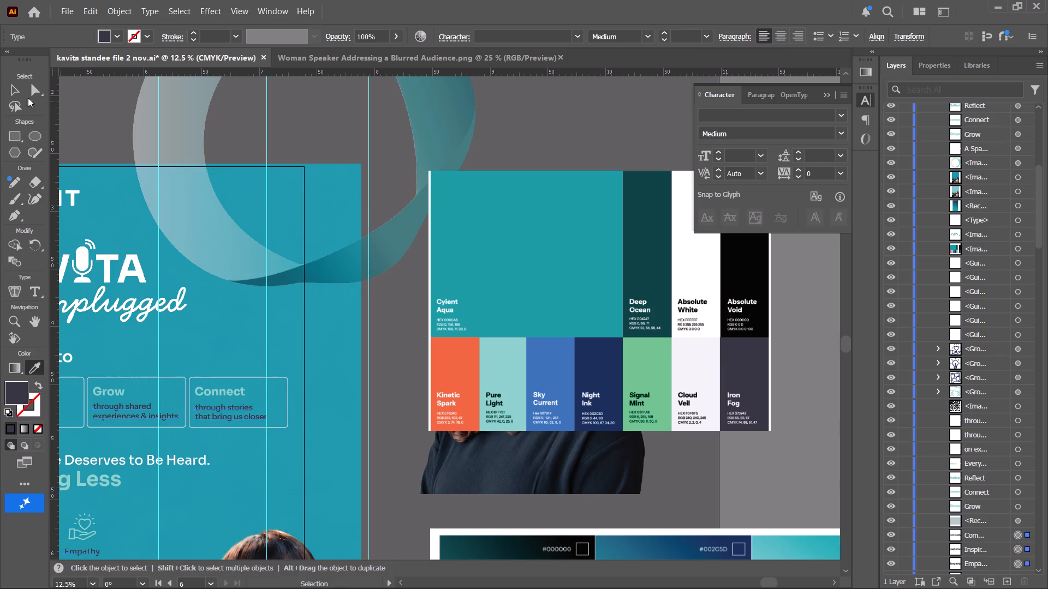
left_click(15, 89)
left_click(78, 105)
Recolour the "Every Voice Deserves to Be Heard." line with Iron Fog, leaving out the "Nothing Less" line.
key("space")
key("space")
key("space")
key("space")
key("space")
key("space")
key("space")
key("space")
key("space")
key("space")
key("space")
key("space")
key("space")
key("space")
key("space")
key("space")
left_click_drag(93, 111, 428, 37)
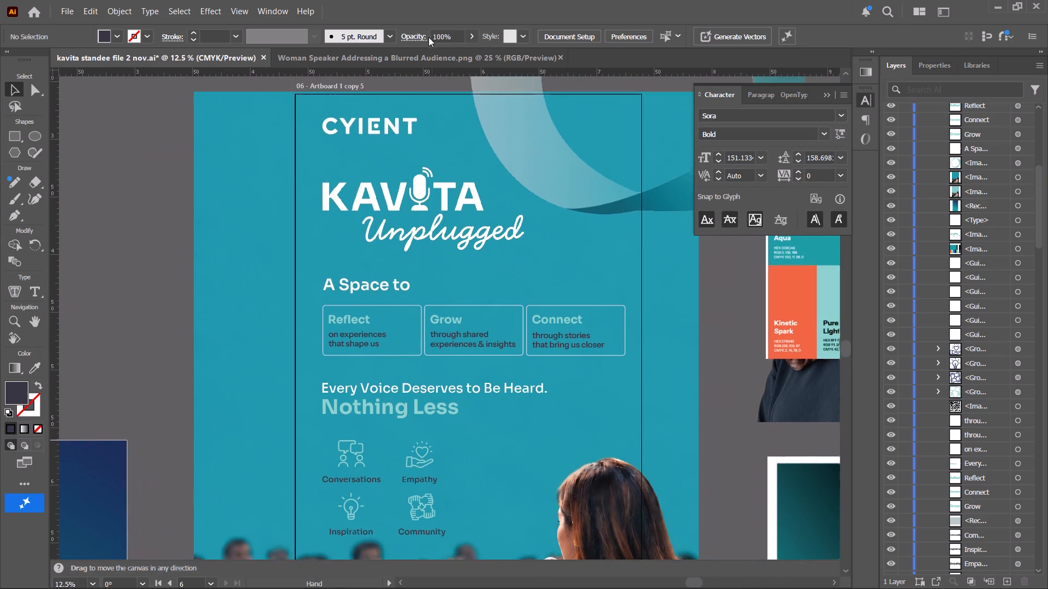
left_click_drag(428, 37, 428, 37)
scroll(441, 286, "down", 9)
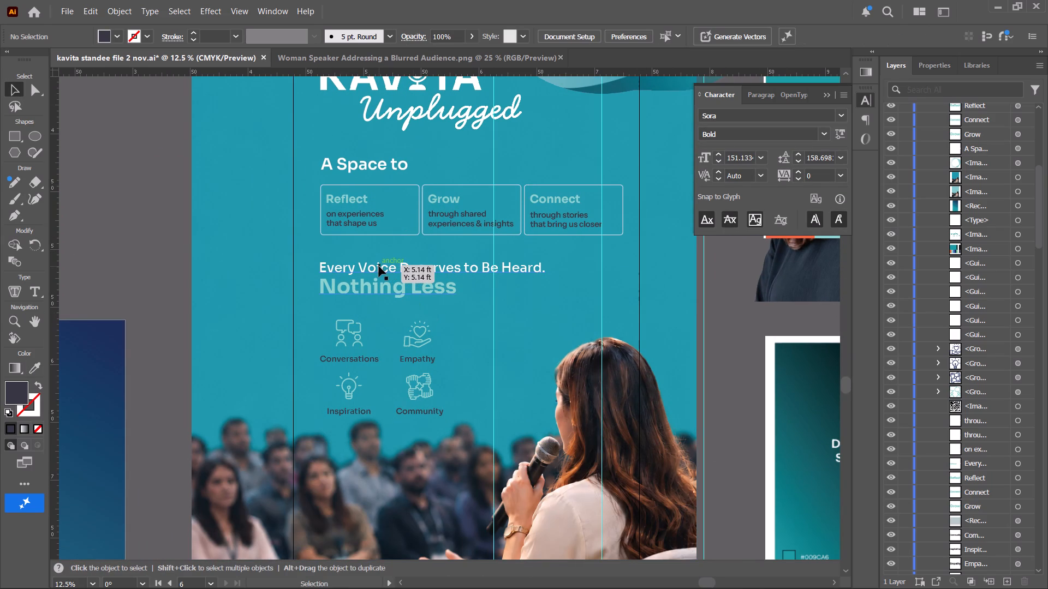
key("t")
left_click_drag(323, 267, 563, 264)
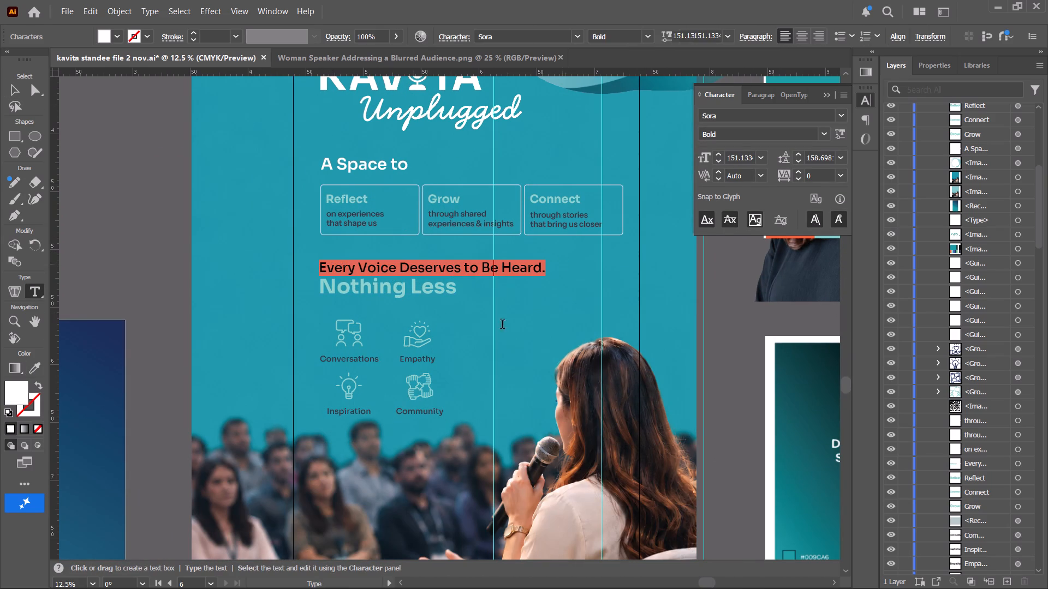
scroll(316, 381, "down", 20, "ctrl")
scroll(316, 381, "down", 2, "ctrl")
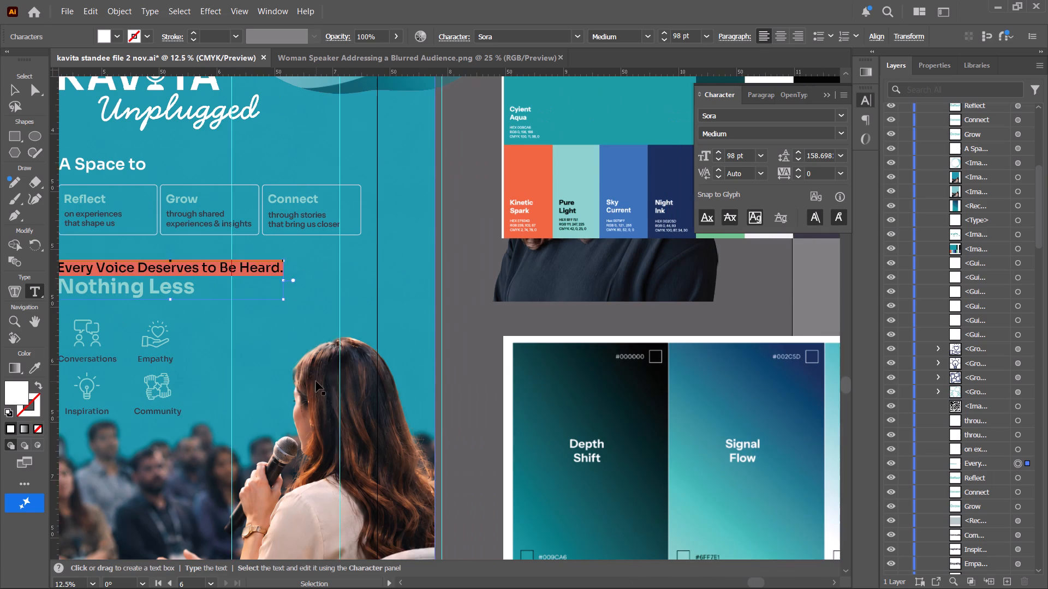
scroll(316, 381, "down", 4, "ctrl")
scroll(446, 398, "down", 5, "ctrl")
scroll(451, 400, "up", 4)
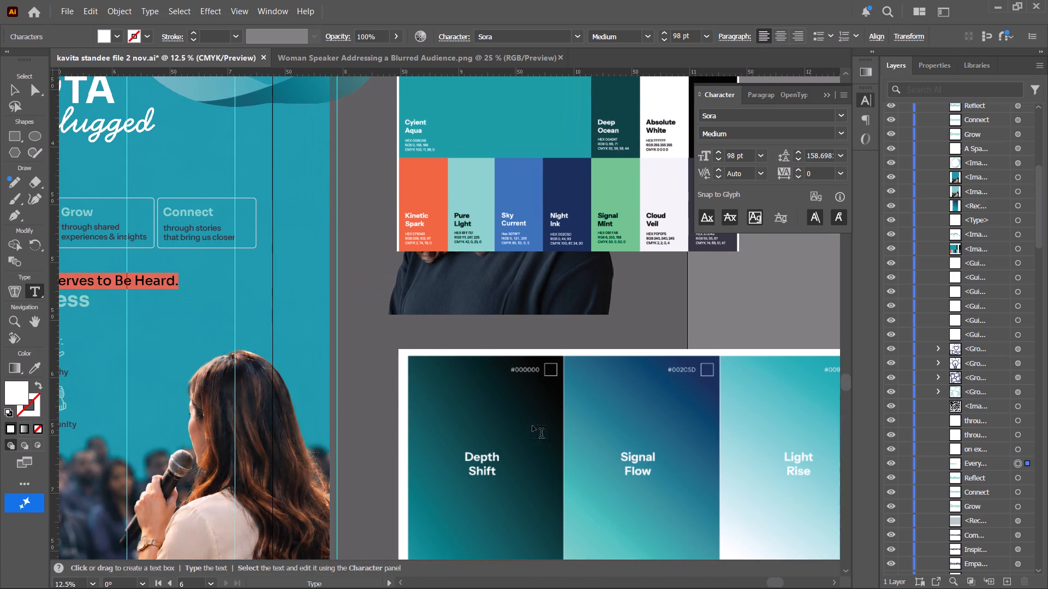
scroll(539, 428, "up", 5)
left_click(40, 364)
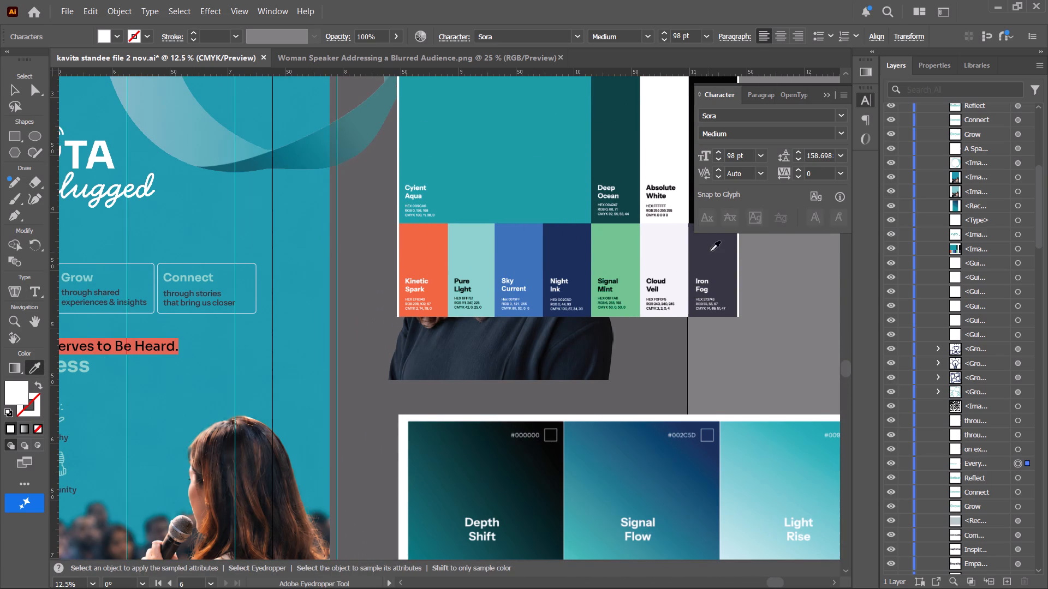
left_click(714, 248)
left_click(16, 86)
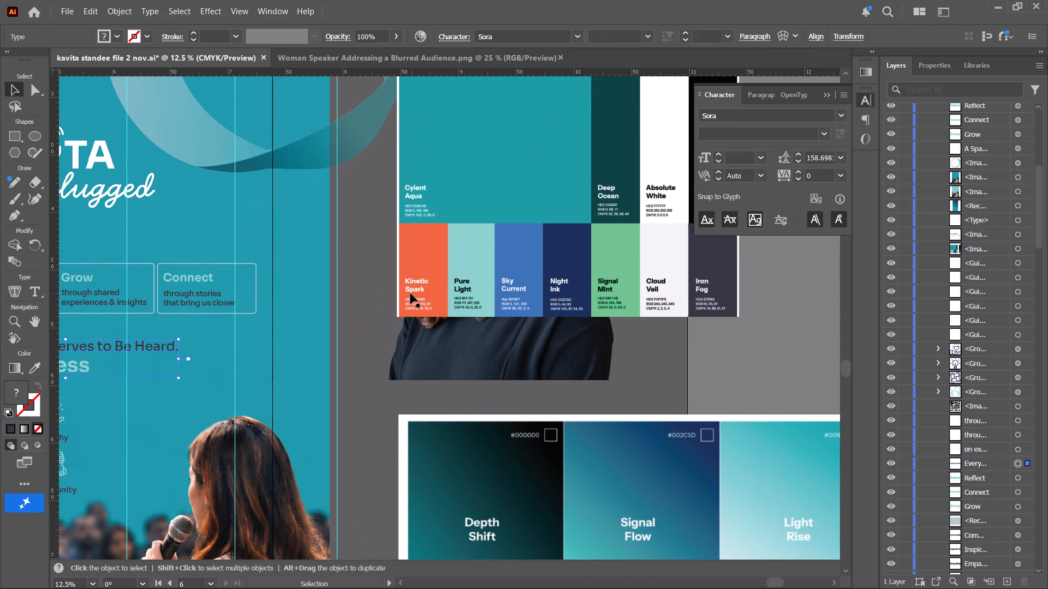
left_click(347, 299)
Recolour the CYIENT logo at the top of the duplicated standee with Iron Fog.
scroll(367, 318, "down", 1, "alt")
key("space")
key("space")
key("space")
key("space")
key("space")
key("space")
left_click_drag(378, 318, 583, 320)
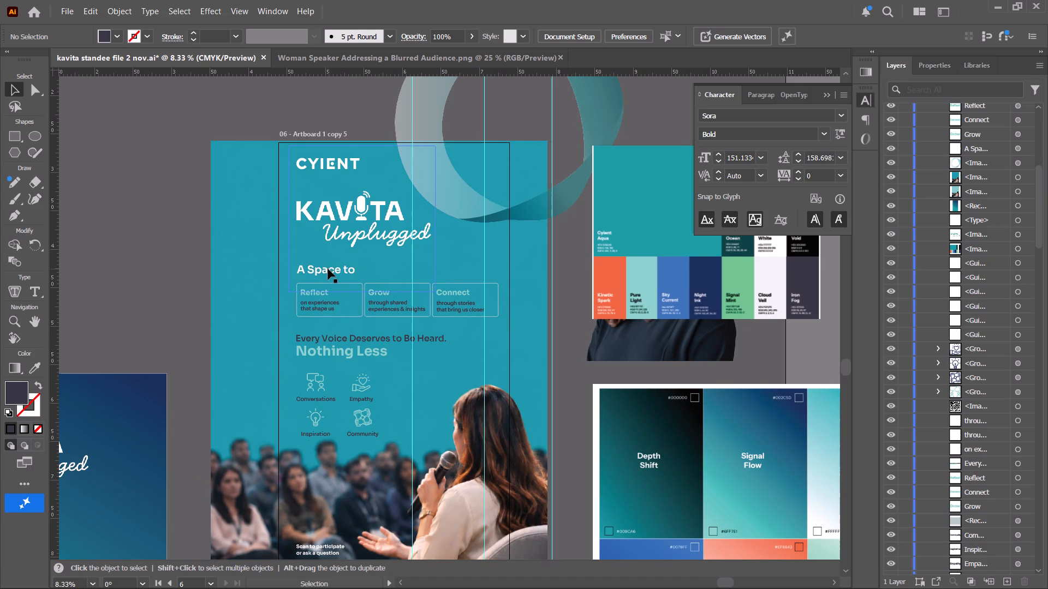
left_click(307, 162)
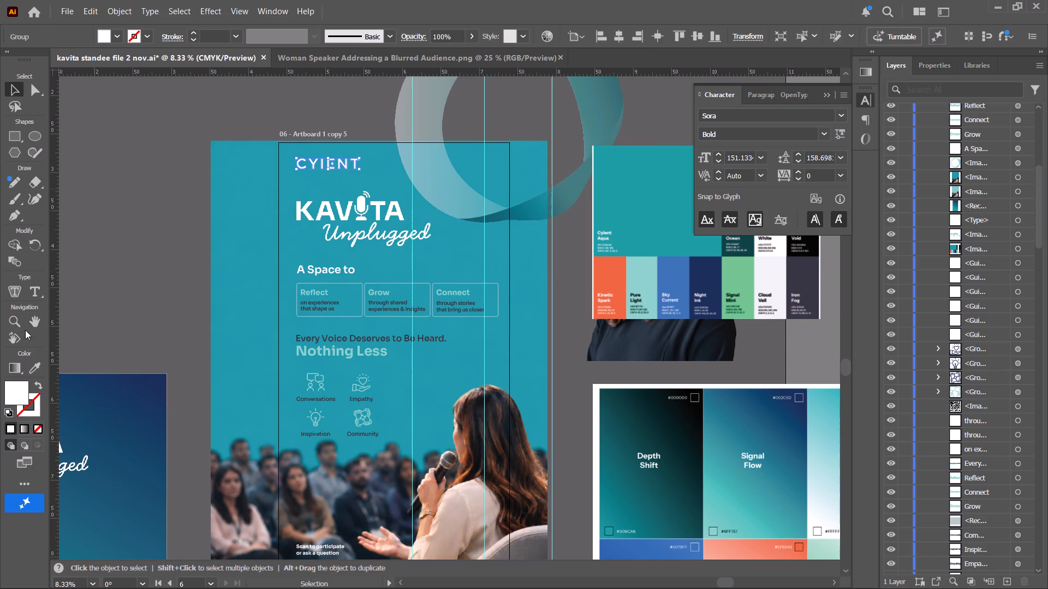
left_click(34, 370)
left_click(803, 274)
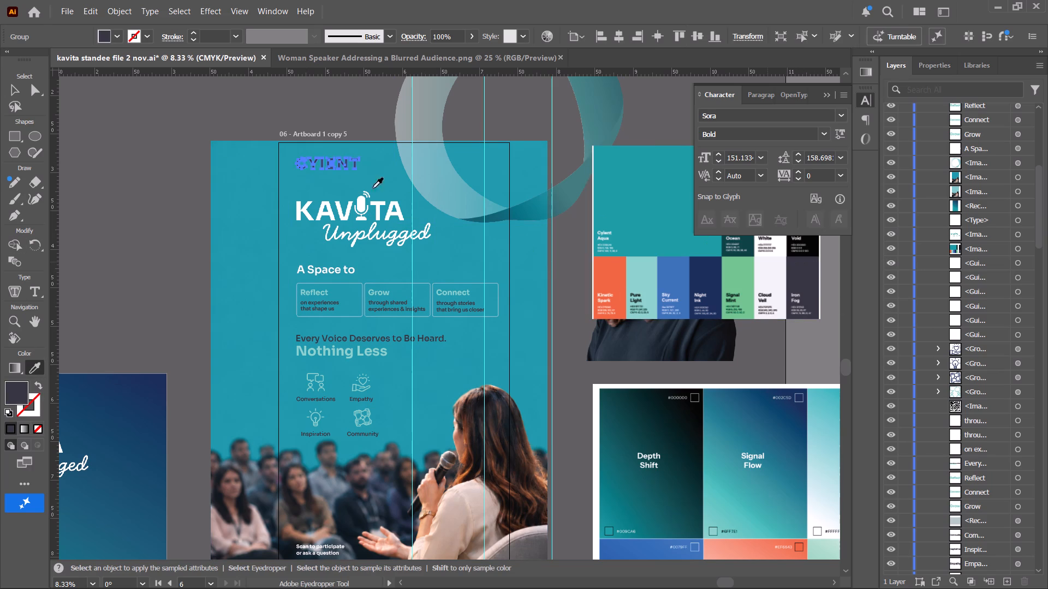
left_click(10, 89)
left_click(139, 193)
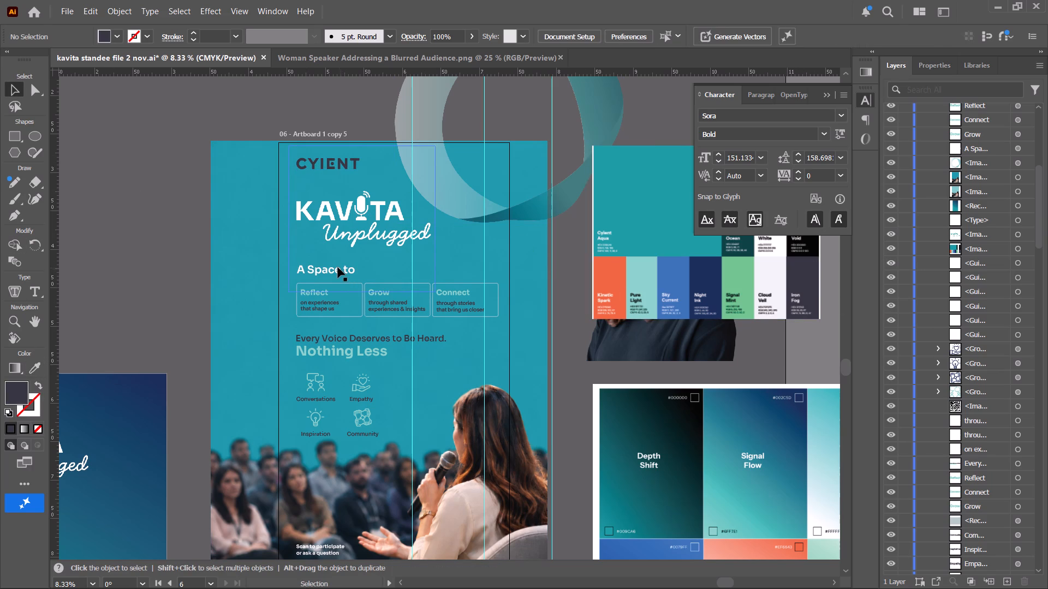
Examine the Kavita Unplugged logo group among the layers, and the standee's dark text against its aqua headings and icons.
left_click(371, 228)
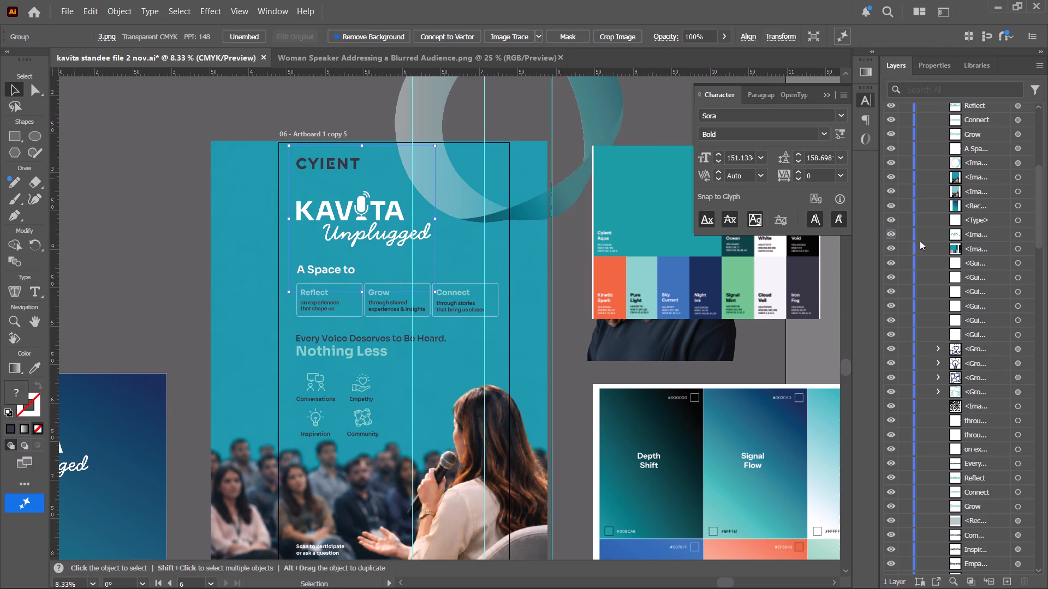
scroll(916, 254, "down", 6)
scroll(918, 255, "down", 17)
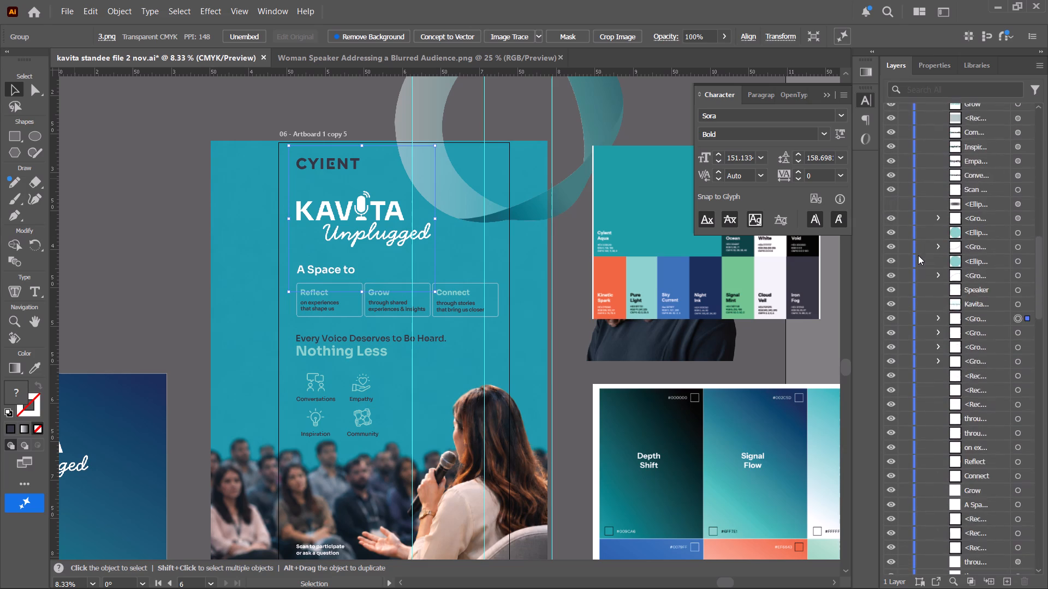
scroll(918, 255, "down", 10)
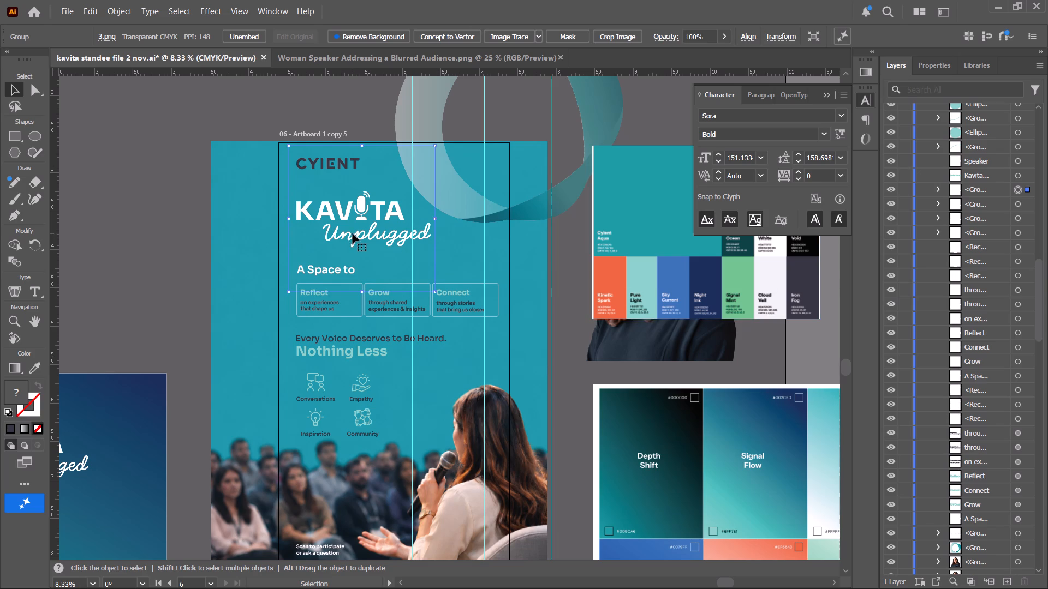
scroll(372, 268, "up", 2, "alt")
key("space")
key("space")
key("space")
key("space")
key("space")
left_click_drag(376, 268, 483, 430)
scroll(492, 415, "down", 6, "alt")
scroll(483, 407, "down", 12)
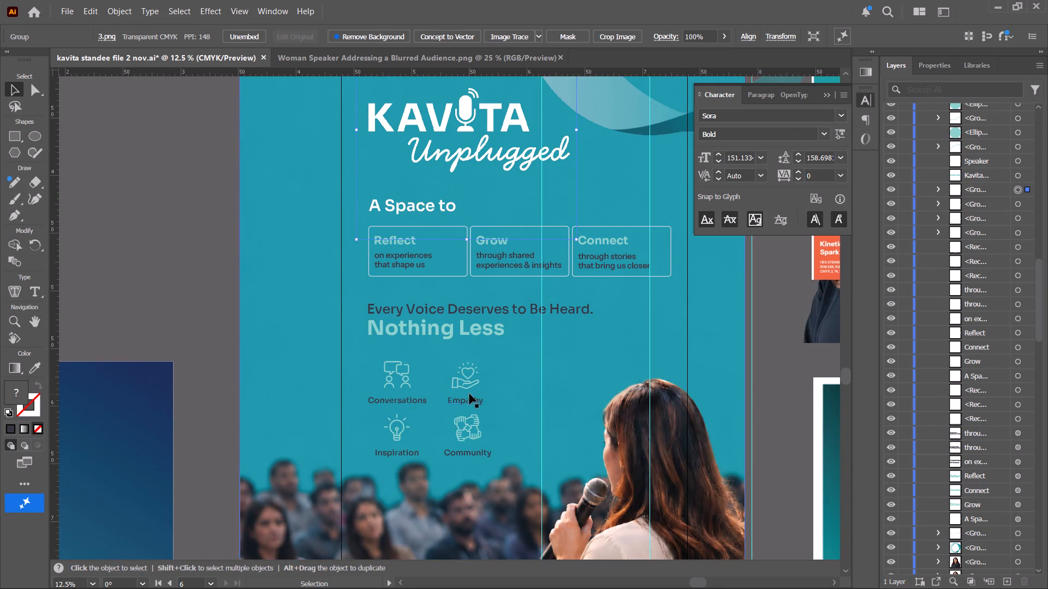
key("space")
key("space")
key("space")
key("space")
key("space")
key("space")
key("space")
key("space")
key("space")
key("space")
key("space")
left_click_drag(492, 394, 403, 371)
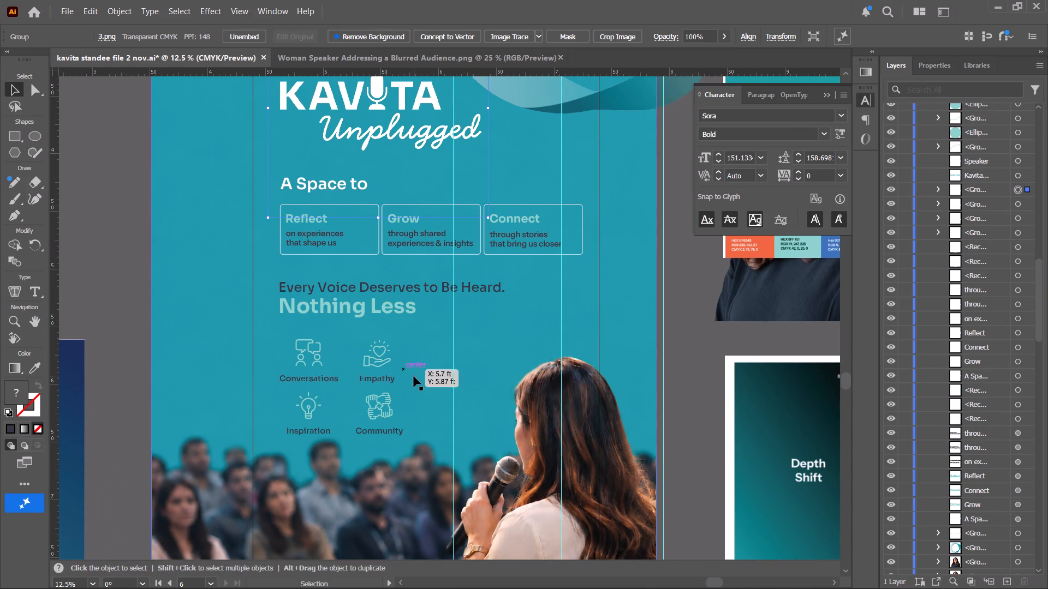
scroll(423, 386, "up", 3)
scroll(423, 386, "down", 1, "alt")
key("space")
key("space")
key("space")
left_click_drag(437, 408, 422, 357)
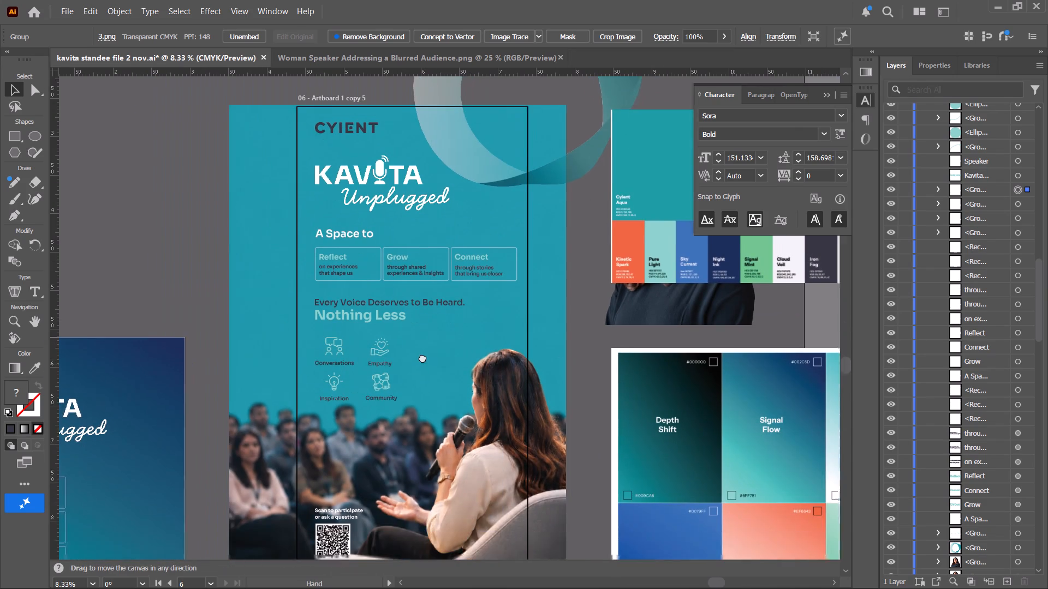
left_click_drag(422, 357, 419, 348)
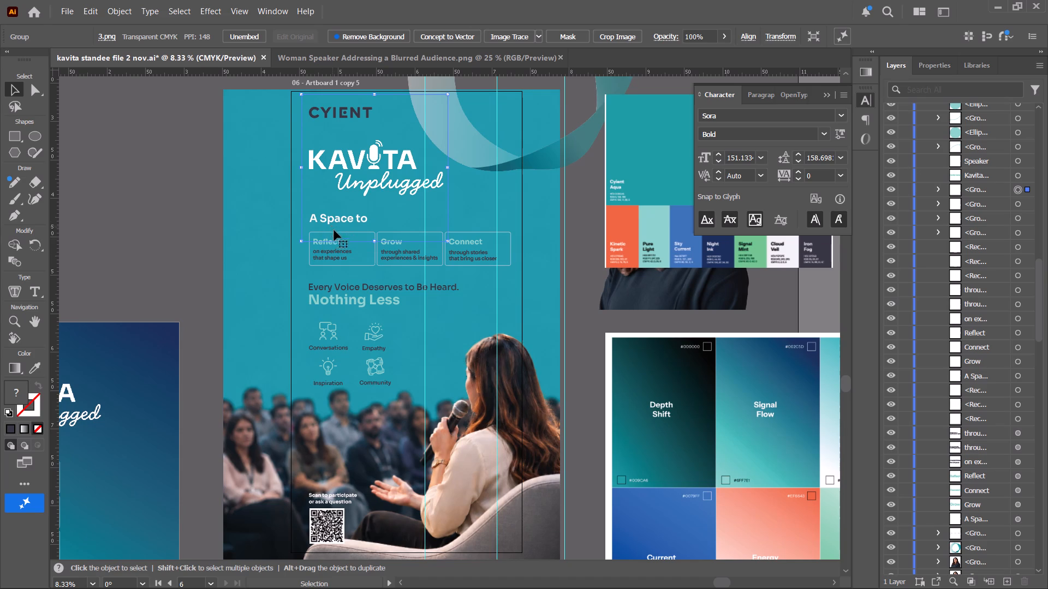
scroll(397, 311, "up", 5)
scroll(394, 324, "down", 3)
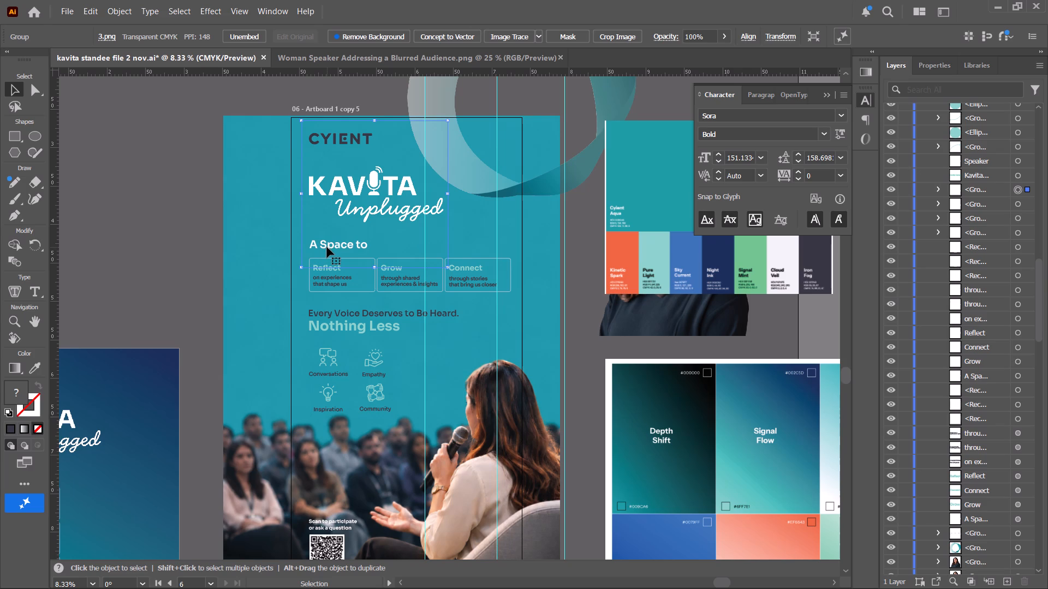
Lock the Kavita Unplugged logo group that overlaps the "A Space to" heading.
key("t")
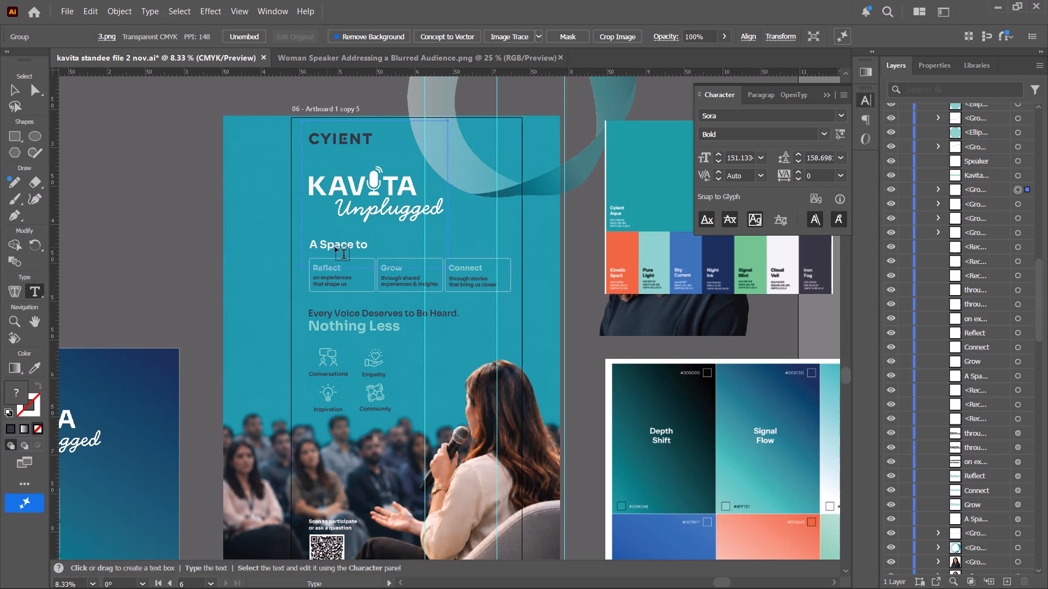
left_click(12, 83)
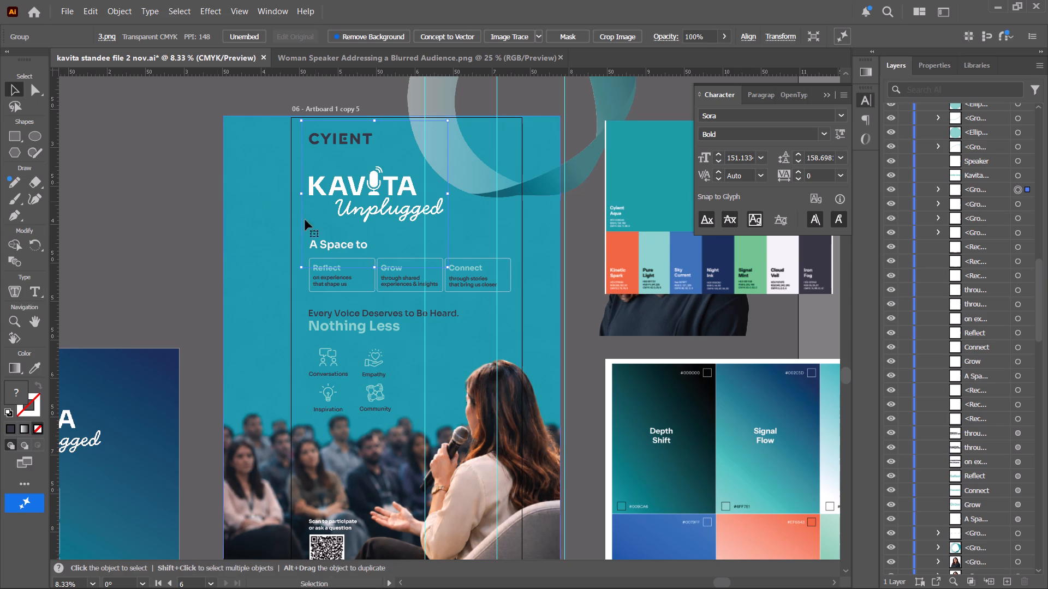
left_click(366, 205)
left_click(903, 190)
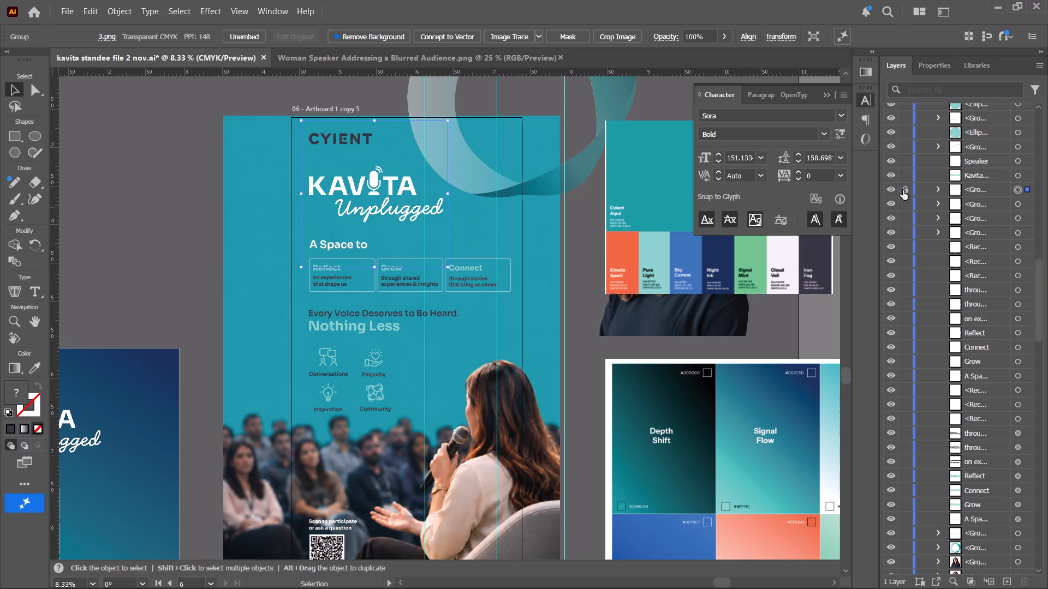
Recolour the "A Space to" heading on the duplicated standee with Iron Fog.
left_click(329, 244)
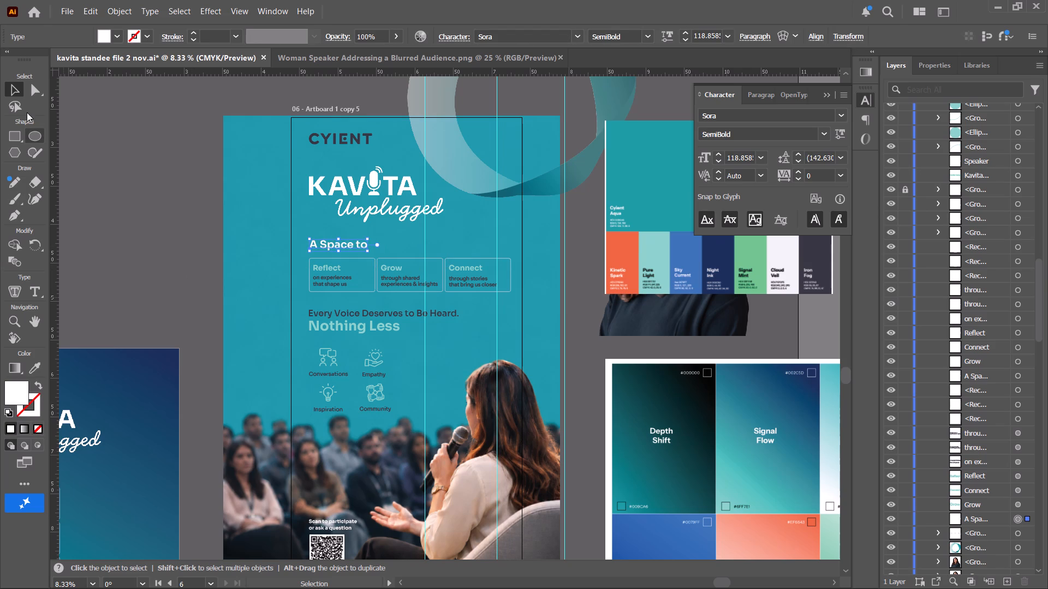
left_click_drag(39, 366, 62, 371)
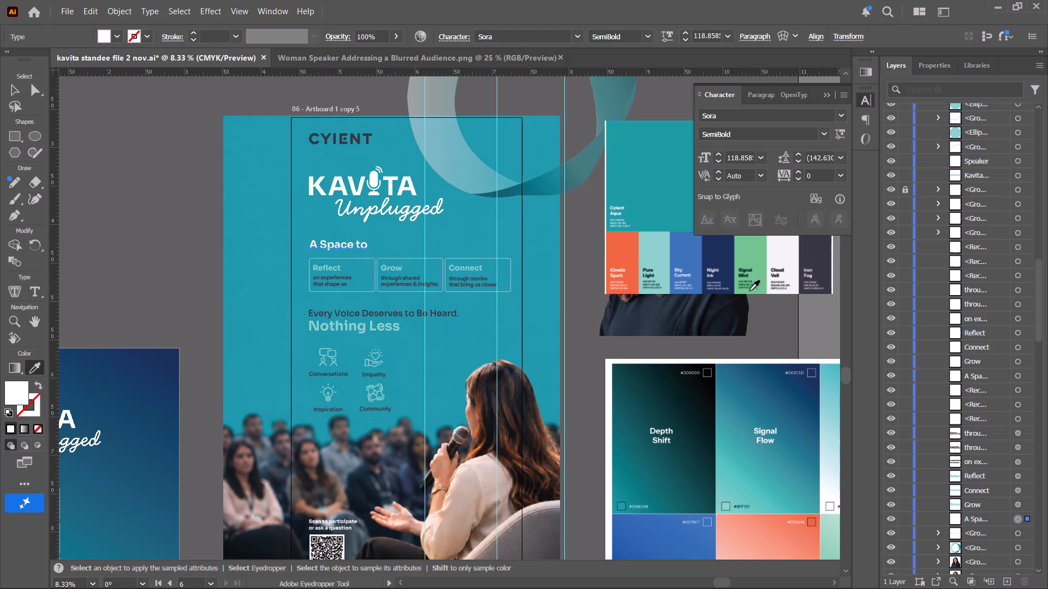
left_click(820, 255)
left_click(22, 85)
left_click(100, 187)
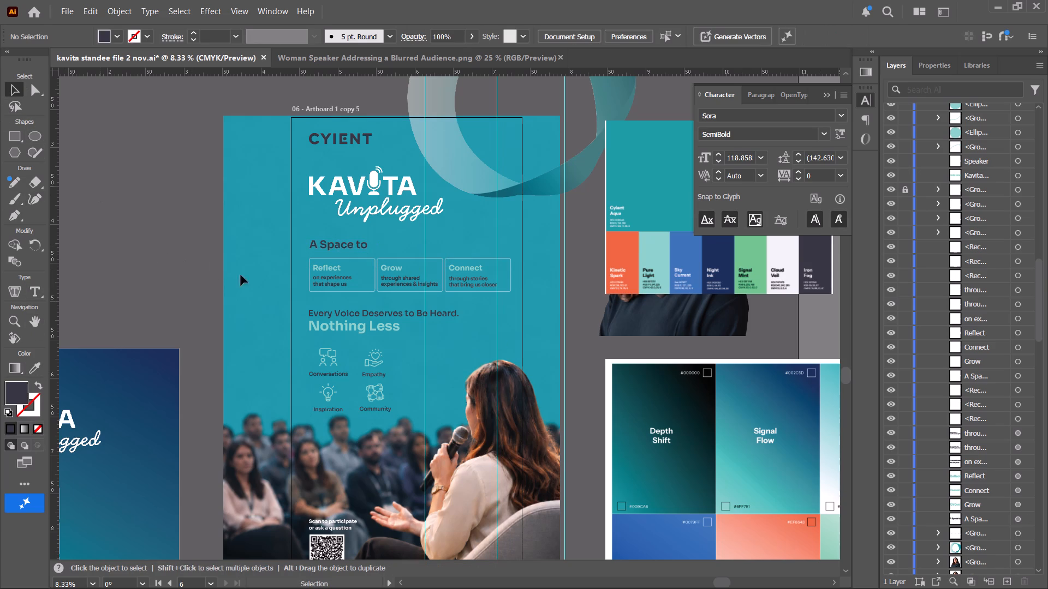
Add a full stop after "Nothing Less" in the tagline of the duplicated standee on Artboard 1 copy 5.
scroll(398, 328, "up", 3, "alt")
key("t")
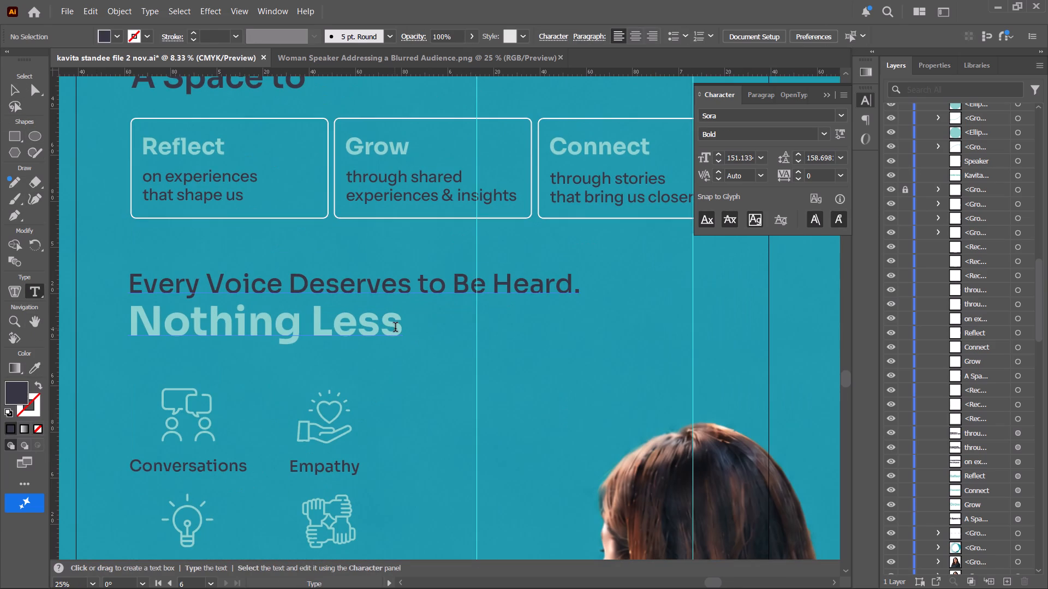
left_click(395, 328)
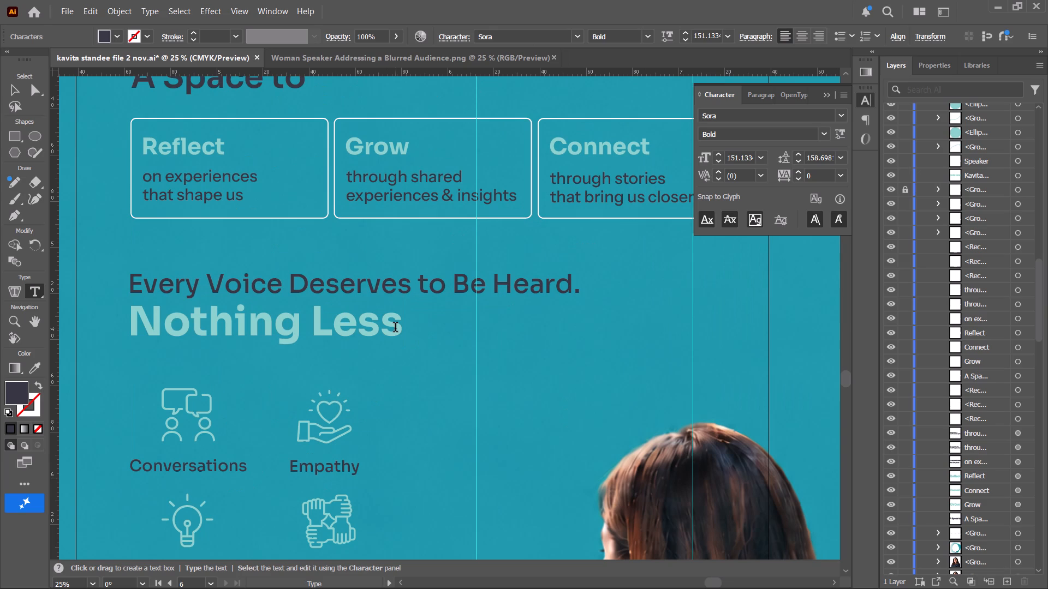
key("period")
left_click(13, 91)
scroll(99, 235, "up", 5)
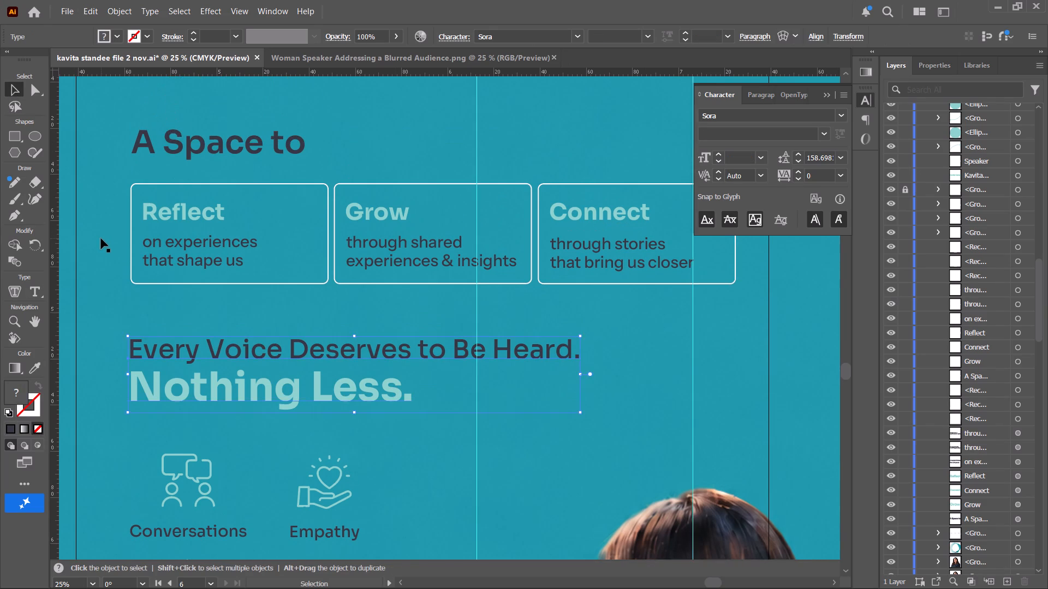
Add a full stop after "Nothing Less" in the tagline of the white-text standee on Artboard 1 copy 4.
scroll(101, 238, "down", 2, "alt")
scroll(186, 263, "down", 1, "alt")
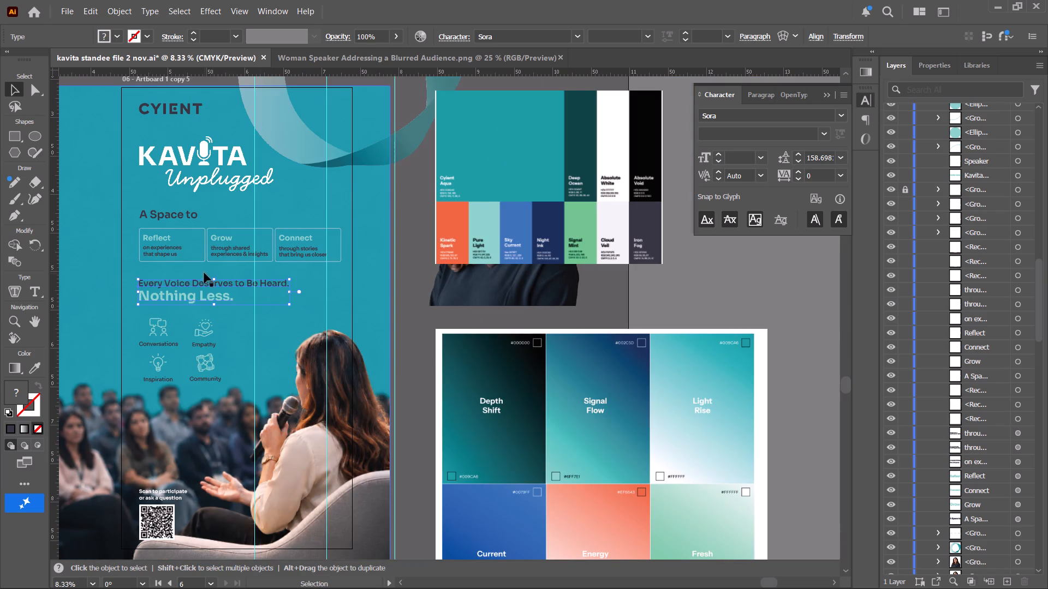
key("space")
key("space")
key("space")
key("space")
key("space")
key("space")
key("space")
key("space")
key("space")
key("space")
key("space")
key("space")
key("space")
key("space")
key("space")
key("space")
key("space")
key("space")
key("space")
key("space")
left_click_drag(282, 273, 370, 455)
left_click_drag(437, 152, 372, 384)
left_click_drag(419, 199, 386, 434)
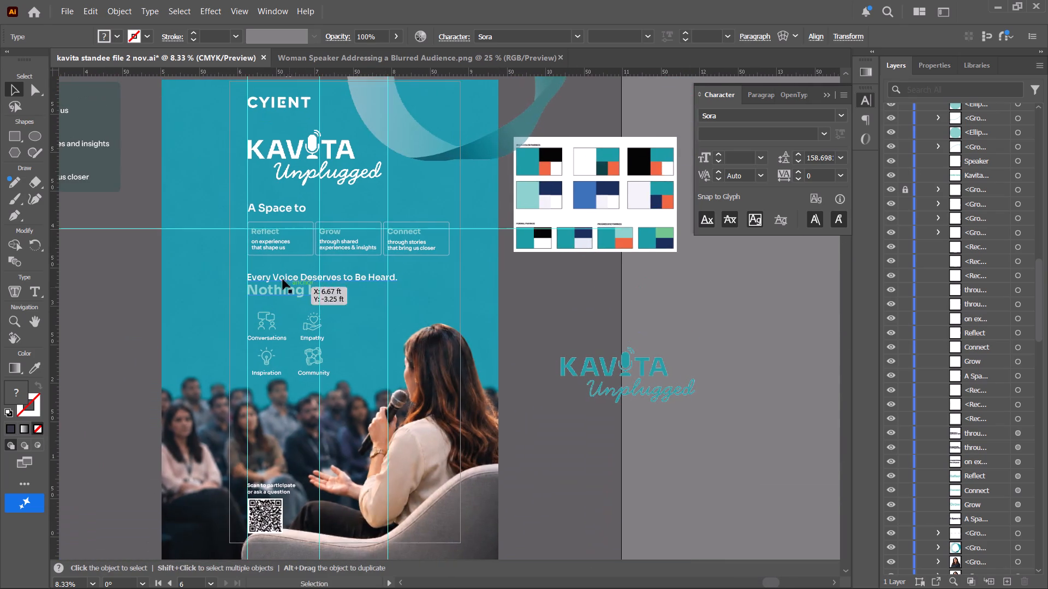
scroll(329, 277, "up", 3, "alt")
scroll(341, 317, "down", 2)
key("t")
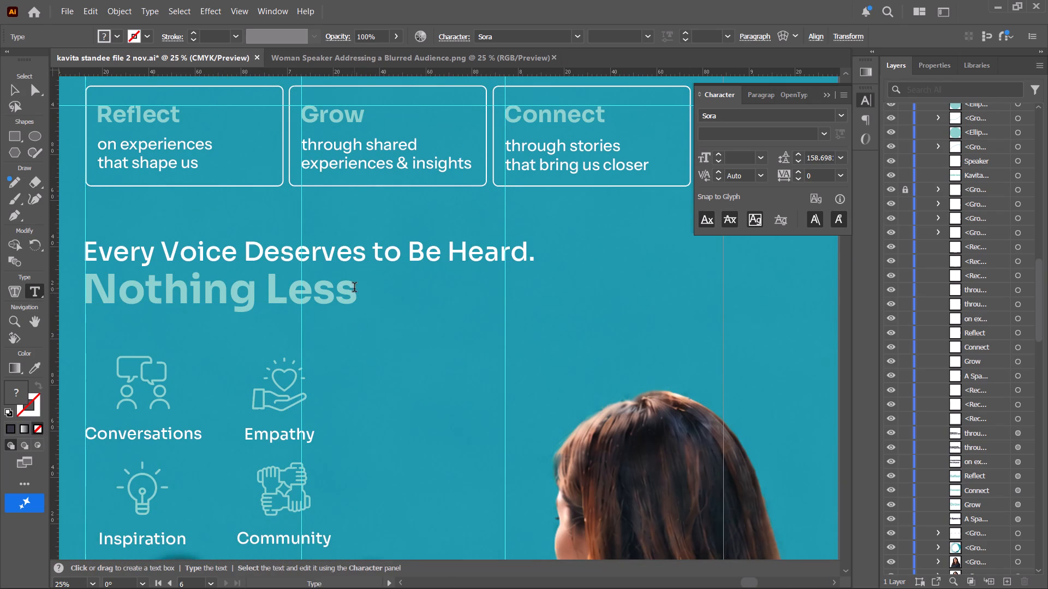
left_click(354, 289)
key("period")
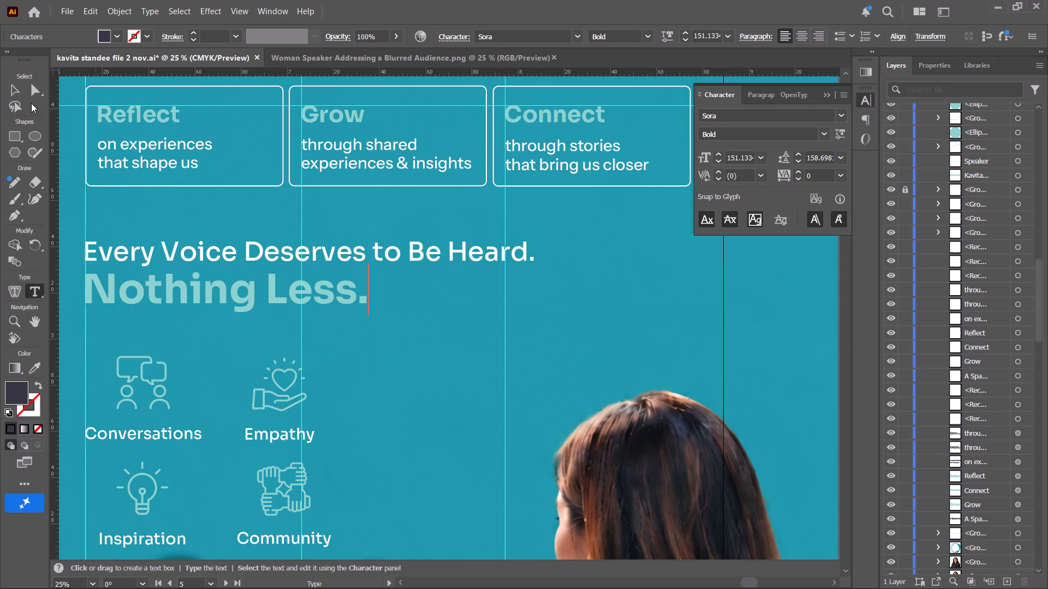
left_click(11, 94)
scroll(284, 219, "down", 5, "alt")
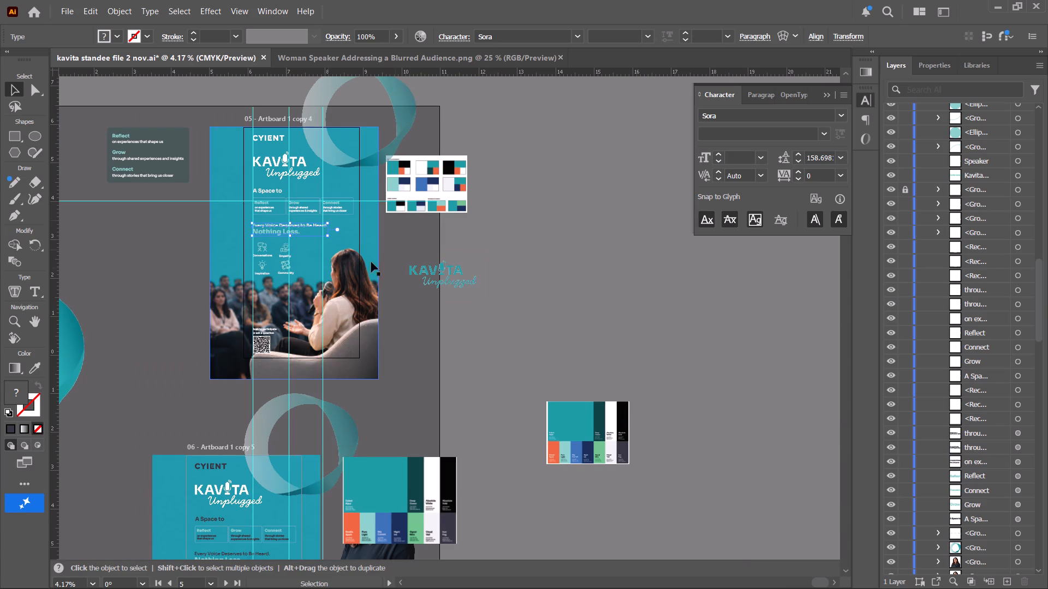
left_click(514, 304)
Examine the white-text and Iron Fog standee versions, checking the duplicate's logos, headings, icons and QR caption.
key("space")
key("space")
key("space")
key("space")
key("space")
key("space")
key("space")
key("space")
key("space")
key("space")
key("space")
key("space")
key("space")
key("space")
key("space")
key("space")
key("space")
key("space")
key("space")
key("space")
left_click_drag(334, 290, 416, 280)
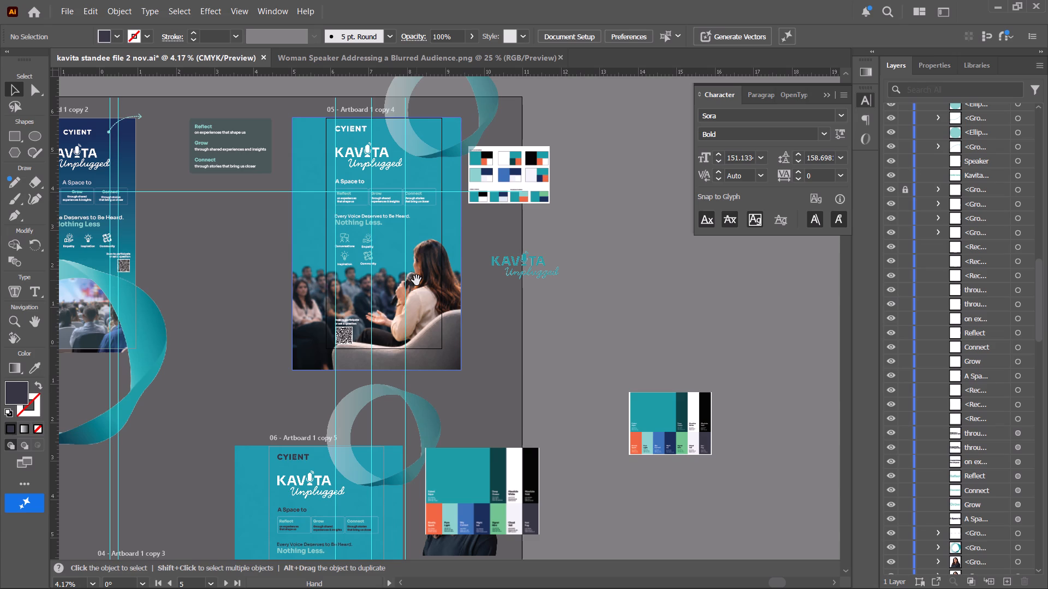
scroll(414, 315, "down", 14)
scroll(365, 435, "up", 2, "alt")
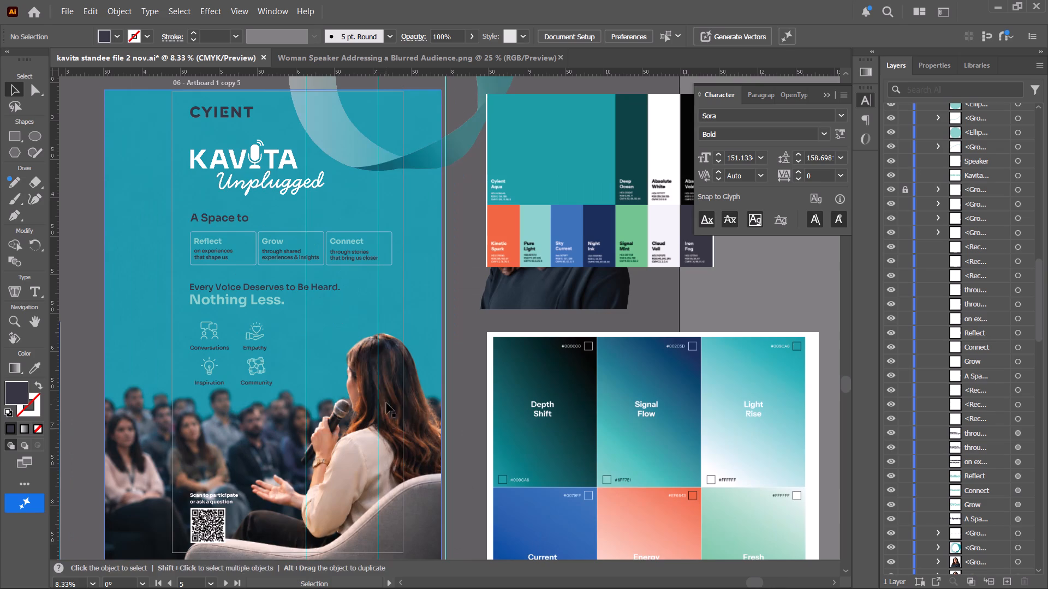
key("space")
left_click_drag(385, 390, 423, 286)
key("space")
left_click_drag(415, 295, 422, 411)
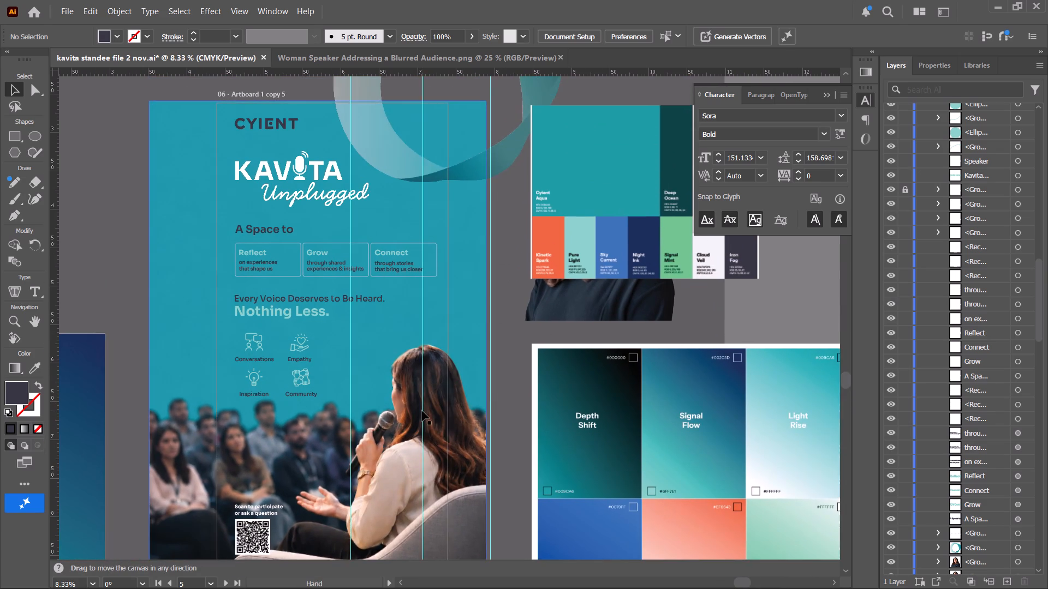
scroll(422, 411, "down", 4)
scroll(422, 410, "up", 4)
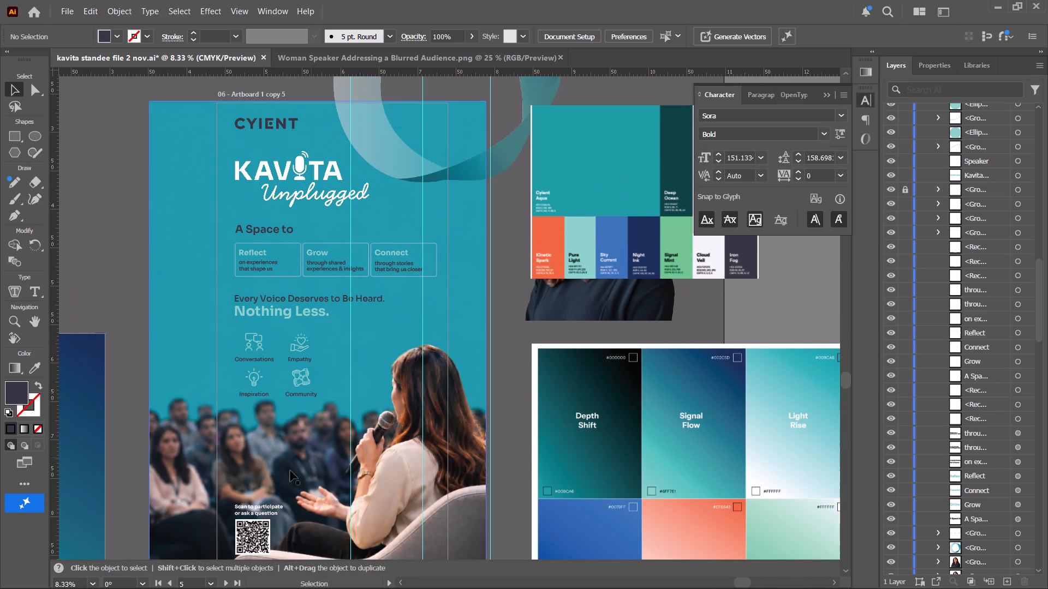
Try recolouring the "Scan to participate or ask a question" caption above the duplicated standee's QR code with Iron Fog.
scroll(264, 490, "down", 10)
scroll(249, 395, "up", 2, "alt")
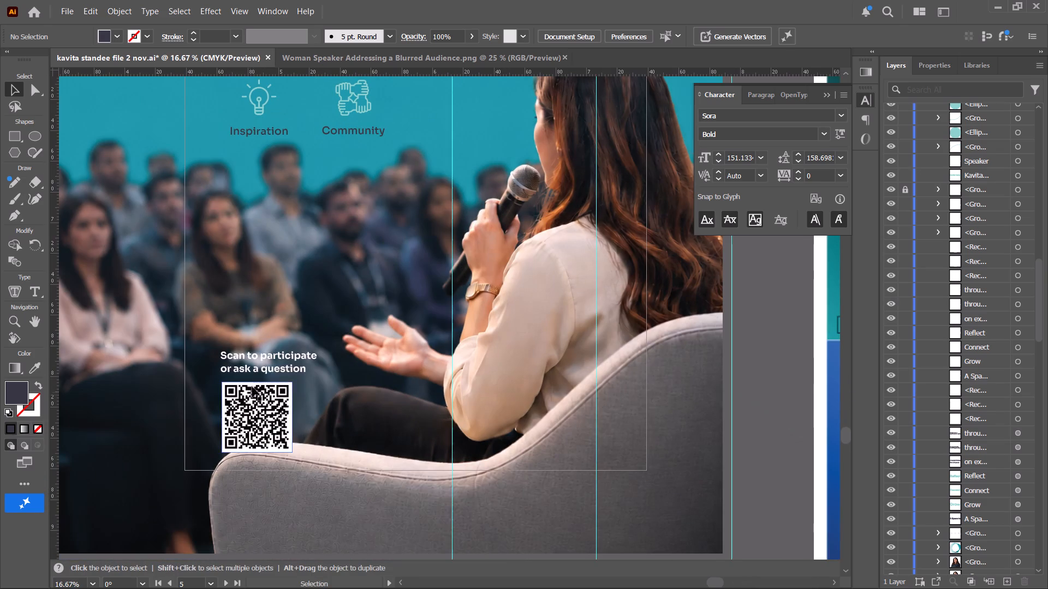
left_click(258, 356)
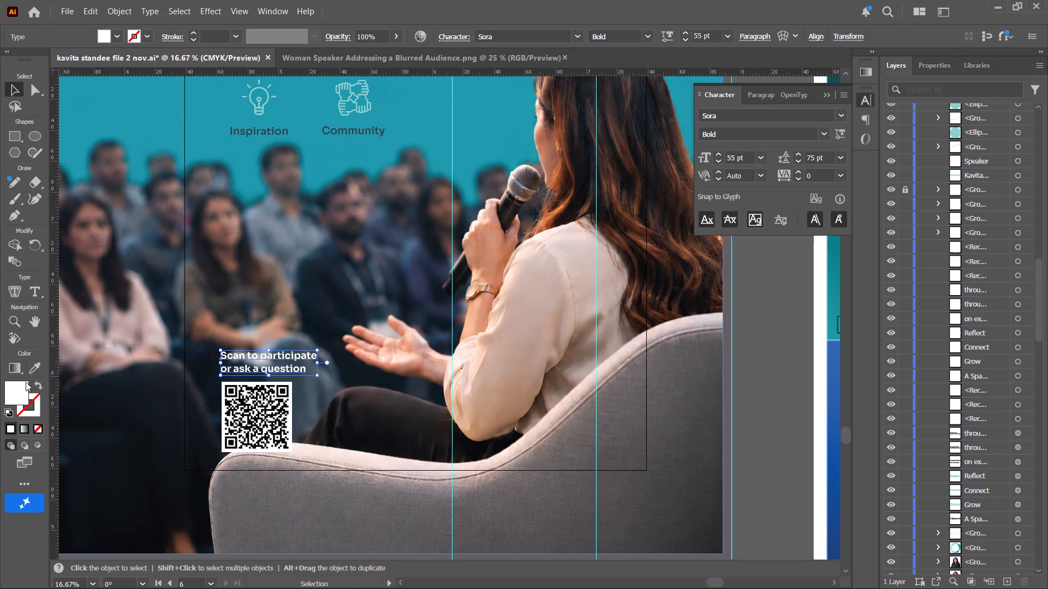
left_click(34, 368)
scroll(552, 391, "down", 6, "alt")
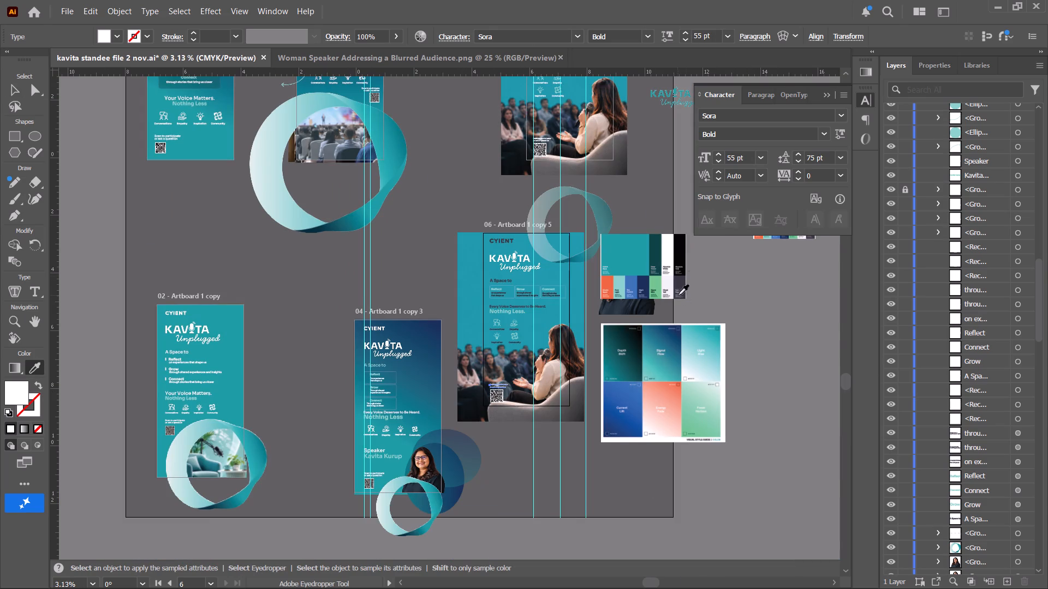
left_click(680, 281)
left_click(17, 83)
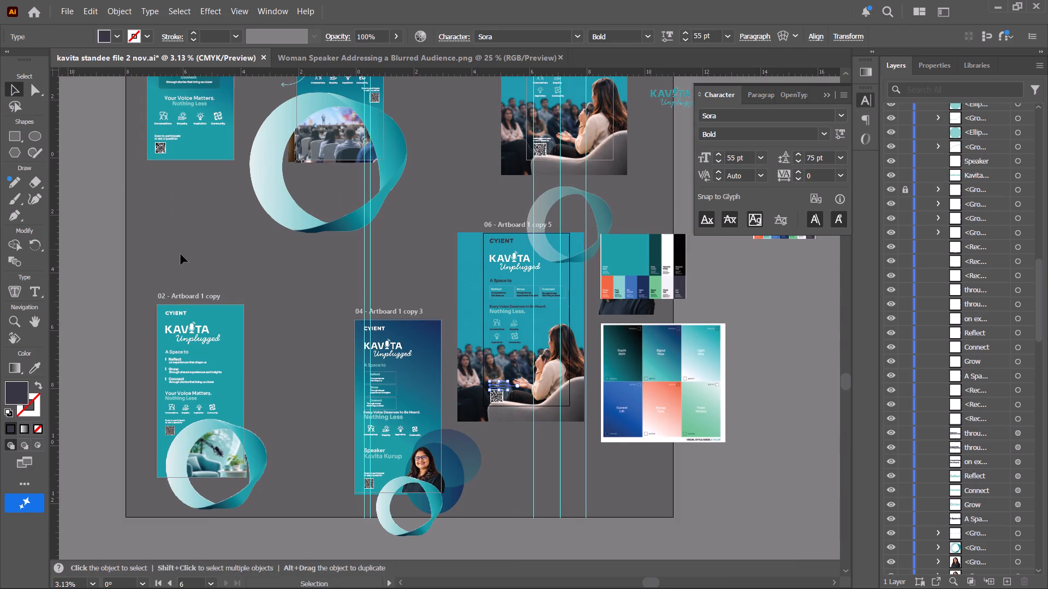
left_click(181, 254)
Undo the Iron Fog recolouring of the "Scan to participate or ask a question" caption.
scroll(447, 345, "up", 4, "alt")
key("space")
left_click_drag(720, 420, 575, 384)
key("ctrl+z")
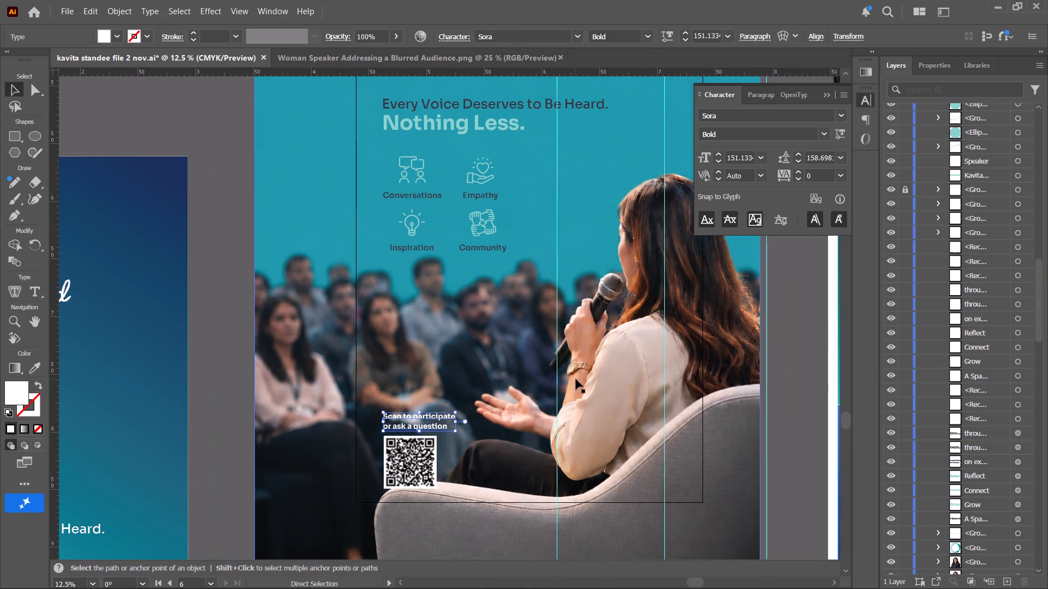
Review the duplicated standee and save the document.
scroll(503, 372, "down", 1, "alt")
key("space")
key("space")
key("space")
key("space")
key("space")
key("space")
key("space")
key("space")
key("space")
key("space")
key("space")
left_click_drag(503, 366, 410, 365)
left_click_drag(404, 372, 372, 436)
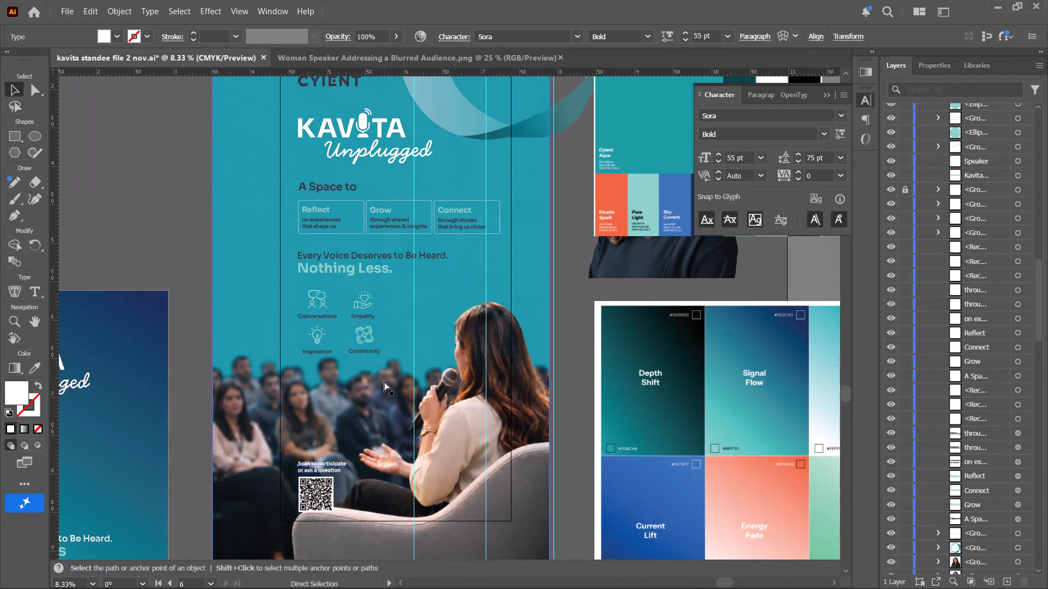
key("ctrl+s")
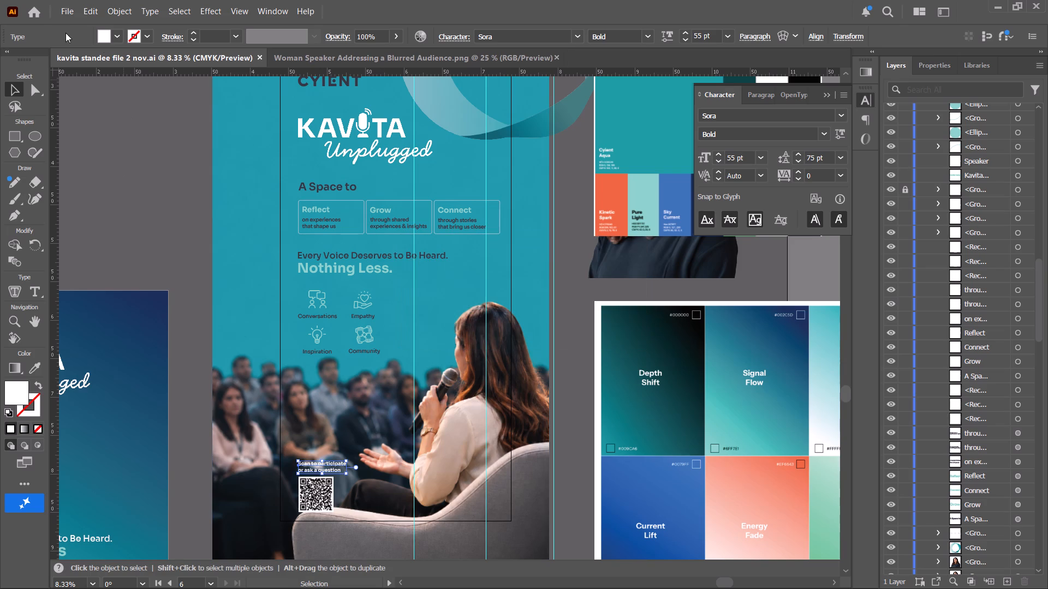
Open the export options for the standee document.
left_click(56, 12)
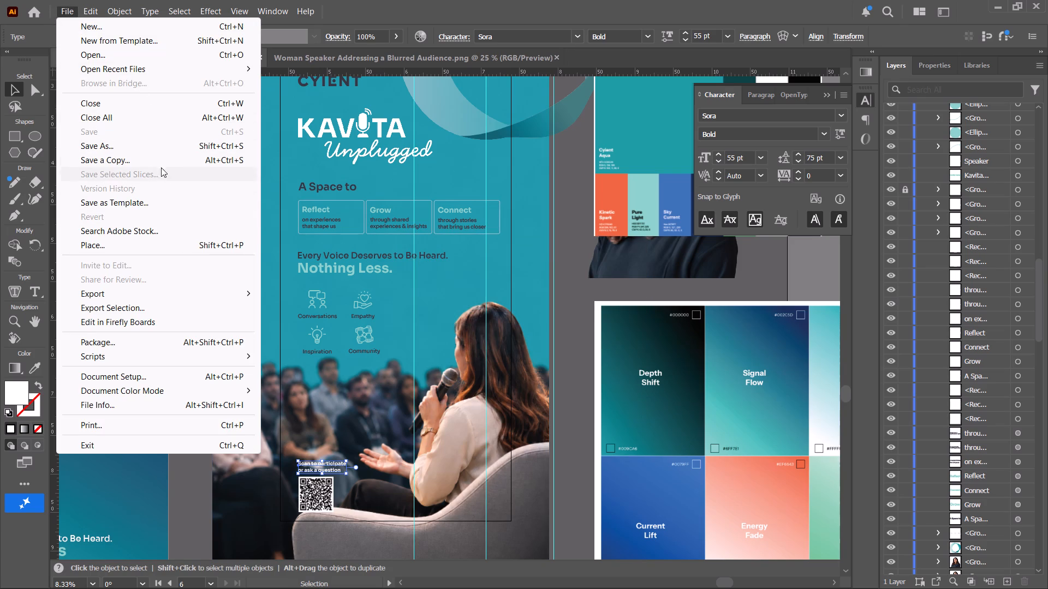
left_click(208, 295)
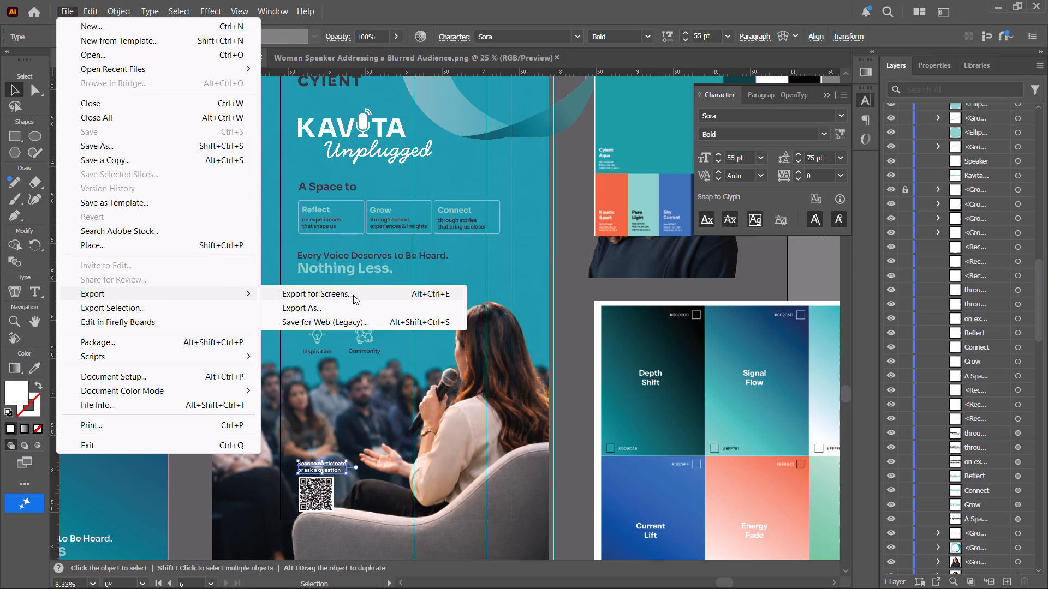
left_click(353, 295)
left_click(370, 266)
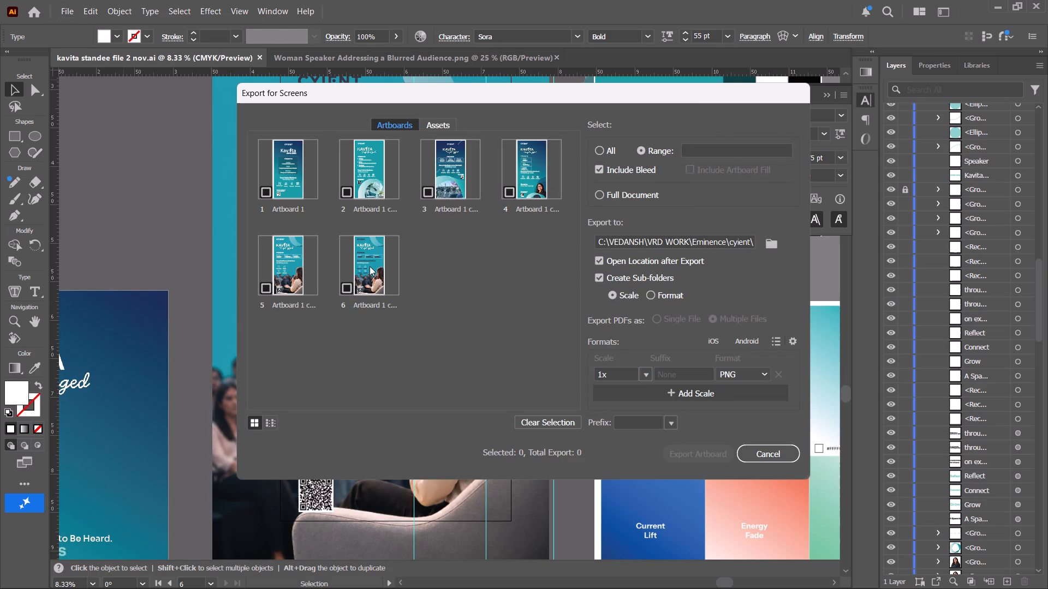
left_click(364, 271)
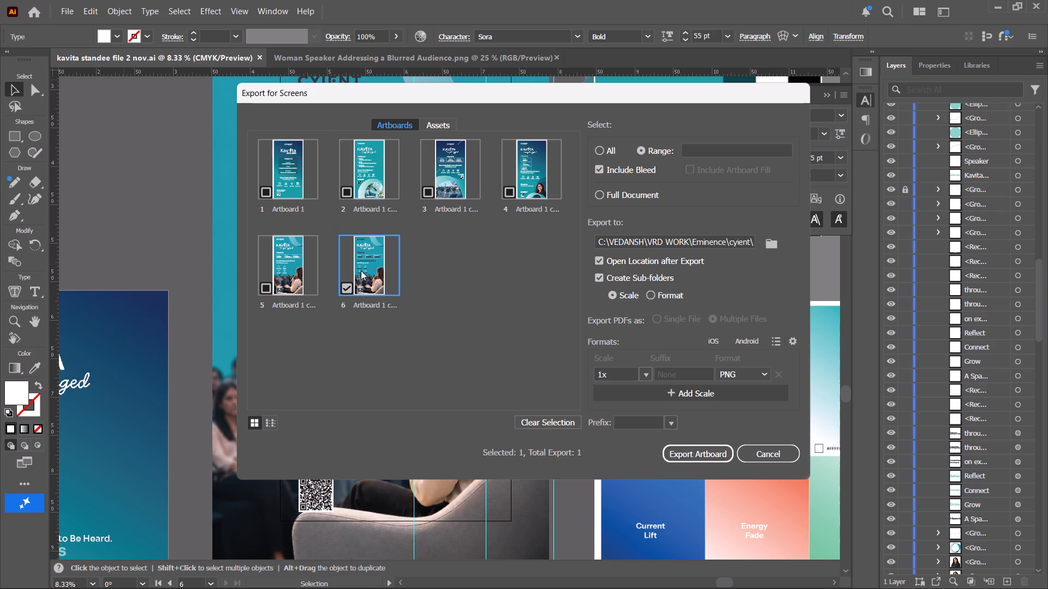
left_click(280, 254)
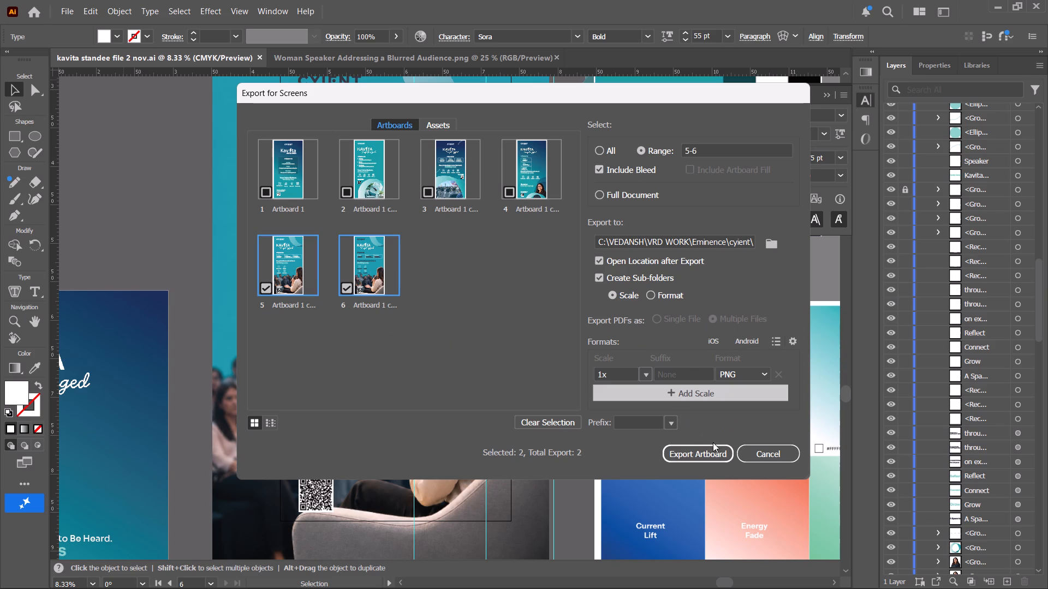
left_click(646, 378)
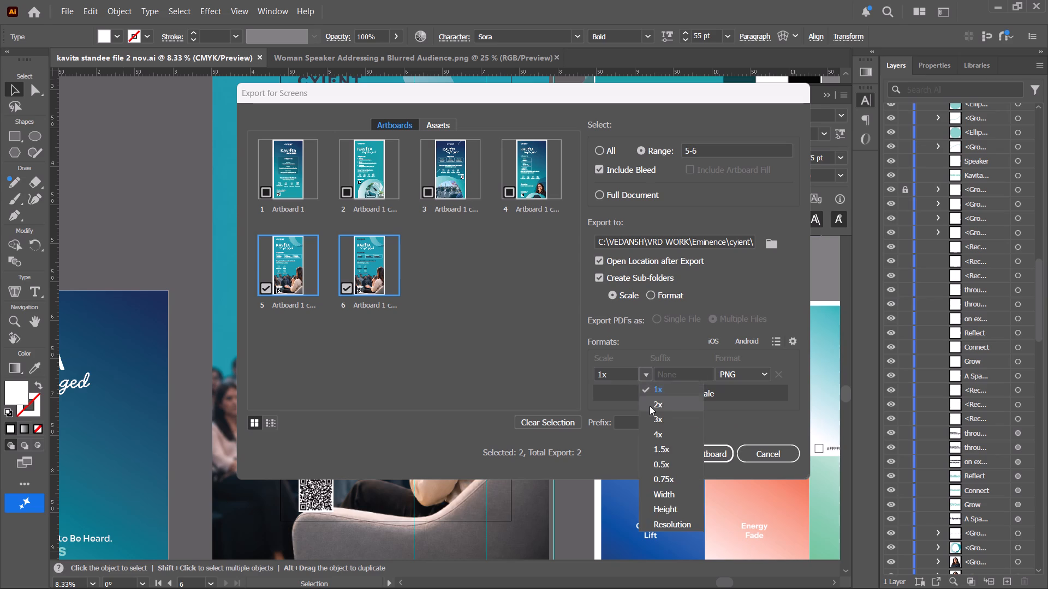
left_click(652, 406)
left_click(710, 453)
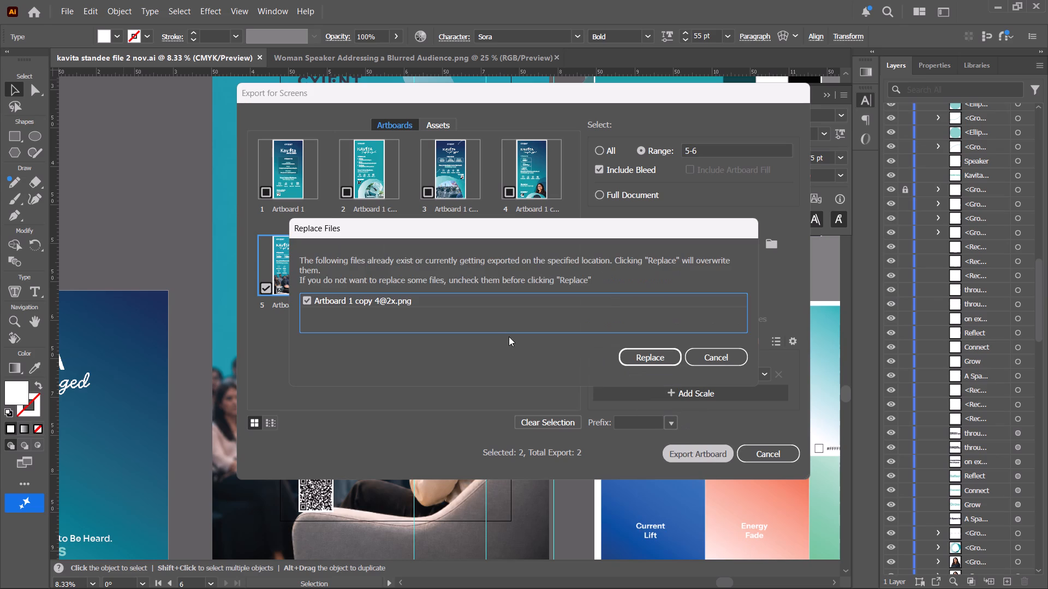
left_click(655, 355)
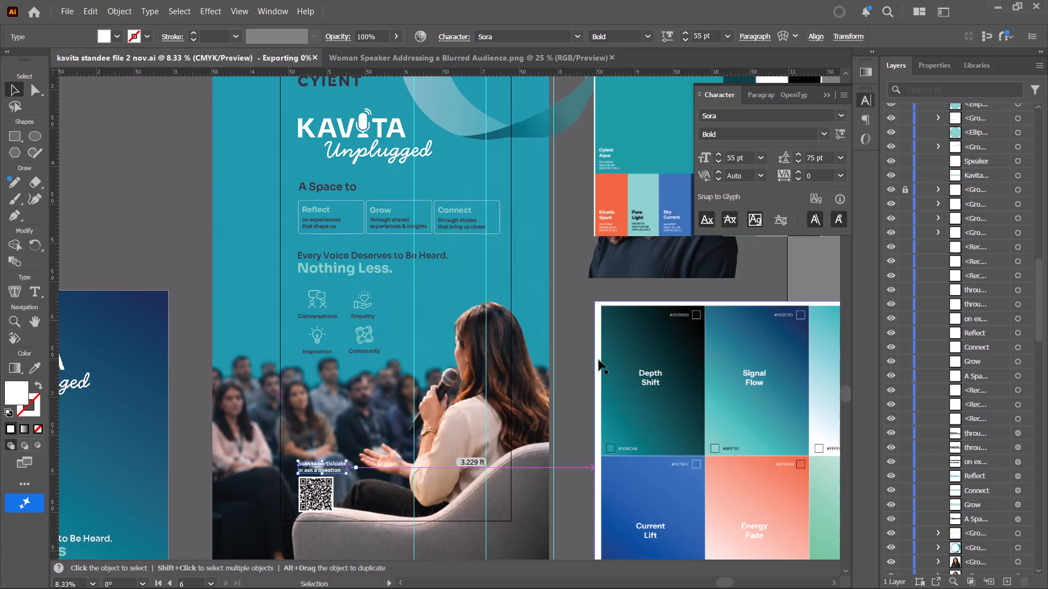
Switch to File Explorer and open the exported Artboard 1 copy 5@2x image from the cyient project's 2x folder.
key("alt+Tab")
key("alt+Tab")
key("alt+Tab")
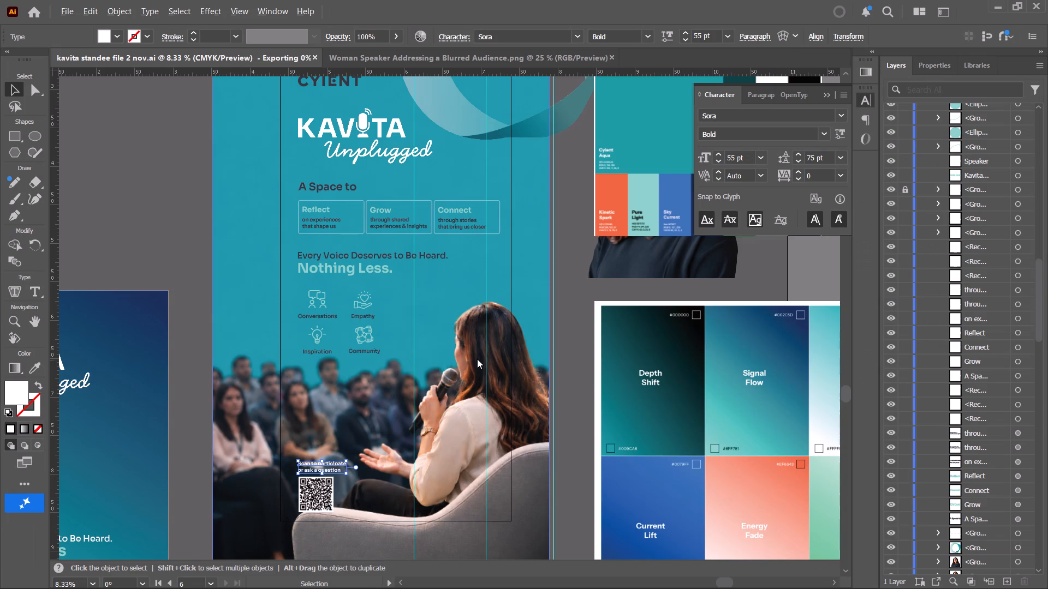
key("alt+Tab")
key("alt+Tab")
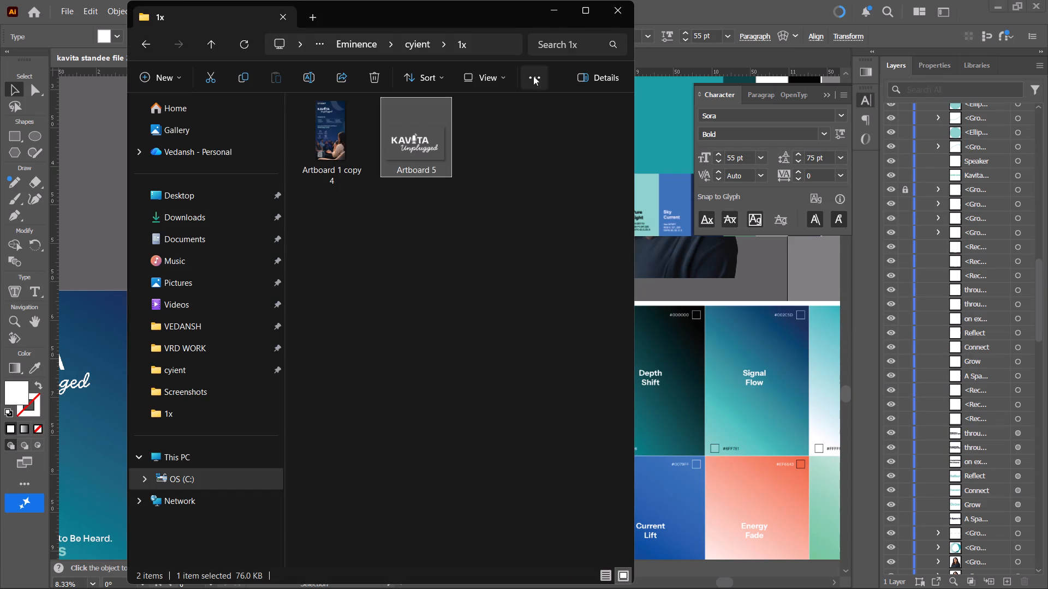
left_click(588, 7)
left_click(19, 40)
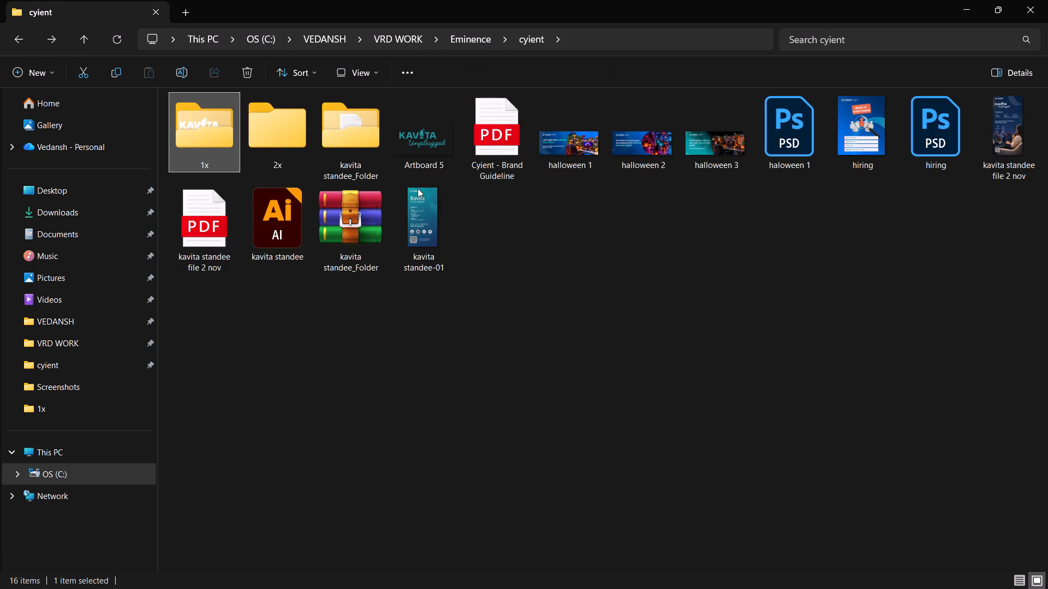
double_click(285, 119)
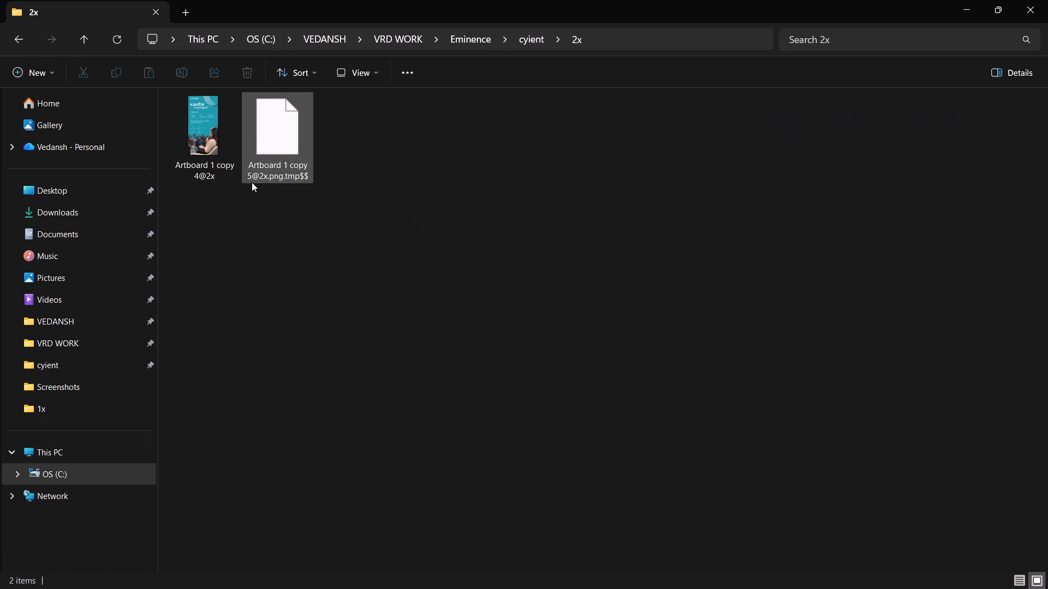
double_click(287, 127)
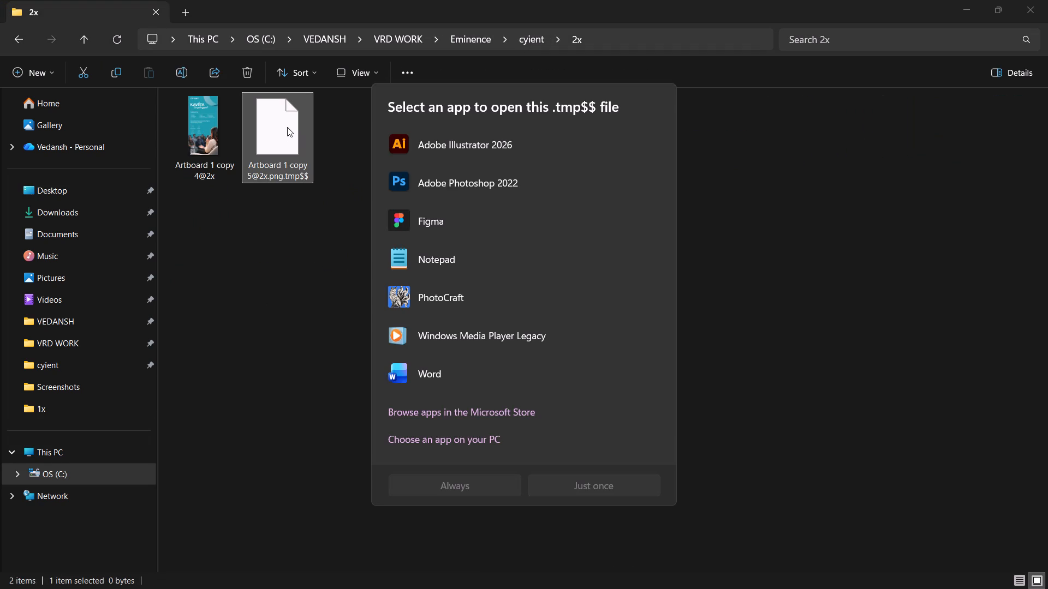
left_click(754, 235)
double_click(285, 130)
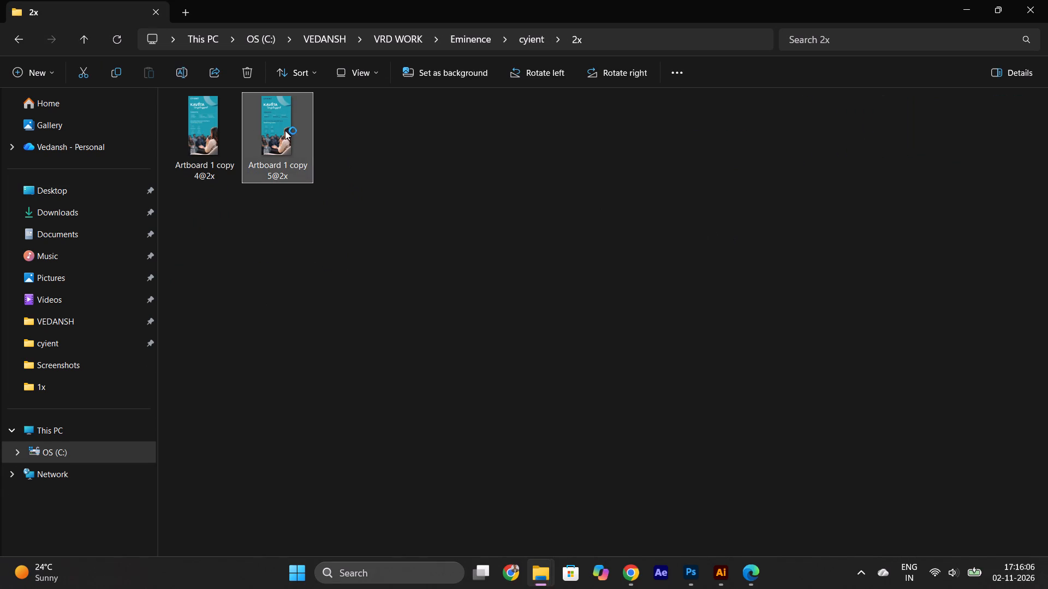
Compare the exported Artboard 1 copy 5@2x and Artboard 1 copy 4@2x standee images, examining their text and logo colours.
left_click(842, 117)
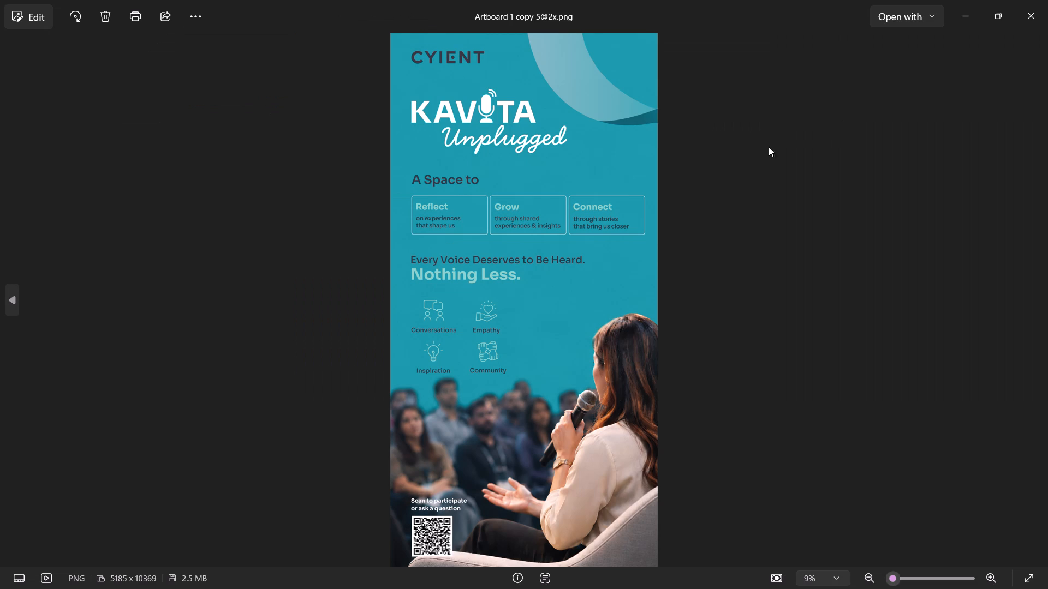
key("Left")
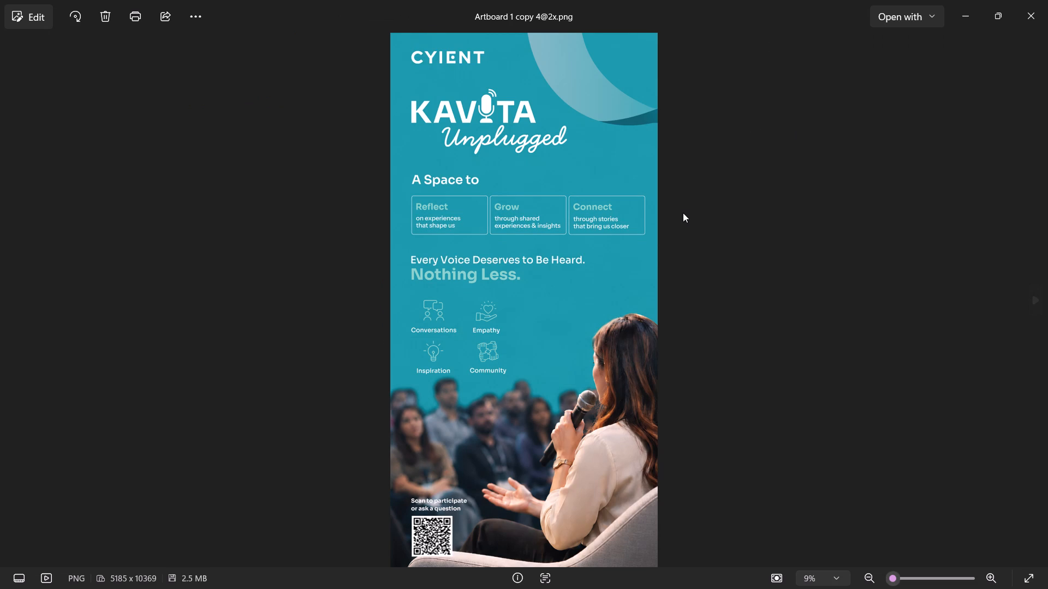
key("Right")
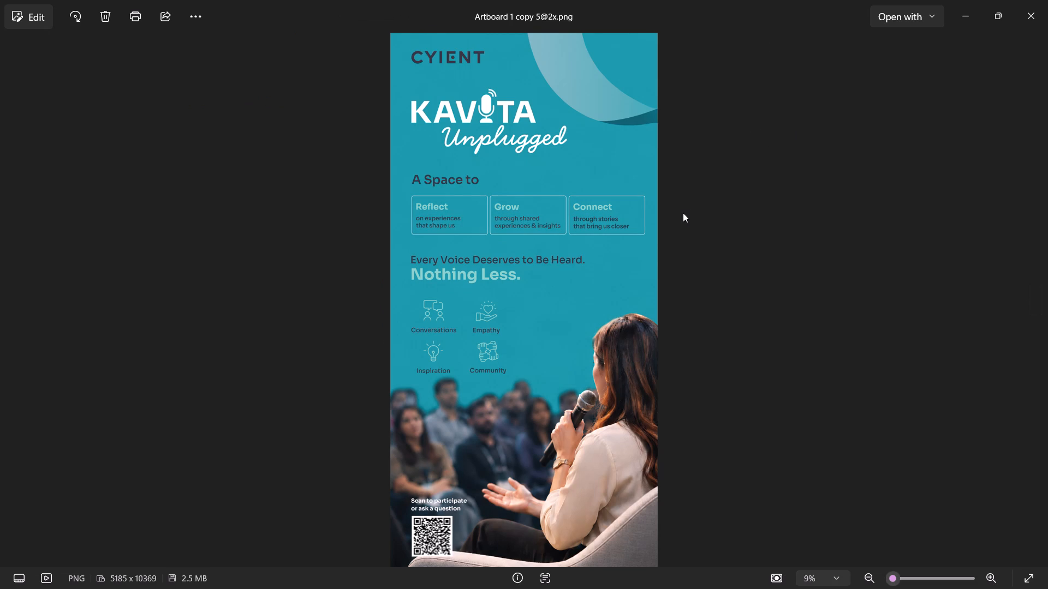
key("Left")
key("Right")
key("Left")
key("Right")
key("Left")
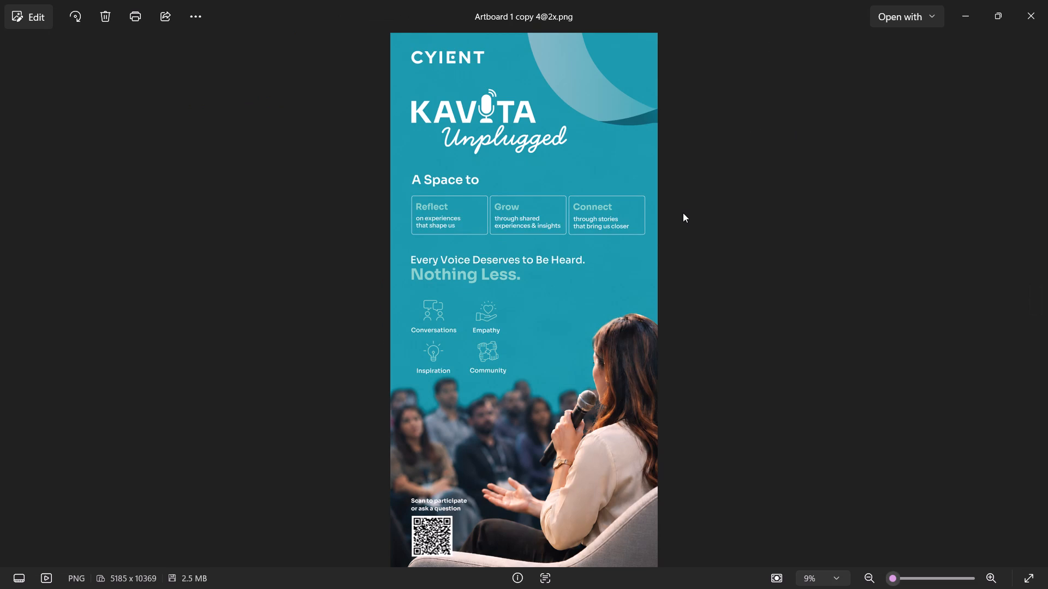
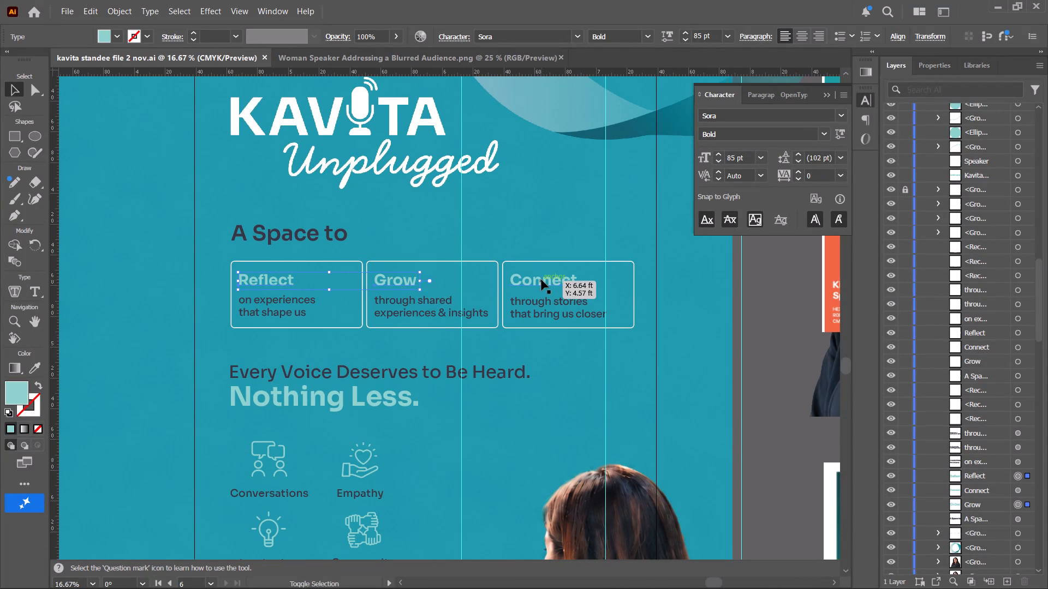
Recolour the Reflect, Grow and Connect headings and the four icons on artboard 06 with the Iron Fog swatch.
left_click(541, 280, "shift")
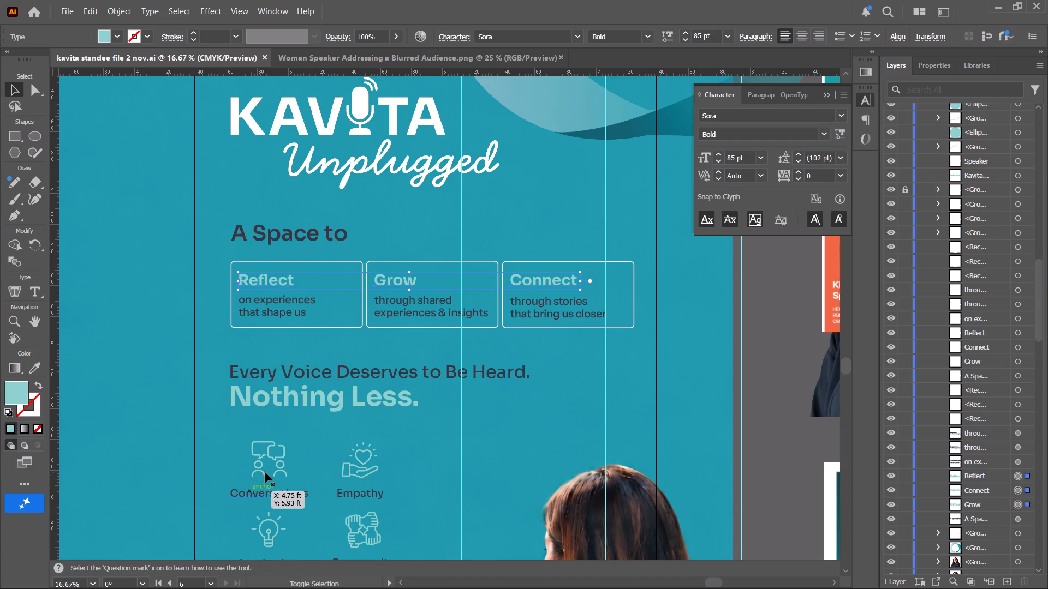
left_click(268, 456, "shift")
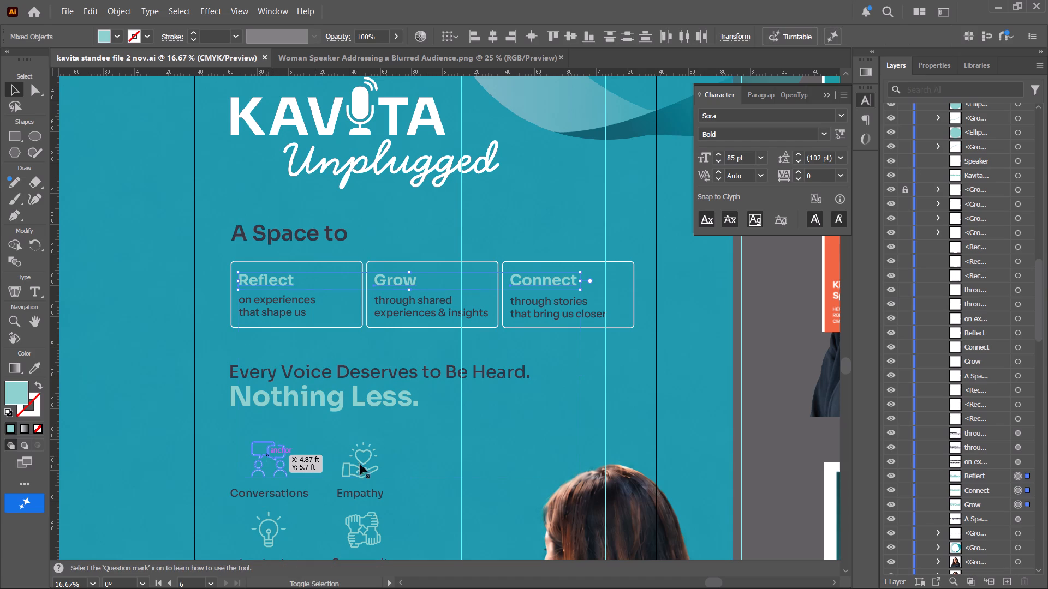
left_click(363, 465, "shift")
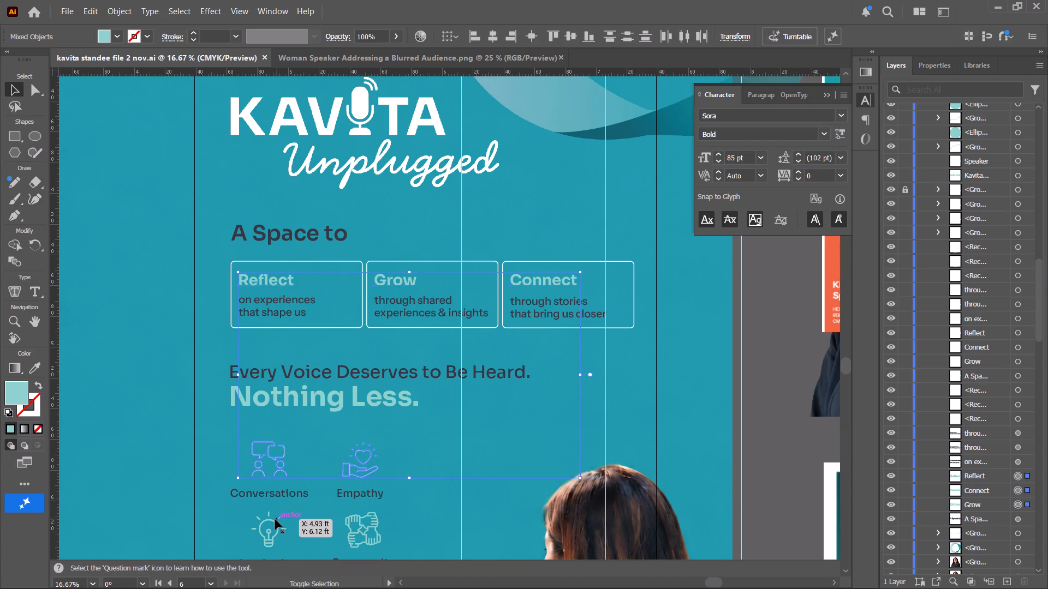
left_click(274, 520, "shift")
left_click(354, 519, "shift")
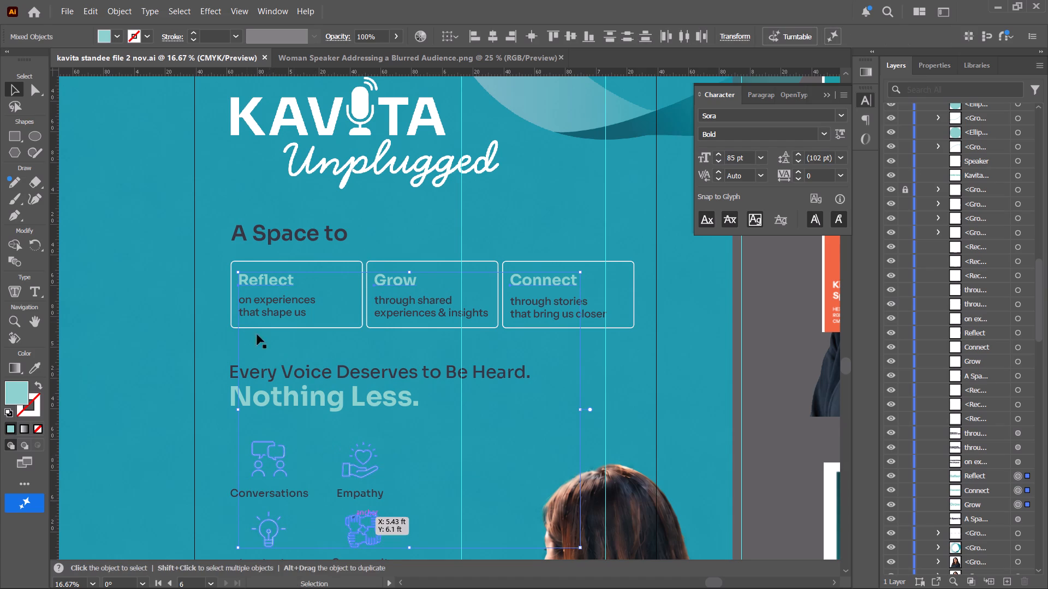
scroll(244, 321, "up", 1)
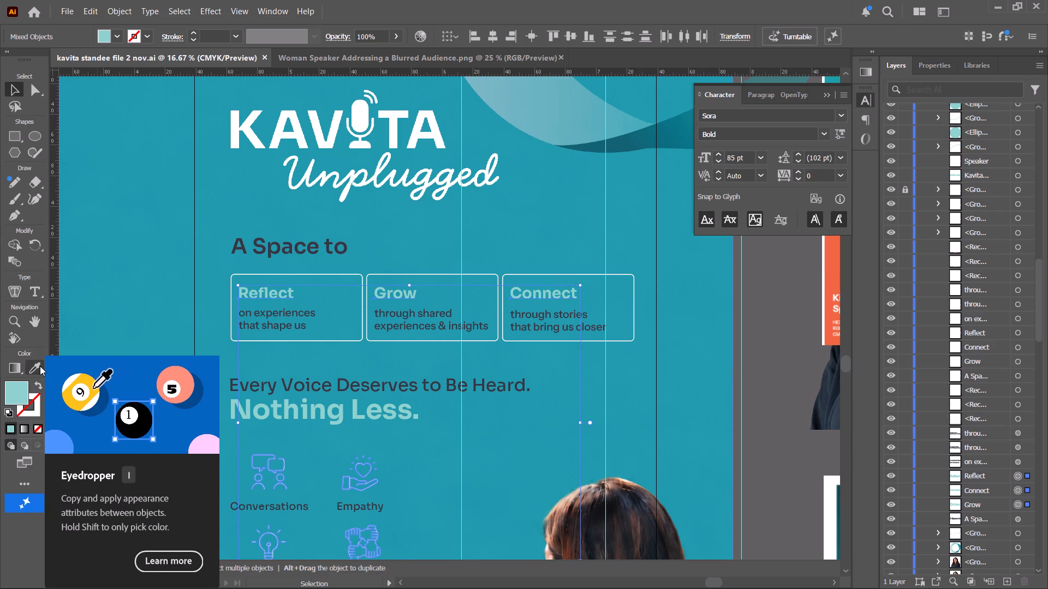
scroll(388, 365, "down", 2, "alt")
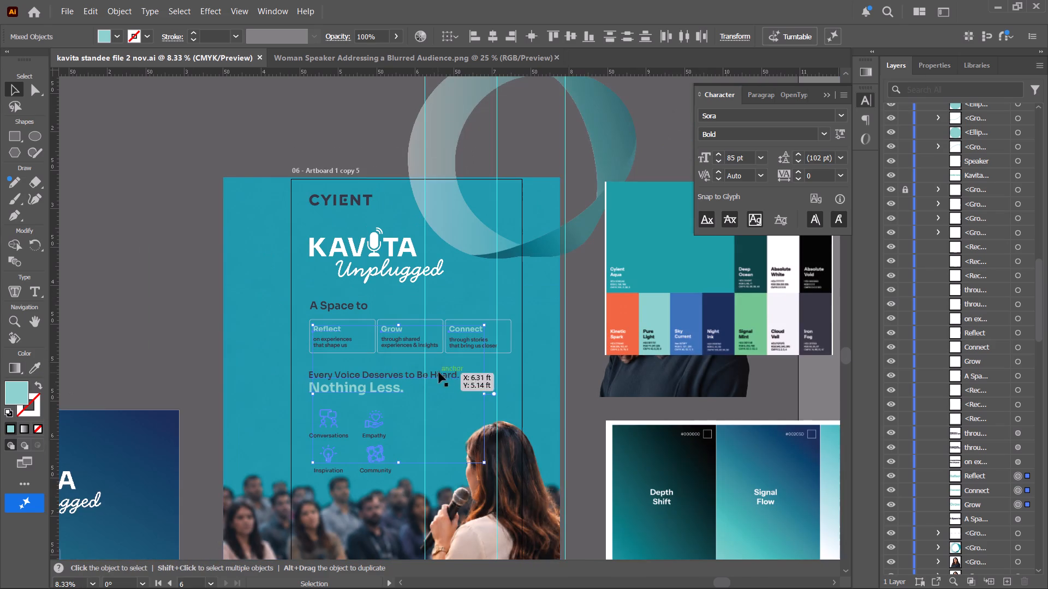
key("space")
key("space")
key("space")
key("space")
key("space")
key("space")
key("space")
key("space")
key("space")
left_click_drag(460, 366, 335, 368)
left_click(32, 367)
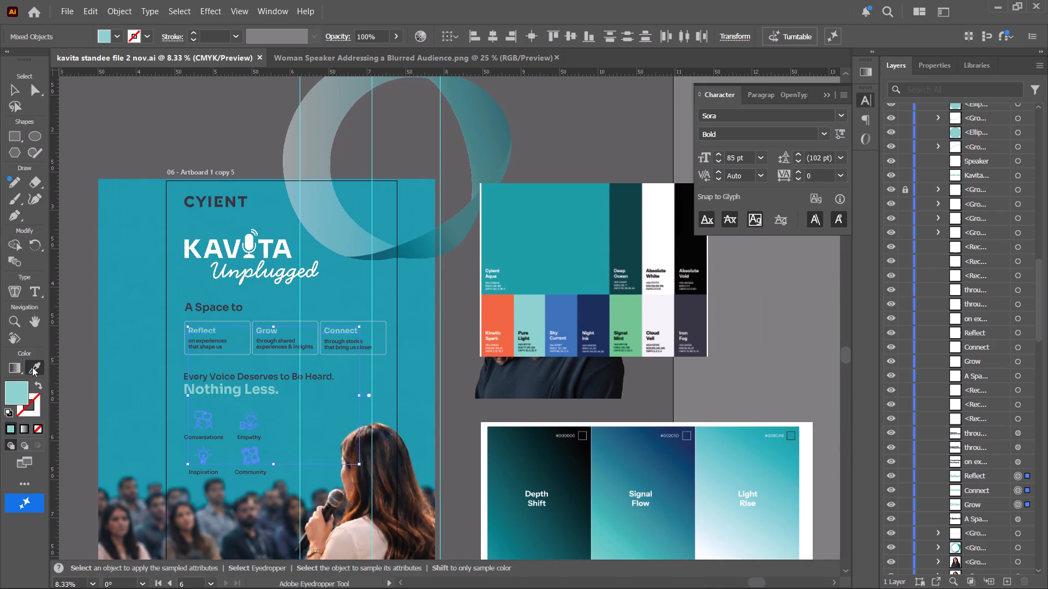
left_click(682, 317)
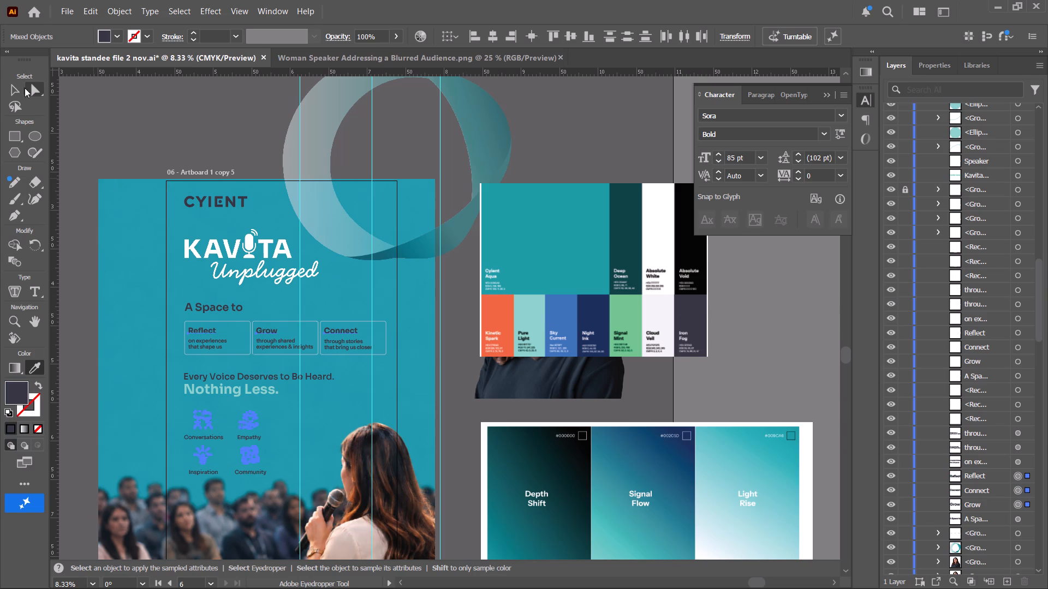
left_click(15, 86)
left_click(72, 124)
Check the fill colours of the "on experiences that shape us" text and the Reflect heading.
scroll(215, 370, "up", 4, "alt")
key("space")
key("space")
key("space")
key("space")
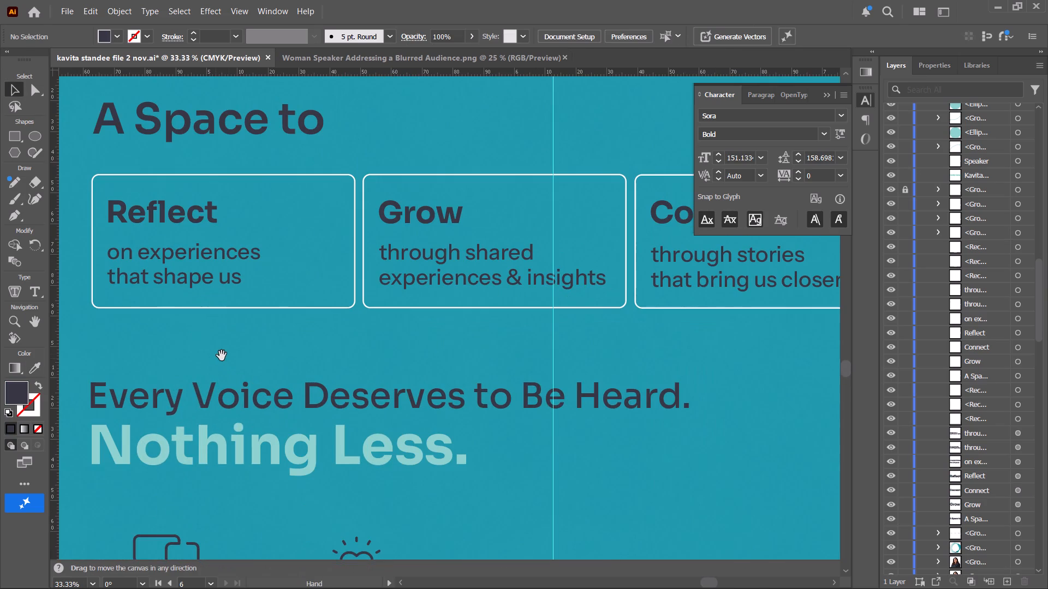
left_click_drag(230, 354, 279, 351)
left_click(242, 252)
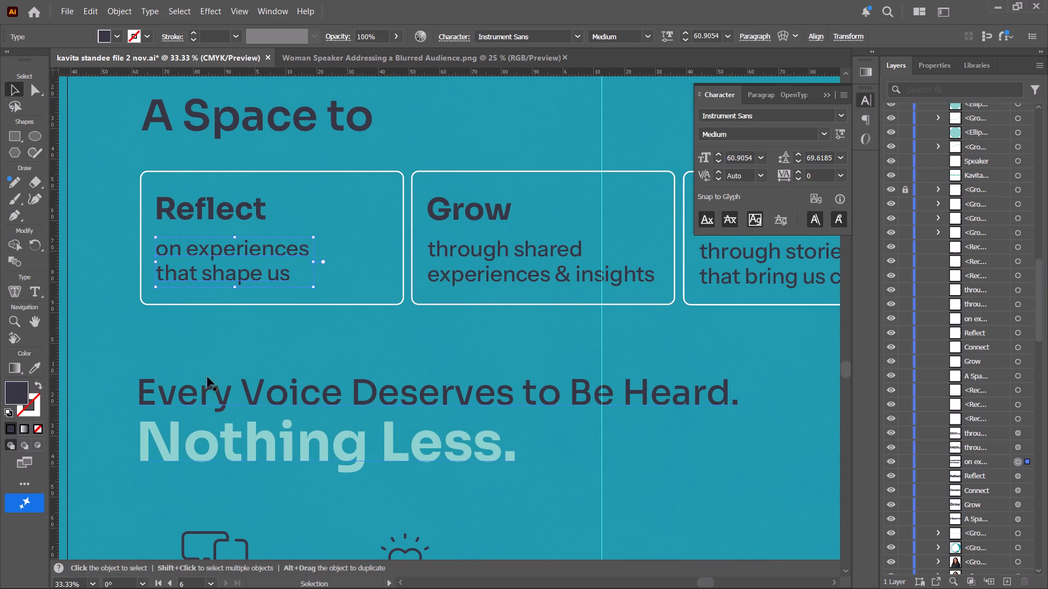
double_click(8, 397)
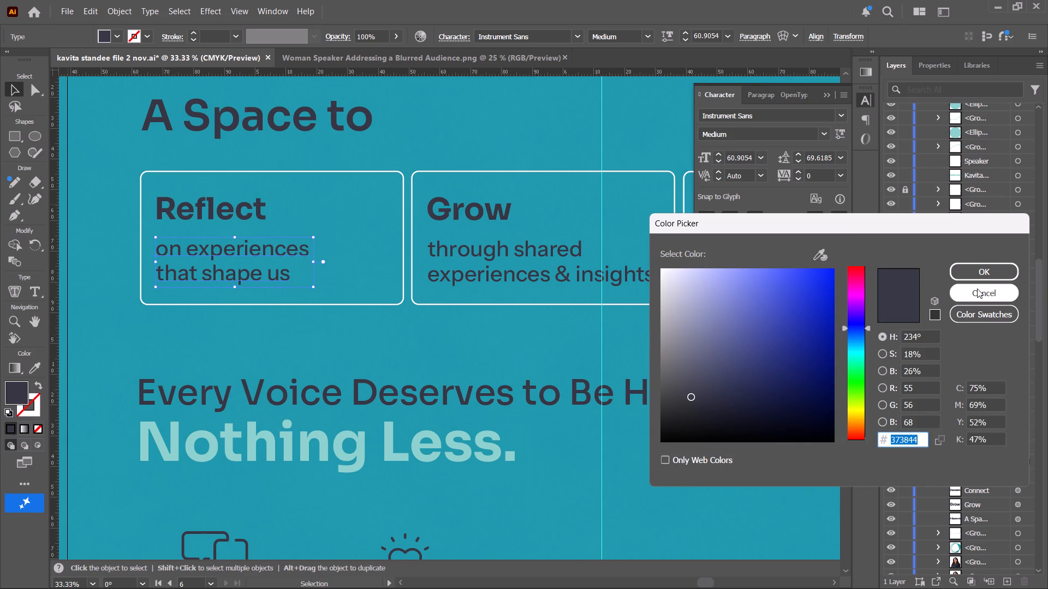
left_click(979, 274)
left_click(223, 214)
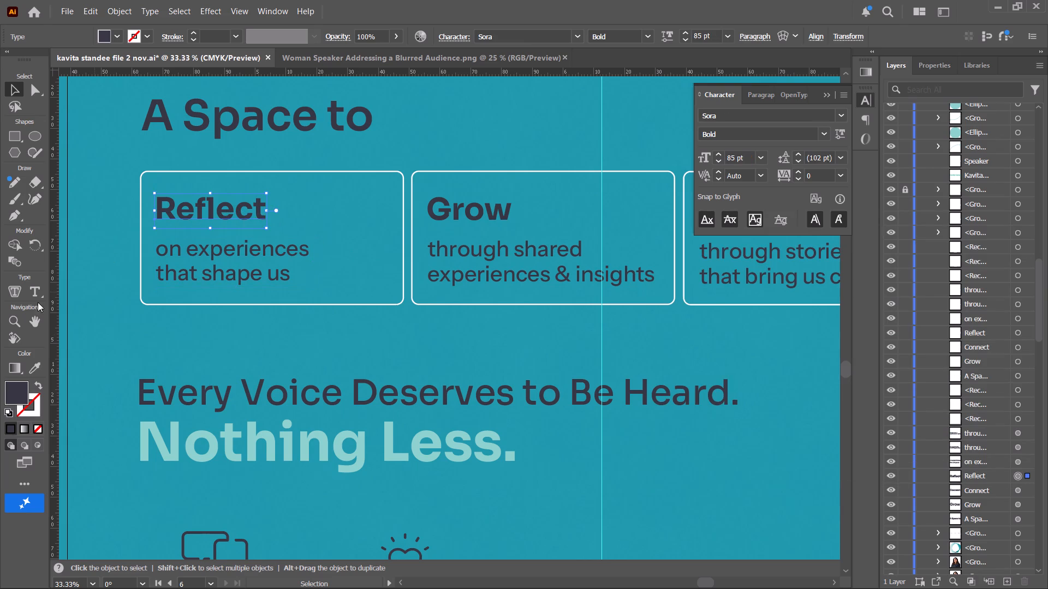
double_click(26, 384)
double_click(9, 397)
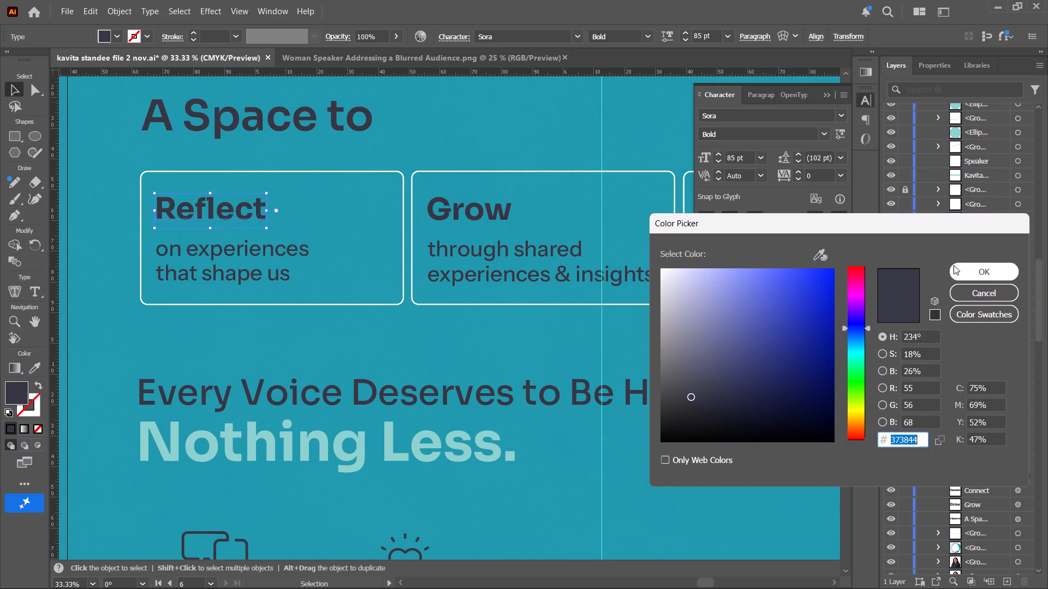
left_click(954, 265)
Review the recoloured artboard 06 design alongside the neighbouring standee versions.
left_click(112, 328)
scroll(132, 329, "down", 3, "alt")
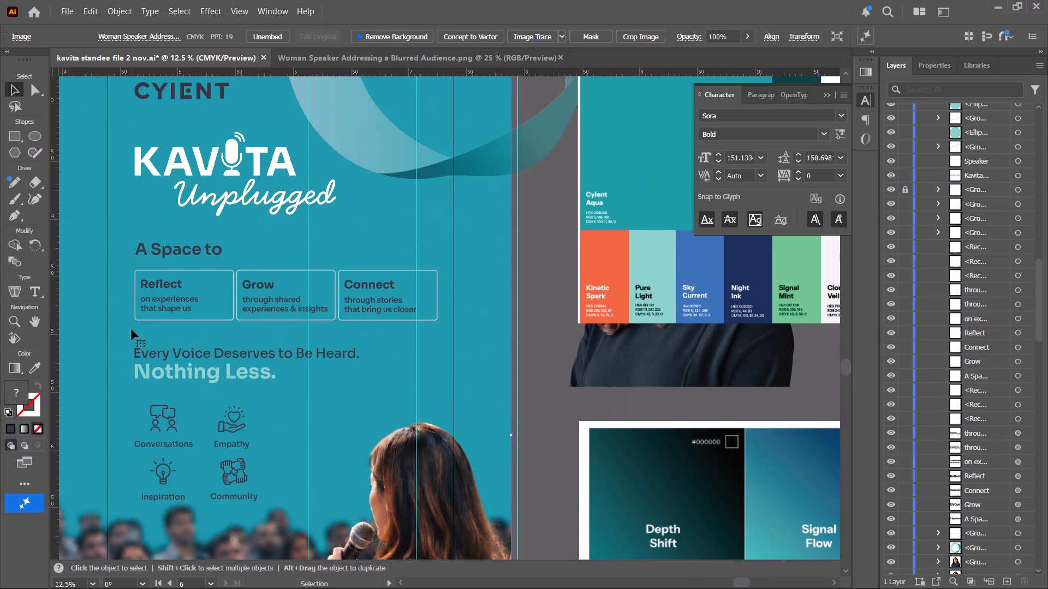
key("space")
key("space")
key("space")
key("space")
key("space")
key("space")
key("space")
key("space")
key("space")
key("space")
key("space")
key("space")
key("space")
key("space")
key("space")
key("space")
key("space")
key("space")
key("space")
key("space")
left_click_drag(203, 333, 243, 330)
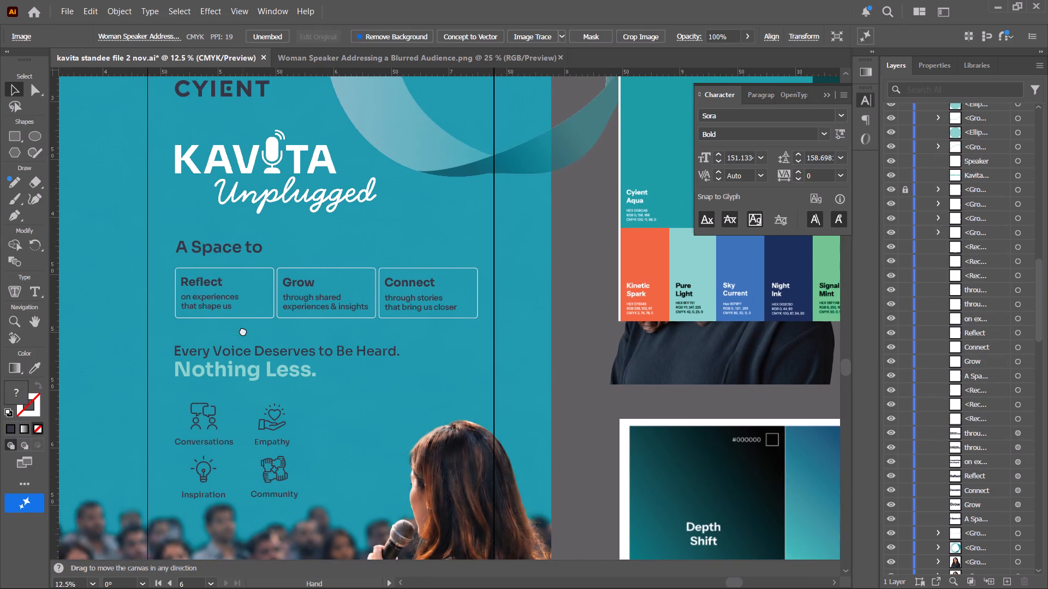
left_click_drag(243, 330, 154, 342)
scroll(165, 341, "down", 4, "alt")
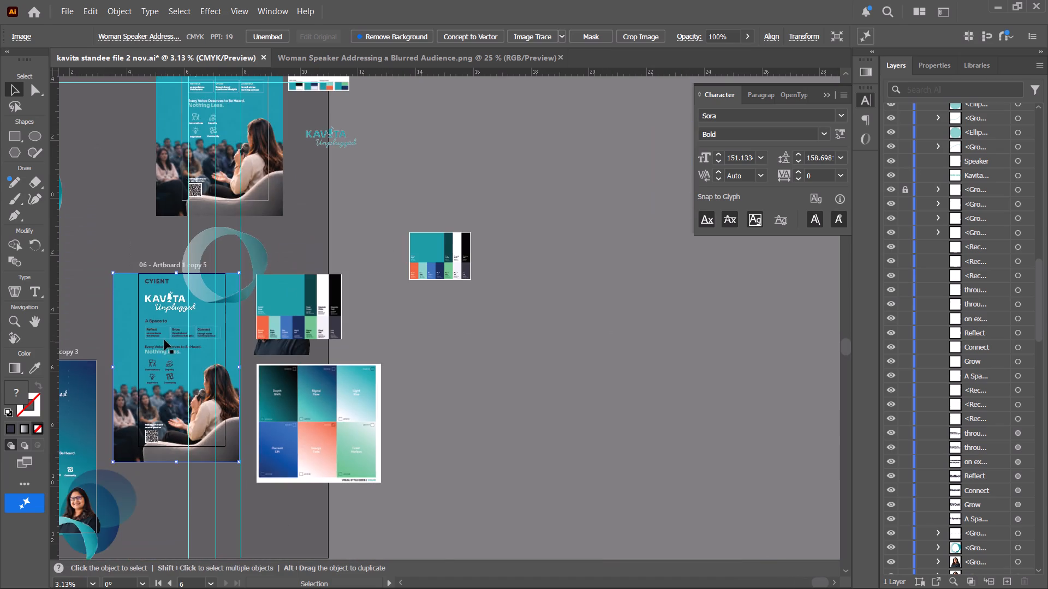
key("space")
key("space")
key("space")
key("space")
key("space")
key("space")
key("space")
key("space")
key("space")
key("space")
key("space")
left_click_drag(171, 335, 303, 384)
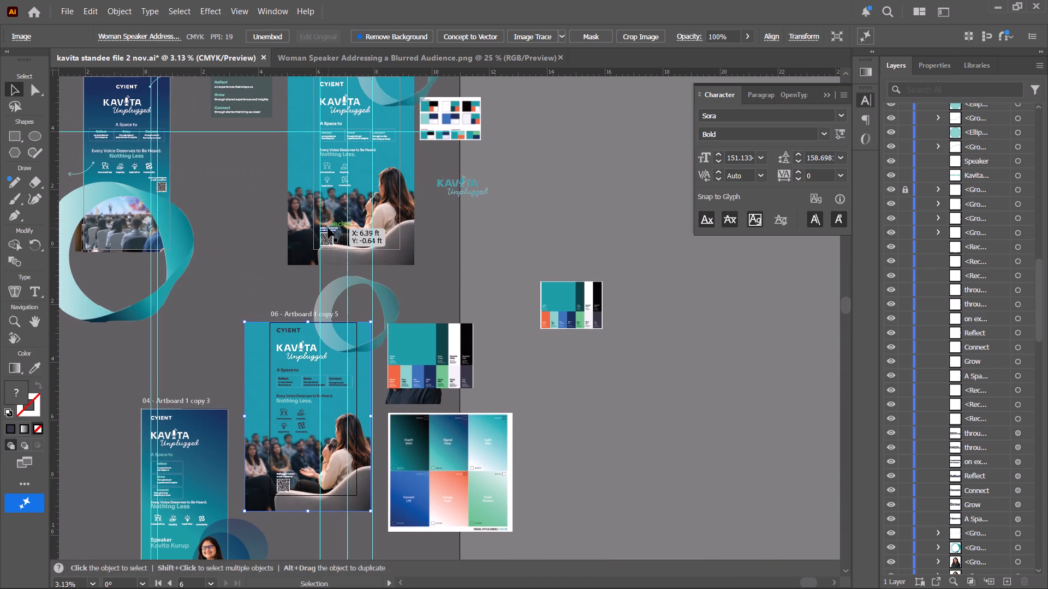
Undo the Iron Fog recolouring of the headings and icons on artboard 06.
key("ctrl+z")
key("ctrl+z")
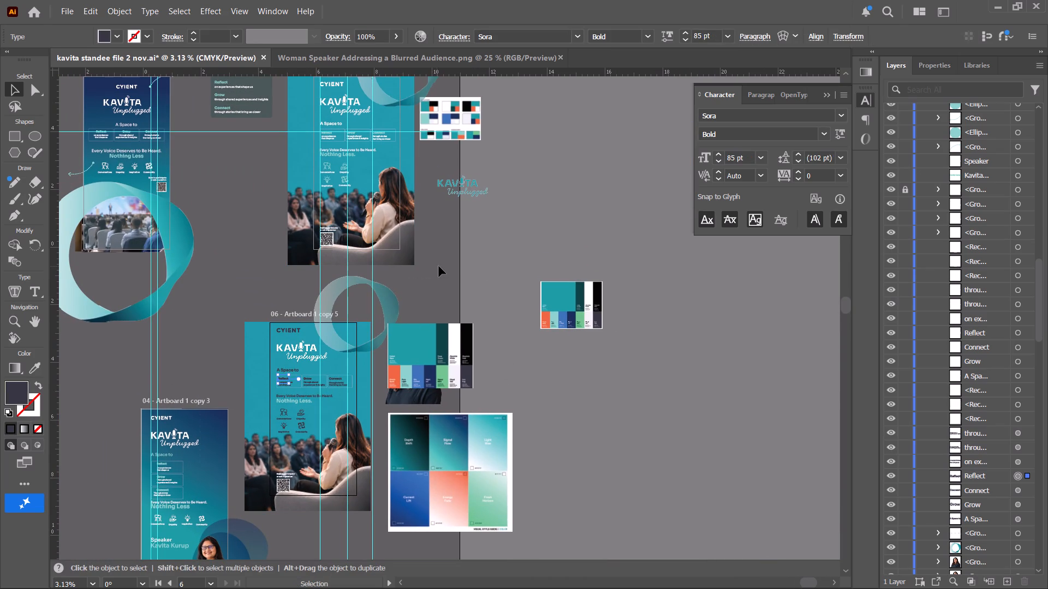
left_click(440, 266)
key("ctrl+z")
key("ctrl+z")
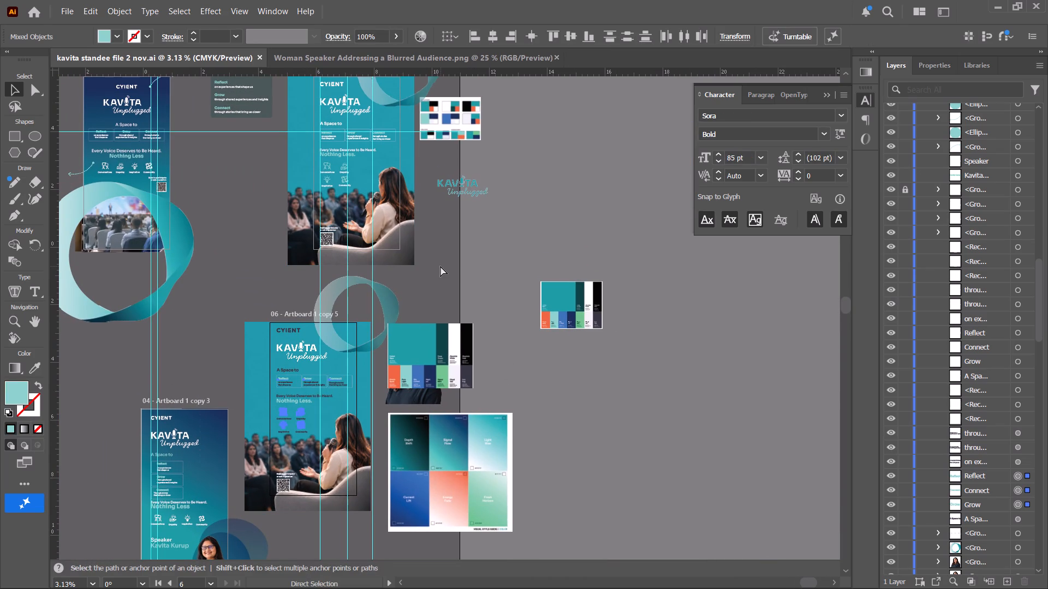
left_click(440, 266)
Recolour only the Reflect, Grow and Connect headings on artboard 05 with the Iron Fog swatch.
scroll(440, 266, "up", 5)
scroll(328, 242, "up", 4, "alt")
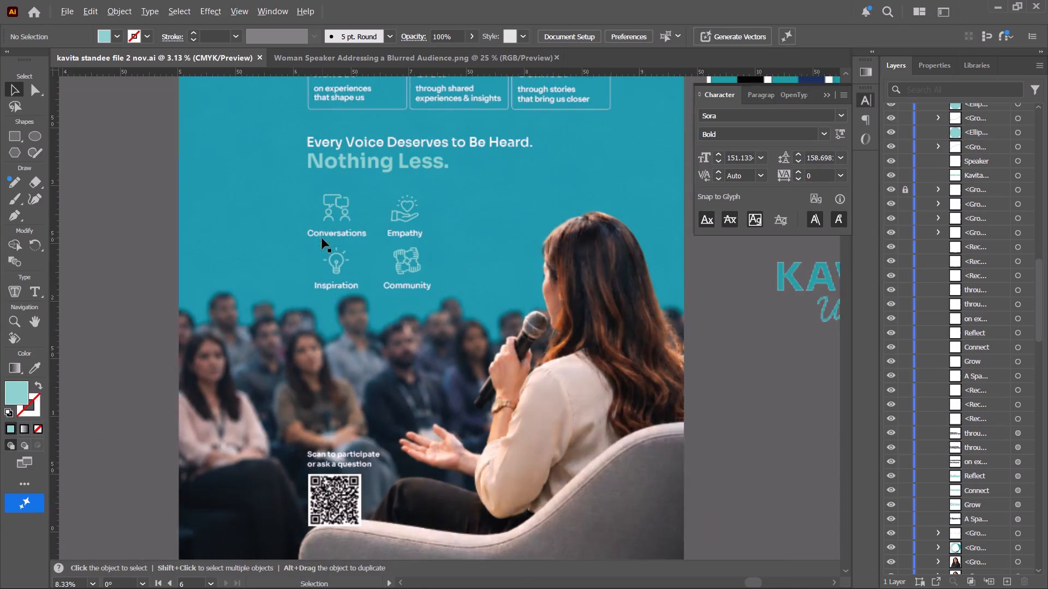
key("space")
key("space")
left_click_drag(349, 224, 223, 408)
key("space")
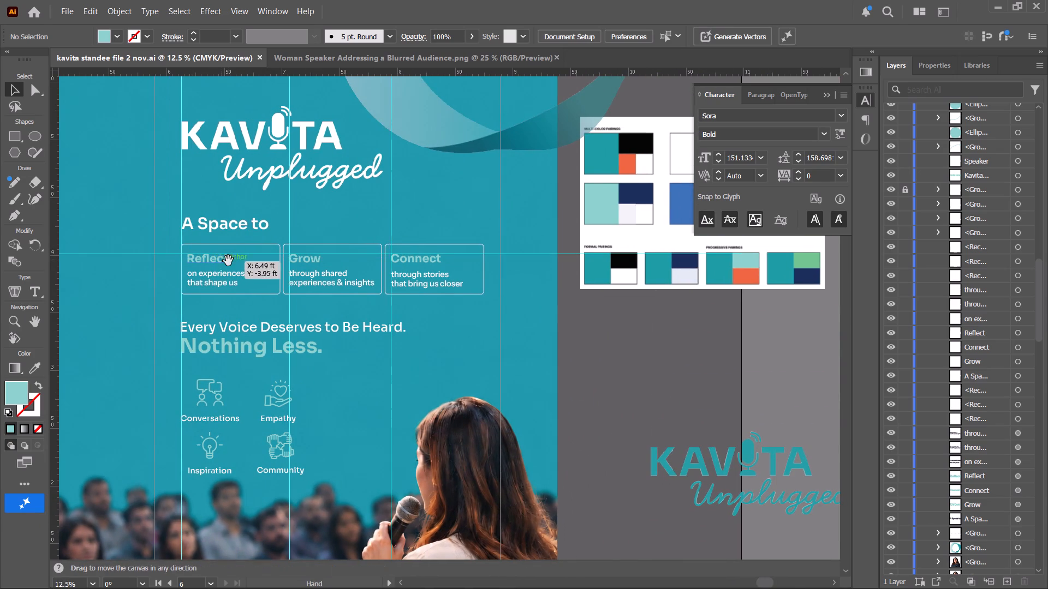
left_click_drag(228, 262, 155, 327)
left_click(147, 325)
left_click(243, 324, "shift")
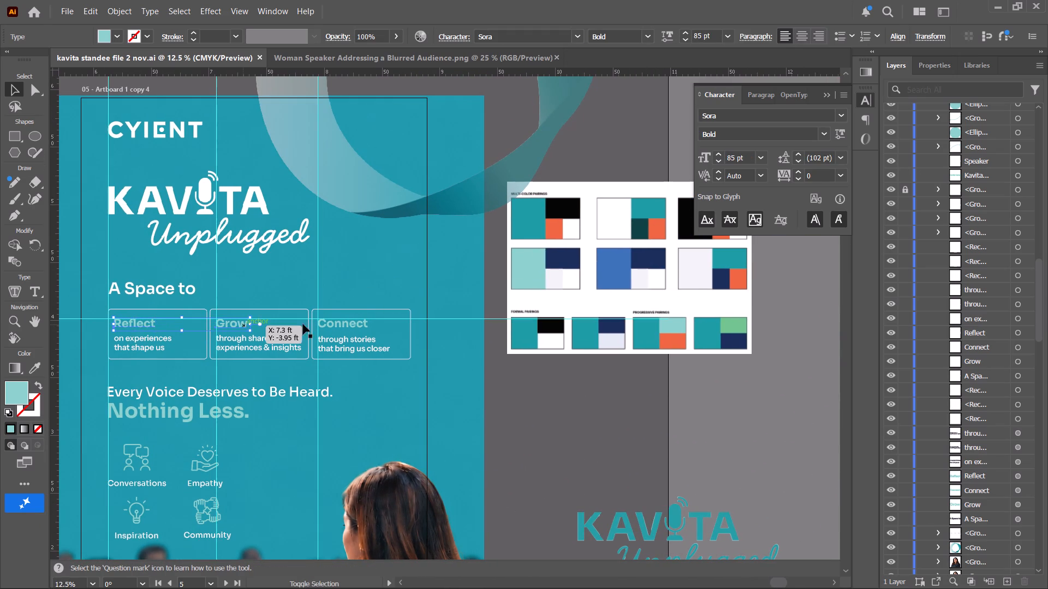
left_click(335, 323, "shift")
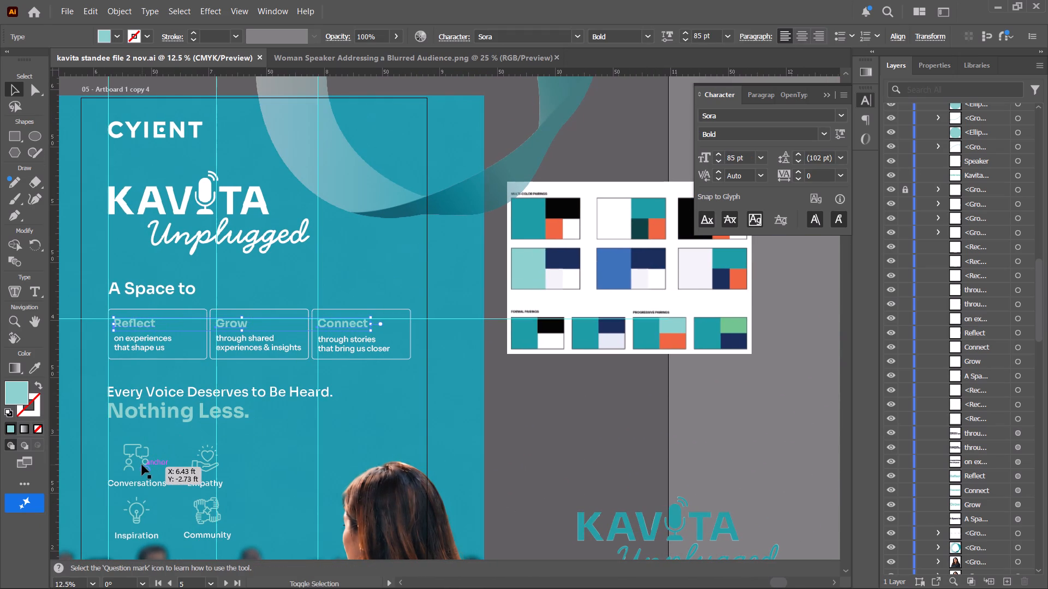
left_click(142, 465, "shift")
left_click(210, 460, "shift")
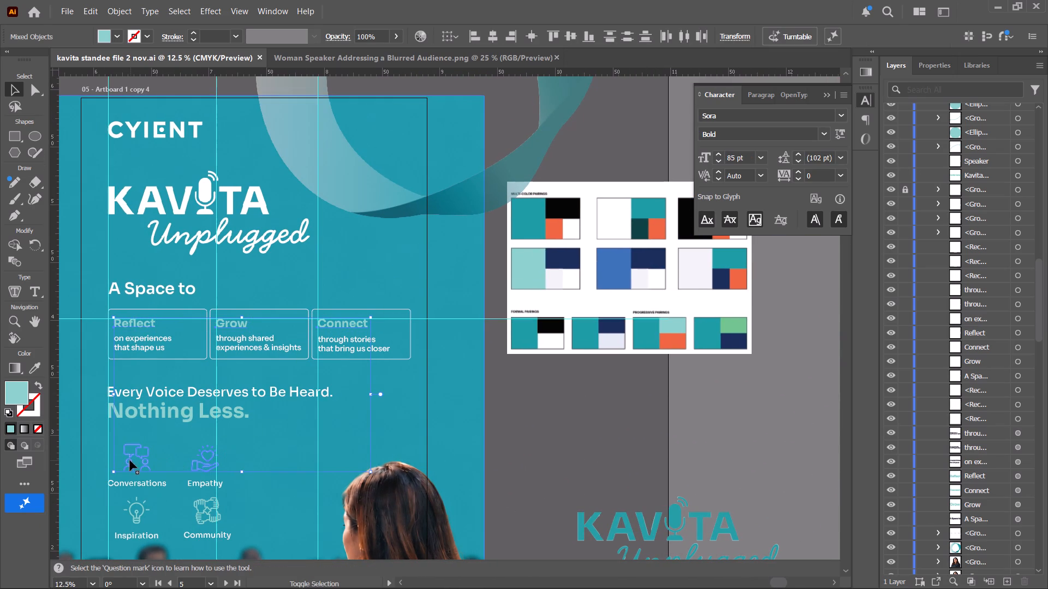
left_click(130, 460, "shift")
left_click(198, 464, "shift")
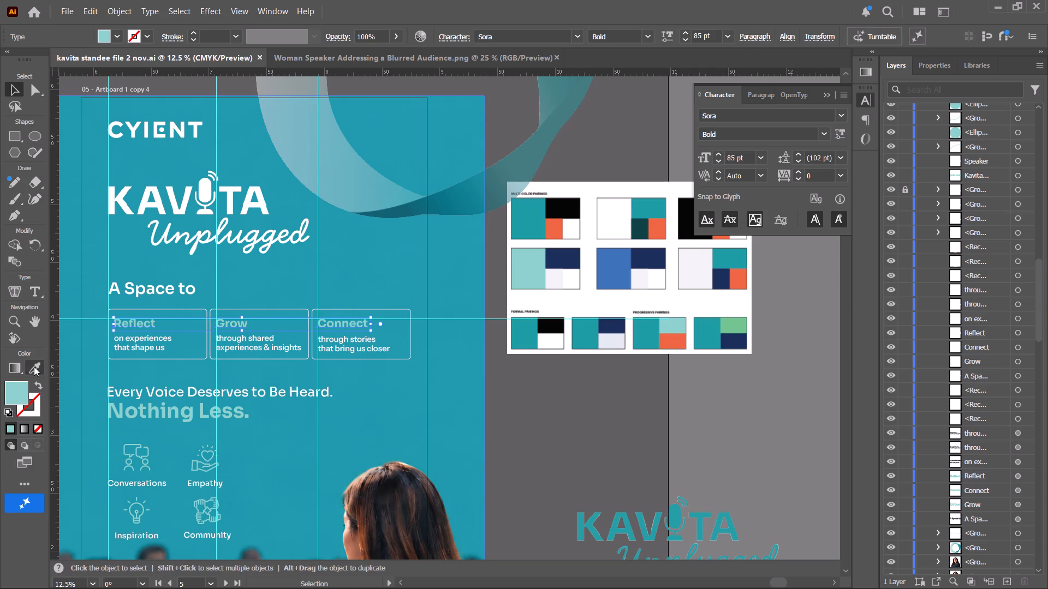
left_click(34, 366)
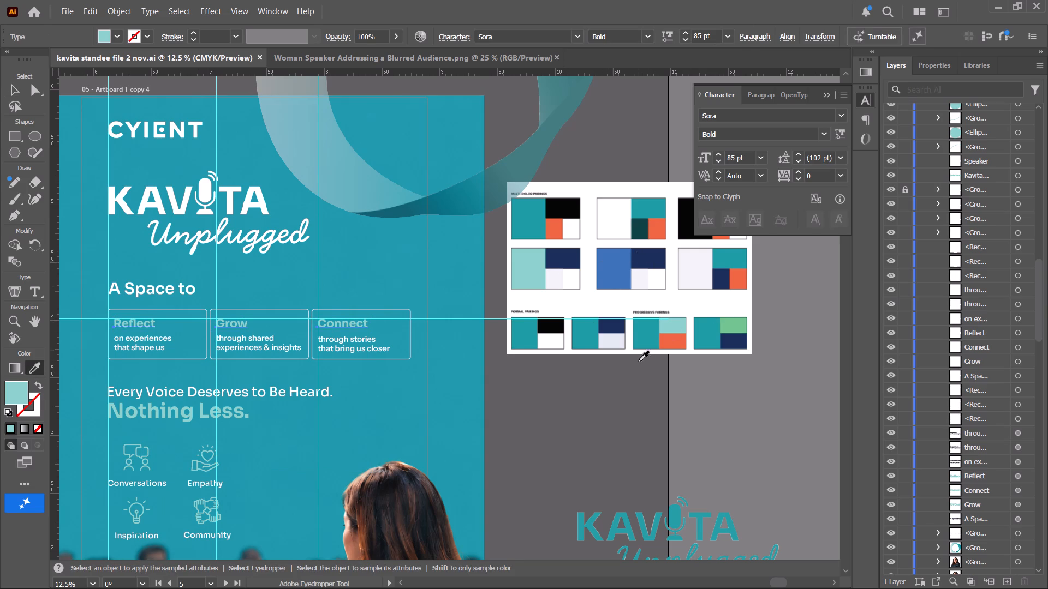
scroll(639, 362, "down", 20)
scroll(639, 362, "down", 20)
scroll(639, 362, "down", 9)
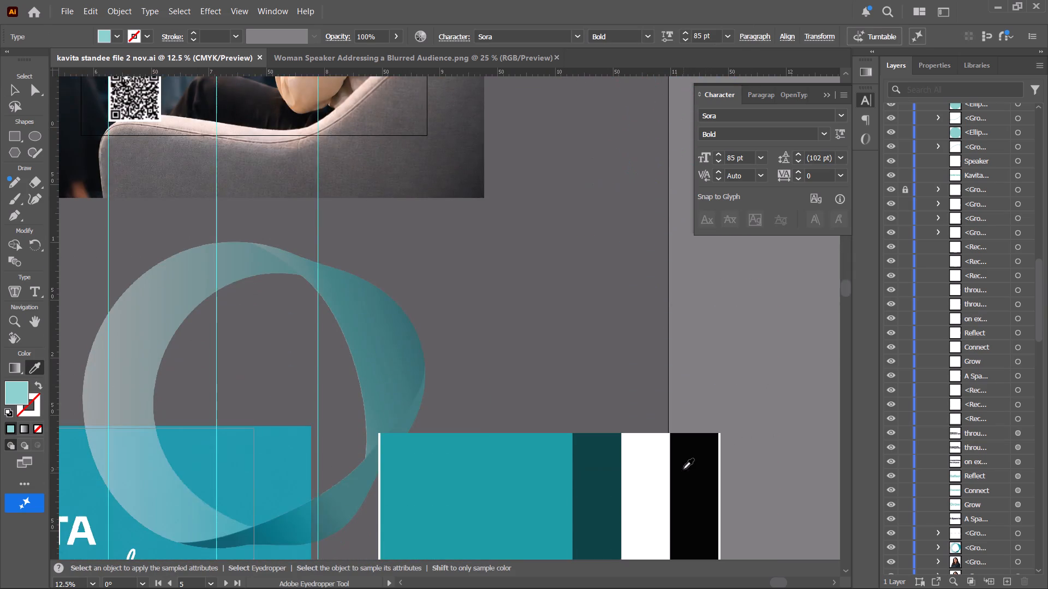
scroll(683, 469, "down", 14)
left_click(689, 461)
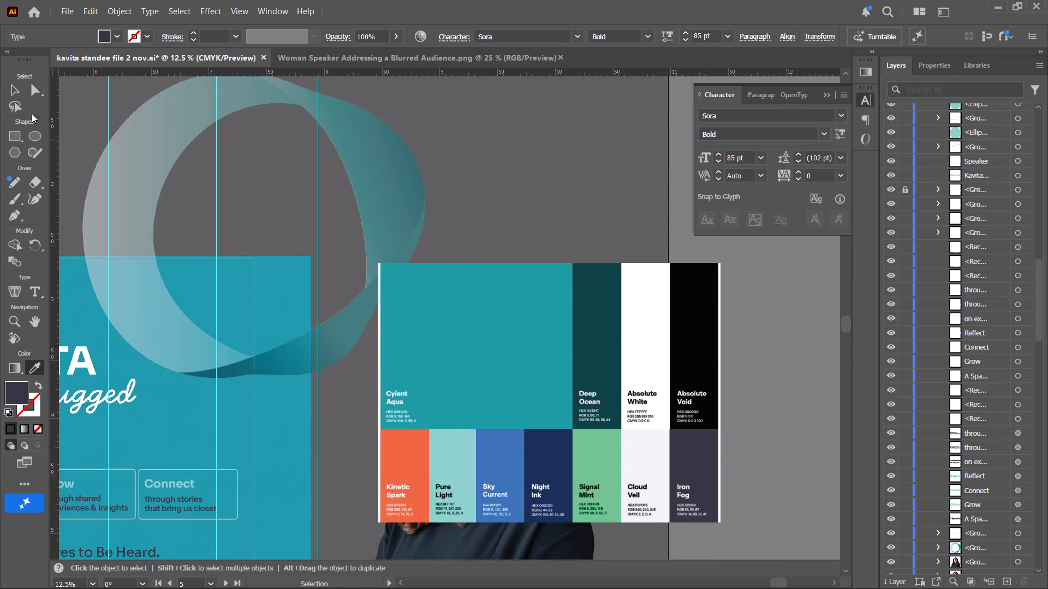
left_click(13, 88)
Move the brand colour palette image up beside artboard 05, below the colour pairings chart.
scroll(468, 232, "down", 5, "alt")
left_click_drag(495, 267, 539, 82)
scroll(526, 105, "up", 12)
middle_click_drag(484, 146, 484, 173)
scroll(511, 265, "up", 3, "alt")
left_click_drag(551, 251, 490, 247)
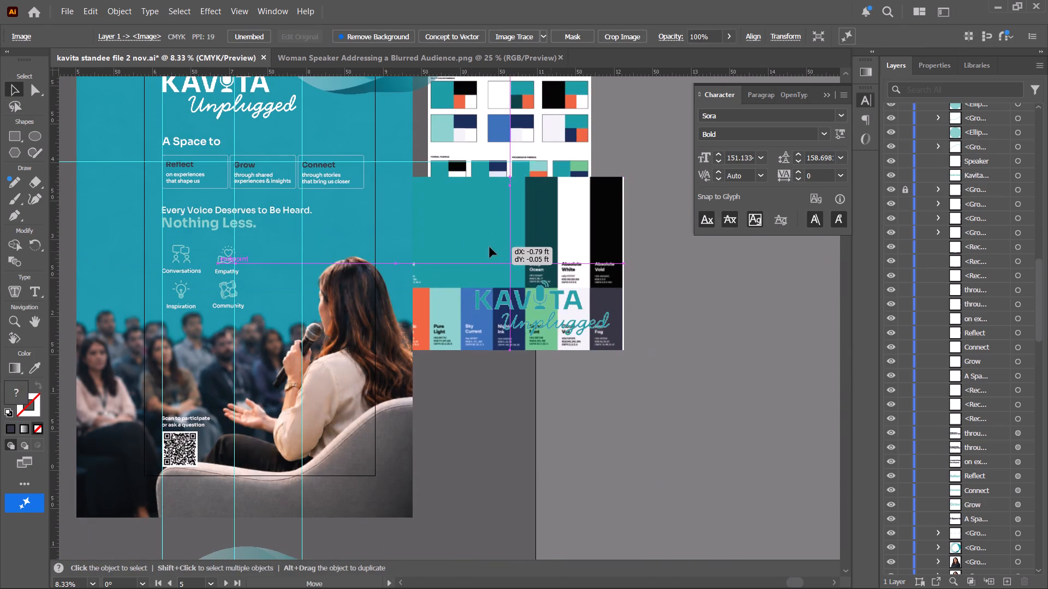
left_click_drag(490, 247, 510, 247)
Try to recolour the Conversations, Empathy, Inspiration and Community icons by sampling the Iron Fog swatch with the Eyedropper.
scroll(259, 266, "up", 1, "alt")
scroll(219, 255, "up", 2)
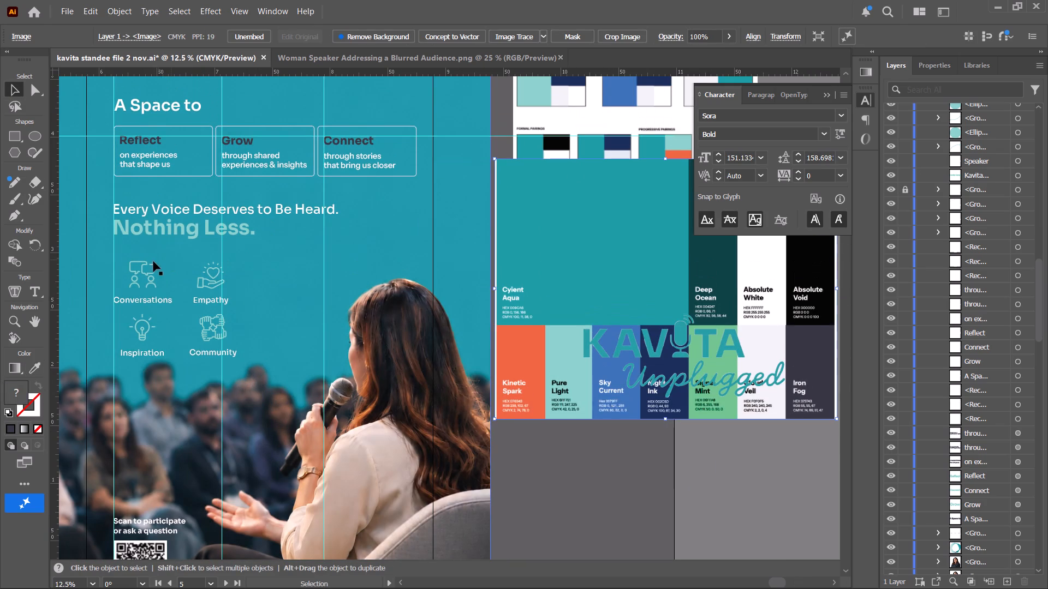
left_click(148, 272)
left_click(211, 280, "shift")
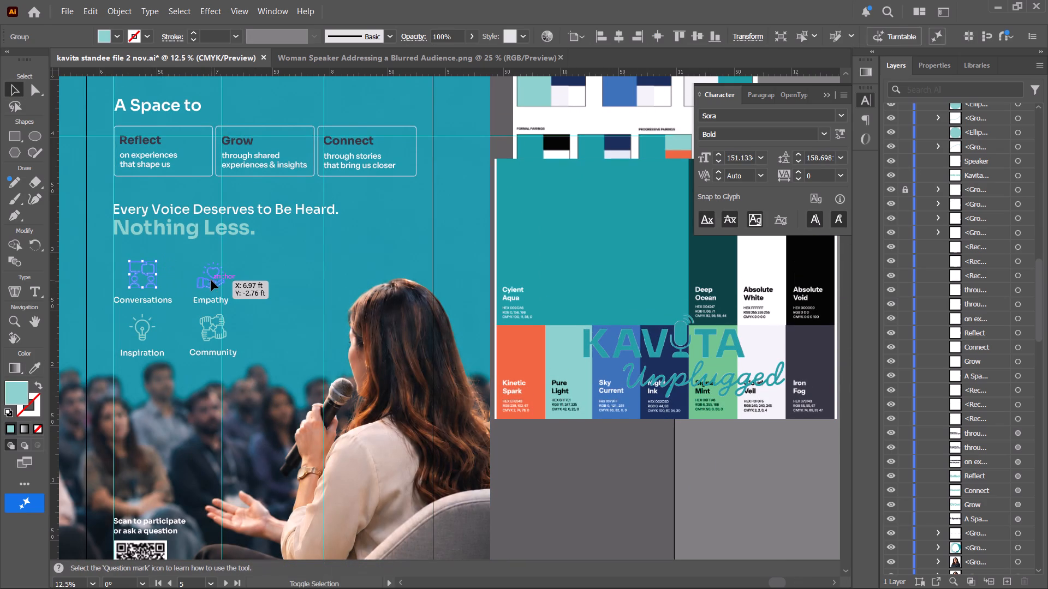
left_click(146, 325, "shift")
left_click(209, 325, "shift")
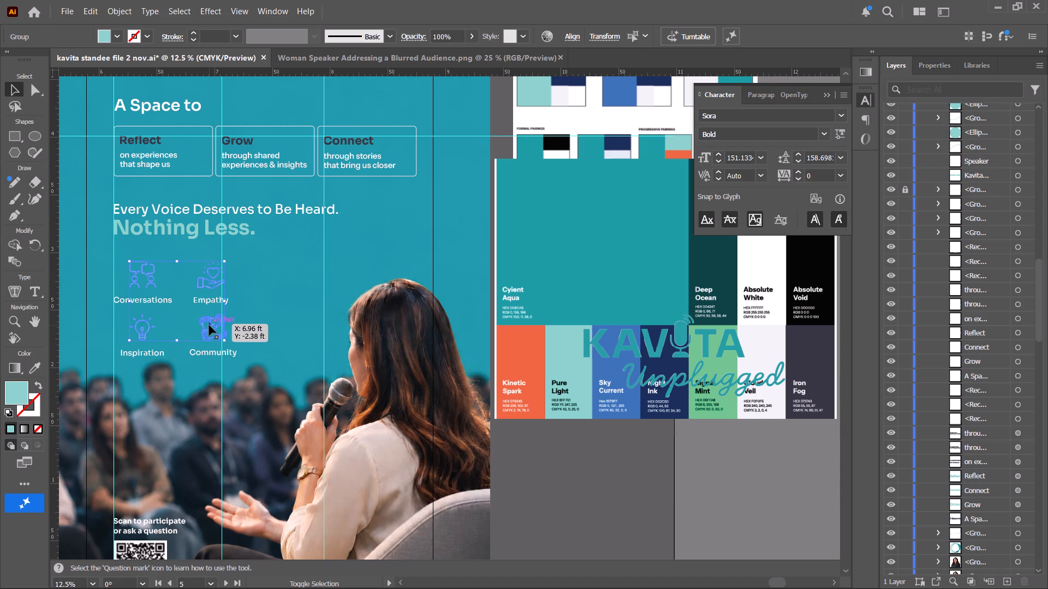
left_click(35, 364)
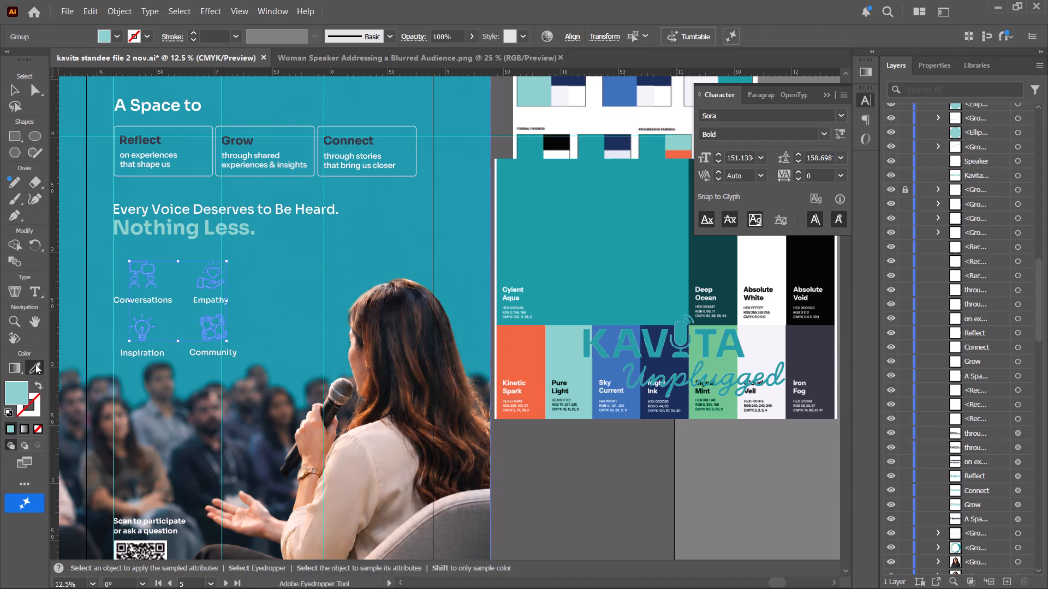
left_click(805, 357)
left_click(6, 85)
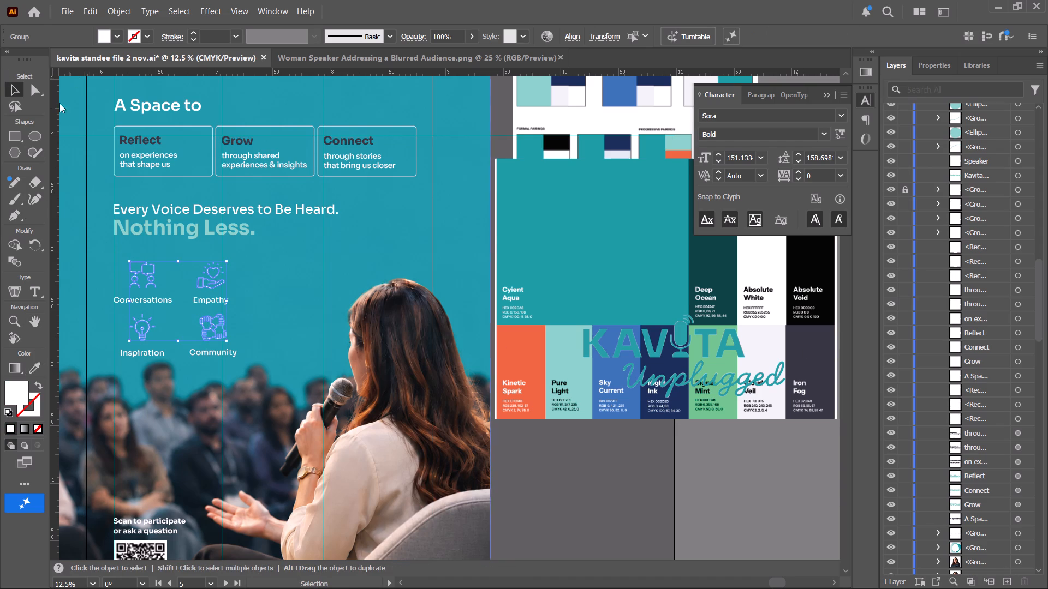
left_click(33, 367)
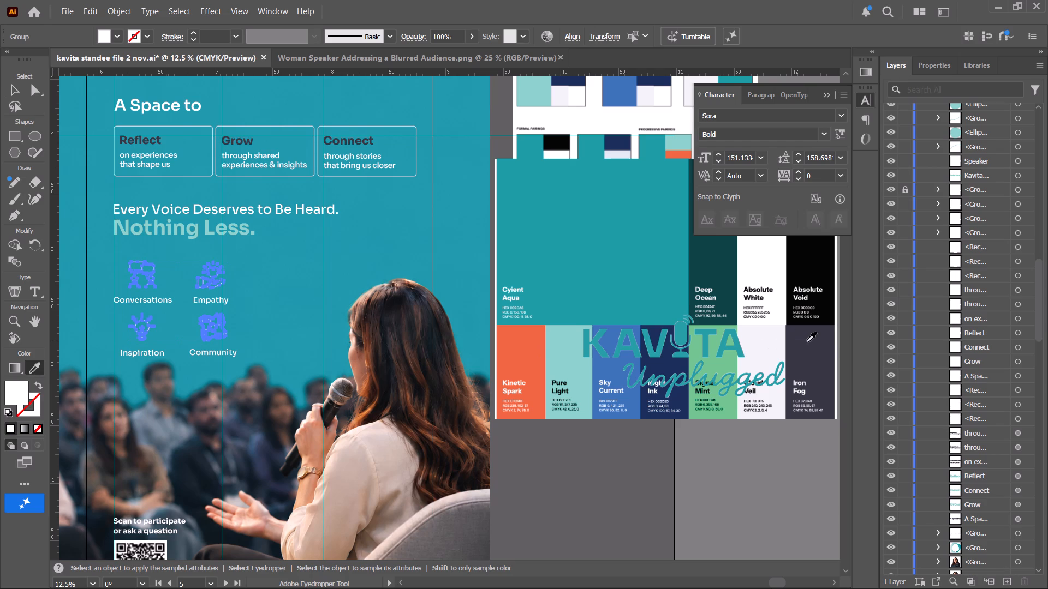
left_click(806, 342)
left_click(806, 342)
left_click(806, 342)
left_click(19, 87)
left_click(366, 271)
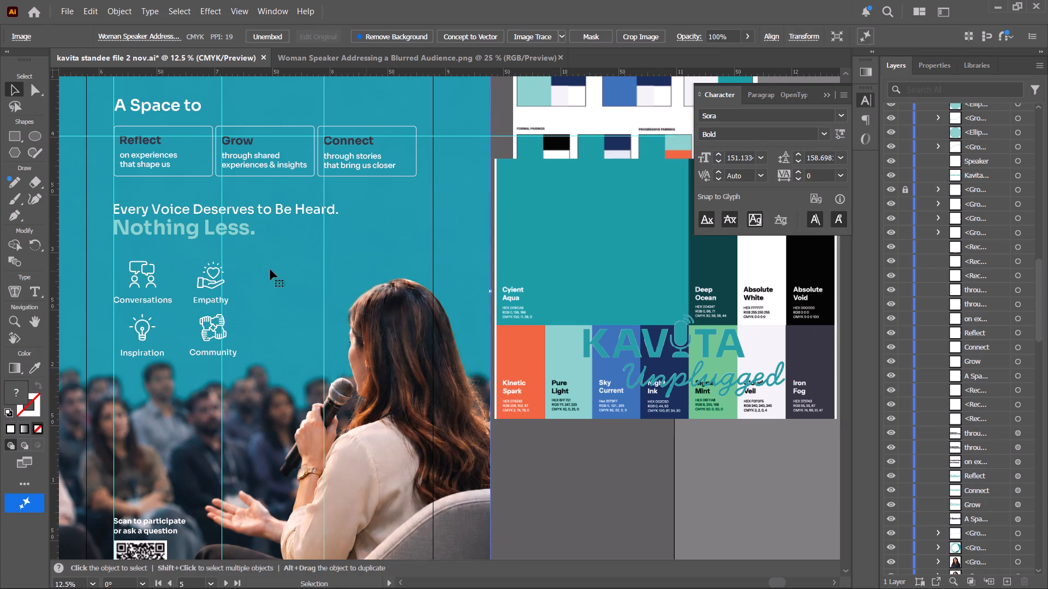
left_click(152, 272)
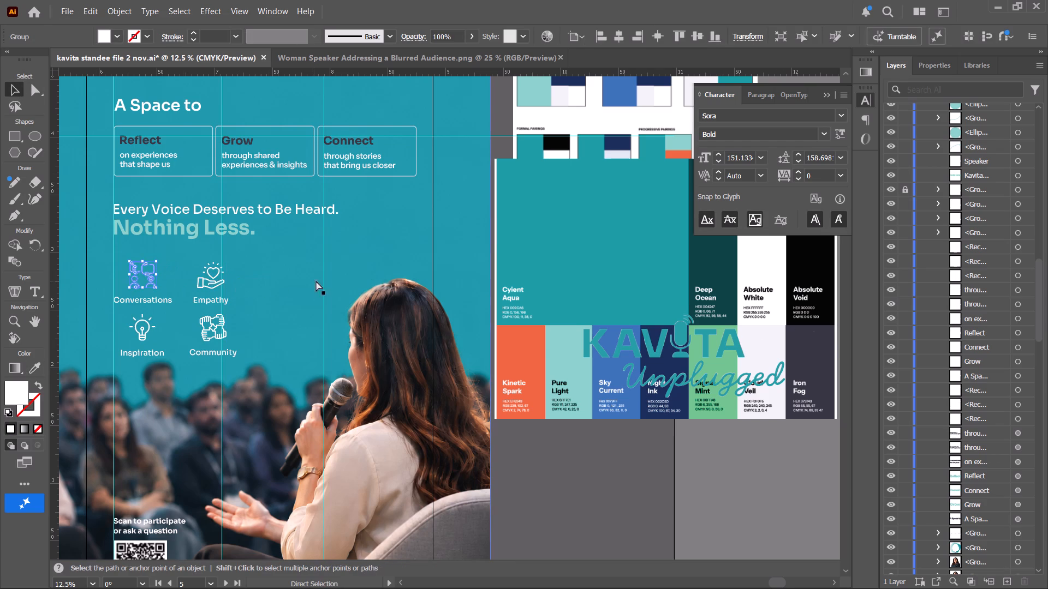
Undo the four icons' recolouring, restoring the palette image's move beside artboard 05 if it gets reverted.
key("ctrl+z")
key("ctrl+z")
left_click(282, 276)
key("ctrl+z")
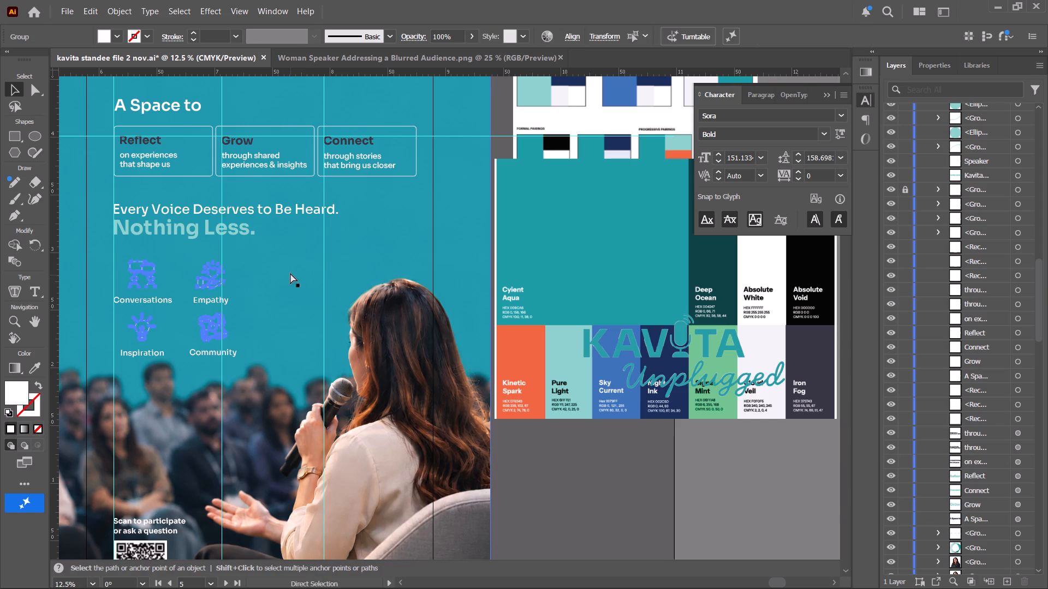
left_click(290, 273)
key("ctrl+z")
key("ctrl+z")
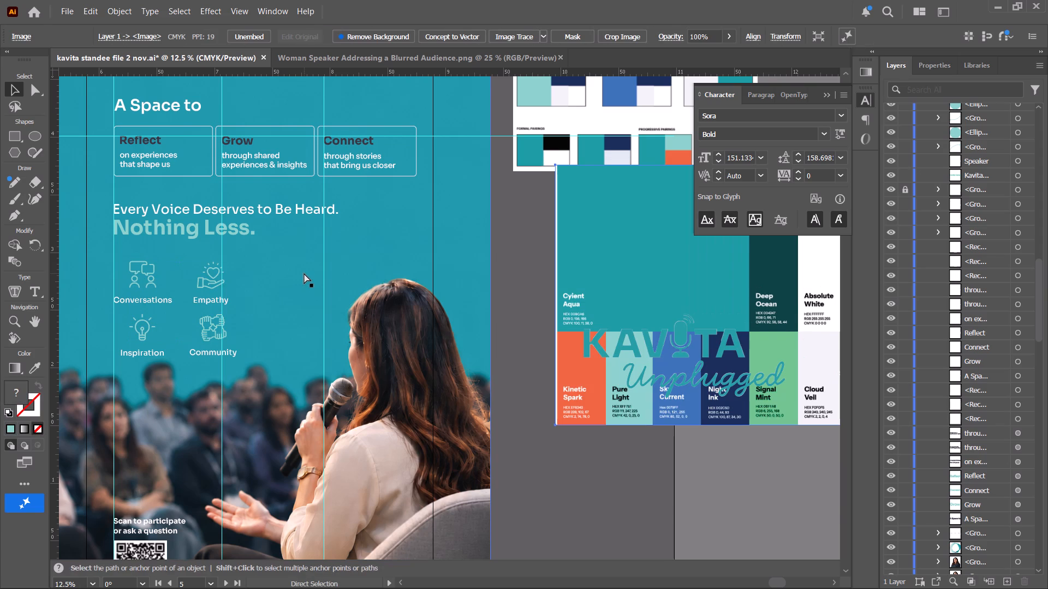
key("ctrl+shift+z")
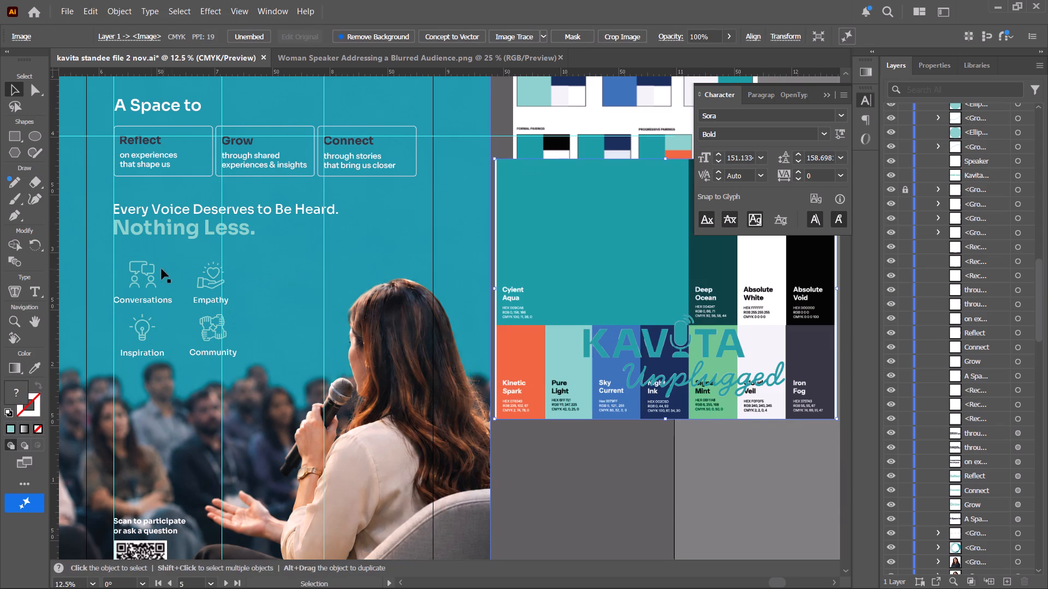
Recolour the Conversations, Empathy, Inspiration and Community icons on artboard 05 with Iron Fog, sampled from the palette image through the Color Picker.
left_click(142, 269)
left_click(205, 277, "shift")
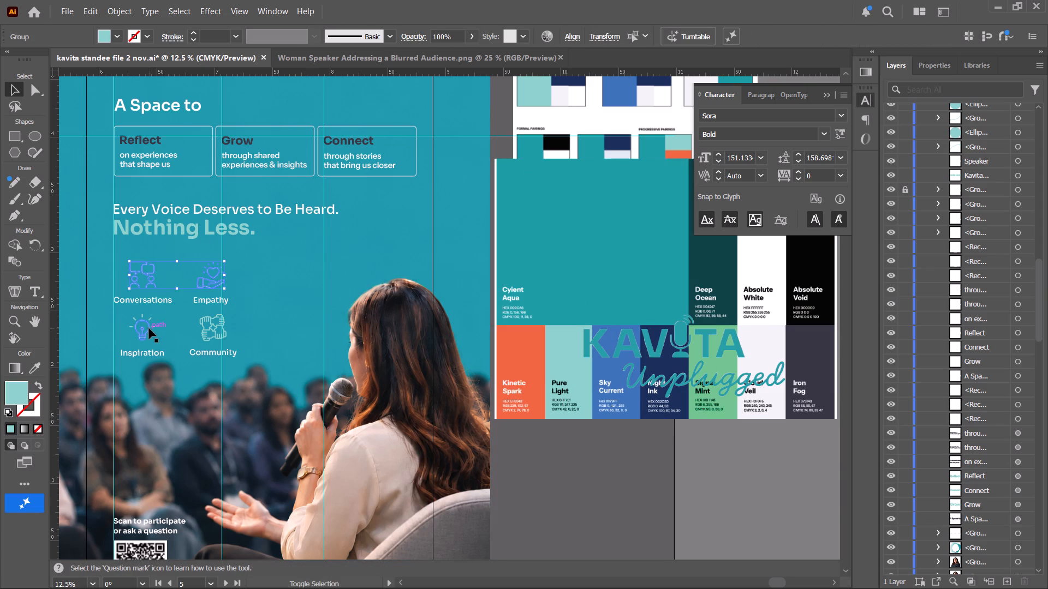
left_click(149, 328, "shift")
left_click(206, 329, "shift")
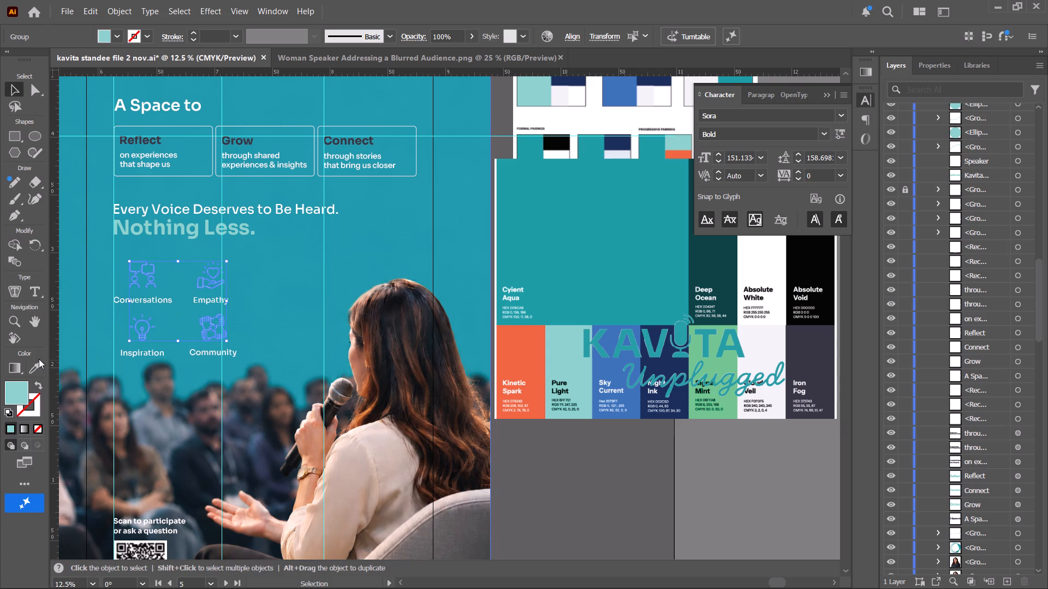
left_click(33, 368)
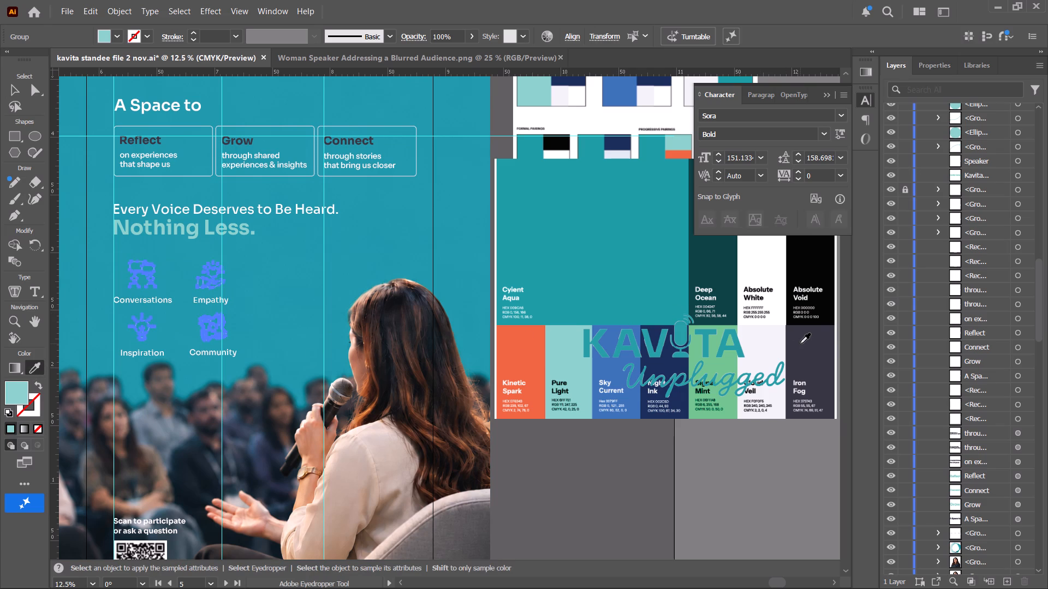
left_click(800, 344)
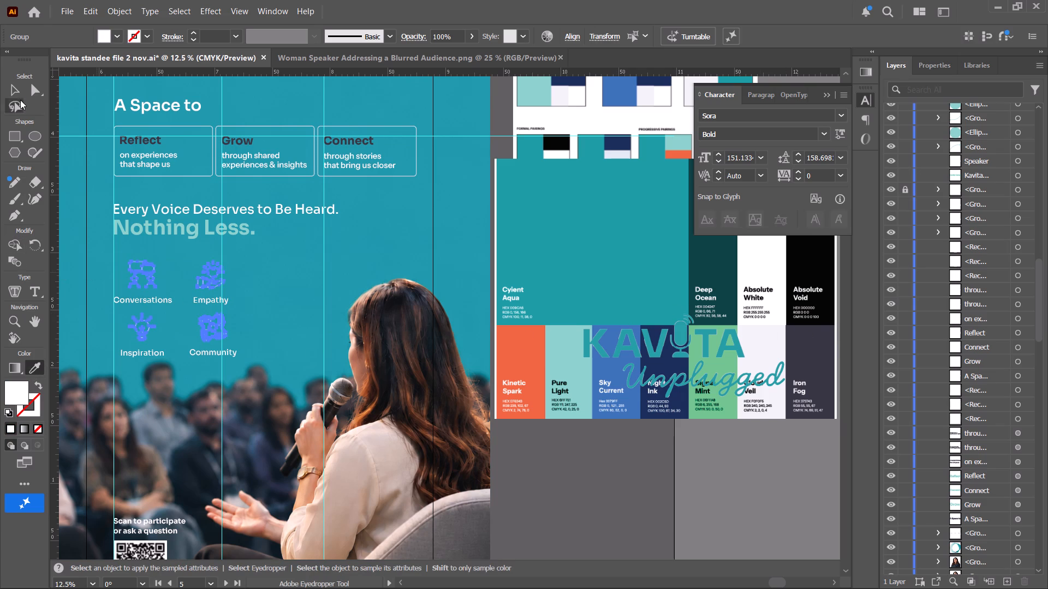
double_click(19, 396)
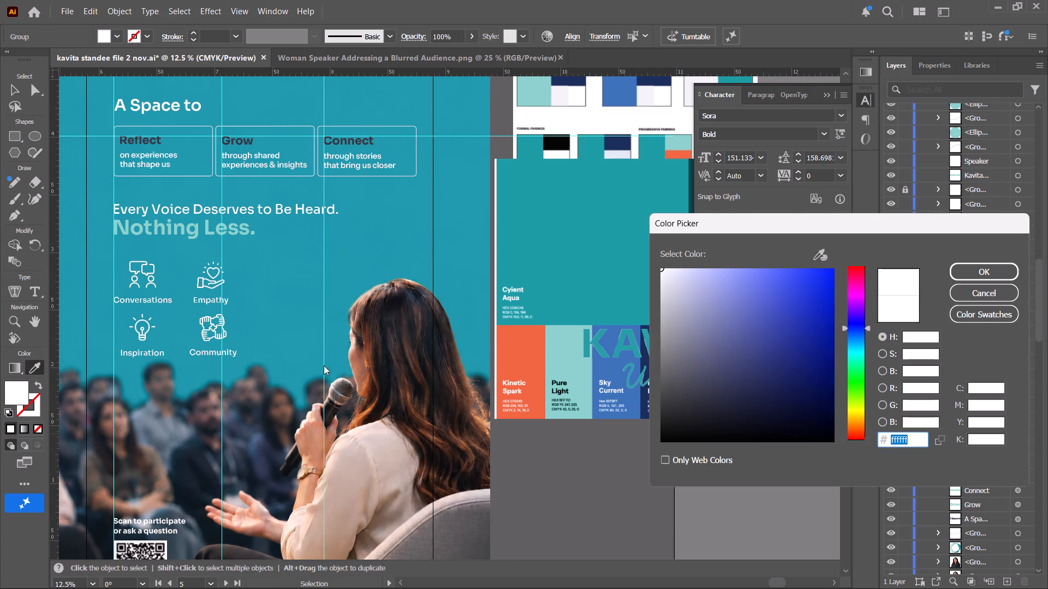
left_click_drag(727, 317, 663, 396)
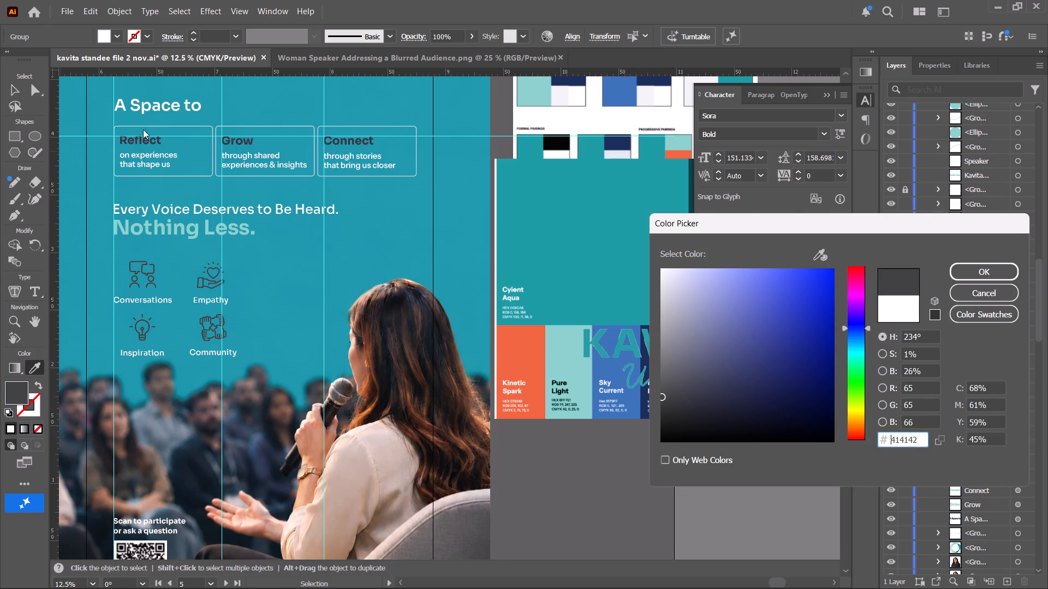
left_click(815, 254)
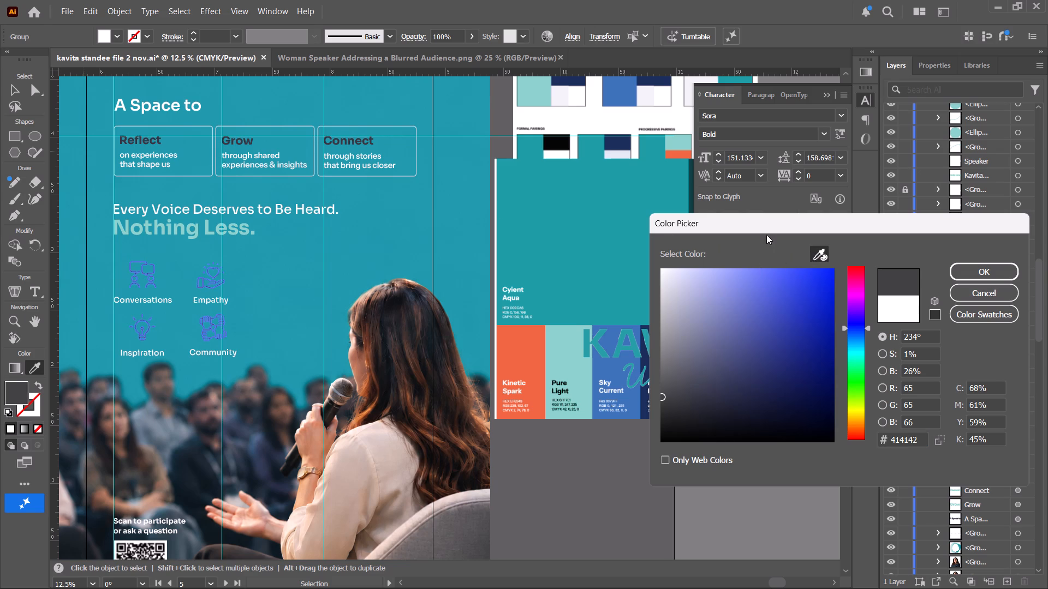
left_click_drag(770, 224, 686, 394)
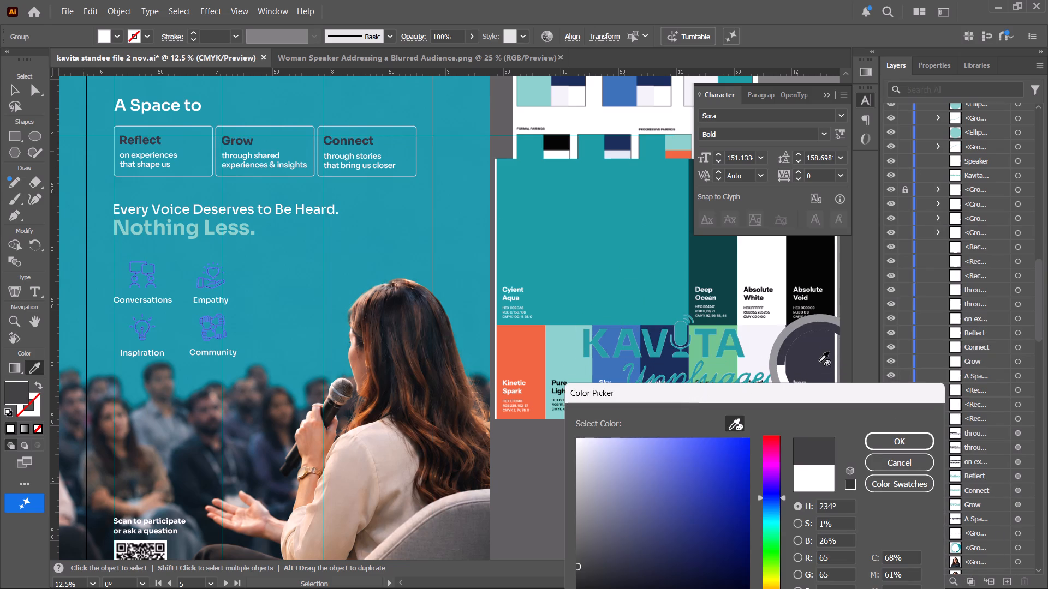
left_click(818, 357)
left_click(920, 442)
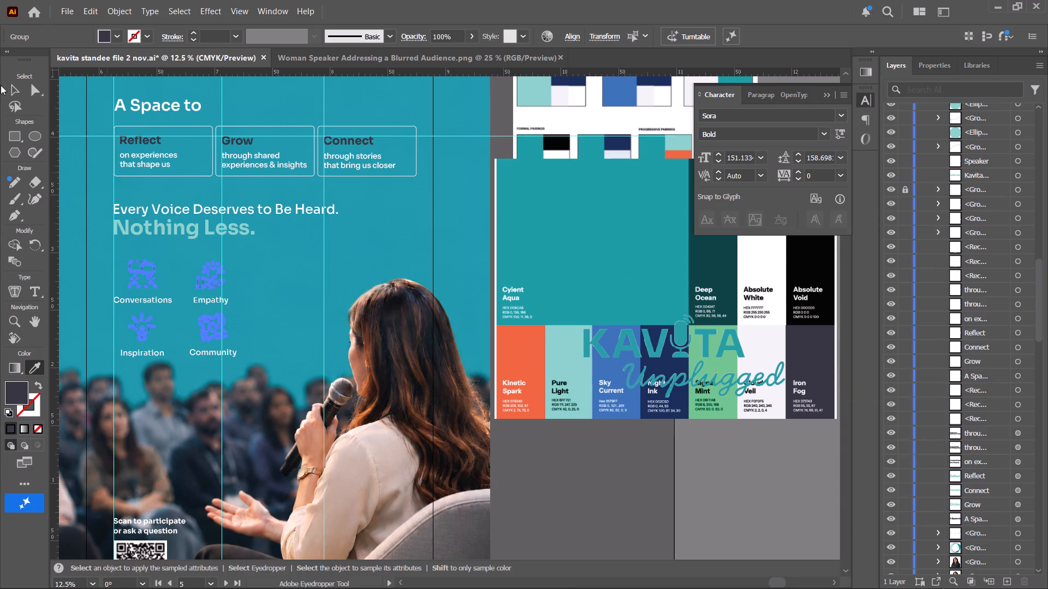
left_click(10, 88)
left_click(459, 254)
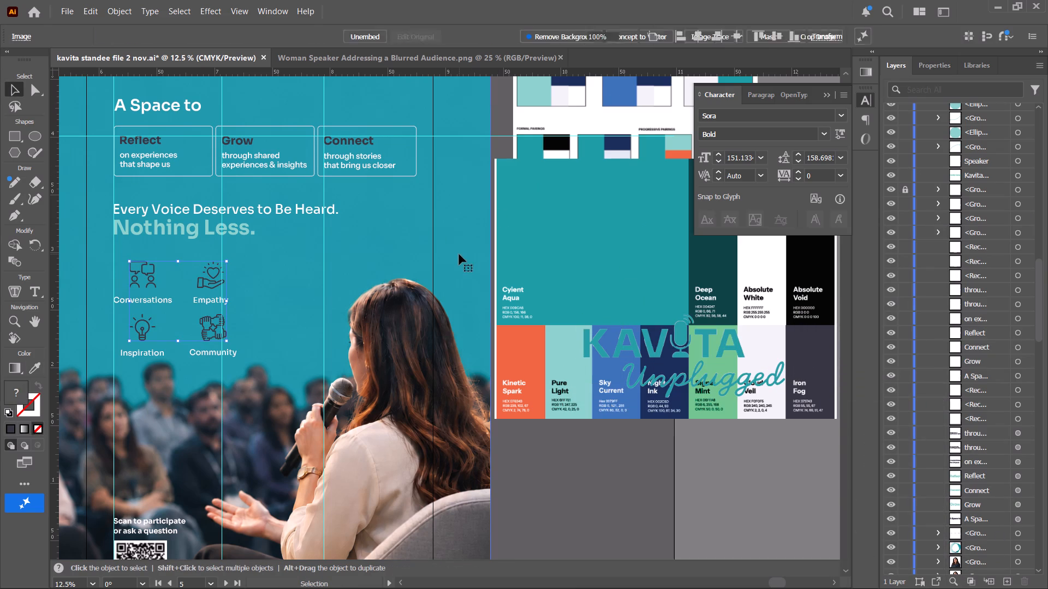
Try to recolour the "Nothing Less." line by sampling the Iron Fog swatch with the Eyedropper.
key("t")
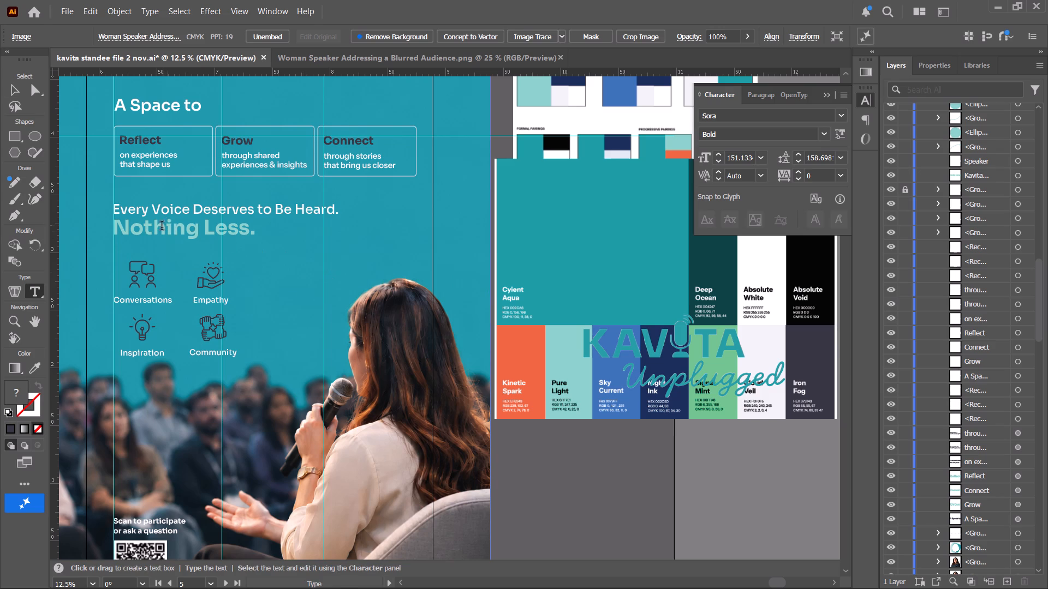
left_click_drag(118, 226, 260, 231)
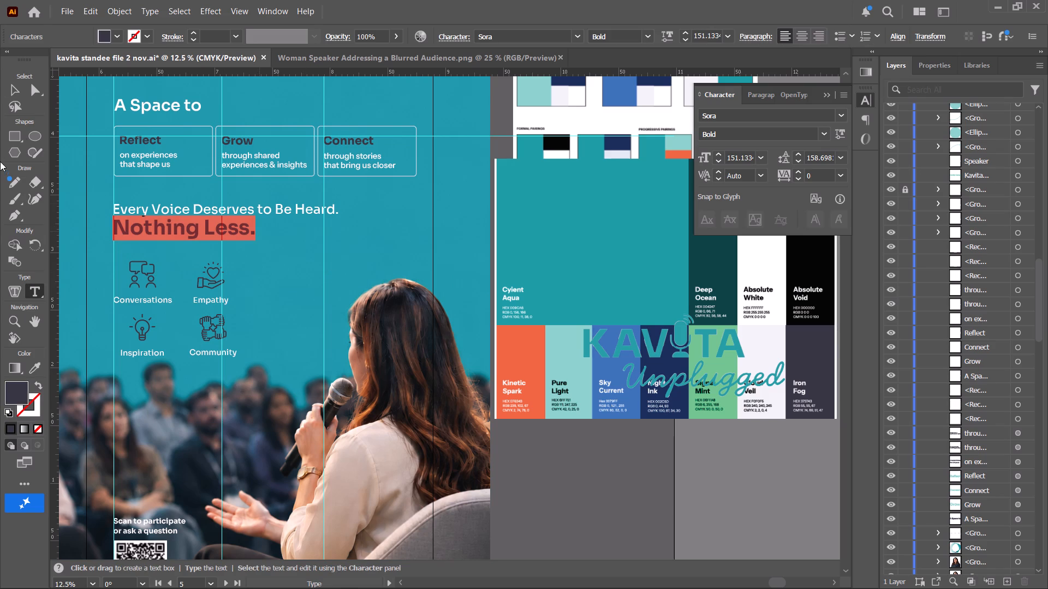
left_click(37, 370)
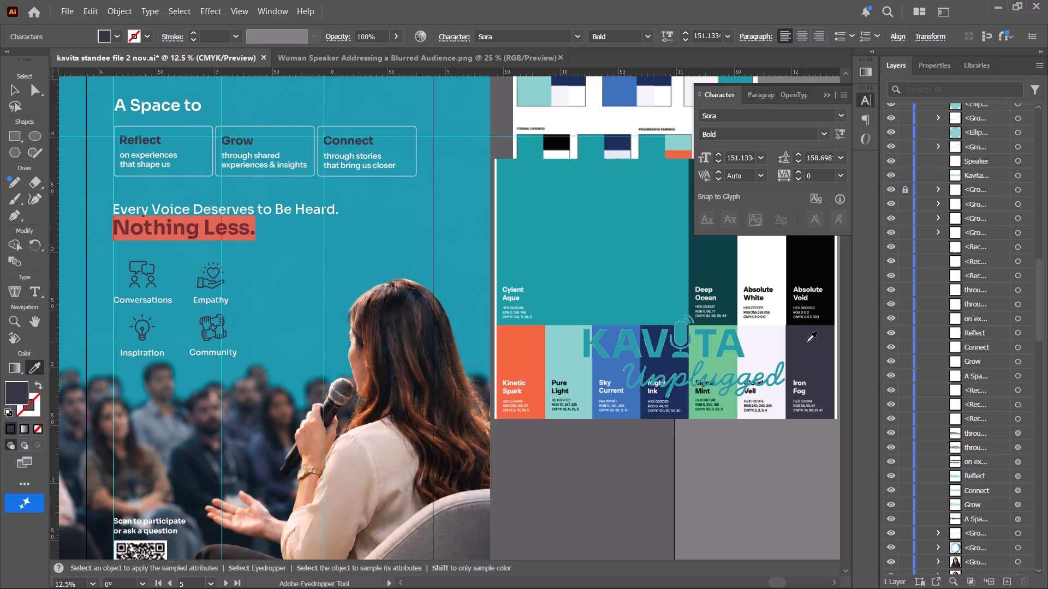
left_click(807, 342)
left_click(8, 82)
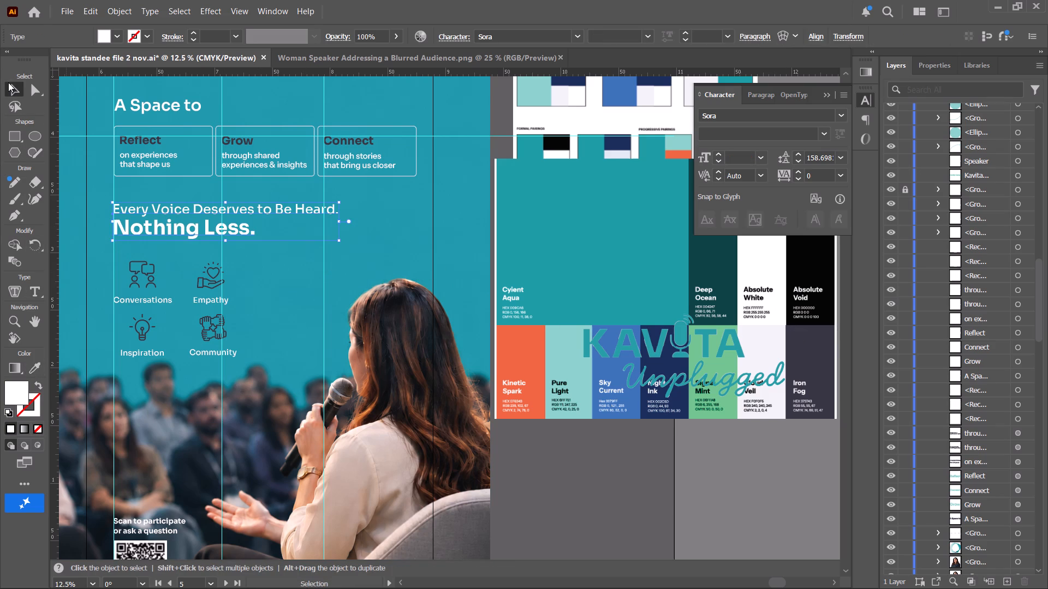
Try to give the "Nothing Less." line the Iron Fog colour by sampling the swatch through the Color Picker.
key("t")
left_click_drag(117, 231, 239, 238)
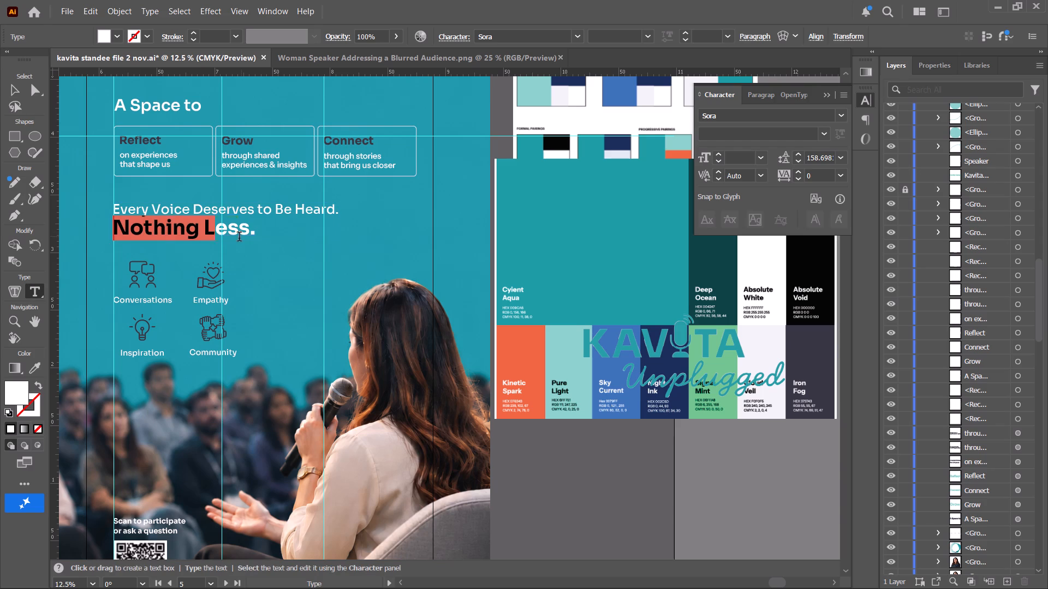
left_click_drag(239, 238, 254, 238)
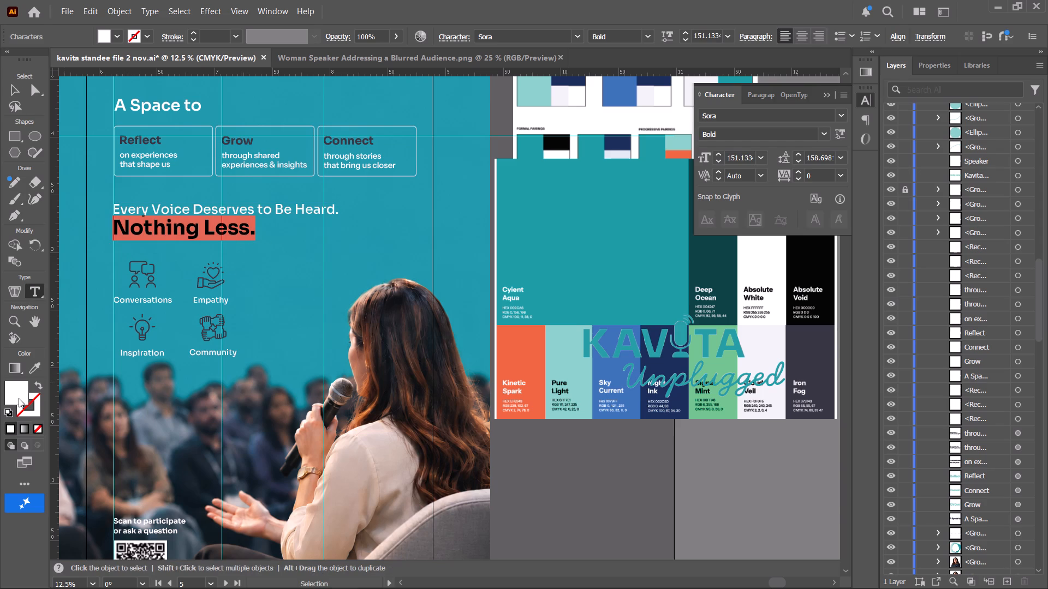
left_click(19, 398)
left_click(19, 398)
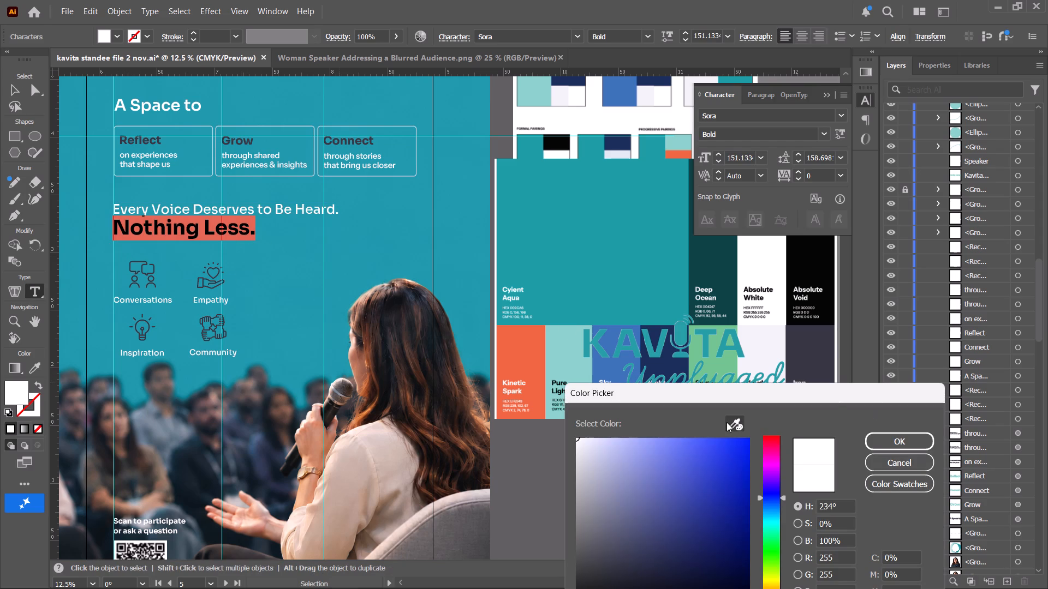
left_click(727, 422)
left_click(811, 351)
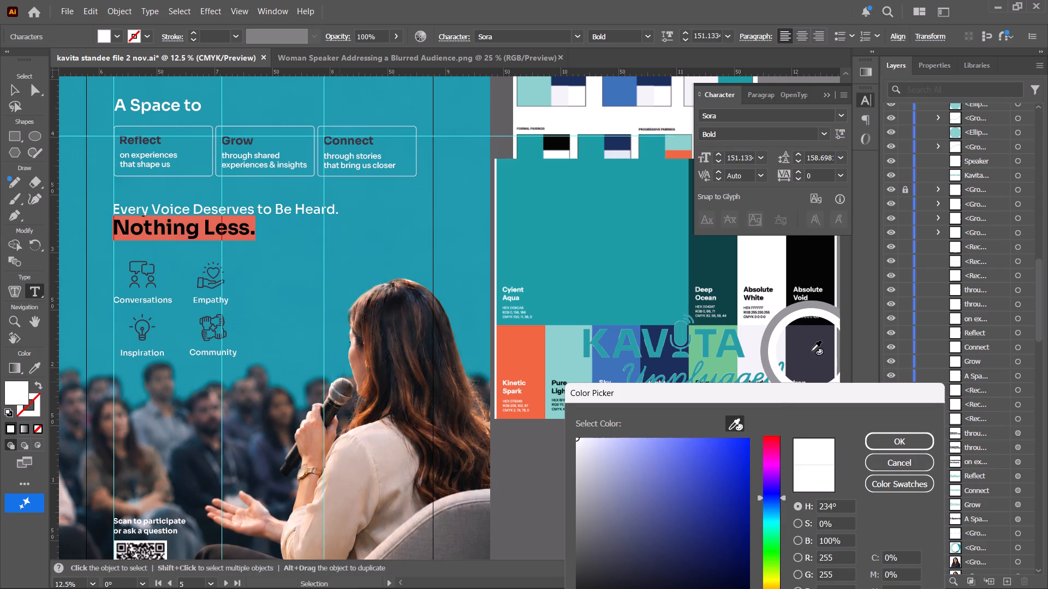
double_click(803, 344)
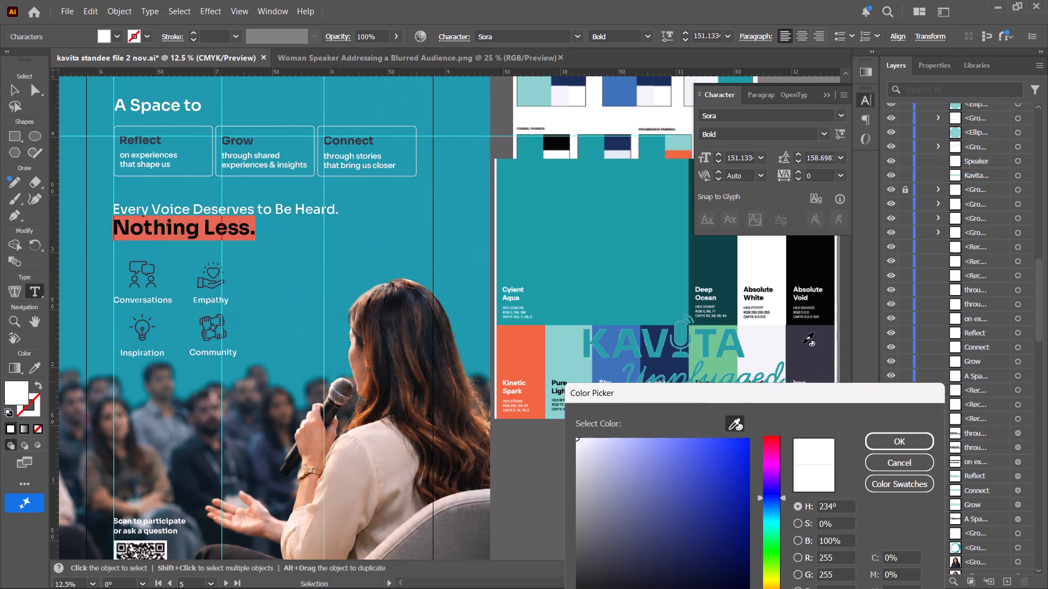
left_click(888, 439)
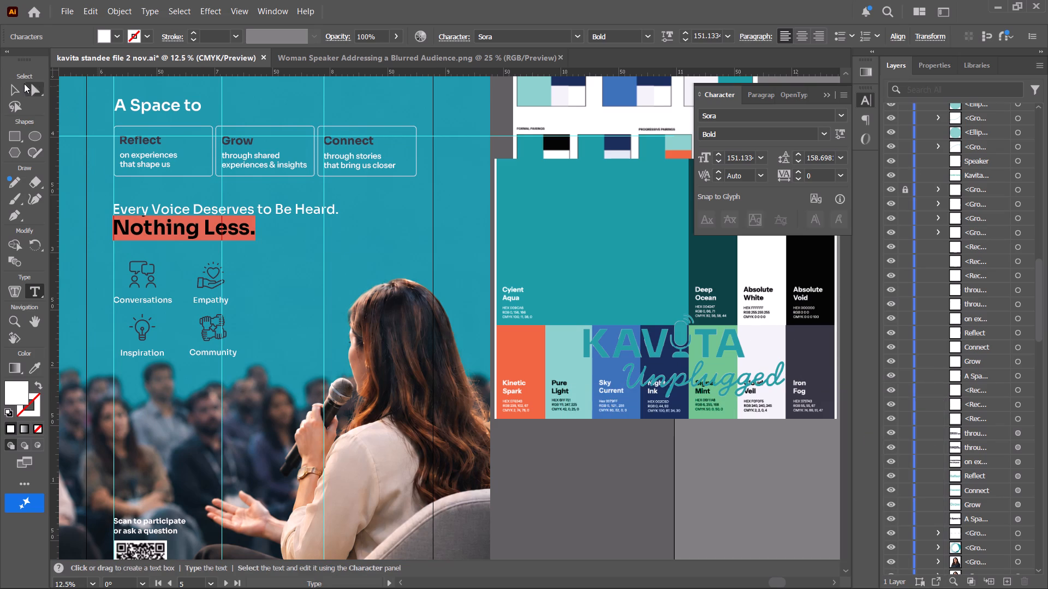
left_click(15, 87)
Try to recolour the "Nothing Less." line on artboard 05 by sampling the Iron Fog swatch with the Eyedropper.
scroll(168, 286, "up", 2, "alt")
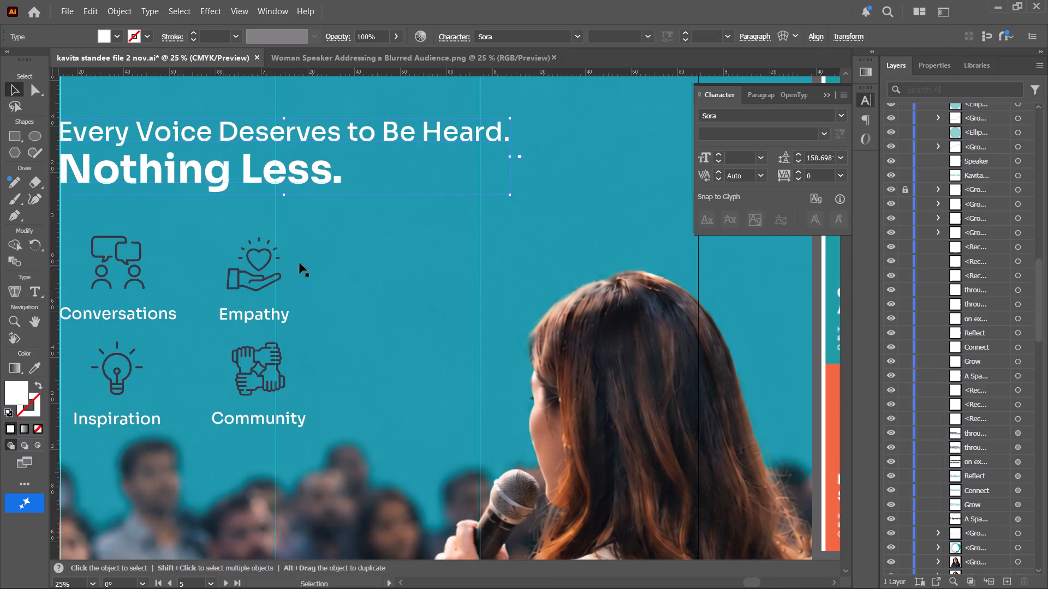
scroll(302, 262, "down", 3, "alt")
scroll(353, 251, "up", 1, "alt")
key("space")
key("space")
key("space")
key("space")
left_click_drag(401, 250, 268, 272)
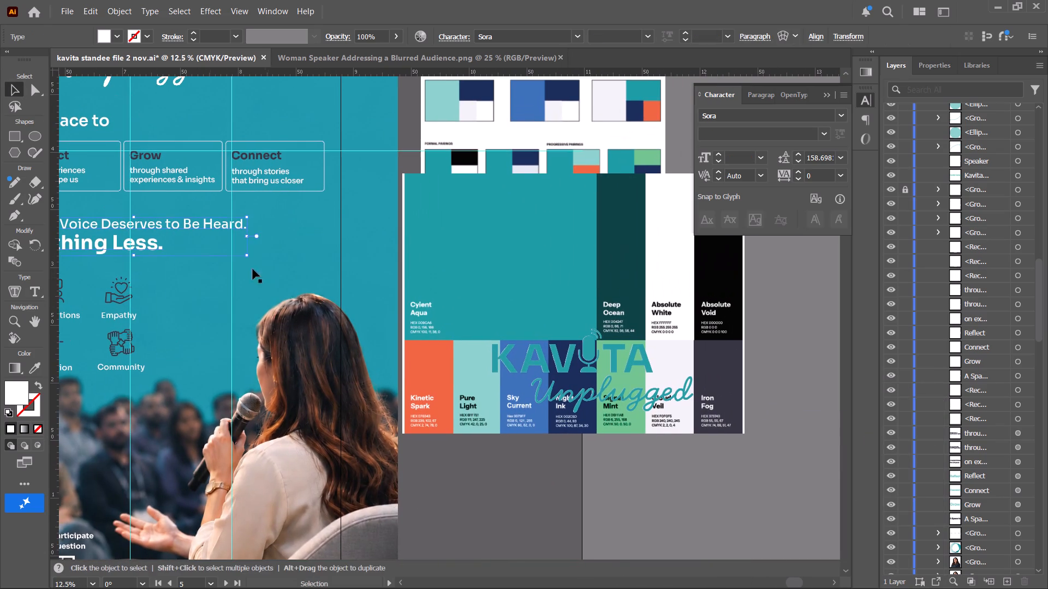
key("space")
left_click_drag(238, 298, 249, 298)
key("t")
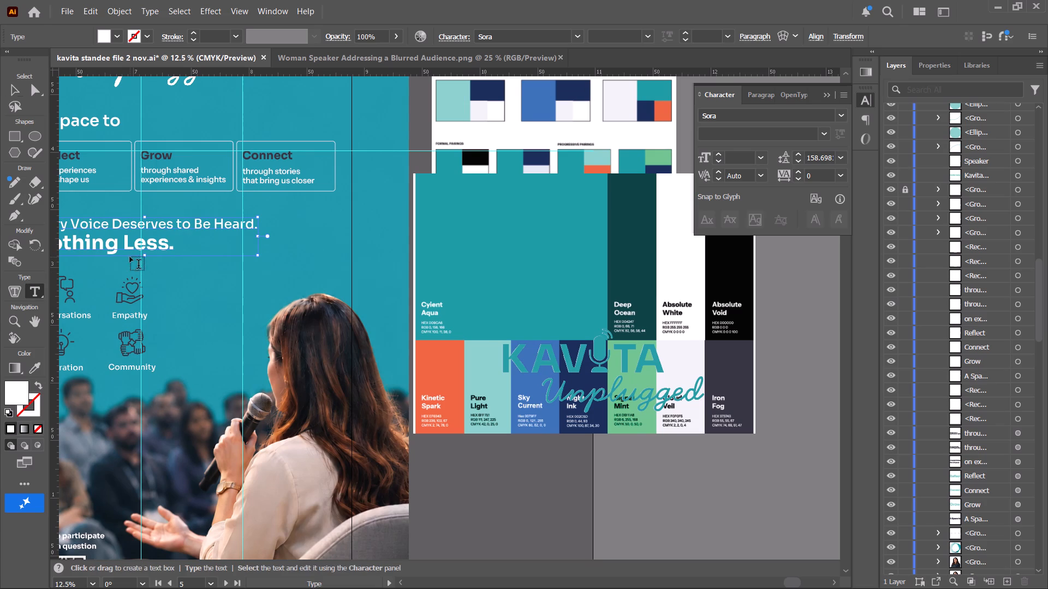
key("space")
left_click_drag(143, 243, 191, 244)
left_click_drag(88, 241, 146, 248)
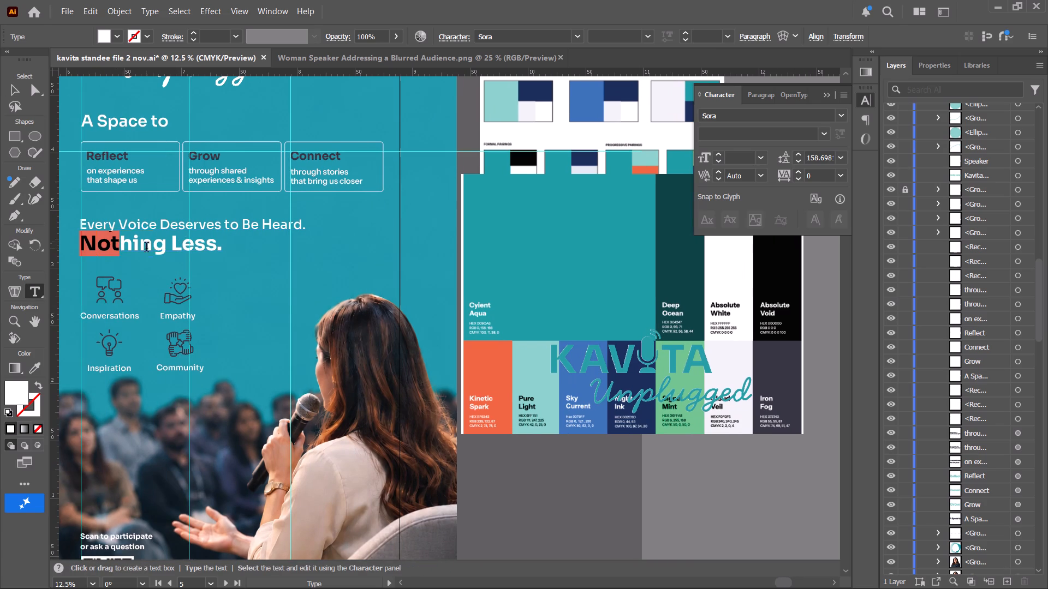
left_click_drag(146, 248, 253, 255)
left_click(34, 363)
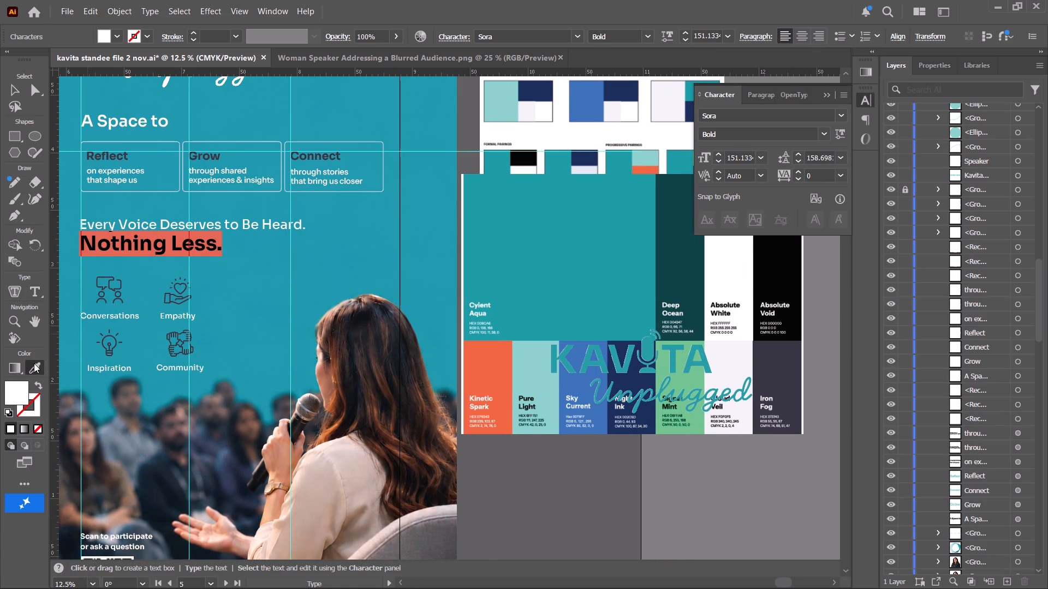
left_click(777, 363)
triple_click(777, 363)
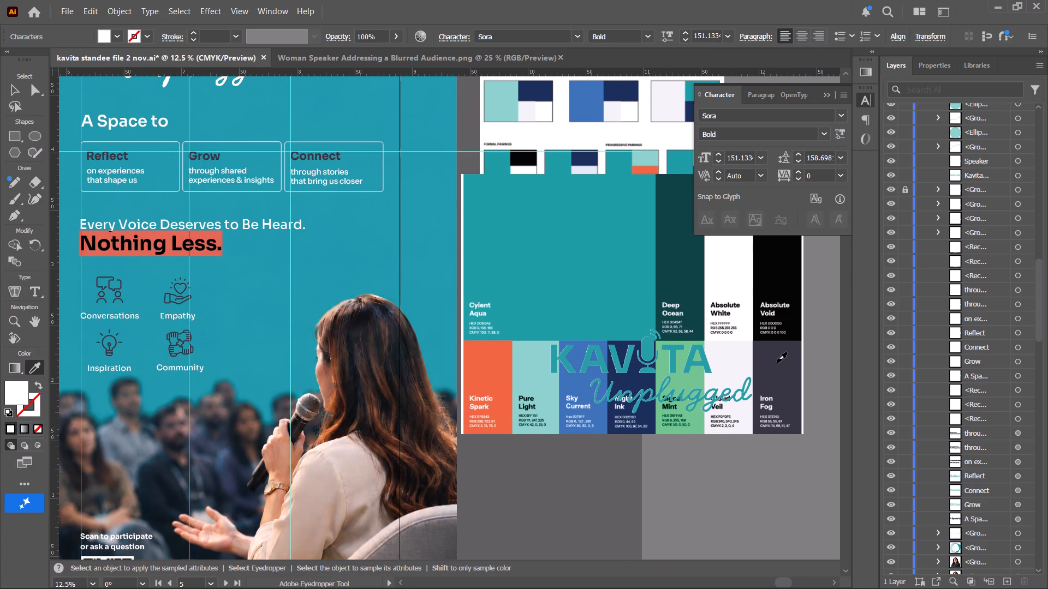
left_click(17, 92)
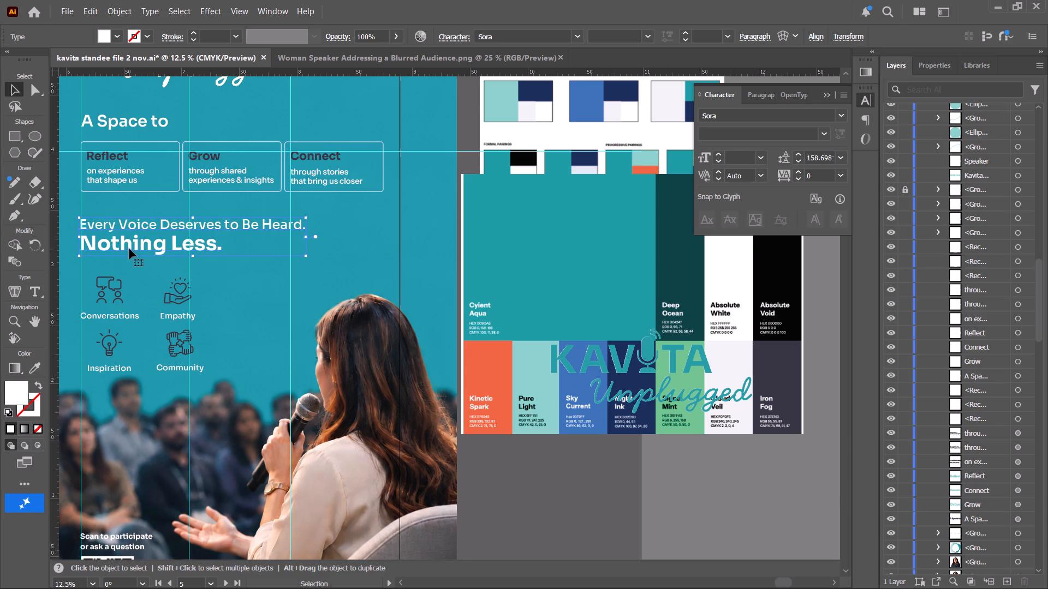
Recolour the "Nothing Less." line on artboard 05 with Iron Fog, sampled from the palette image through the Color Picker.
key("t")
left_click_drag(84, 242, 226, 246)
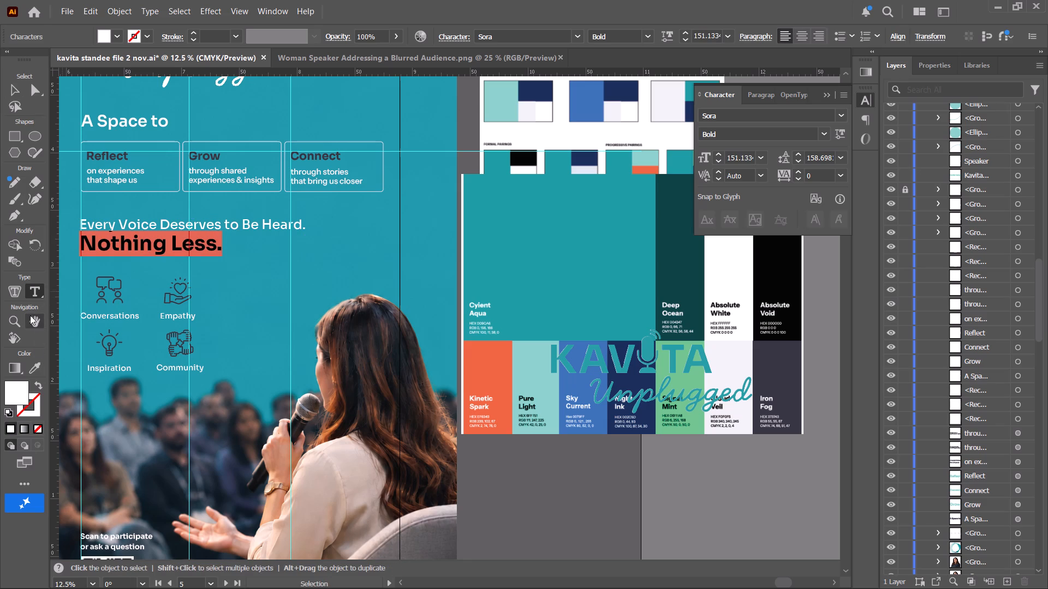
double_click(27, 384)
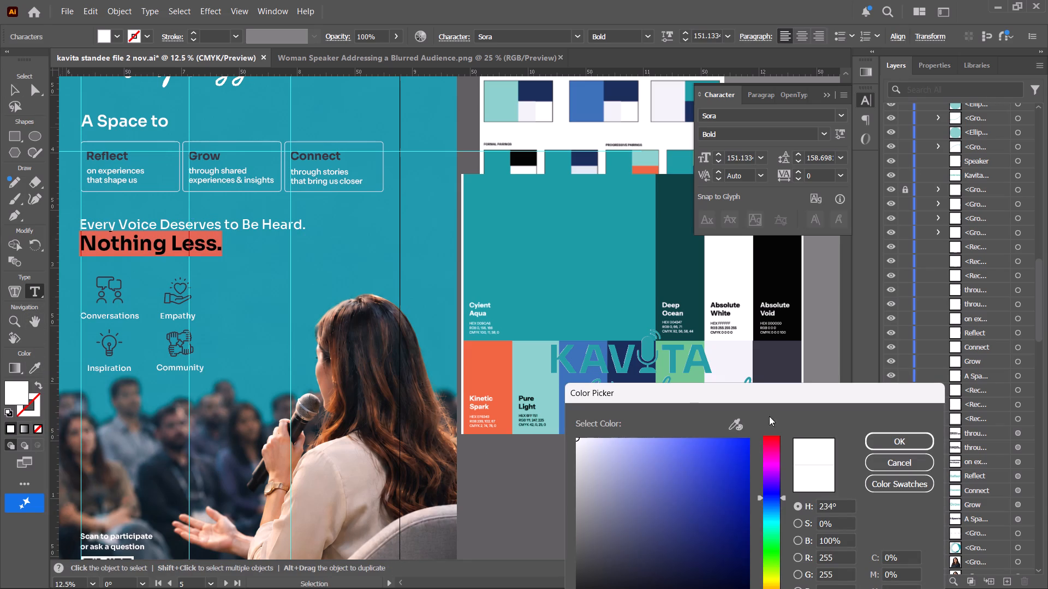
left_click(736, 418)
left_click(769, 360)
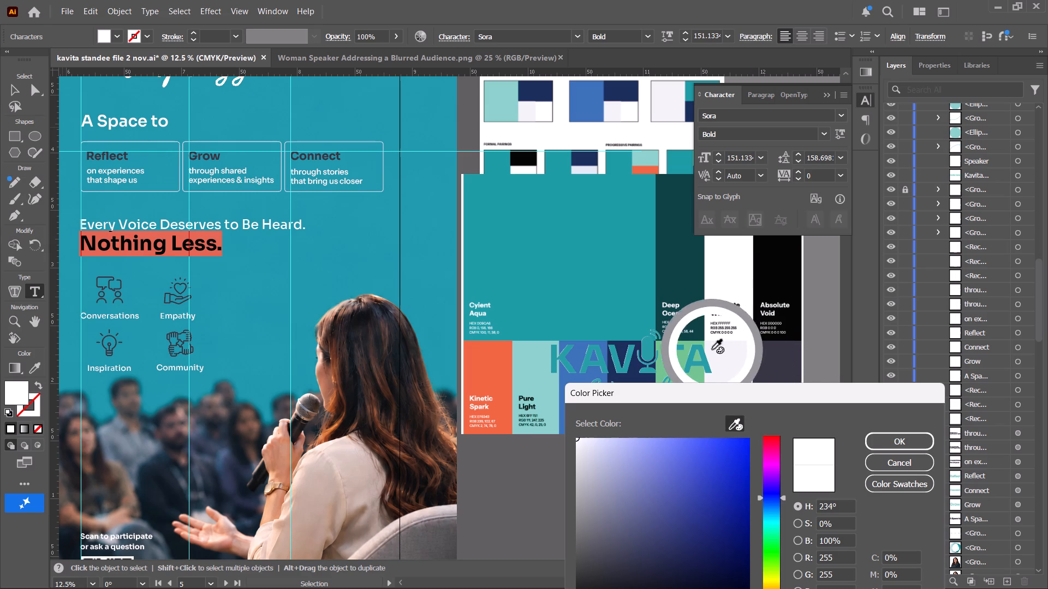
left_click(685, 350)
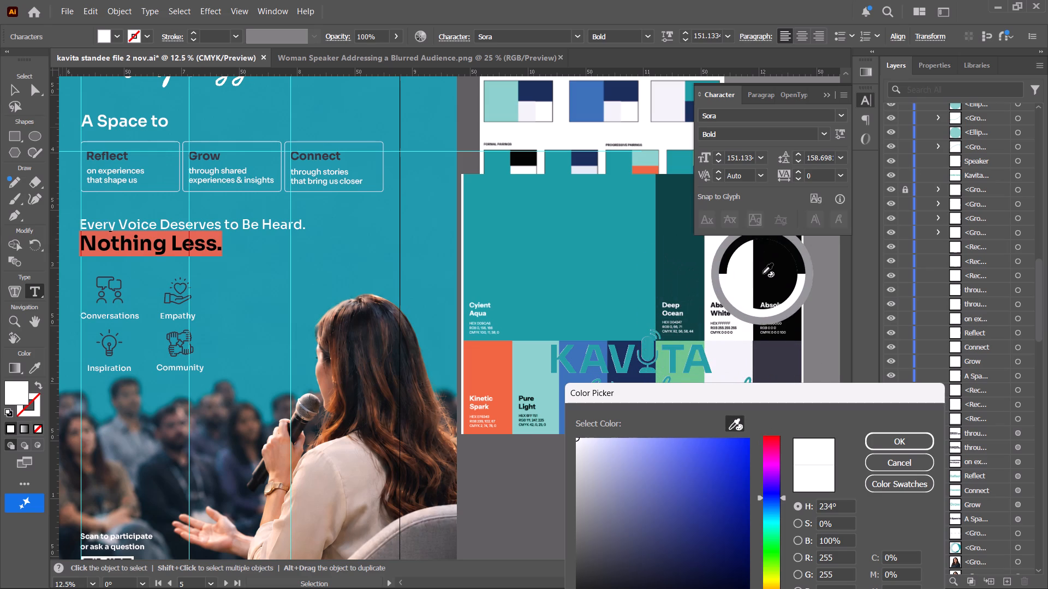
left_click(783, 366)
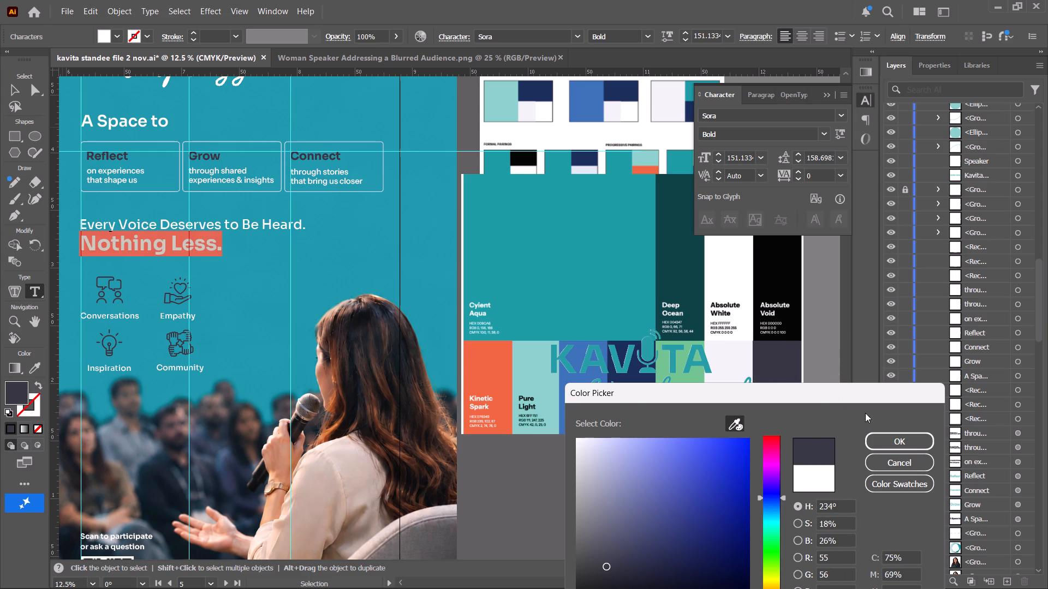
left_click(883, 435)
left_click(9, 88)
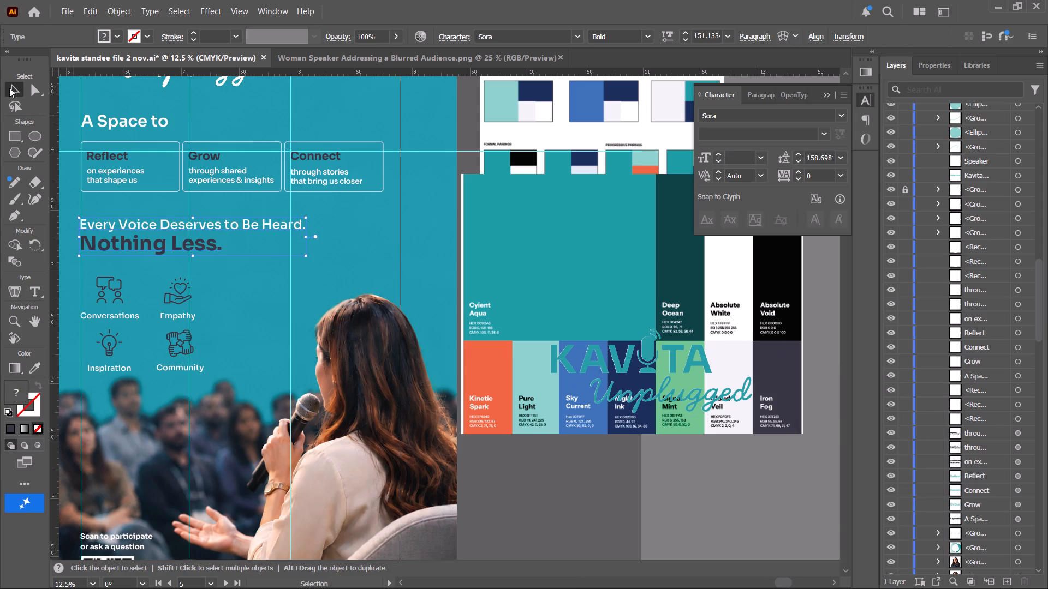
left_click(560, 516)
Examine the recoloured headings, icons and "Nothing Less." line across the artboard 05 standee.
scroll(560, 516, "down", 2, "alt")
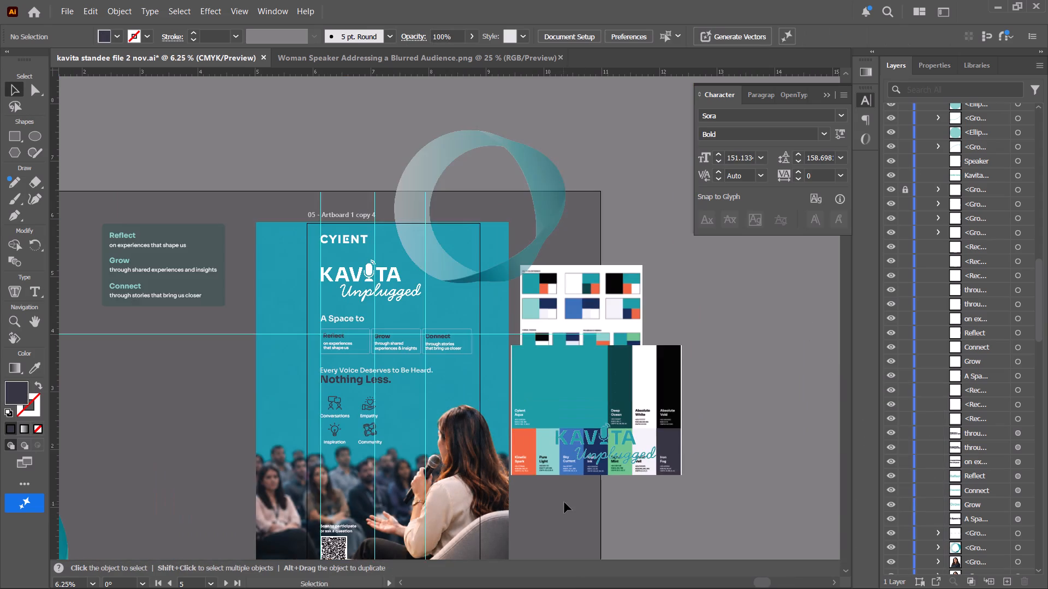
key("space")
left_click_drag(565, 501, 511, 424)
scroll(508, 424, "up", 2, "alt")
key("space")
key("space")
key("space")
key("space")
key("space")
key("space")
key("space")
key("space")
key("space")
key("space")
key("space")
key("space")
key("space")
key("space")
key("space")
key("space")
key("space")
key("space")
key("space")
key("space")
left_click_drag(462, 395, 507, 399)
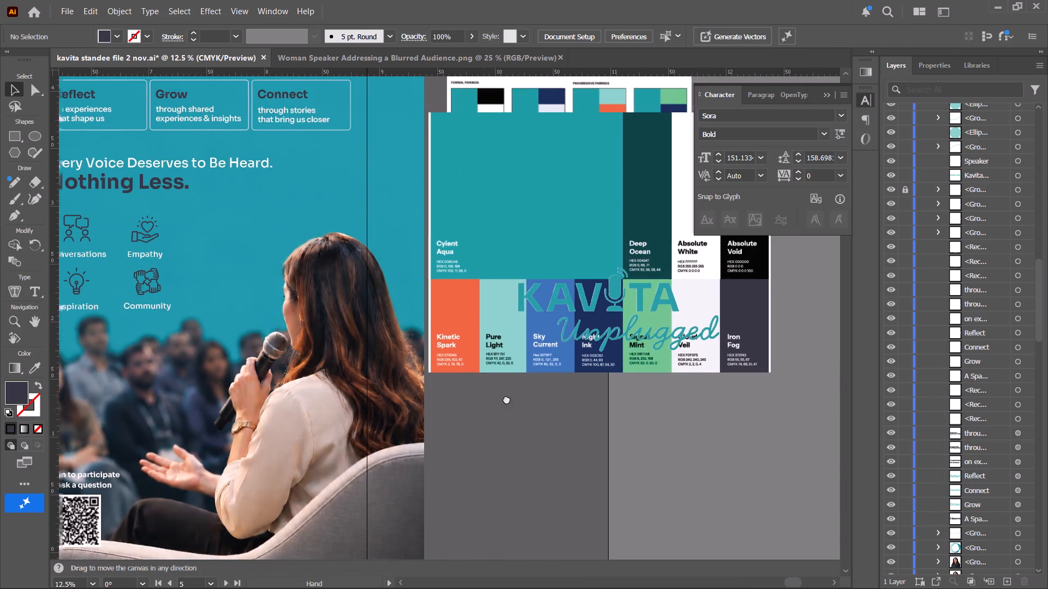
left_click_drag(507, 399, 616, 424)
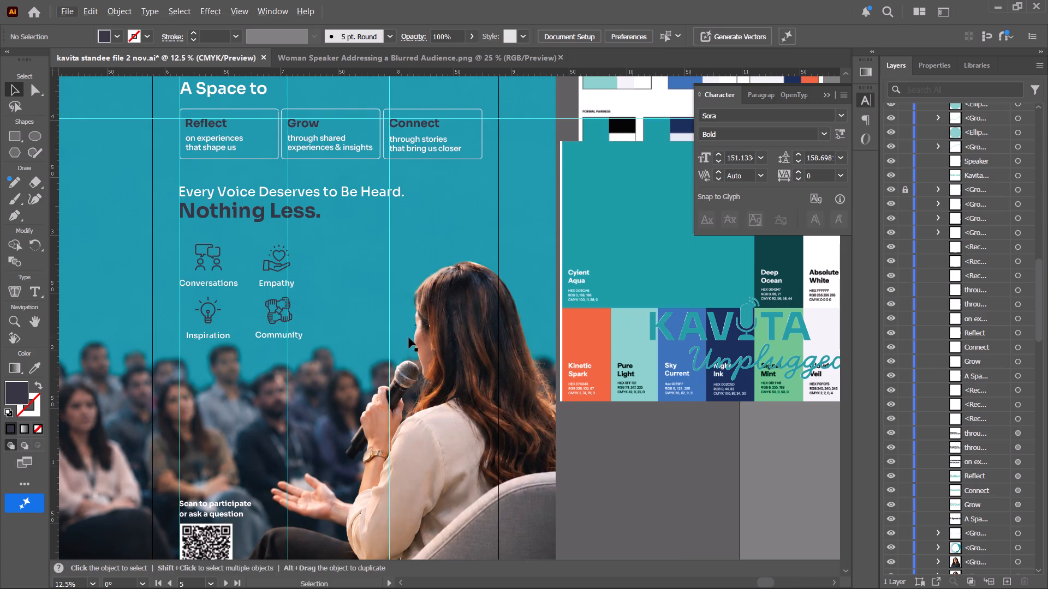
scroll(412, 338, "down", 1, "alt")
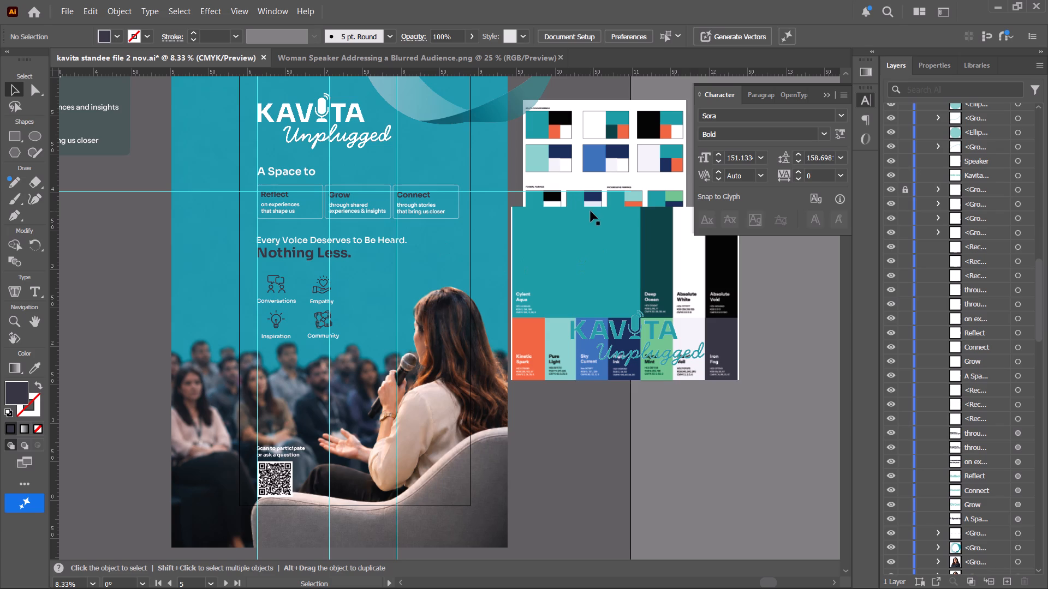
Save the Kavita standee document.
key("ctrl+s")
key("ctrl+s")
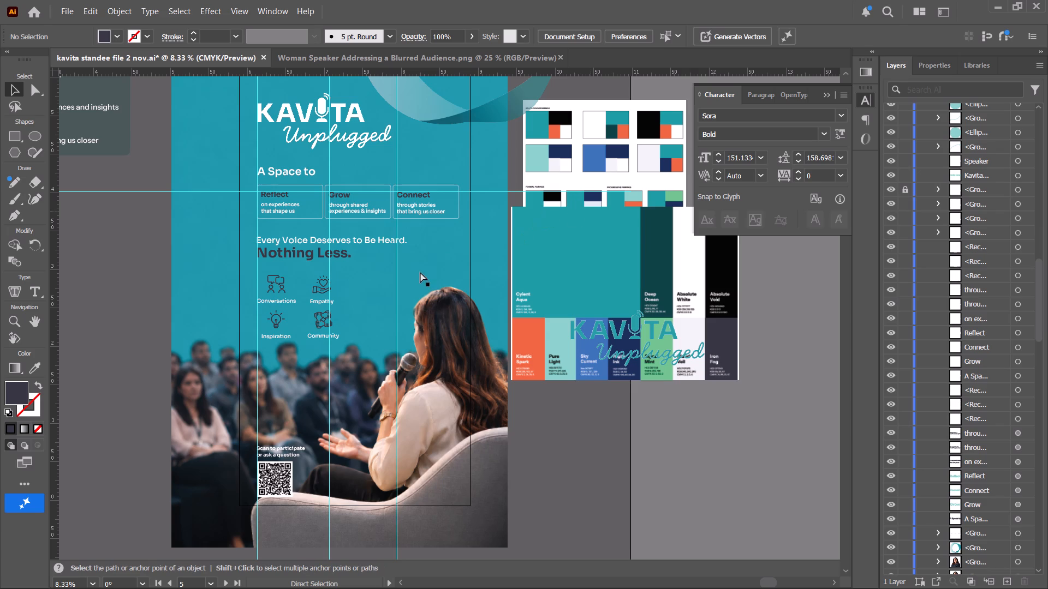
scroll(421, 286, "down", 2, "alt")
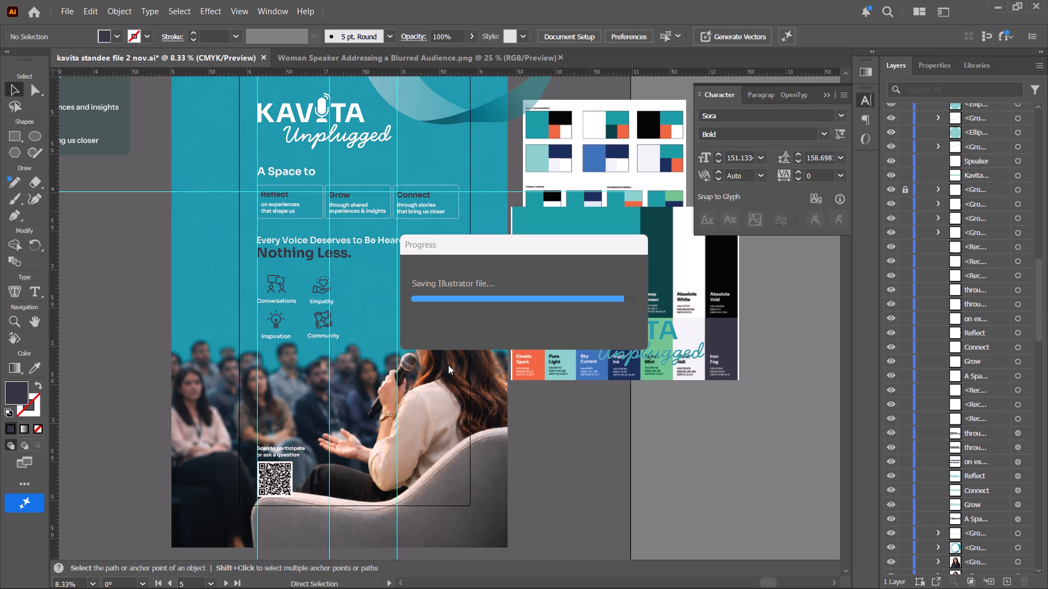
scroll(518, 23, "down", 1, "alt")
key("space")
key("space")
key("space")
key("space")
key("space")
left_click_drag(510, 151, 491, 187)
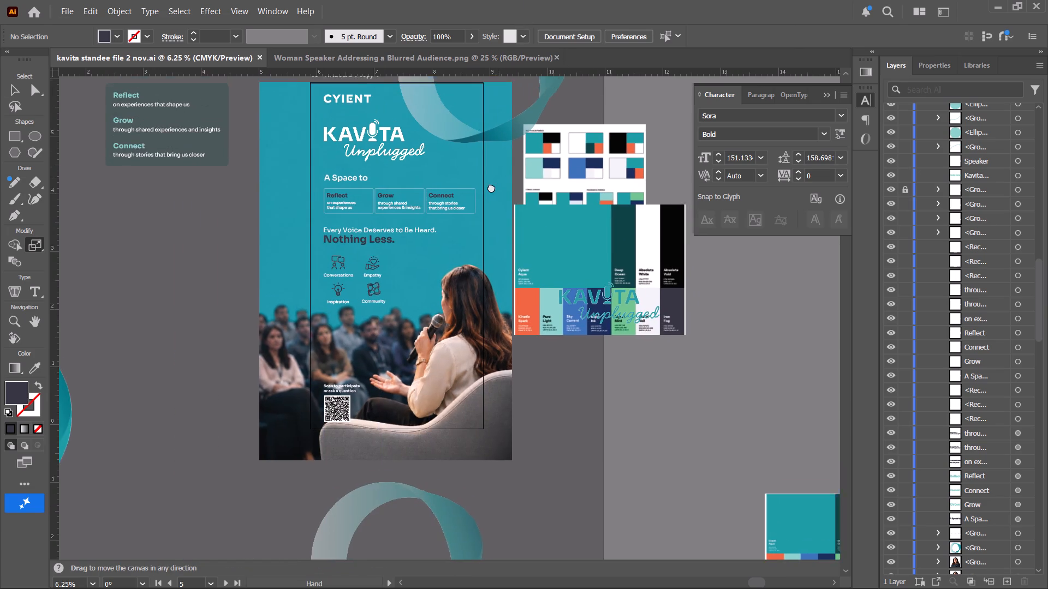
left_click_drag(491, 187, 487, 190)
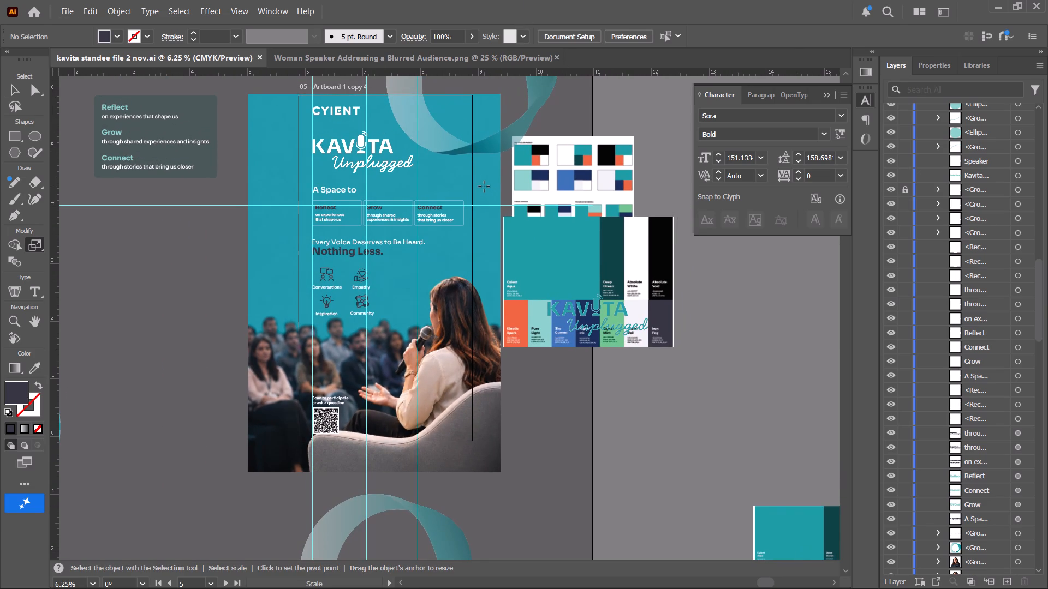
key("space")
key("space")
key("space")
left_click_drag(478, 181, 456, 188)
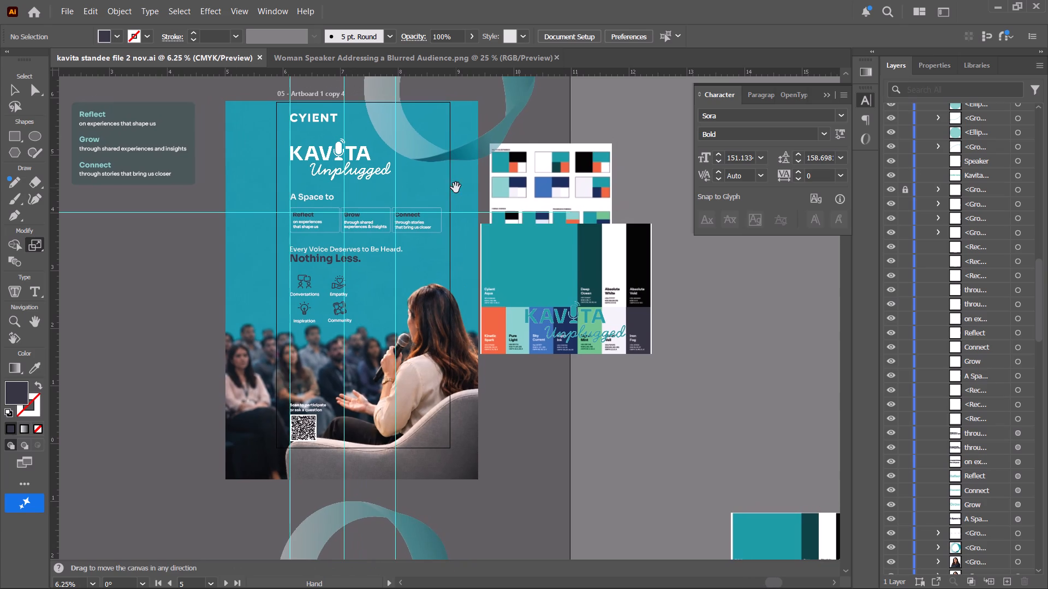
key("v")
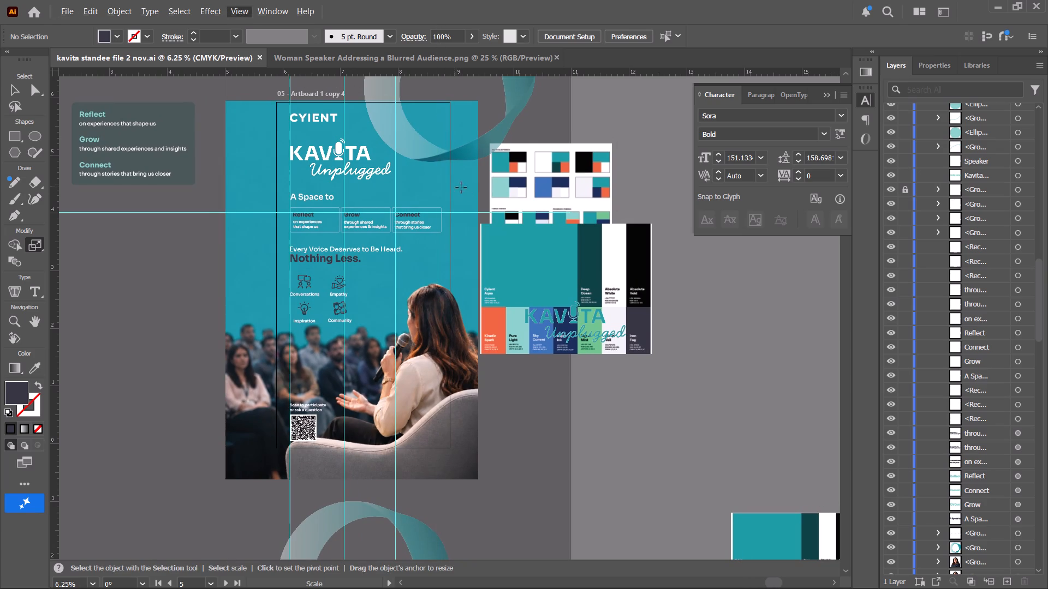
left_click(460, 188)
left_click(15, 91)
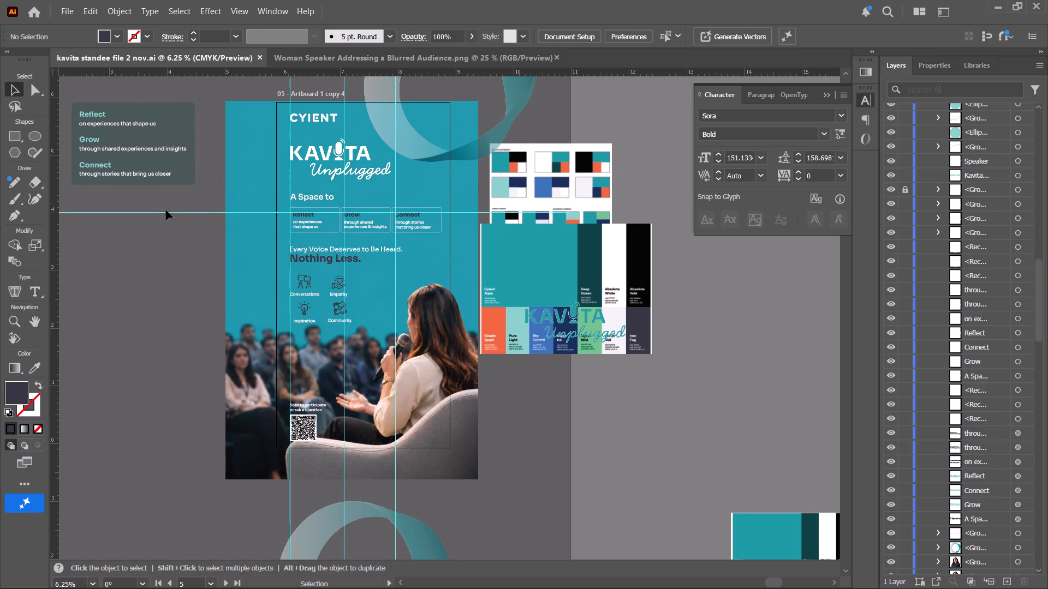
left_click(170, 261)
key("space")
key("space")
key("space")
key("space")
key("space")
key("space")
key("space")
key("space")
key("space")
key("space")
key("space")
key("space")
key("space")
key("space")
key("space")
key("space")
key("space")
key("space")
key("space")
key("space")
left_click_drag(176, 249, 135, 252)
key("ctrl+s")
Set up an Export for Screens with artboard 6 excluded, so that only artboard 5 is selected for export.
left_click(73, 7)
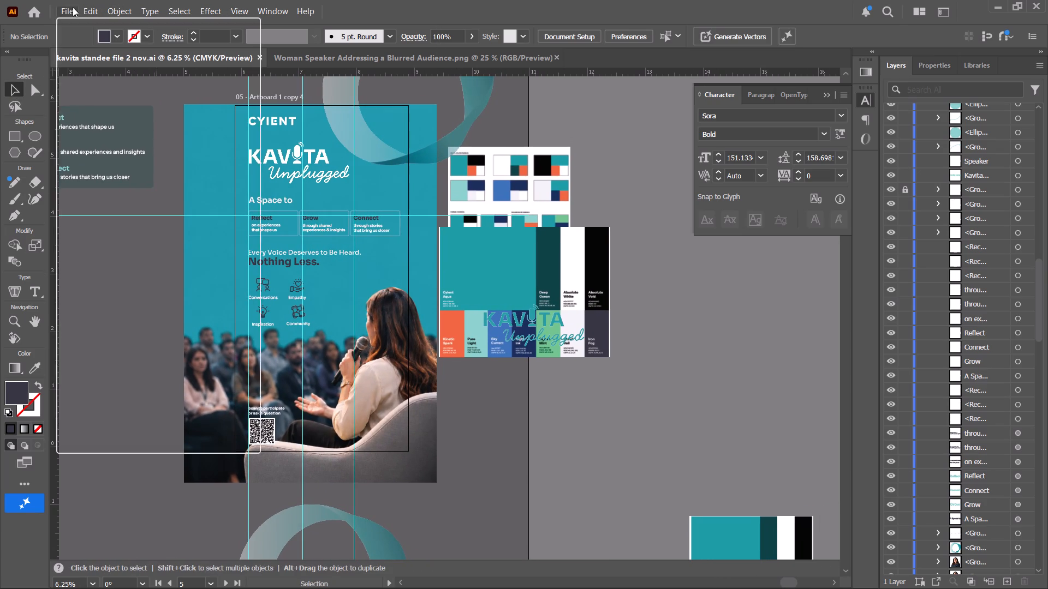
left_click(62, 5)
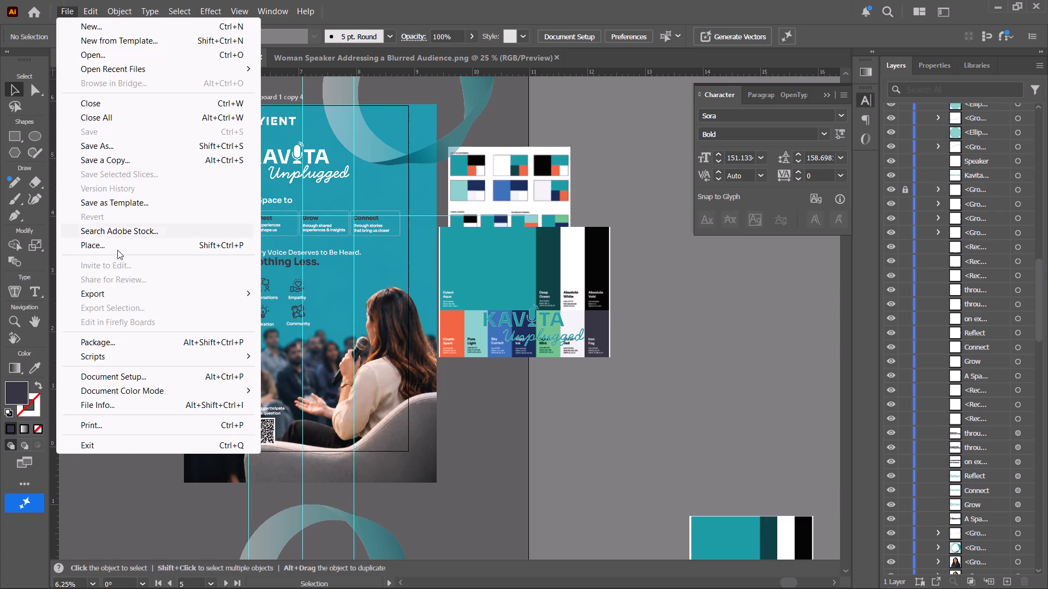
left_click(127, 282)
left_click(379, 296)
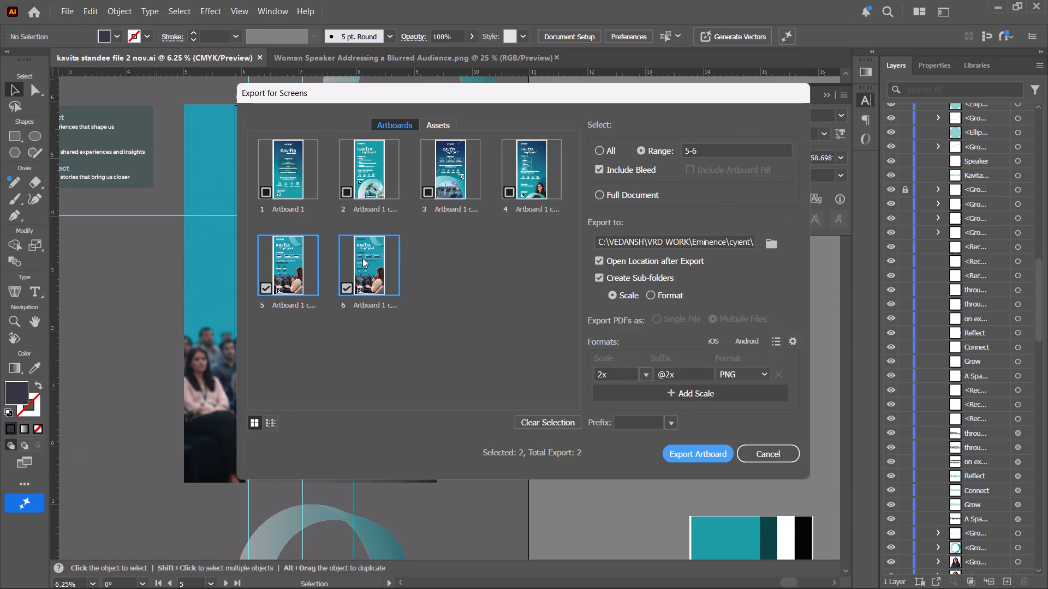
left_click_drag(444, 94, 464, 197)
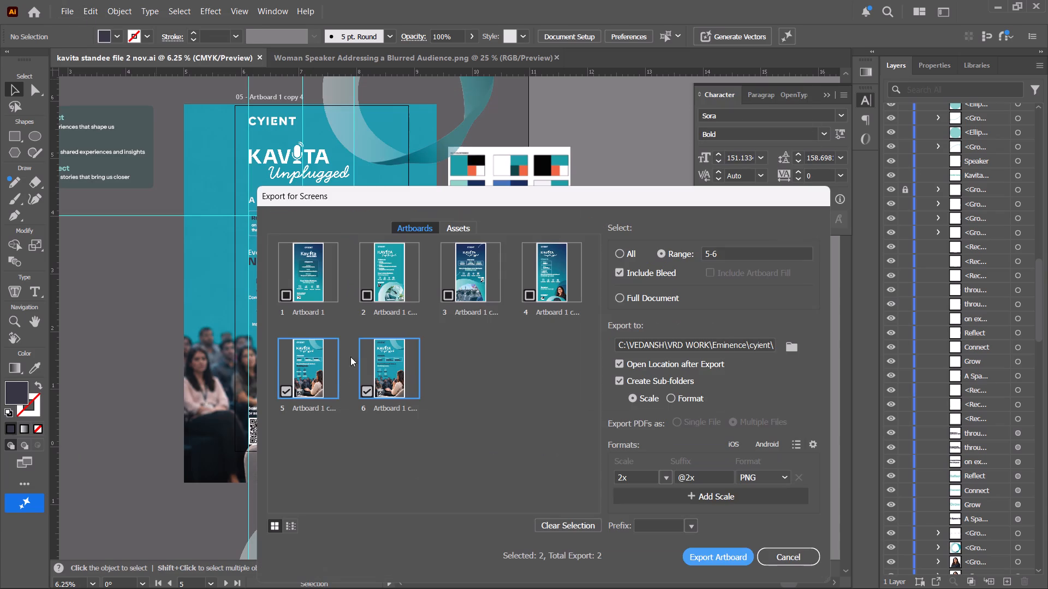
left_click(367, 392)
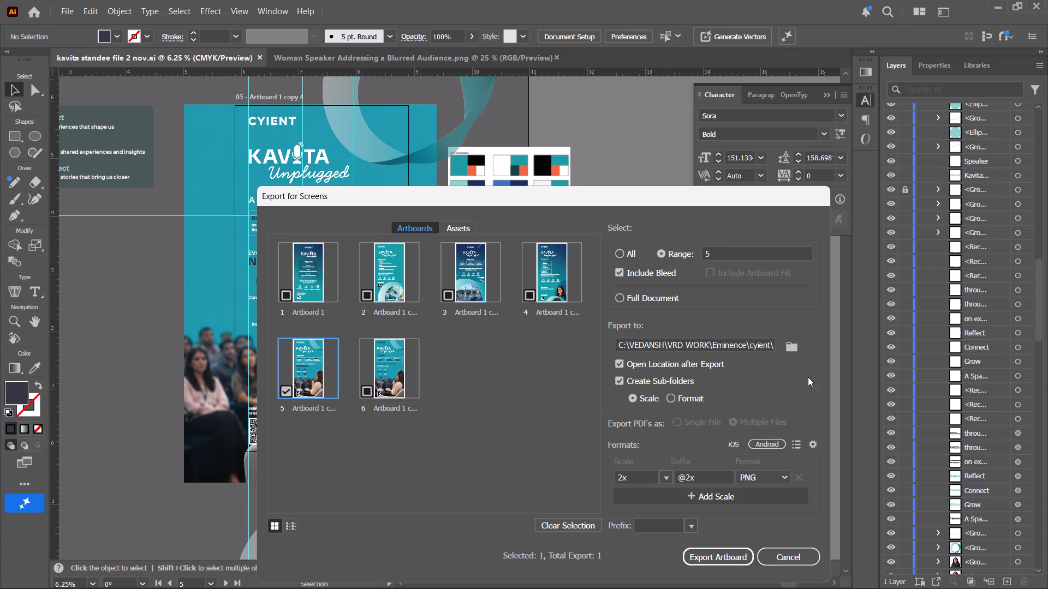
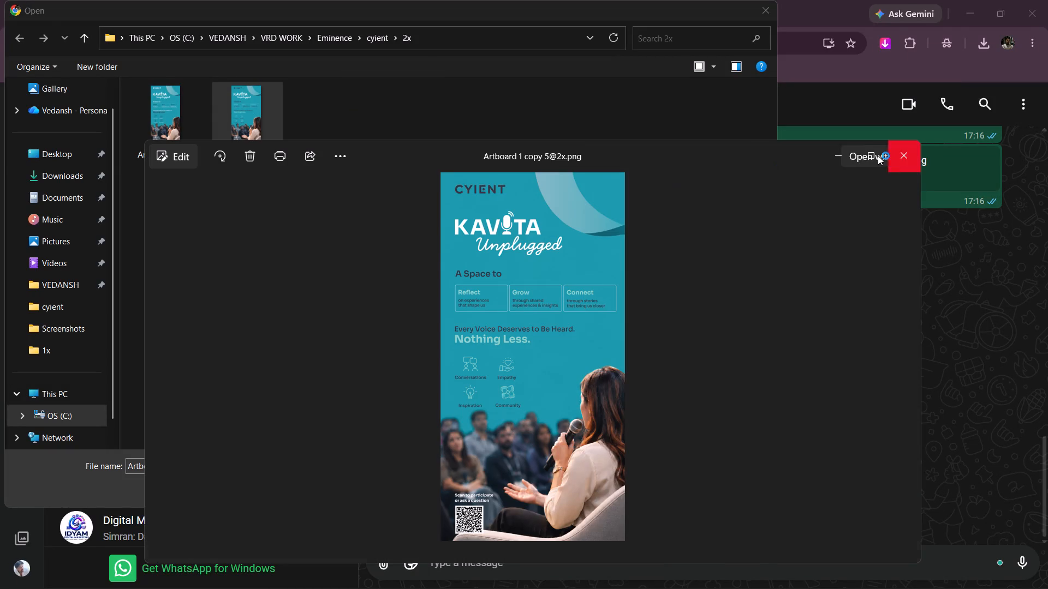
Close the Artboard 1 copy 5@2x preview and open Artboard 1 copy 4@2x from the 2x folder to check its colours.
left_click(908, 152)
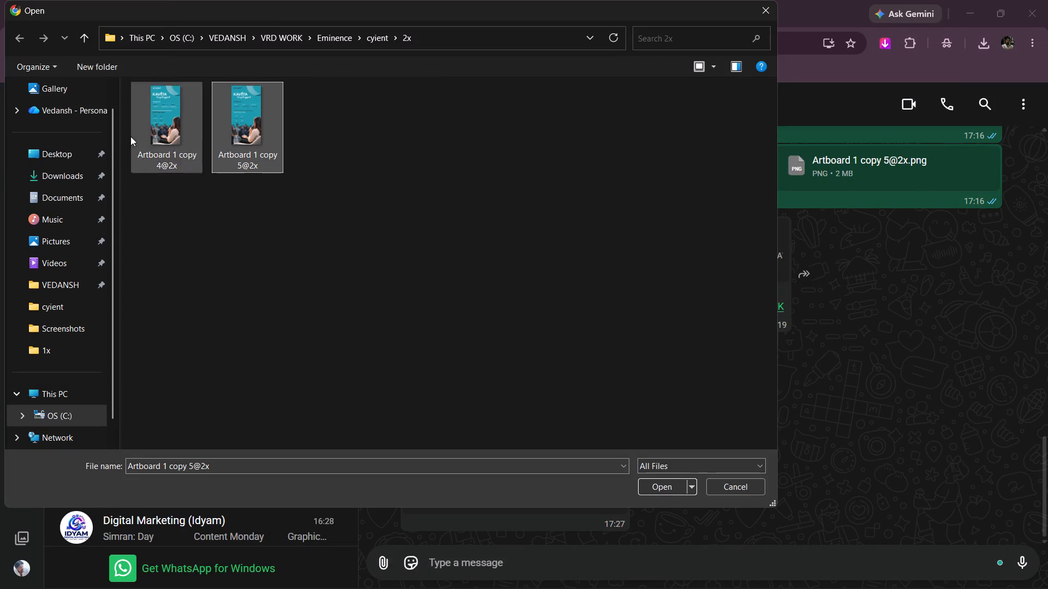
right_click(171, 99)
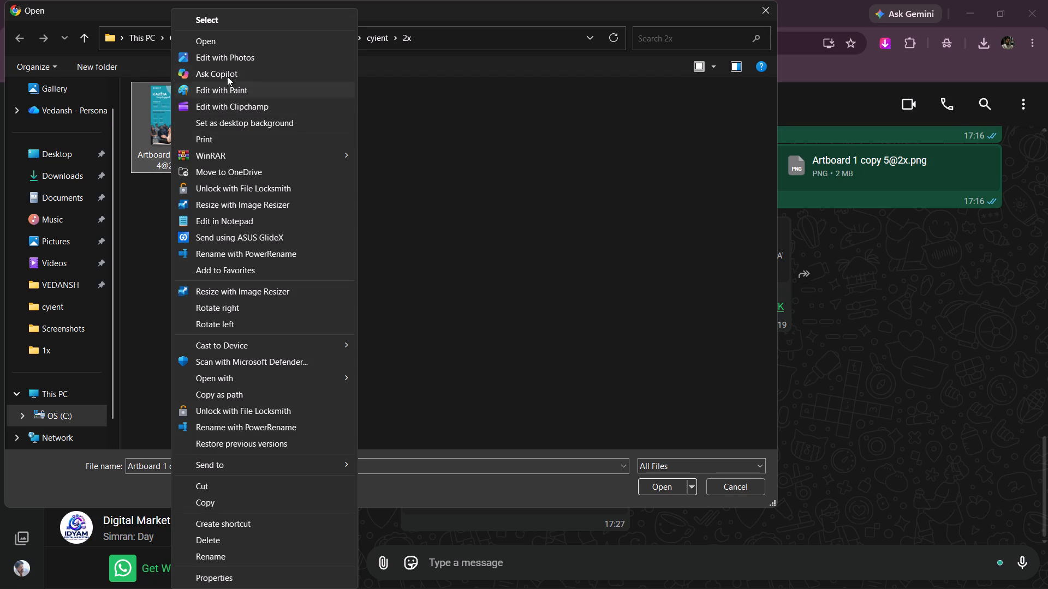
left_click(237, 44)
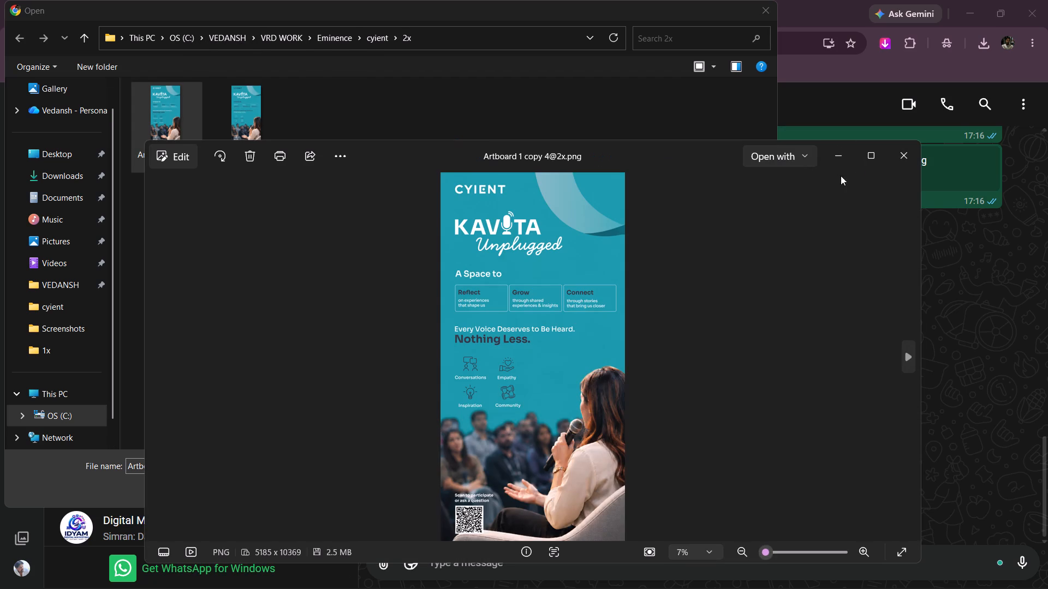
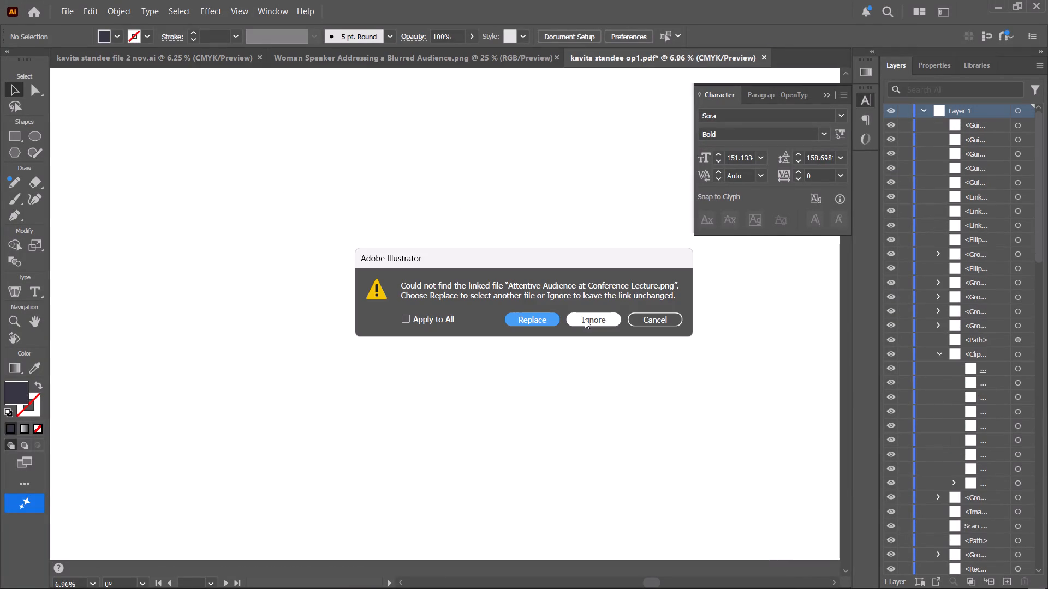
Ignore the missing linked images, including Attentive Audience at Conference Lecture.png, for kavita standee op1.pdf, leaving the links unchanged.
left_click(585, 319)
left_click(585, 319)
left_click(585, 319)
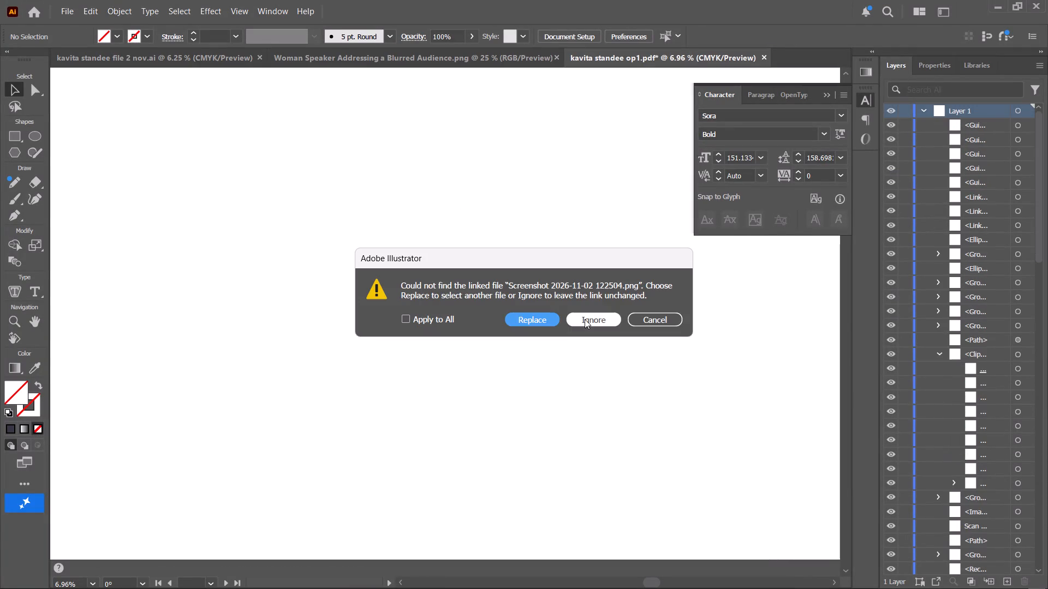
left_click(585, 319)
left_click(585, 319)
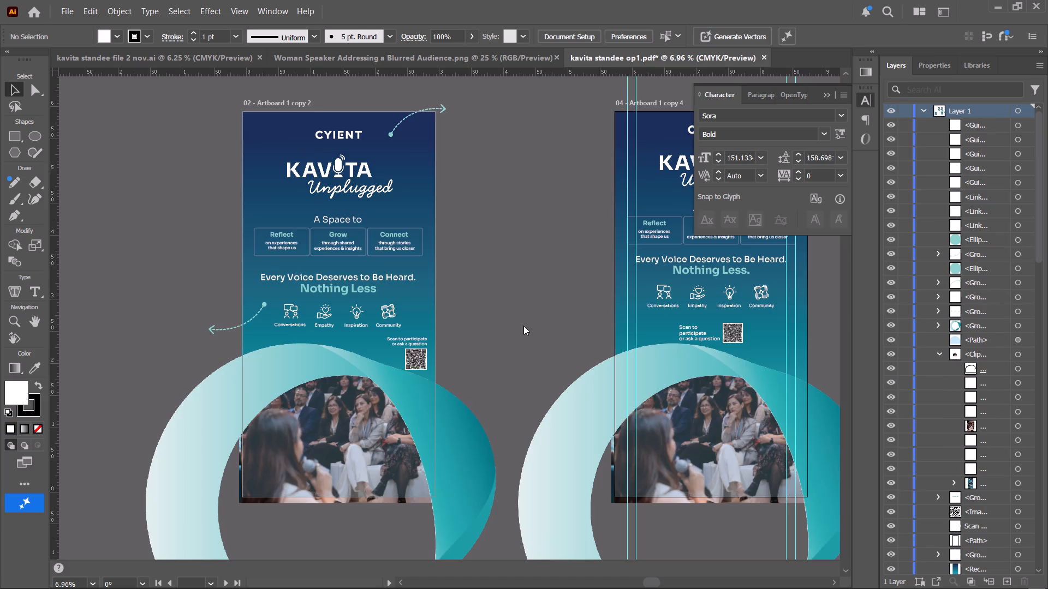
Examine the layouts and colours of Artboard 1 copy 2 and Artboard 1 copy 4 in kavita standee op1.pdf.
scroll(425, 318, "down", 1, "alt")
key("space")
key("space")
key("space")
key("space")
key("space")
key("space")
key("space")
key("space")
left_click_drag(513, 302, 385, 324)
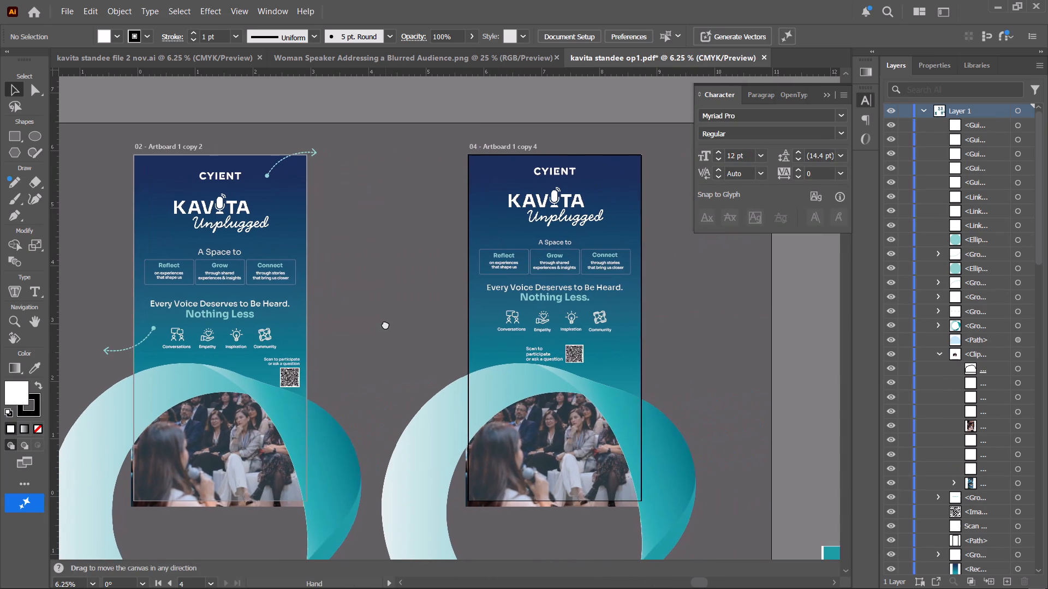
left_click_drag(385, 324, 386, 324)
scroll(401, 299, "up", 1, "alt")
key("space")
key("space")
key("space")
key("space")
key("space")
key("space")
left_click_drag(383, 296, 591, 299)
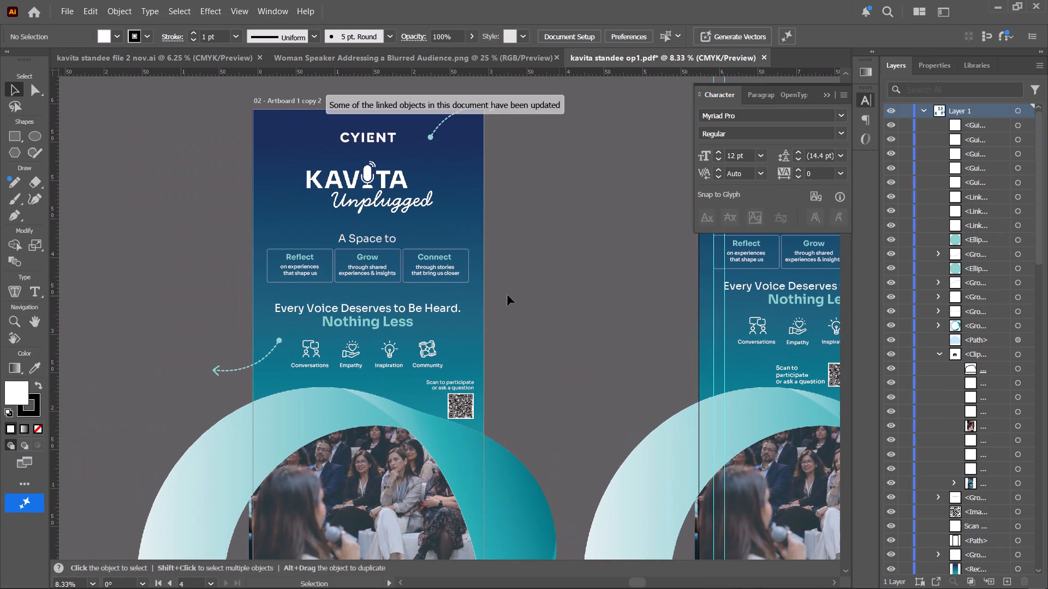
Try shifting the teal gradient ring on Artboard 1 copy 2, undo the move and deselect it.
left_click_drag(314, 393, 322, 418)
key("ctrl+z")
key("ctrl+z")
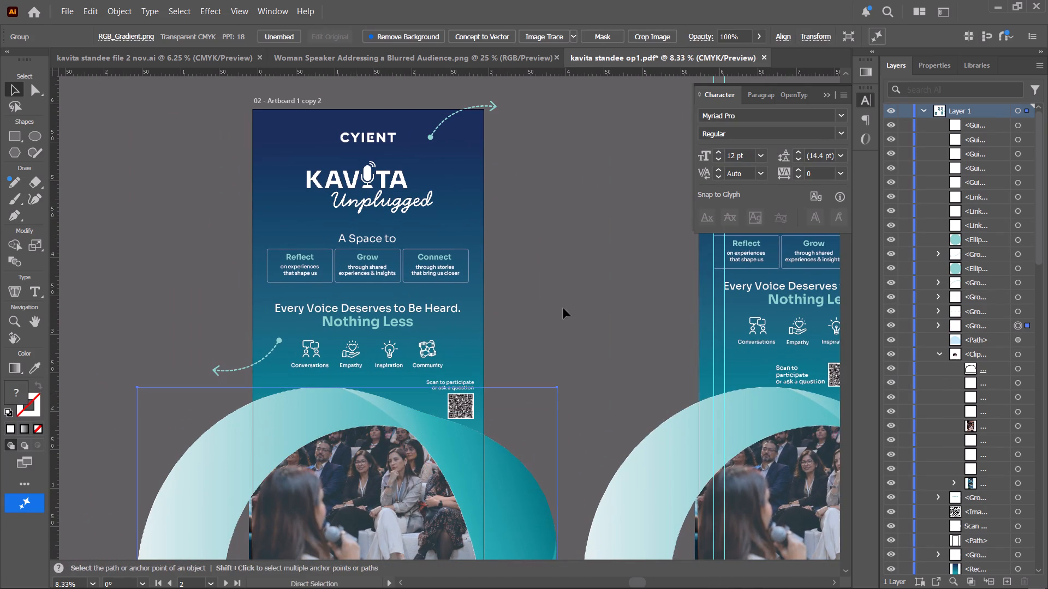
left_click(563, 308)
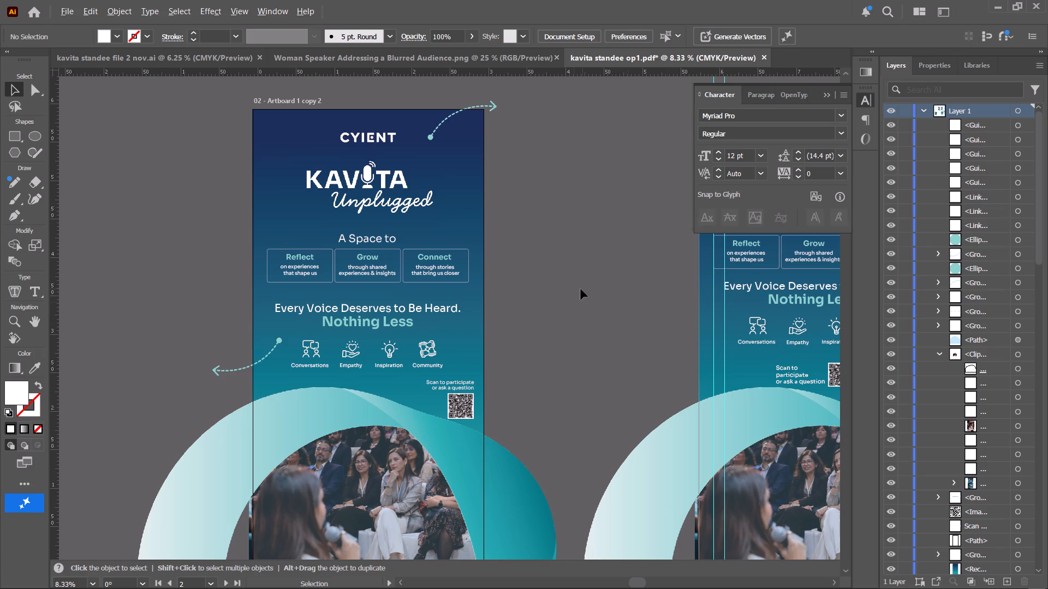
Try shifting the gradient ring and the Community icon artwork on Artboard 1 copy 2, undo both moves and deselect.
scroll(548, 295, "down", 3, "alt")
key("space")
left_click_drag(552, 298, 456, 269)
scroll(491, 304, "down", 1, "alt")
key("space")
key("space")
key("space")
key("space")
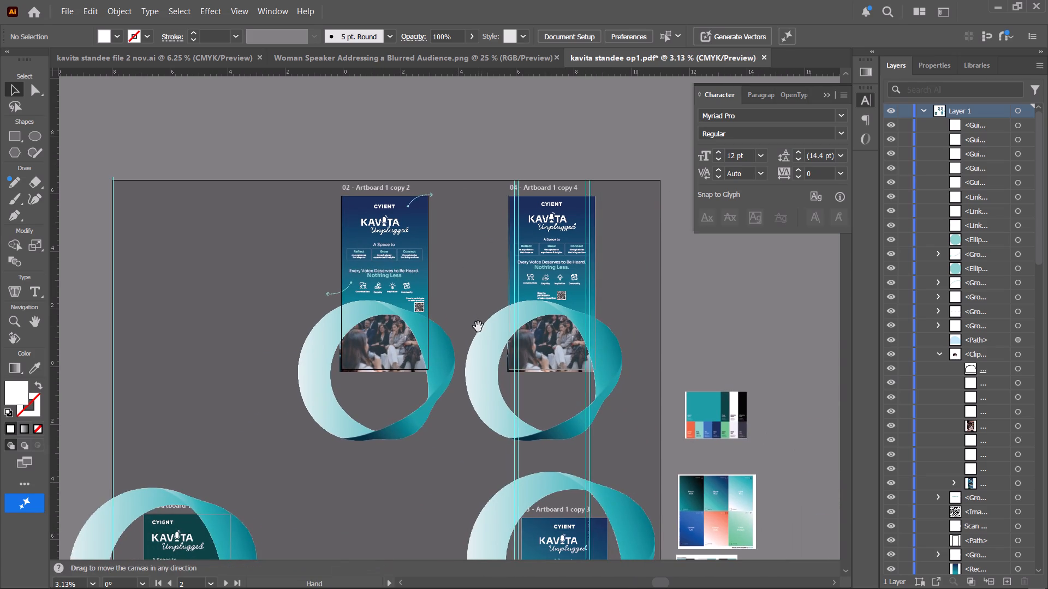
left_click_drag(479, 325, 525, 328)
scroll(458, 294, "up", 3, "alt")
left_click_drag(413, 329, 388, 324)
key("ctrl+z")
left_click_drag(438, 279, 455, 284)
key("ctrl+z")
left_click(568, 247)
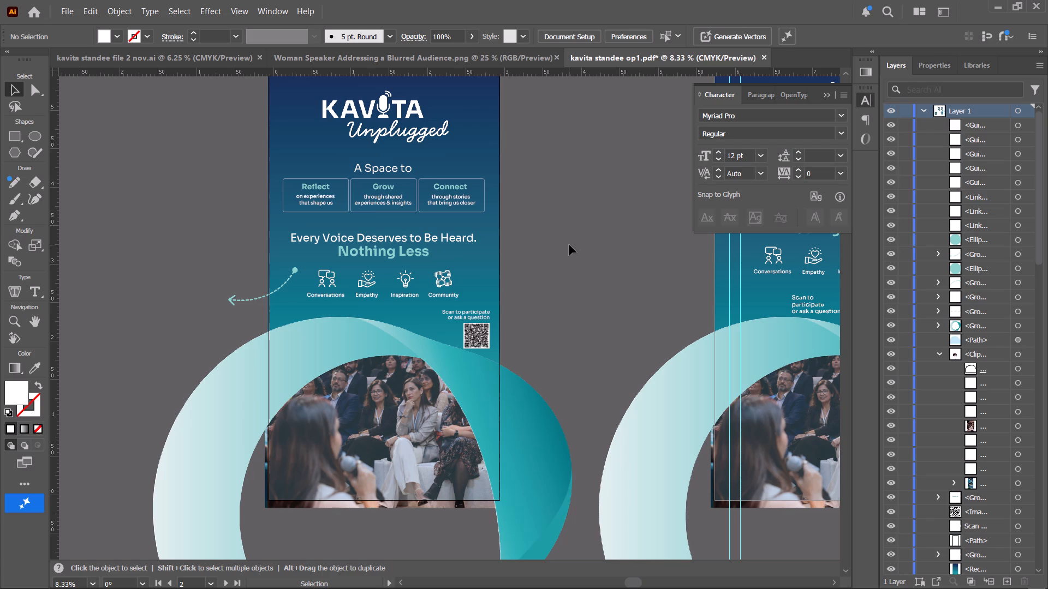
Look over the remaining standee artboards and the colour palette references beside them in kavita standee op1.pdf.
scroll(569, 245, "down", 4, "alt")
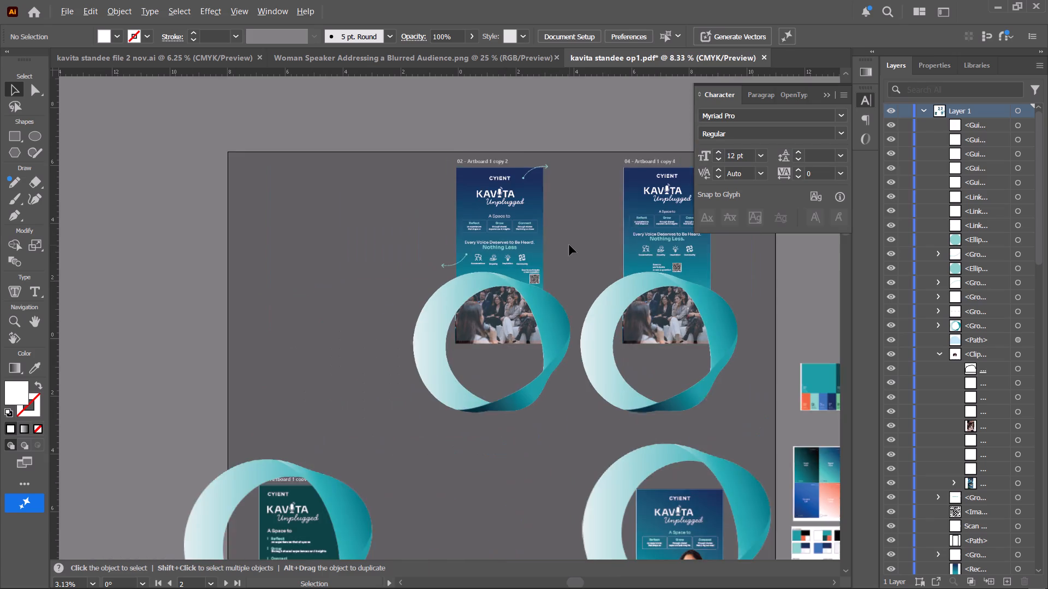
key("space")
key("space")
key("space")
left_click_drag(601, 272, 393, 187)
scroll(376, 185, "down", 2)
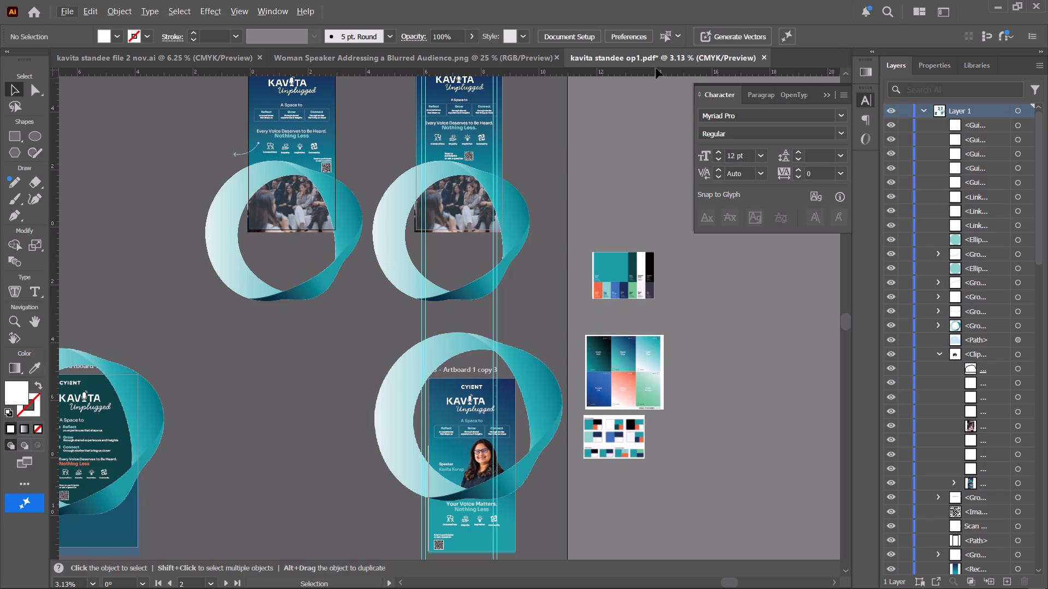
Close kavita standee op1.pdf without saving its changes.
left_click(763, 56)
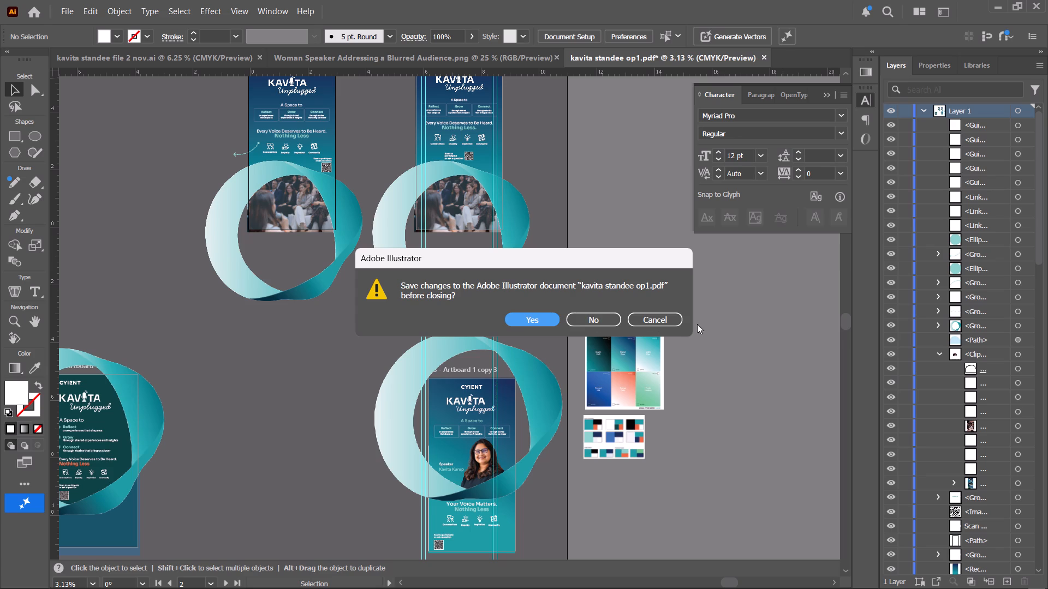
left_click(608, 318)
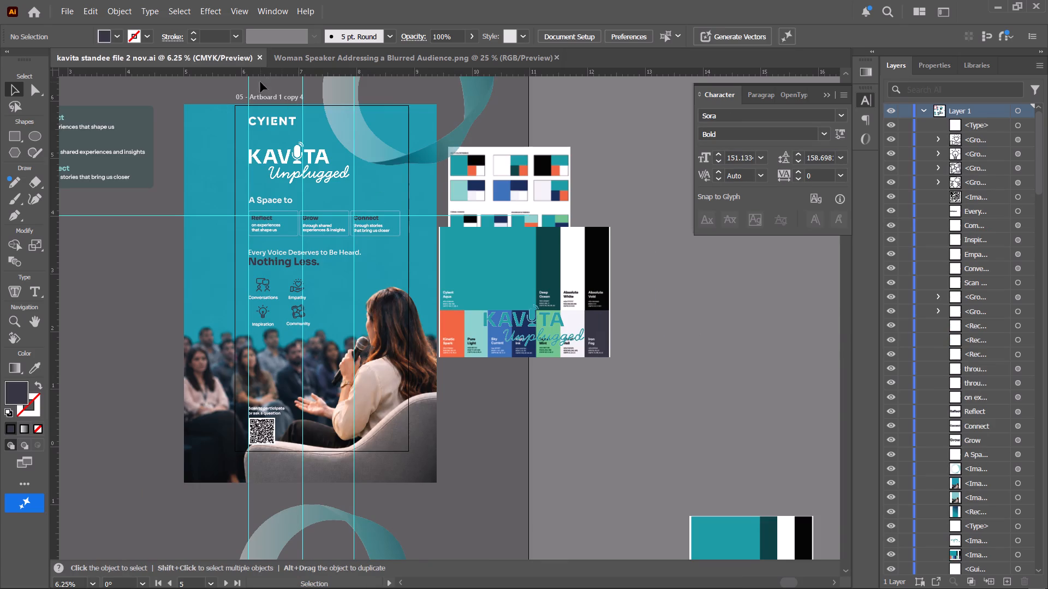
Close the Woman Speaker Addressing a Blurred Audience.png document.
left_click(313, 62)
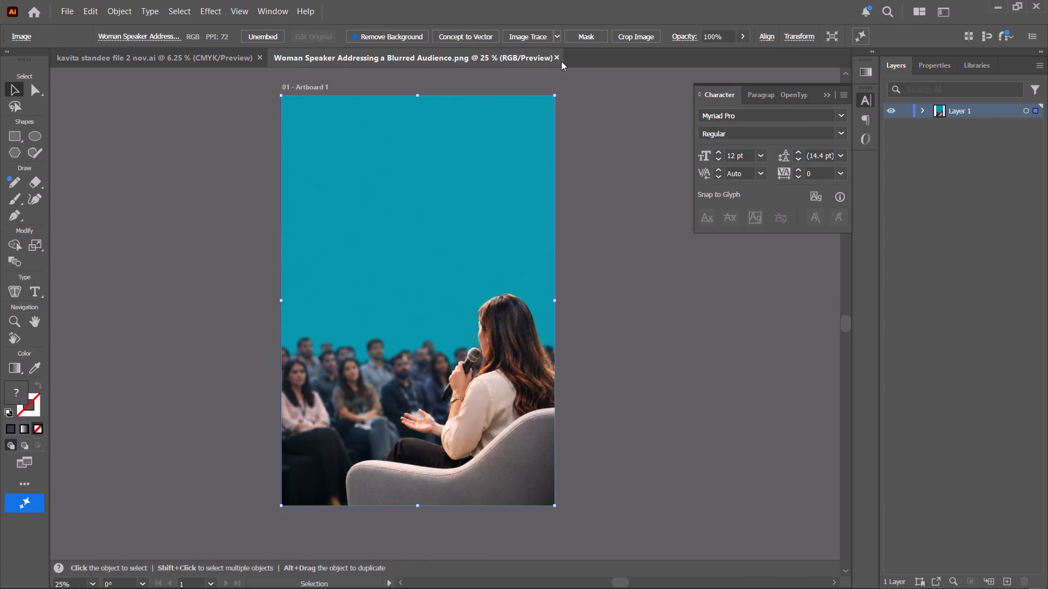
left_click(557, 58)
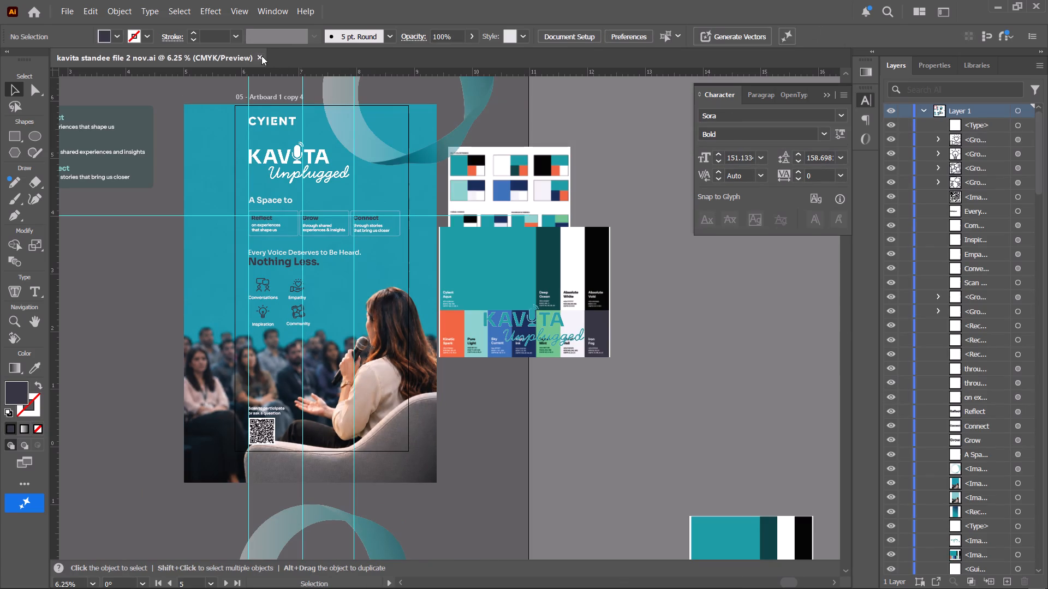
Save the kavita standee file 2 nov.ai document.
key("ctrl+s")
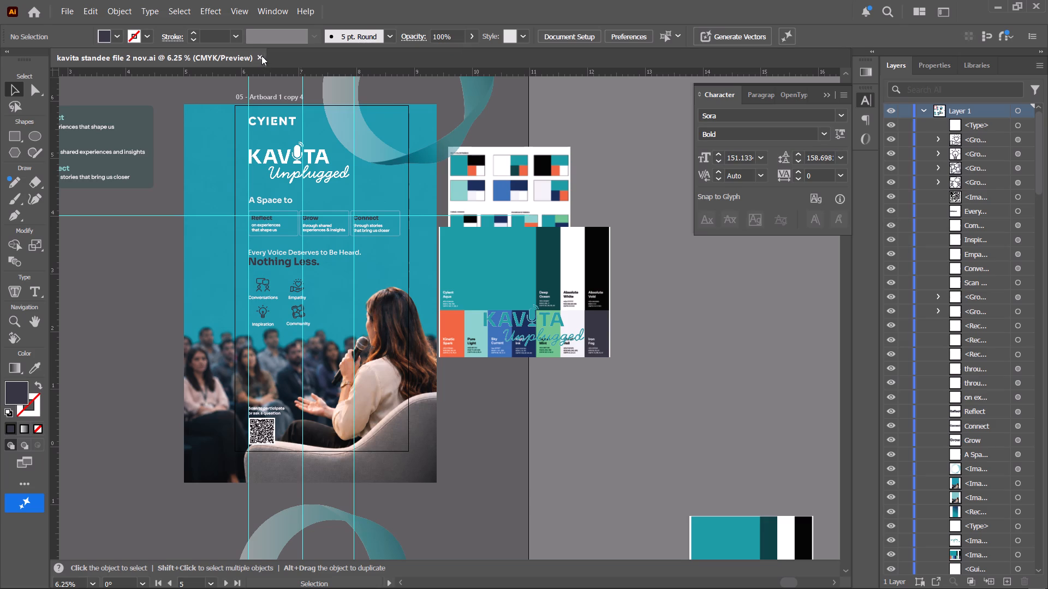
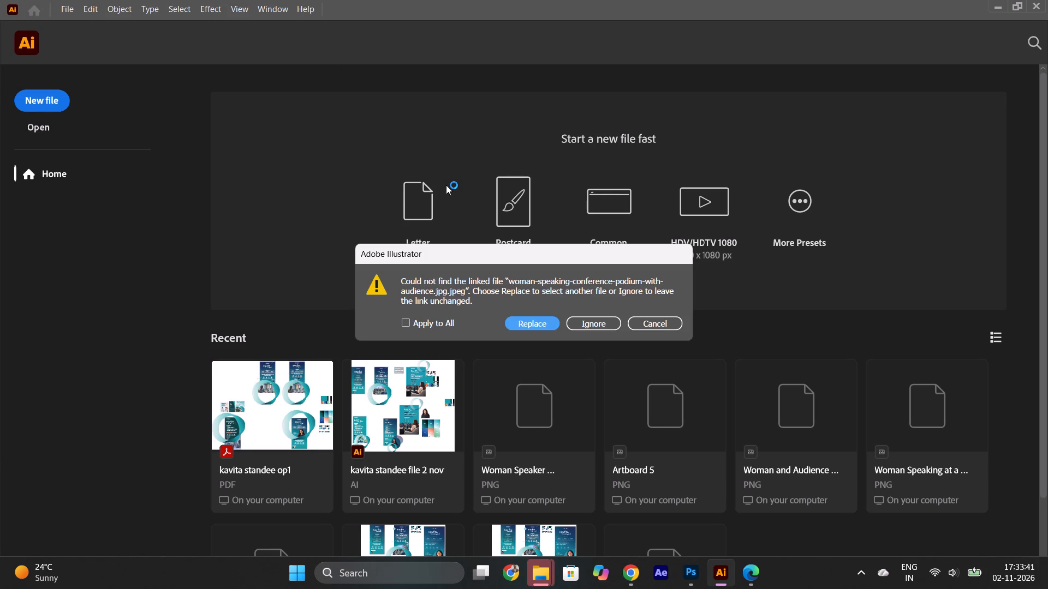
Ignore the missing linked images, leaving their links unchanged and applying that choice to all remaining ones, so the document opens.
left_click(598, 327)
left_click(598, 327)
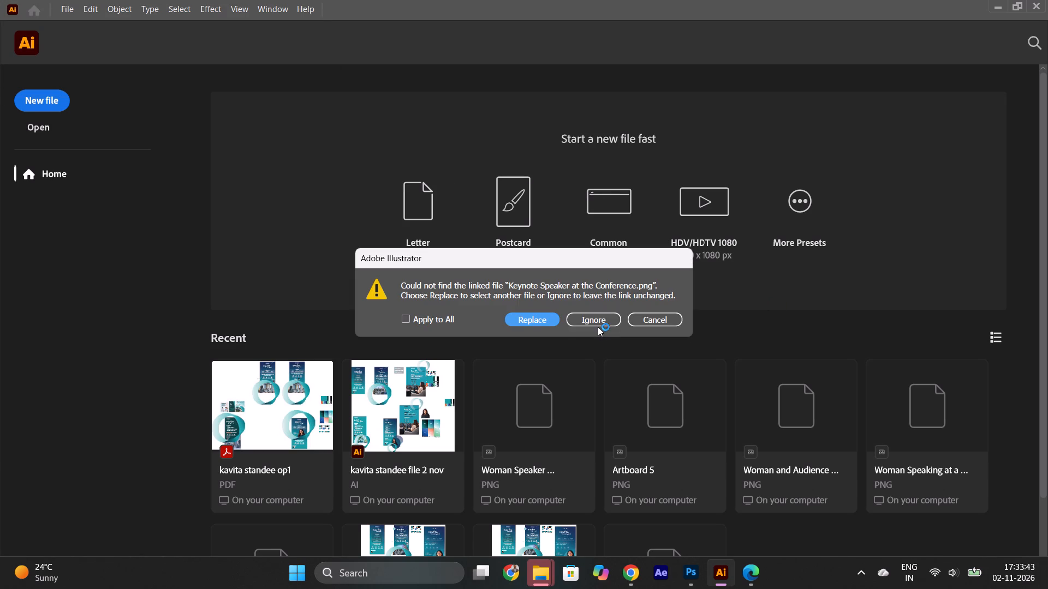
left_click(437, 317)
left_click(595, 319)
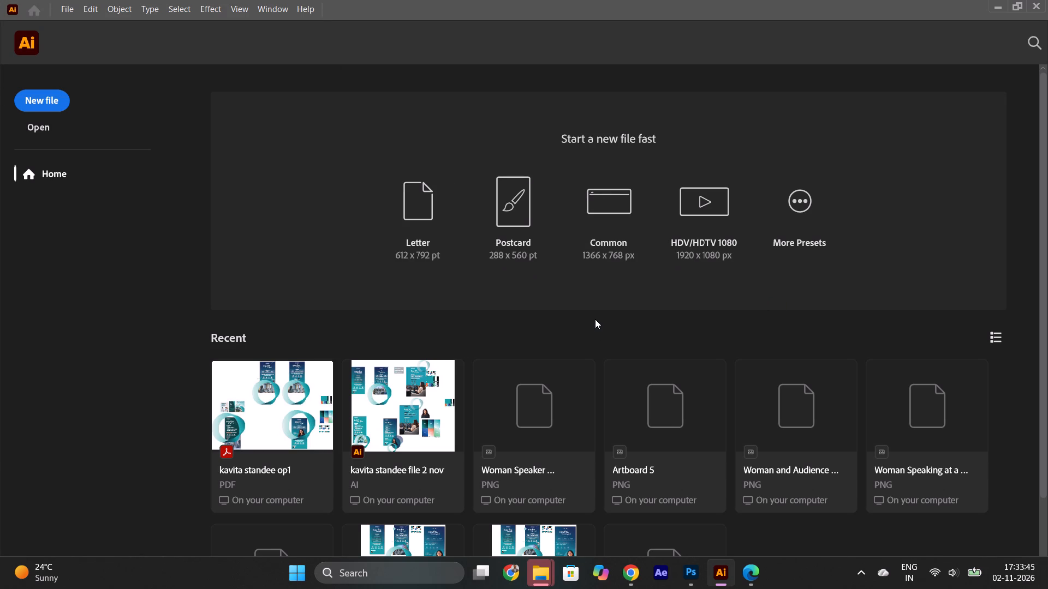
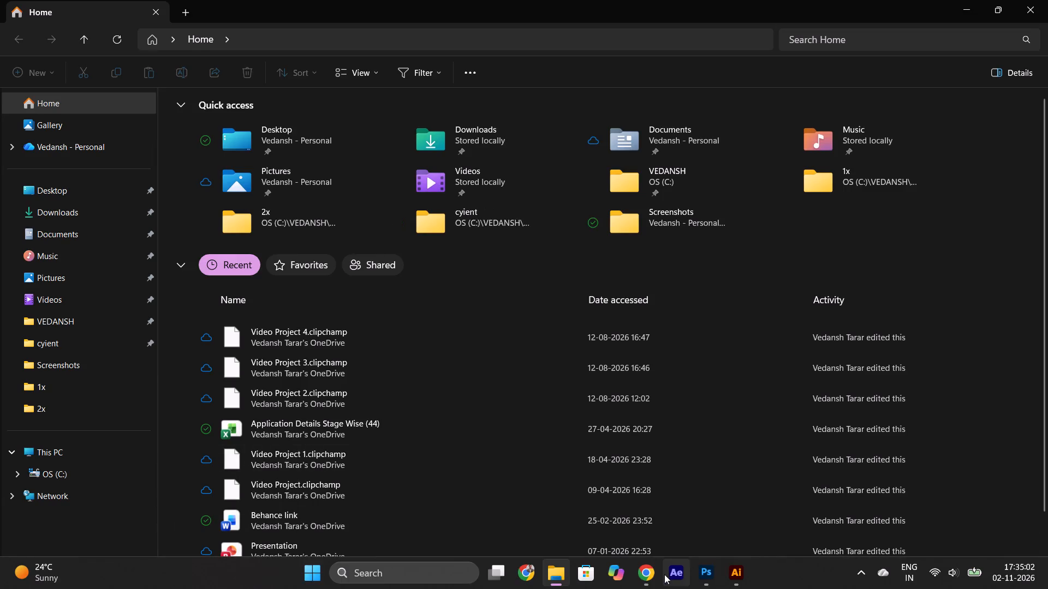
Switch to Photoshop and close it, discarding the unsaved changes to the Artboard 5.png document with the Kavita Unplugged logo.
left_click(724, 572)
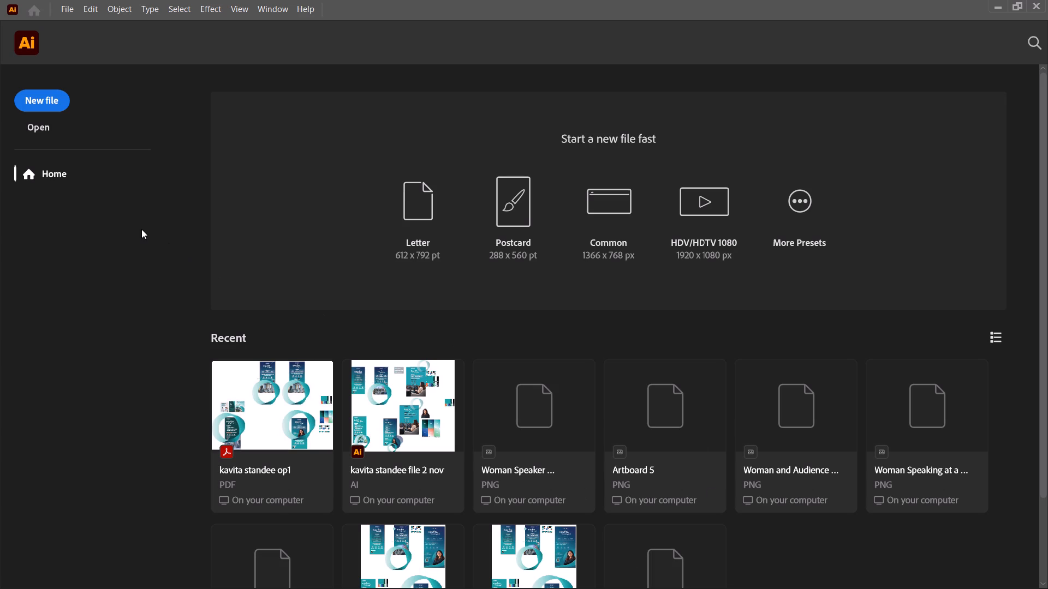
key("alt+Tab")
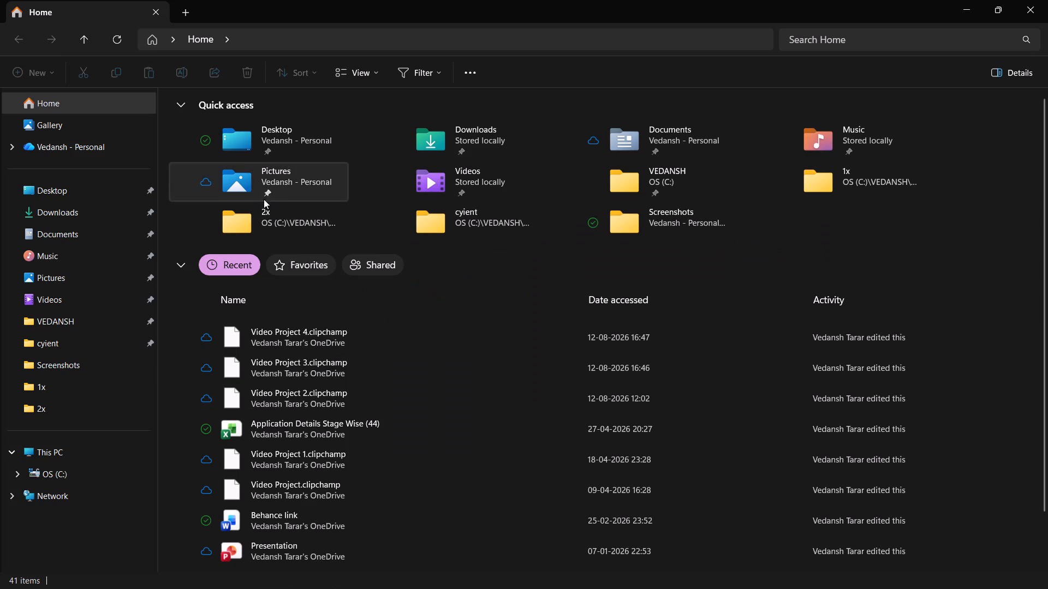
key("alt+Tab")
key("alt+Tab")
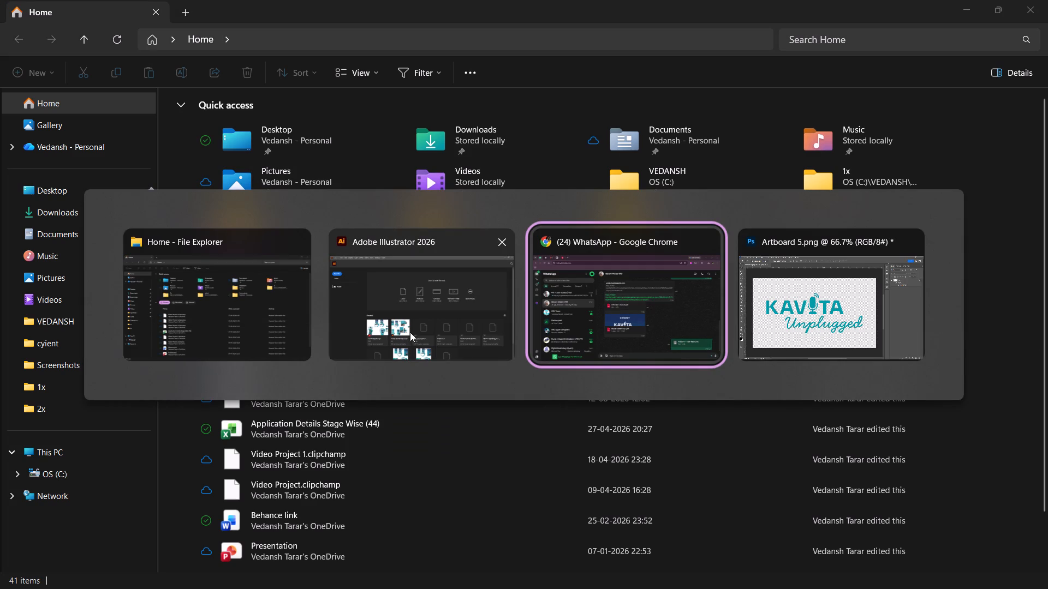
left_click(796, 295, "alt")
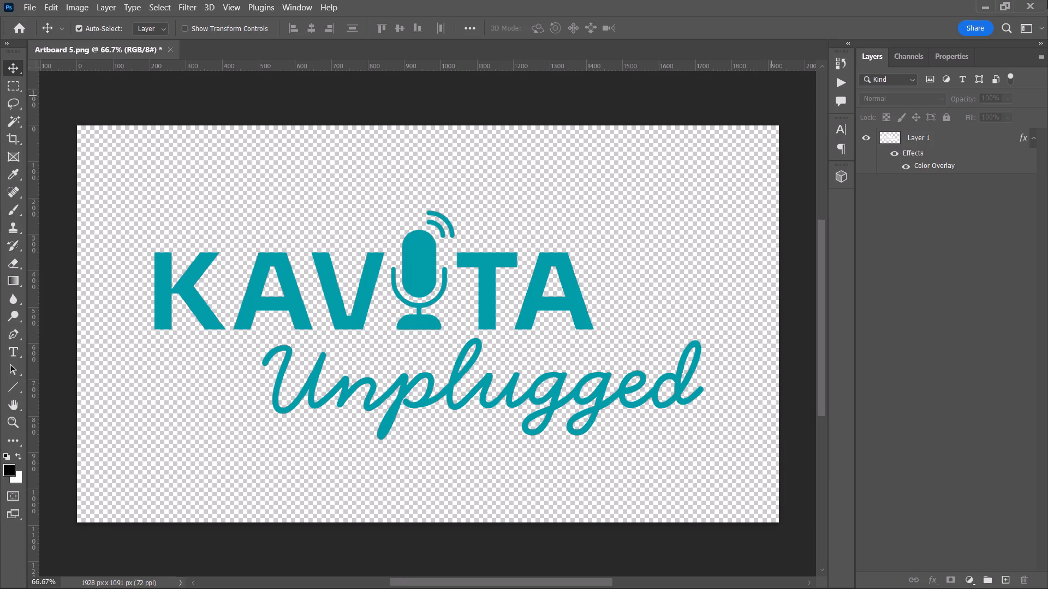
left_click(1047, 0)
left_click(563, 236)
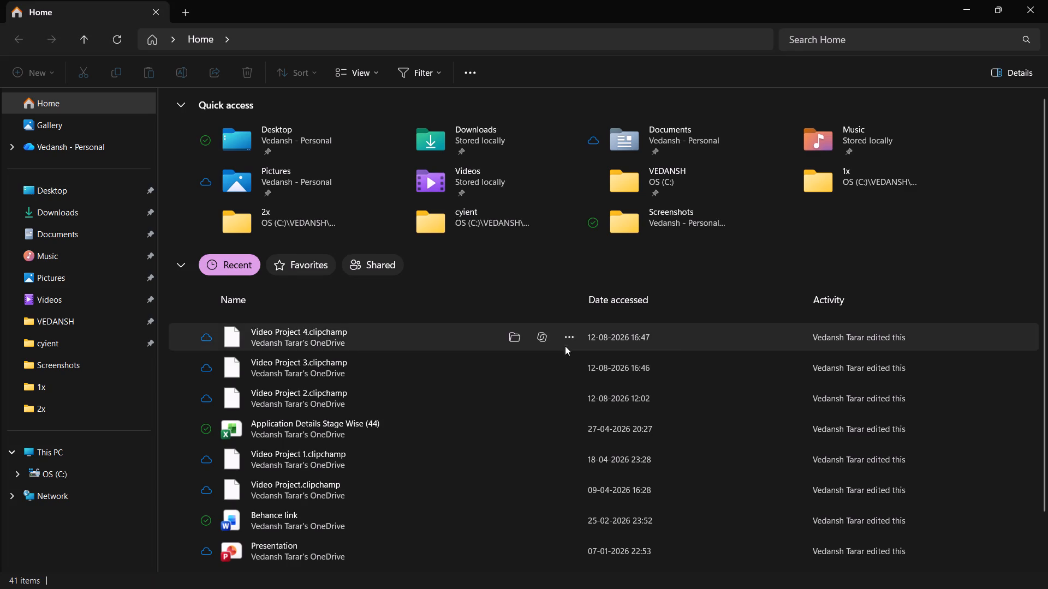
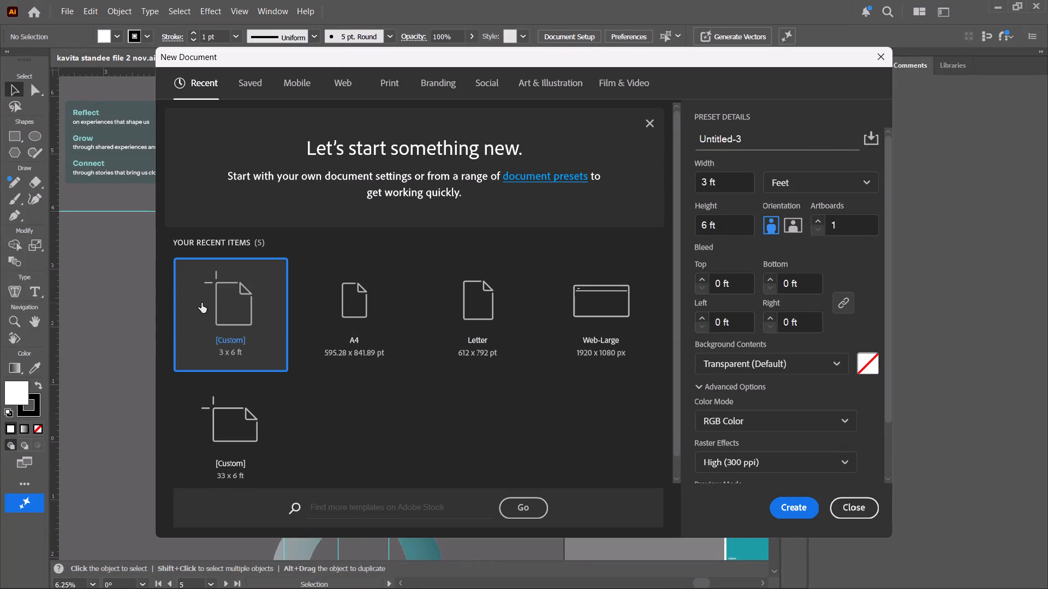
Create a new document from the recent custom 3 x 6 ft preset, with one portrait artboard in RGB colour at 300 ppi.
left_click(201, 303)
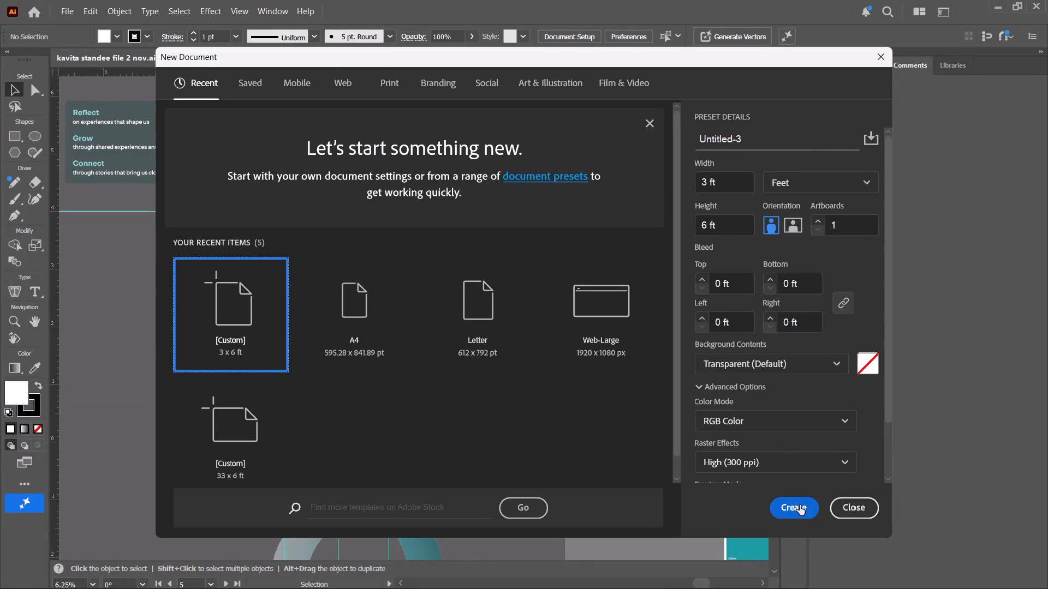
left_click(789, 503)
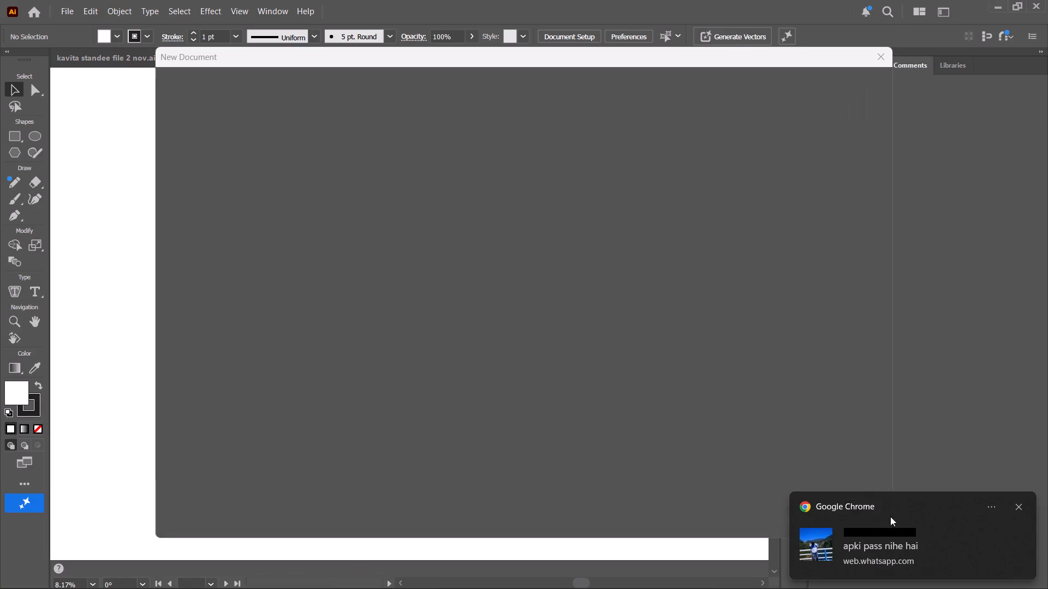
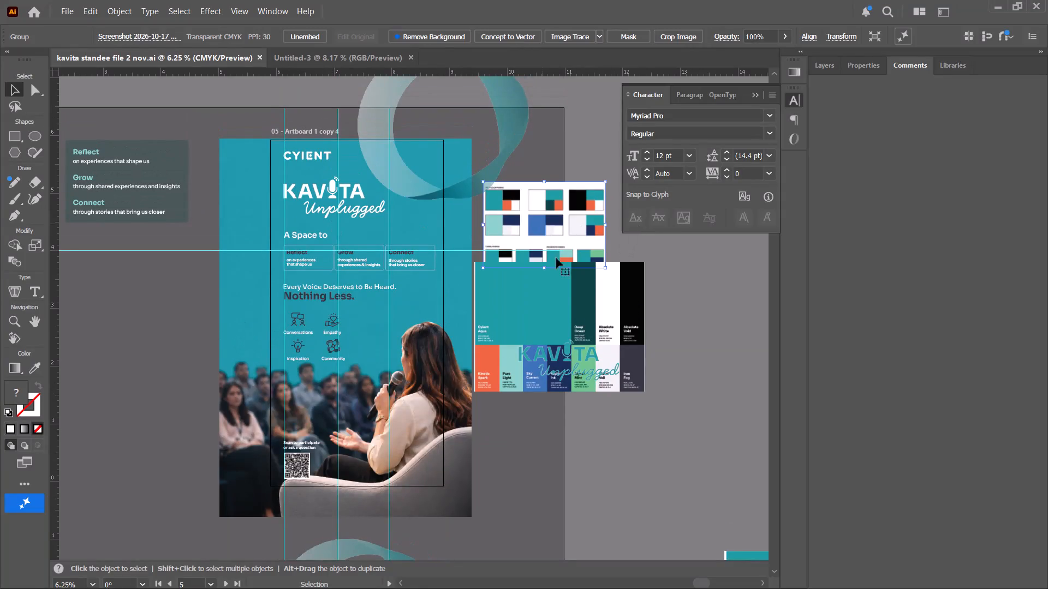
Move the two colour palette images together further away from the teal standee artboard and deselect them.
left_click(559, 290, "shift")
left_click_drag(541, 239, 619, 269)
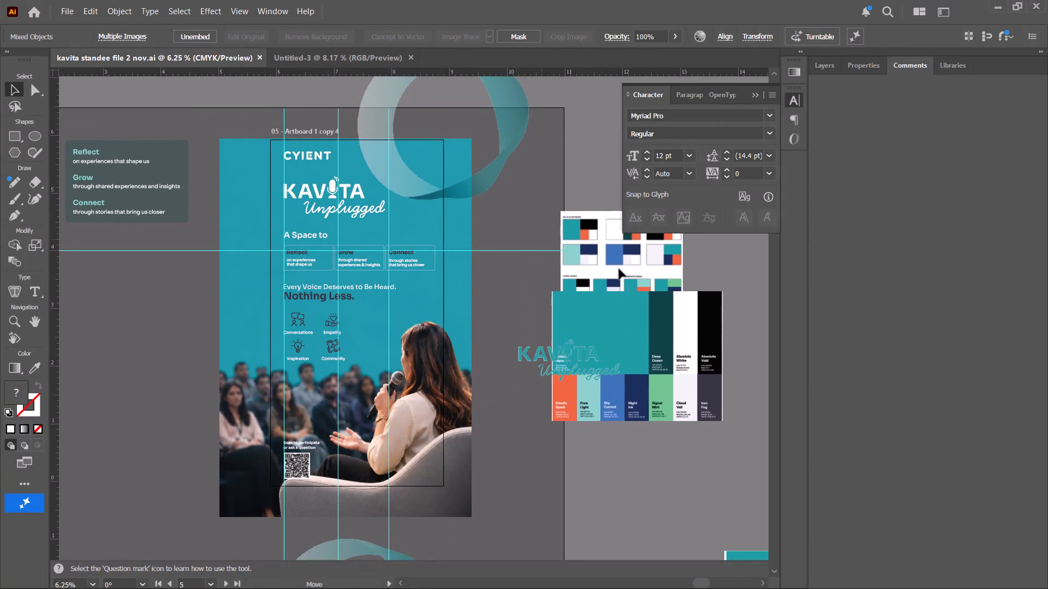
left_click_drag(619, 269, 612, 269)
left_click(624, 193)
left_click(574, 171)
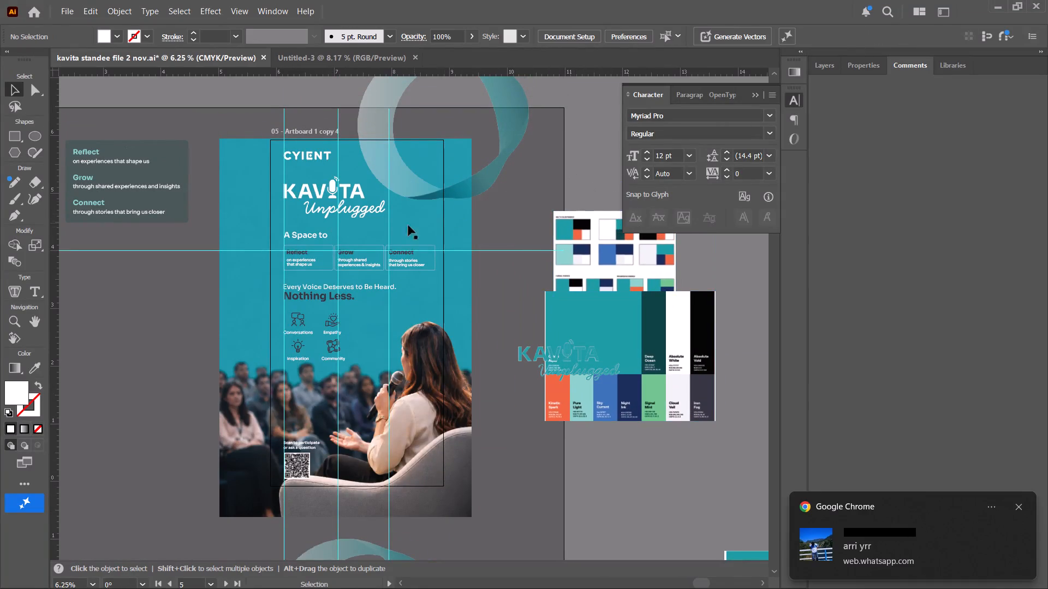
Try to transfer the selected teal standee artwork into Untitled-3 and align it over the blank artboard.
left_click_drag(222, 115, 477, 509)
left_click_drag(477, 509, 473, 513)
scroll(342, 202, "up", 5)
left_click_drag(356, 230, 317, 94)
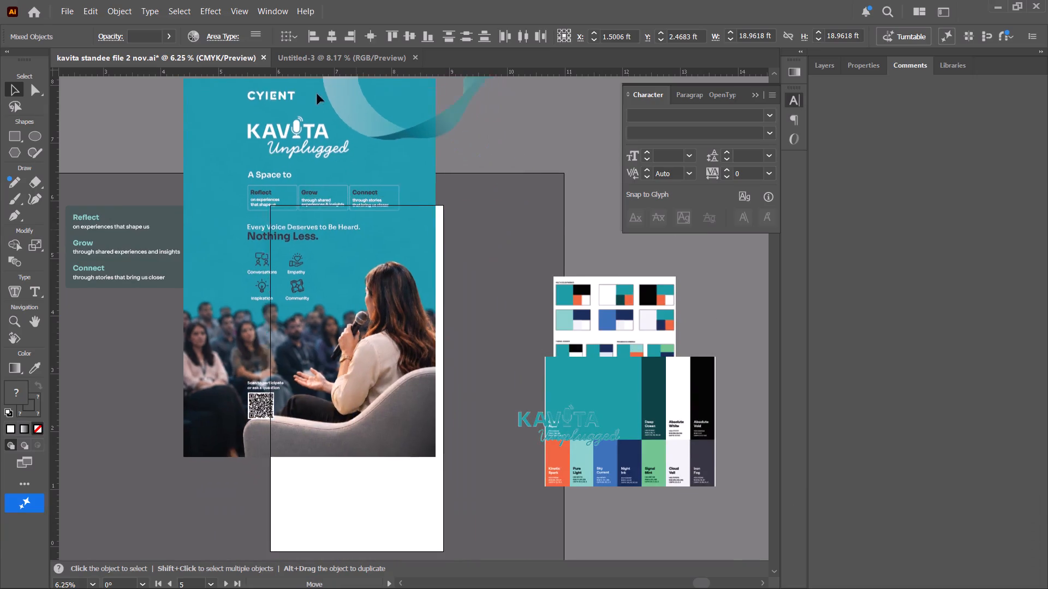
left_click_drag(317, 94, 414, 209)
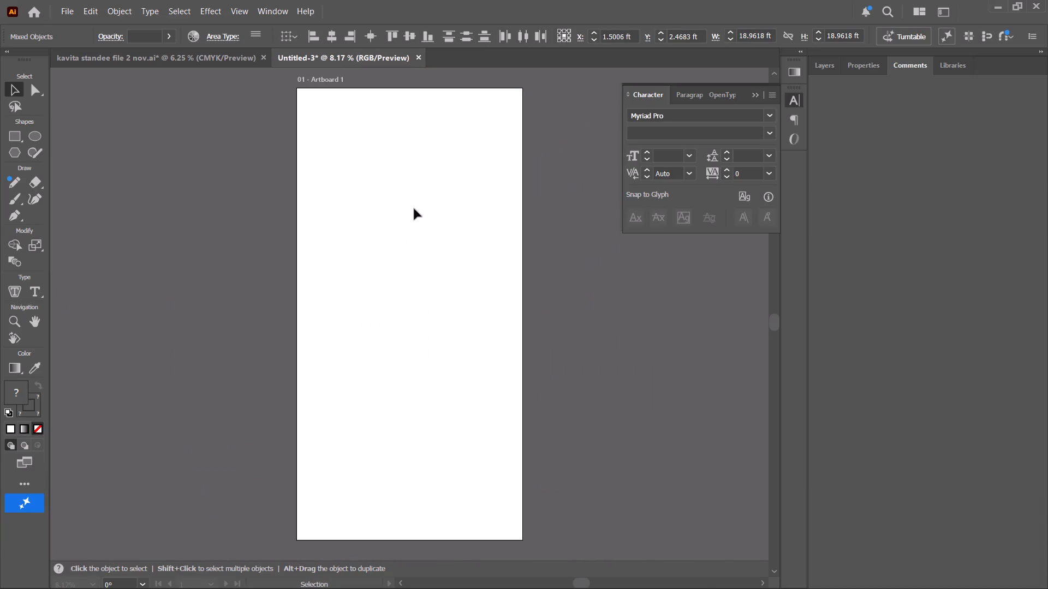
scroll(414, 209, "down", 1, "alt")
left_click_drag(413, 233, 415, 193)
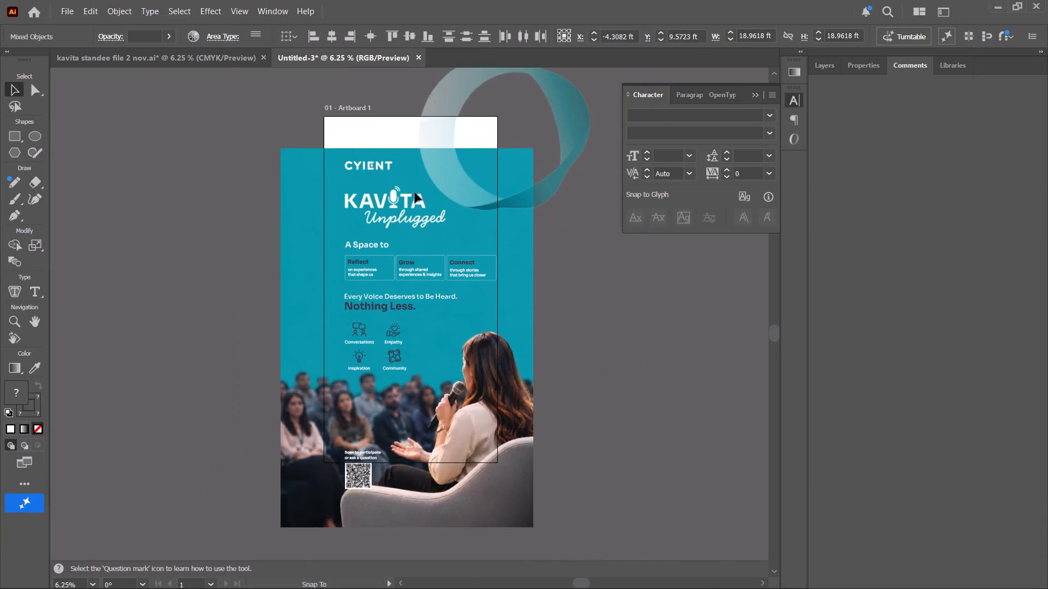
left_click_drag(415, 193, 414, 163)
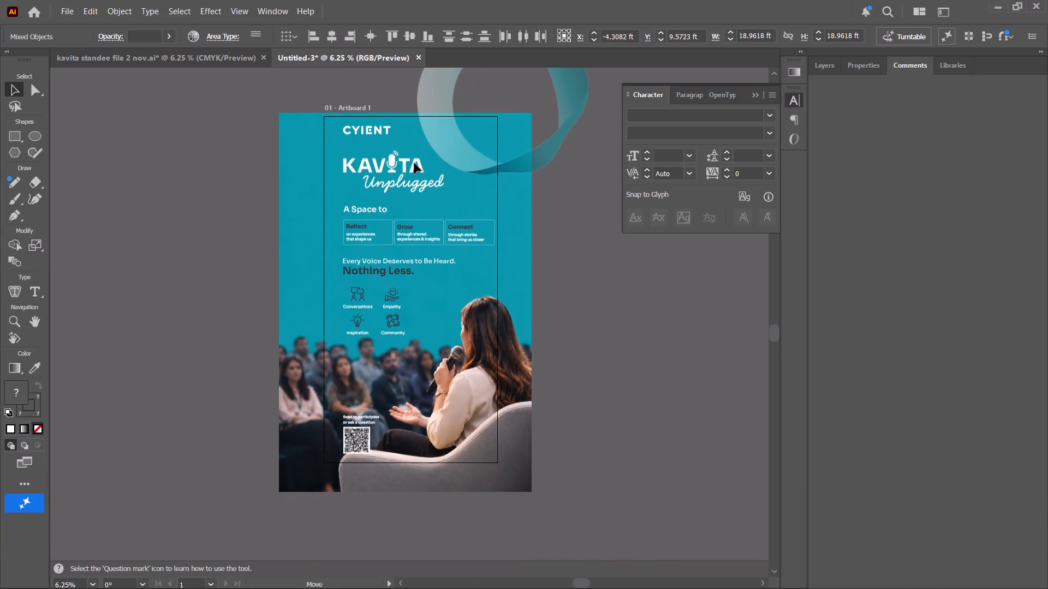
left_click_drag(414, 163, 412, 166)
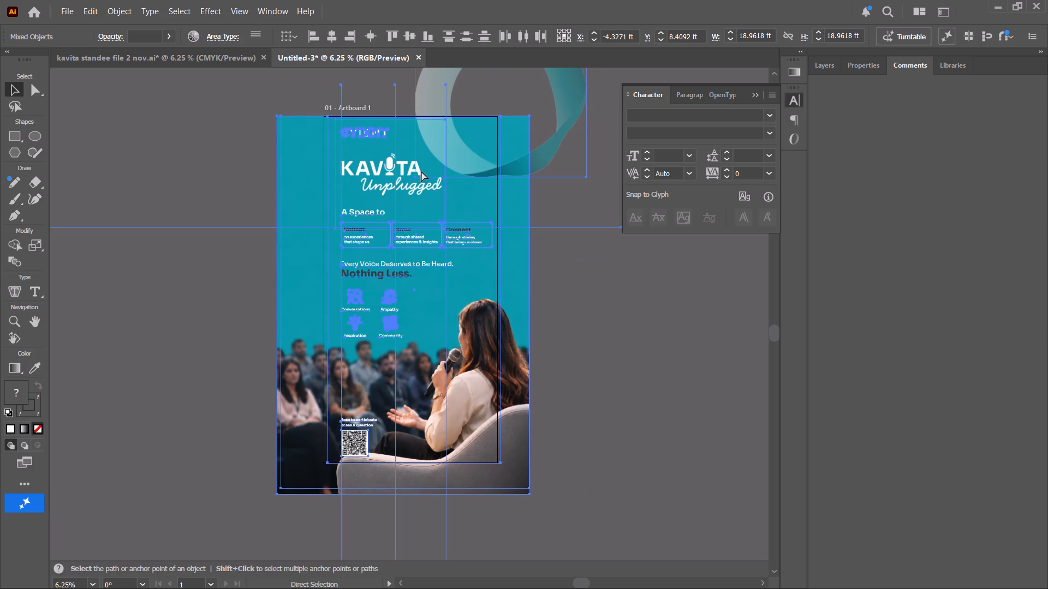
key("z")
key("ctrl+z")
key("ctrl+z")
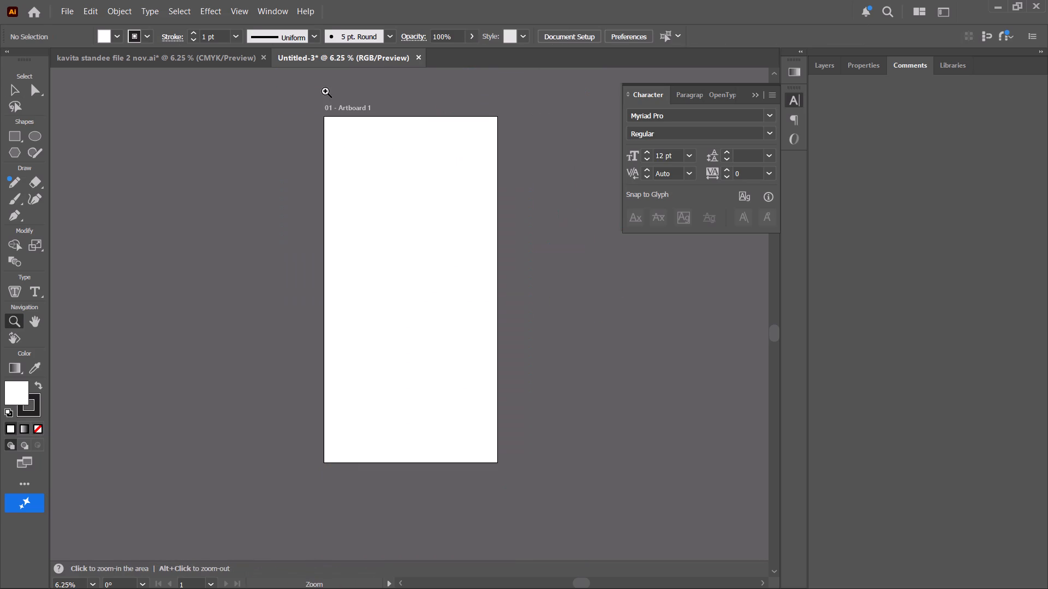
In the kavita standee file, enter artboard editing and bring Artboard 1 copy 4 with its artwork into Untitled-3.
left_click(237, 61)
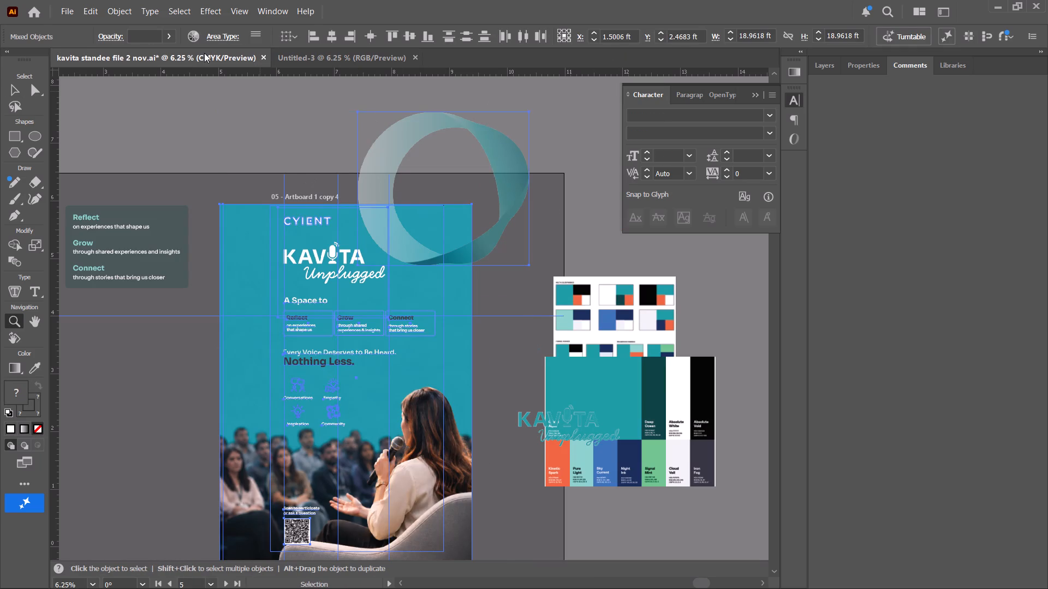
left_click(7, 92)
left_click(228, 92)
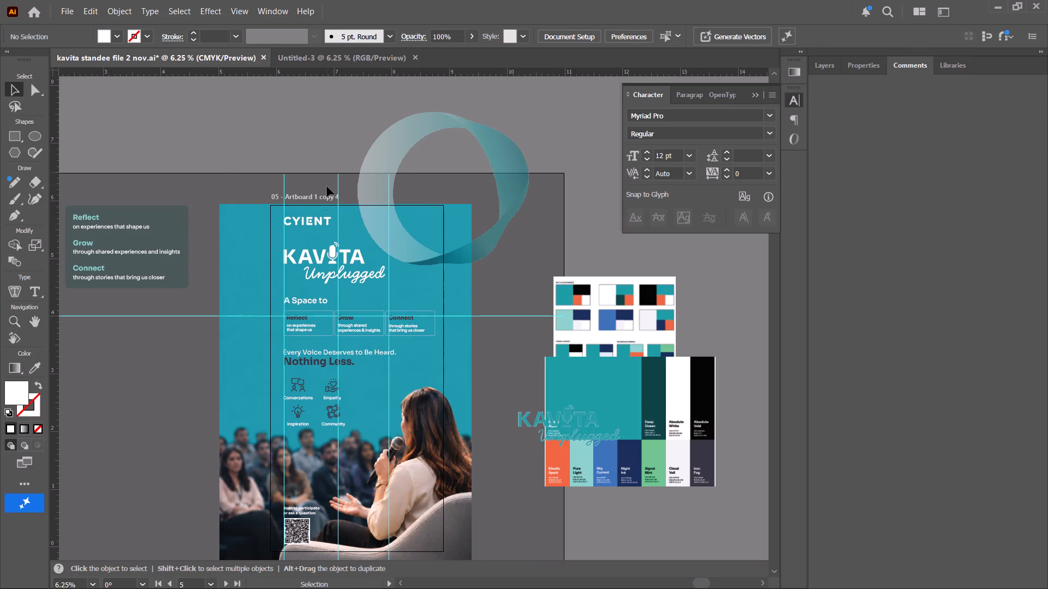
left_click(324, 210)
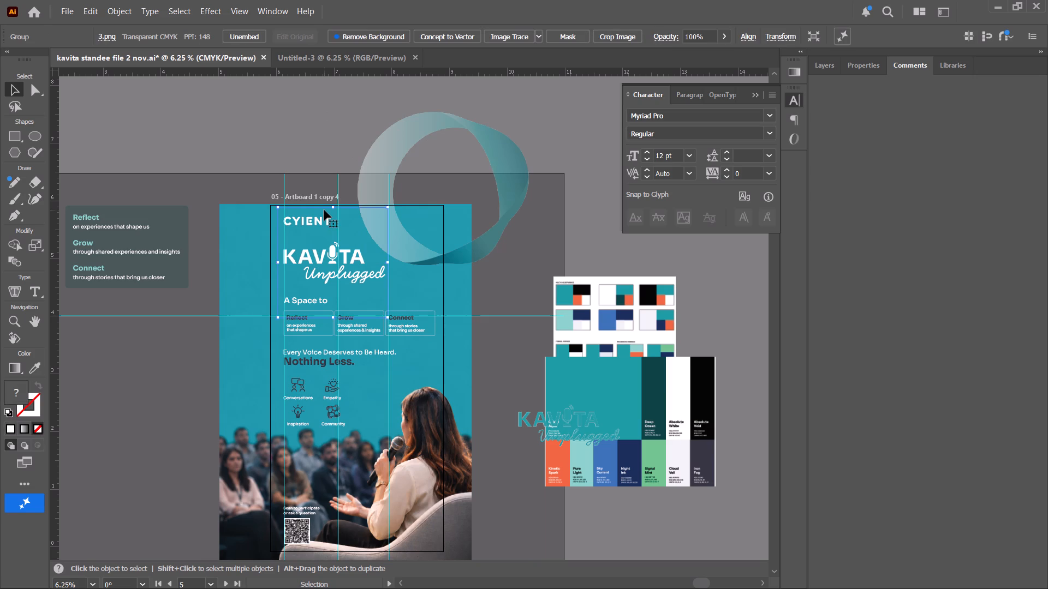
left_click(546, 131)
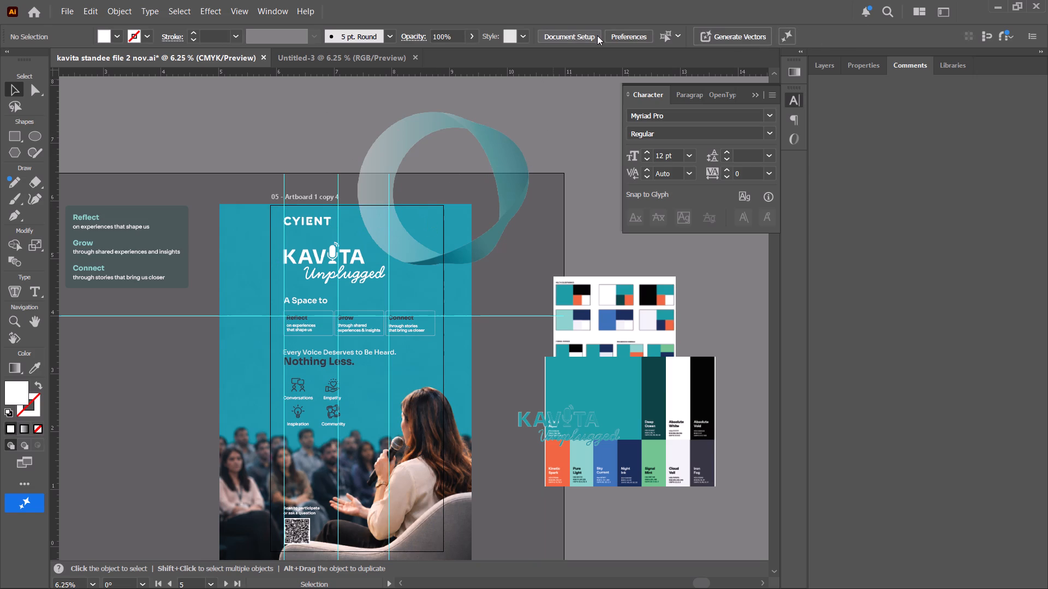
left_click(591, 35)
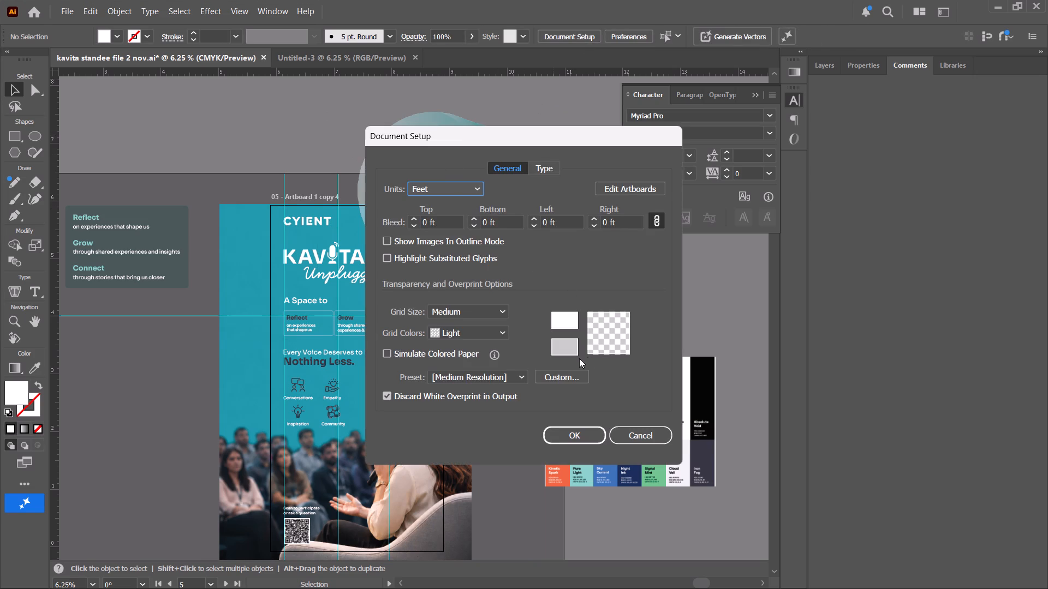
left_click(628, 185)
scroll(296, 203, "down", 1)
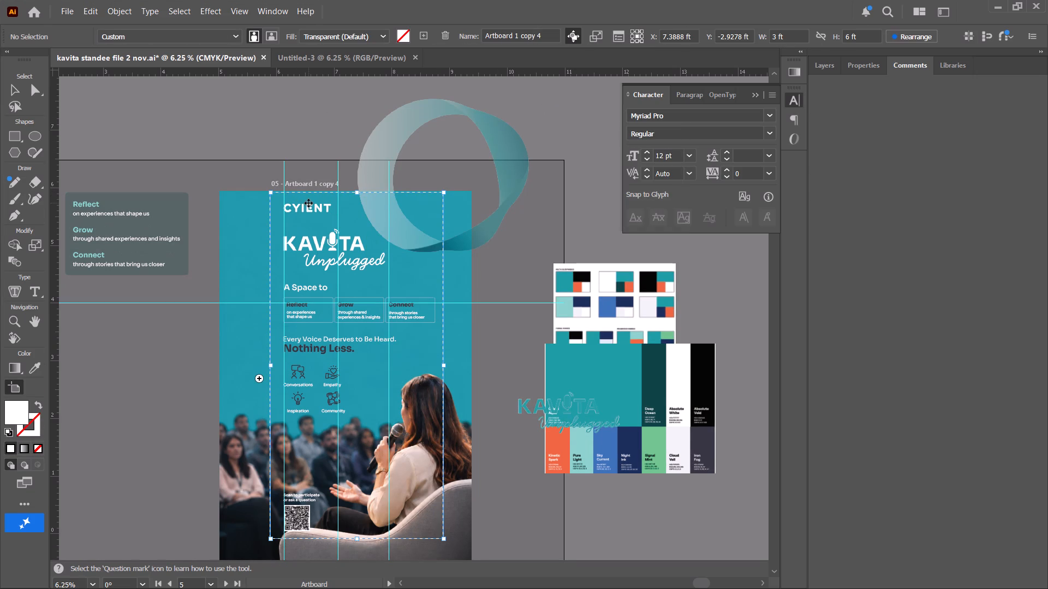
left_click_drag(308, 203, 338, 55)
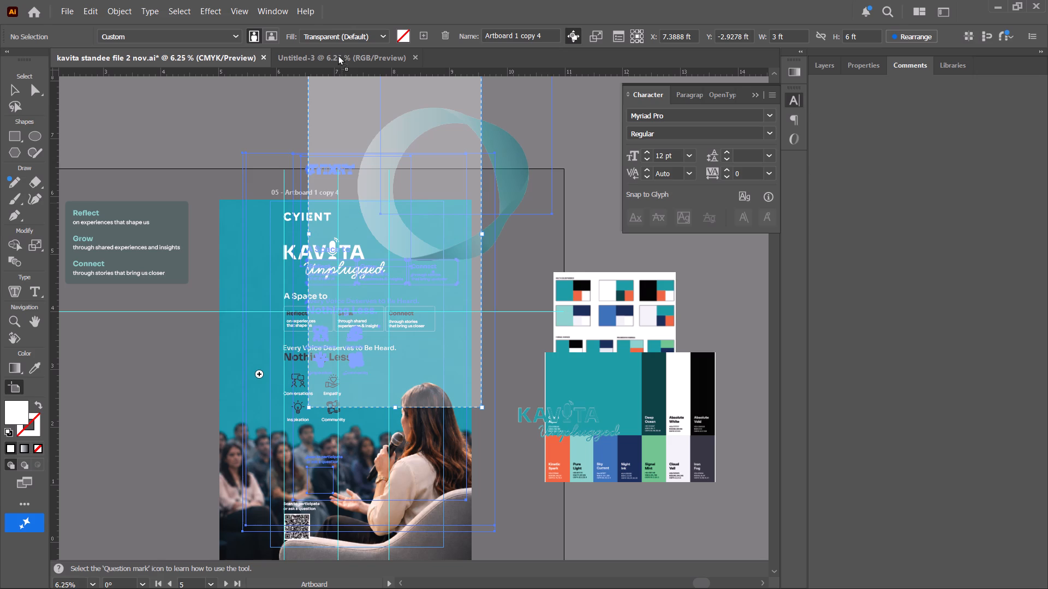
left_click_drag(338, 55, 655, 264)
left_click(631, 318)
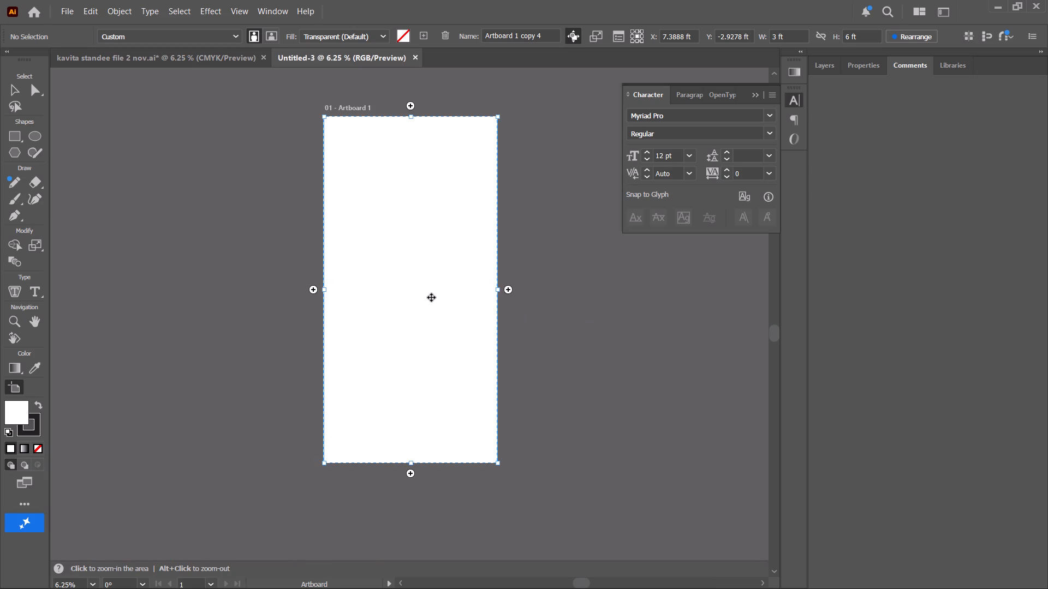
scroll(573, 266, "down", 7)
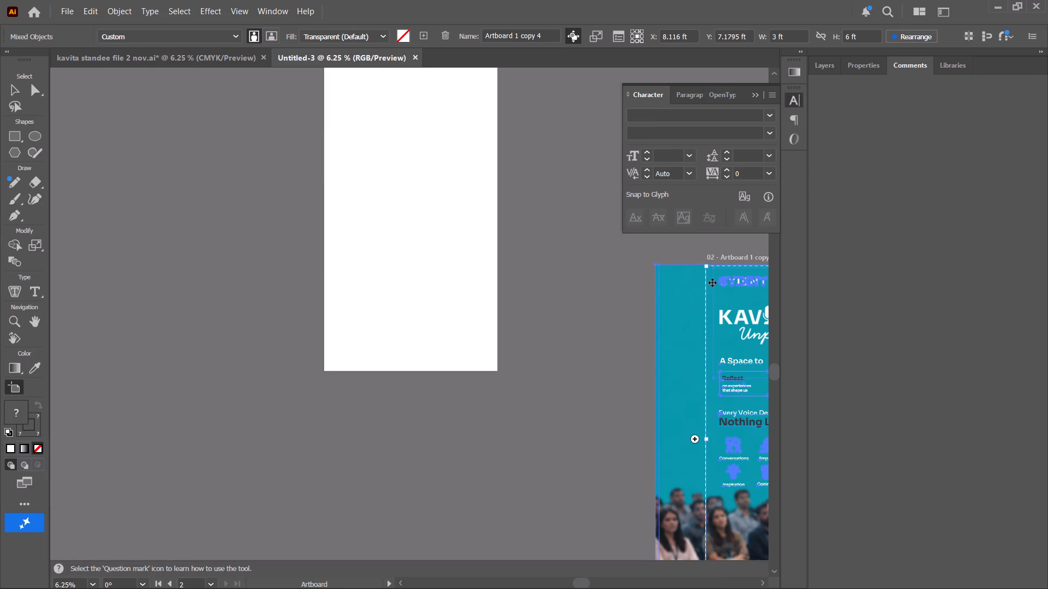
Reposition the transferred standee artboard beside the blank Artboard 1, with their top edges roughly level.
left_click_drag(730, 288, 634, 91)
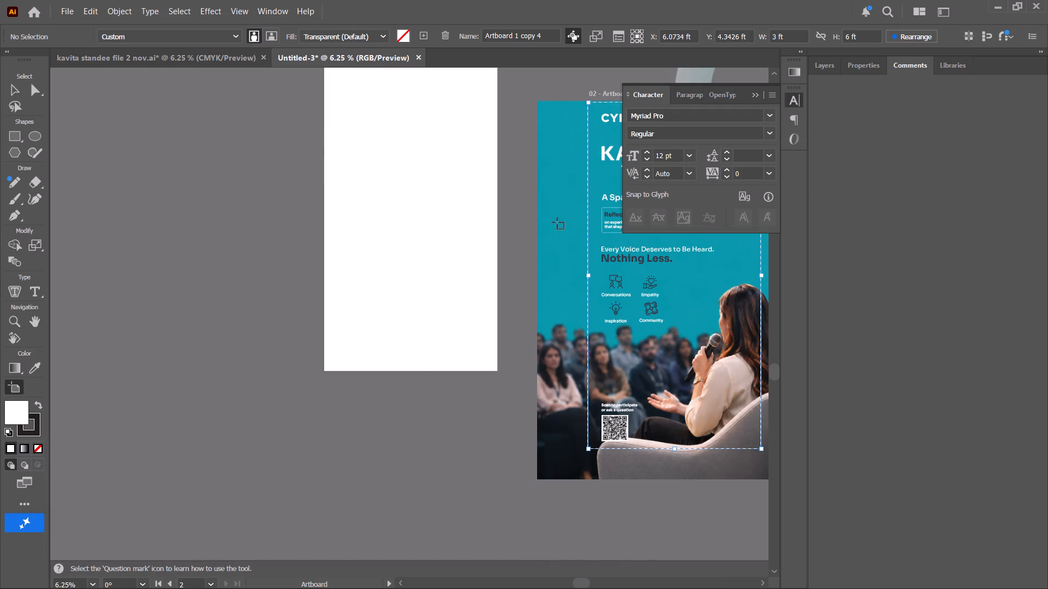
key("space")
key("space")
key("space")
key("space")
key("space")
key("space")
key("space")
key("space")
key("space")
key("space")
key("space")
key("space")
key("space")
key("space")
left_click_drag(544, 241, 293, 317)
left_click_drag(396, 205, 402, 200)
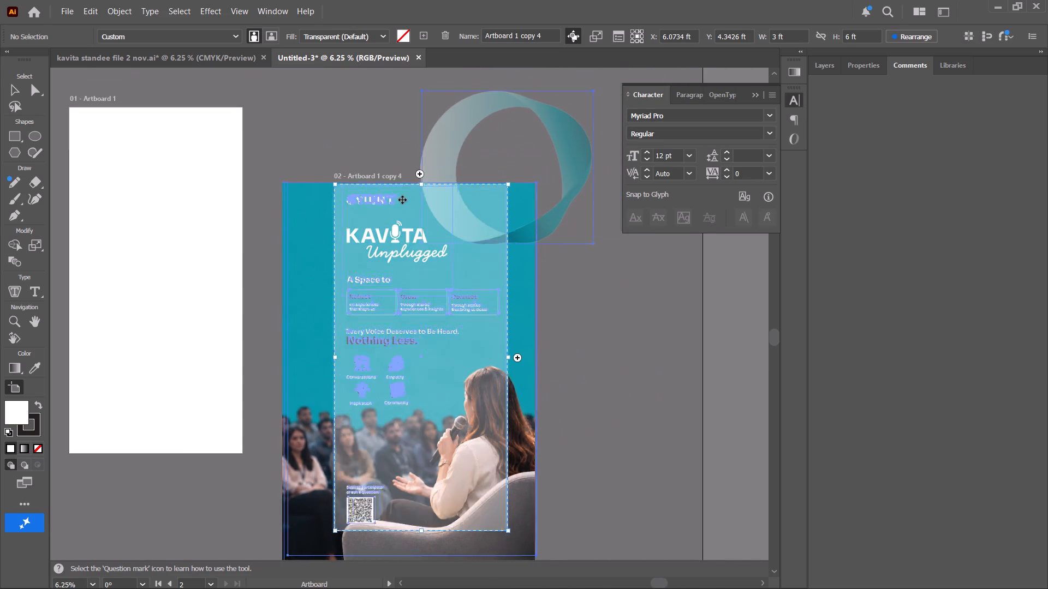
left_click_drag(402, 200, 425, 130)
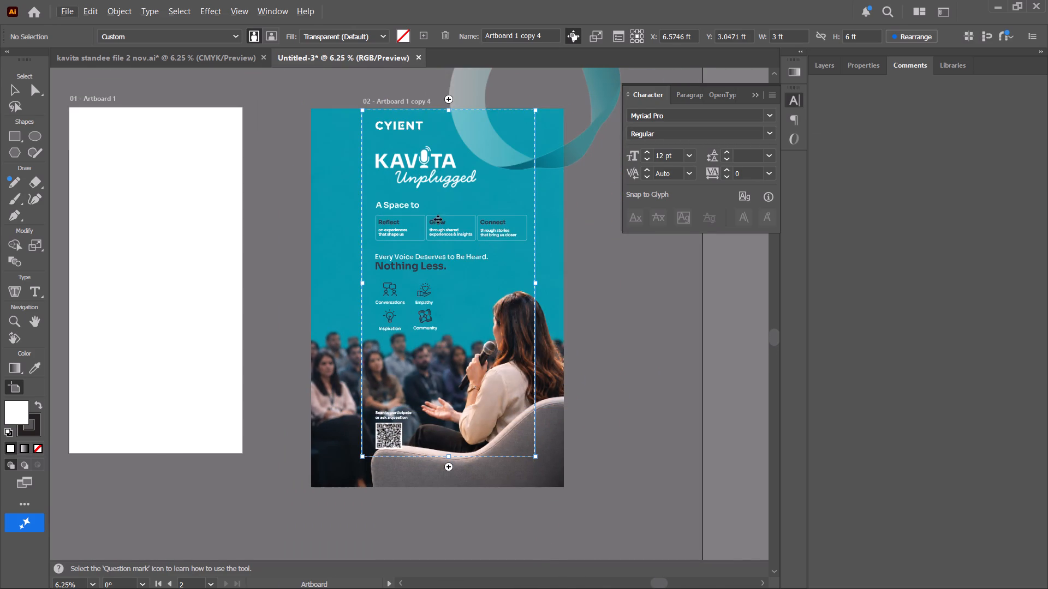
Delete the blank Artboard 1 from Untitled-3 and leave artboard editing.
left_click(96, 100)
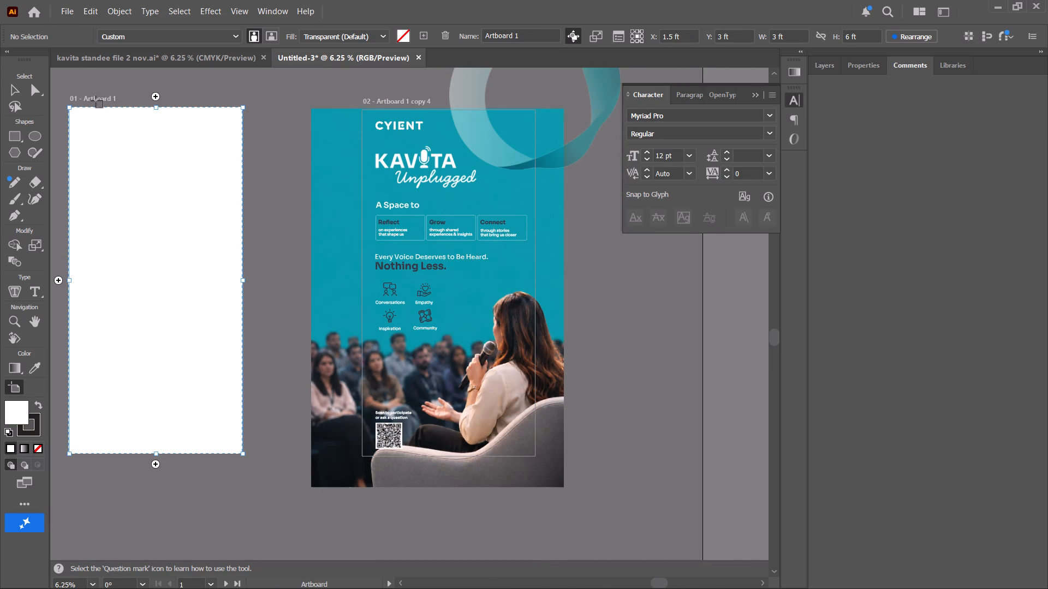
key("Delete")
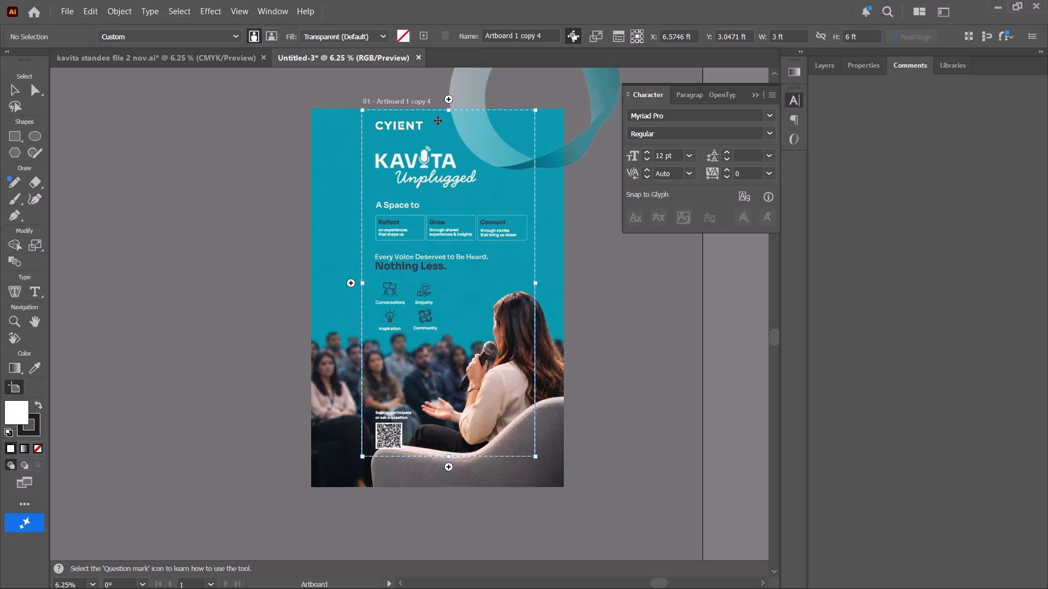
left_click(17, 91)
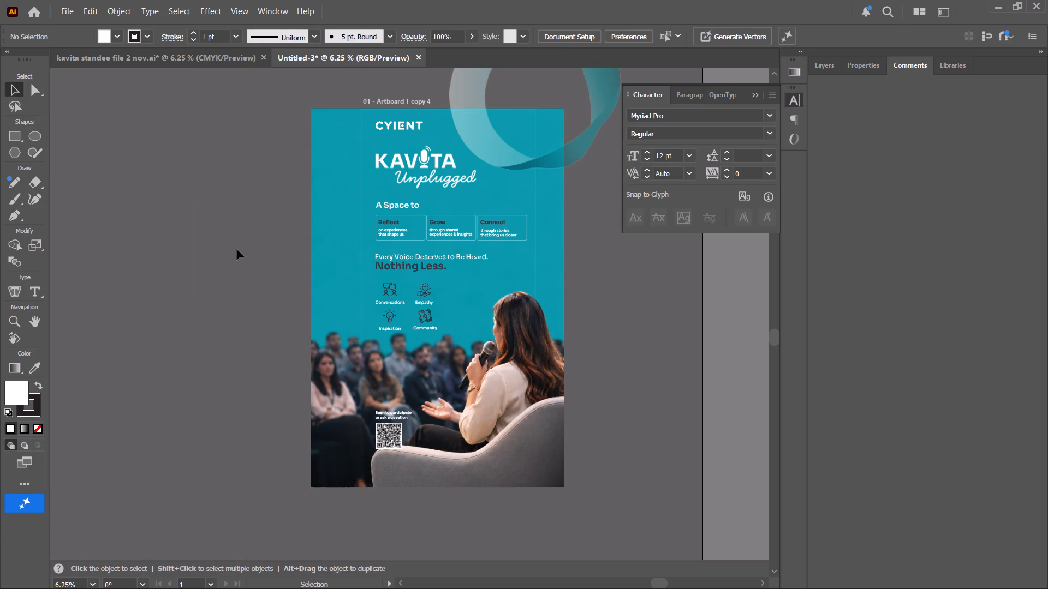
left_click(249, 299)
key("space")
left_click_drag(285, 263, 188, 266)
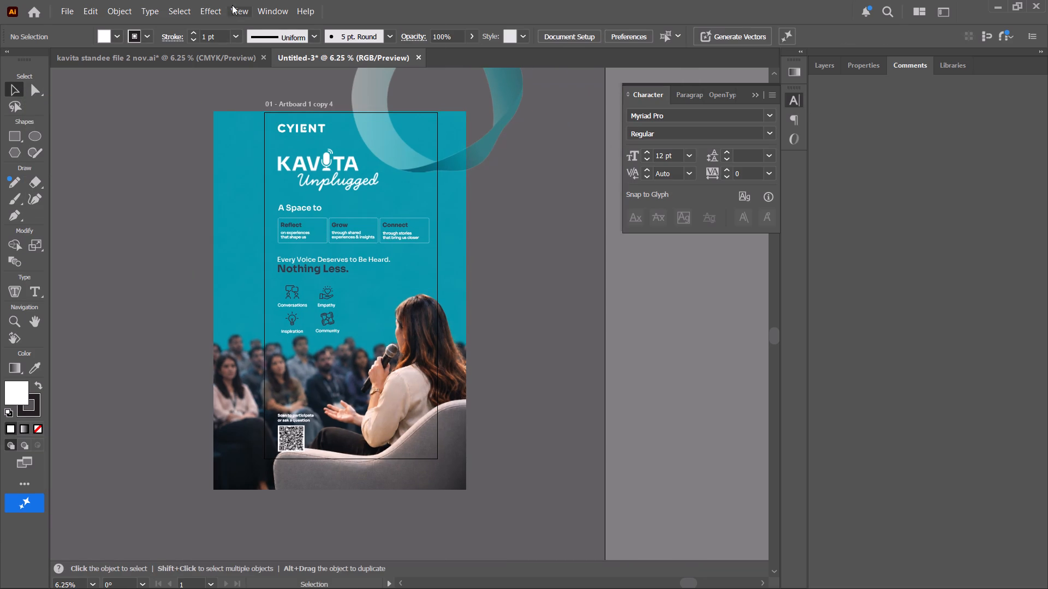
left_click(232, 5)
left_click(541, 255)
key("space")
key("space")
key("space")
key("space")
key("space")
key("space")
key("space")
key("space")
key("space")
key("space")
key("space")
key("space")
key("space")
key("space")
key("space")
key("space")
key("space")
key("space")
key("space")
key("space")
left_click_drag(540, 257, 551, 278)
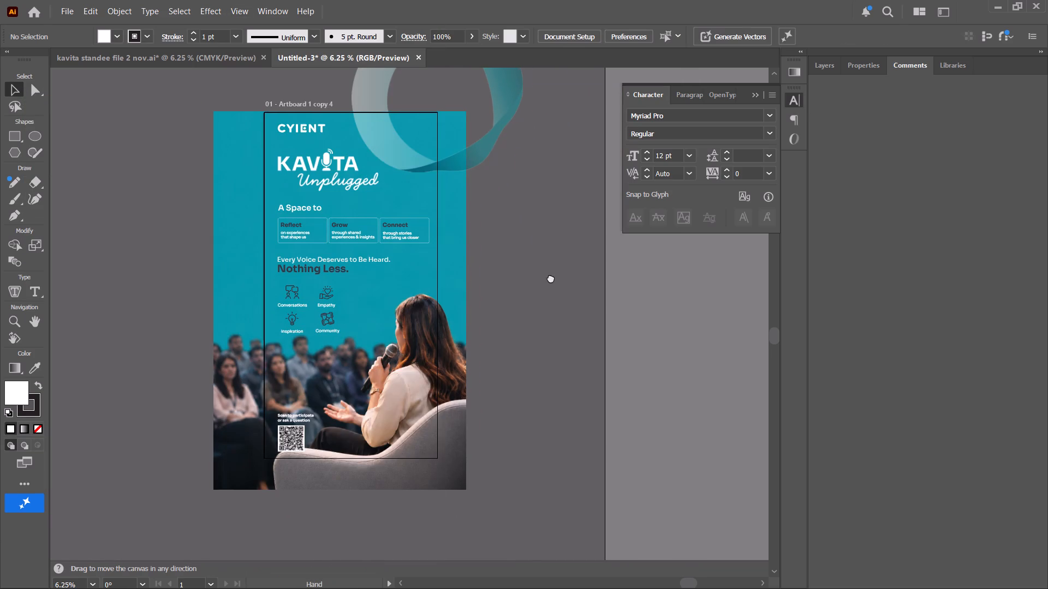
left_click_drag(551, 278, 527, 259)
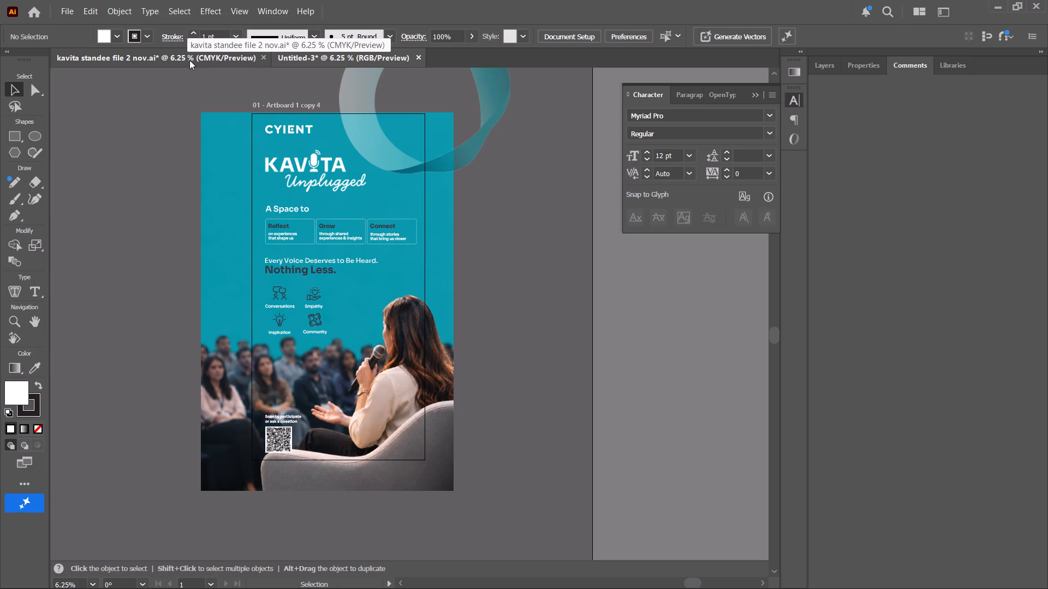
Save Untitled-3 to the cyient folder in Adobe PDF format under the name kavita standee iron fog.
key("ctrl+shift+s")
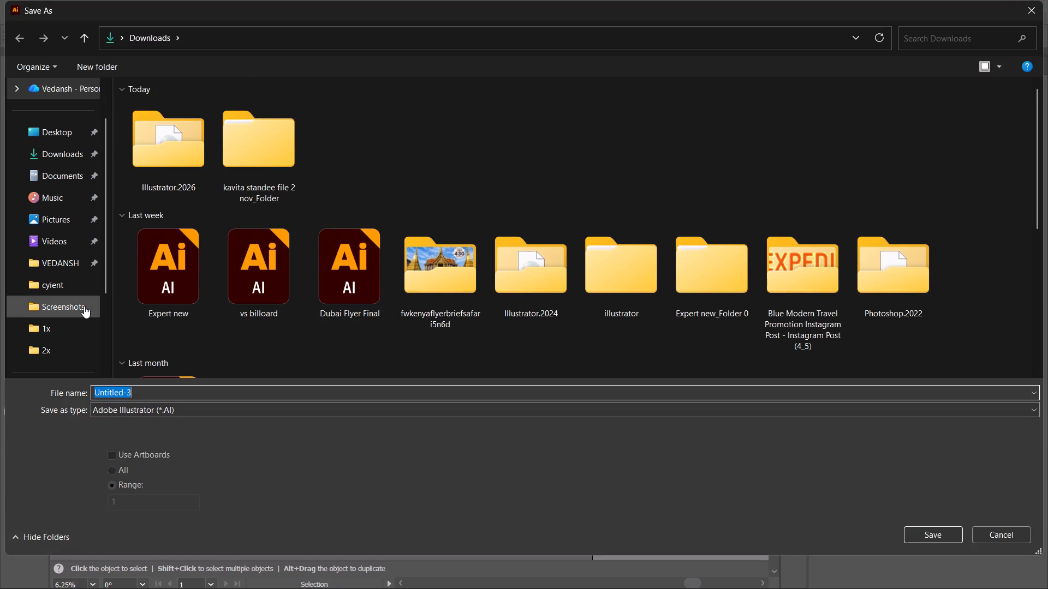
left_click(79, 286)
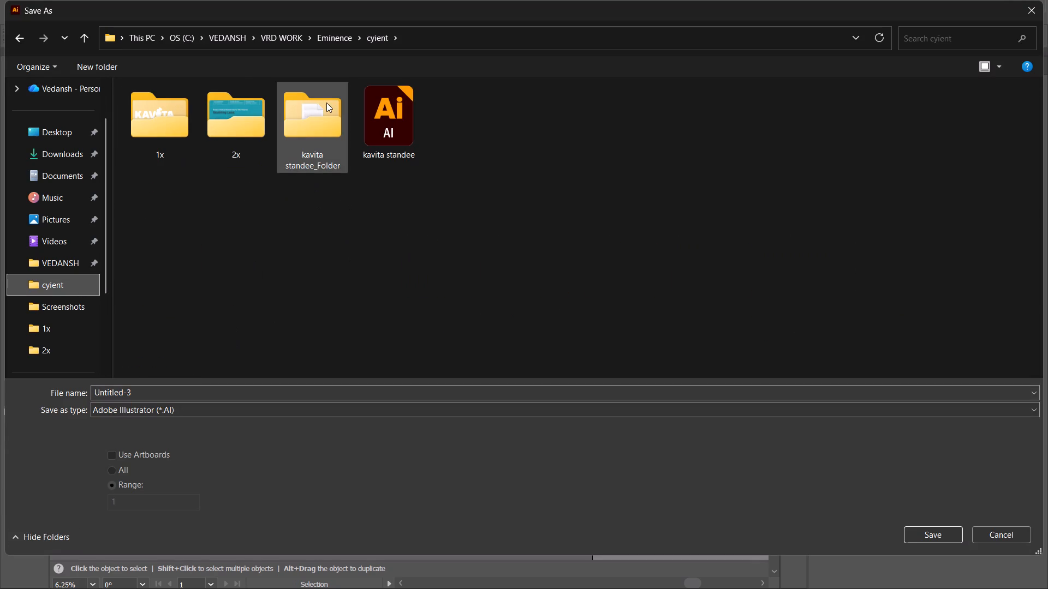
left_click(326, 103)
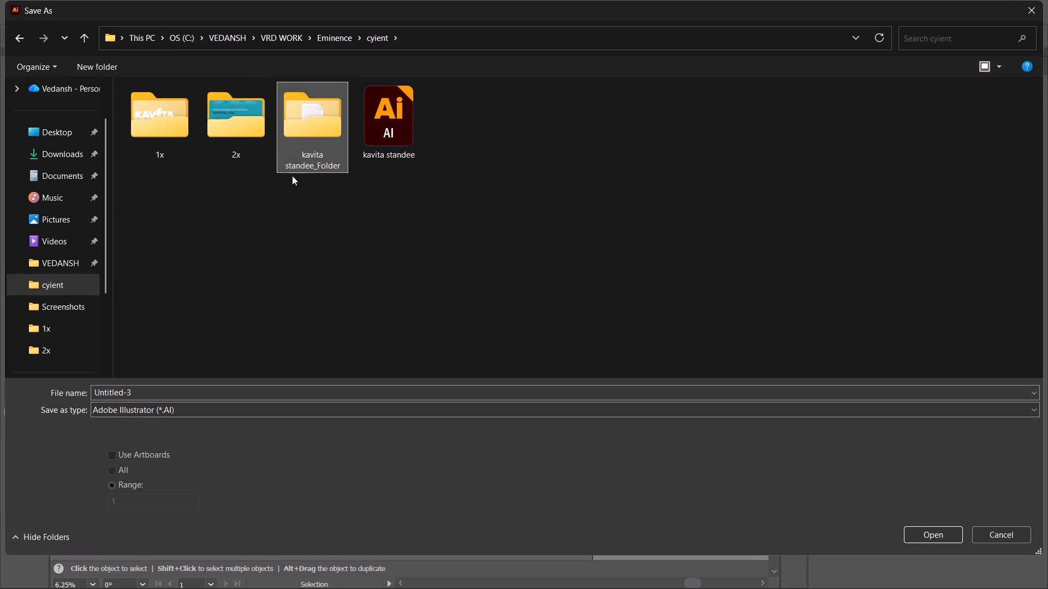
left_click(219, 389)
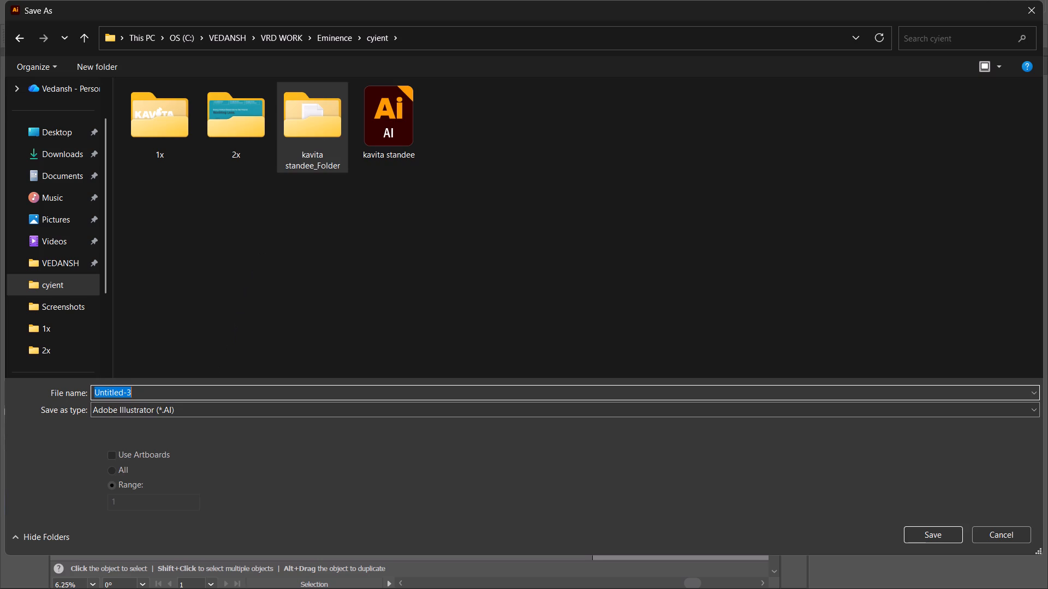
type("ka")
key("Down")
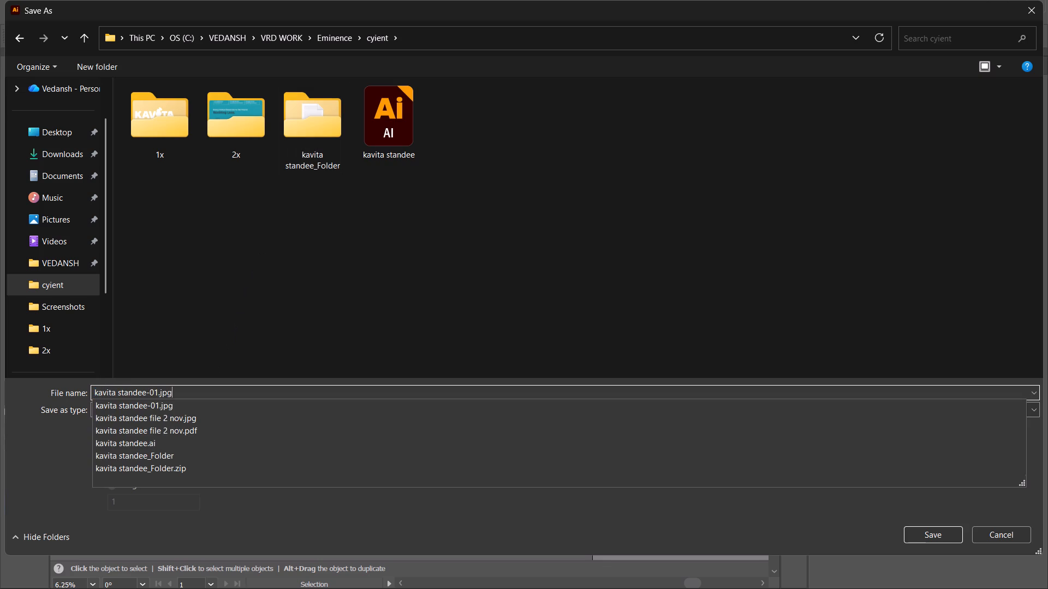
key("BackSpace")
key("BackSpace")
key("BackSpace")
key("BackSpace")
key("BackSpace")
key("BackSpace")
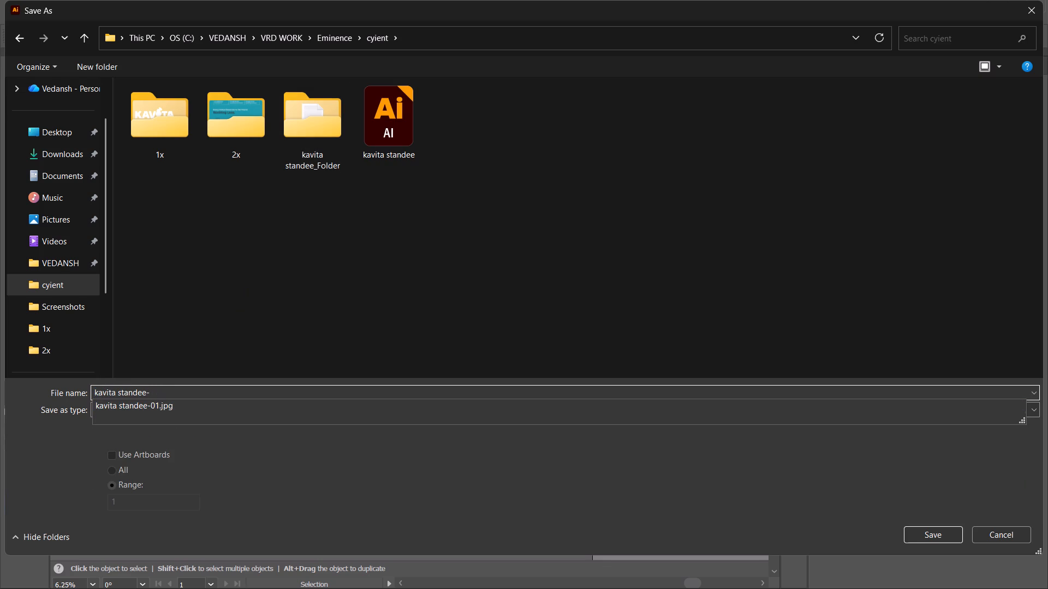
key("BackSpace")
key("space")
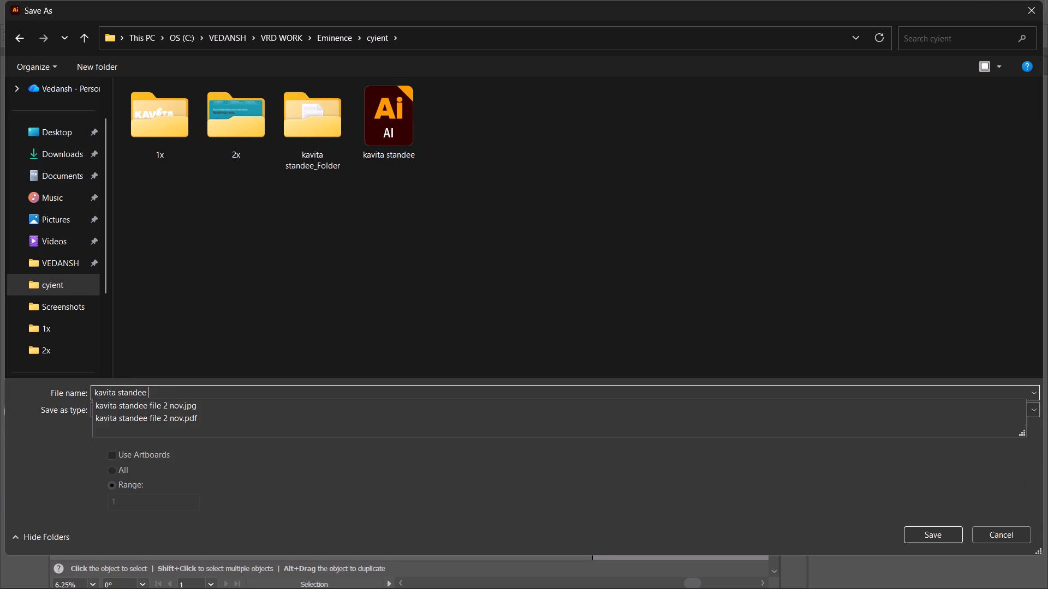
type("iron")
key("space")
type("fog")
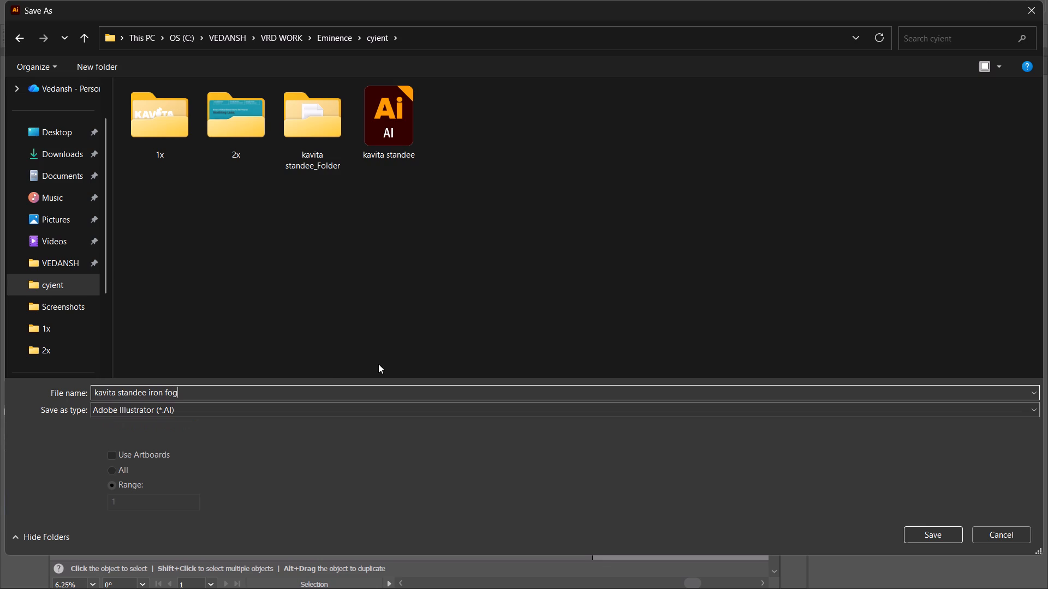
left_click(334, 407)
left_click(237, 437)
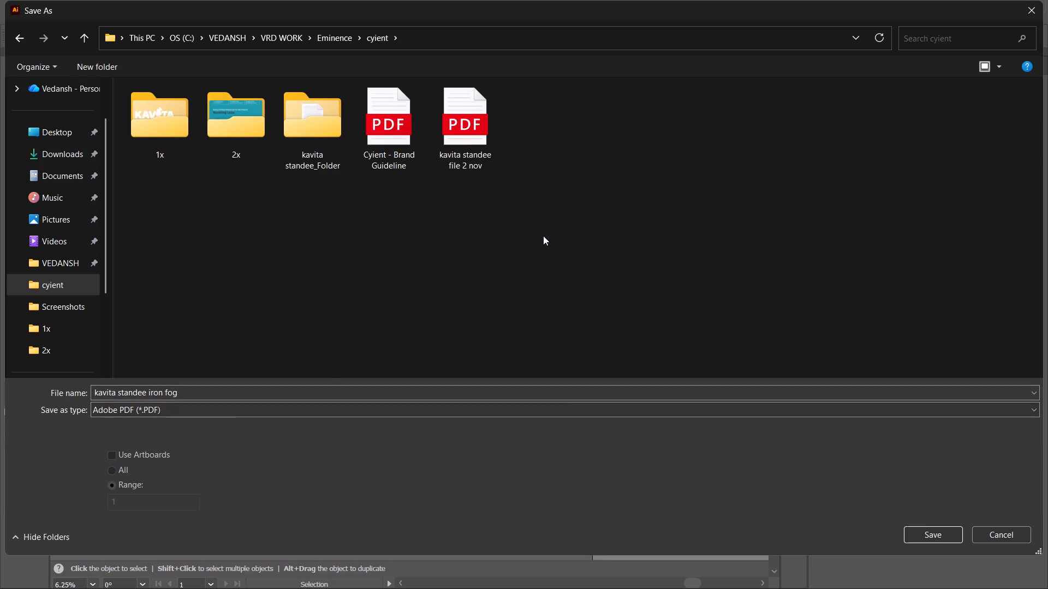
left_click(924, 537)
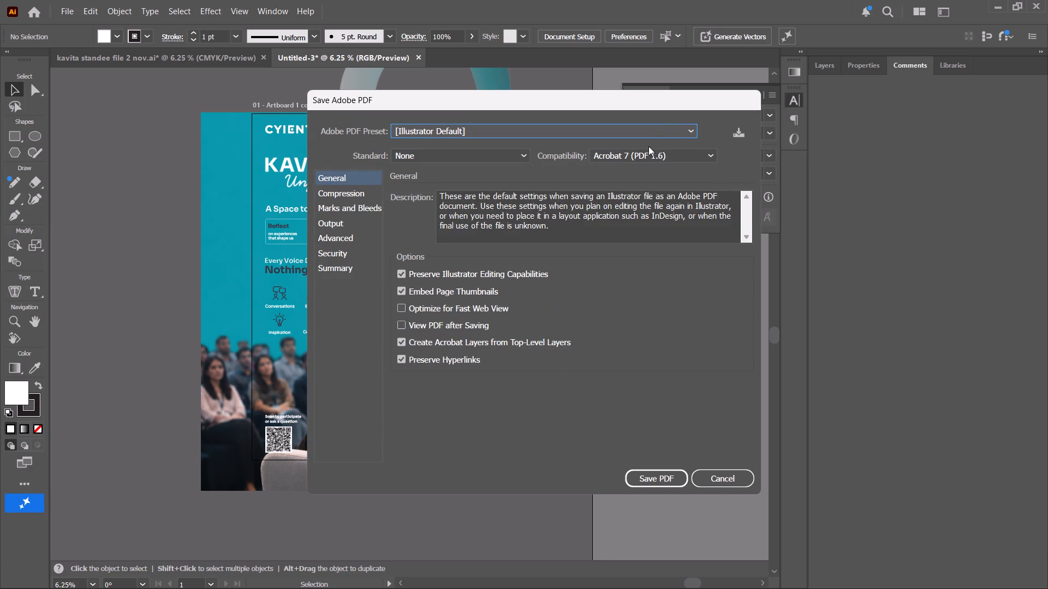
Save the PDF with the High Quality Print preset and embedded page thumbnails.
left_click(658, 137)
left_click(515, 183)
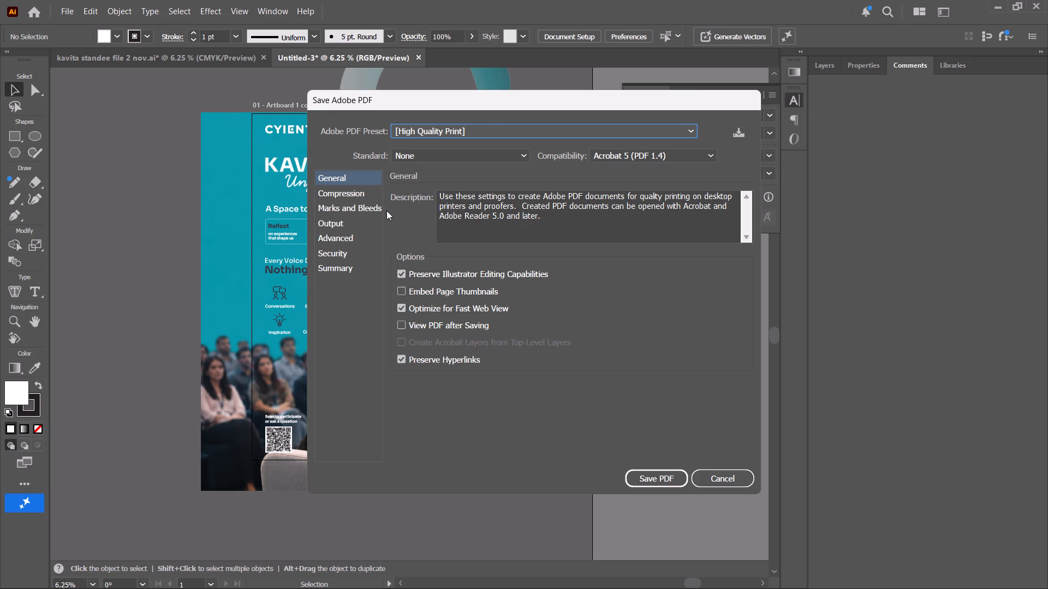
left_click(400, 287)
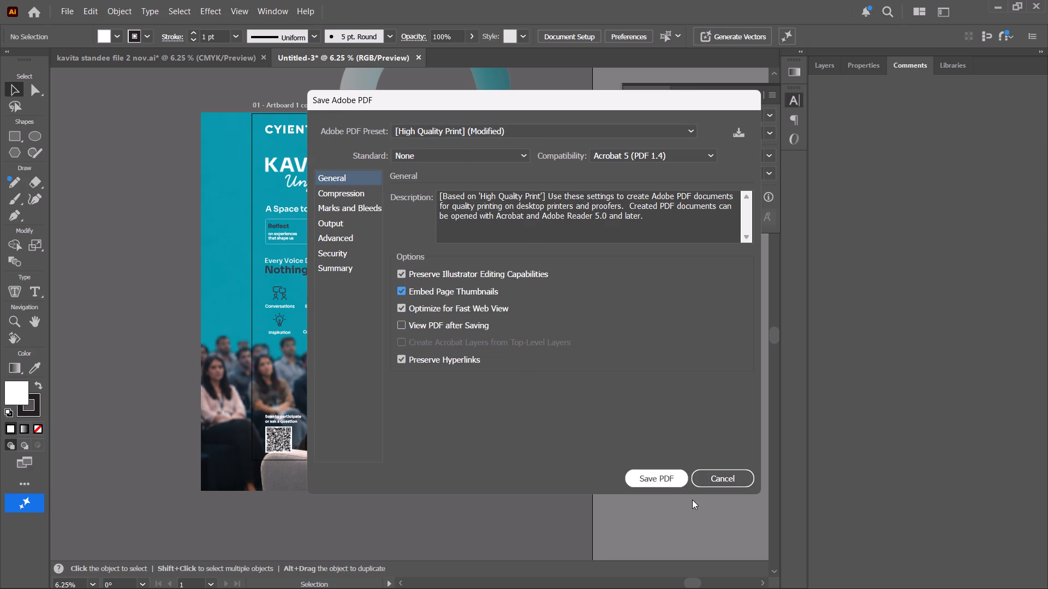
left_click(663, 472)
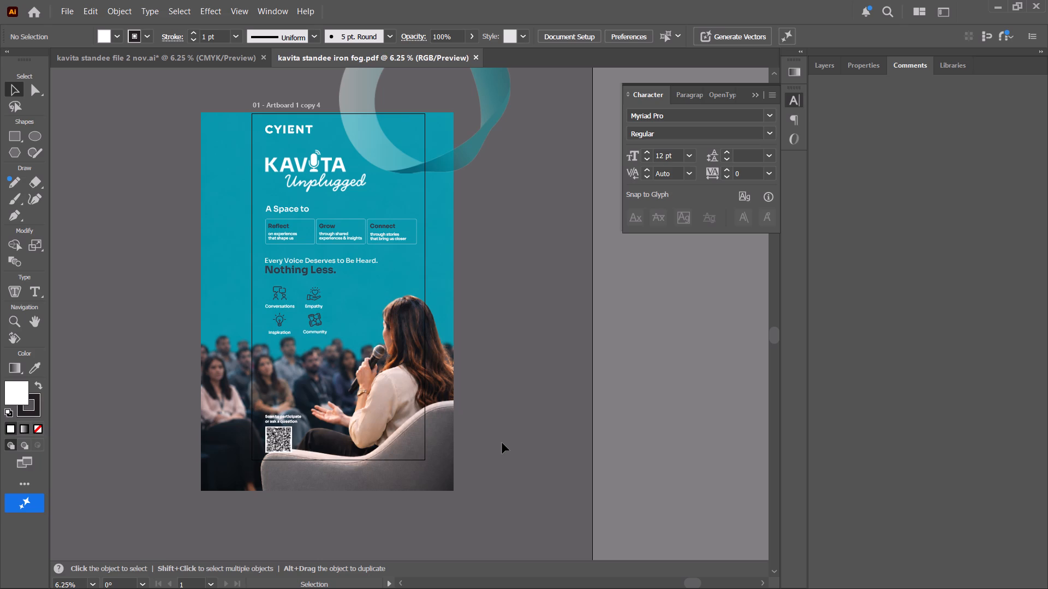
Close the kavita standee iron fog PDF document.
scroll(509, 414, "down", 1, "alt")
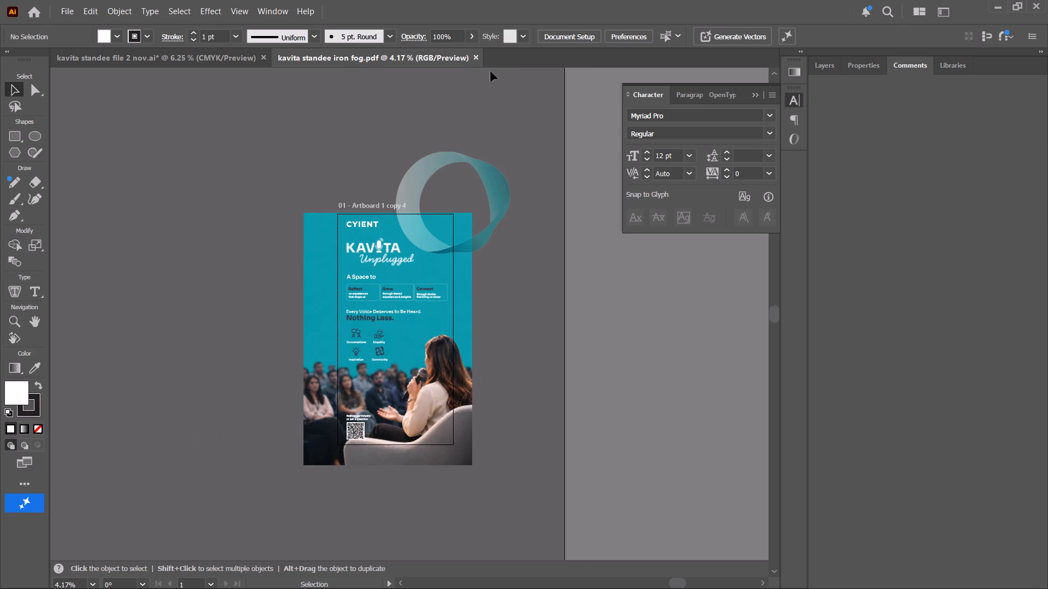
left_click(474, 60)
Compare the teal standee layouts on Artboard 1 copy 4 and Artboard 1 copy 5 in the kavita standee file.
scroll(302, 132, "down", 8)
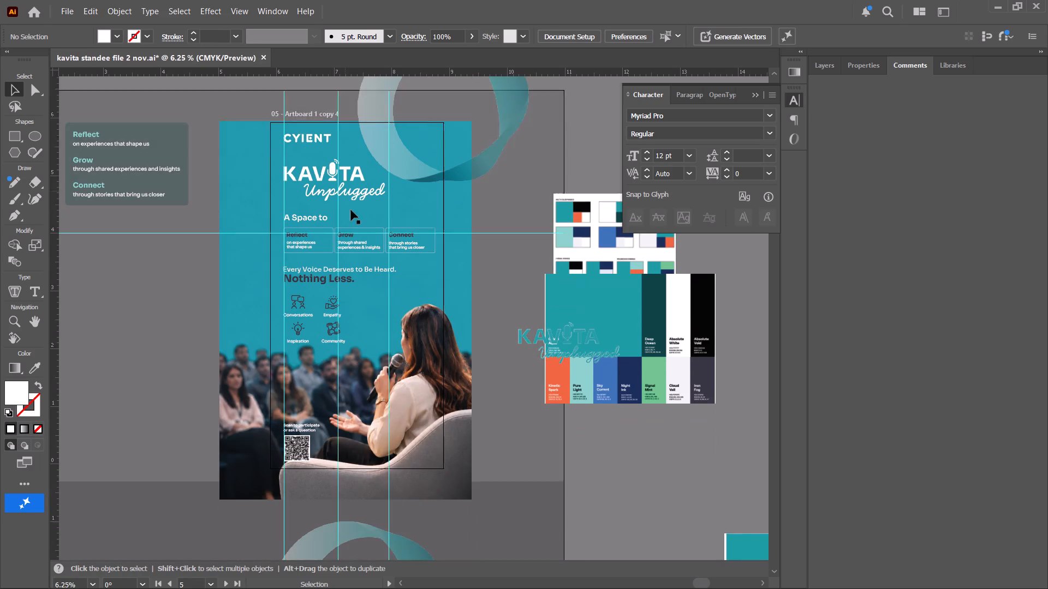
scroll(351, 210, "down", 10)
scroll(533, 437, "down", 18)
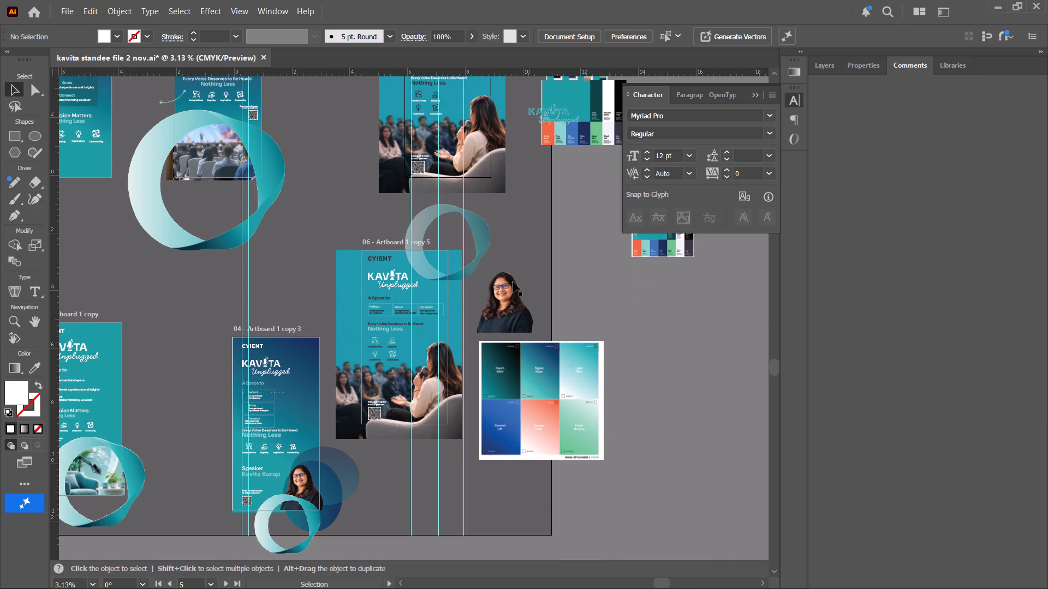
scroll(452, 332, "up", 1, "alt")
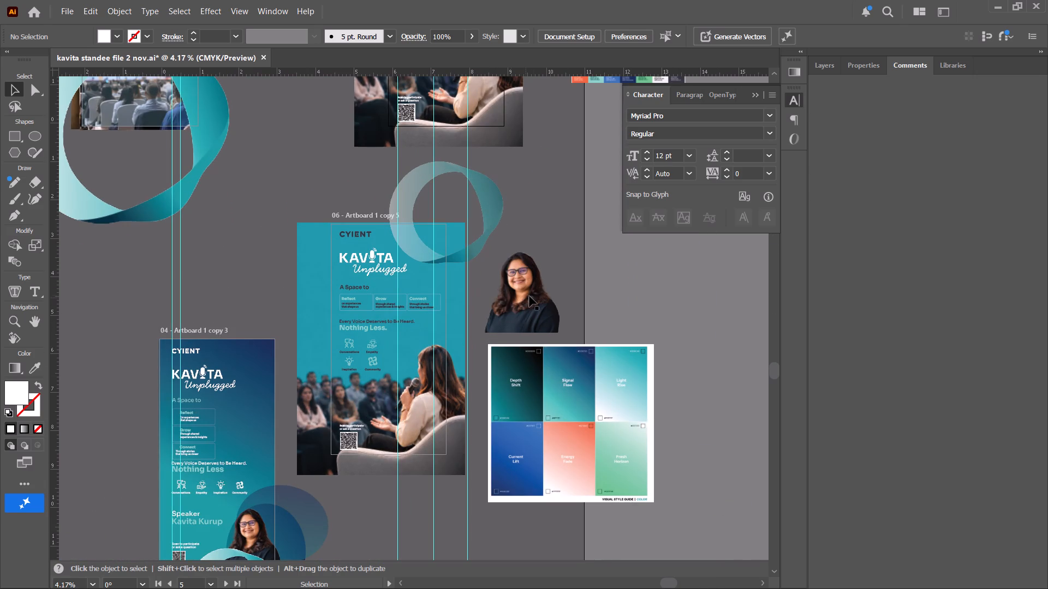
scroll(533, 293, "up", 1, "alt")
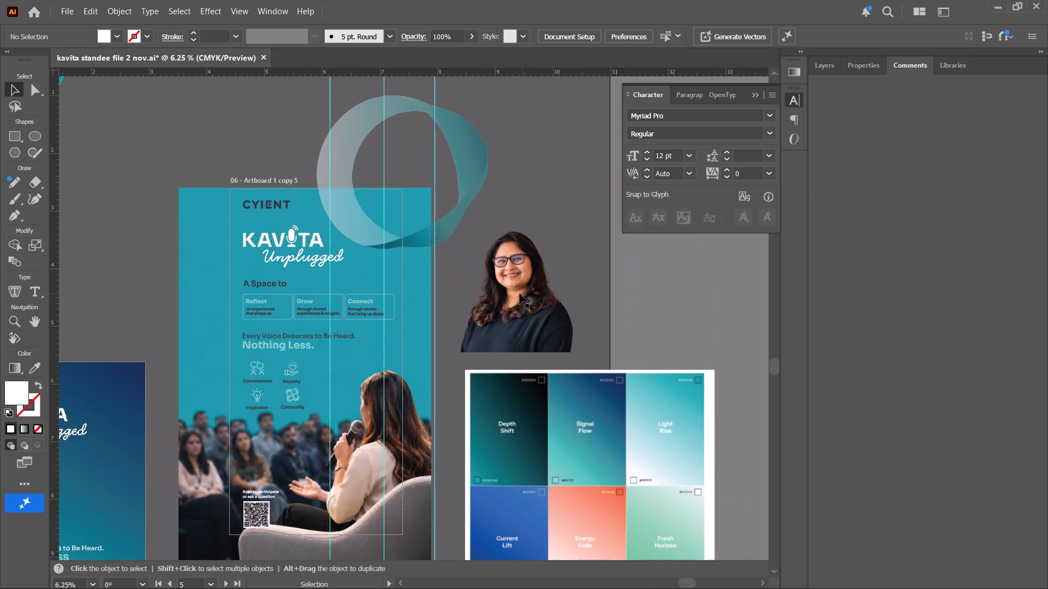
scroll(520, 293, "up", 20)
scroll(520, 293, "up", 12)
middle_click(520, 293)
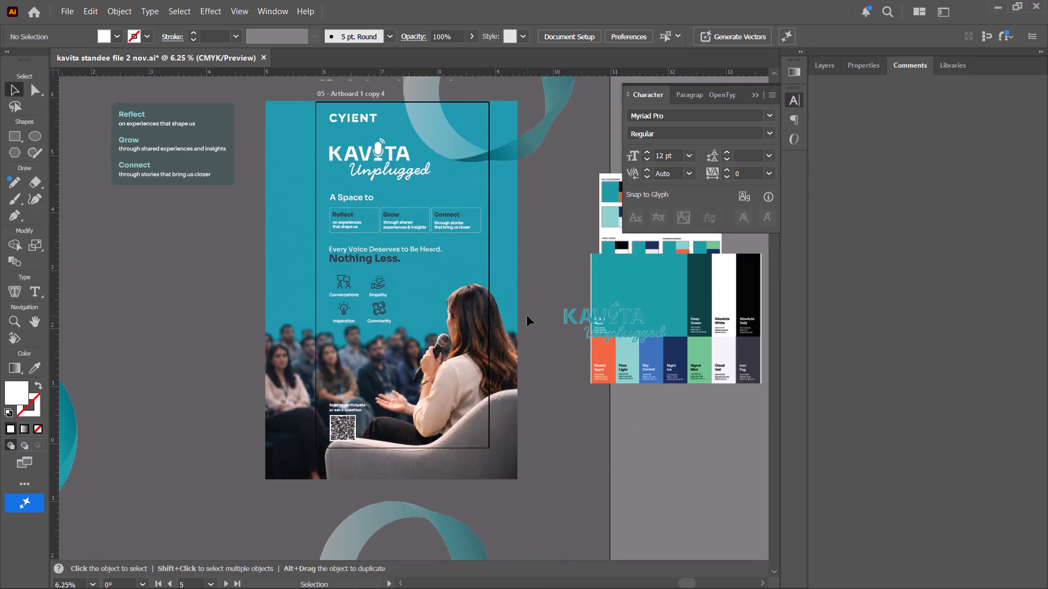
scroll(527, 316, "up", 3)
scroll(537, 348, "down", 20)
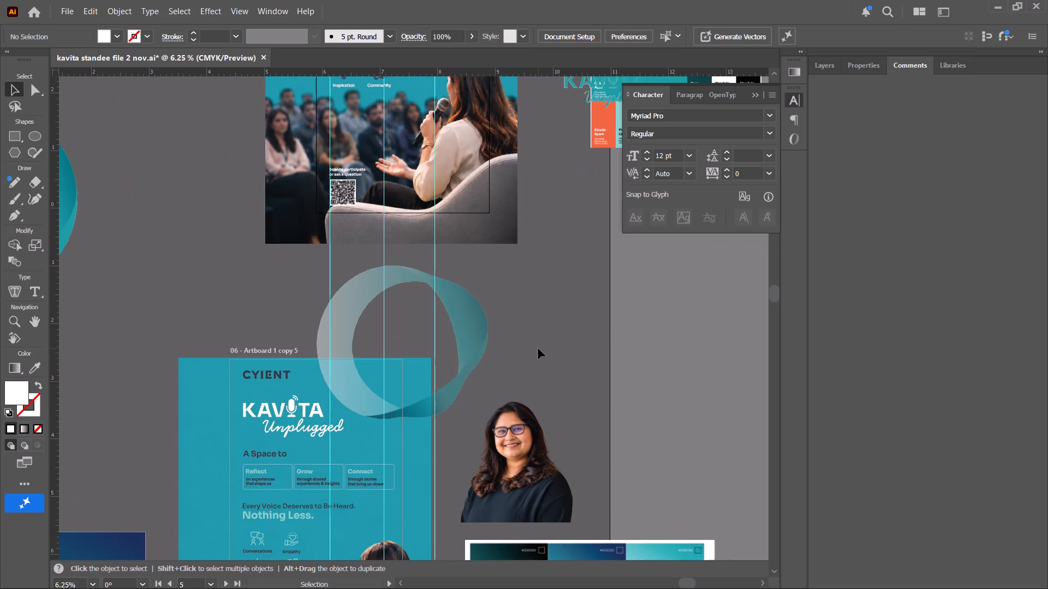
scroll(538, 348, "up", 12)
scroll(538, 348, "down", 17)
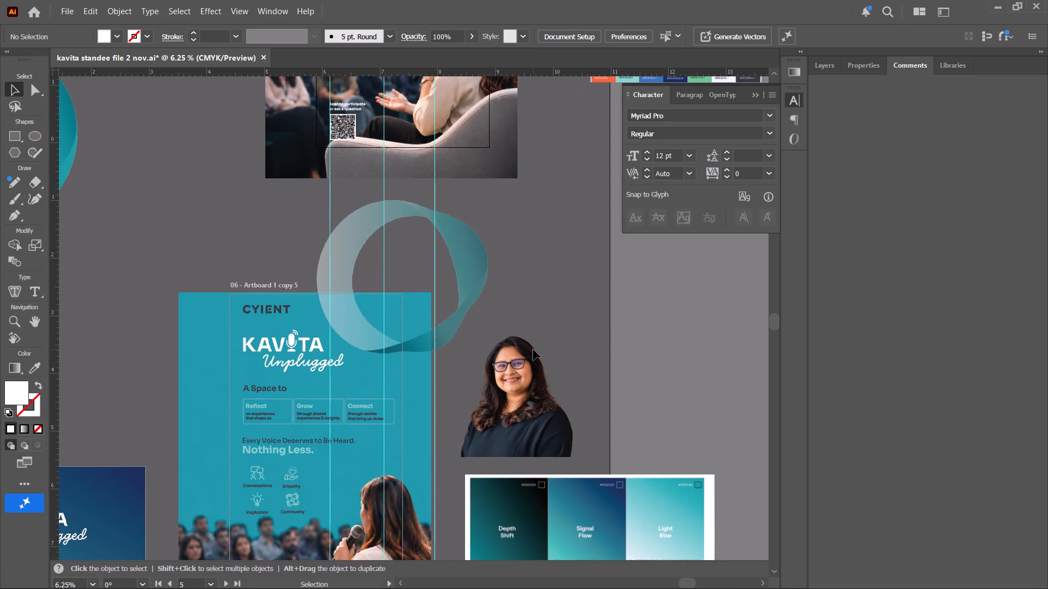
scroll(561, 346, "up", 17)
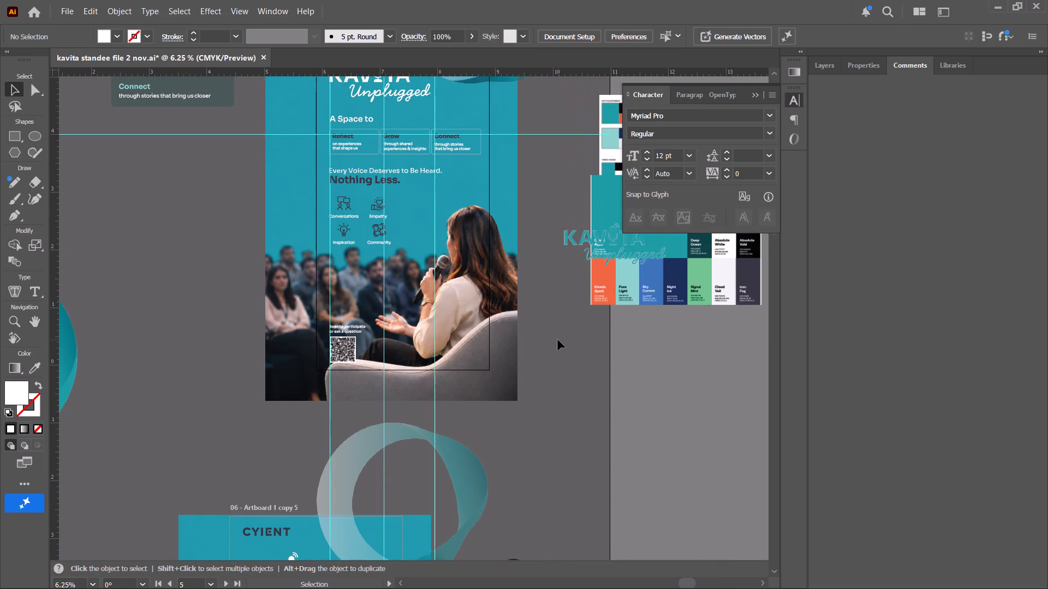
scroll(558, 340, "up", 8)
Undo the recent edits in the kavita standee file back to its saved version and clear the selection.
key("ctrl+z")
key("ctrl+z")
key("ctrl+z")
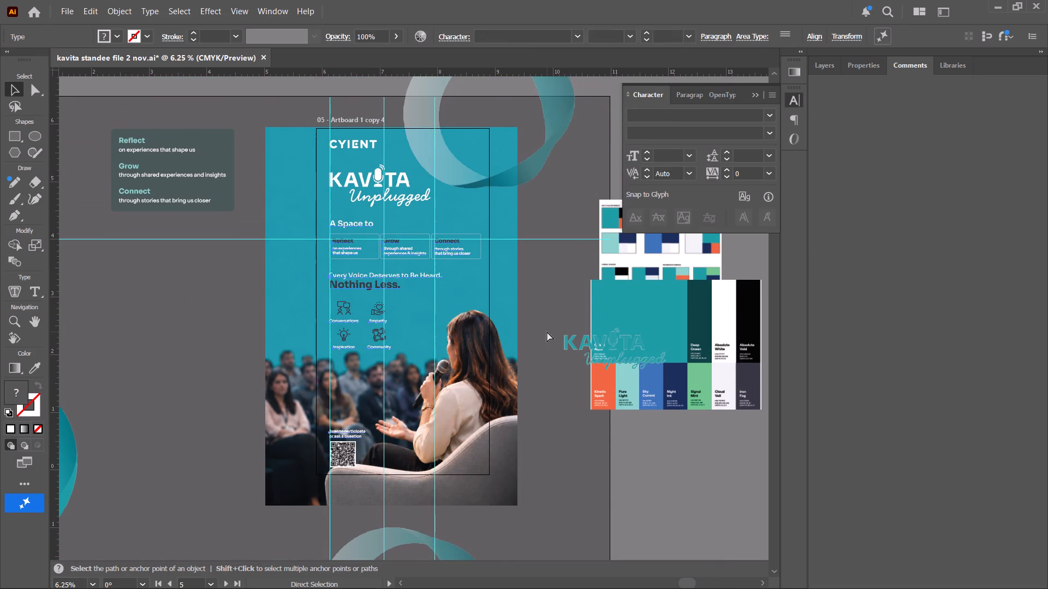
key("ctrl+z")
key("ctrl+z")
key("ctrl+z")
key("ctrl+z")
key("ctrl+z")
key("ctrl+z")
key("ctrl+z")
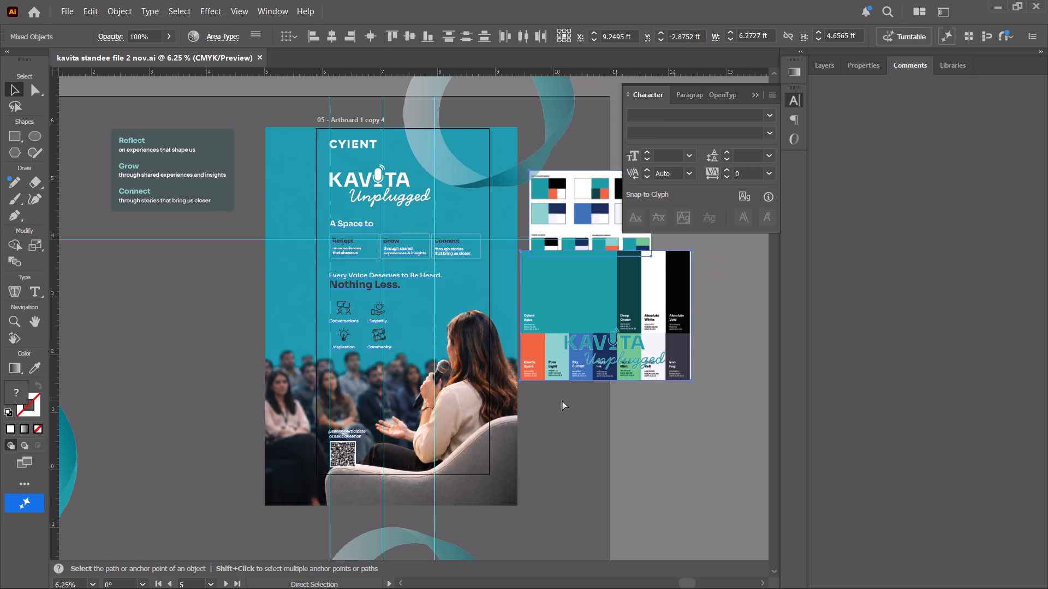
left_click(571, 418)
key("ctrl+z")
key("ctrl+z")
key("ctrl+z")
Move the larger brand colour palette image from beside Artboard 1 copy 4 down to beside Artboard 1 copy 5.
scroll(544, 422, "down", 4)
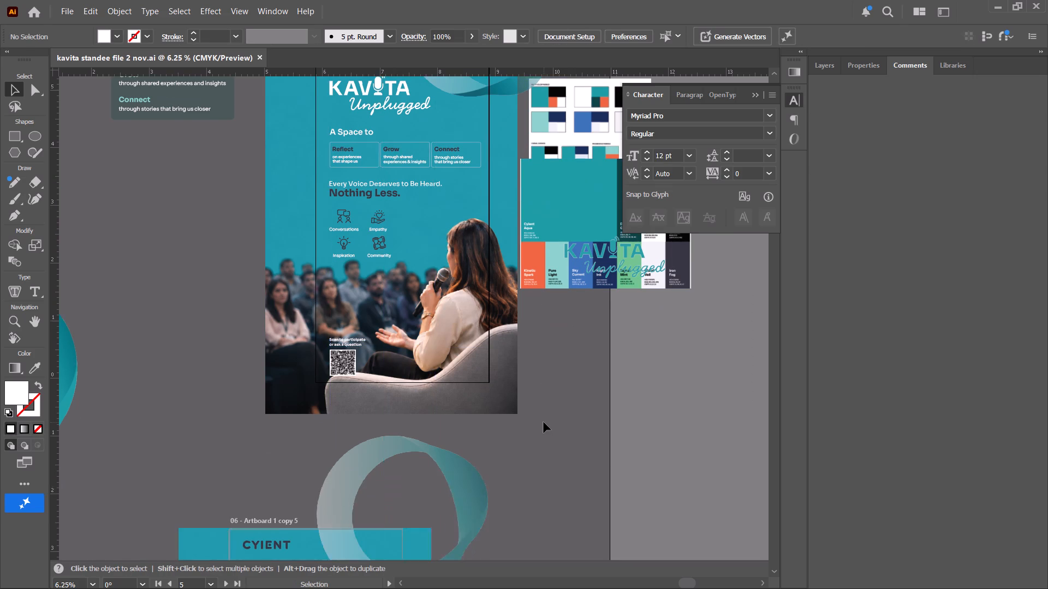
scroll(544, 422, "down", 7)
scroll(544, 422, "down", 3, "alt")
key("space")
key("space")
key("space")
key("space")
key("space")
key("space")
key("space")
key("space")
key("space")
key("space")
key("space")
key("space")
key("space")
key("space")
key("space")
key("space")
key("space")
key("space")
key("space")
key("space")
left_click_drag(540, 422, 427, 231)
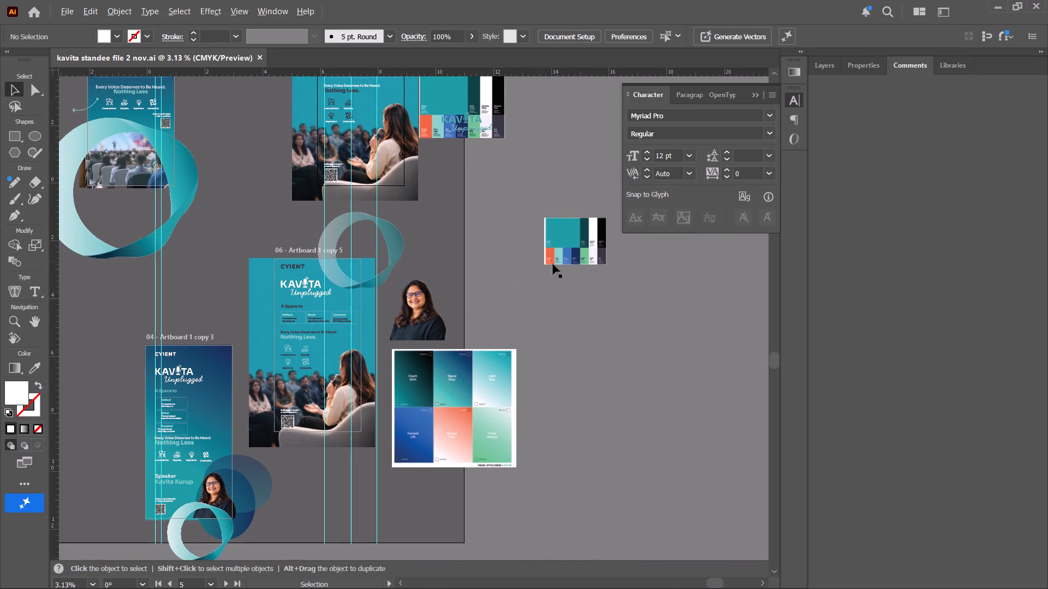
scroll(589, 270, "up", 4, "alt")
scroll(561, 310, "down", 7)
scroll(483, 308, "down", 10)
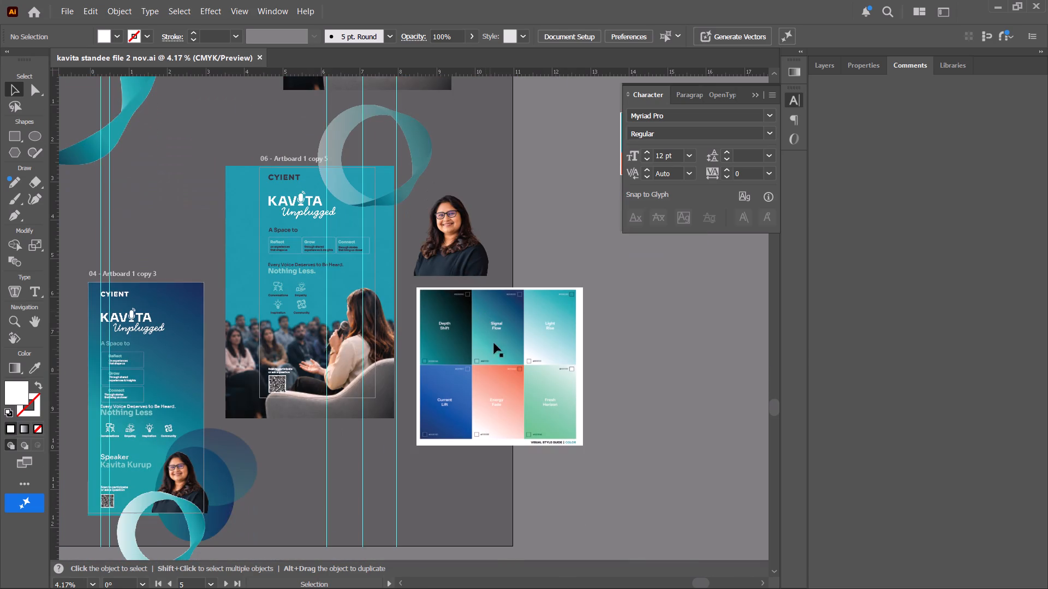
scroll(503, 287, "up", 12)
left_click_drag(494, 101, 492, 328)
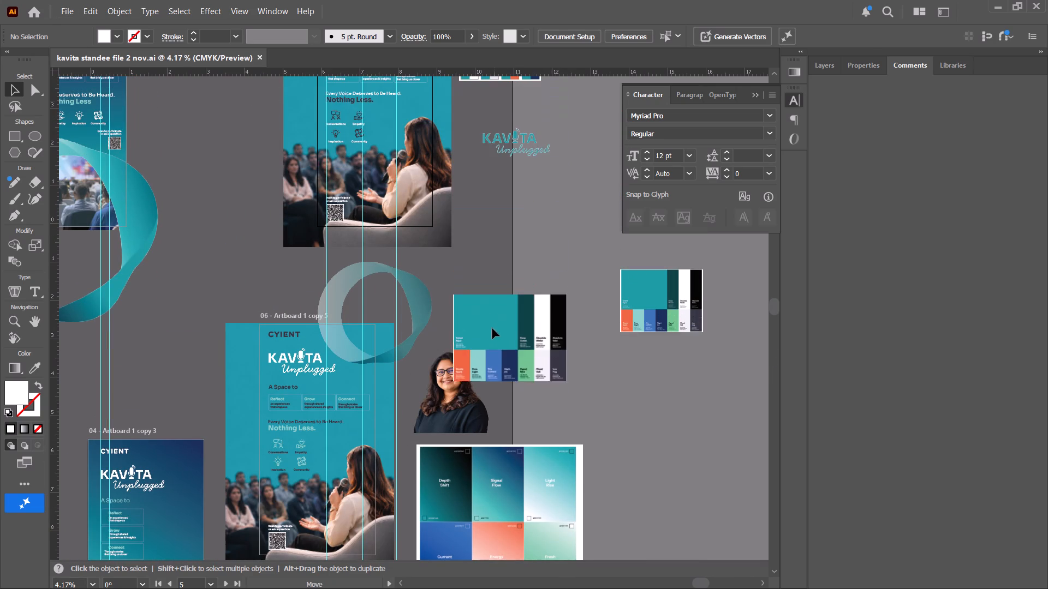
left_click_drag(492, 328, 485, 364)
Shift the brand colour palette image sideways off the woman's portrait cutout, above the gradient swatch sheet.
scroll(499, 402, "up", 2, "alt")
scroll(468, 371, "down", 6)
key("space")
key("space")
key("space")
left_click_drag(443, 351, 546, 329)
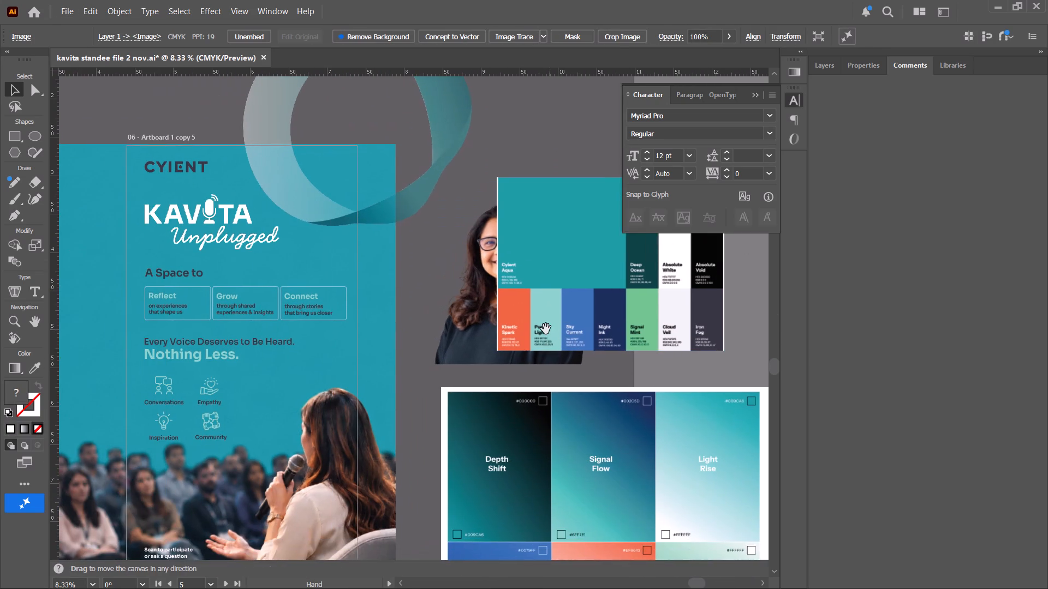
left_click_drag(546, 329, 547, 329)
scroll(542, 329, "up", 3, "alt")
key("space")
left_click_drag(521, 336, 611, 338)
scroll(515, 342, "down", 3, "alt")
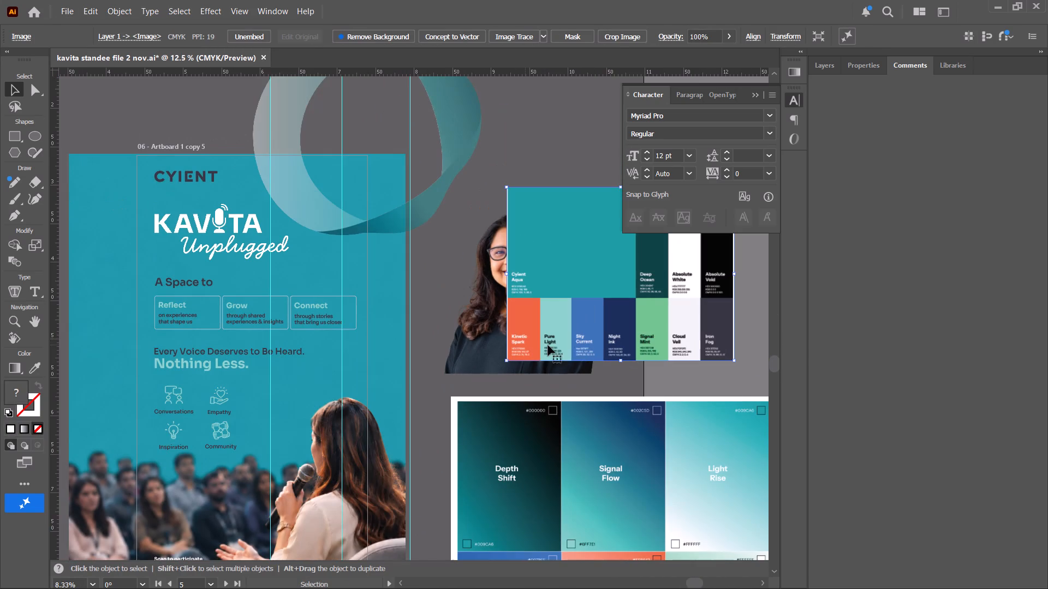
key("space")
left_click_drag(420, 317, 541, 308)
scroll(520, 310, "down", 2, "alt")
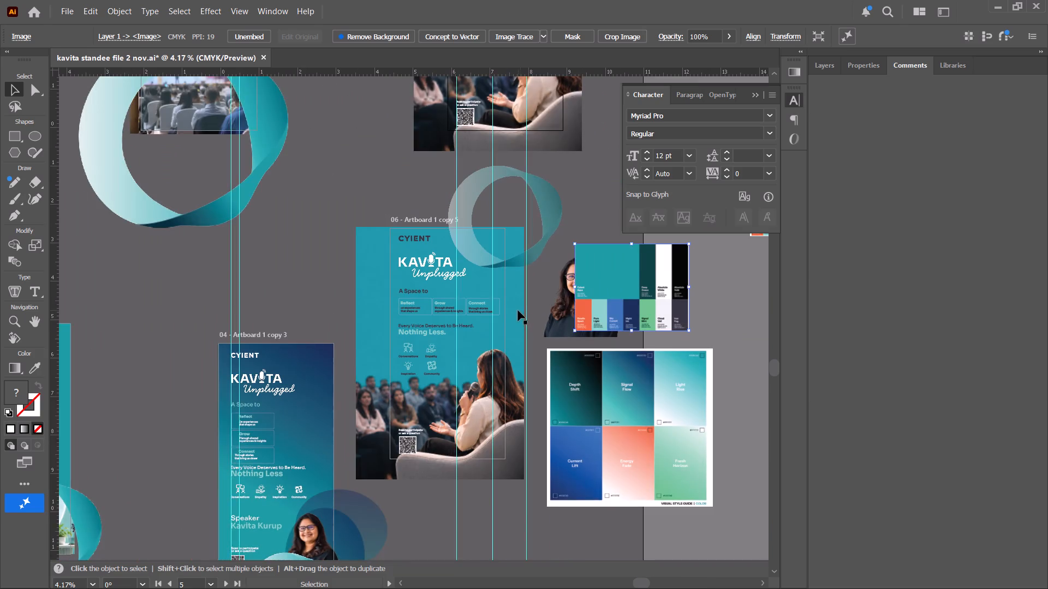
key("space")
left_click_drag(519, 310, 388, 235)
left_click_drag(495, 191, 569, 202)
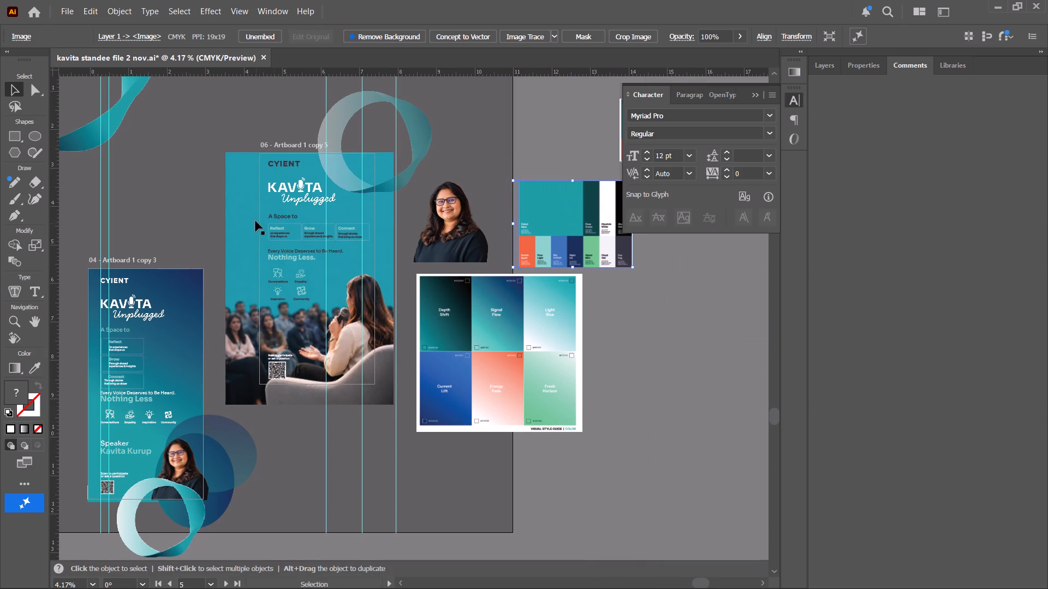
Create a new single-artboard 3 x 6 ft portrait document in RGB colour at High (300 ppi).
left_click(254, 221)
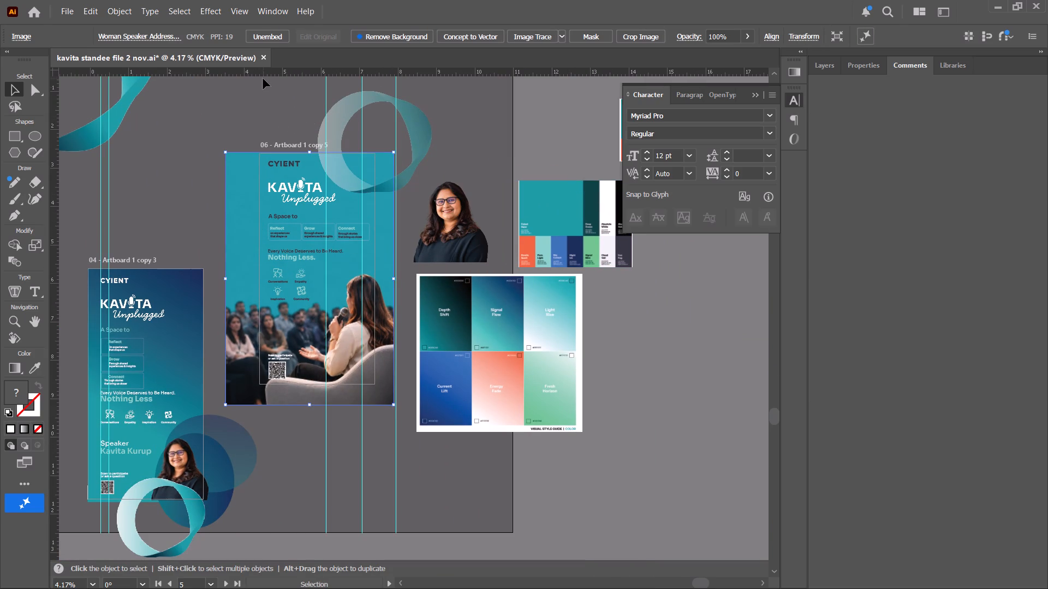
left_click(35, 9)
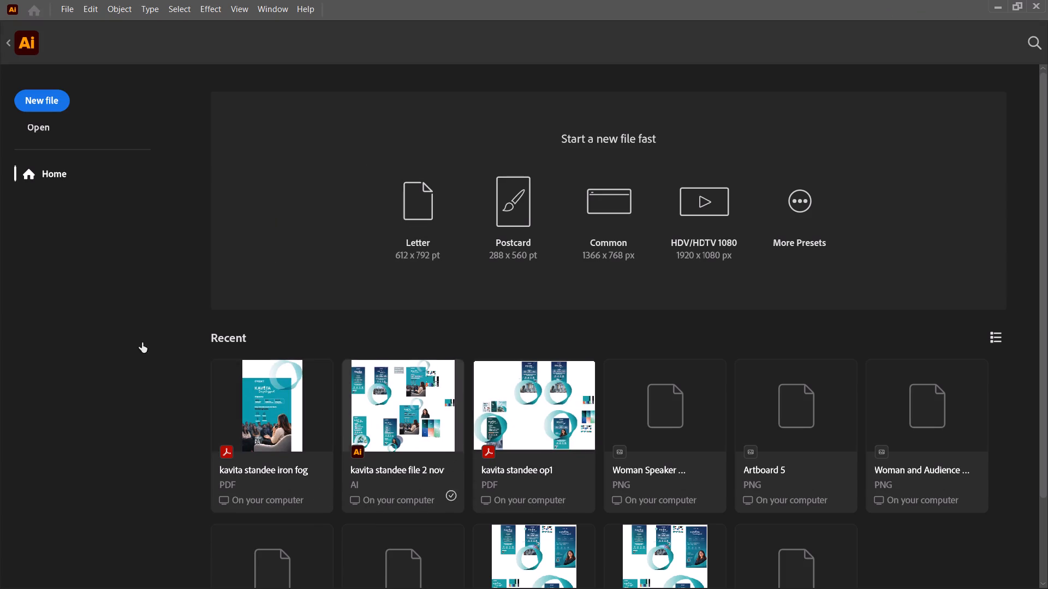
left_click(36, 108)
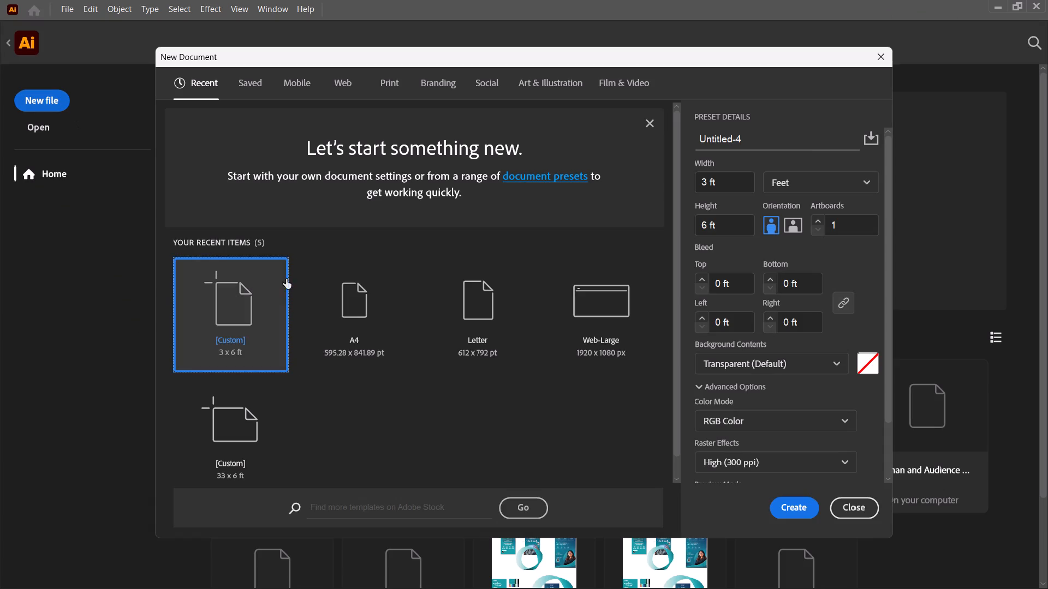
left_click(784, 510)
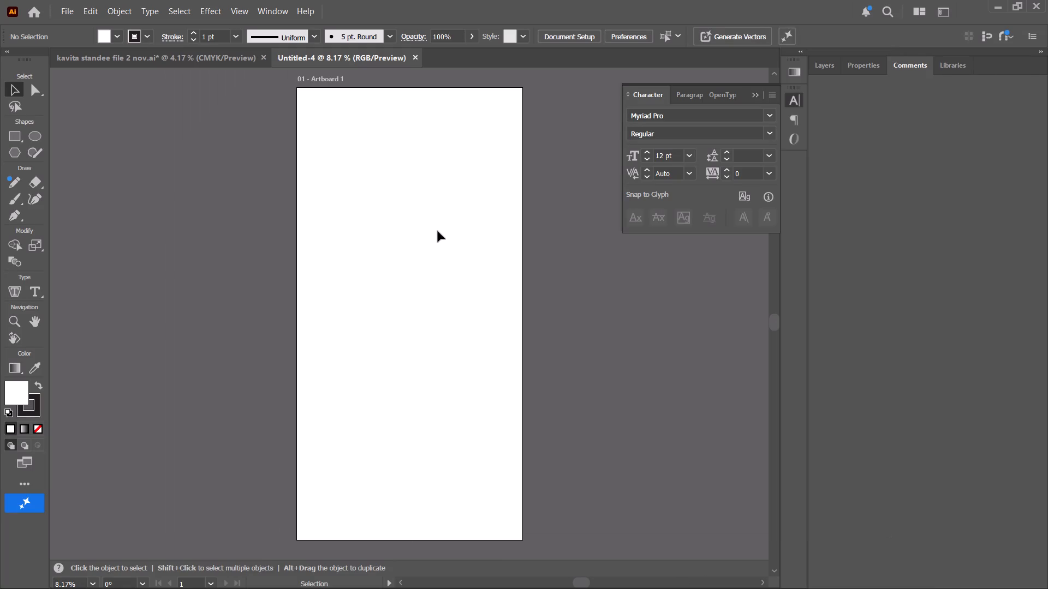
scroll(194, 182, "down", 2, "alt")
key("space")
key("space")
key("space")
key("space")
key("space")
left_click_drag(335, 202, 160, 228)
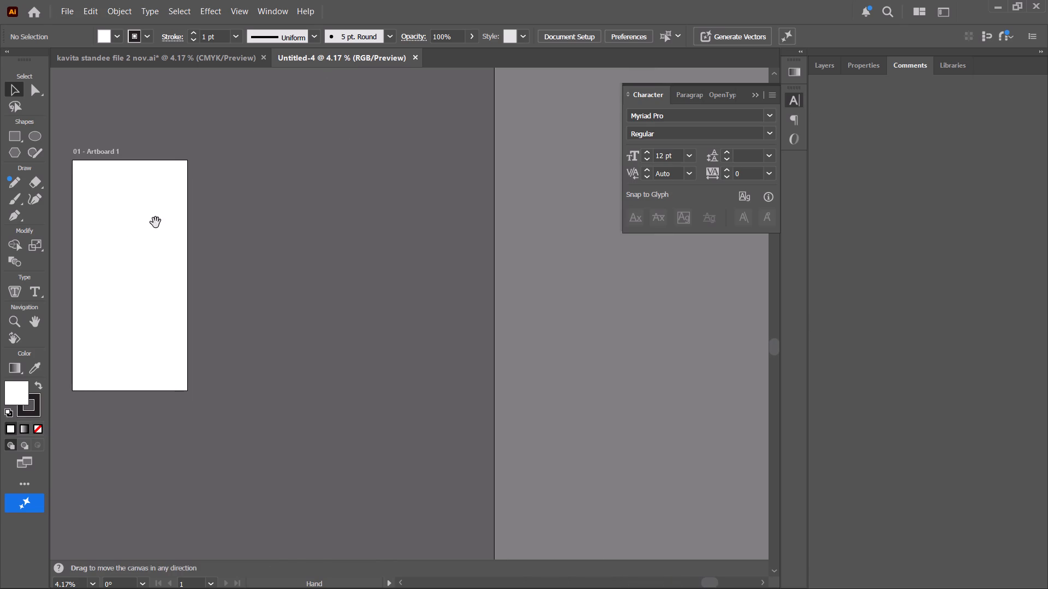
key("space")
key("space")
key("space")
key("space")
key("space")
key("space")
key("space")
key("space")
key("space")
left_click_drag(127, 206, 501, 240)
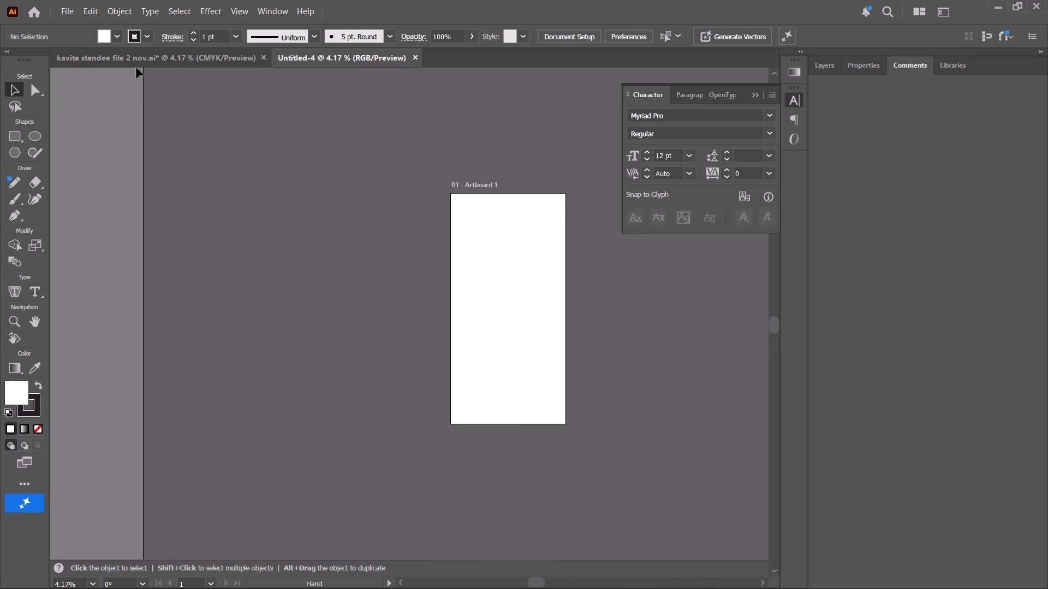
Transfer Artboard 1 copy 5 with its artwork from the kavita standee file into the new Untitled-4 document.
left_click(133, 64)
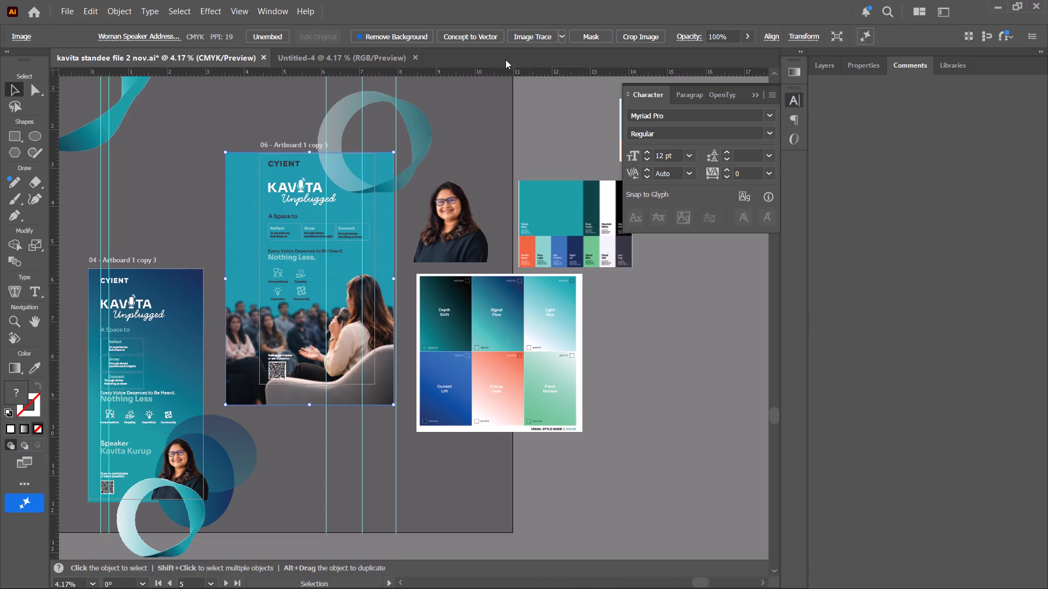
left_click(544, 118)
left_click(552, 32)
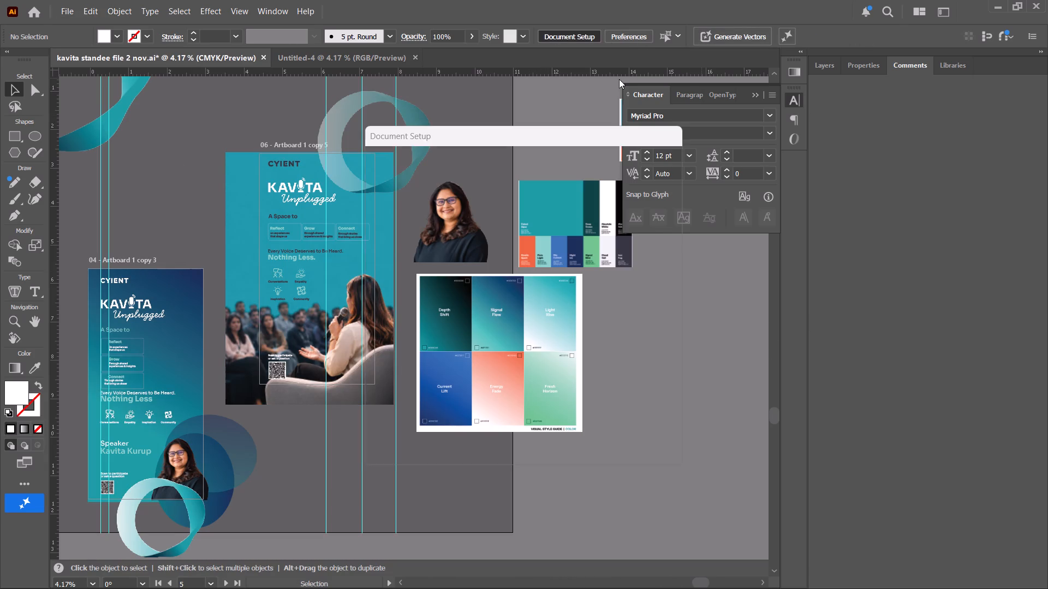
left_click(613, 191)
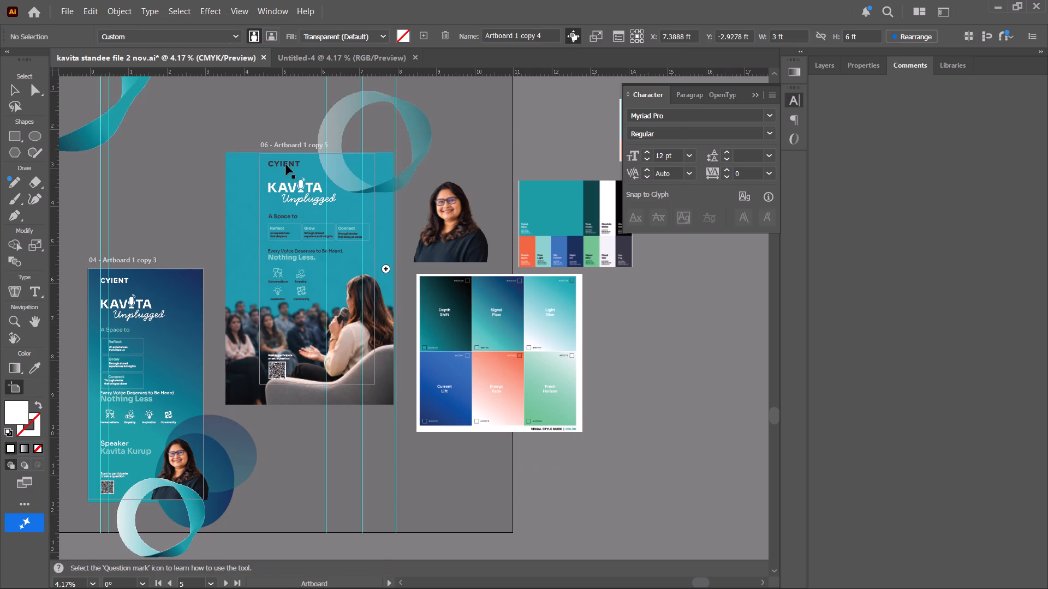
left_click(283, 164)
left_click_drag(283, 164, 290, 51, "alt")
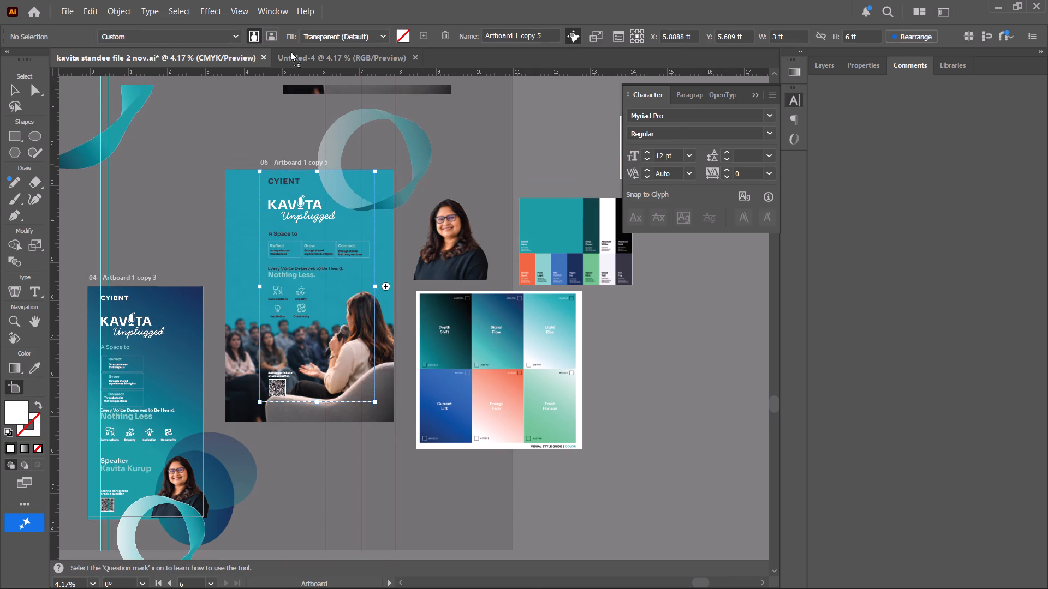
left_click_drag(290, 51, 245, 270, "alt")
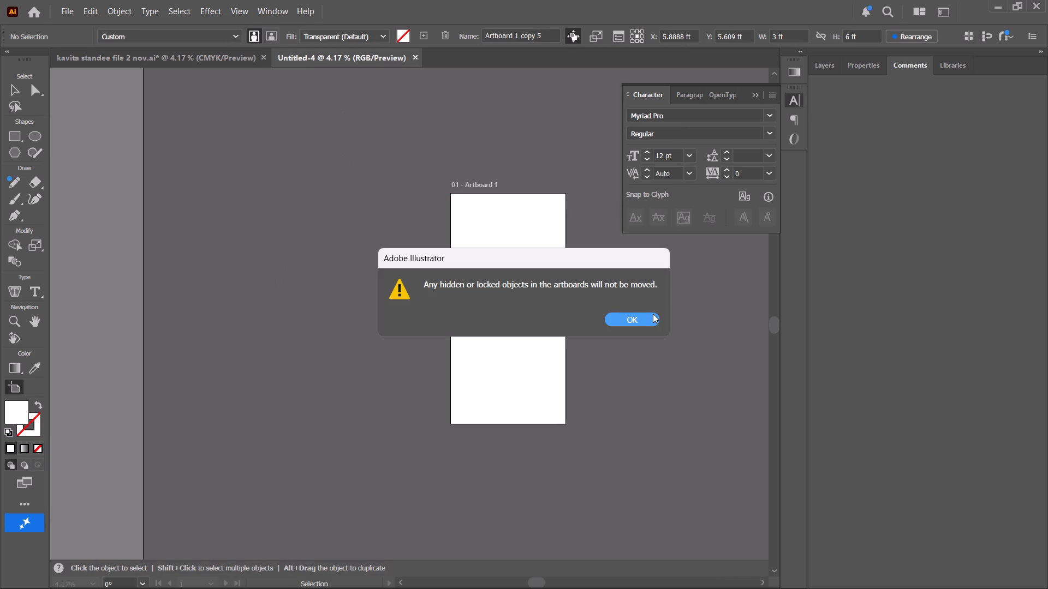
left_click(633, 328)
left_click(627, 321)
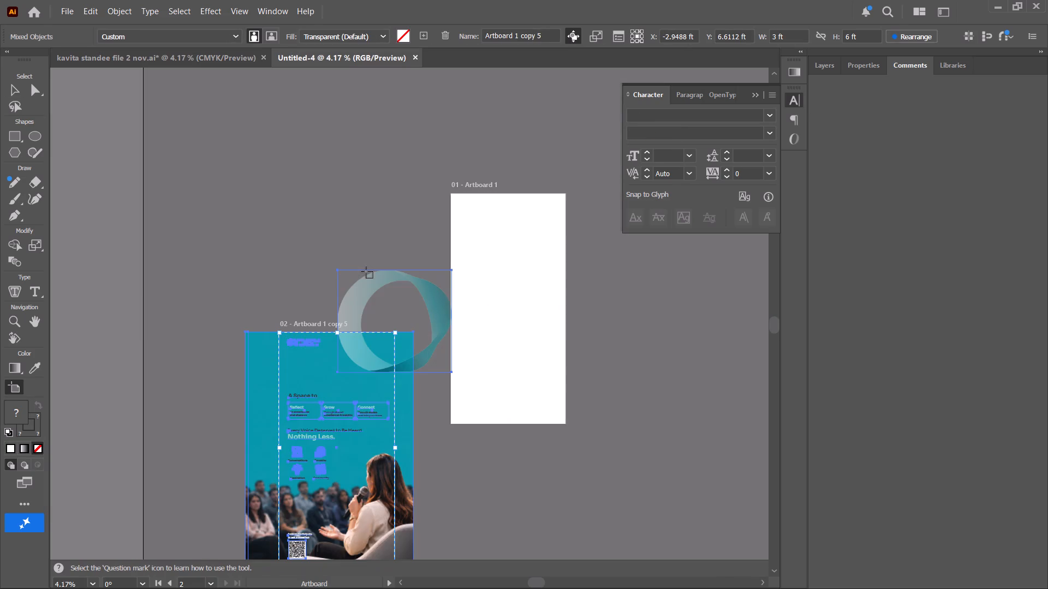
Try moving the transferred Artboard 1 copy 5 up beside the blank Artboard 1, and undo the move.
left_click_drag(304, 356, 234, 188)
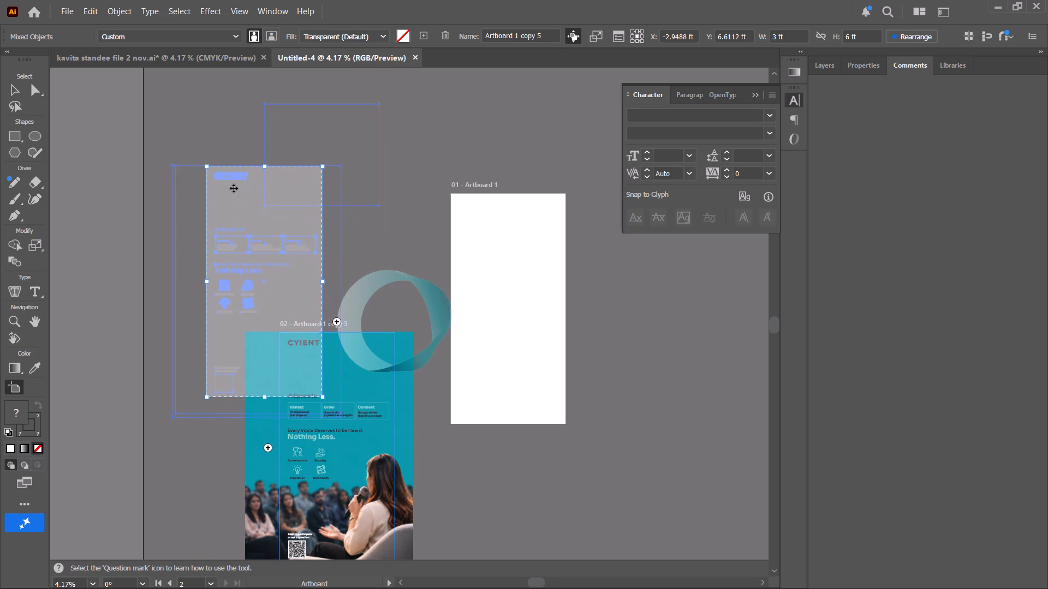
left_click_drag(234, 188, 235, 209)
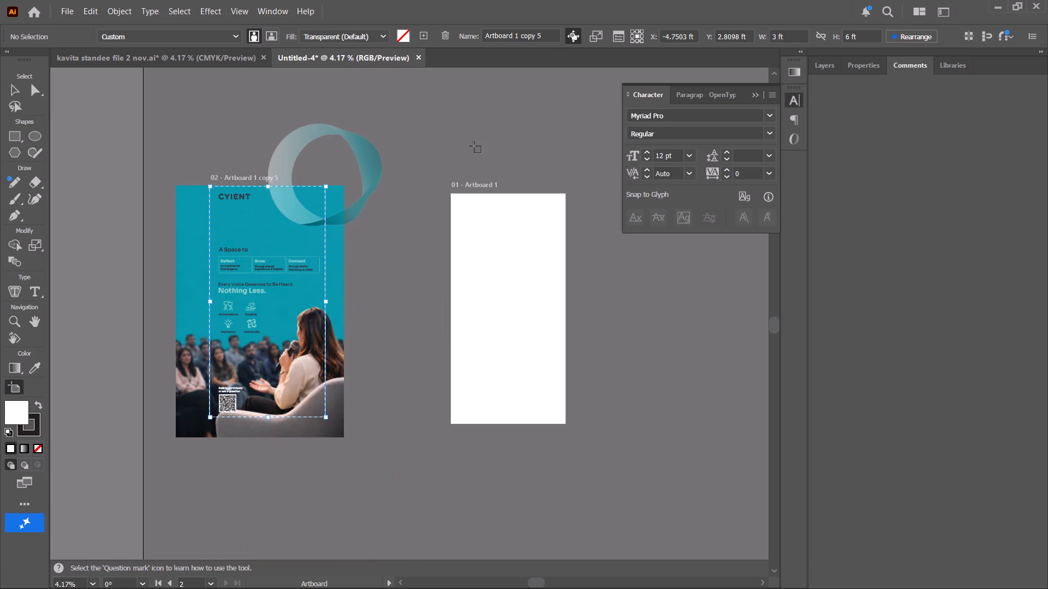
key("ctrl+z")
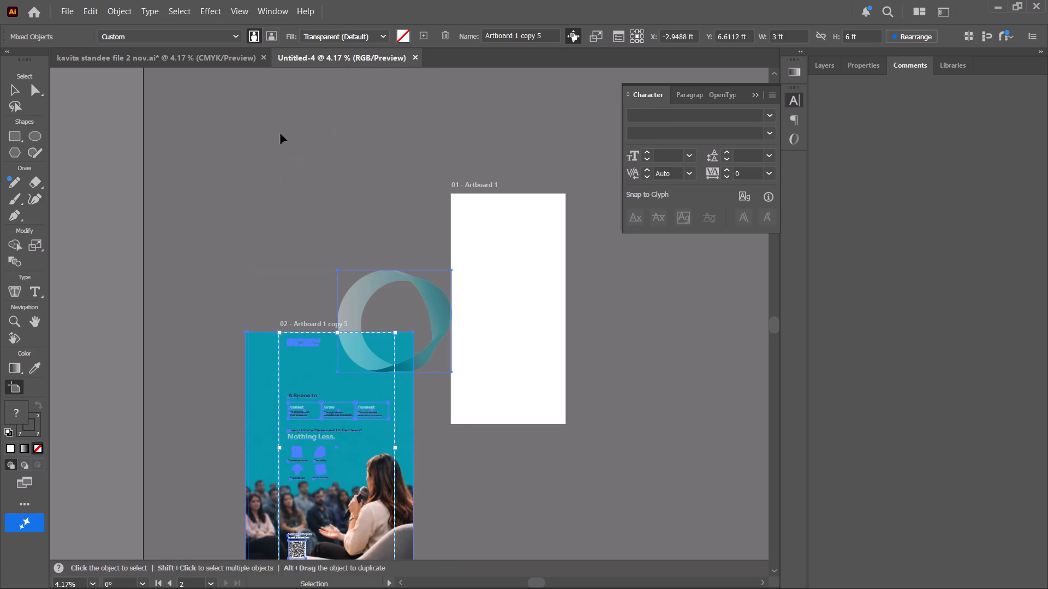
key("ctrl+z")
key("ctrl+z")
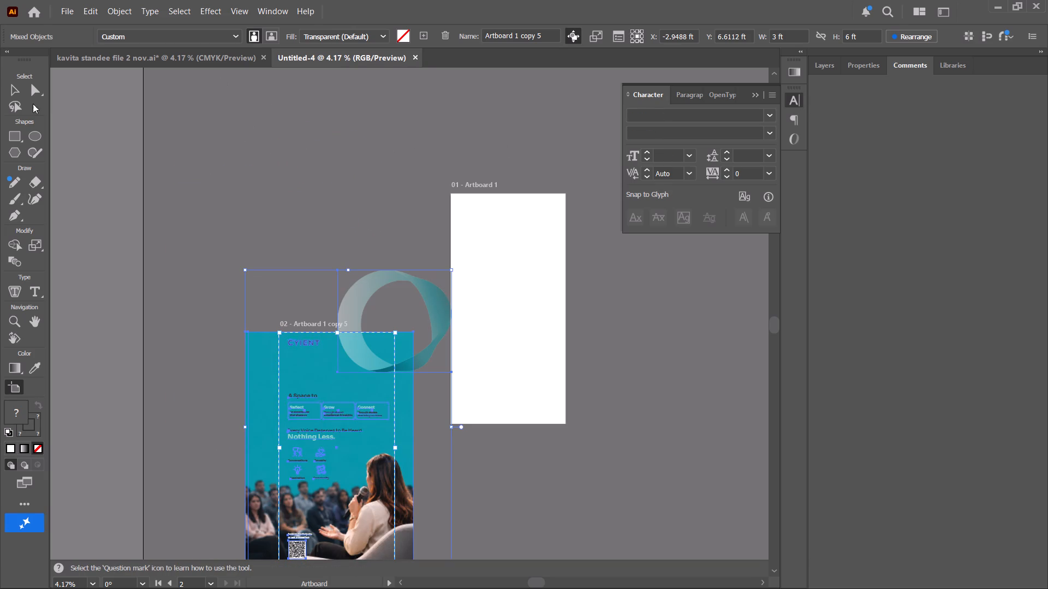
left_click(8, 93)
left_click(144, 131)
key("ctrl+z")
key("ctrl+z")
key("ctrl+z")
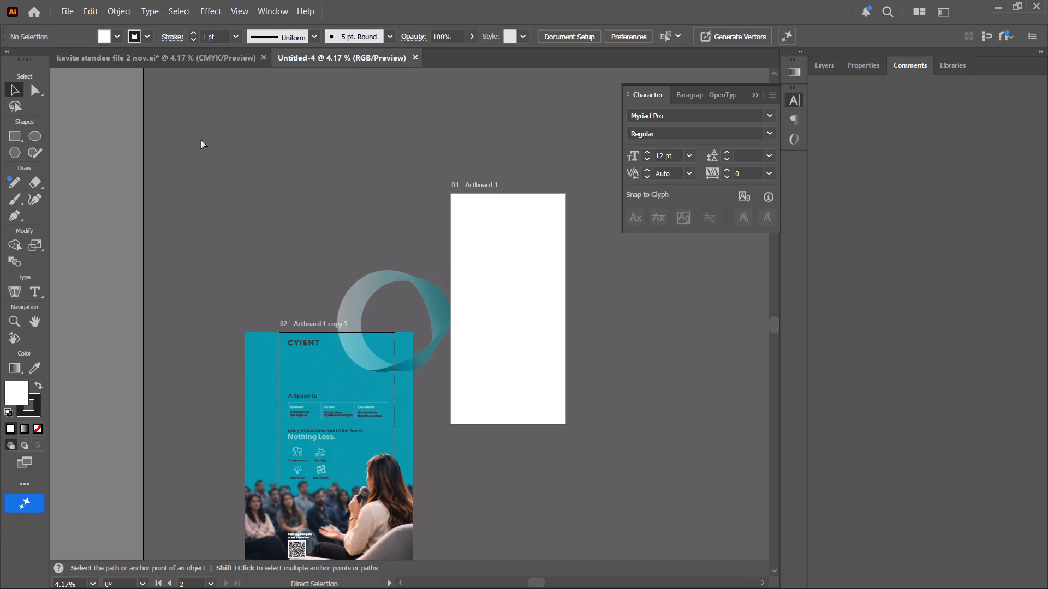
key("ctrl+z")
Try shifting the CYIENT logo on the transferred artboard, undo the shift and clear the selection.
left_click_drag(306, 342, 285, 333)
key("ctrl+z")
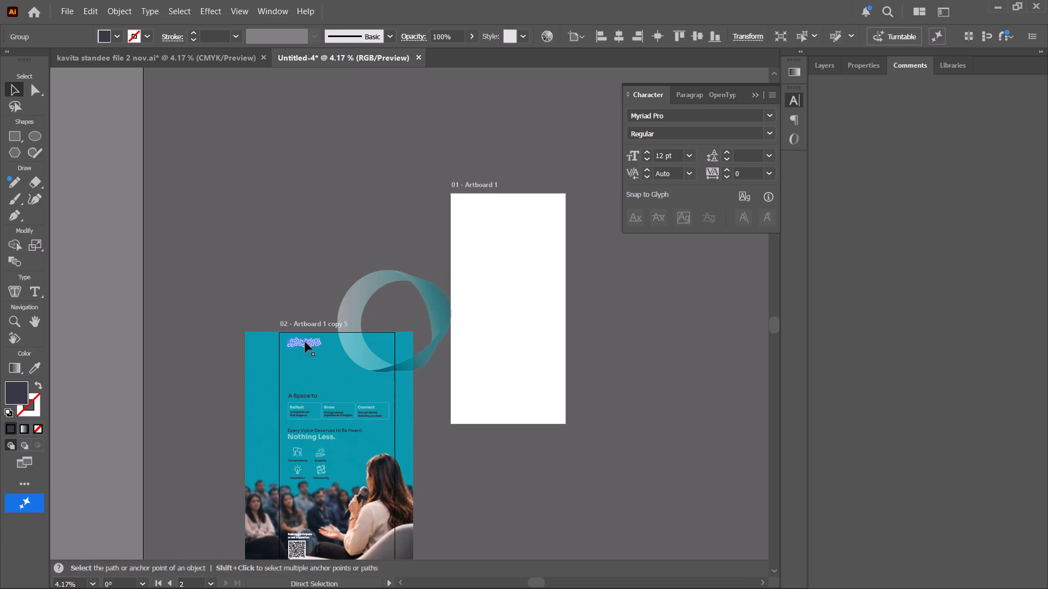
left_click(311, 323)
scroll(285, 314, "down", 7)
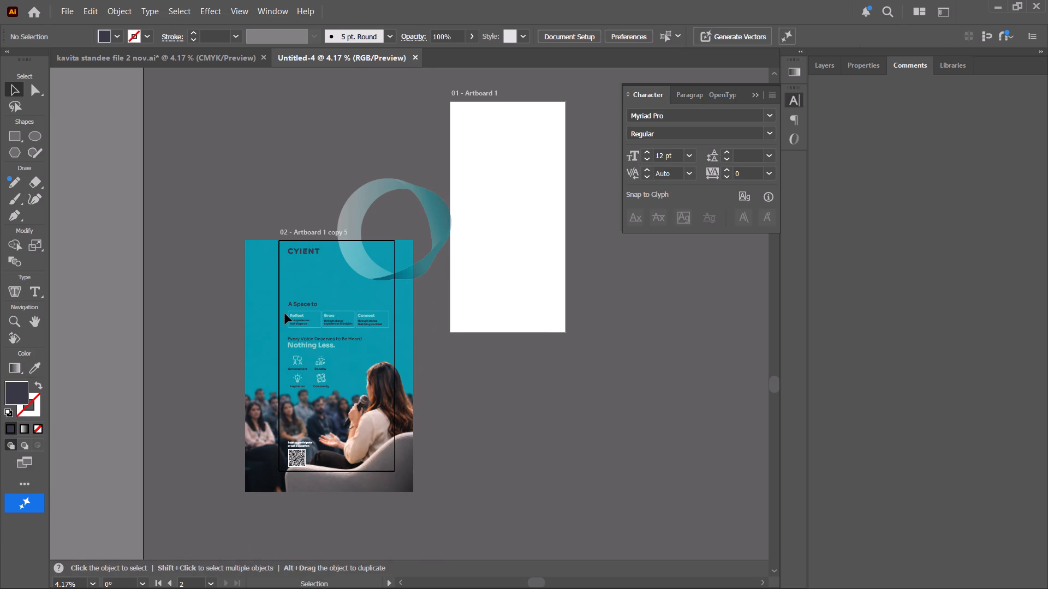
Copy the white Kavita Unplugged logo from Artboard 1 copy 4 of the kavita standee file onto Untitled-4's Artboard 1 copy 5.
left_click(173, 57)
scroll(516, 270, "up", 6)
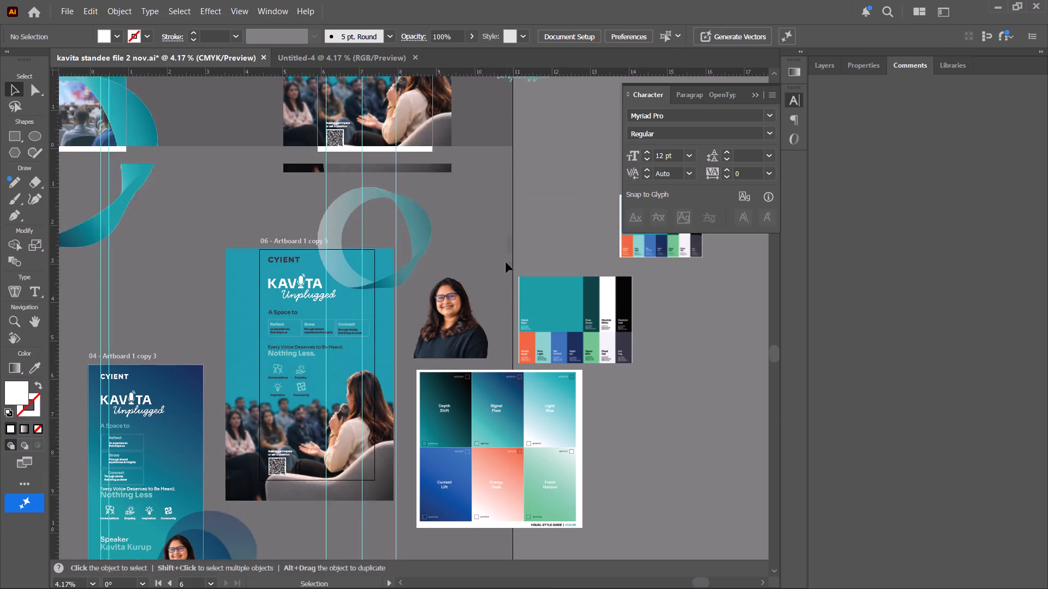
scroll(506, 262, "up", 13)
left_click(340, 127)
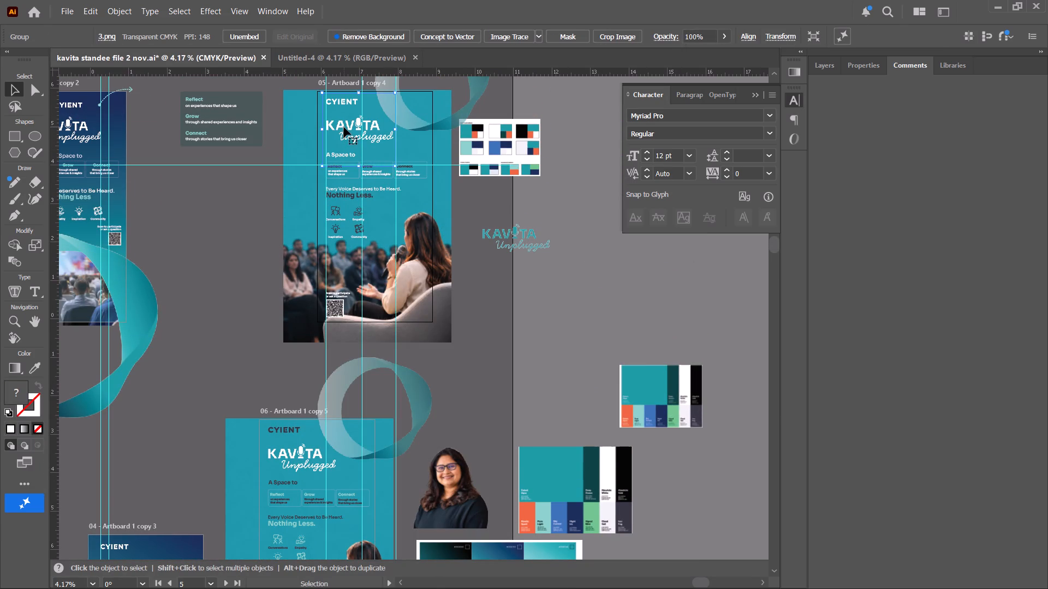
left_click_drag(344, 127, 254, 320, "alt")
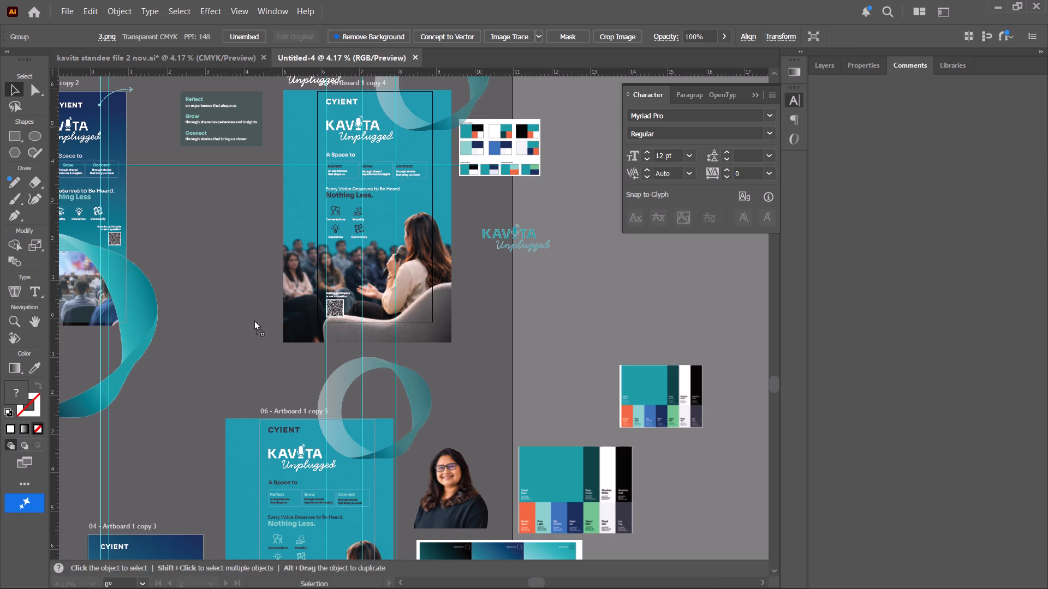
left_click_drag(254, 320, 306, 273, "alt")
Position the Kavita Unplugged logo between the CYIENT logo and the "A Space to" heading, roughly in line with their starting edge.
scroll(303, 273, "up", 5, "alt")
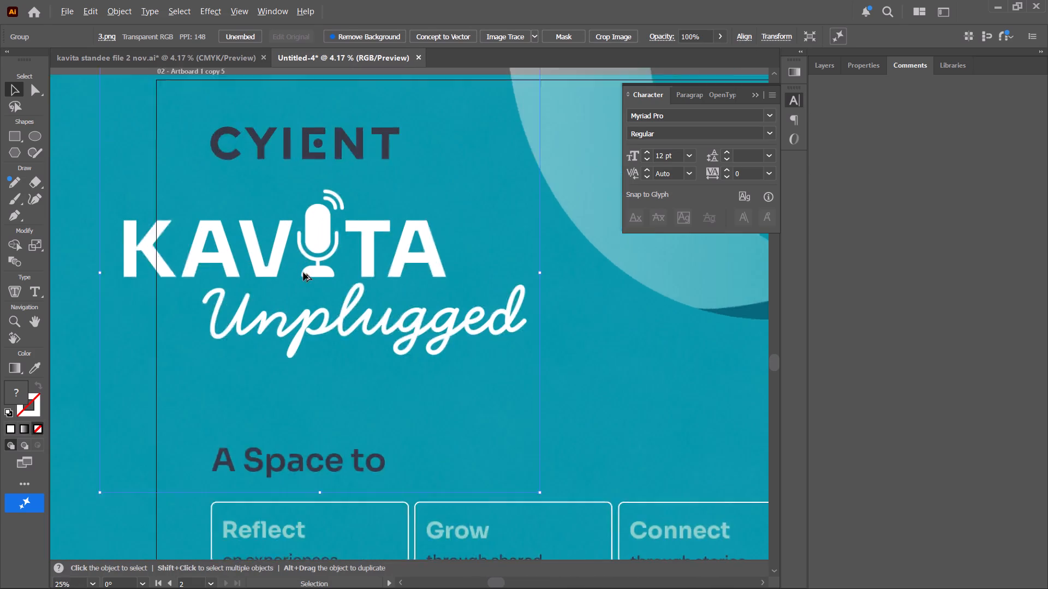
scroll(303, 273, "up", 1, "alt")
left_click_drag(265, 267, 385, 286)
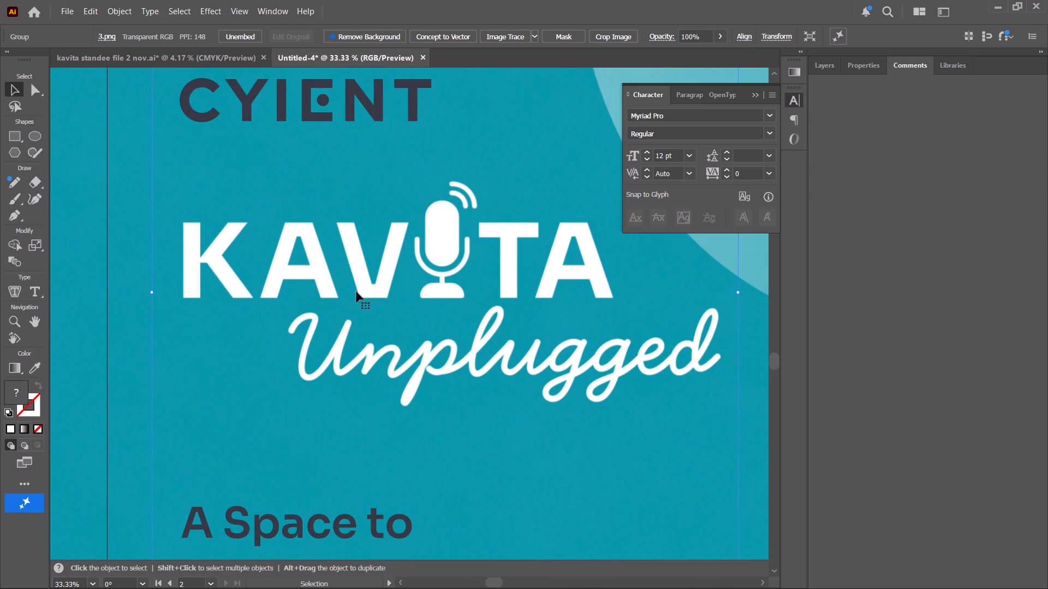
scroll(224, 279, "down", 5)
scroll(178, 260, "up", 6)
left_click(196, 279)
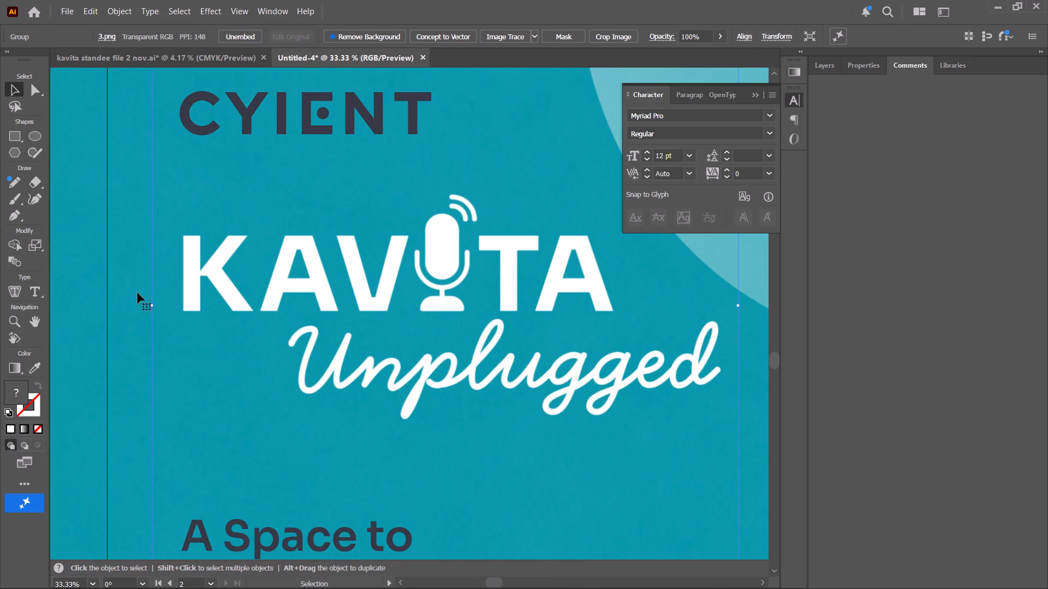
Add a vertical guide at the CYIENT logo's starting edge and align the Kavita Unplugged logo's K to it.
key("ctrl+r")
left_click_drag(56, 329, 210, 329)
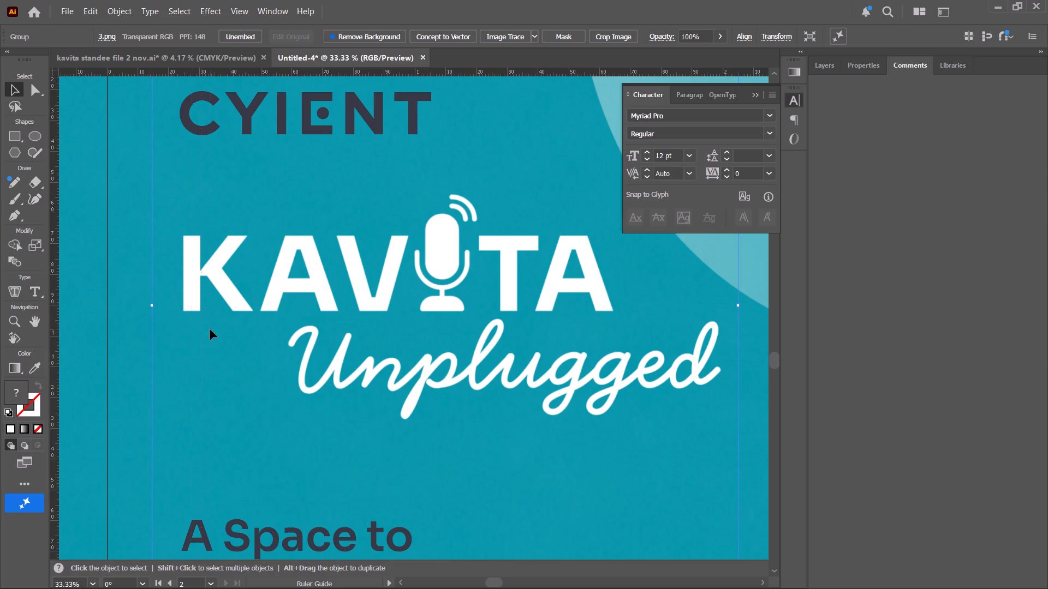
left_click_drag(210, 329, 178, 330)
left_click_drag(192, 289, 189, 292)
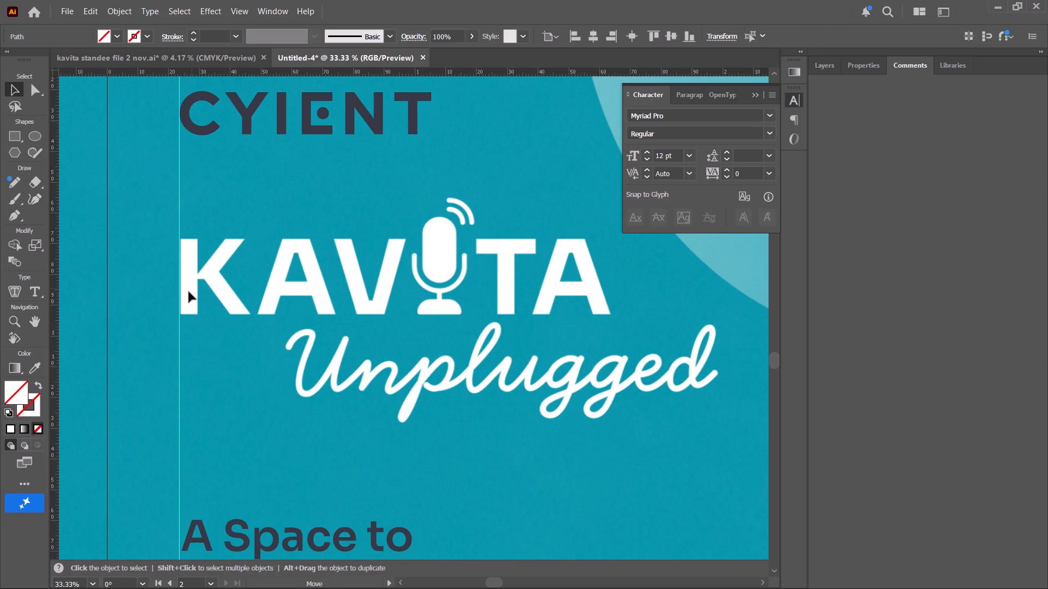
left_click_drag(189, 292, 188, 296)
scroll(188, 296, "down", 6, "alt")
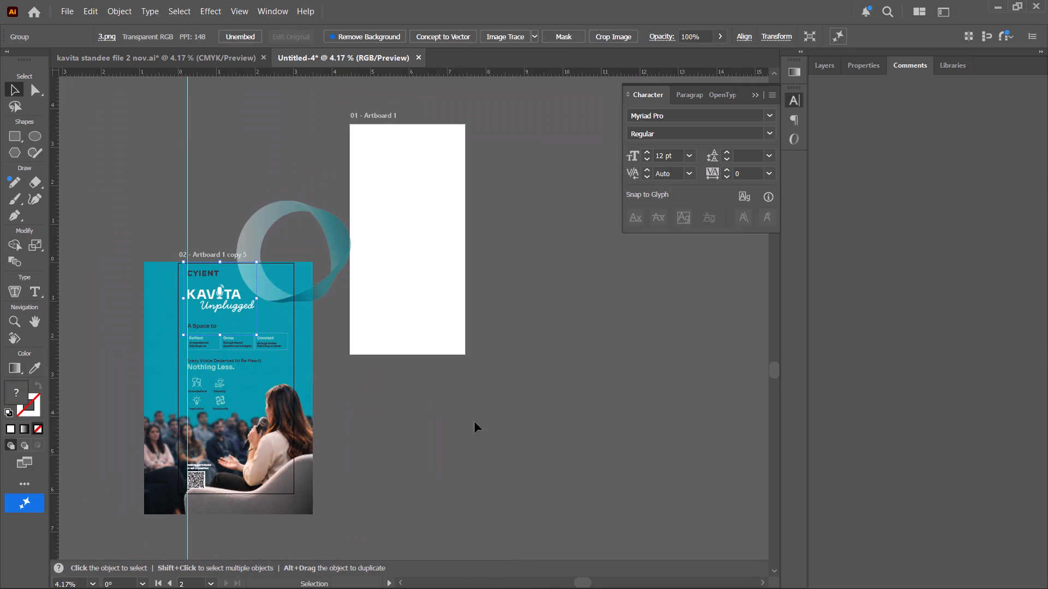
left_click(522, 440)
Nudge the Kavita Unplugged logo slightly down between the CYIENT logo and the "A Space to" heading.
scroll(284, 368, "up", 3, "alt")
key("space")
left_click_drag(312, 362, 496, 389)
scroll(466, 381, "down", 1, "alt")
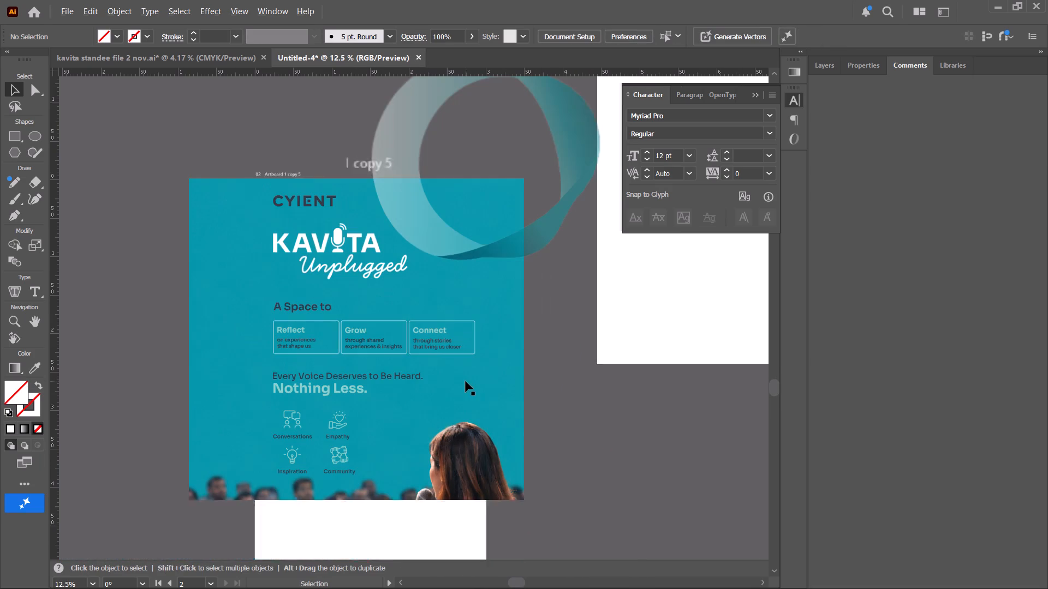
left_click(319, 245)
key("shift+Down")
key("shift+Down")
key("shift+Up")
key("shift+Down")
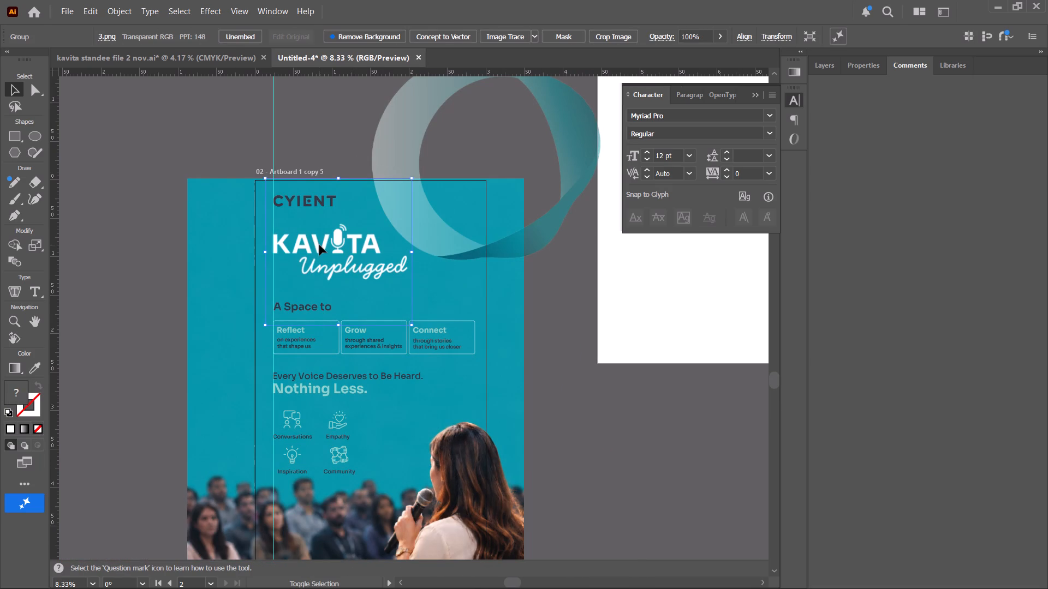
key("shift+Down")
left_click(689, 554)
Check the full standee layout on Artboard 1 copy 5, from the logos to the QR code.
scroll(630, 519, "down", 2)
key("space")
left_click_drag(620, 509, 594, 484)
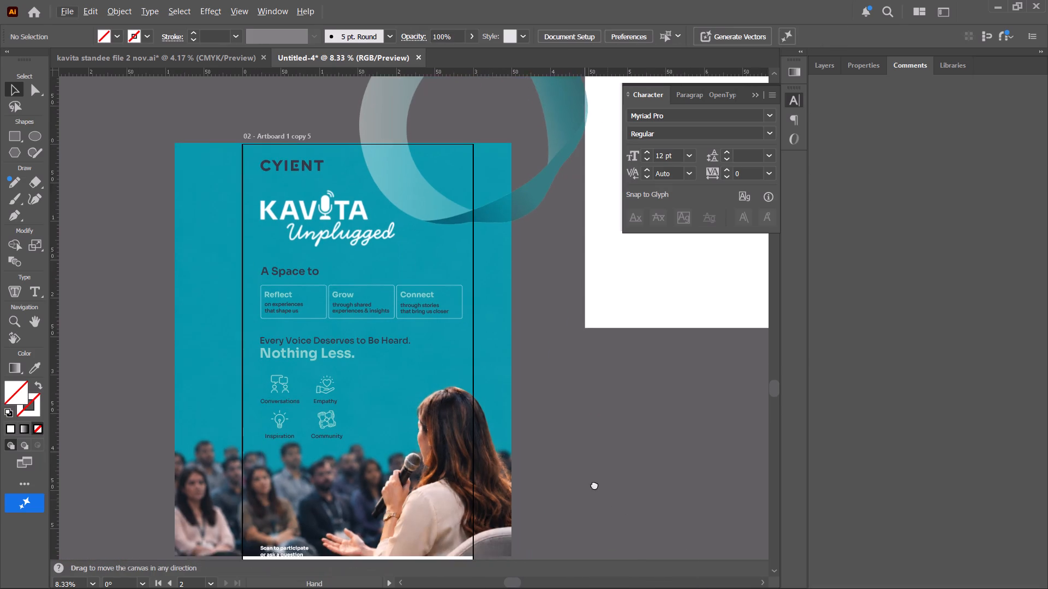
left_click_drag(594, 484, 565, 447)
scroll(560, 446, "down", 1, "alt")
key("space")
left_click_drag(556, 446, 511, 383)
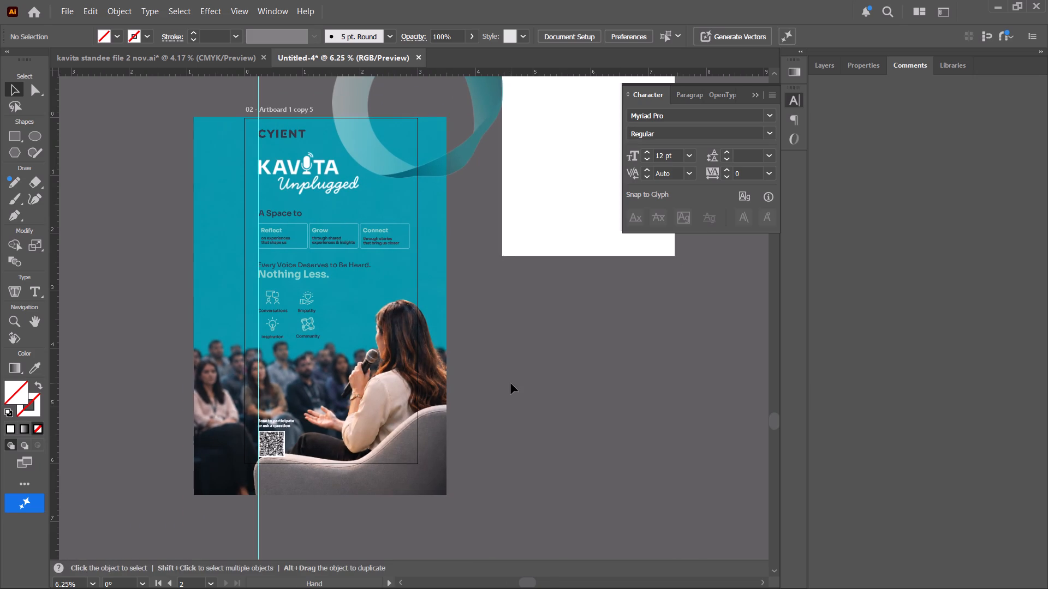
key("space")
key("space")
left_click_drag(511, 383, 462, 383)
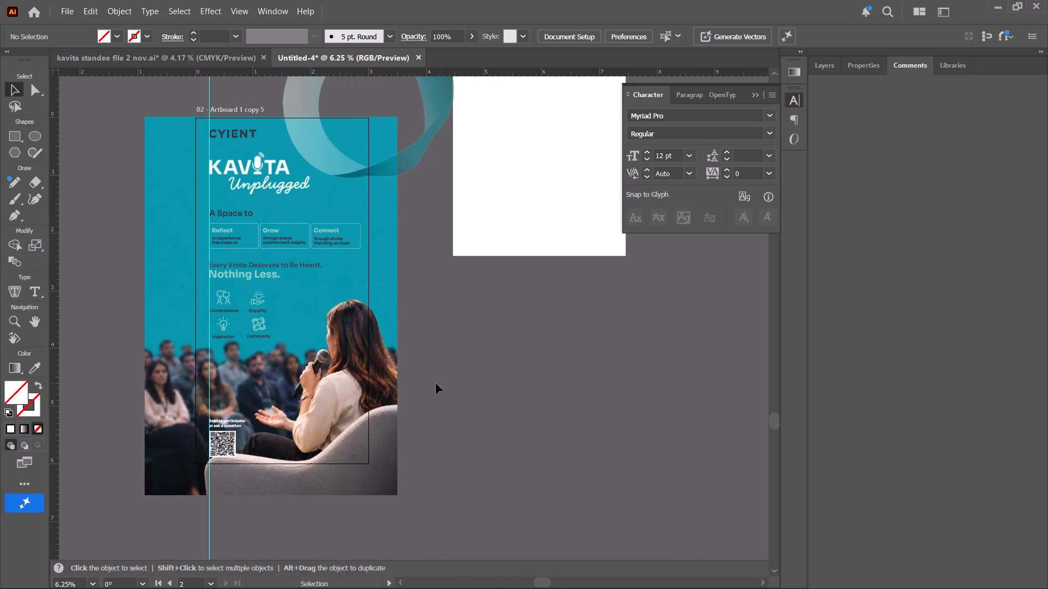
Start saving the new document in the cyient folder with Adobe PDF as the file format.
left_click(64, 5)
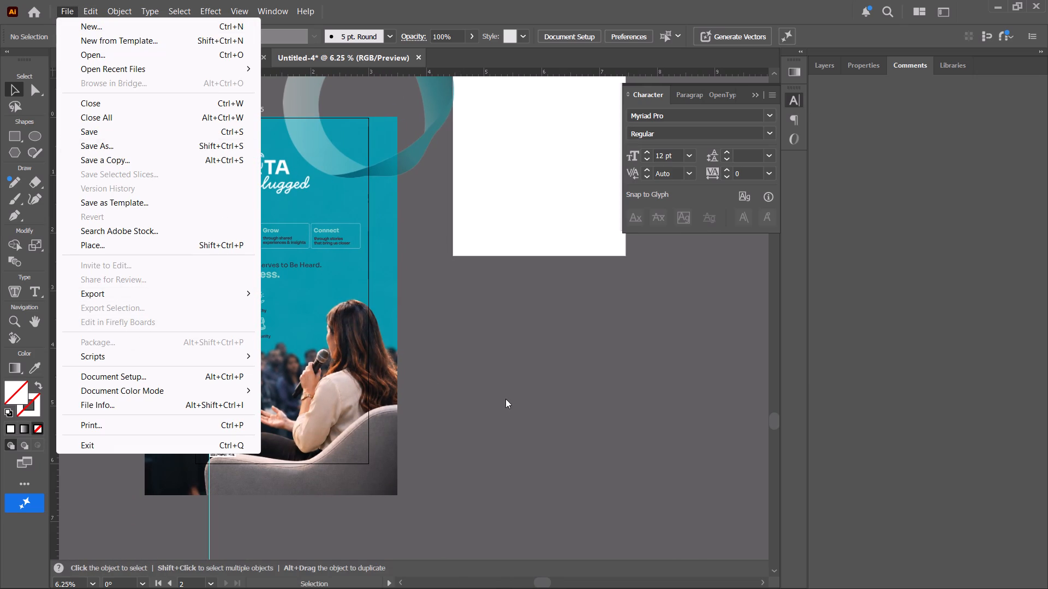
left_click(505, 399)
key("ctrl+s")
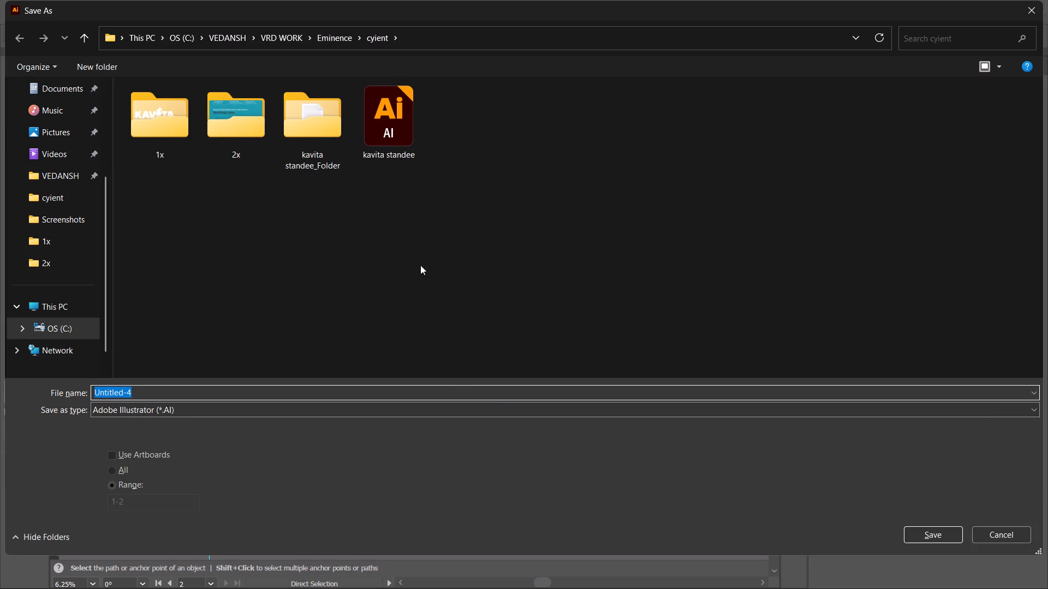
left_click(258, 423)
left_click(253, 417)
left_click_drag(253, 419, 248, 419)
left_click(242, 412)
left_click(230, 436)
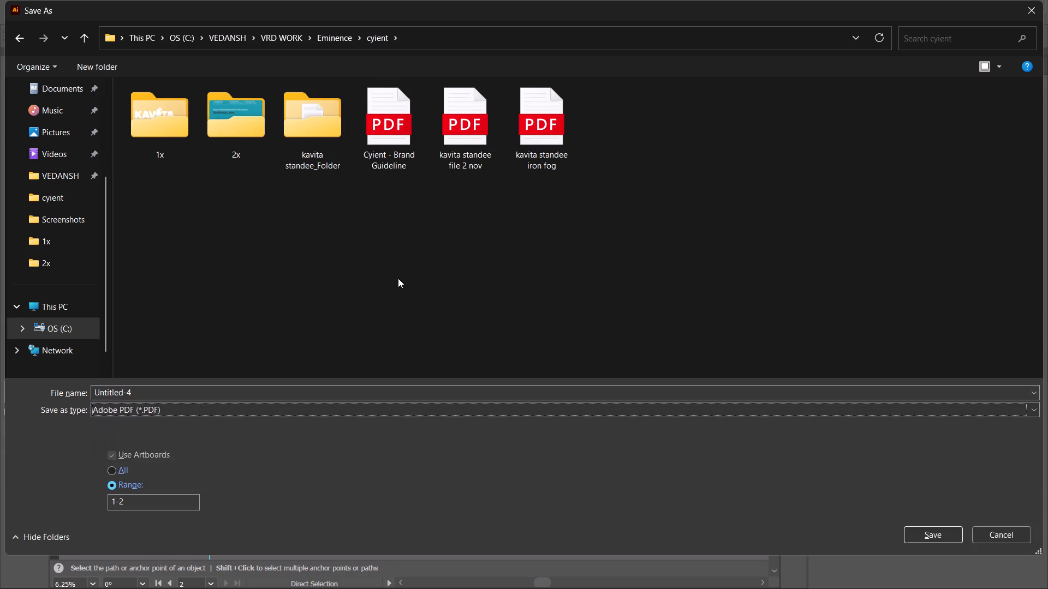
Name the PDF "kavita standee pure", basing the name on the existing kavita standee iron fog file.
left_click(553, 143)
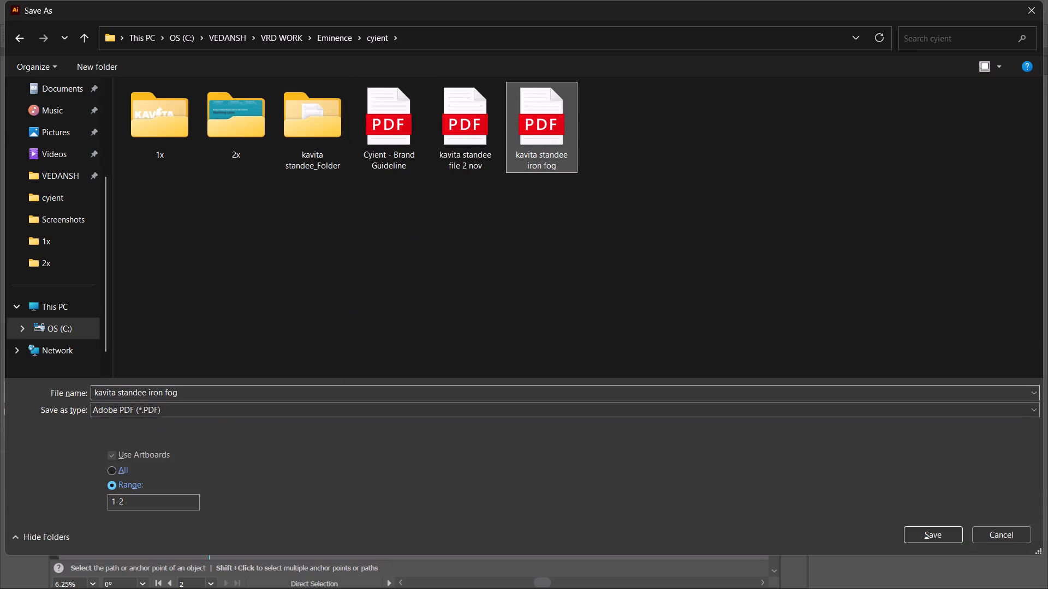
left_click(338, 392)
key("Right")
key("BackSpace")
key("BackSpace")
key("BackSpace")
key("BackSpace")
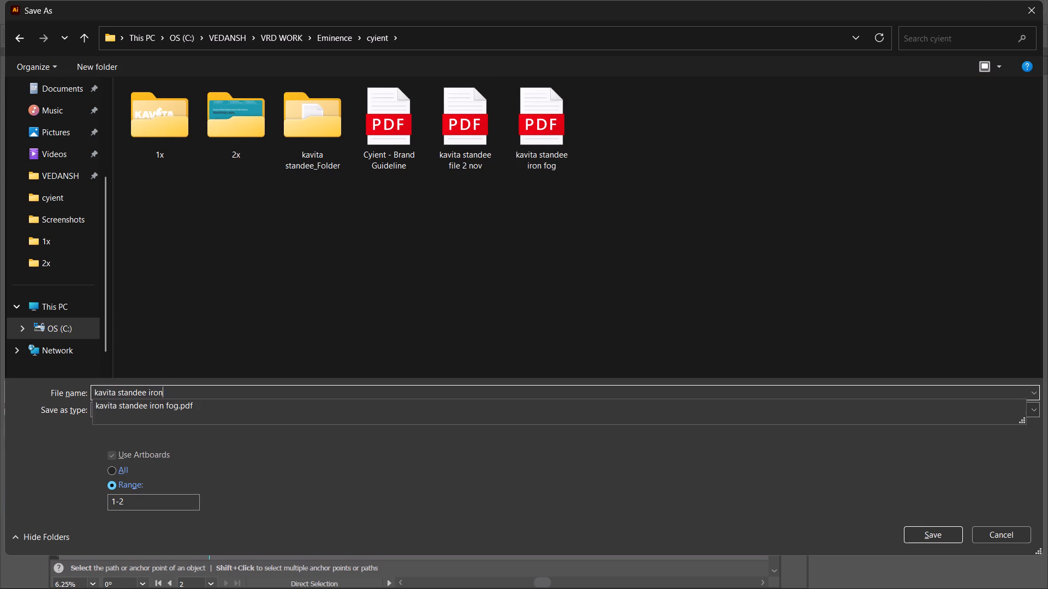
key("BackSpace")
key("BackSpace")
key("BackSpace")
key("BackSpace")
type("pure")
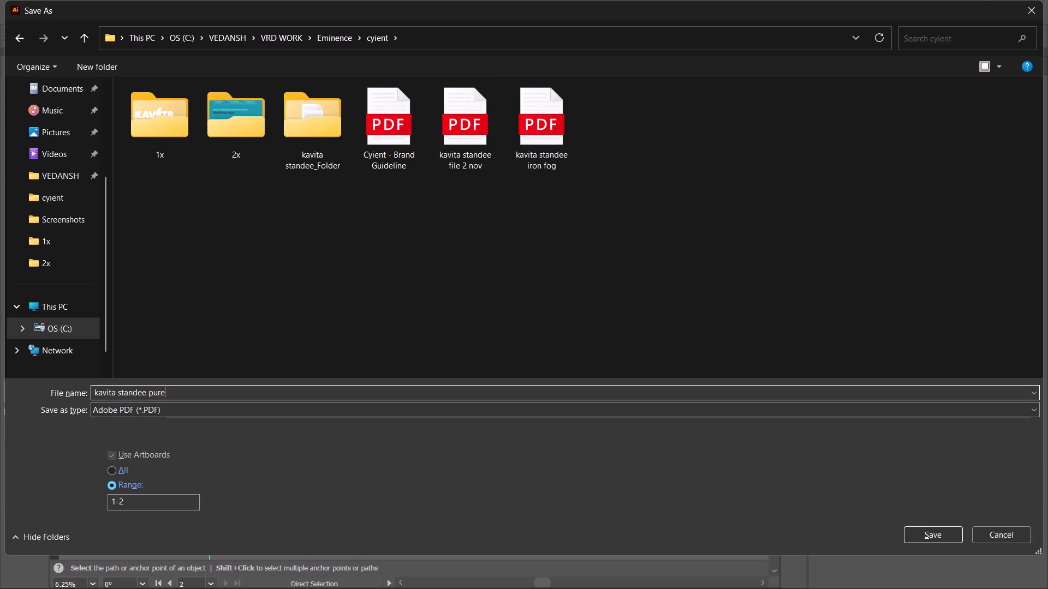
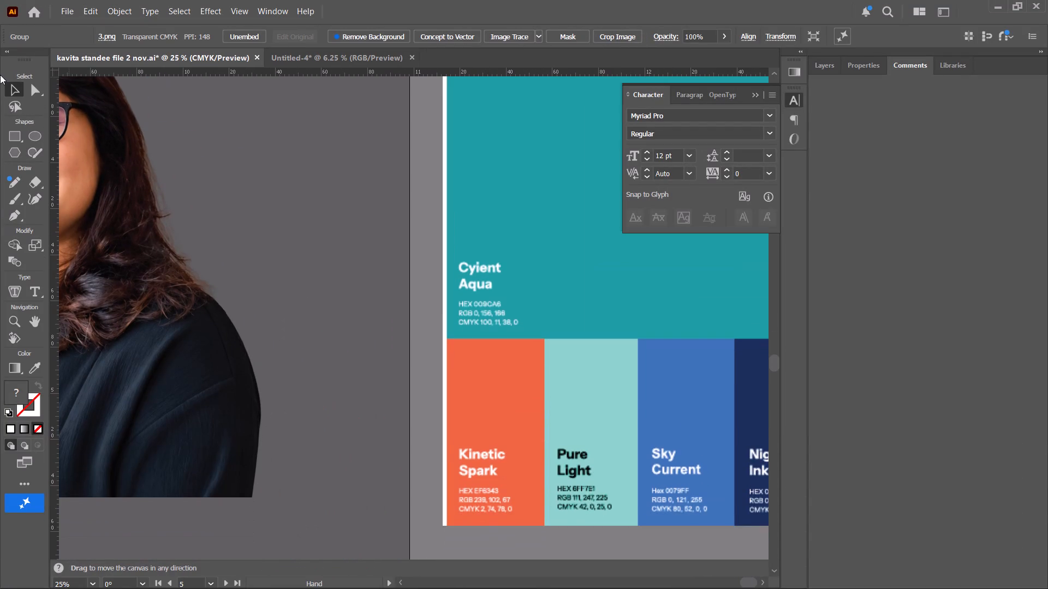
Return to the Untitled-4 document and start saving it in the cyient folder with Adobe PDF as the file format.
left_click_drag(0, 75, 39, 84)
left_click(286, 53)
key("ctrl+s")
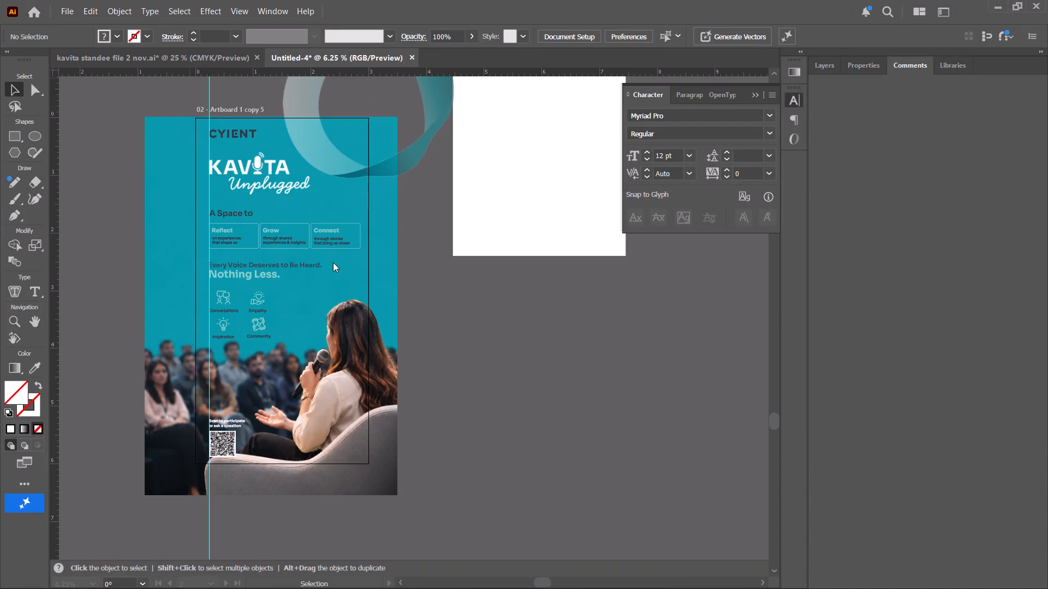
left_click(526, 240)
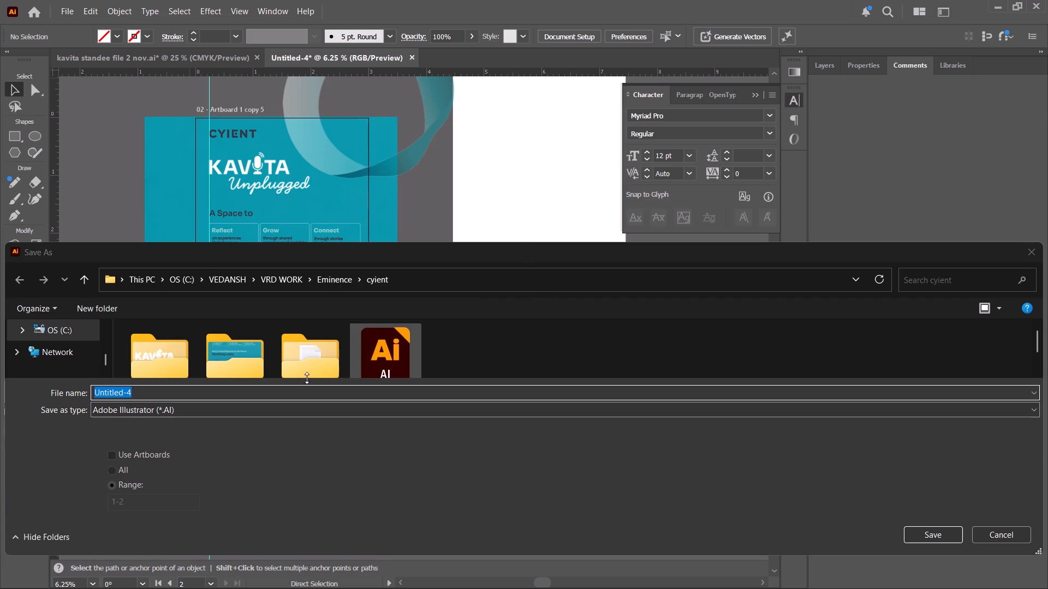
left_click(335, 410)
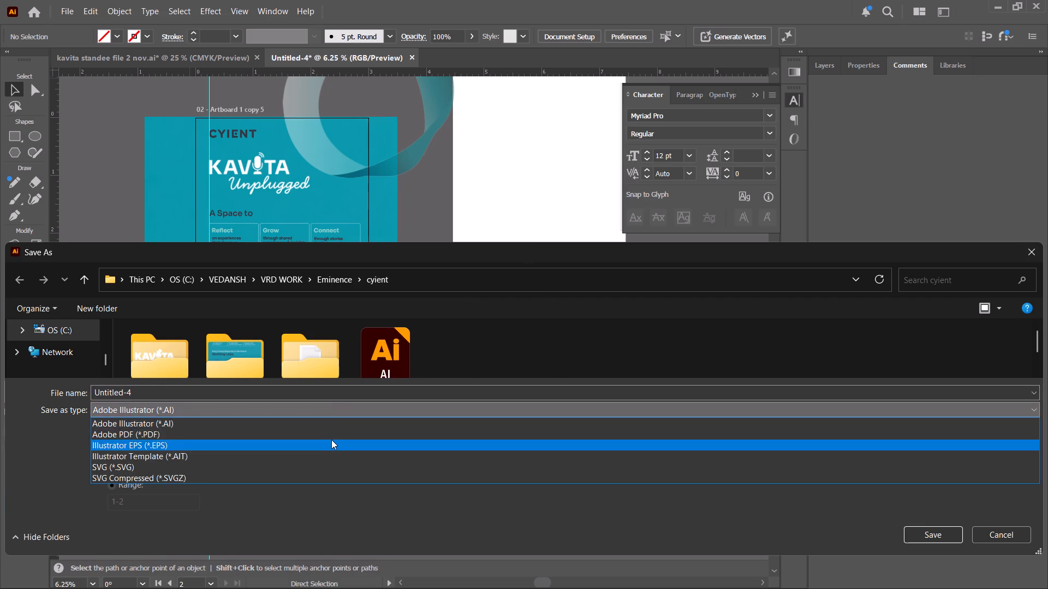
left_click(331, 431)
Name the PDF "kavita standee Pure Light", basing the name on the existing kavita standee file 2 nov file.
left_click(452, 354)
left_click(319, 395)
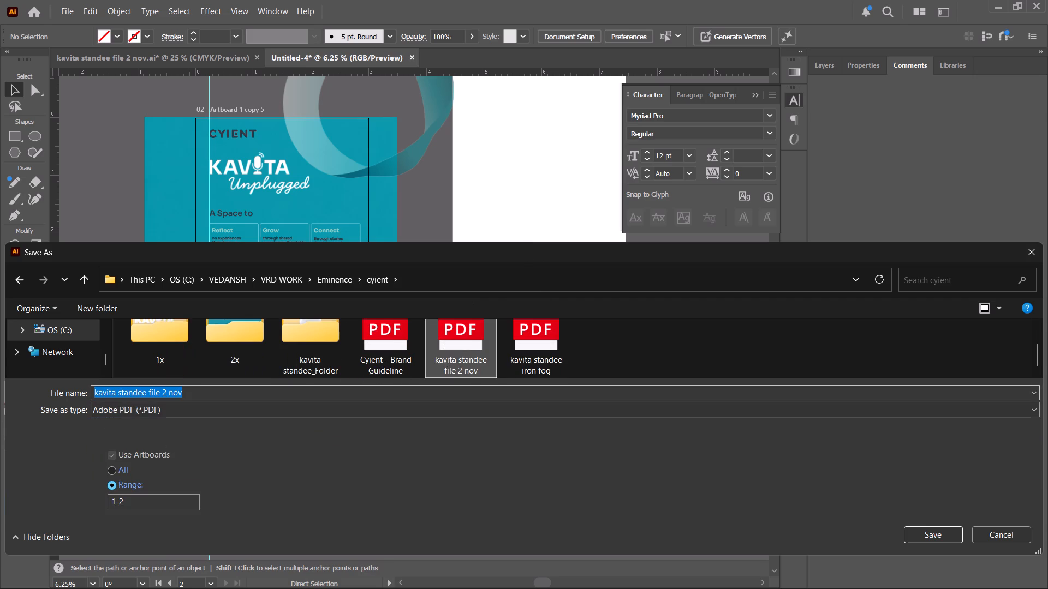
left_click(526, 347)
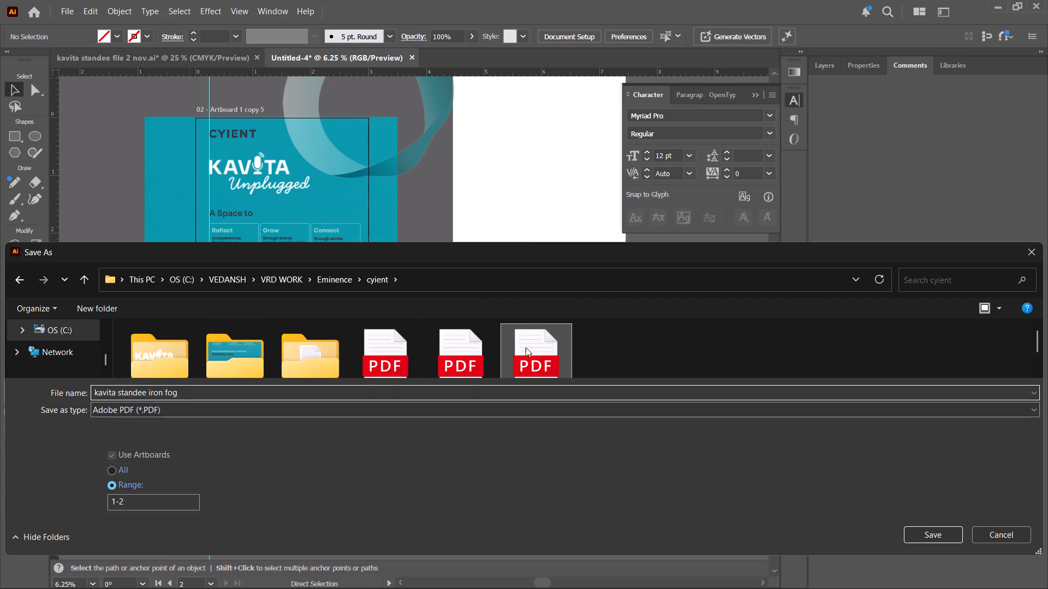
left_click(462, 350)
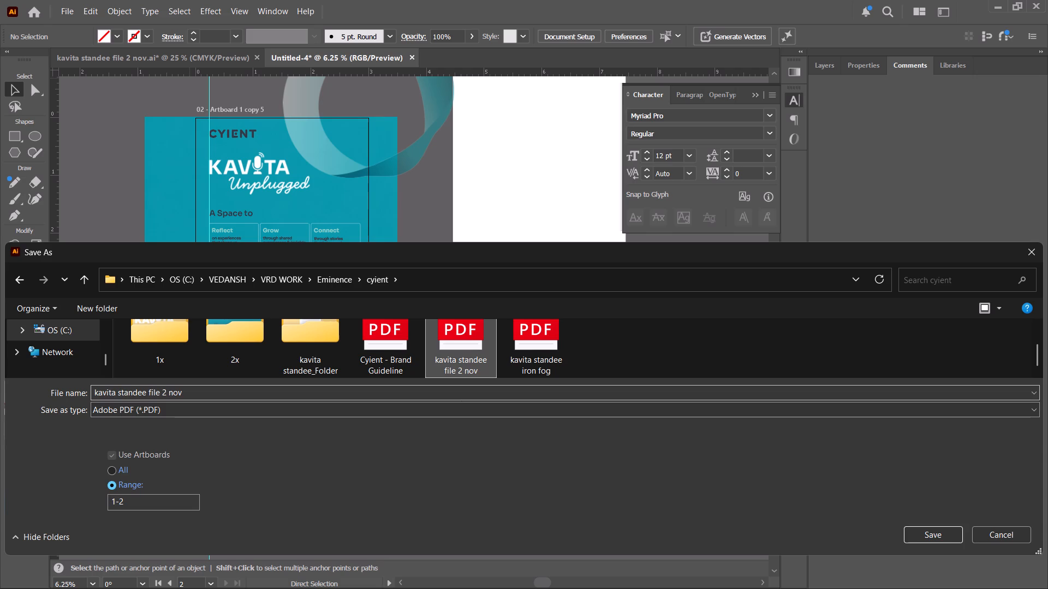
left_click(455, 395)
key("BackSpace")
key("BackSpace")
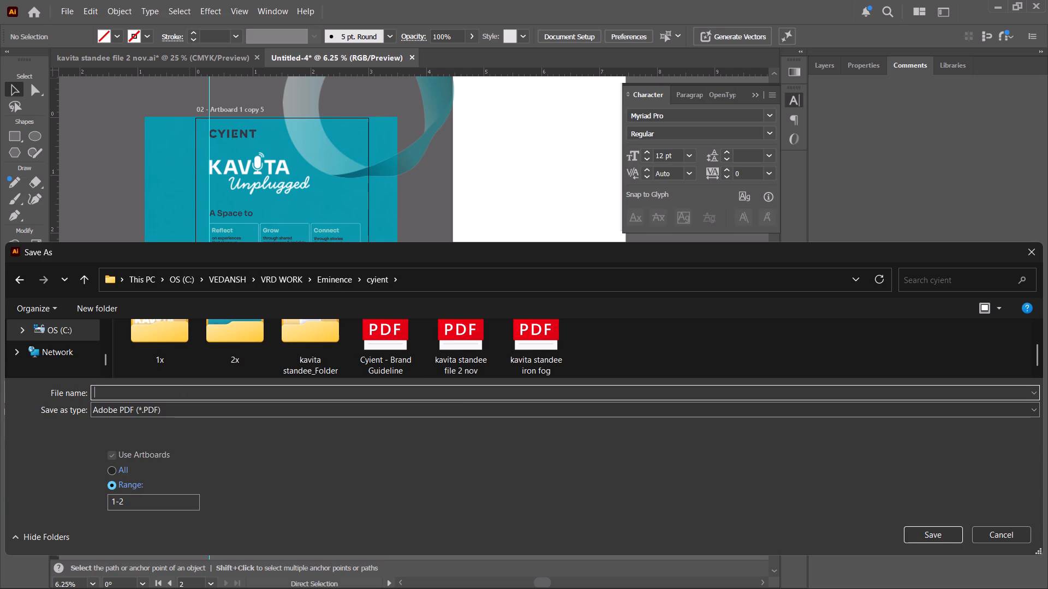
left_click(461, 339)
left_click(398, 388)
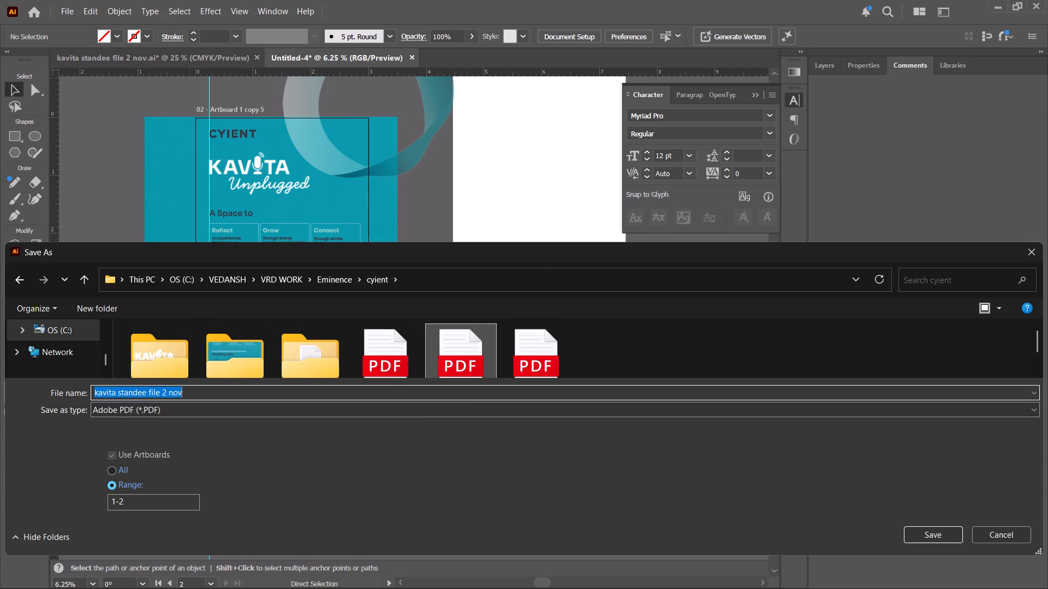
key("Right")
key("BackSpace")
key("BackSpace")
key("BackSpace")
key("BackSpace")
key("BackSpace")
key("BackSpace")
key("BackSpace")
key("BackSpace")
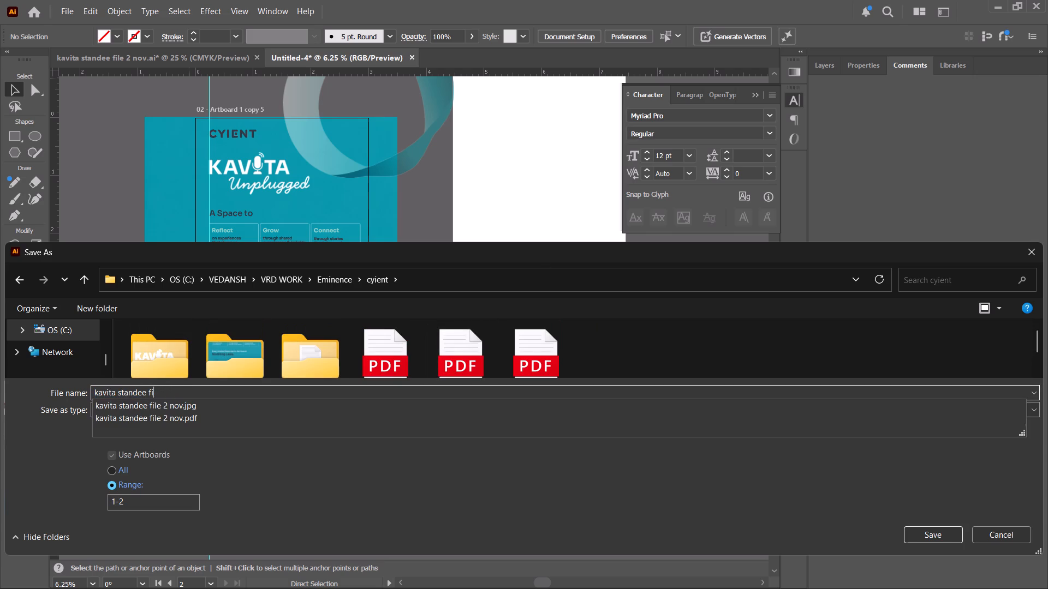
key("BackSpace")
key("BackSpace")
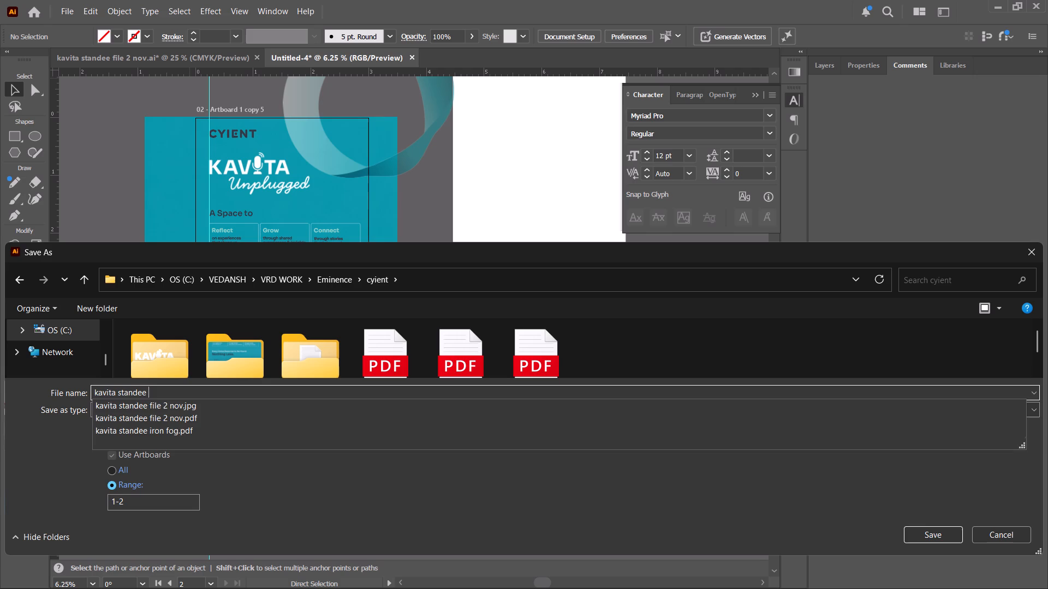
type("Pure")
key("space")
type("Light")
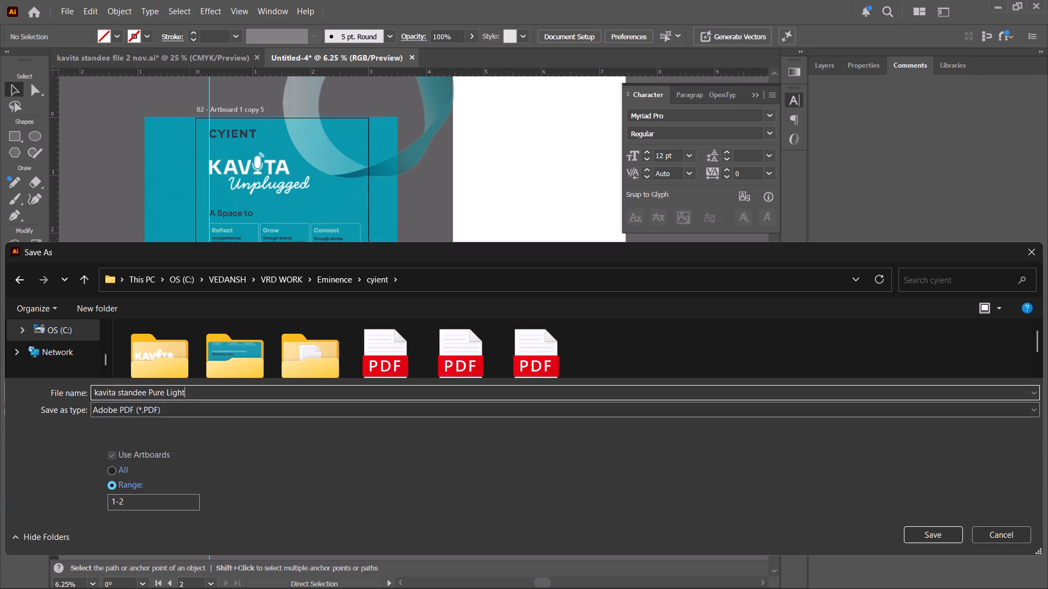
Save the PDF with the High Quality Print settings.
left_click(939, 539)
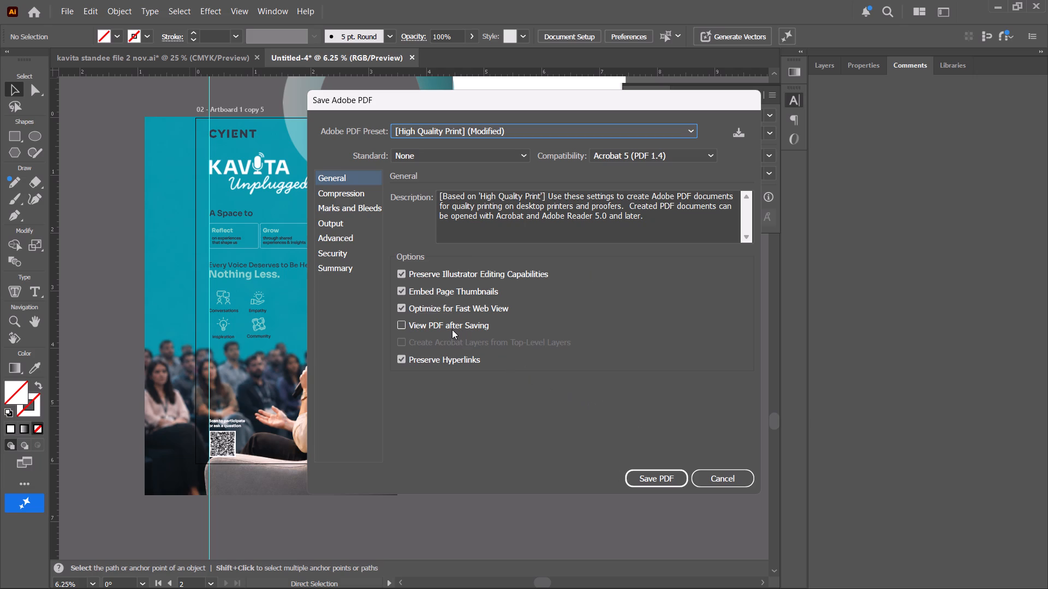
left_click(650, 475)
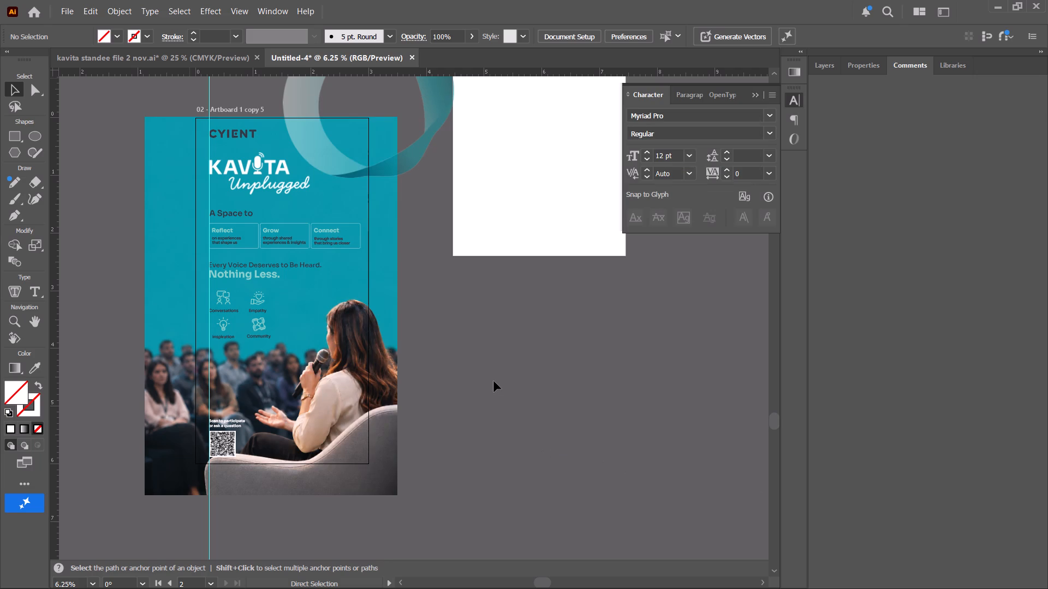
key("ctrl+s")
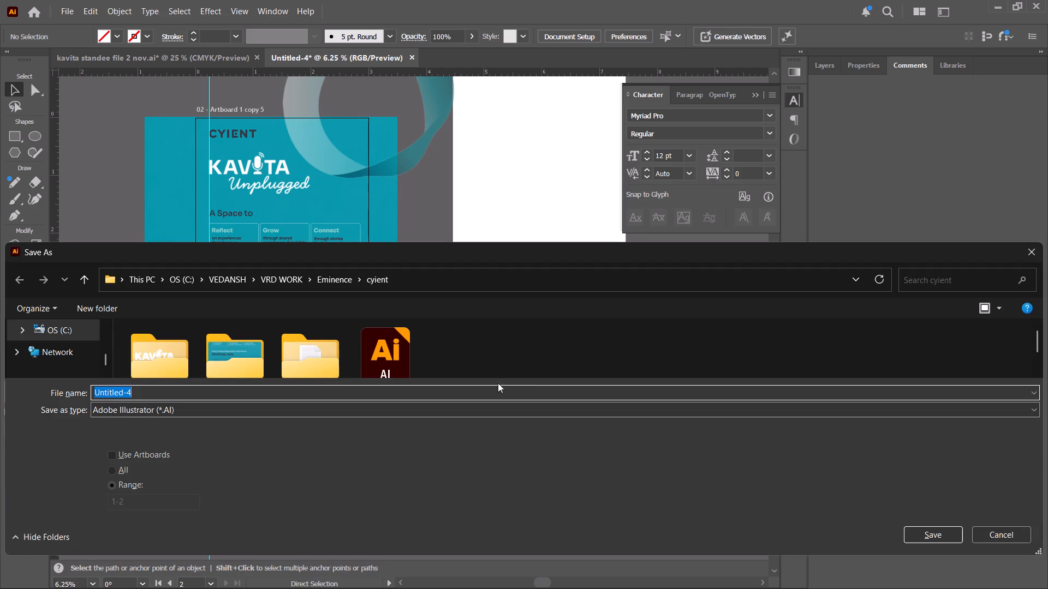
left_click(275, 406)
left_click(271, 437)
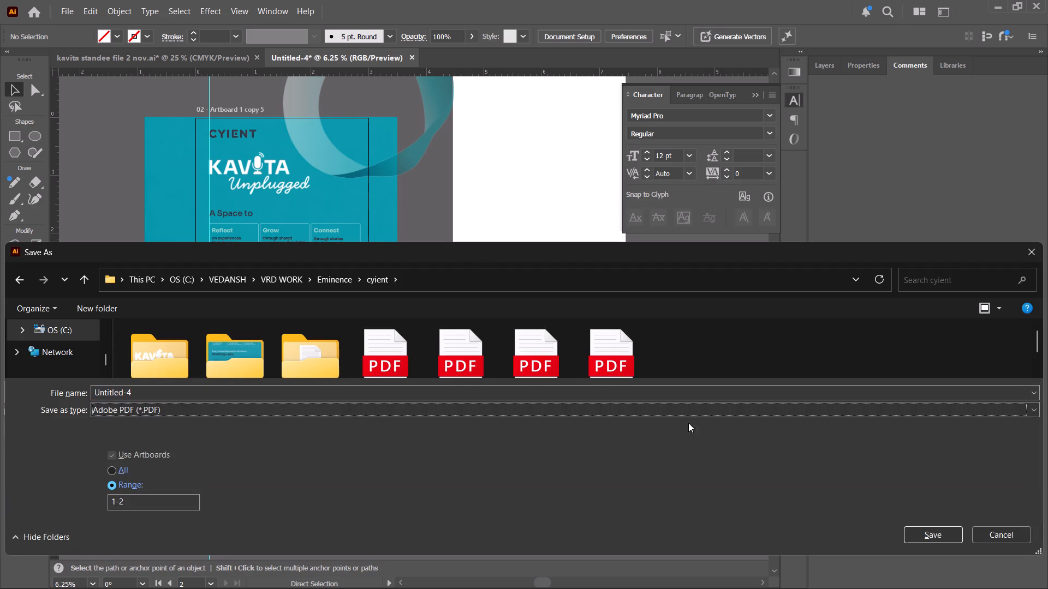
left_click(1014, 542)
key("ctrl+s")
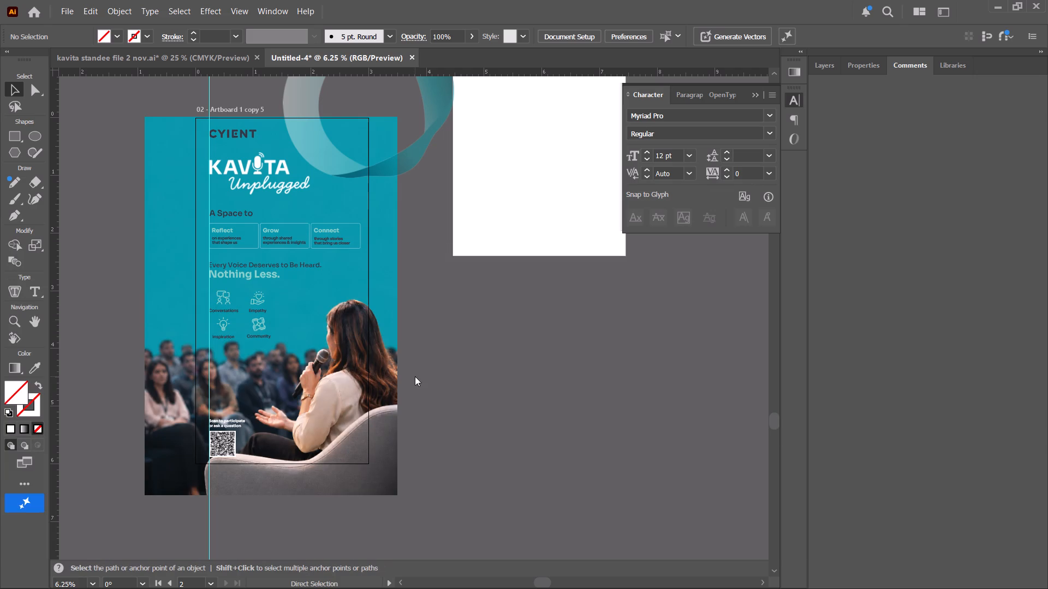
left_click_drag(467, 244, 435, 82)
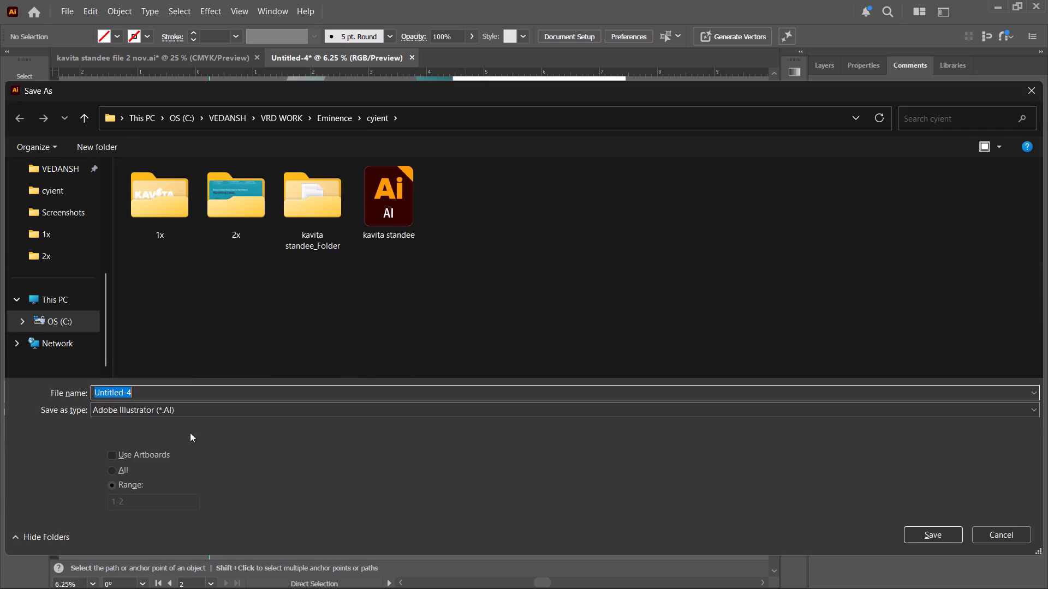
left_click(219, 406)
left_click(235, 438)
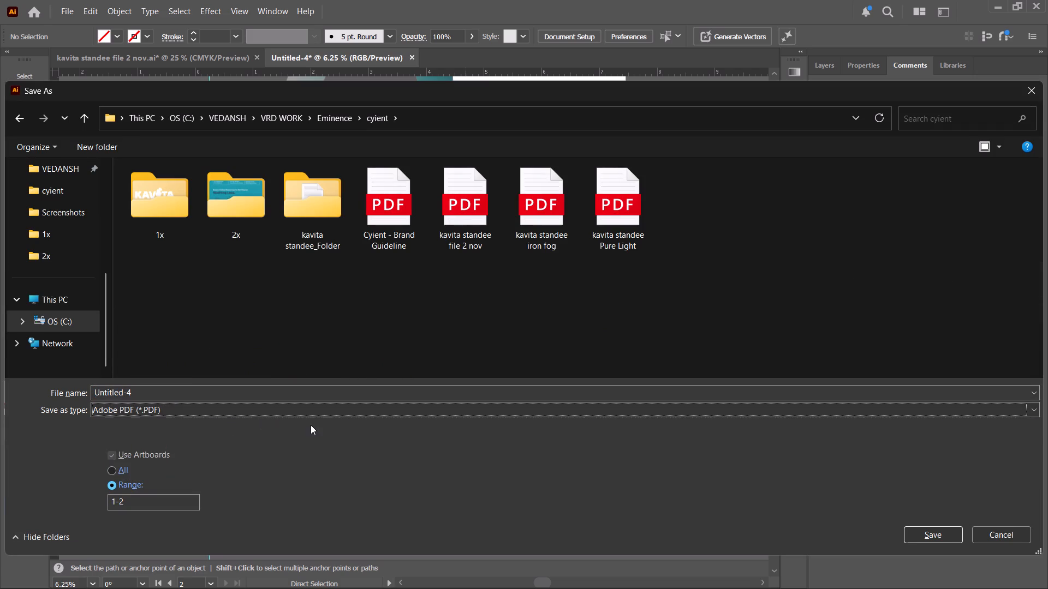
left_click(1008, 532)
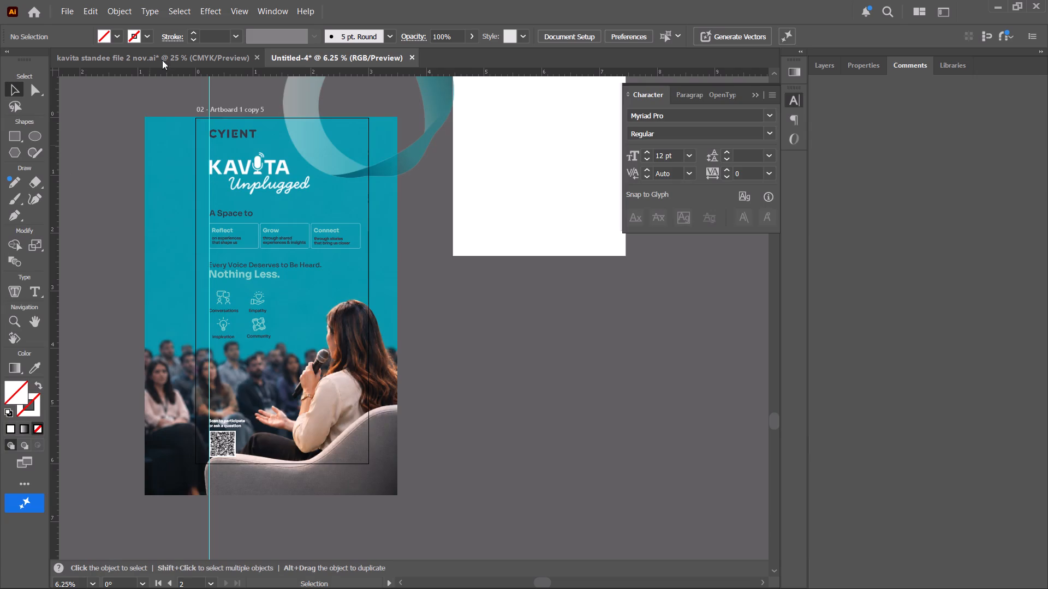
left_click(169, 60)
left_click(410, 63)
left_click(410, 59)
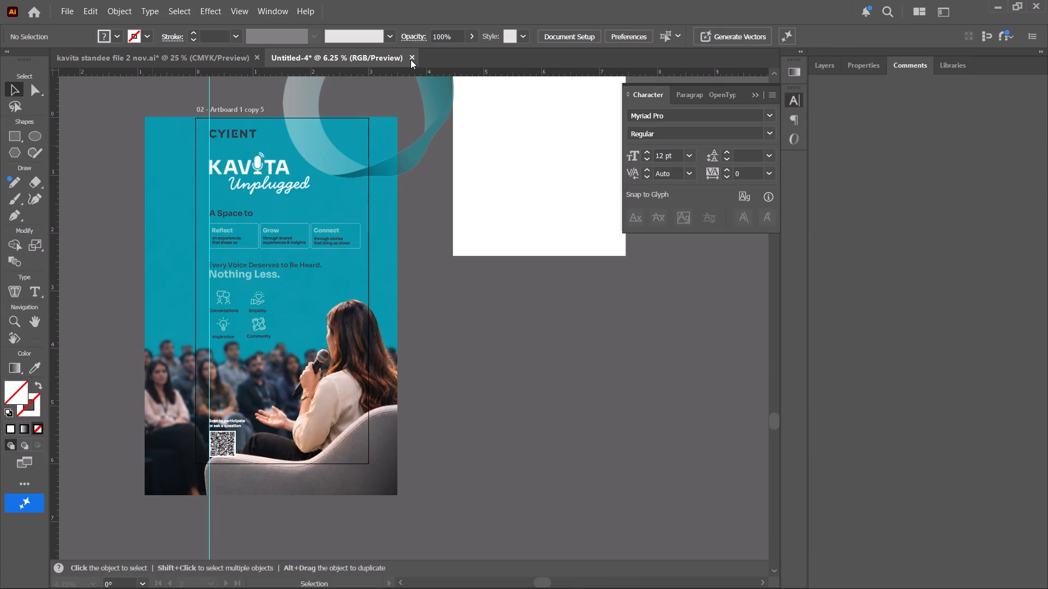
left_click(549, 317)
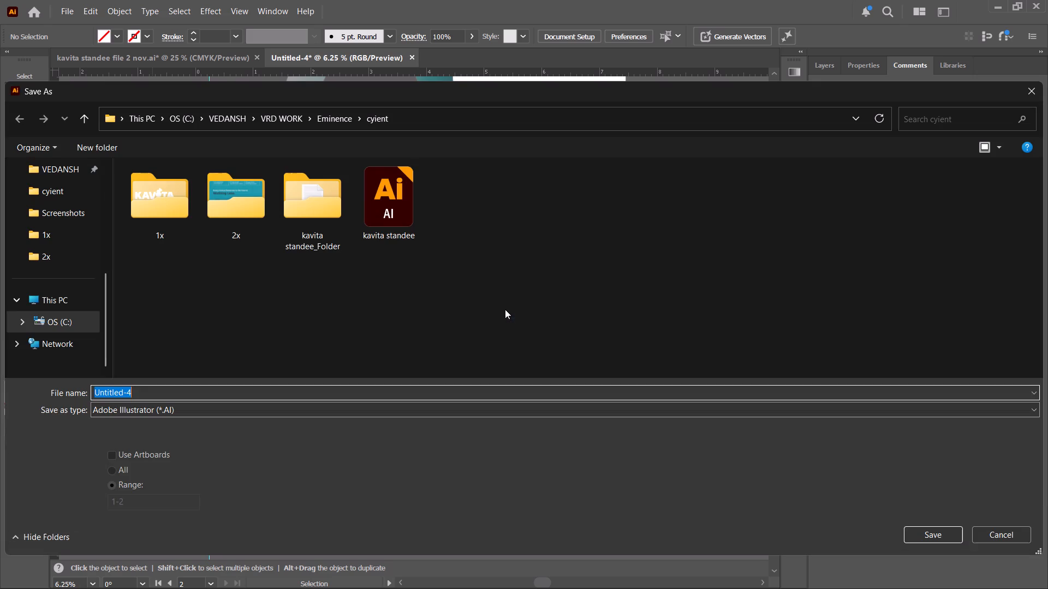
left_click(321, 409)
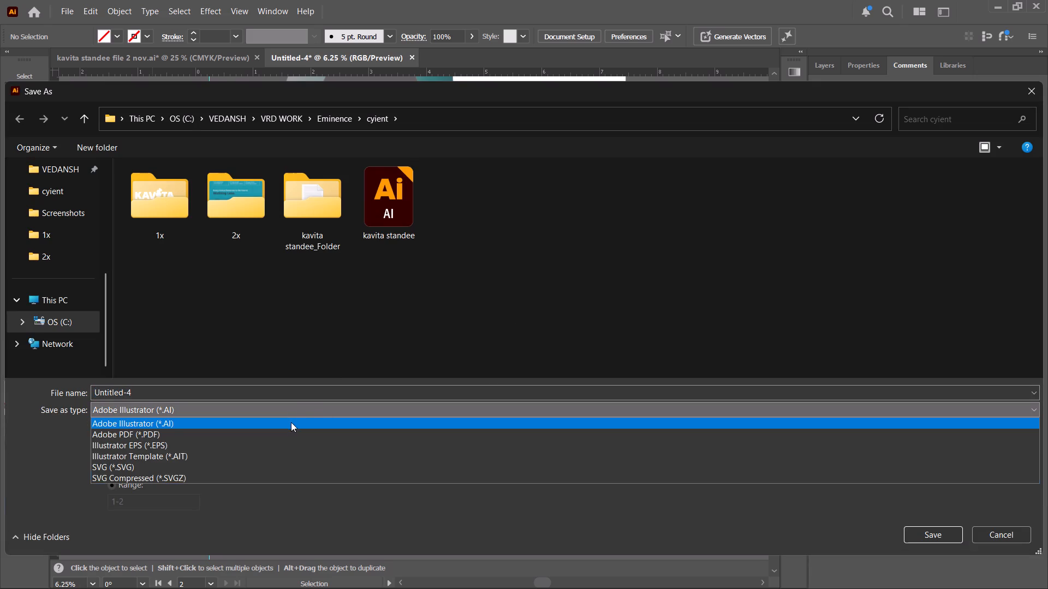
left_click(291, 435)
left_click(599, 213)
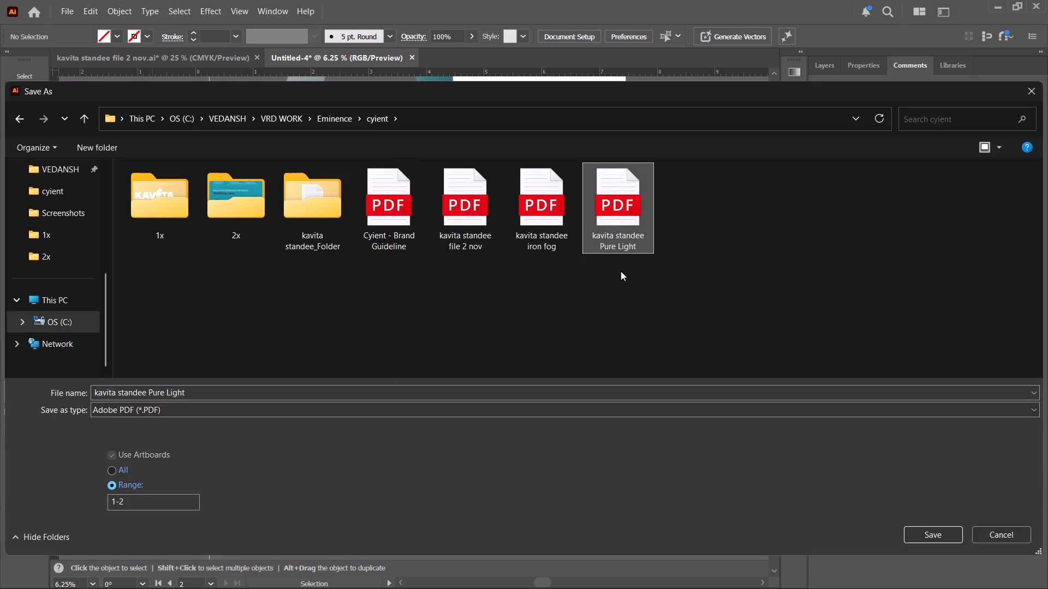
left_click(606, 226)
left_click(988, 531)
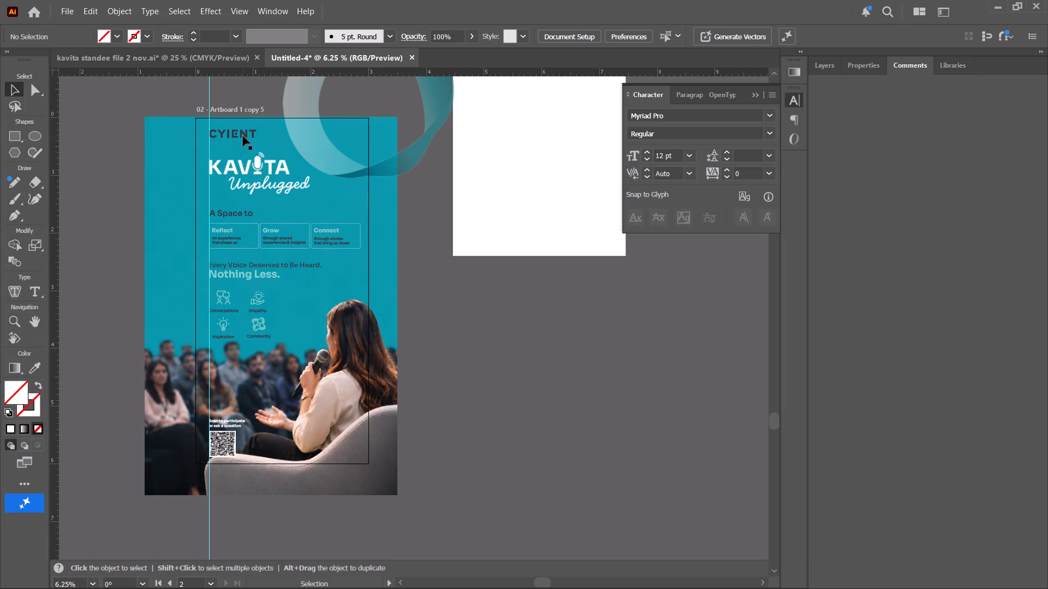
Delete the blank Artboard 1 from the Untitled-4 document, keeping the standee's Artboard 1 copy 5.
left_click(553, 147)
scroll(541, 159, "up", 4)
left_click(573, 37)
scroll(501, 121, "up", 5)
left_click(636, 193)
scroll(530, 188, "up", 6)
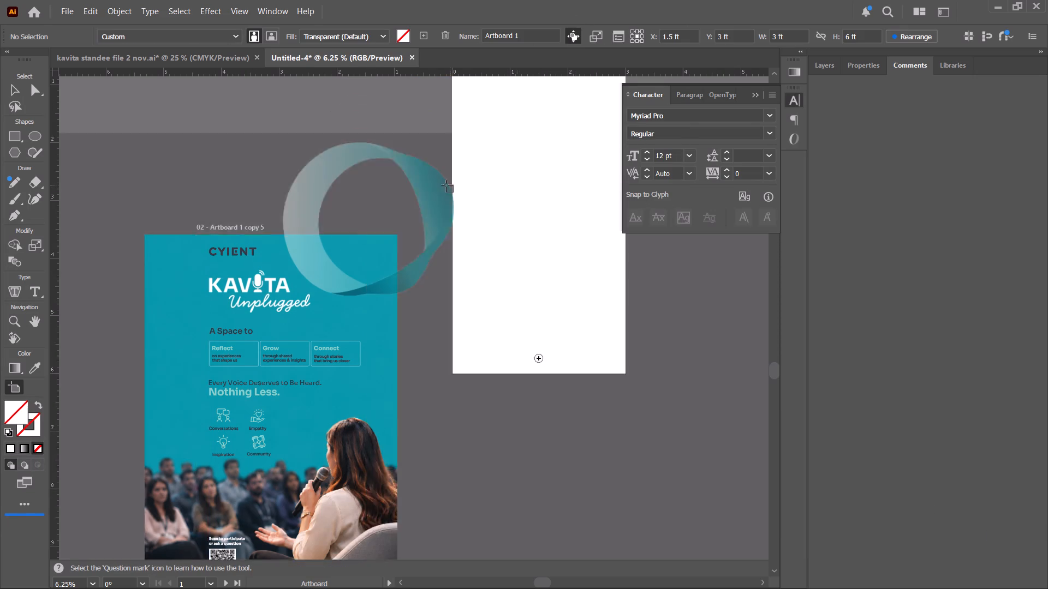
scroll(446, 185, "up", 8)
left_click(477, 140)
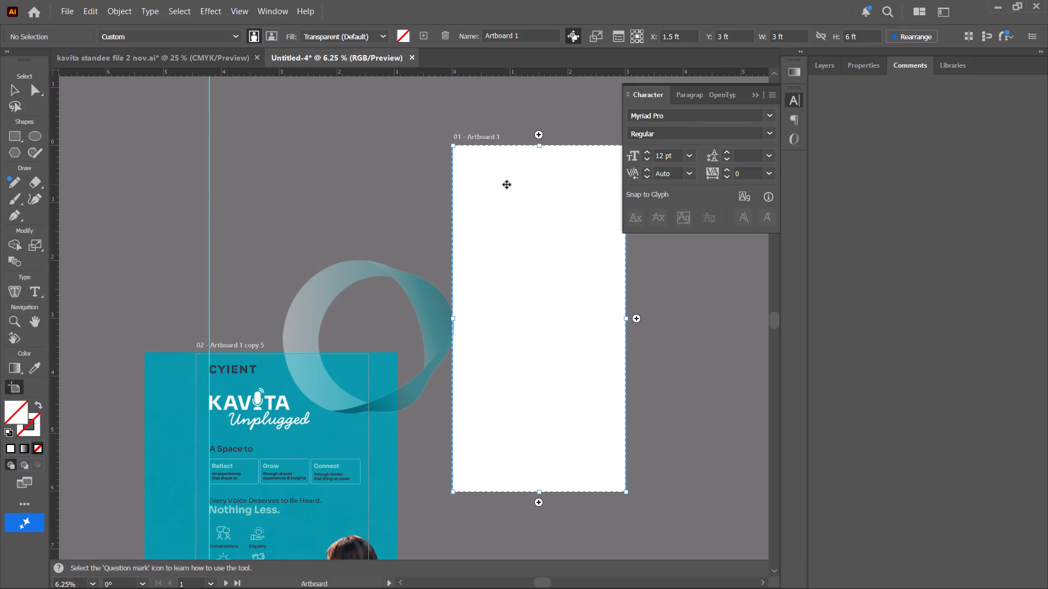
key("BackSpace")
left_click(22, 100)
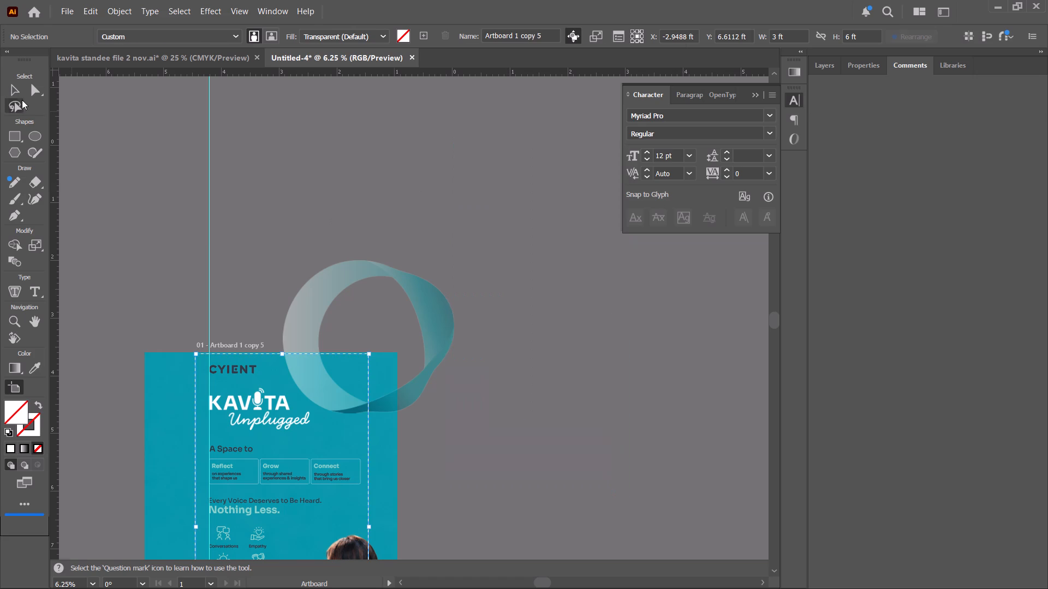
left_click(9, 92)
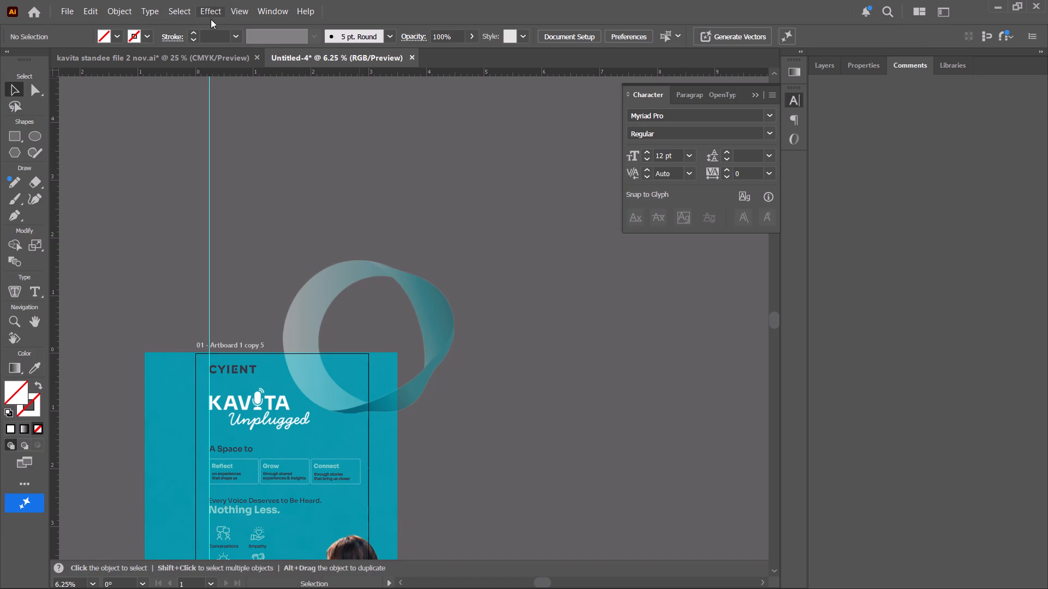
Save the document as Adobe PDF over the existing kavita standee Pure Light file in the cyient folder.
key("ctrl+s")
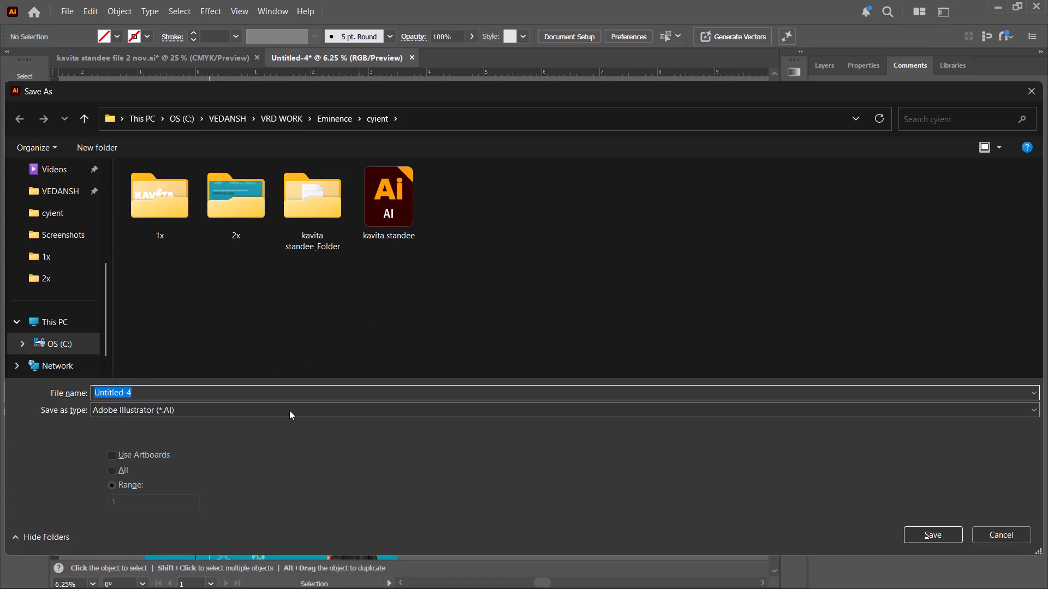
left_click(289, 410)
left_click(282, 433)
left_click(618, 209)
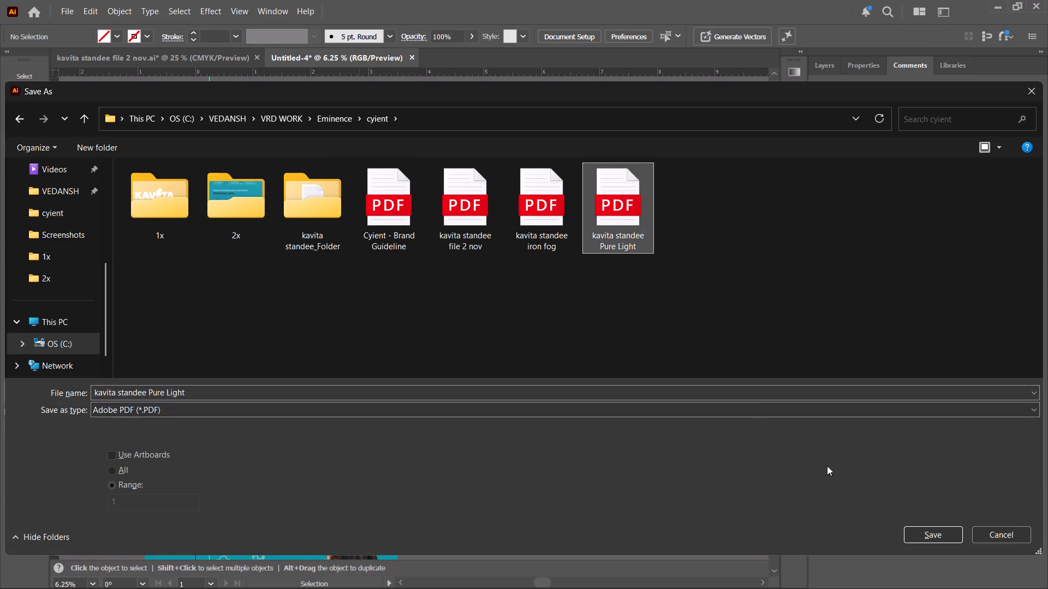
left_click(928, 533)
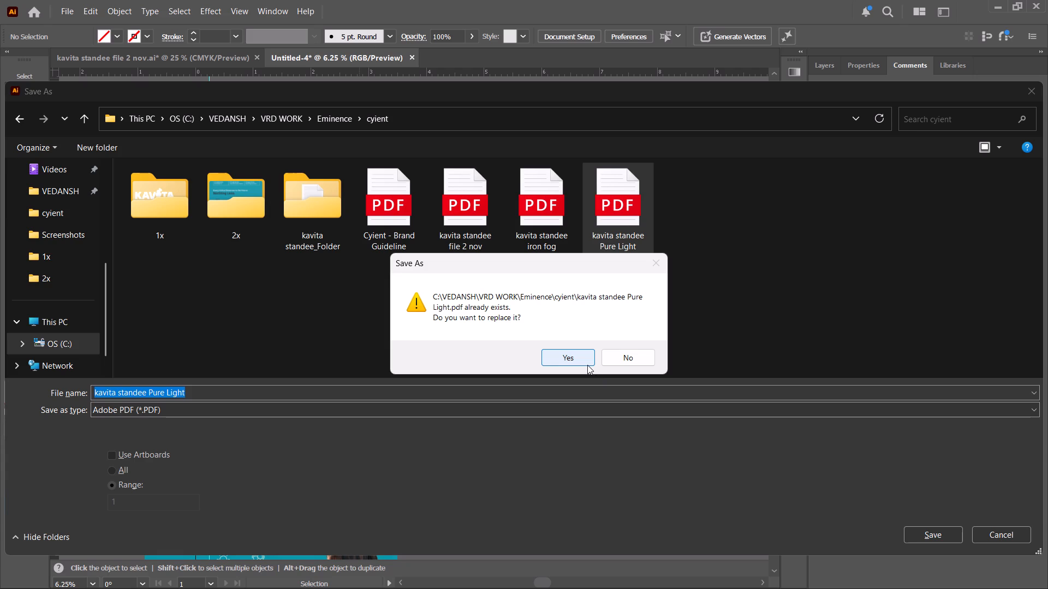
left_click(575, 357)
Save the PDF with the High Quality Print preset.
scroll(533, 343, "down", 11)
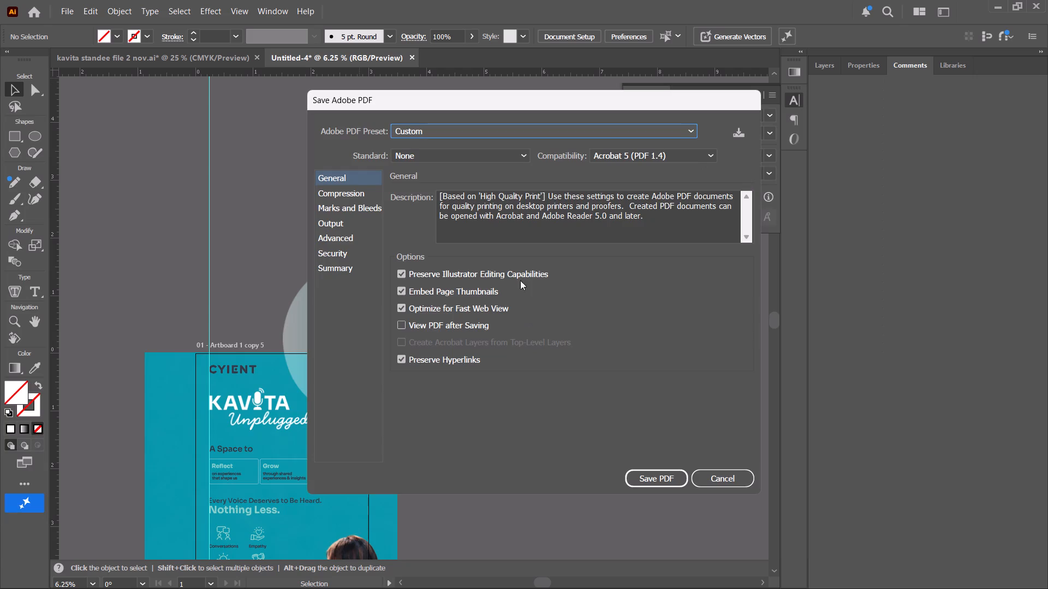
left_click(534, 135)
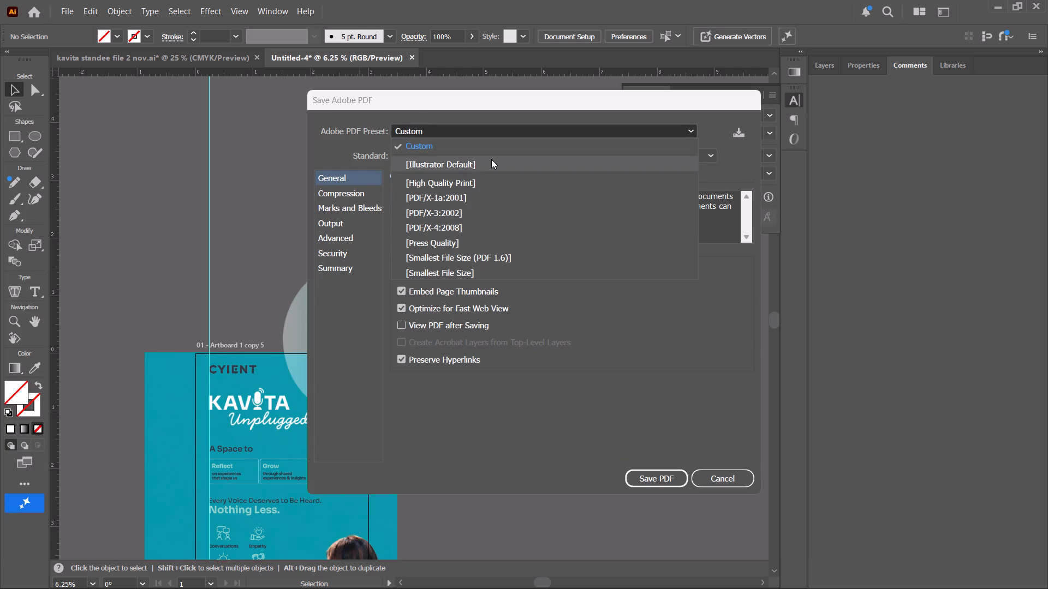
left_click(494, 177)
left_click(444, 289)
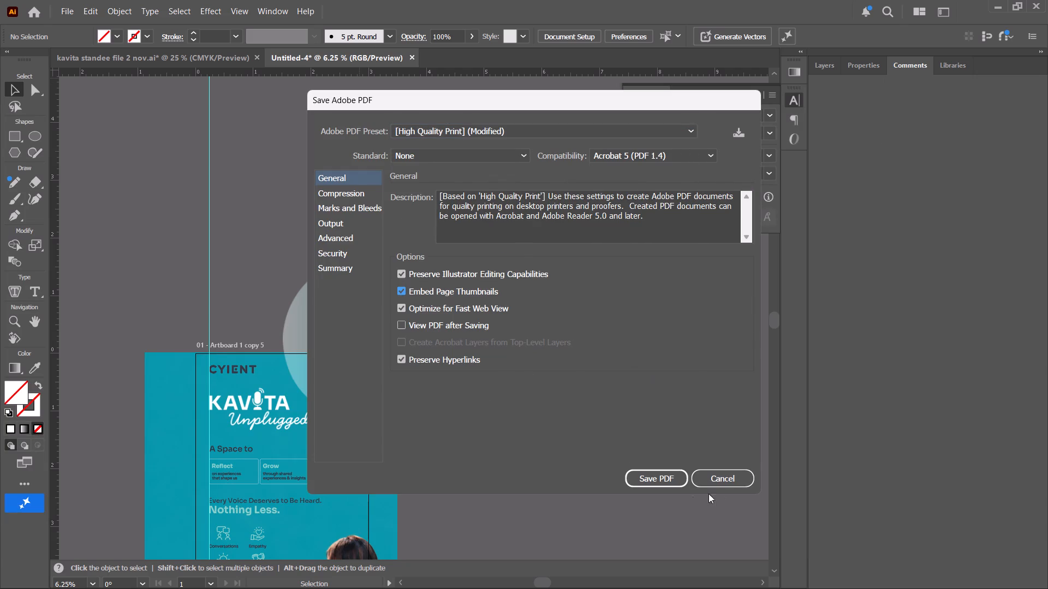
left_click(643, 473)
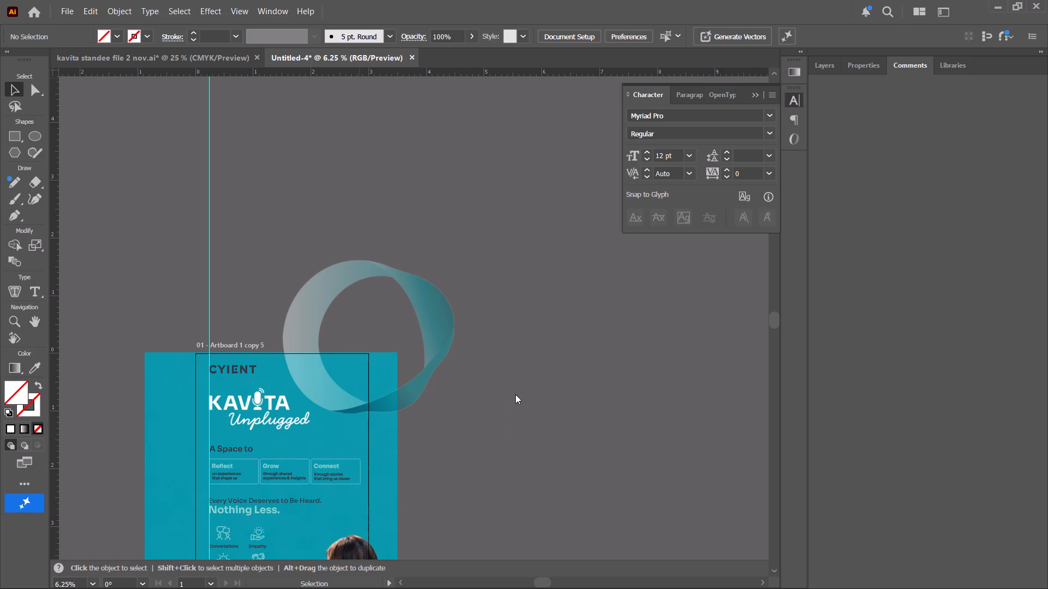
Close the kavita standee Pure Light PDF document.
scroll(510, 394, "down", 18)
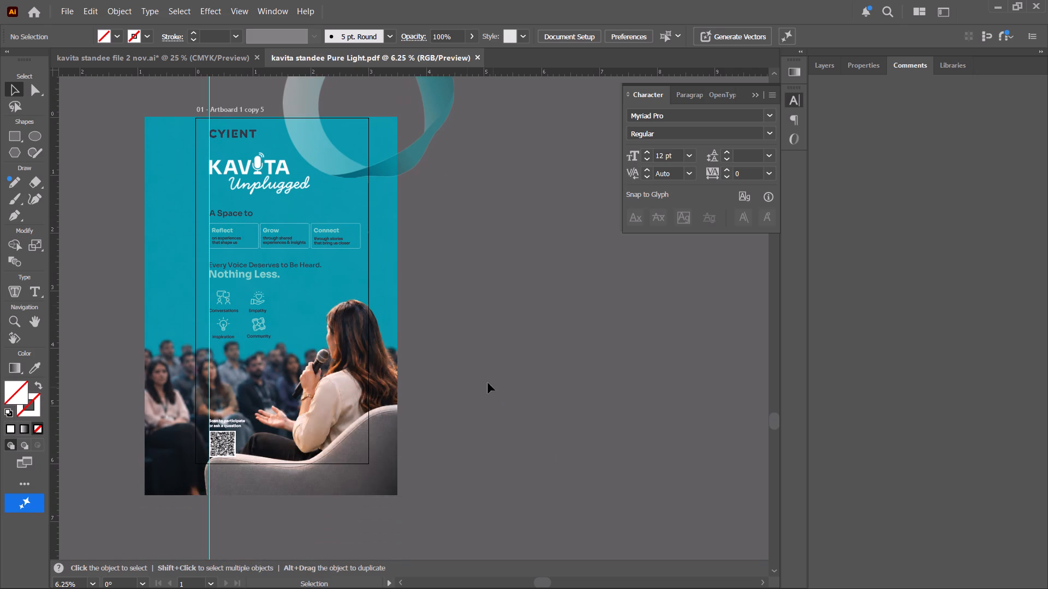
left_click(479, 57)
Recolour the Reflect, Grow and Connect headings and the four icons on Artboard 1 copy 4 with the palette's Pure Light swatch.
scroll(354, 274, "down", 4, "alt")
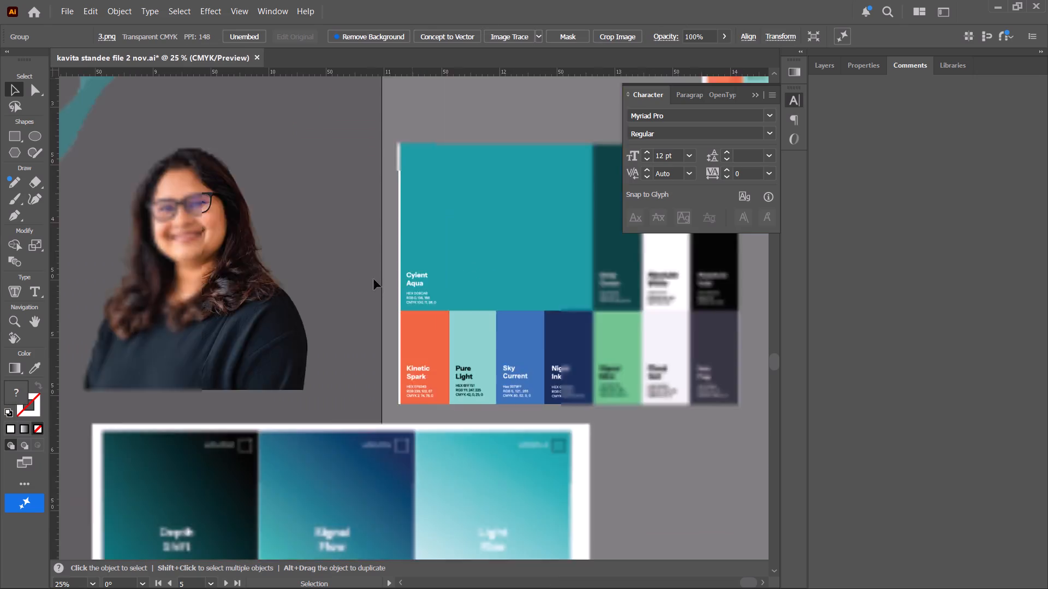
scroll(405, 282, "down", 3, "alt")
key("space")
key("space")
key("space")
key("space")
key("space")
key("space")
key("space")
key("space")
key("space")
key("space")
left_click_drag(367, 274, 424, 412)
left_click_drag(407, 317, 381, 367)
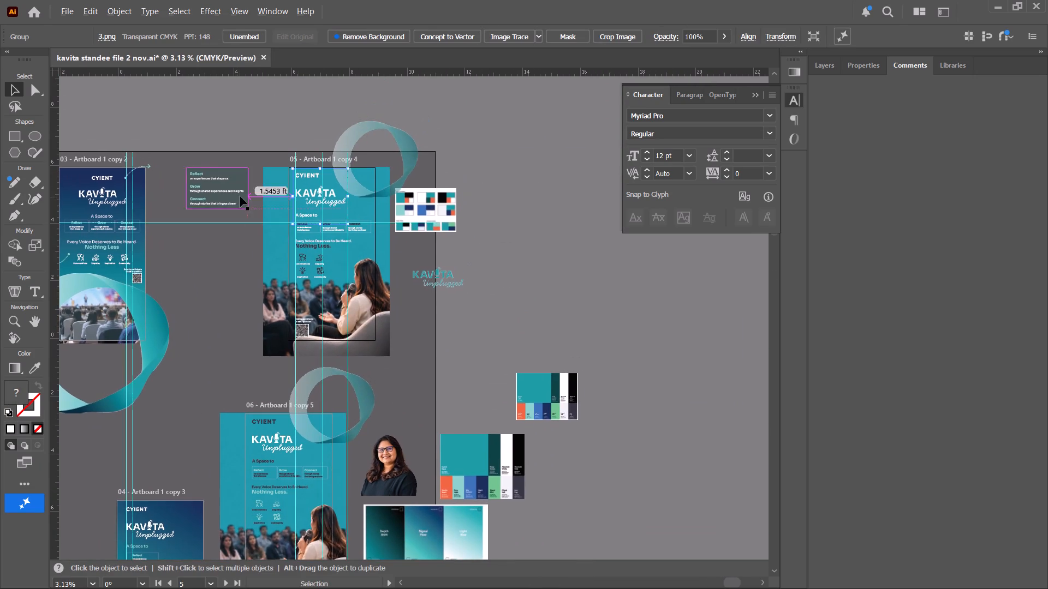
scroll(241, 195, "up", 4, "alt")
key("space")
left_click_drag(481, 293, 199, 214)
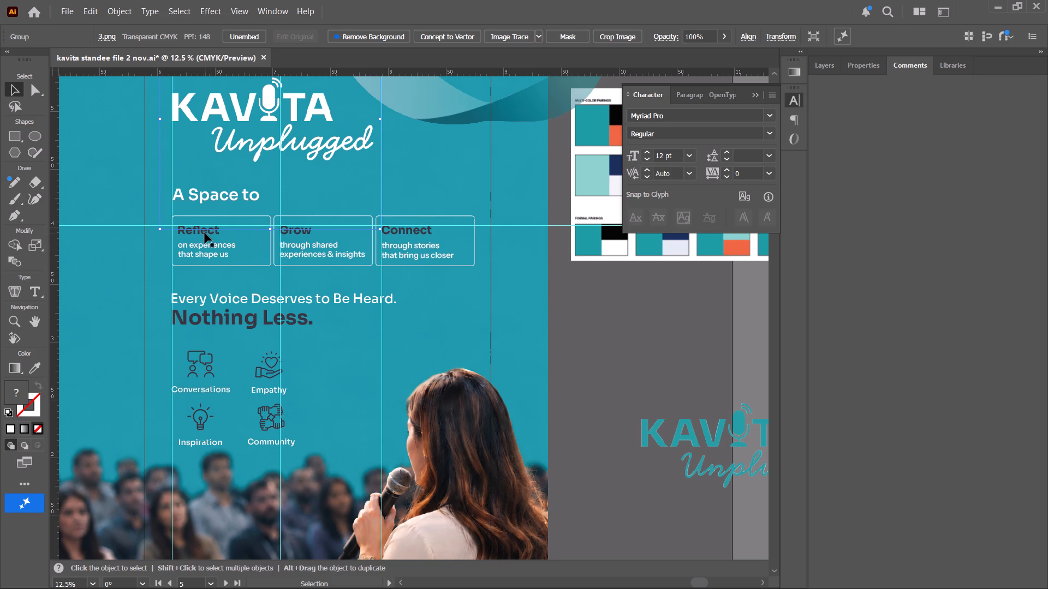
left_click(203, 233)
left_click(299, 230, "shift")
key("space")
left_click_drag(376, 262, 264, 324)
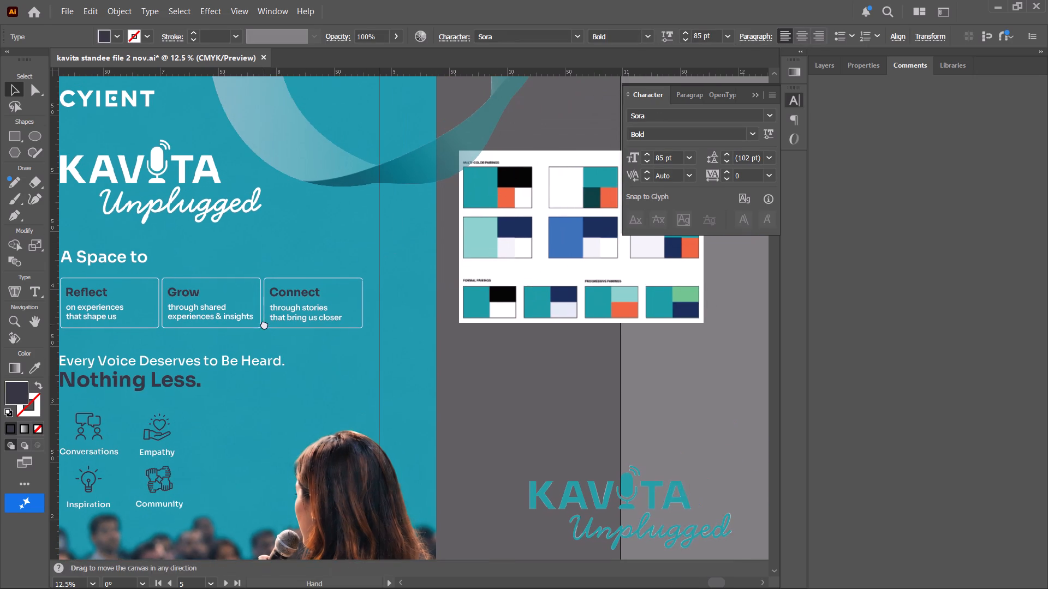
left_click_drag(264, 324, 265, 323)
left_click(299, 295, "shift")
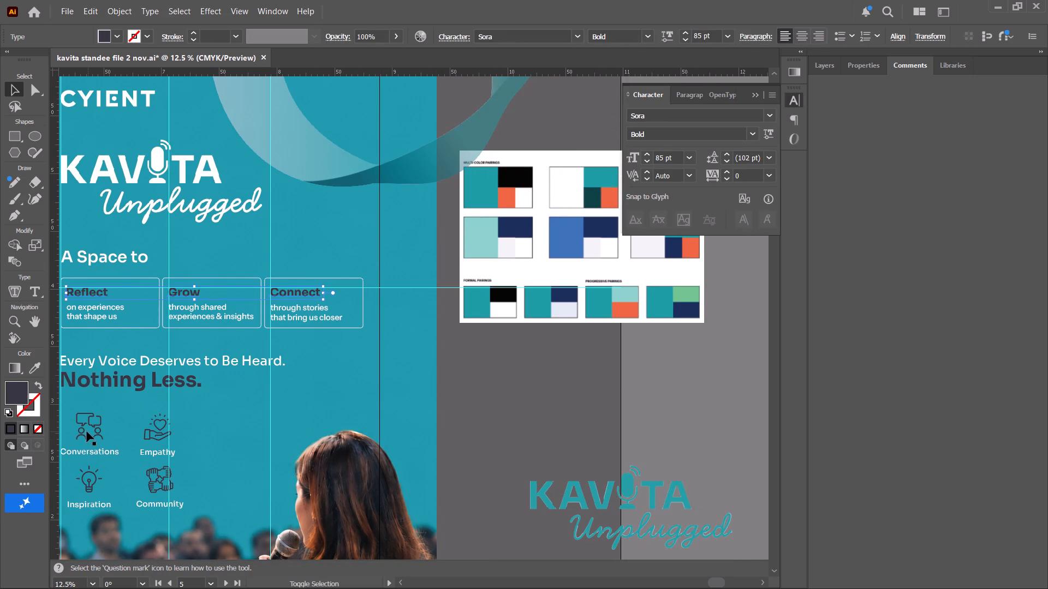
left_click(83, 425, "shift")
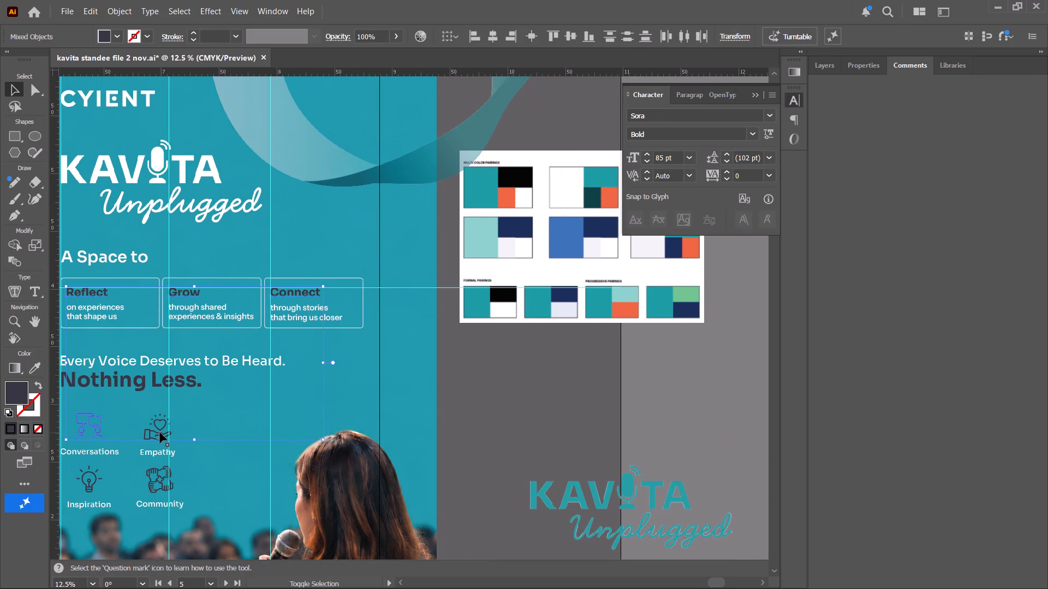
left_click(160, 432, "shift")
left_click(96, 476, "shift")
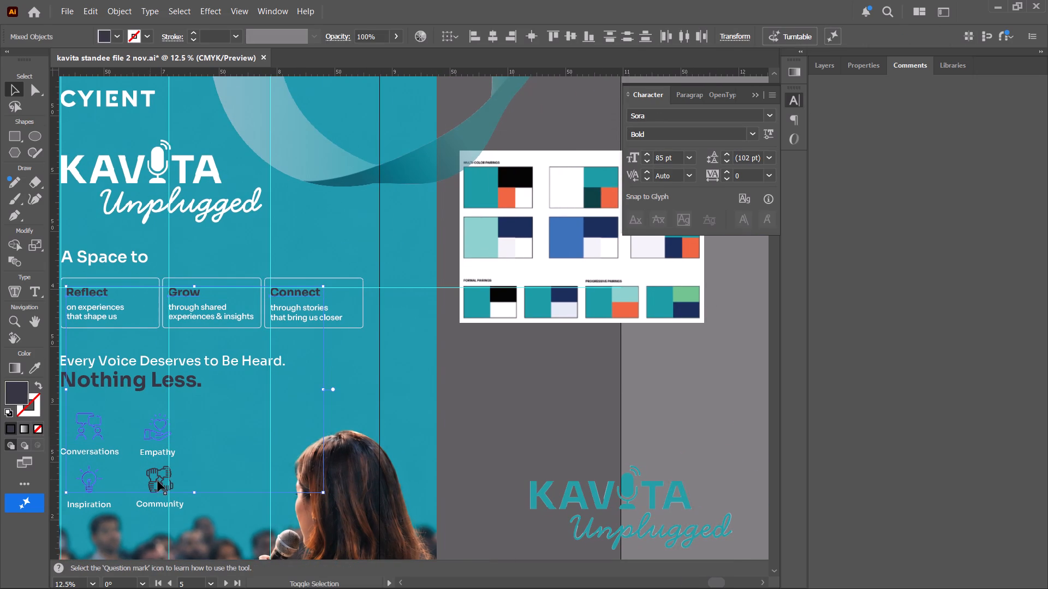
left_click(155, 481, "shift")
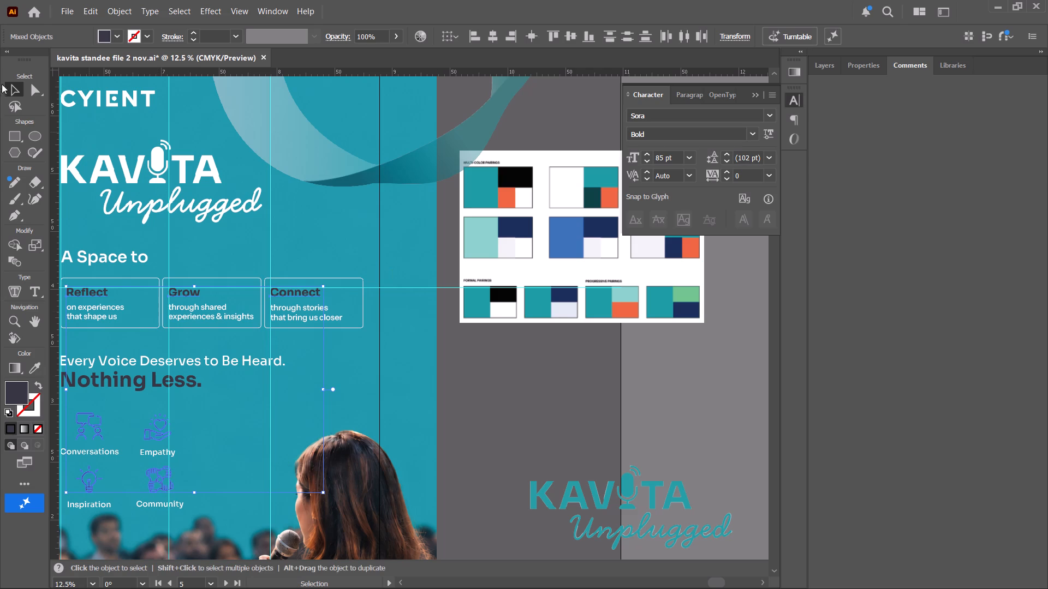
left_click(33, 370)
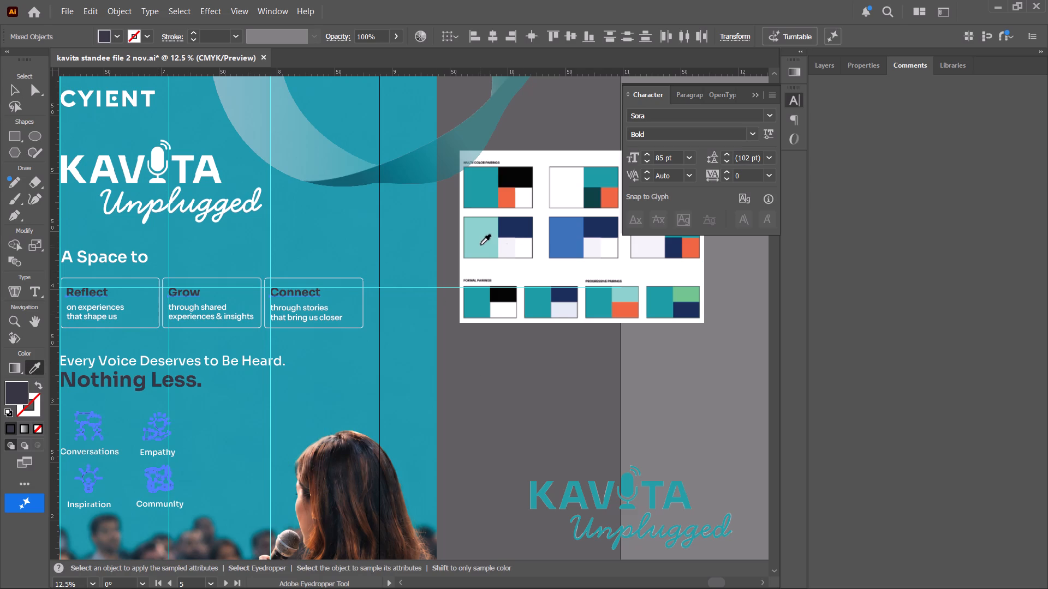
scroll(593, 425, "down", 20)
scroll(593, 425, "down", 5)
scroll(608, 443, "up", 1)
scroll(608, 443, "down", 15)
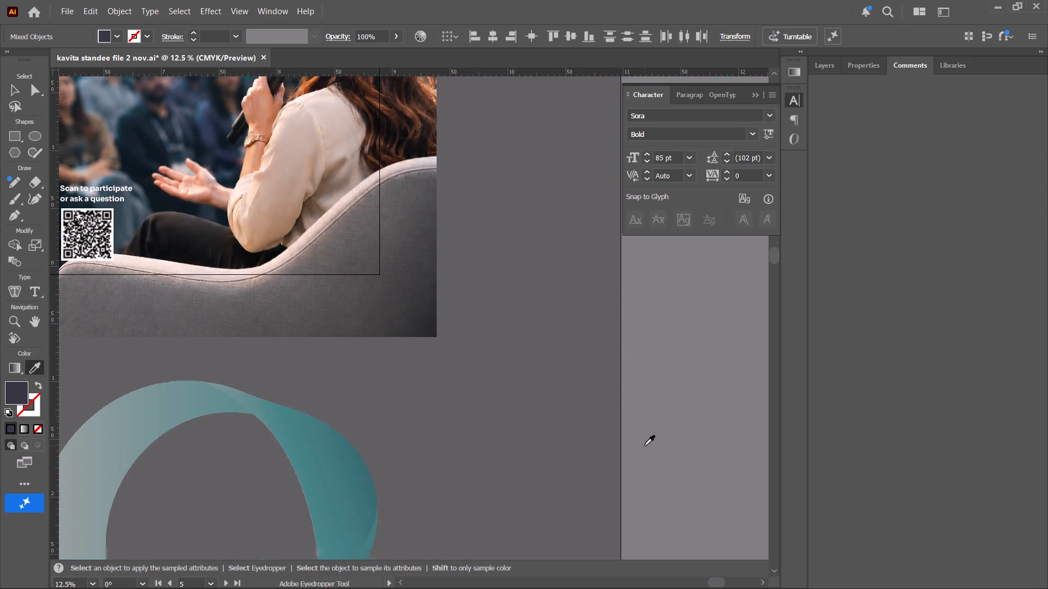
scroll(645, 446, "down", 1)
scroll(474, 387, "down", 7, "ctrl")
scroll(457, 380, "down", 6, "alt")
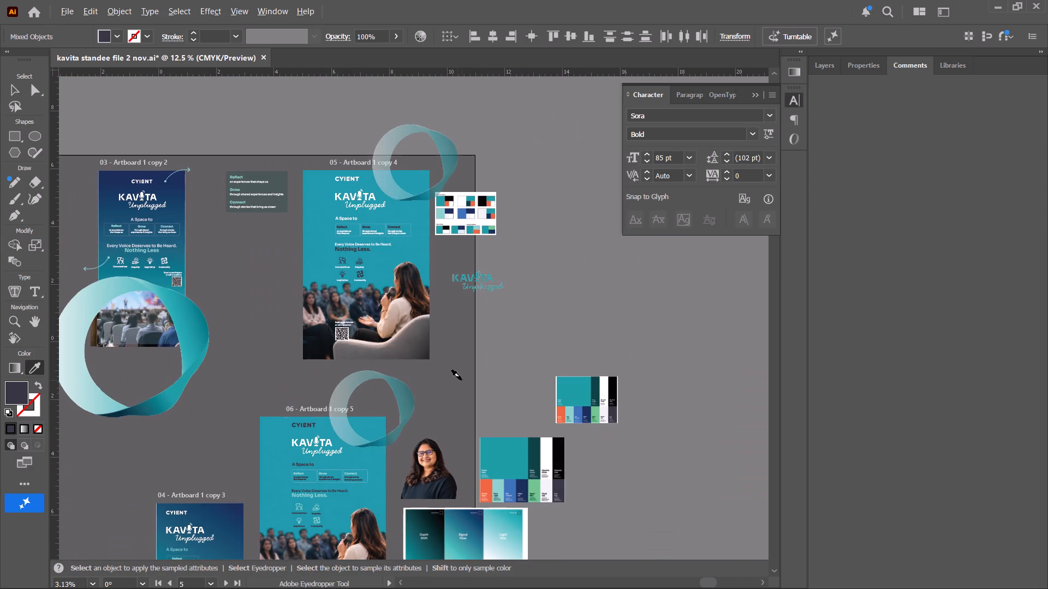
left_click(498, 487)
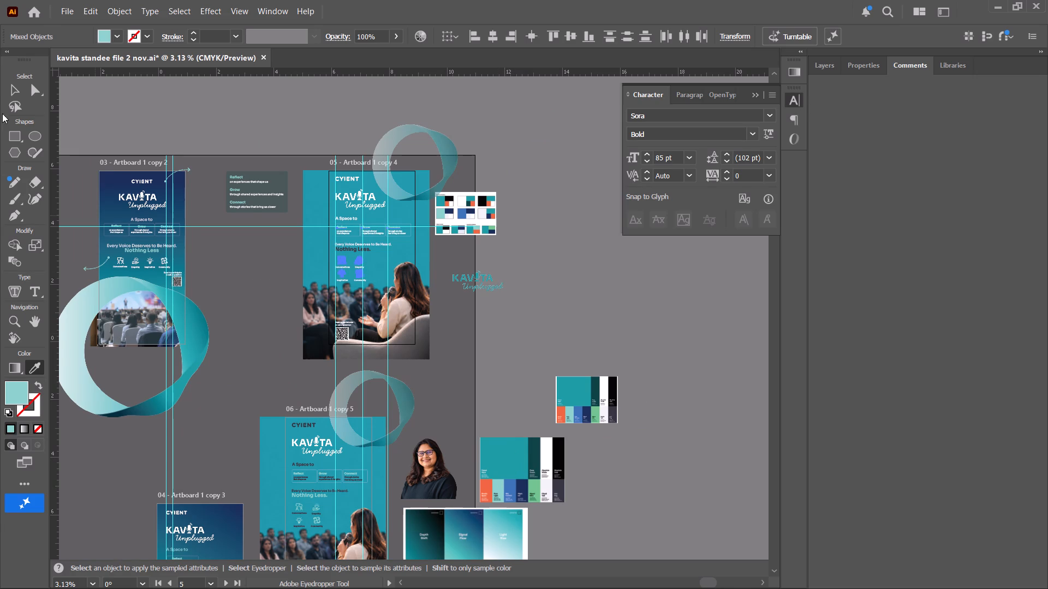
Move the Cyient colour palette image with the named swatches up beside the Artboard 1 copy 4 standee.
left_click(11, 86)
left_click_drag(539, 452, 502, 222)
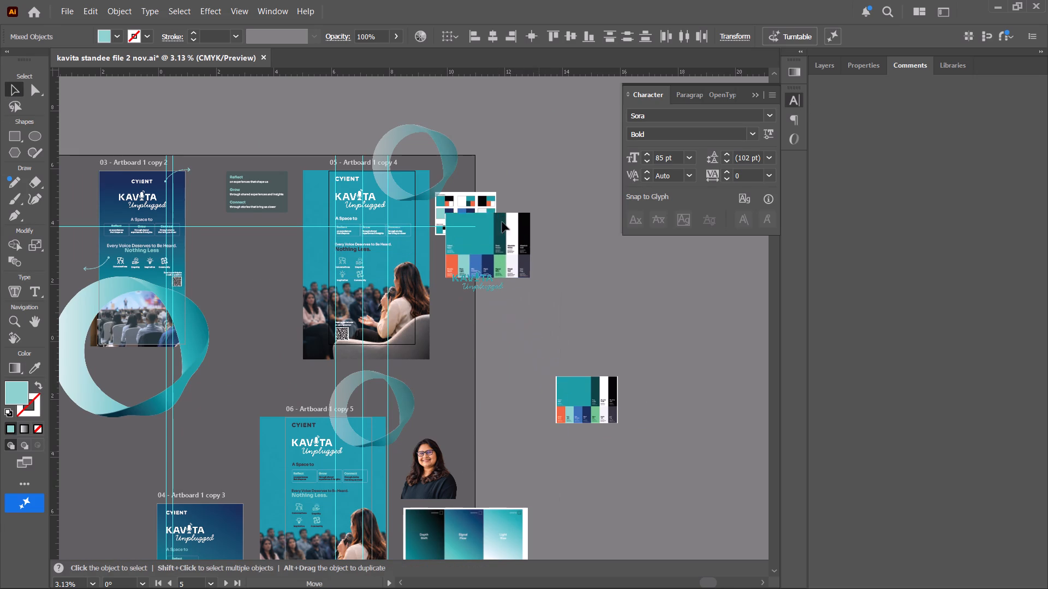
left_click_drag(502, 222, 494, 212)
Recolour the "Nothing Less." text on Artboard 1 copy 4 with the palette's Pure Light swatch.
scroll(455, 265, "up", 4, "alt")
key("space")
key("space")
key("space")
key("space")
key("space")
key("space")
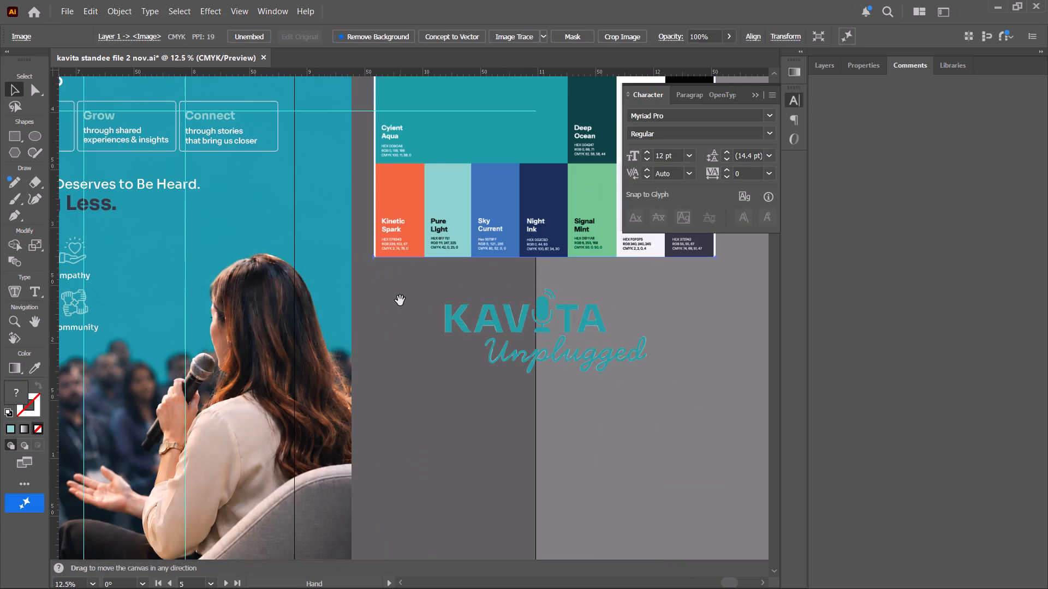
left_click_drag(405, 303, 659, 400)
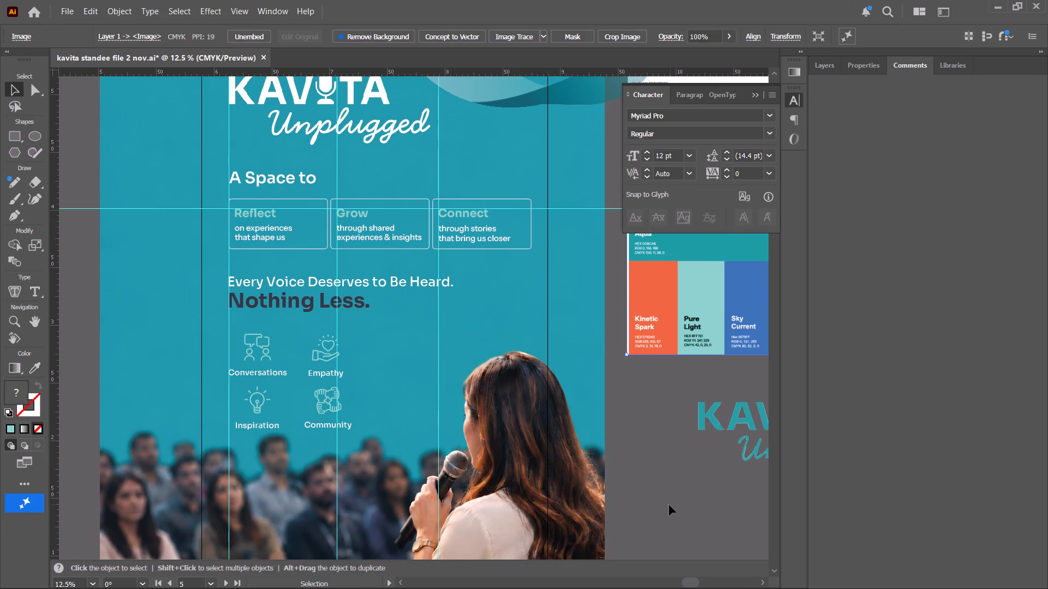
left_click(669, 505)
key("t")
left_click_drag(232, 304, 375, 315)
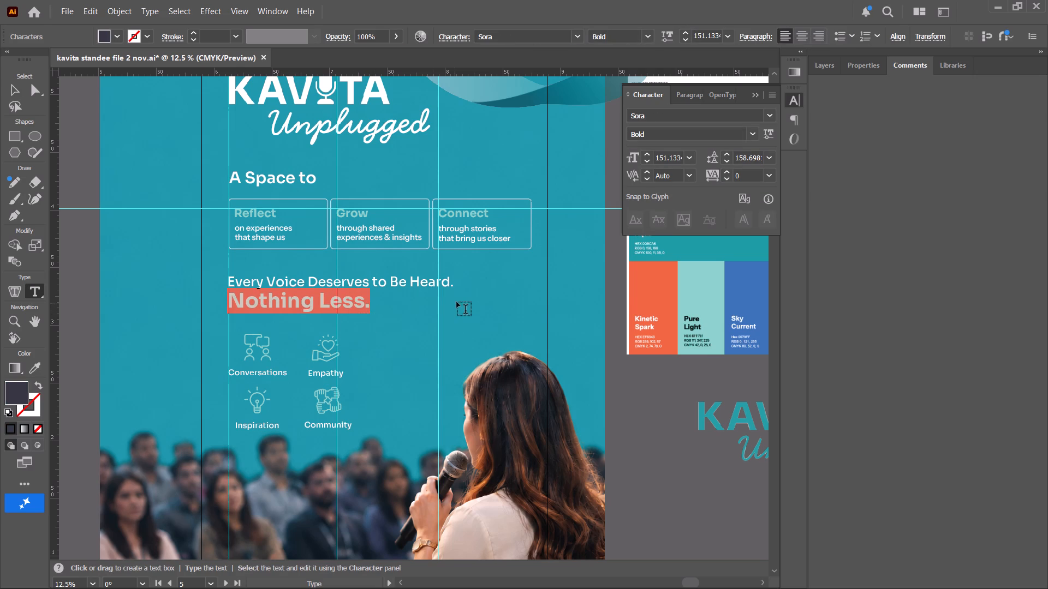
scroll(457, 302, "up", 5)
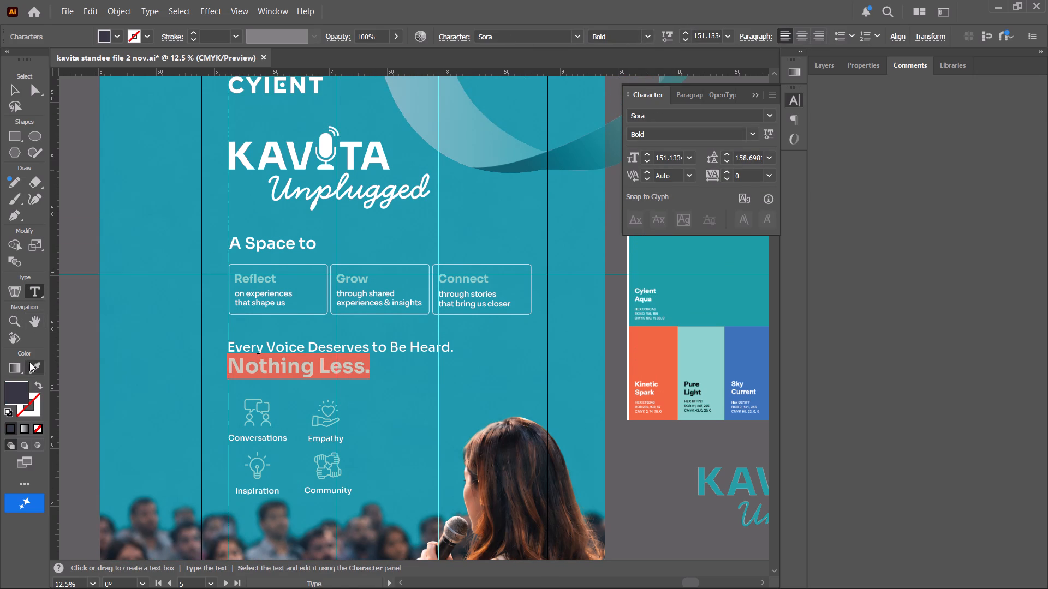
left_click(31, 362)
left_click(689, 369)
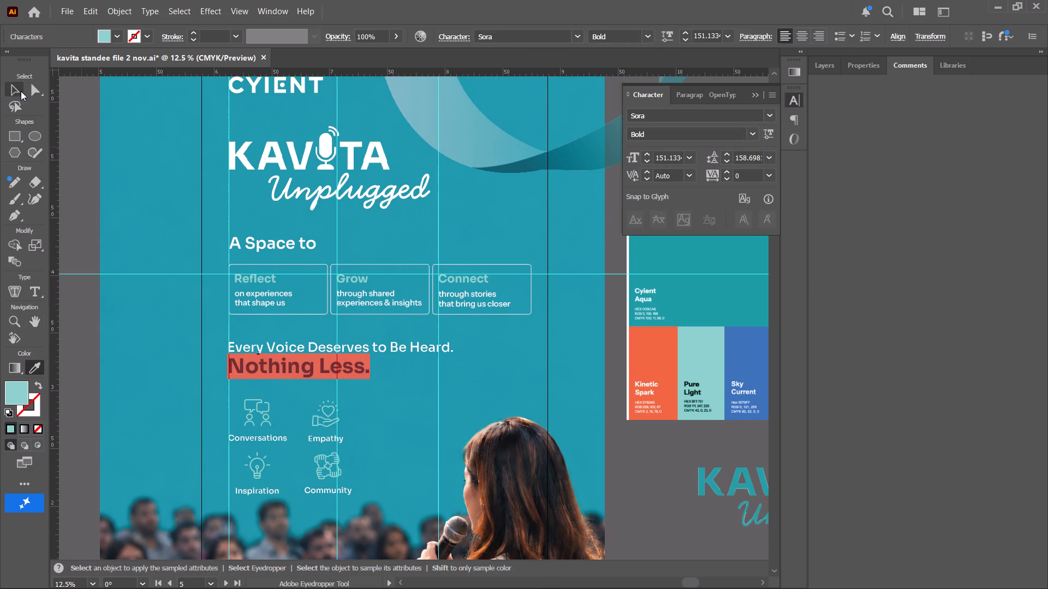
left_click(21, 91)
left_click(677, 491)
Review the recoloured headings, icons and tagline across the whole Artboard 1 copy 4 standee.
scroll(565, 453, "down", 1, "alt")
key("space")
key("space")
key("space")
key("space")
key("space")
key("space")
key("space")
key("space")
key("space")
key("space")
key("space")
key("space")
key("space")
key("space")
key("space")
key("space")
key("space")
key("space")
key("space")
key("space")
left_click_drag(570, 432, 528, 420)
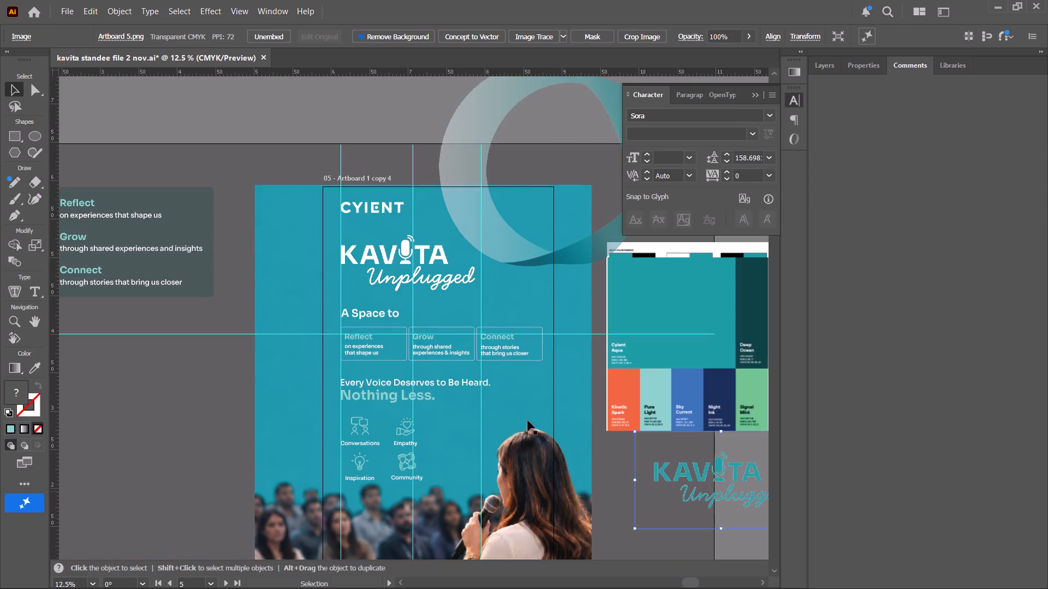
left_click_drag(528, 420, 332, 347)
left_click_drag(420, 382, 603, 397)
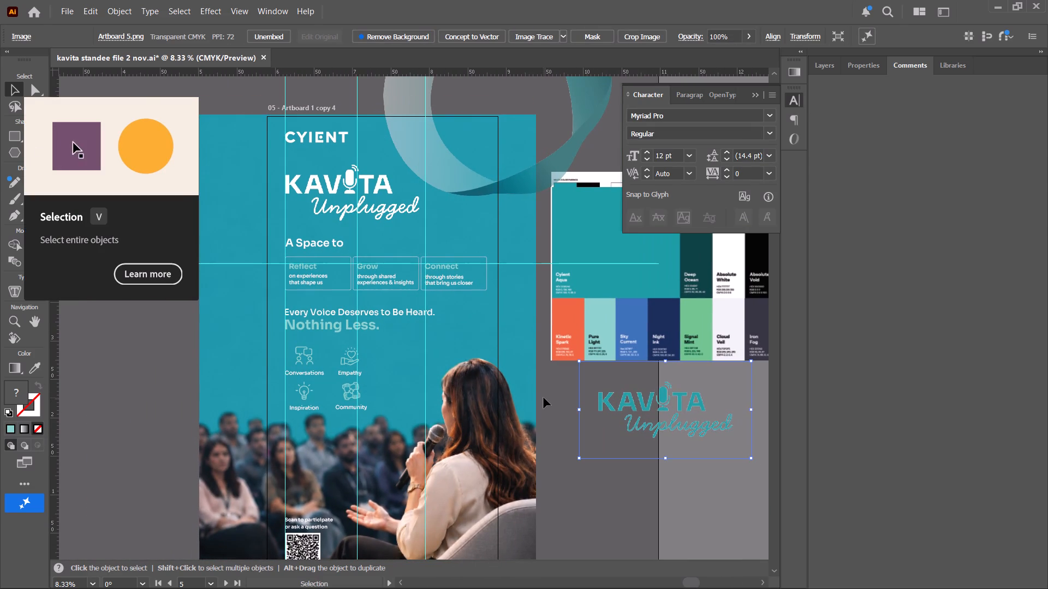
left_click(544, 398)
key("space")
left_click_drag(441, 187, 419, 187)
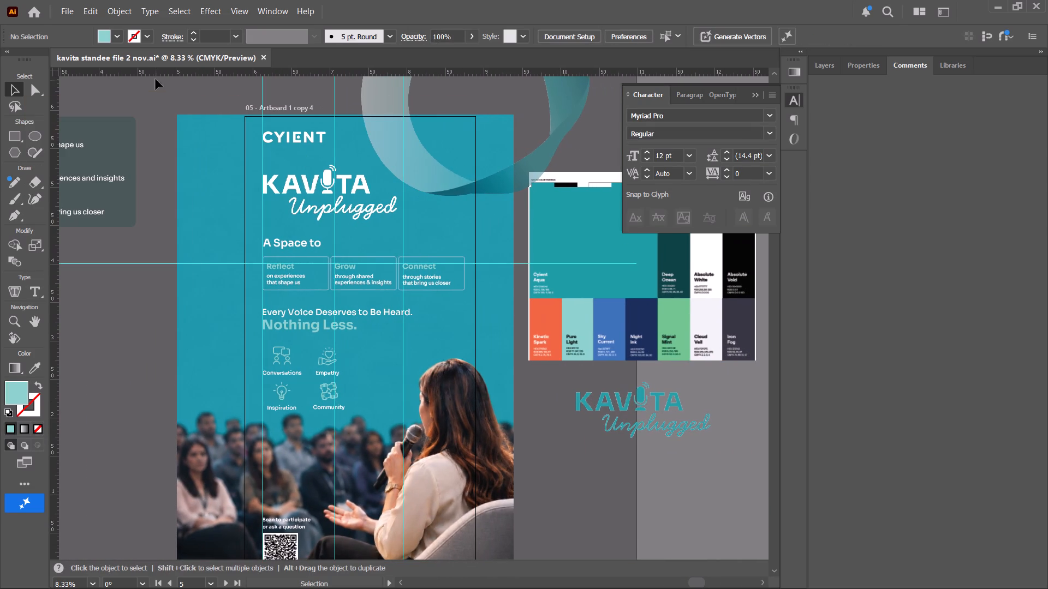
left_click(153, 104)
scroll(177, 129, "down", 1, "alt")
key("space")
key("space")
key("space")
key("space")
key("space")
key("space")
key("space")
key("space")
key("space")
key("space")
key("space")
key("space")
key("space")
key("space")
key("space")
key("space")
key("space")
key("space")
key("space")
key("space")
left_click_drag(224, 160, 189, 169)
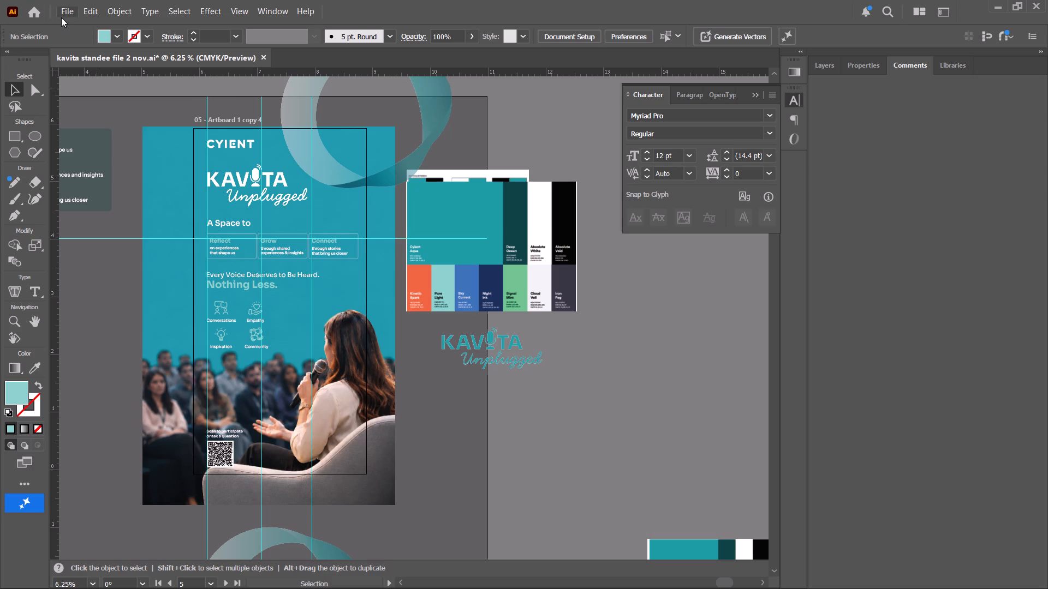
Save the kavita standee file 2 nov document.
key("ctrl+s")
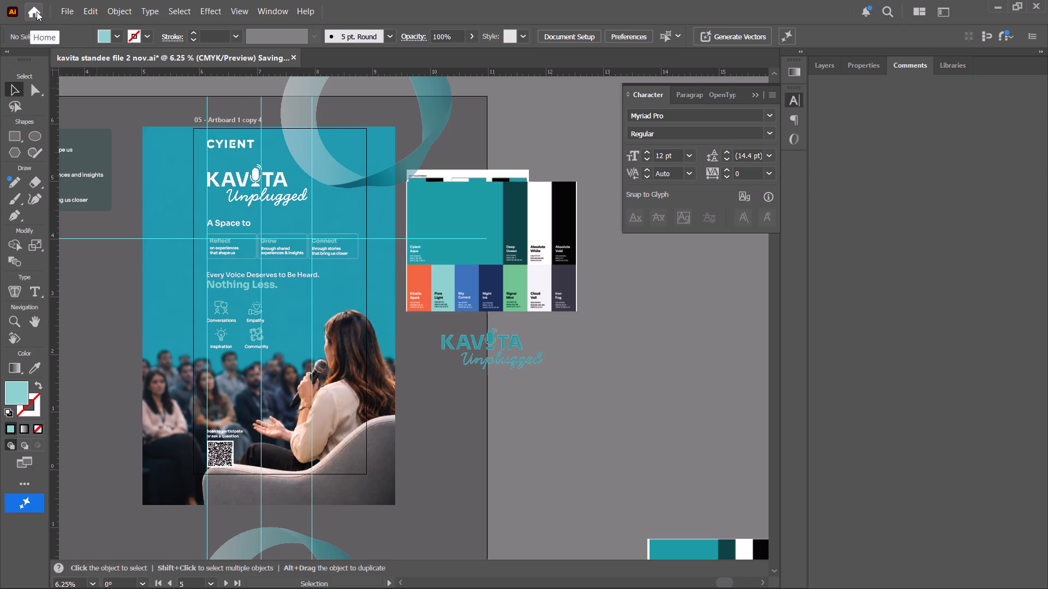
Create a new 3 x 6 ft portrait document with one artboard, RGB colour and 300 ppi raster effects, and dismiss the setup dialog.
left_click(37, 11)
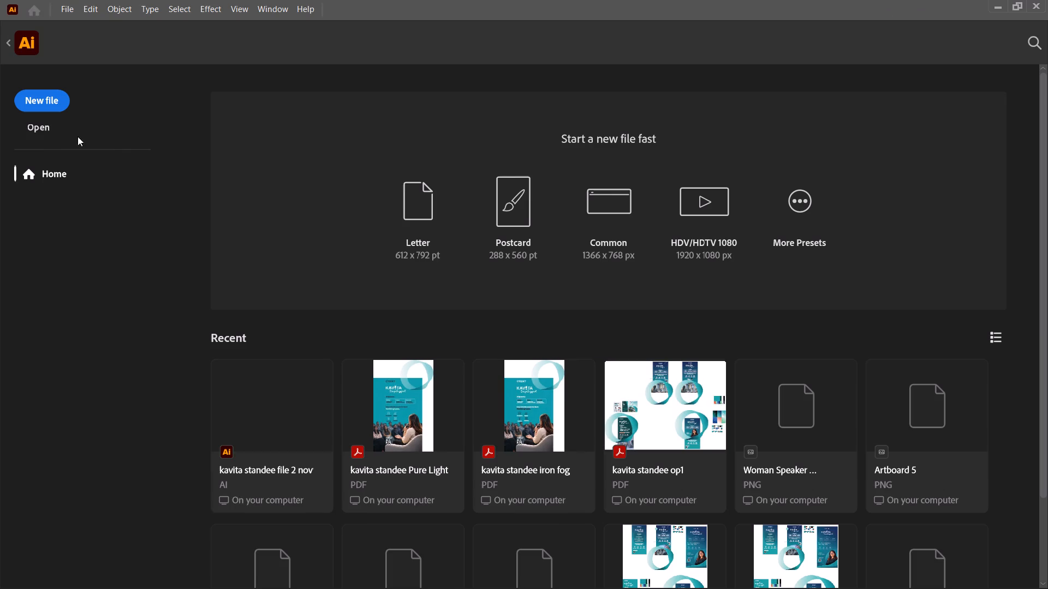
left_click(51, 99)
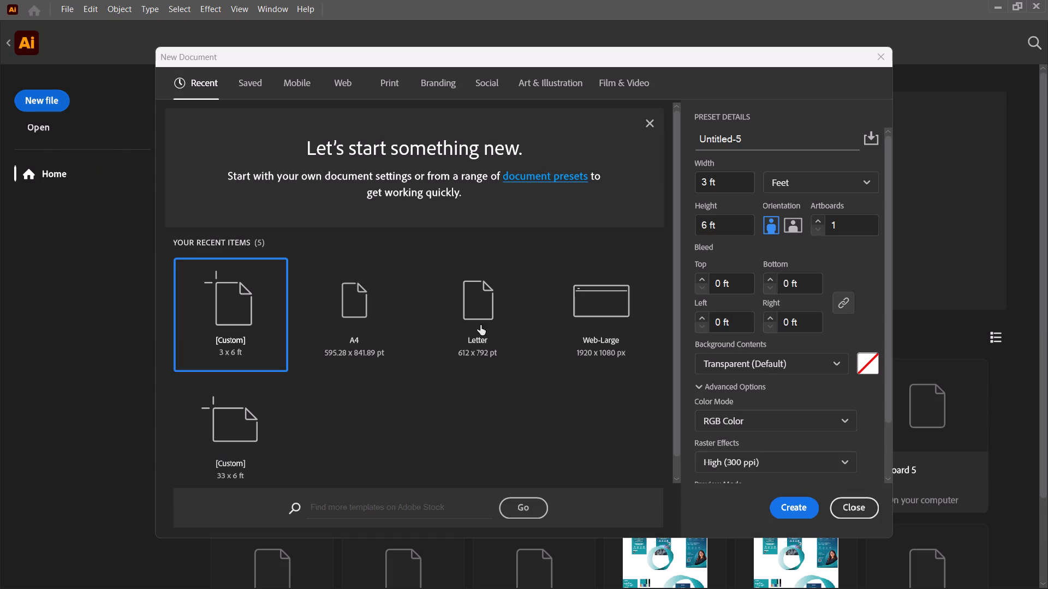
left_click(787, 501)
left_click(792, 507)
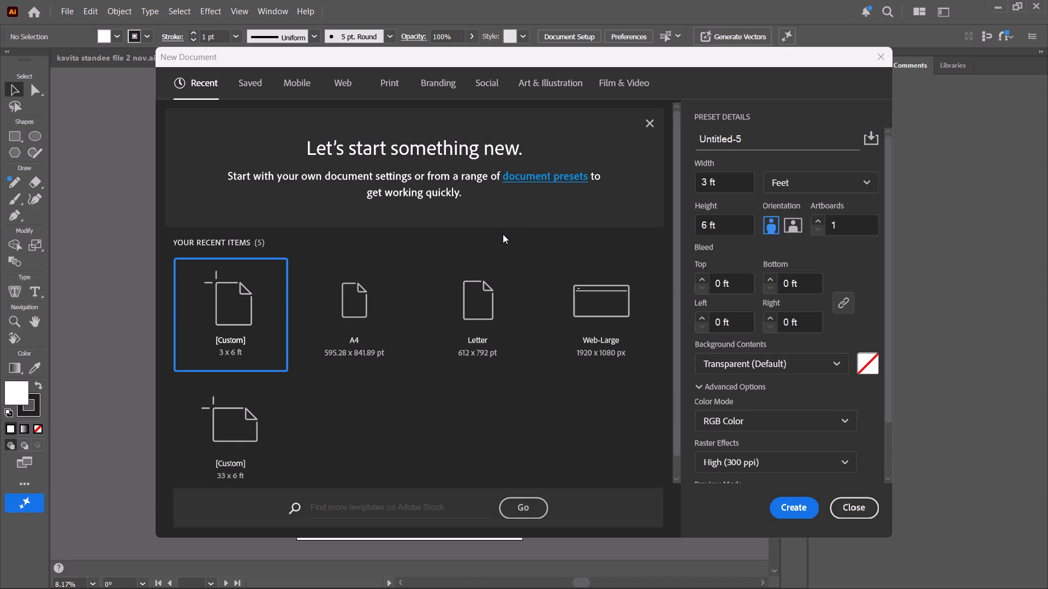
left_click(795, 504)
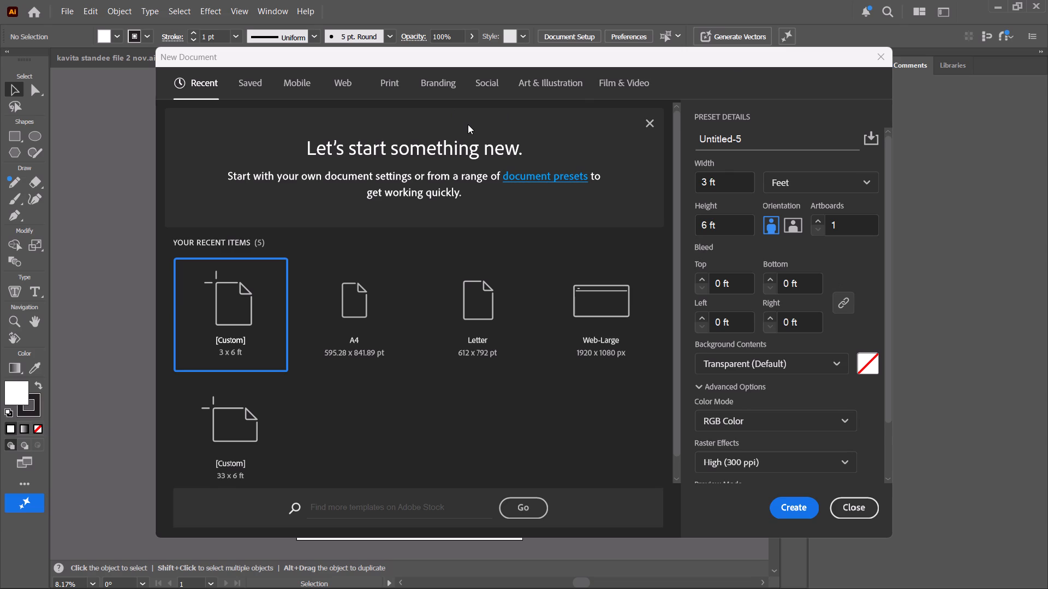
left_click(861, 508)
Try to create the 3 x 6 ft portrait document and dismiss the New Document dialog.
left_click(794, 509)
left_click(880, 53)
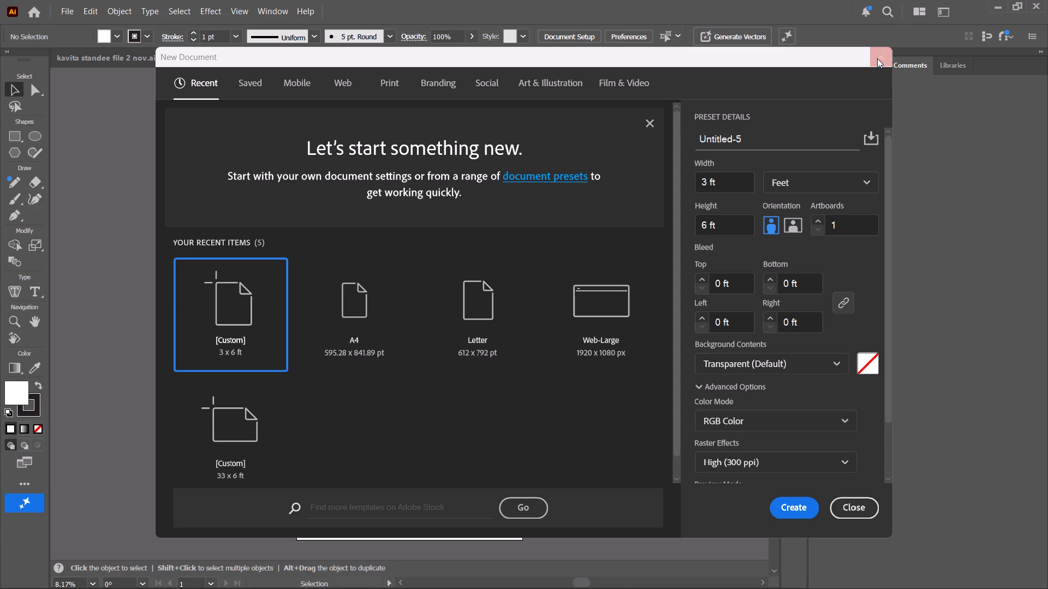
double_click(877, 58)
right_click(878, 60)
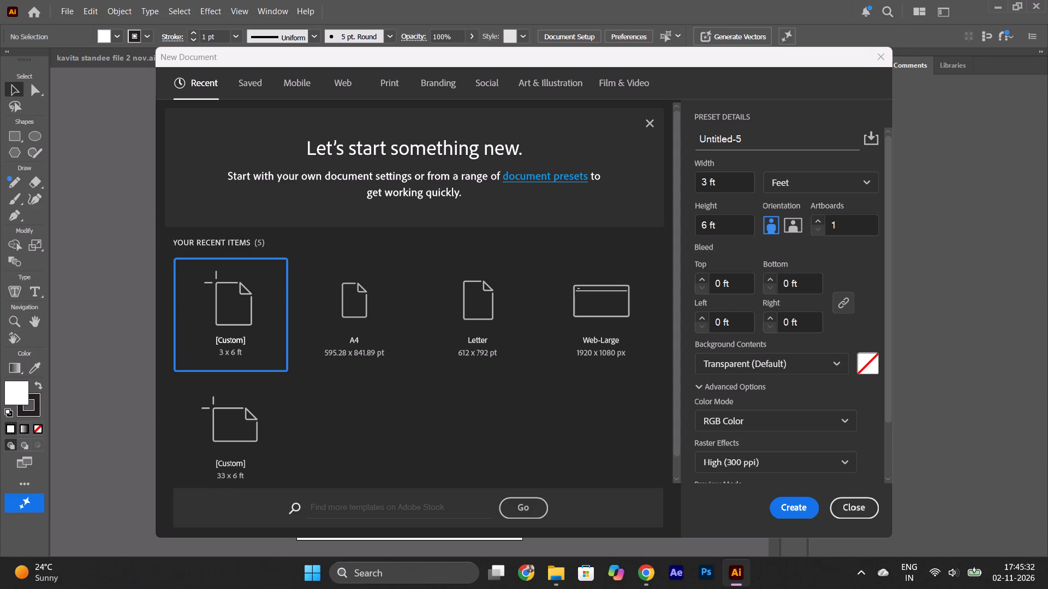
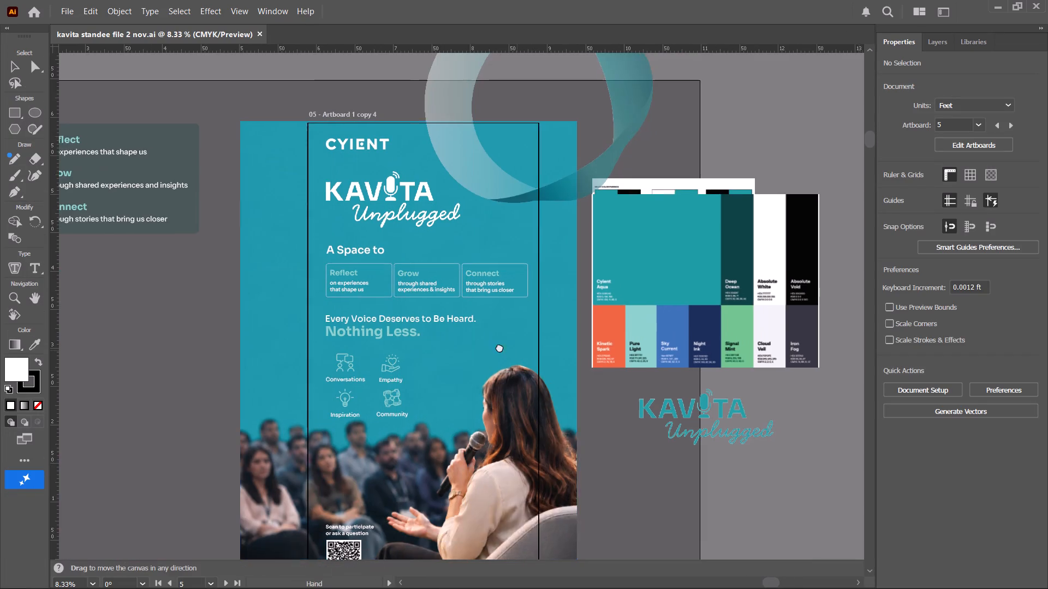
Turn on the Control bar for the workspace.
left_click_drag(499, 347, 461, 327)
left_click(270, 7)
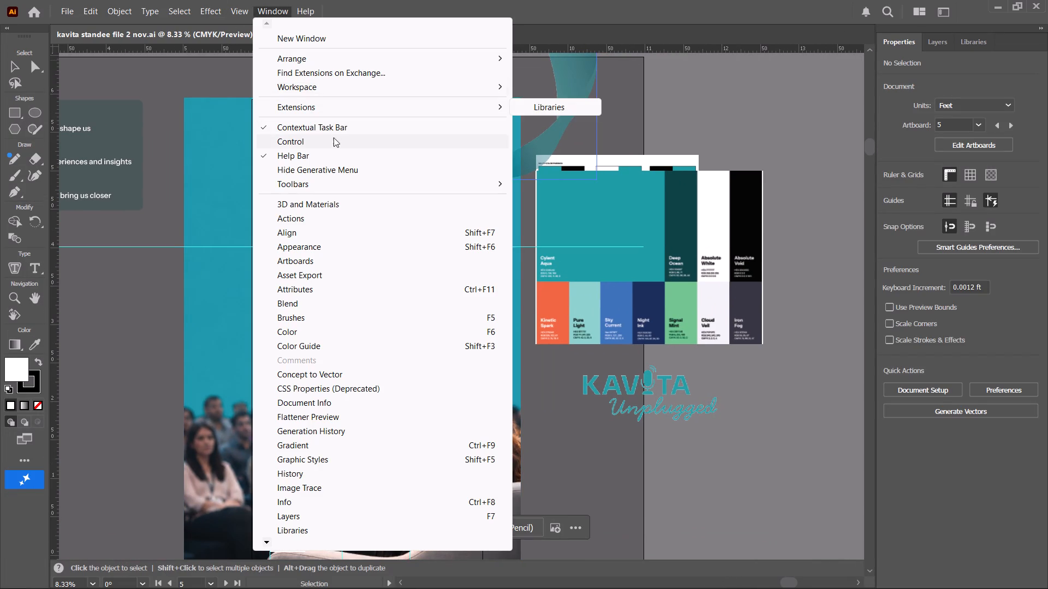
left_click(331, 143)
left_click(152, 127)
Create a new portrait document 3 ft wide and 6 ft high with one artboard.
key("space")
left_click_drag(255, 145, 215, 125)
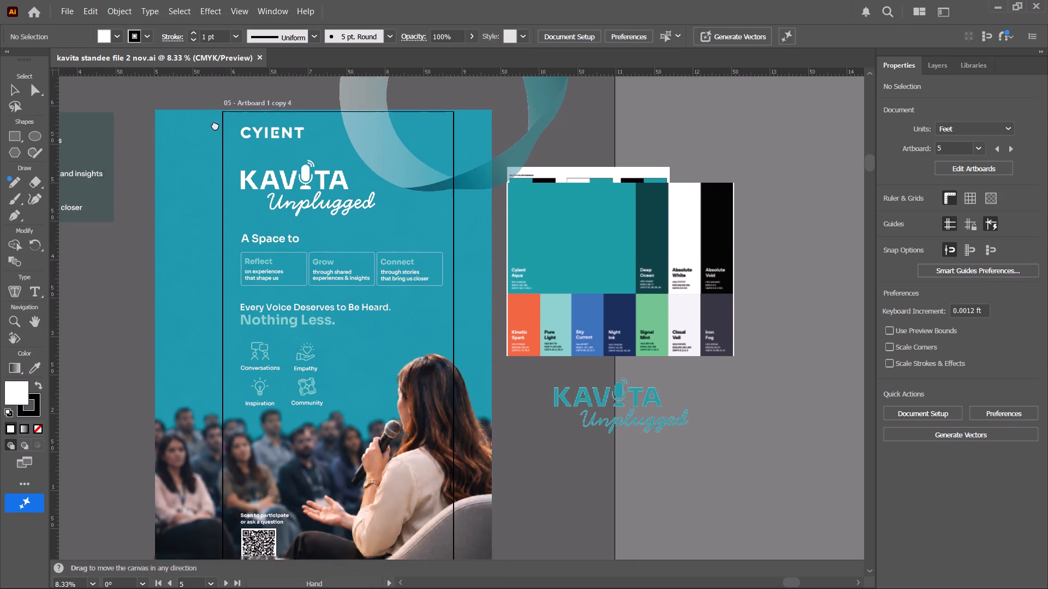
left_click_drag(215, 125, 172, 101)
scroll(298, 134, "down", 1)
scroll(337, 155, "down", 1, "alt")
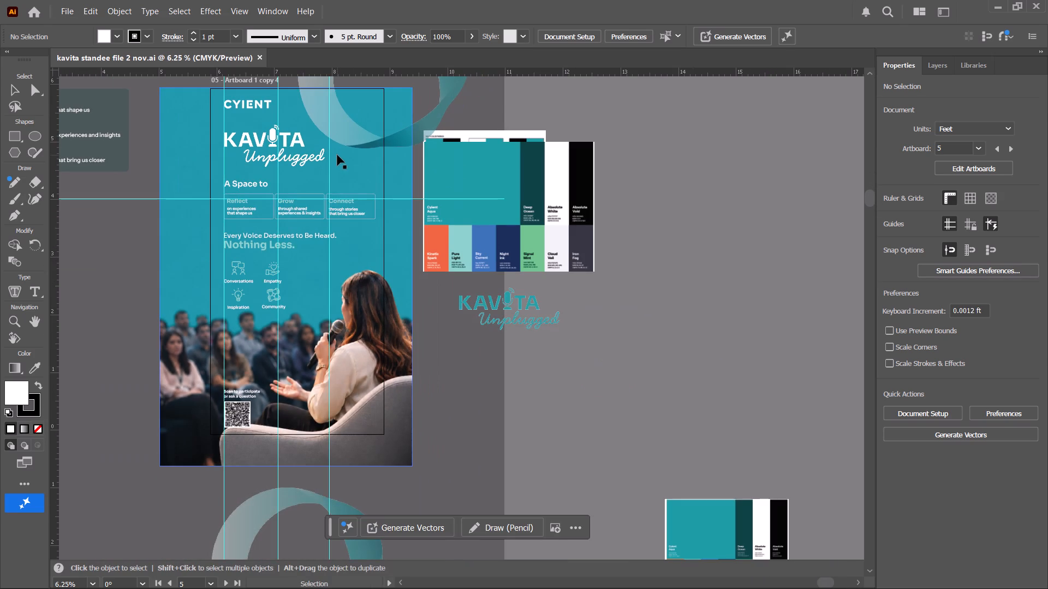
left_click(35, 11)
left_click(46, 105)
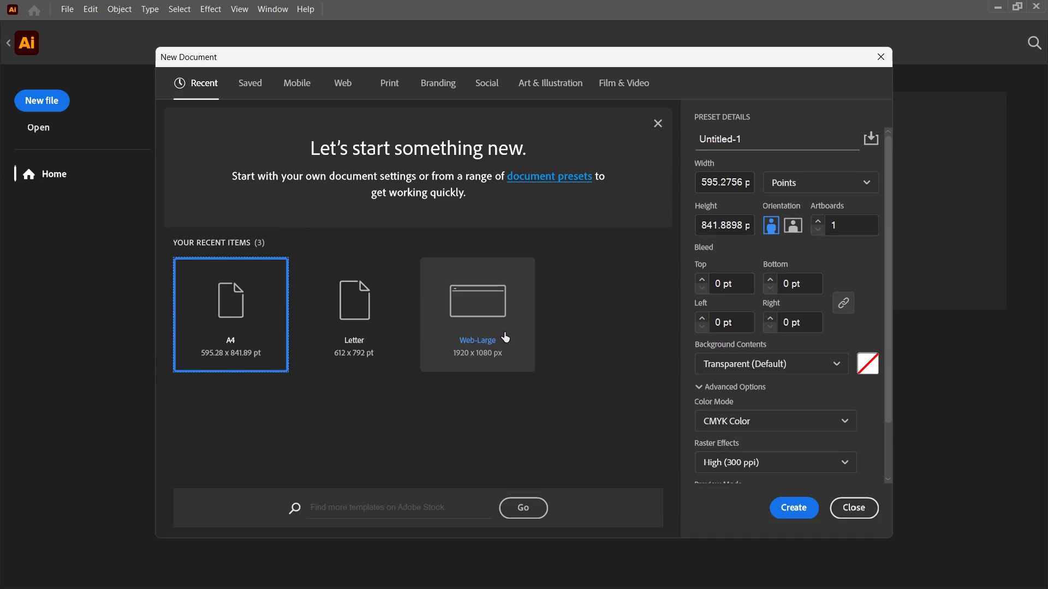
left_click(247, 88)
left_click(206, 85)
left_click(818, 184)
left_click(805, 287)
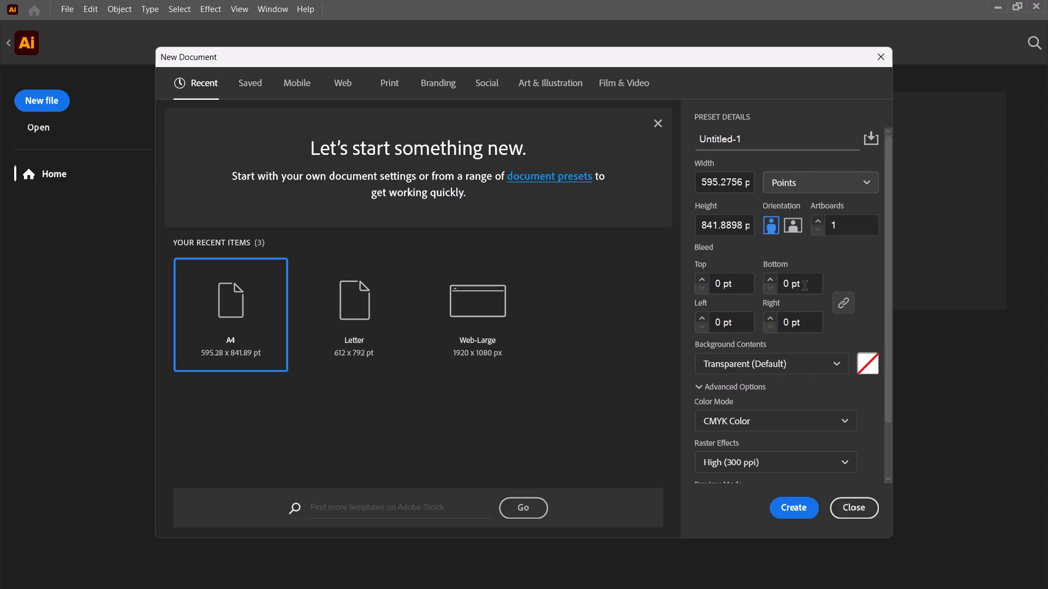
double_click(713, 185)
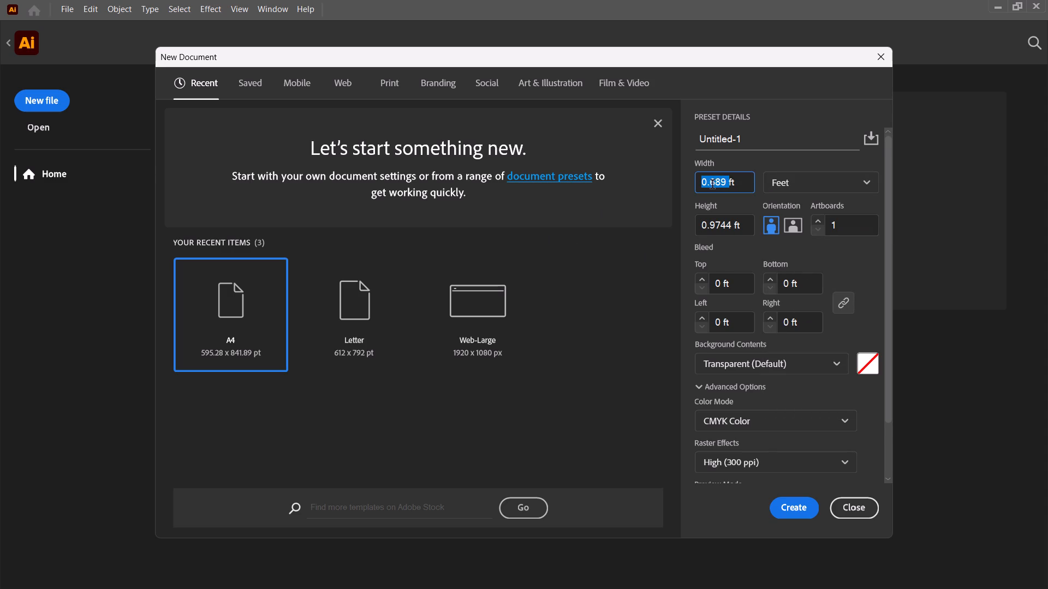
key("3")
double_click(721, 227)
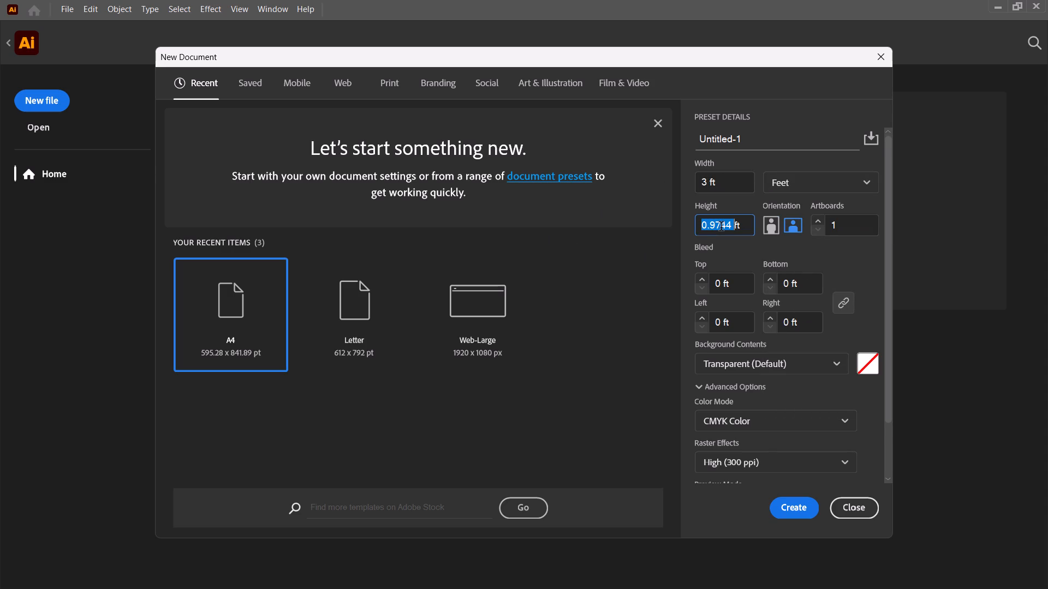
key("6")
key("Return")
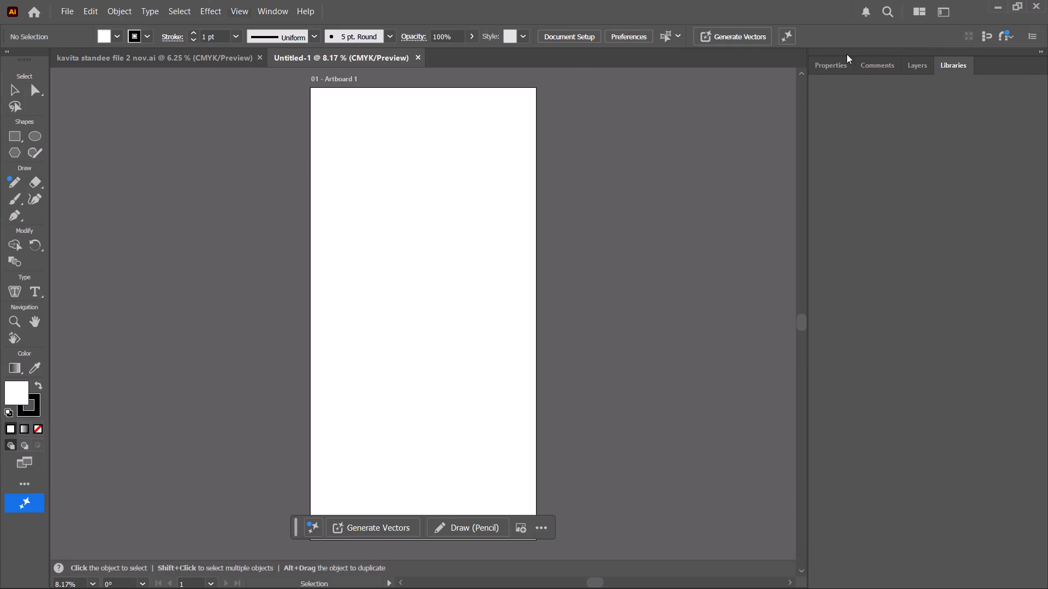
Change the new document's colour mode to RGB and dismiss the artboard tip.
left_click(569, 40)
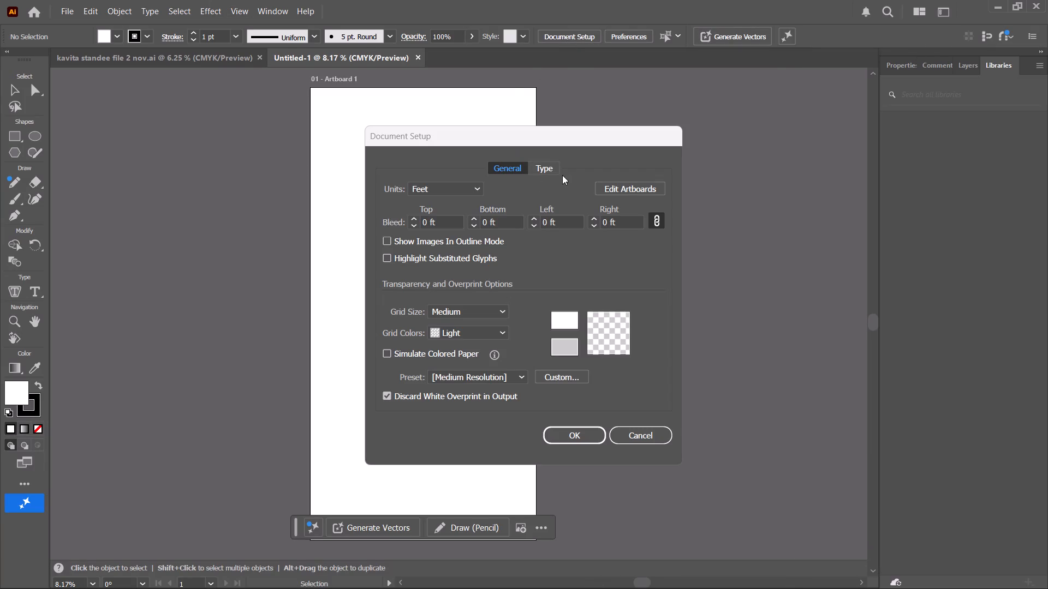
left_click(623, 189)
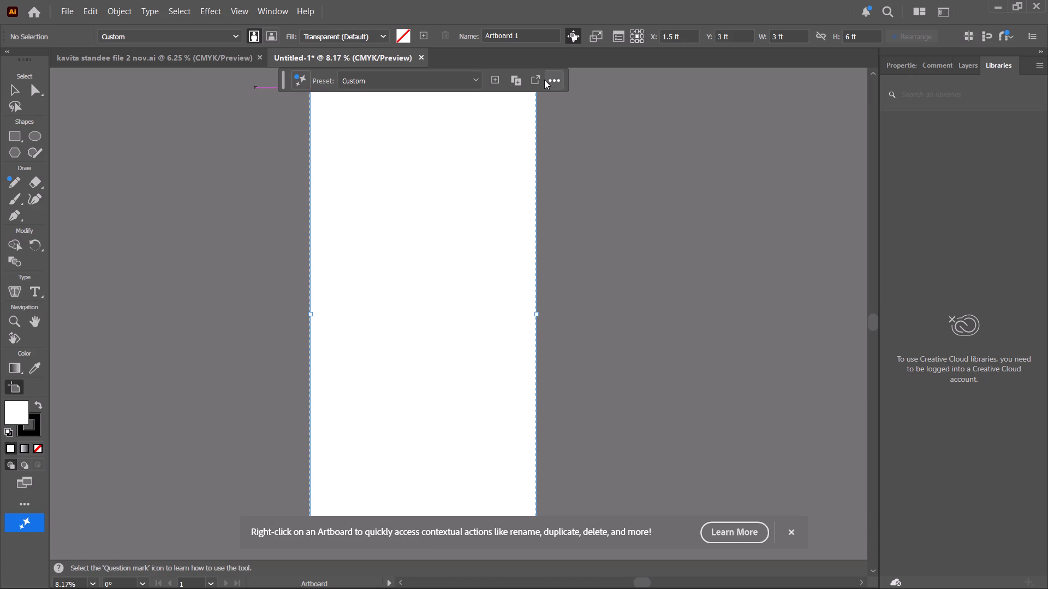
left_click(74, 13)
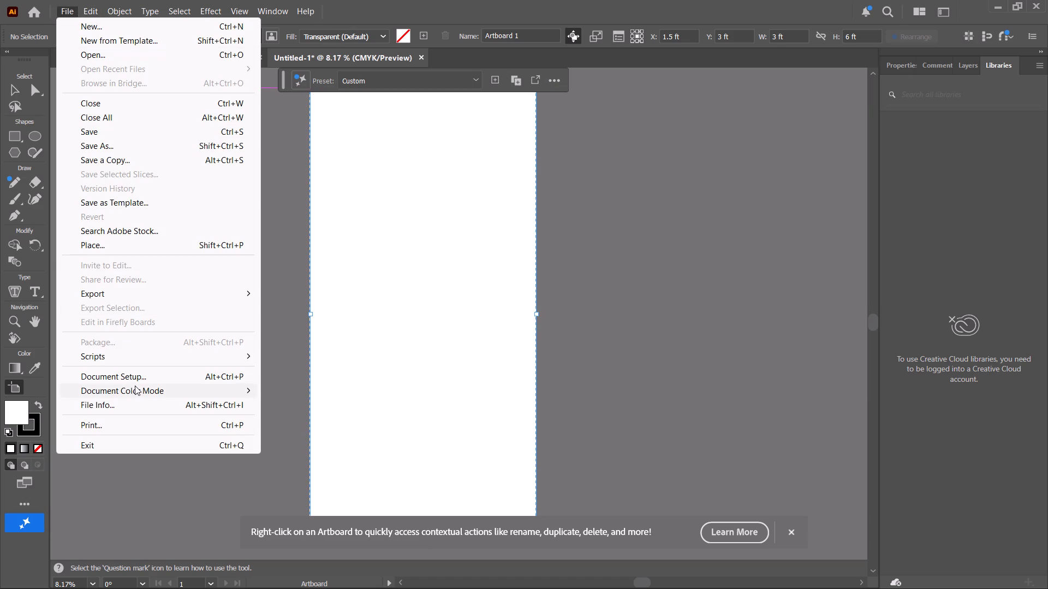
left_click(135, 386)
left_click(200, 394)
left_click(290, 408)
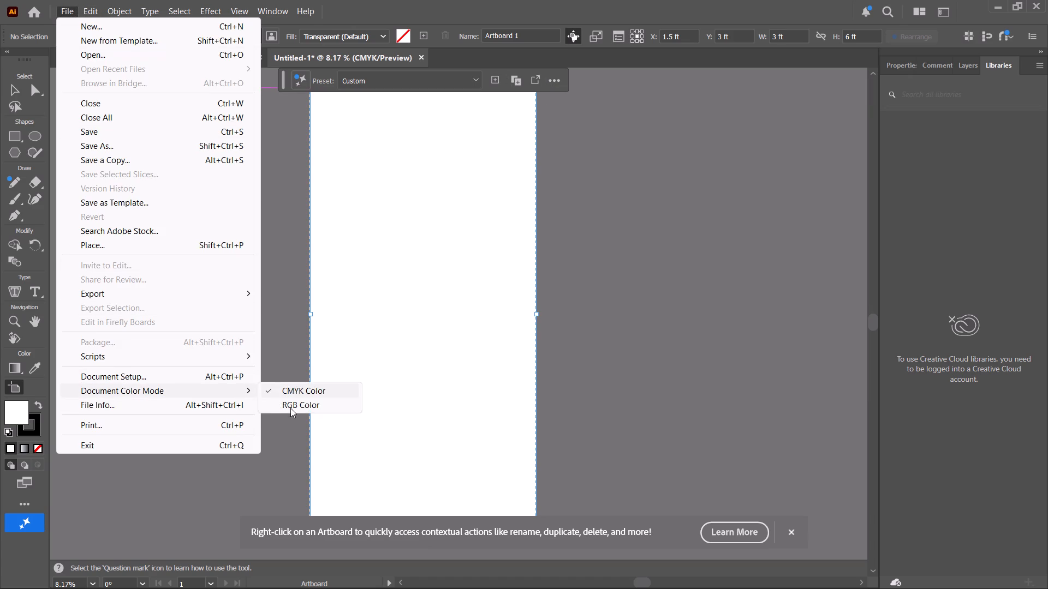
left_click(20, 88)
left_click(175, 212)
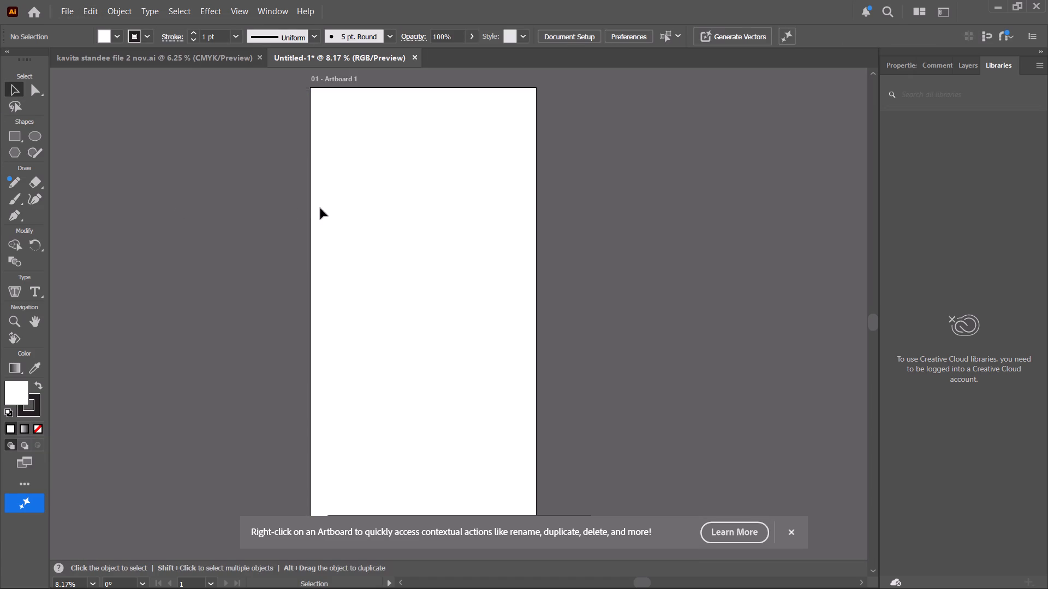
left_click(789, 537)
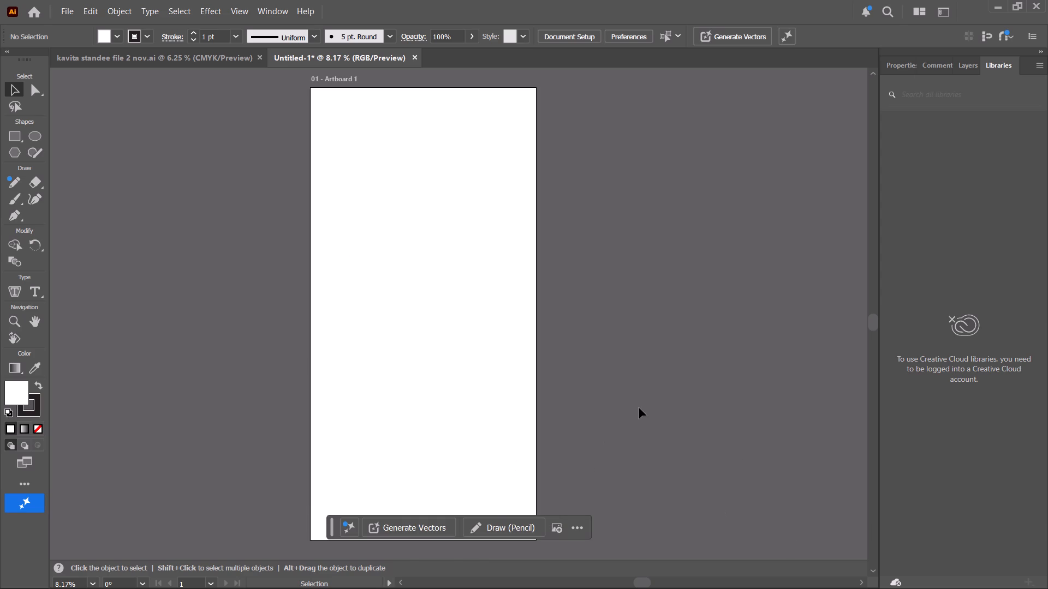
Move Artboard 1 copy 4 with its artwork from kavita standee file 2 nov into the new RGB document.
scroll(628, 406, "down", 1, "alt")
key("space")
left_click_drag(601, 369, 542, 308)
left_click(132, 57)
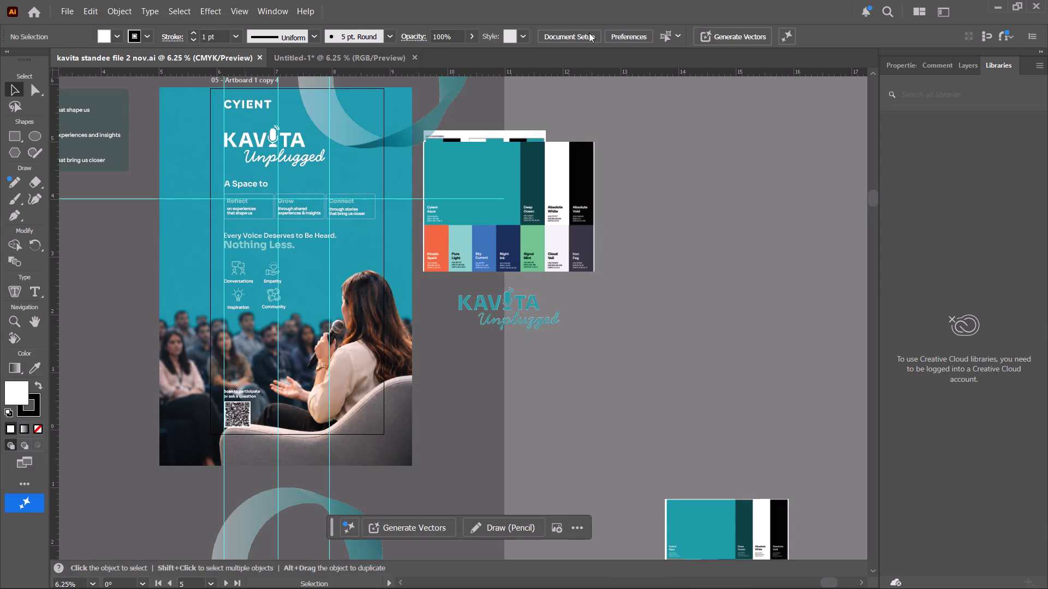
left_click(588, 33)
left_click(620, 191)
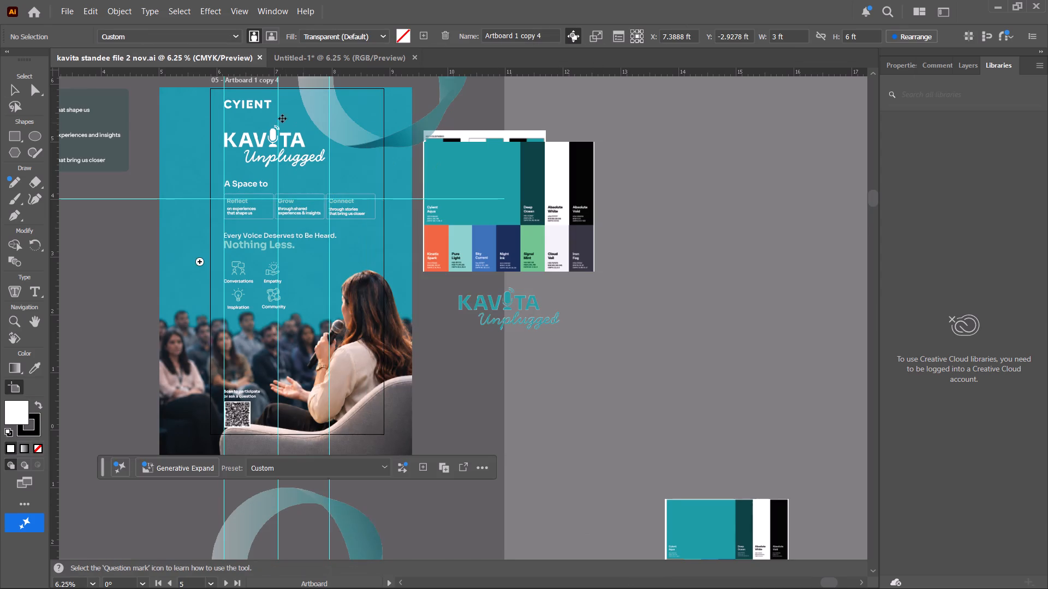
left_click_drag(246, 98, 311, 54, "alt")
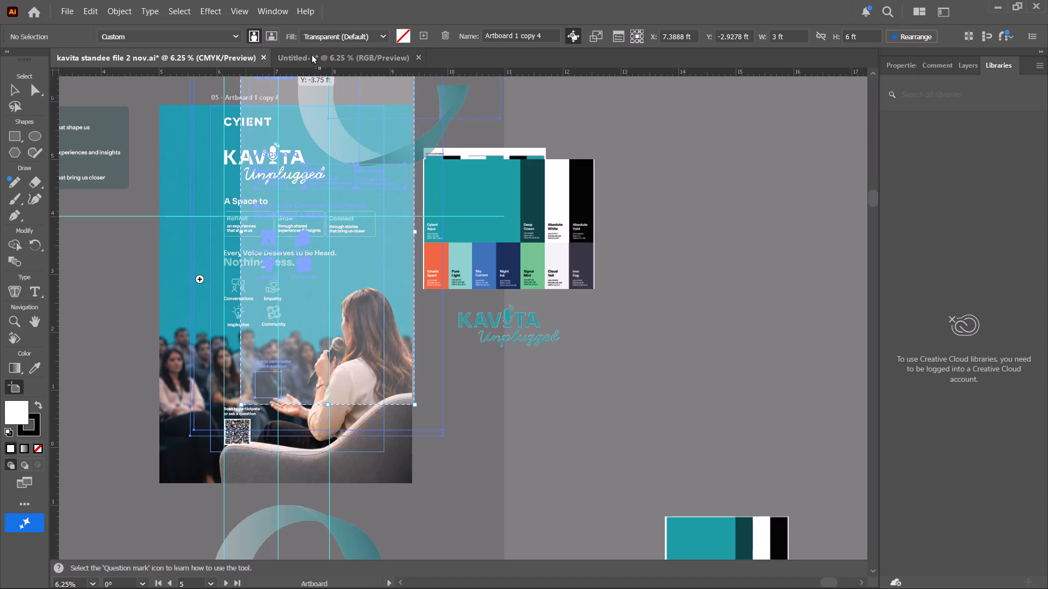
left_click_drag(311, 54, 623, 187, "alt")
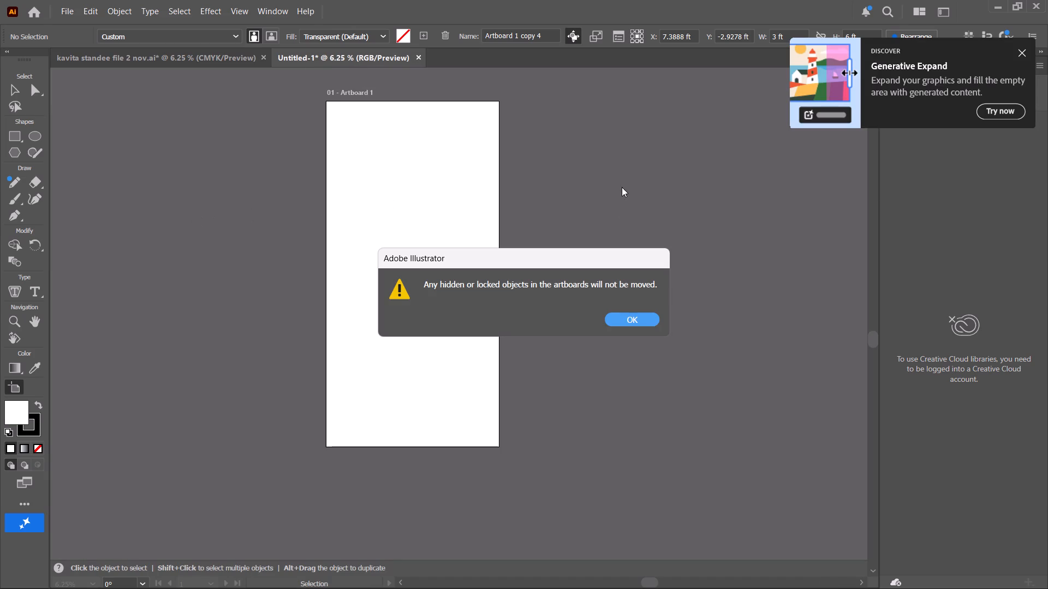
left_click(633, 320)
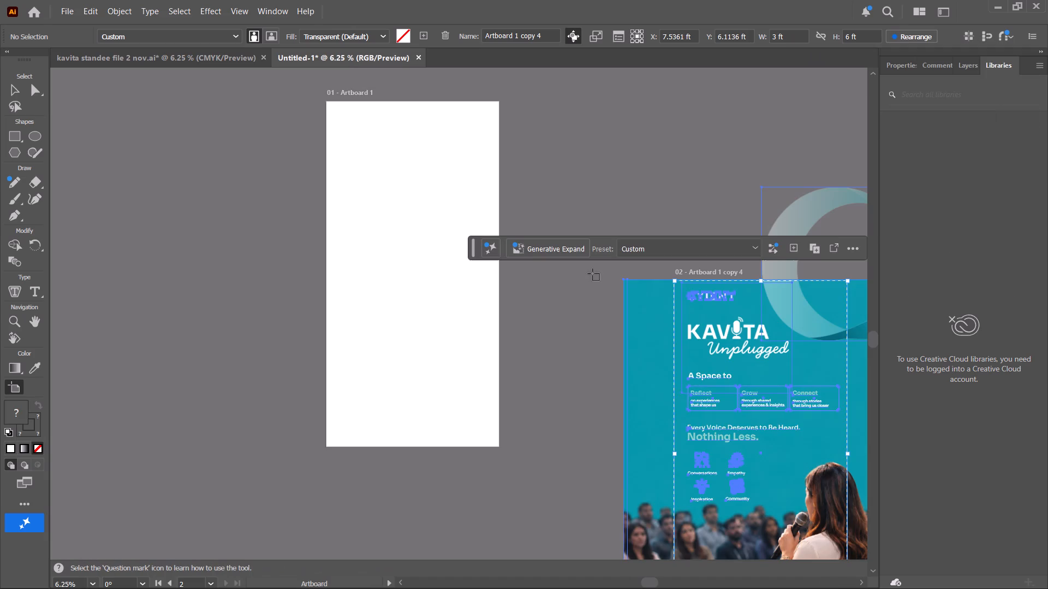
Reposition Artboard 1 copy 4 beside the blank Artboard 1, level with it at Y 3 ft.
scroll(674, 287, "down", 5)
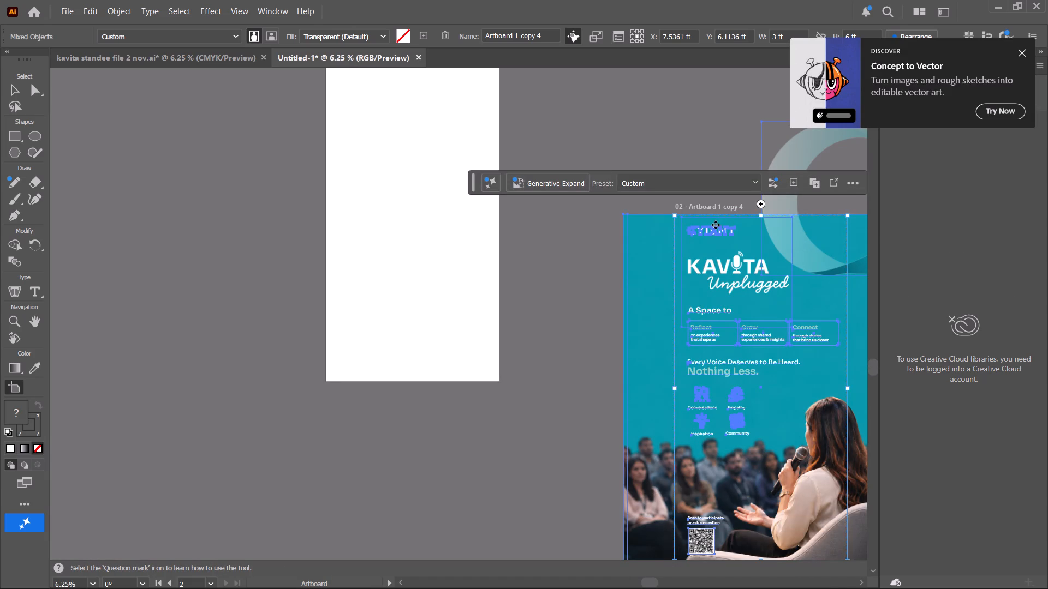
left_click_drag(716, 225, 670, 94)
scroll(668, 101, "up", 9)
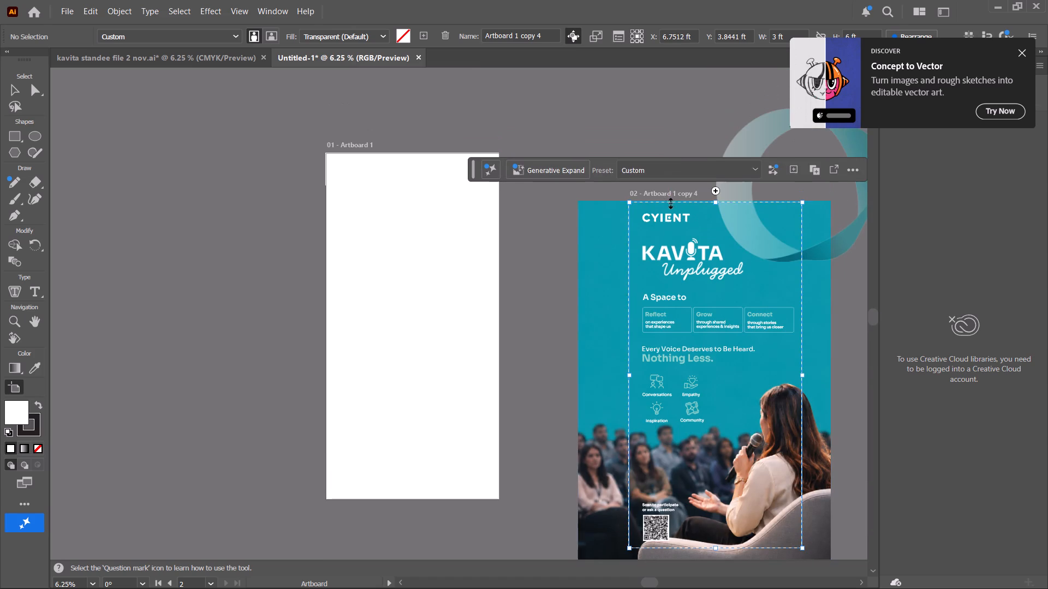
left_click_drag(671, 212, 663, 163)
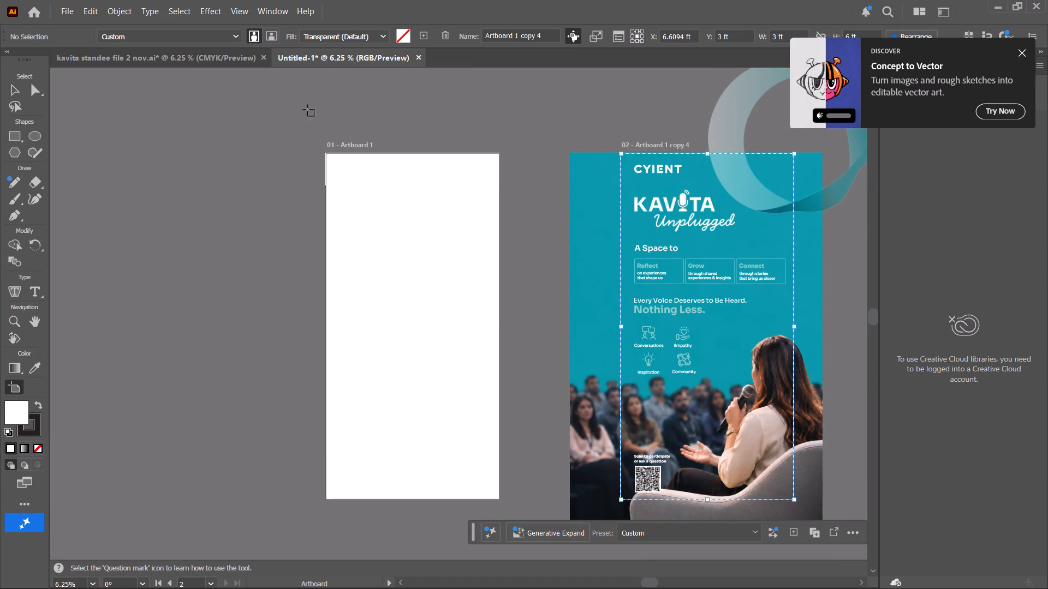
left_click(18, 89)
left_click(80, 126)
Delete the blank Artboard 1 so the document keeps only the standee artboard.
key("space")
left_click_drag(468, 104, 231, 88)
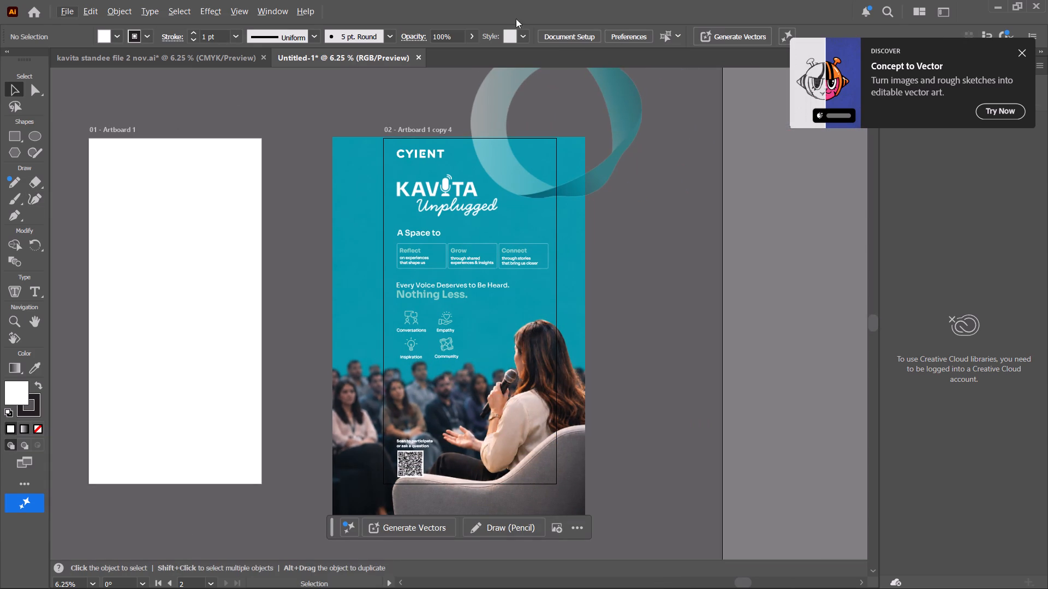
left_click(585, 37)
left_click(650, 179)
left_click(642, 190)
left_click(144, 153)
key("Delete")
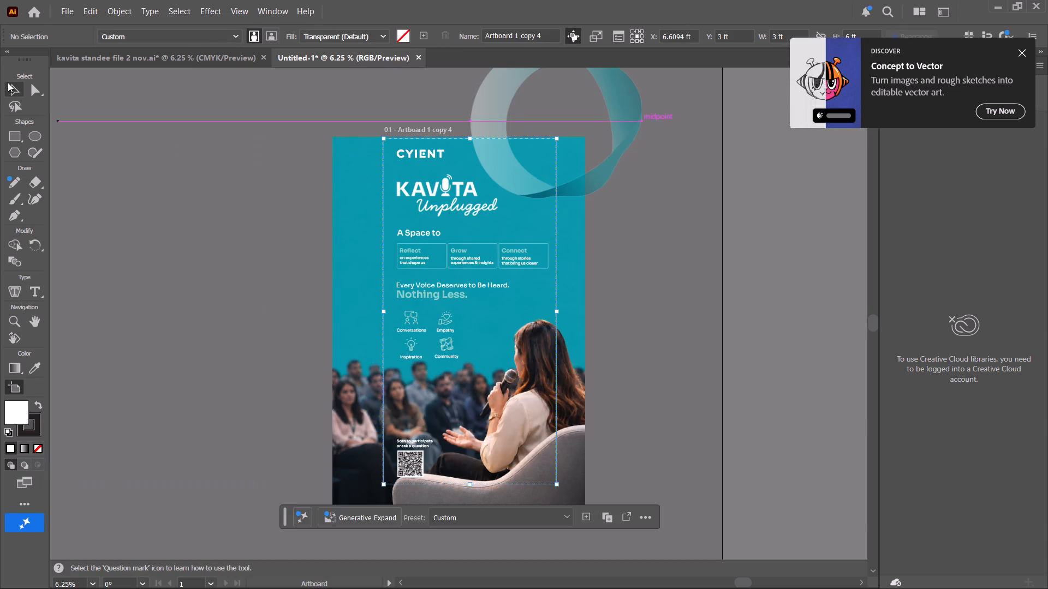
left_click(6, 82)
left_click(118, 145)
Inspect the transferred standee's logo, headings, icons and ribbon graphic close up and as a whole.
key("space")
left_click_drag(629, 206, 543, 200)
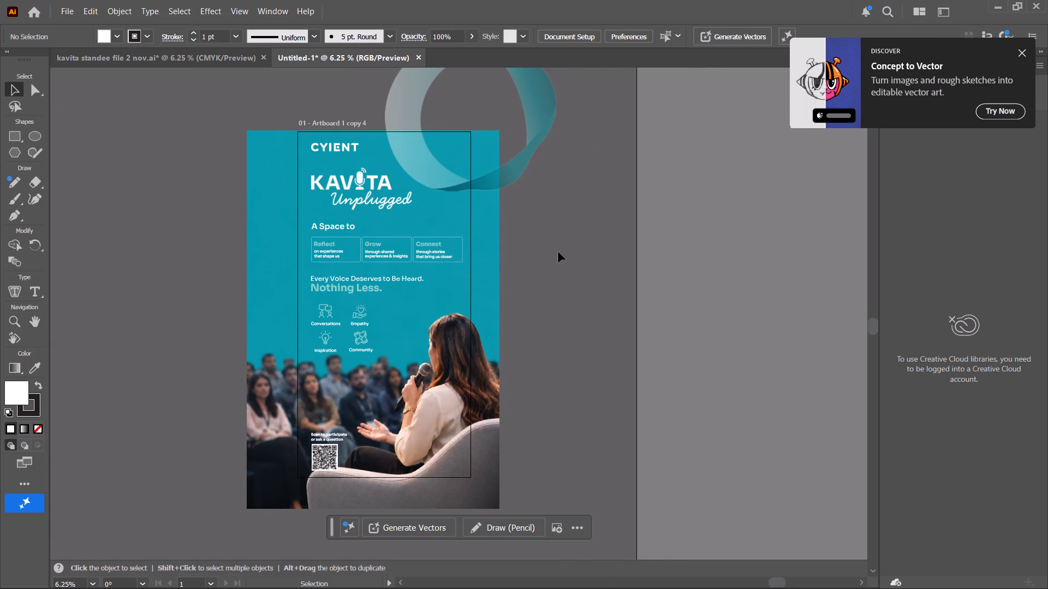
scroll(553, 258, "up", 2, "alt")
key("space")
key("space")
key("space")
key("space")
key("space")
key("space")
left_click_drag(531, 229, 666, 337)
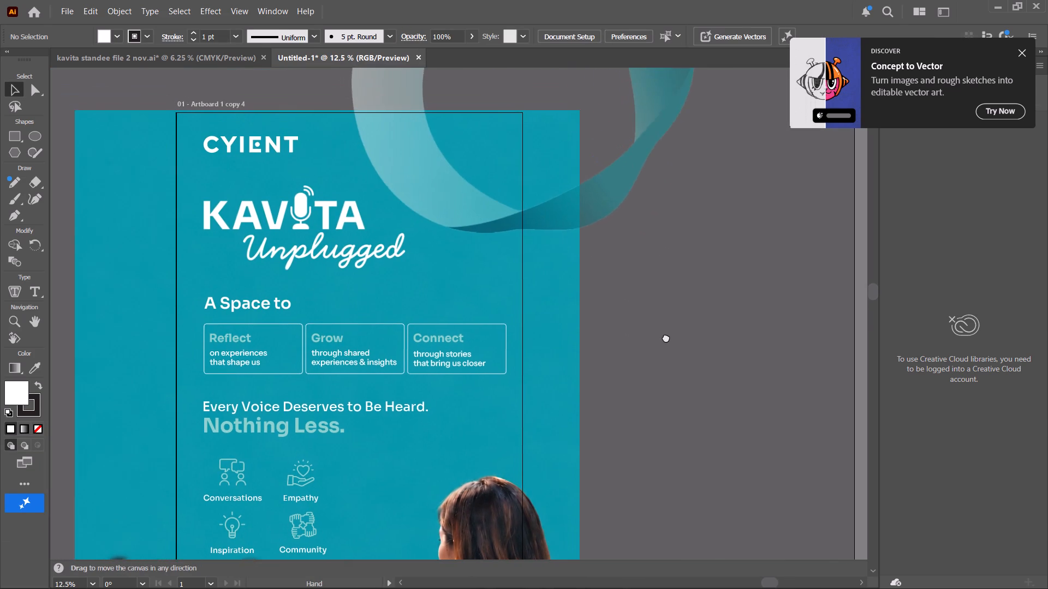
left_click_drag(666, 337, 669, 337)
scroll(659, 329, "down", 2, "alt")
key("space")
key("space")
key("space")
key("space")
key("space")
key("space")
key("space")
key("space")
key("space")
key("space")
key("space")
key("space")
key("space")
key("space")
key("space")
key("space")
left_click_drag(646, 323, 451, 203)
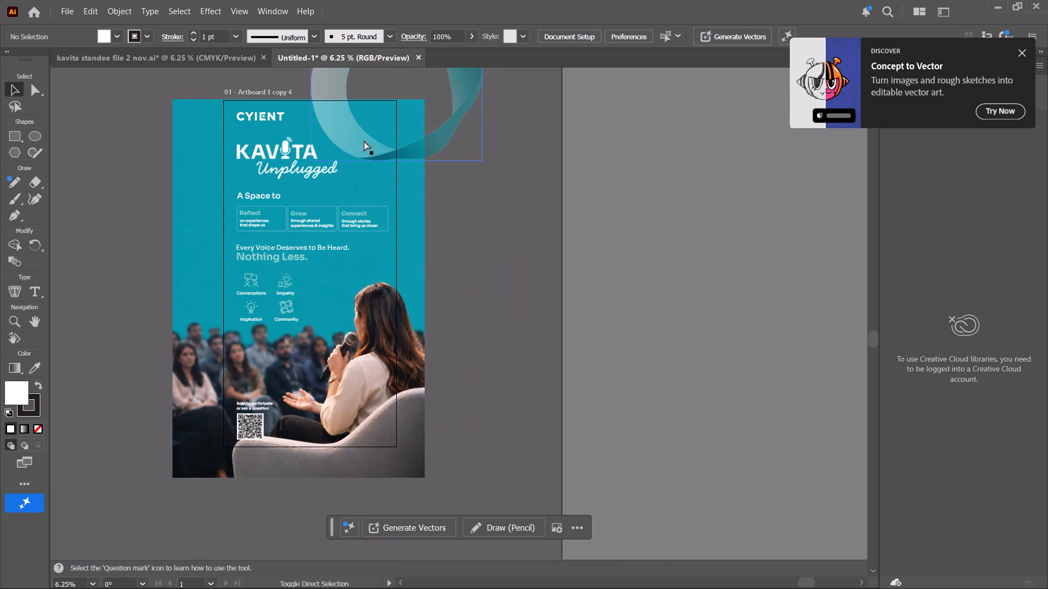
Save the transferred standee document in the cyient folder as an Adobe PDF named kavita standee Pure Light 2.
key("ctrl+shift+s")
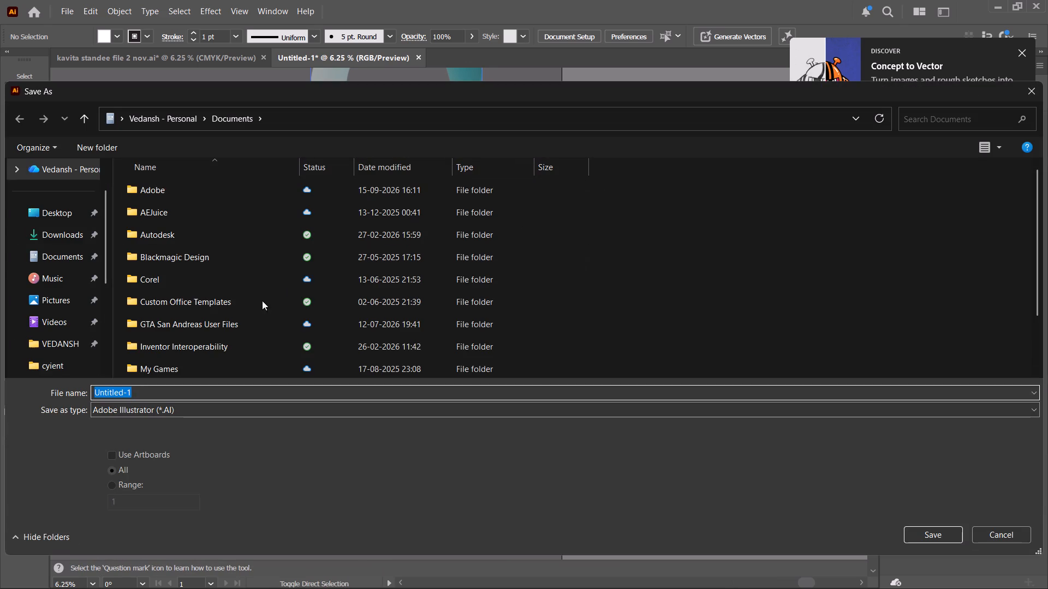
left_click(48, 364)
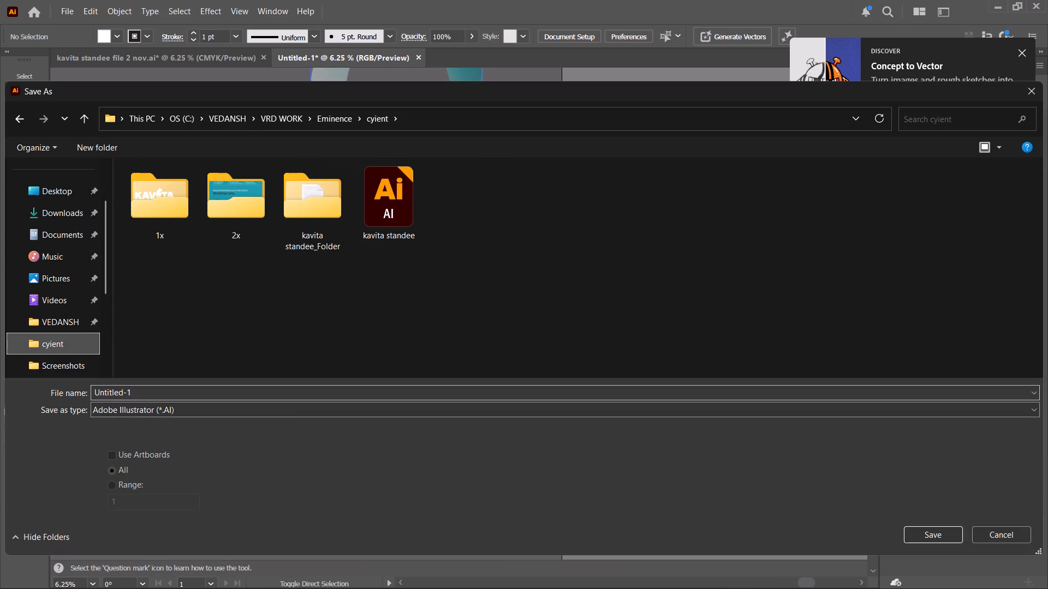
left_click(290, 406)
left_click(301, 436)
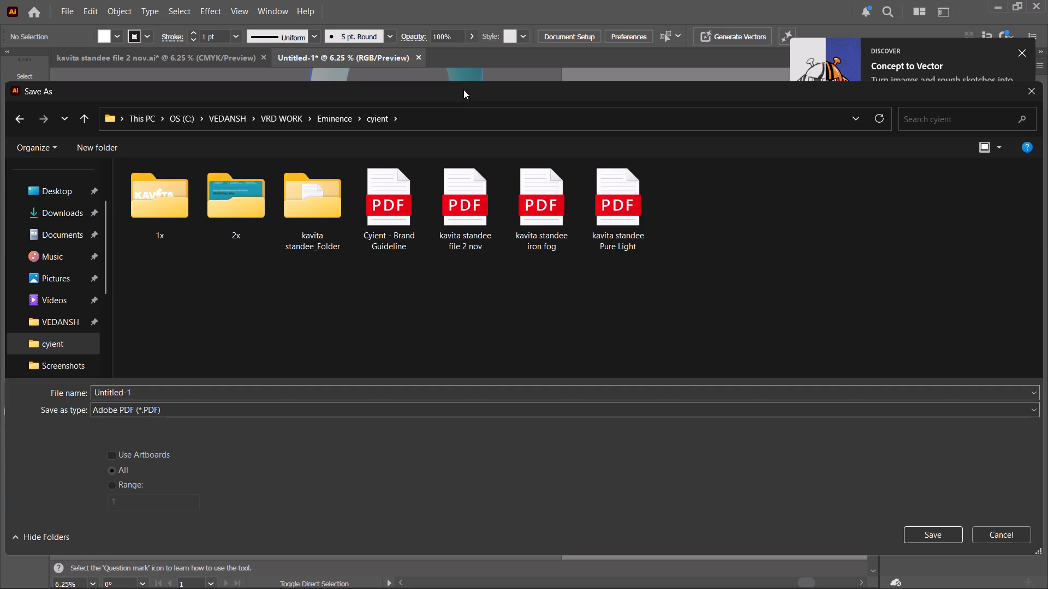
left_click_drag(458, 83, 439, 0)
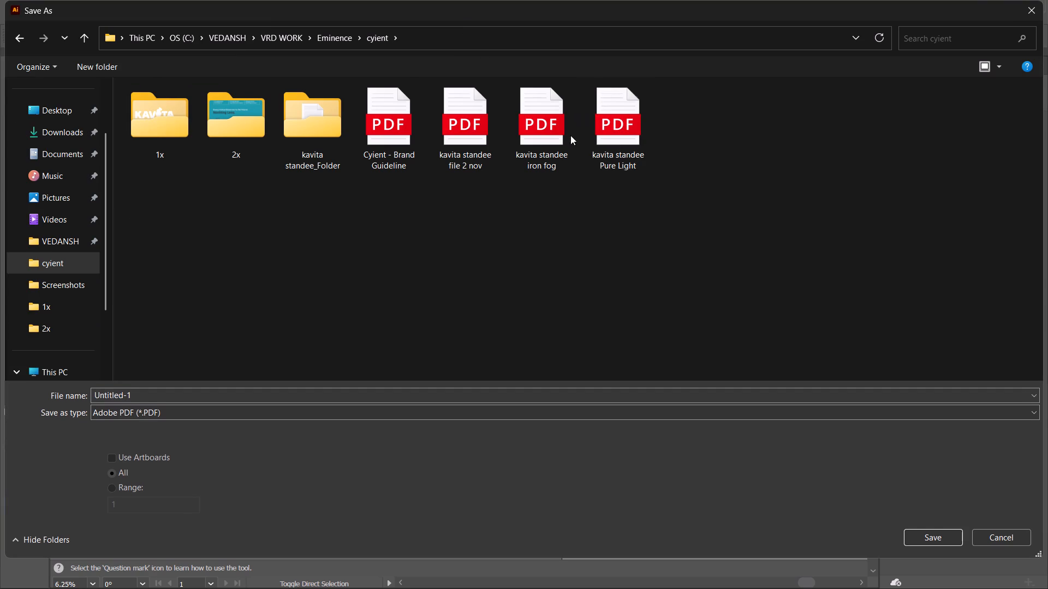
left_click(546, 124)
left_click(612, 124)
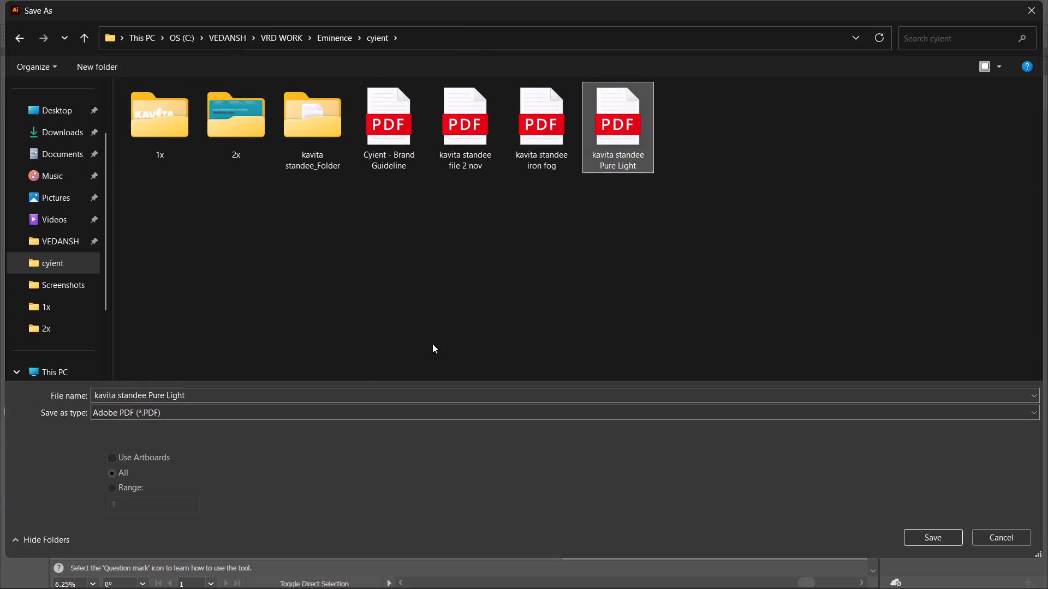
key("Right")
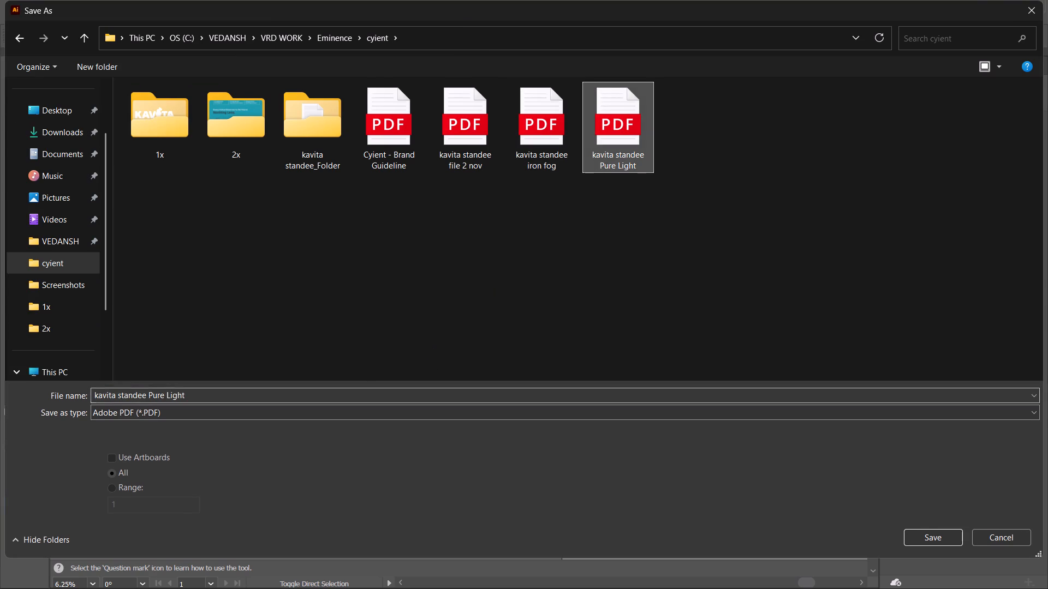
left_click(498, 396)
key("Right")
key("space")
key("2")
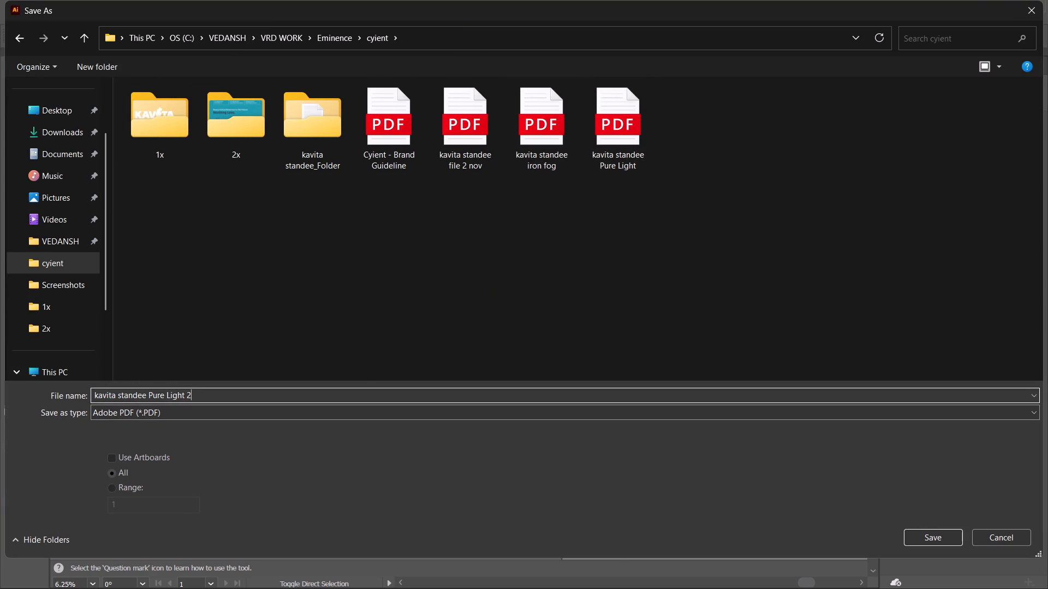
key("Return")
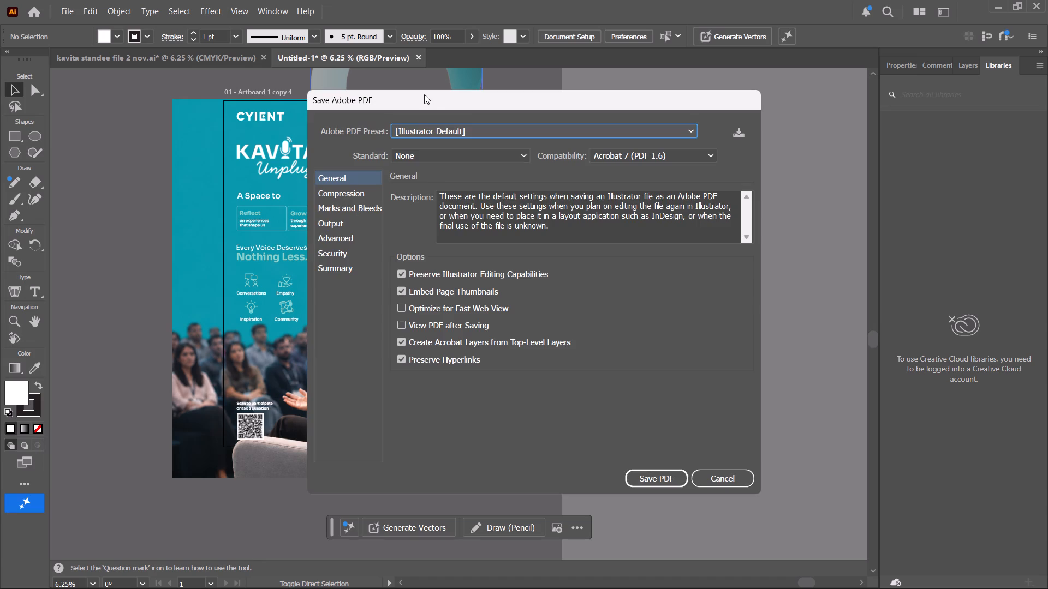
Write the PDF with the High Quality Print preset and Embed Page Thumbnails enabled.
left_click(540, 130)
left_click(521, 174)
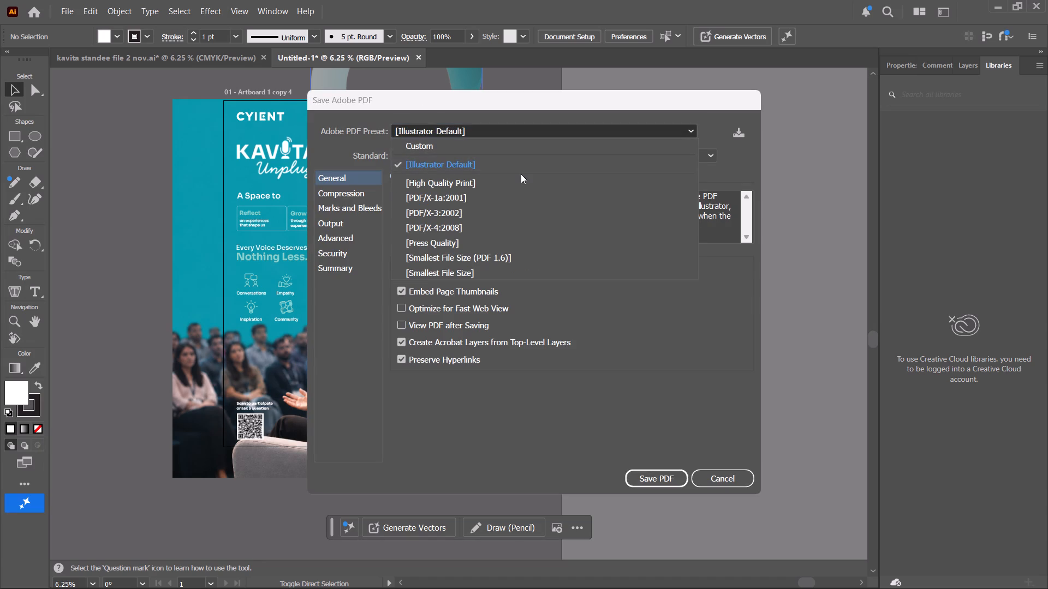
left_click(520, 181)
left_click(434, 294)
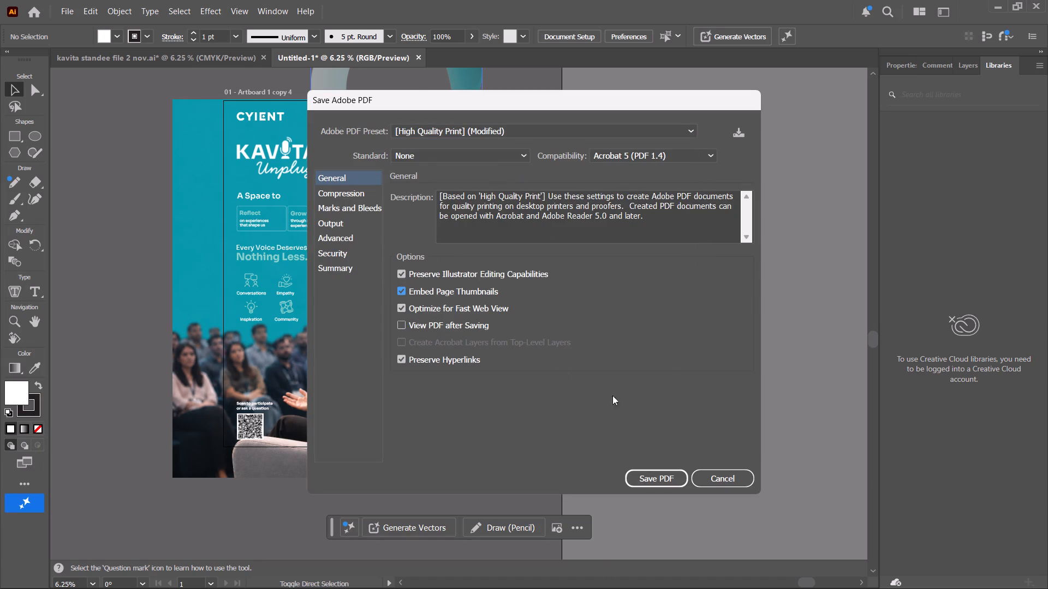
left_click(651, 473)
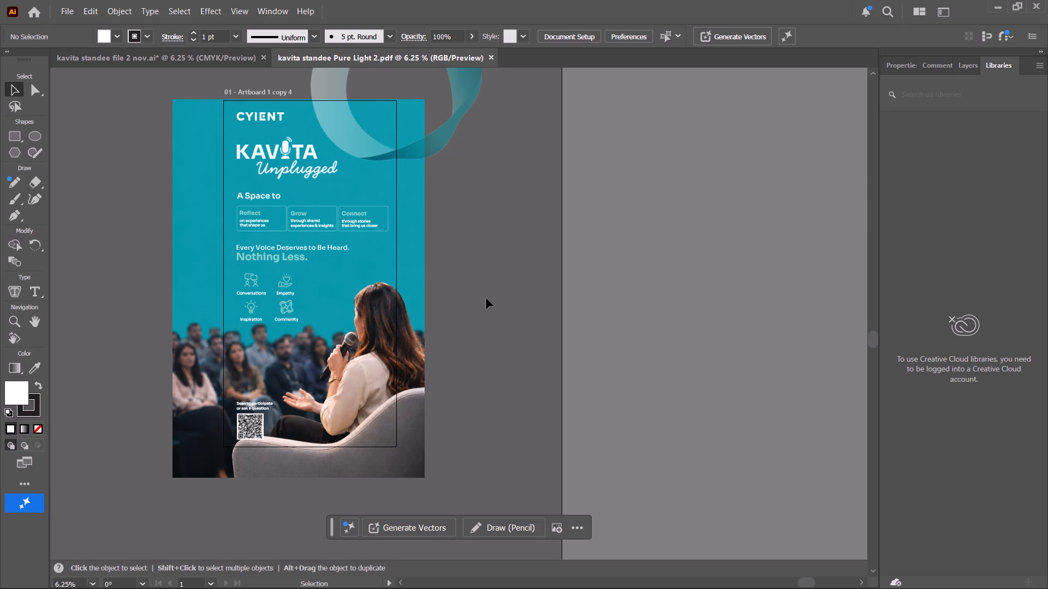
Save kavita standee Pure Light 2 again and close it.
key("ctrl+s")
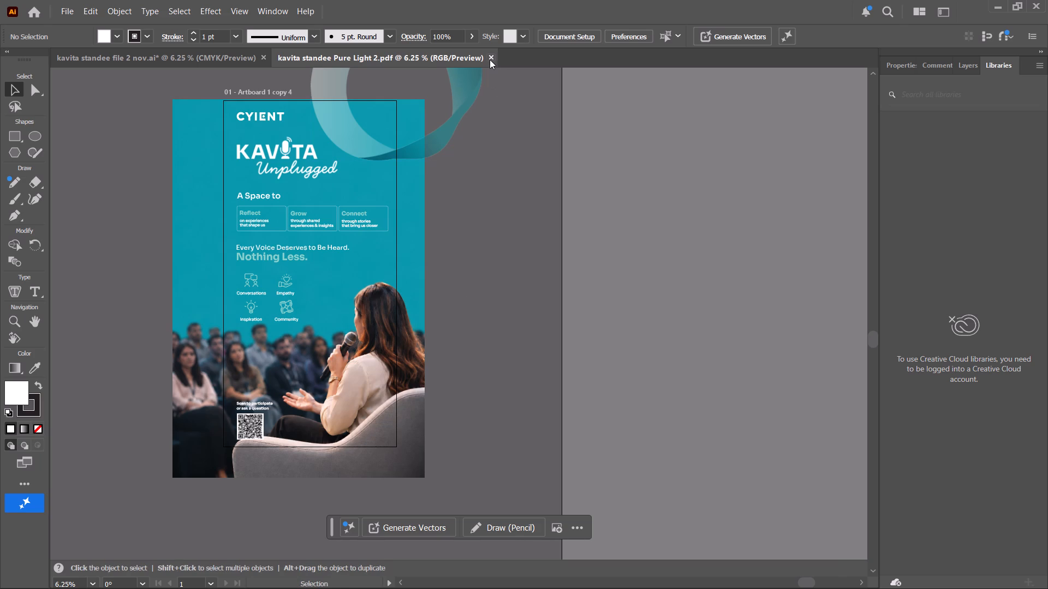
left_click(490, 59)
Save the kavita standee file 2 nov source document and close it.
left_click(567, 412)
key("space")
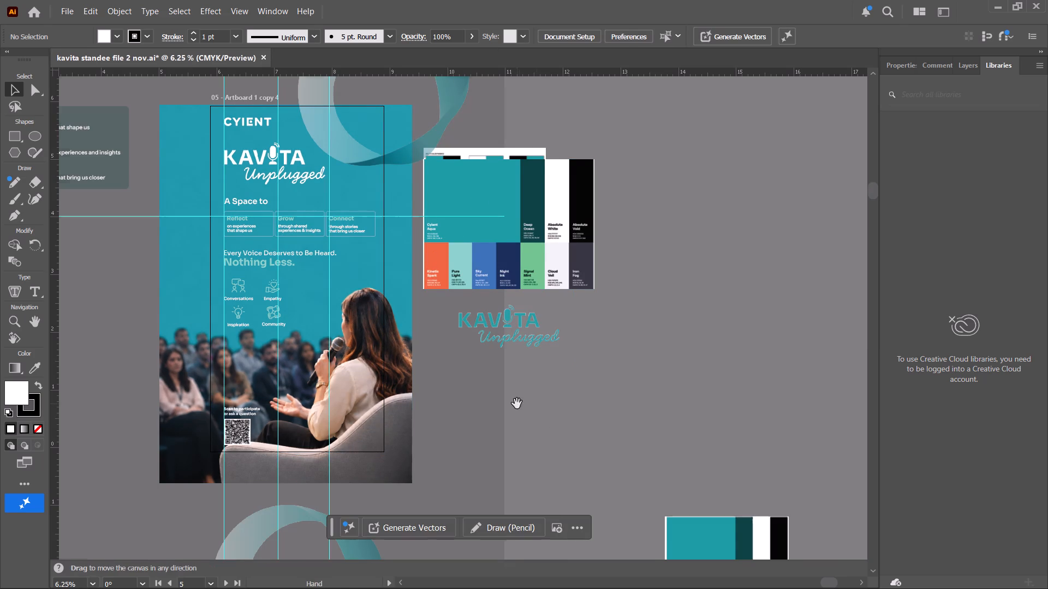
left_click_drag(517, 404, 582, 402)
key("ctrl+s")
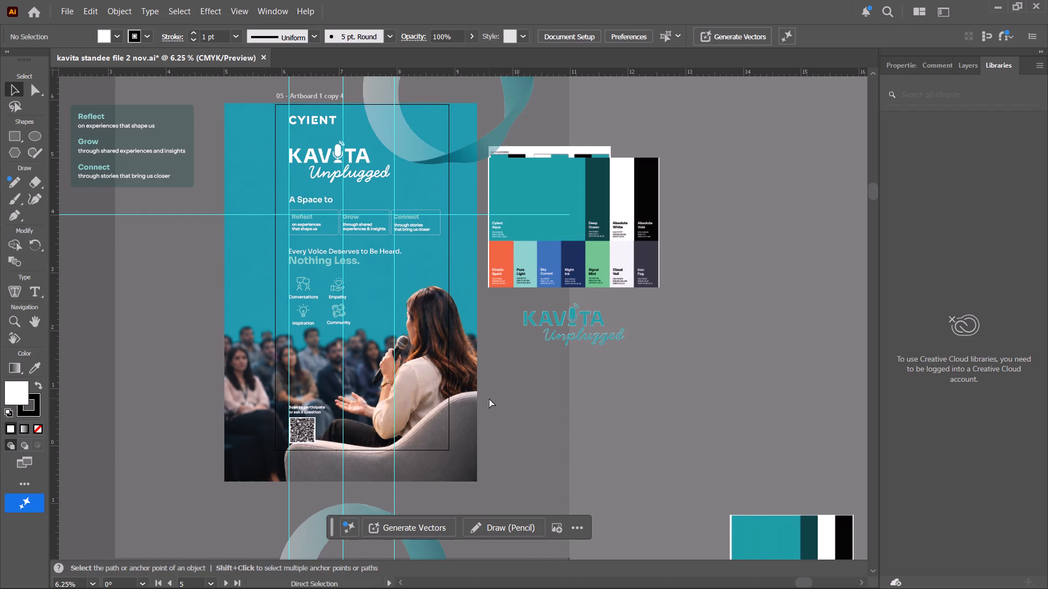
key("space")
key("space")
key("space")
key("space")
key("space")
key("space")
key("space")
key("space")
key("space")
key("space")
key("space")
key("space")
key("space")
key("space")
key("space")
key("space")
key("space")
key("space")
key("space")
key("space")
left_click_drag(489, 398, 505, 400)
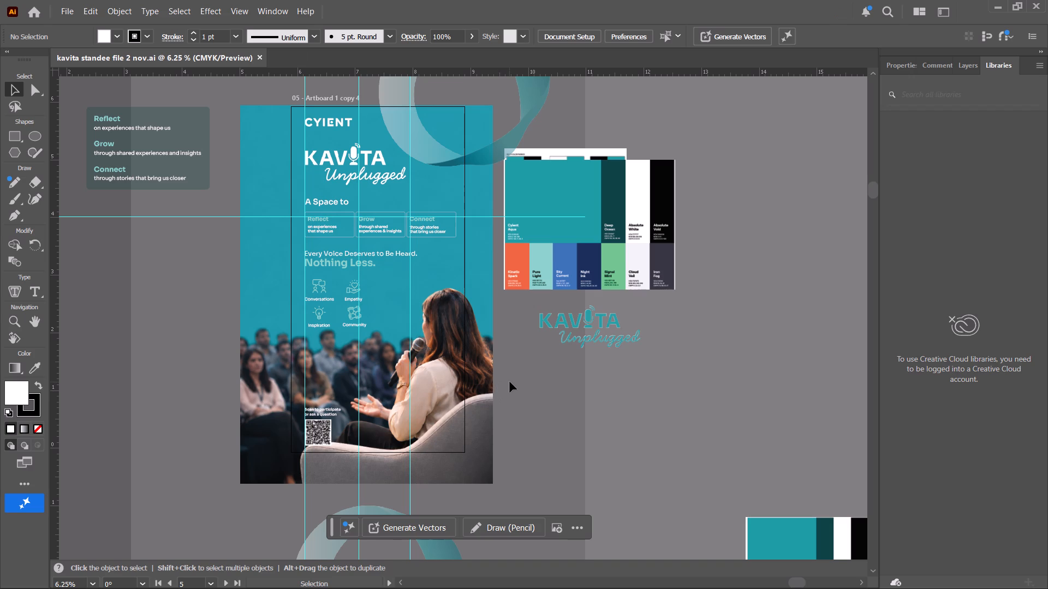
key("space")
key("space")
key("space")
key("space")
key("space")
key("space")
key("space")
key("space")
key("space")
key("space")
key("space")
key("space")
key("space")
key("space")
key("space")
key("space")
key("space")
key("space")
key("space")
key("space")
left_click_drag(510, 382, 520, 382)
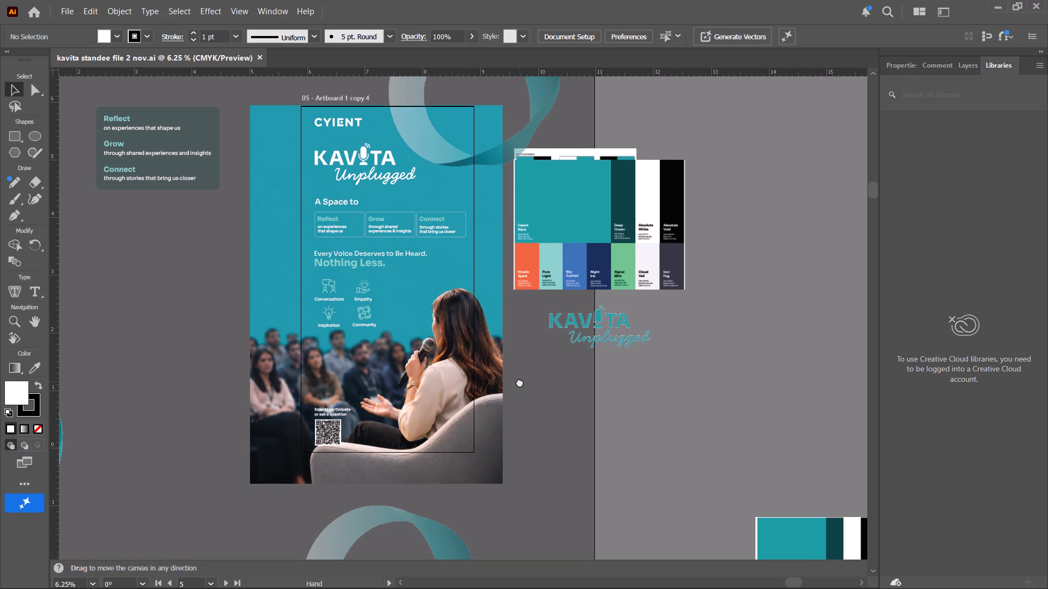
left_click_drag(520, 382, 521, 382)
scroll(527, 382, "down", 2, "alt")
key("space")
key("space")
key("space")
key("space")
key("space")
key("space")
key("space")
key("space")
key("space")
key("space")
key("space")
key("space")
left_click_drag(535, 386, 502, 250)
left_click(260, 56)
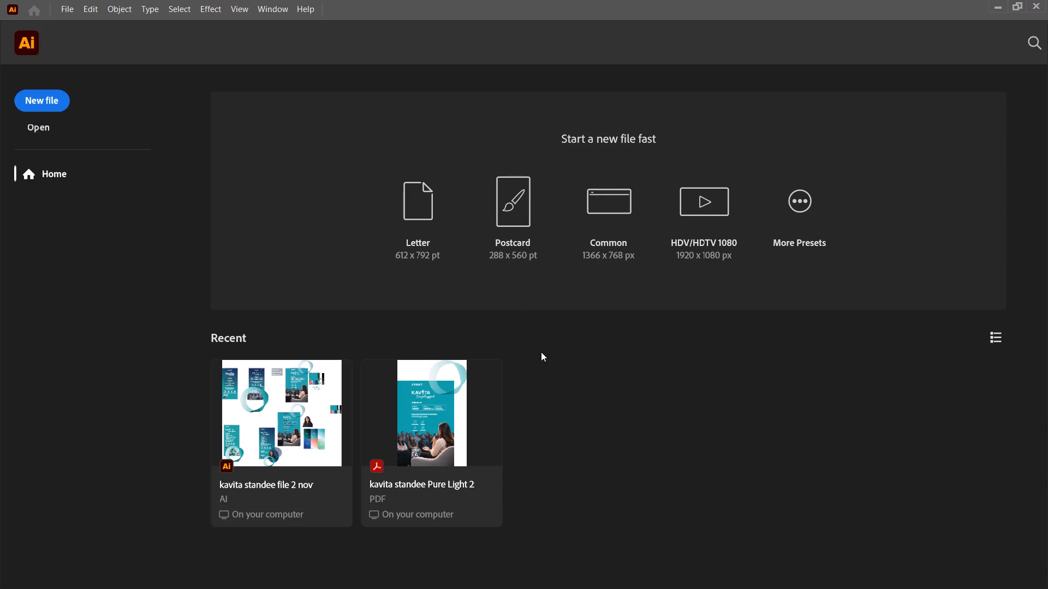
Open kavita standee op1.pdf from Downloads, ignoring all missing linked files.
left_click(40, 129)
left_click(38, 142)
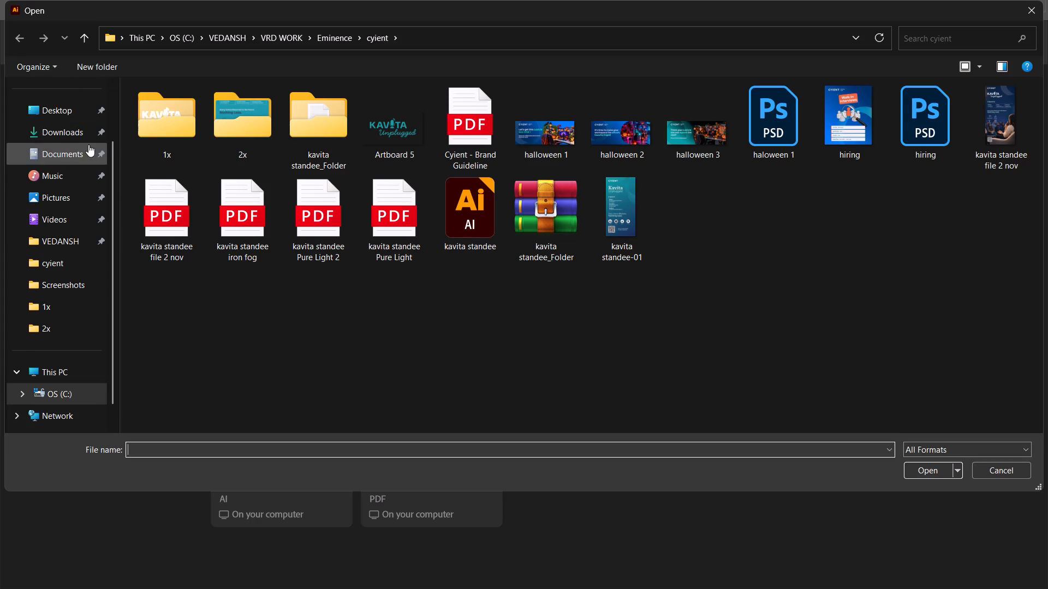
left_click(57, 131)
double_click(211, 142)
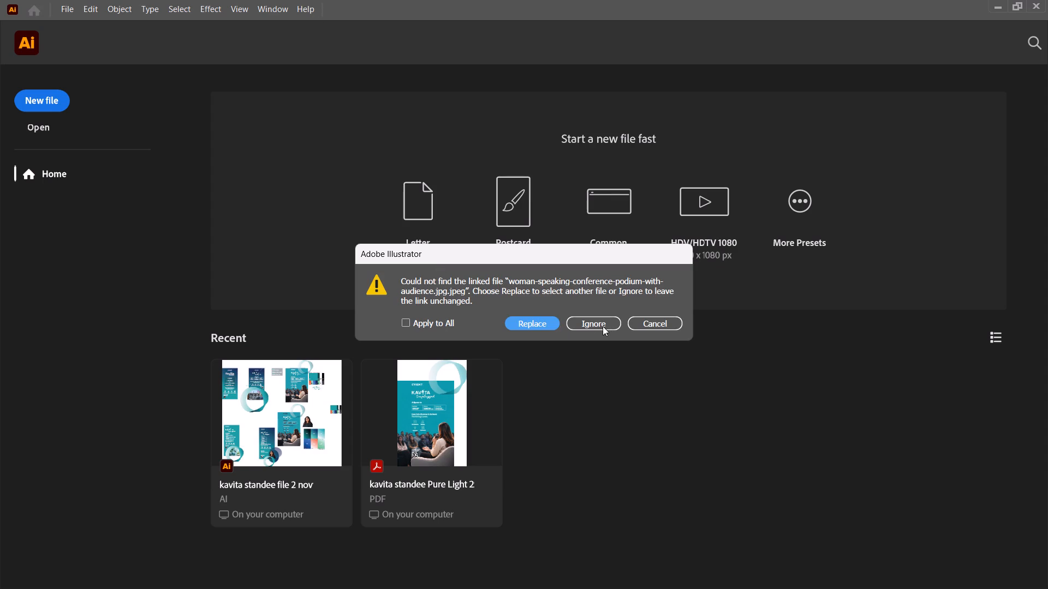
left_click(441, 322)
left_click(596, 328)
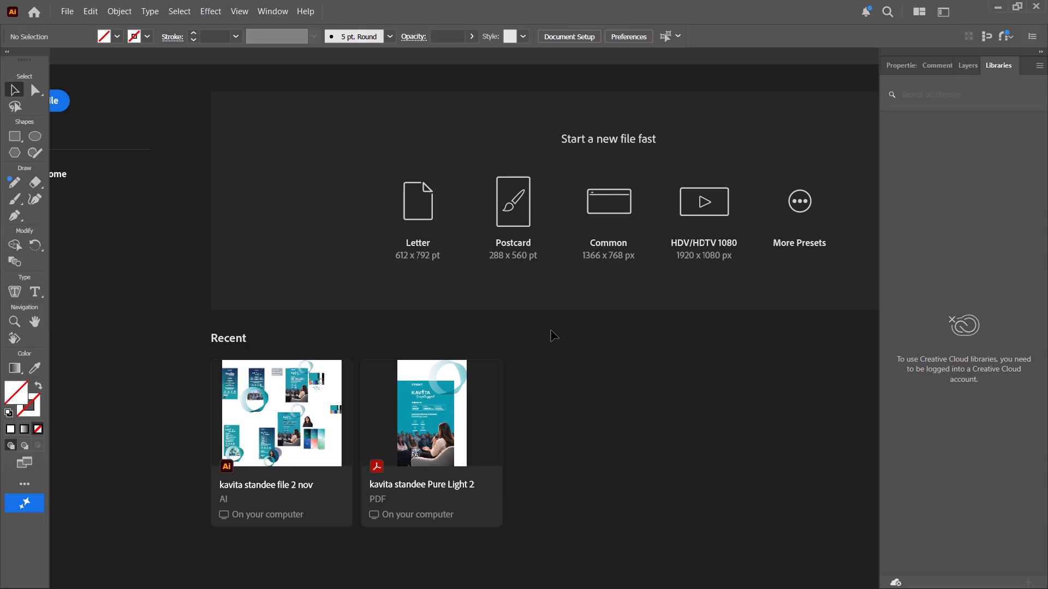
scroll(508, 330, "down", 2, "alt")
key("space")
left_click_drag(521, 320, 374, 237)
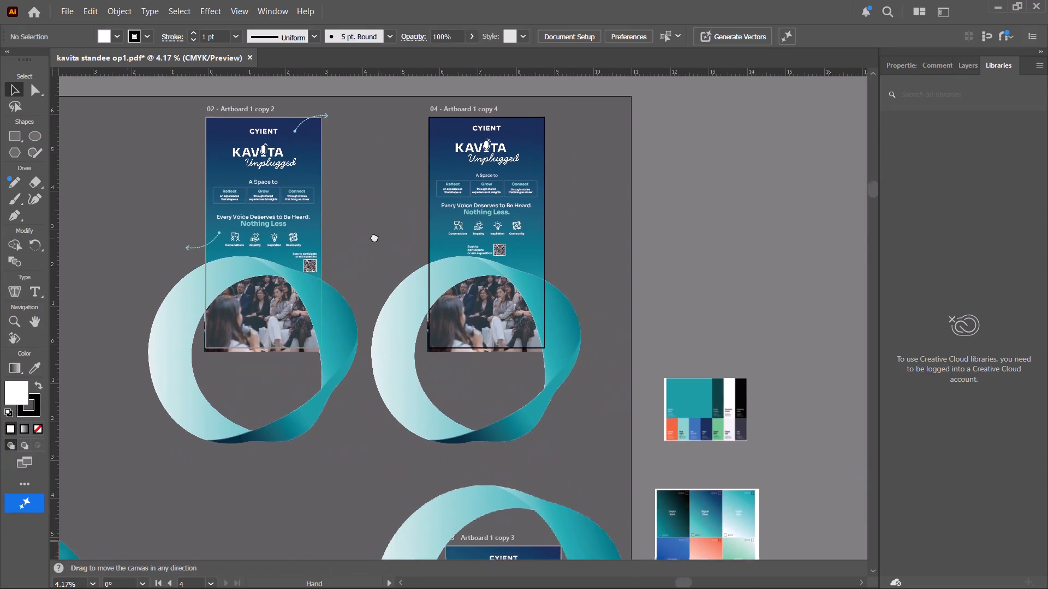
left_click_drag(374, 237, 379, 233)
scroll(382, 239, "down", 1, "alt")
key("space")
left_click_drag(404, 238, 367, 230)
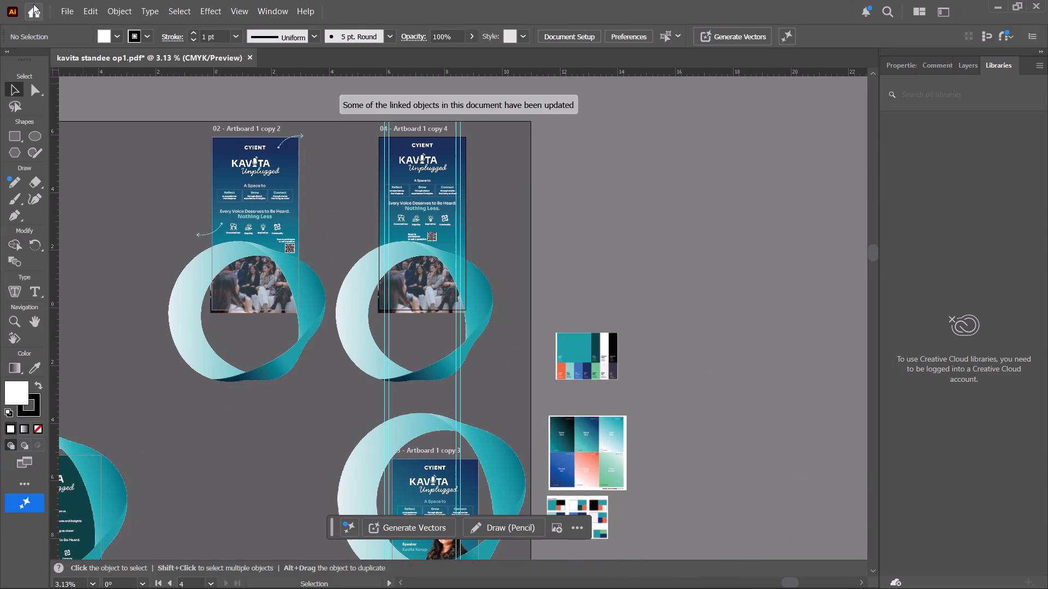
Create a new blank portrait CMYK document for the next standee.
left_click(33, 4)
left_click(57, 100)
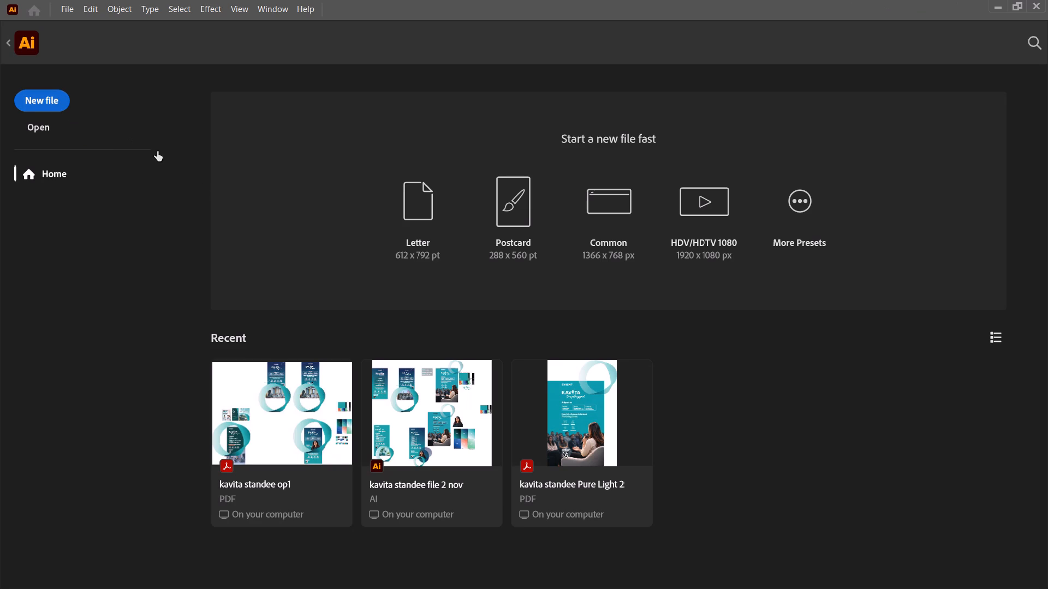
left_click(236, 304)
left_click(791, 501)
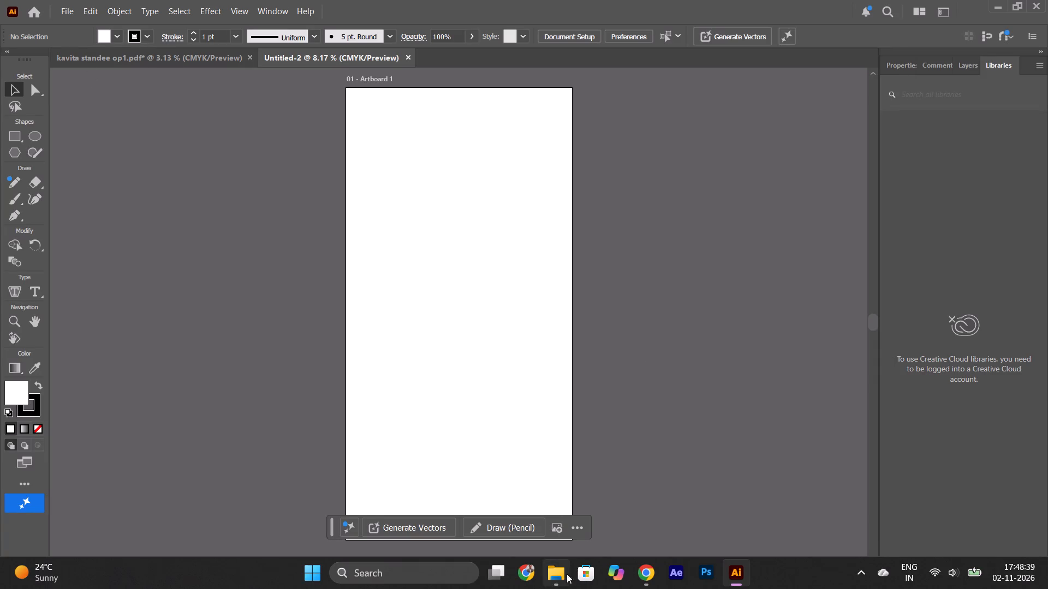
View kavita standee op1.pdf from Downloads full screen in Microsoft Edge, and return to Illustrator.
left_click(553, 576)
left_click(93, 213)
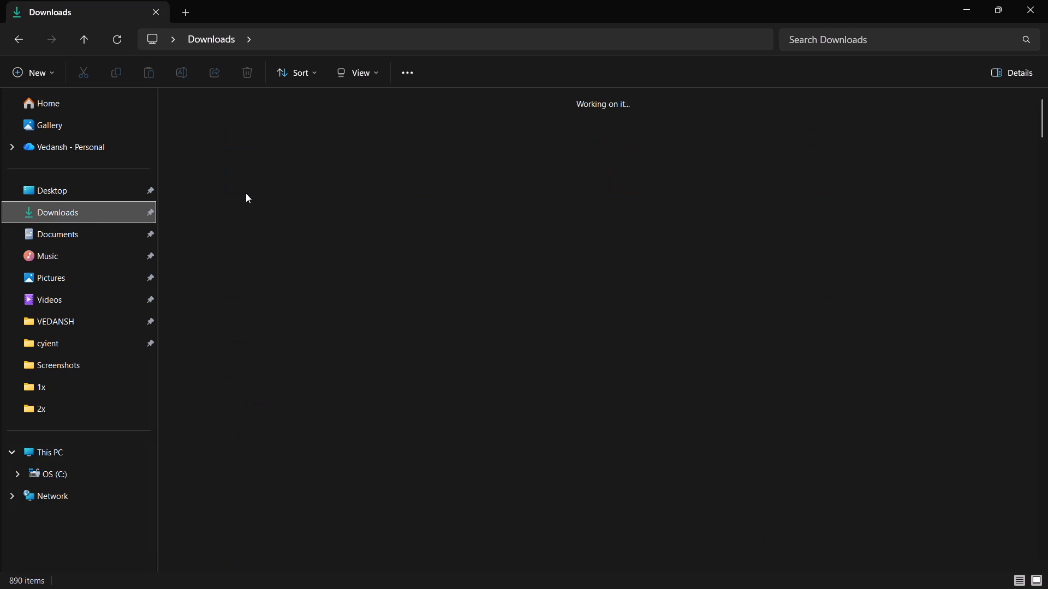
double_click(189, 151)
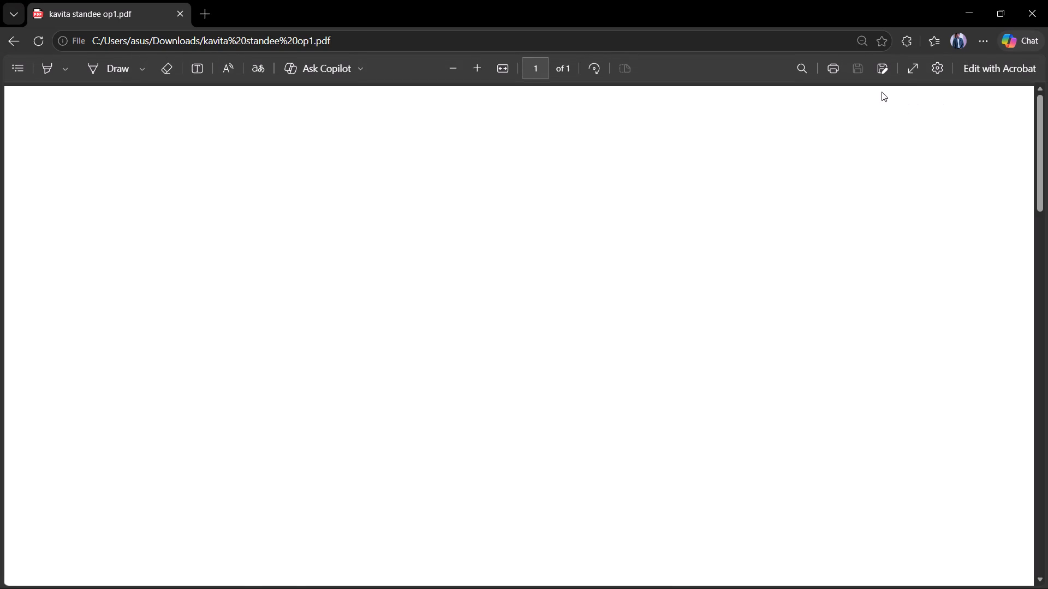
left_click(921, 67)
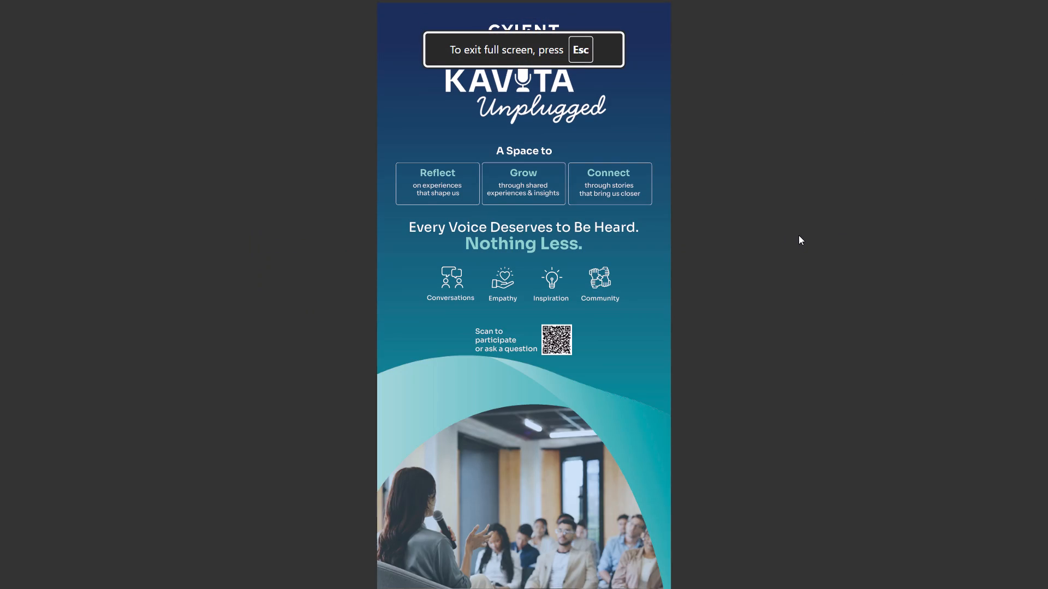
key("alt+Tab")
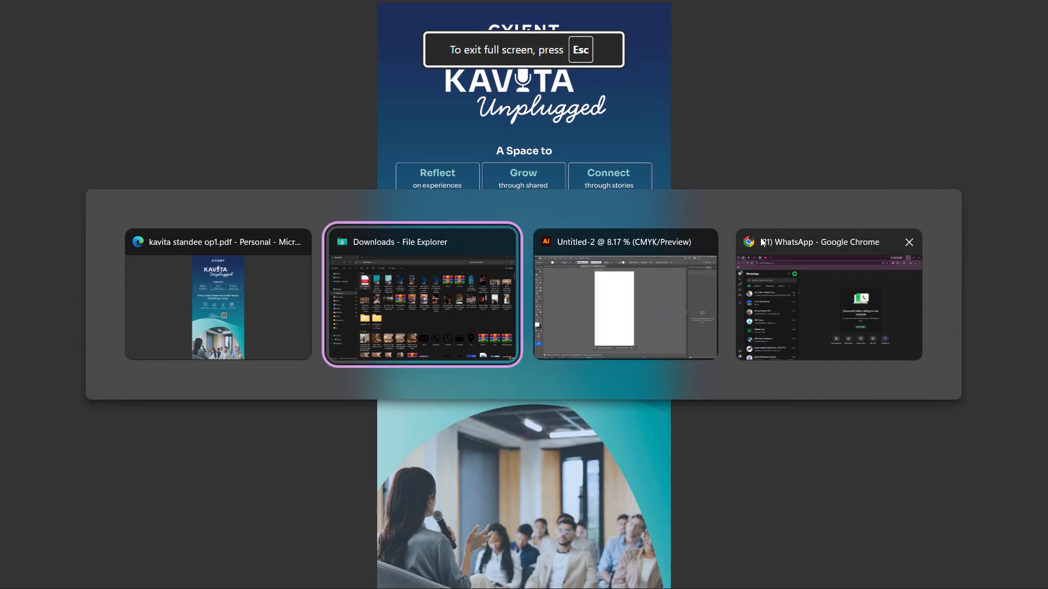
key("alt+Tab")
Examine the standee artboards in the open kavita standee op1.pdf document and compare them with its full-screen view in Microsoft Edge.
left_click(146, 58)
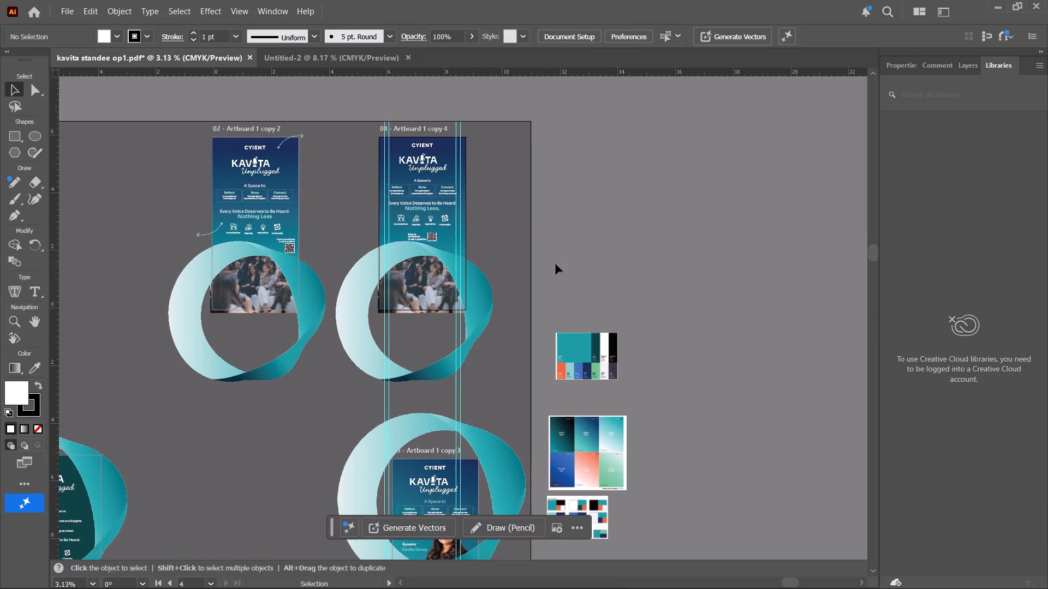
scroll(586, 249, "down", 7)
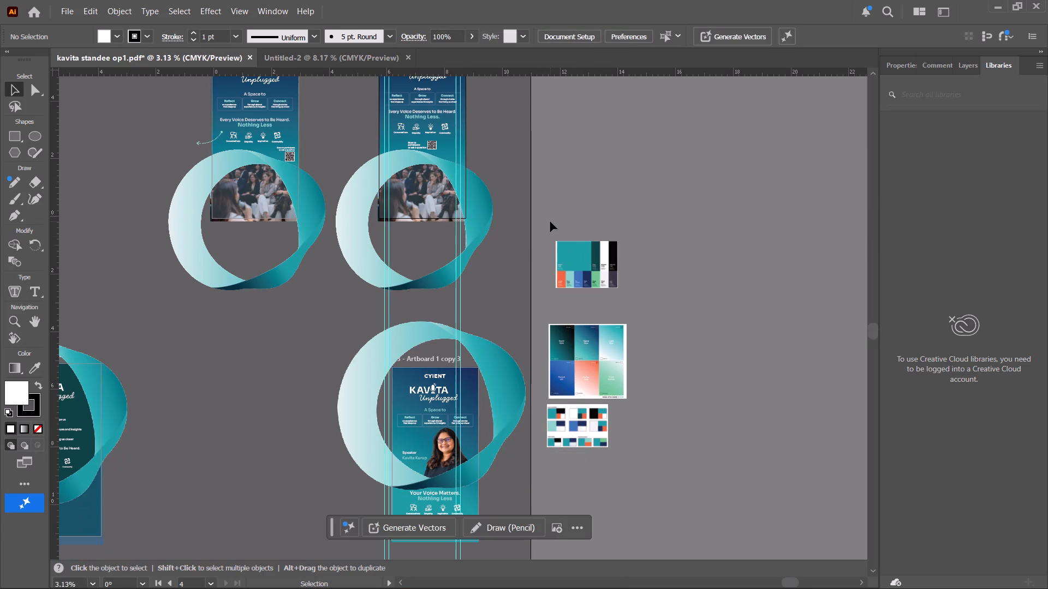
key("space")
key("space")
key("space")
key("space")
key("space")
key("space")
key("space")
key("space")
key("space")
key("space")
key("space")
key("space")
key("space")
key("space")
key("space")
key("space")
key("space")
key("space")
key("space")
key("space")
left_click_drag(550, 221, 559, 299)
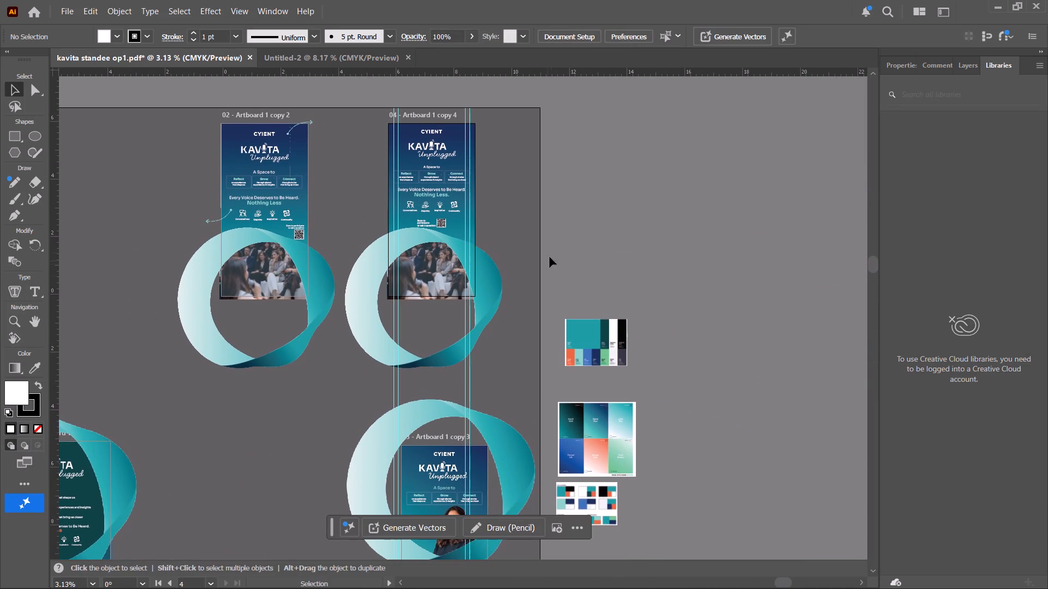
left_click(538, 238)
scroll(523, 238, "up", 2, "alt")
key("alt+Tab")
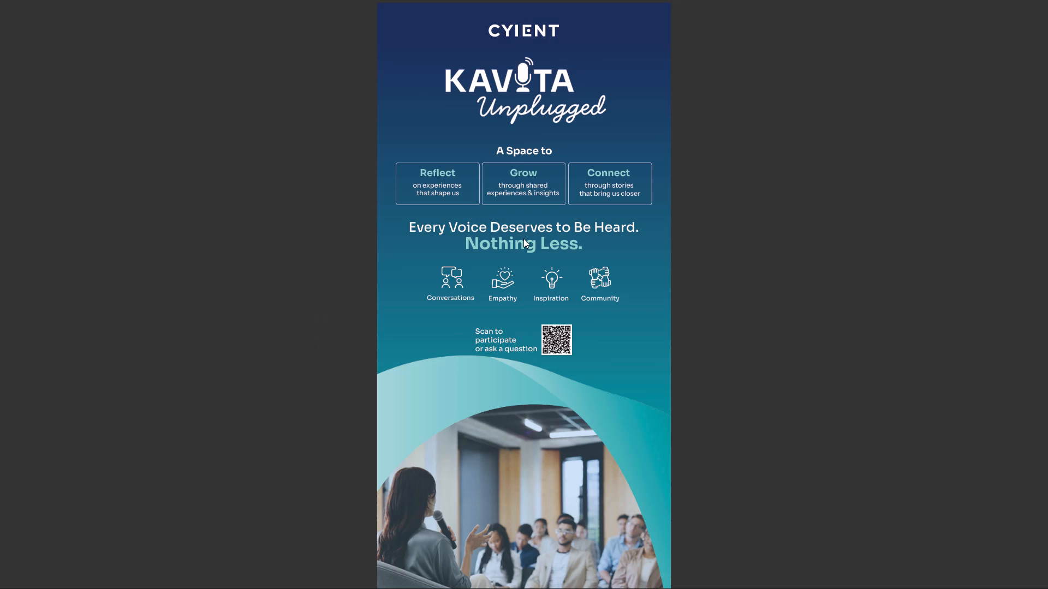
key("alt+Tab")
Inspect Artboard 1 copy 2, copy 3 and copy 4 up close, checking their ribbon and photo artwork against the PDF in Microsoft Edge.
key("space")
key("space")
key("space")
key("space")
key("space")
key("space")
key("space")
key("space")
key("space")
key("space")
key("space")
key("space")
key("space")
key("space")
key("space")
key("space")
key("space")
key("space")
key("space")
key("space")
left_click_drag(363, 247, 574, 365)
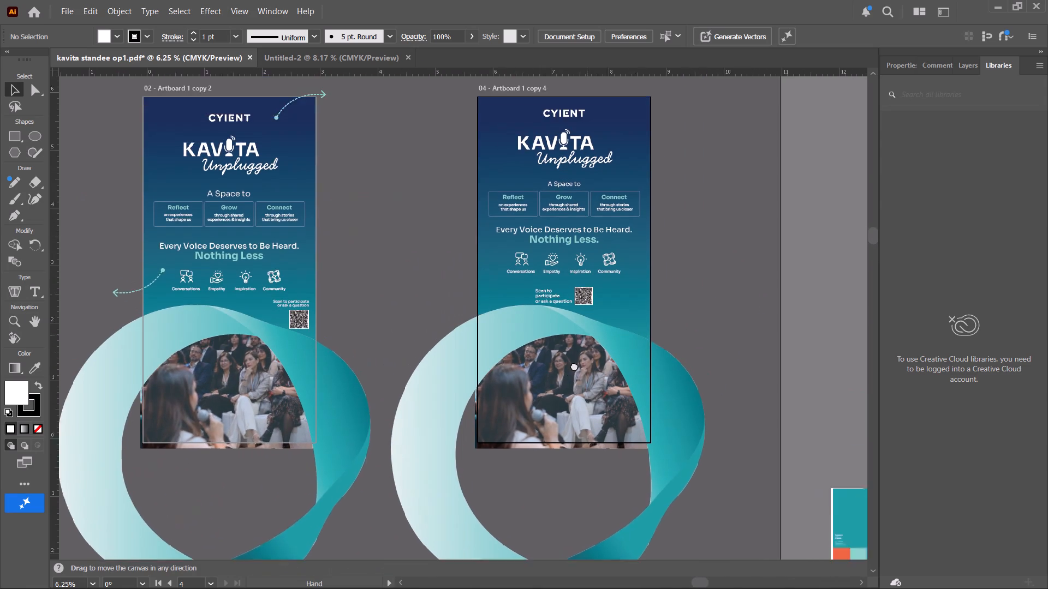
left_click_drag(574, 365, 485, 187)
left_click_drag(507, 247, 527, 61)
left_click_drag(522, 296, 527, 148)
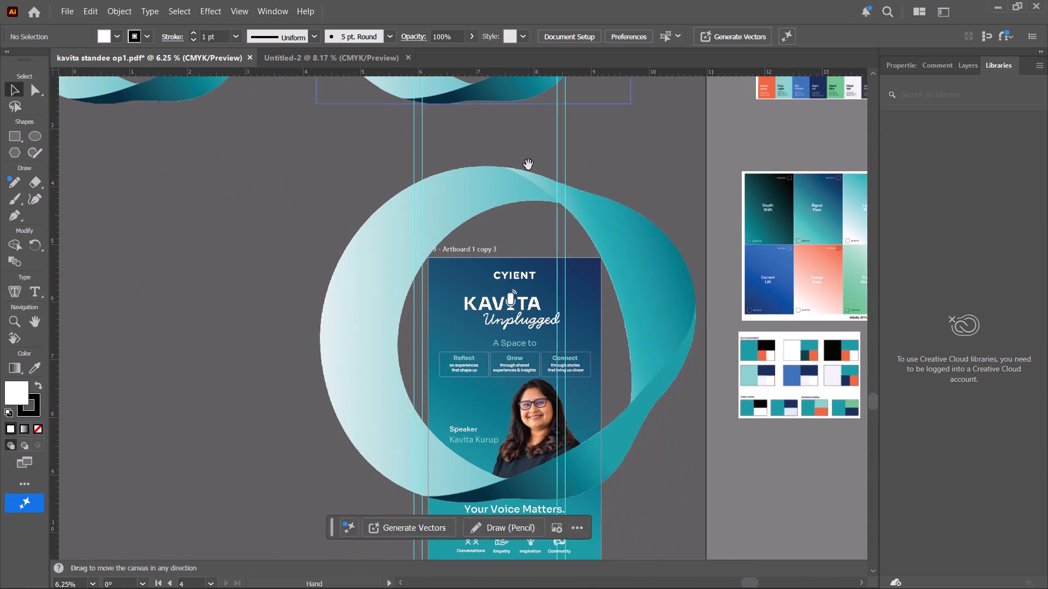
left_click_drag(477, 321, 759, 171)
left_click_drag(526, 322, 570, 462)
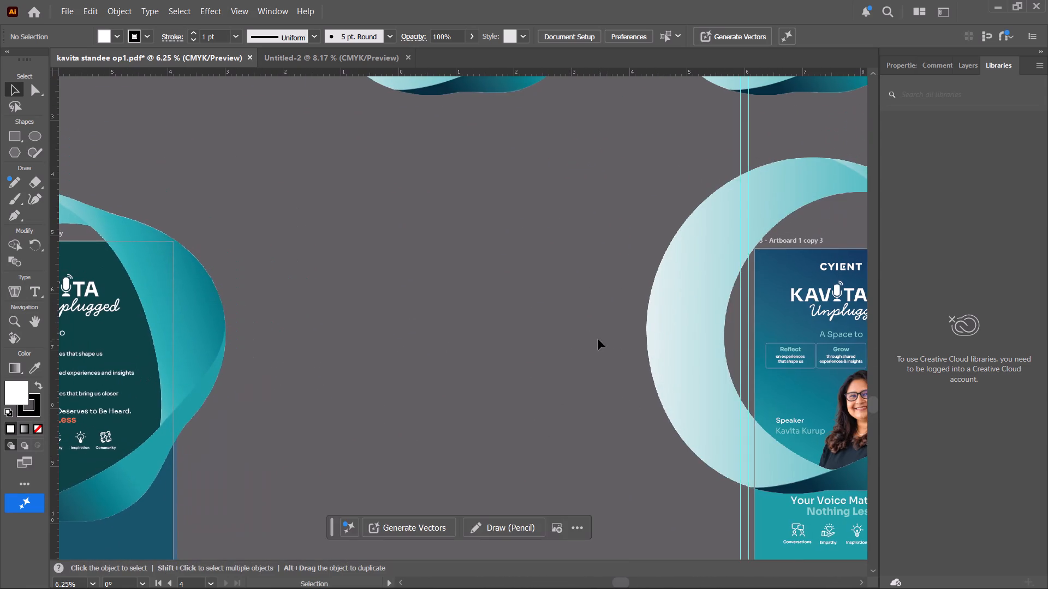
scroll(595, 339, "down", 2, "alt")
key("space")
key("space")
key("space")
left_click_drag(557, 318, 348, 420)
key("space")
left_click_drag(385, 369, 329, 405)
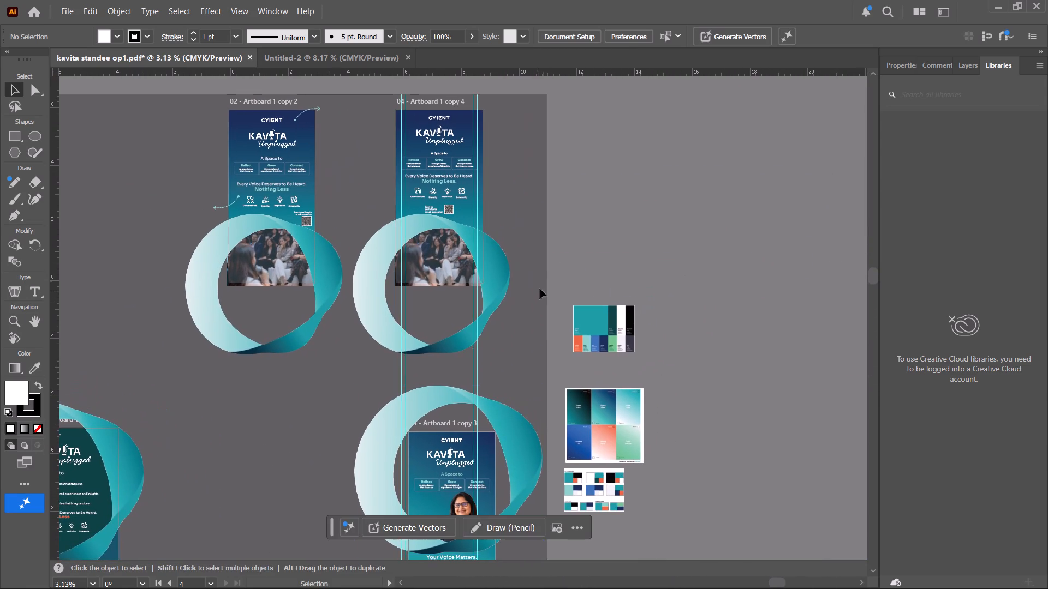
scroll(467, 180, "up", 1, "alt")
key("space")
left_click_drag(467, 180, 455, 189)
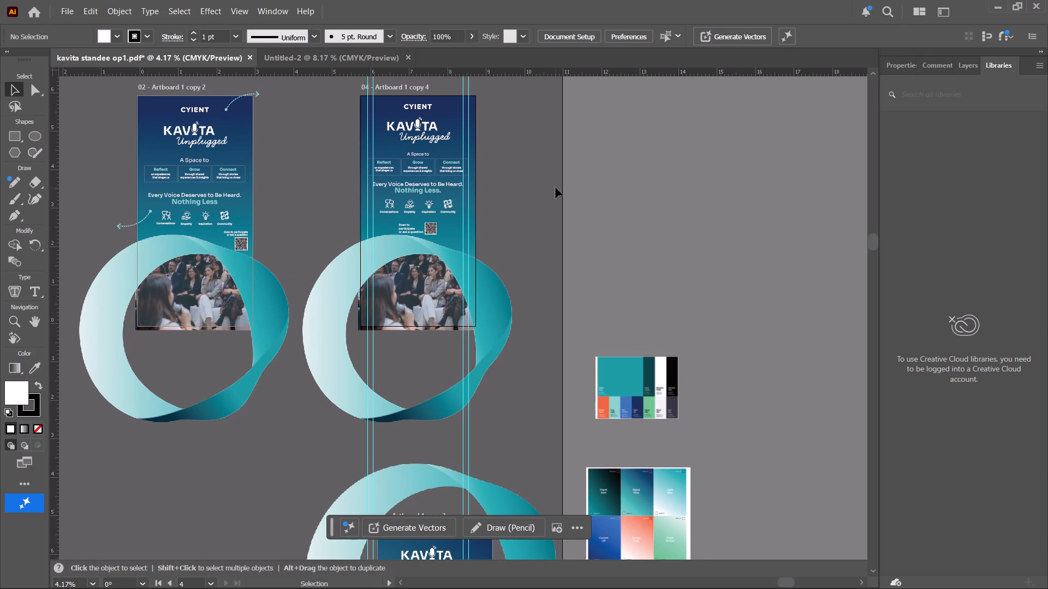
key("alt+Tab")
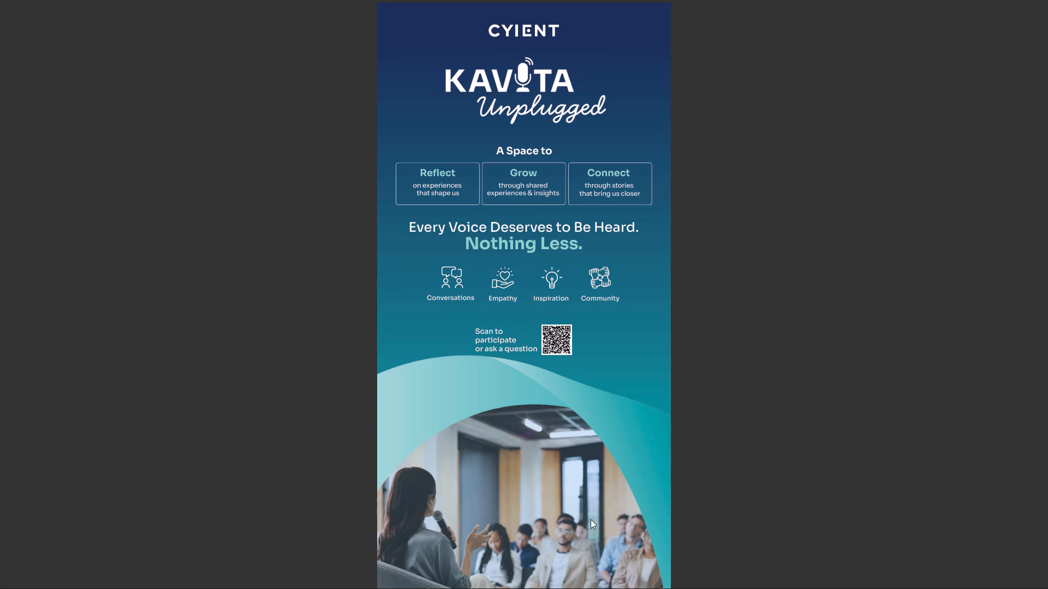
key("alt+Tab")
Survey all the standee artboards in kavita standee op1.pdf for the variant with the seated-audience photo shown in the Edge view.
key("space")
key("space")
key("space")
key("space")
key("space")
key("space")
key("space")
key("space")
key("space")
key("space")
key("space")
key("space")
key("space")
key("space")
key("space")
key("space")
key("space")
key("space")
key("space")
key("space")
left_click_drag(521, 401, 583, 412)
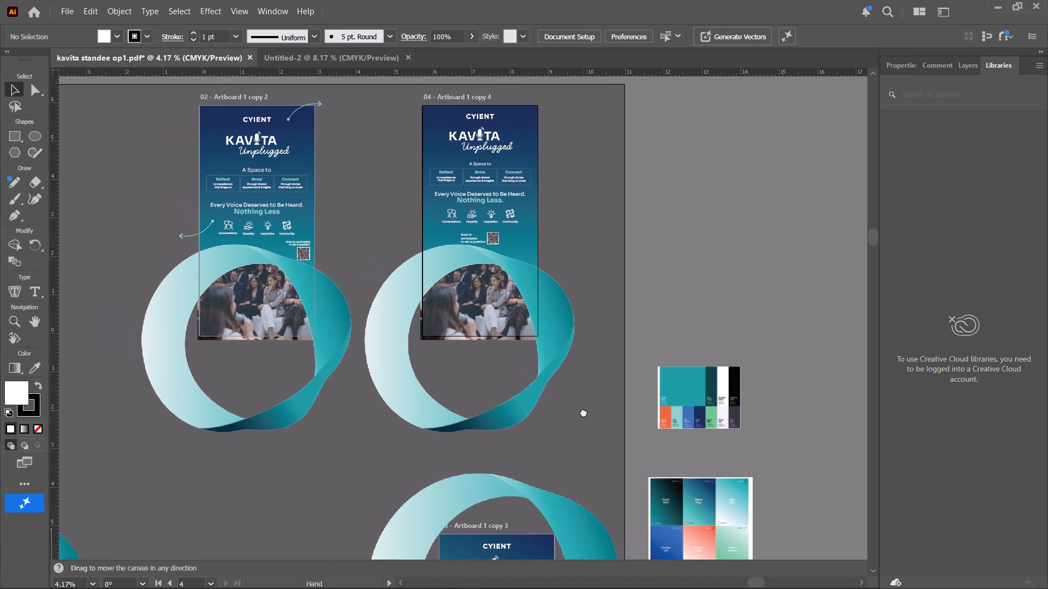
left_click_drag(583, 412, 615, 283)
left_click_drag(593, 334, 639, 274)
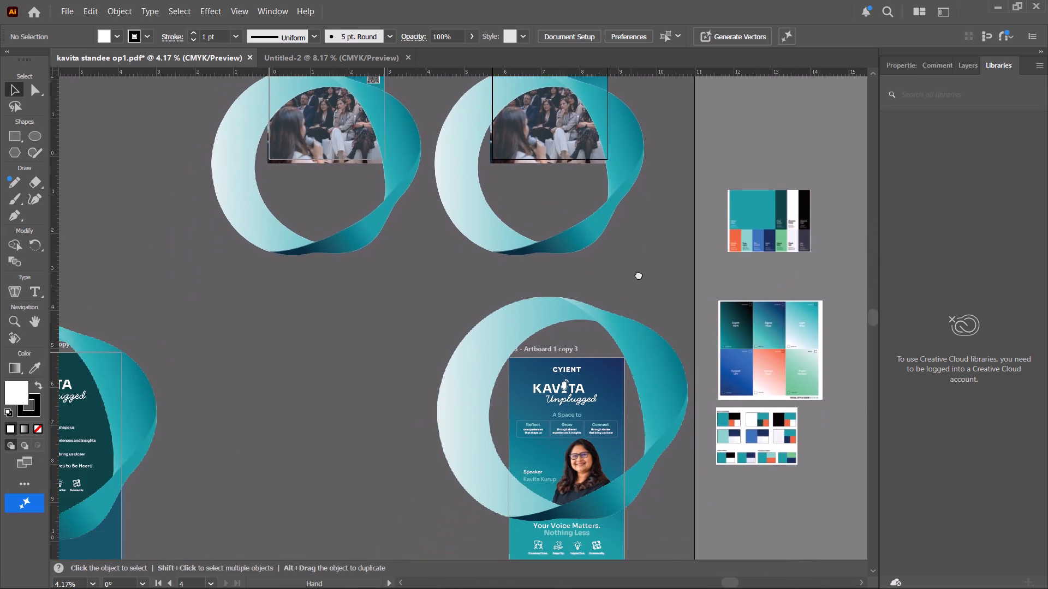
left_click_drag(639, 274, 671, 480)
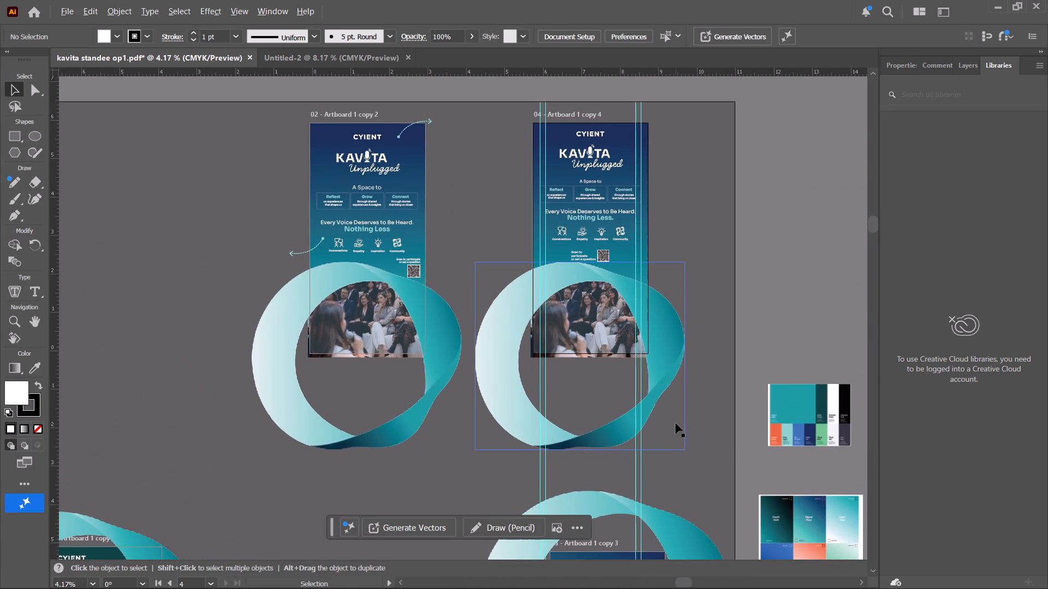
scroll(676, 423, "down", 2, "alt")
key("space")
key("space")
key("space")
key("space")
key("space")
key("space")
key("space")
key("space")
key("space")
key("space")
key("space")
key("space")
key("space")
key("space")
key("space")
key("space")
key("space")
key("space")
key("space")
key("space")
left_click_drag(672, 422, 699, 281)
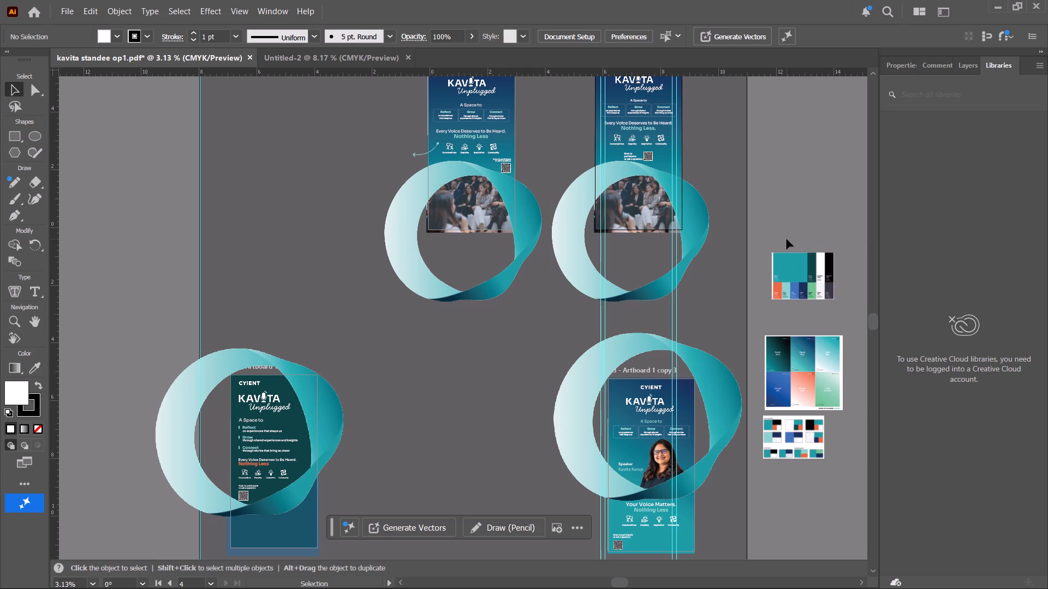
left_click(748, 221)
Check kavita standee op1.pdf in Microsoft Edge once more, and return to Illustrator's blank Untitled-2 document.
key("alt+Tab")
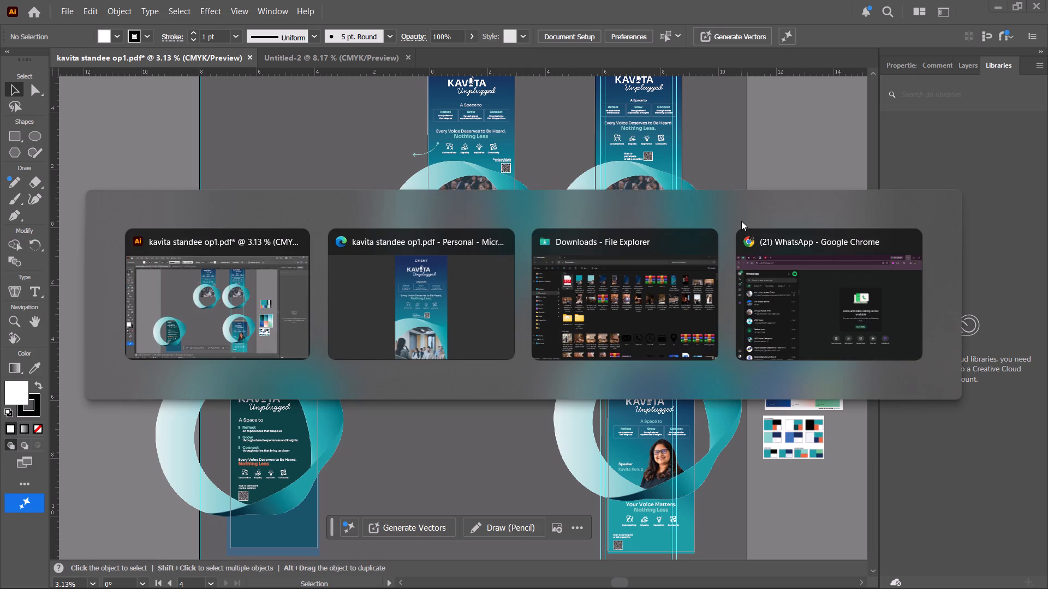
key("alt+Tab")
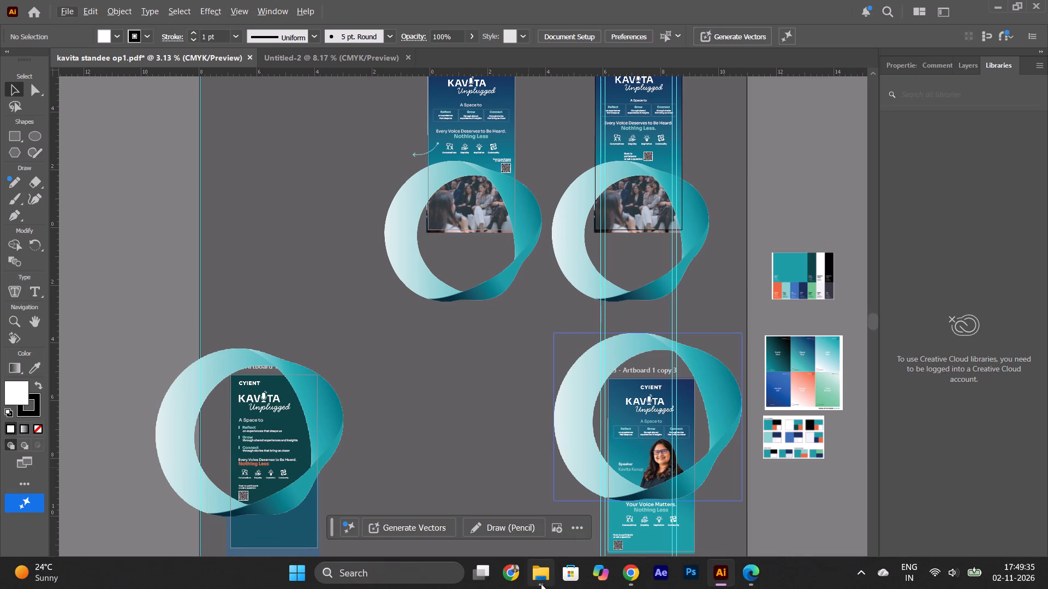
left_click(745, 573)
key("alt+Tab")
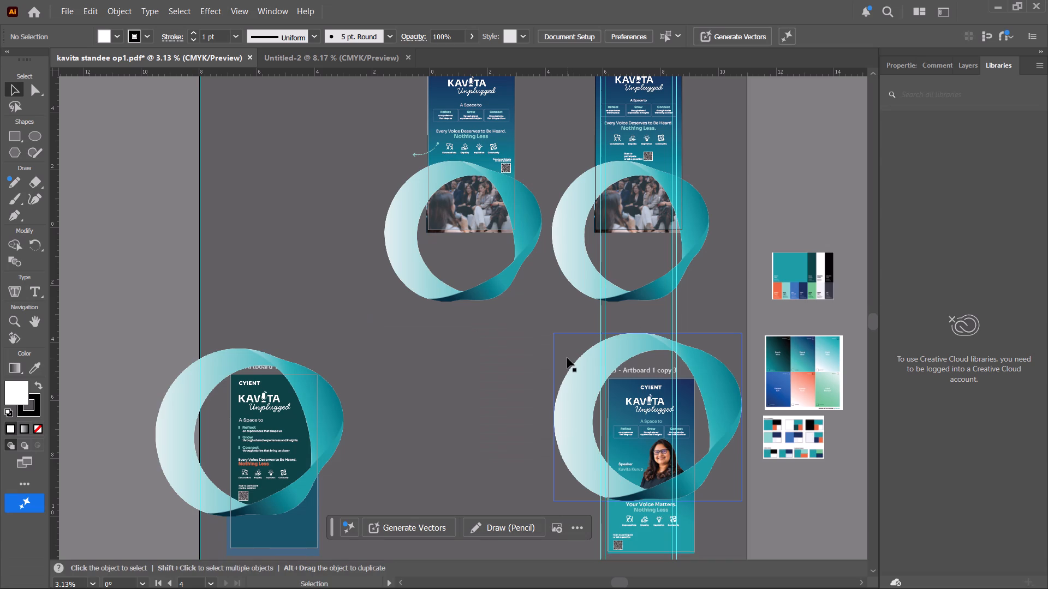
left_click(315, 57)
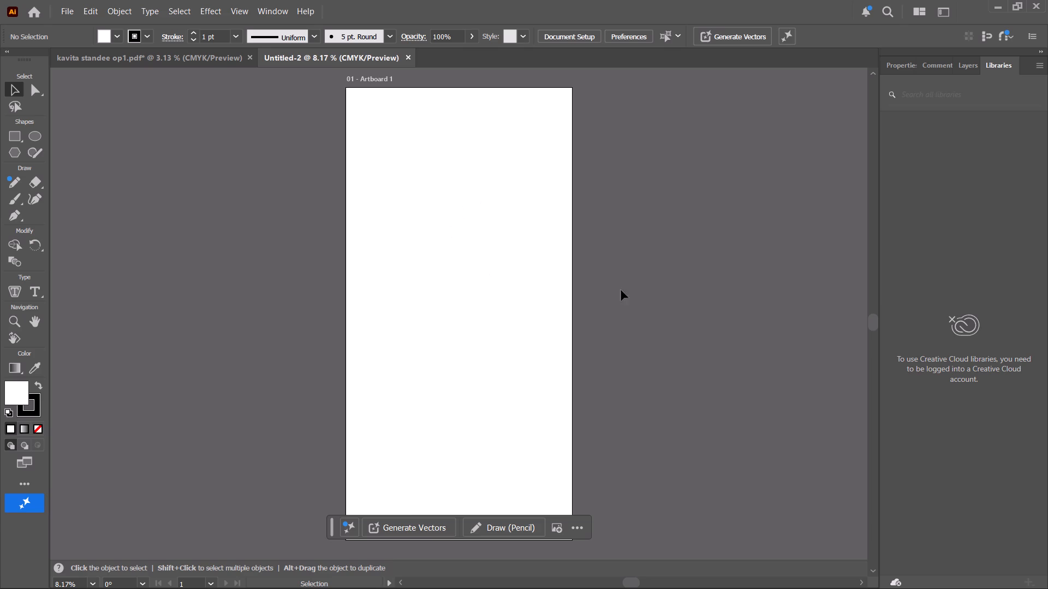
Switch to Microsoft Edge to view the Kavita Unplugged standee PDF full screen.
key("alt+Tab")
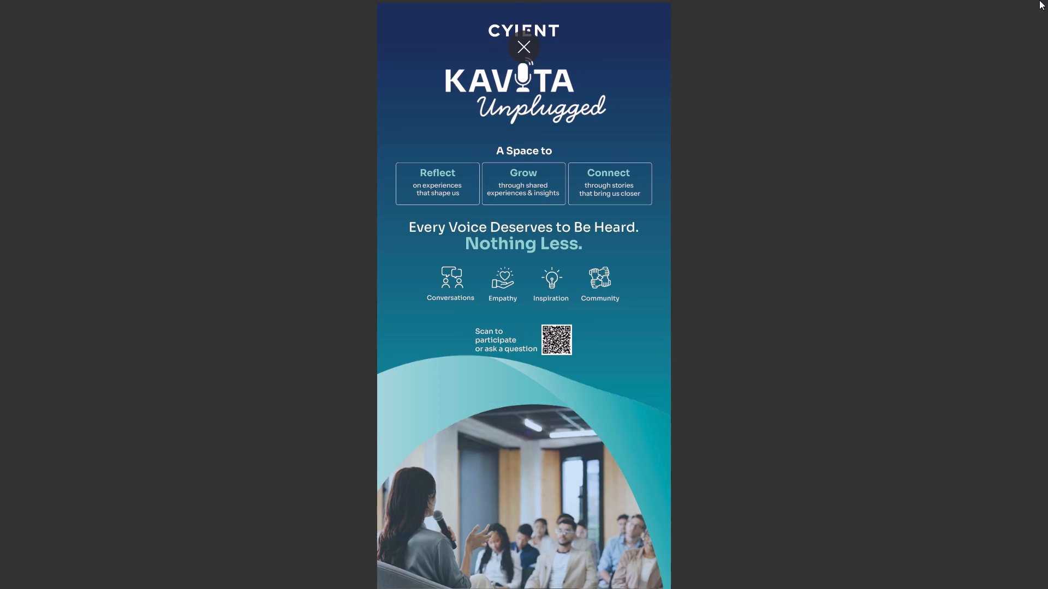
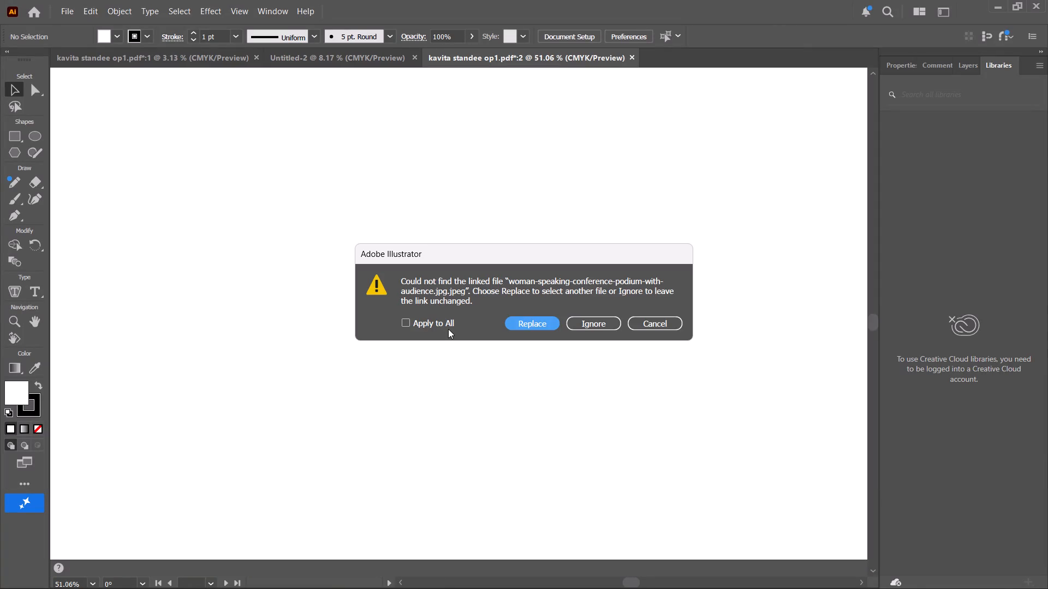
Ignore all the missing linked files reported for kavita standee op1.pdf, leaving the links unchanged.
left_click(433, 318)
left_click(575, 325)
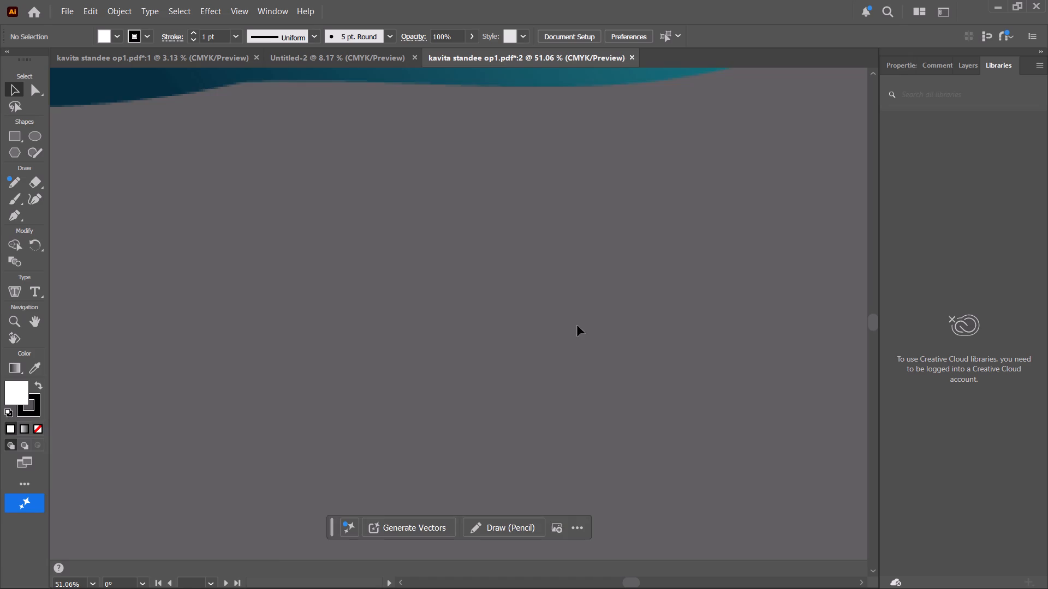
Examine the standee artboards in the second kavita standee op1.pdf window and compare them with the first window.
scroll(476, 375, "down", 10, "alt")
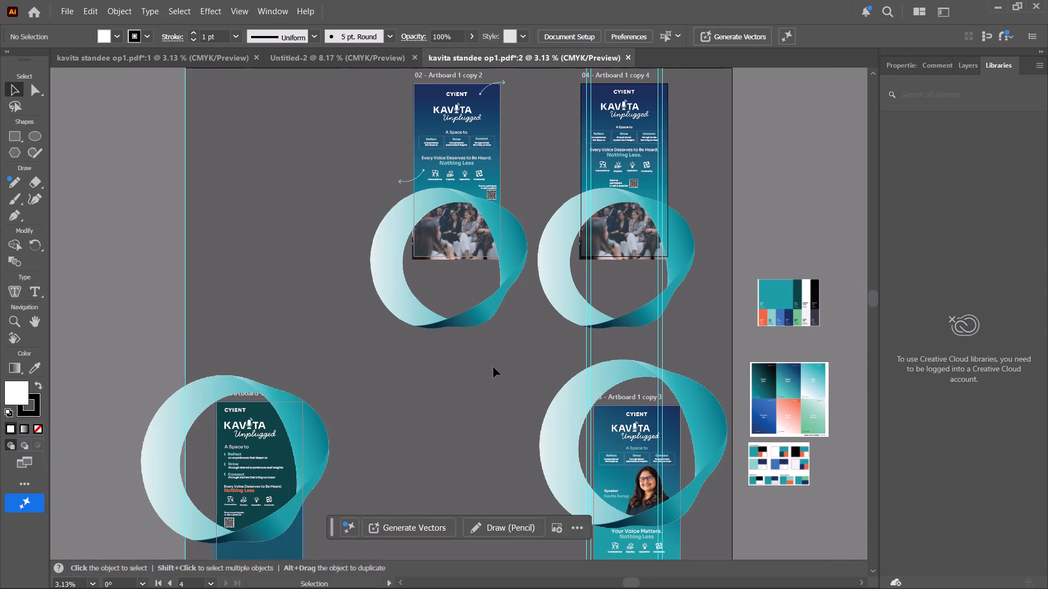
key("space")
left_click_drag(493, 367, 466, 383)
scroll(436, 233, "up", 3, "alt")
scroll(482, 260, "up", 2, "alt")
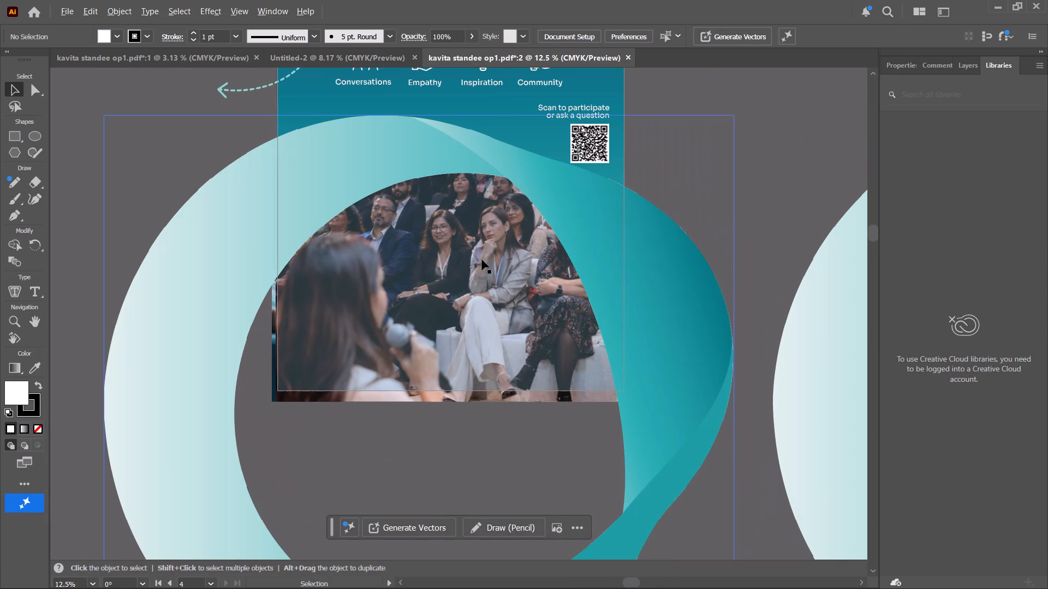
scroll(481, 260, "down", 2, "alt")
key("space")
key("space")
key("space")
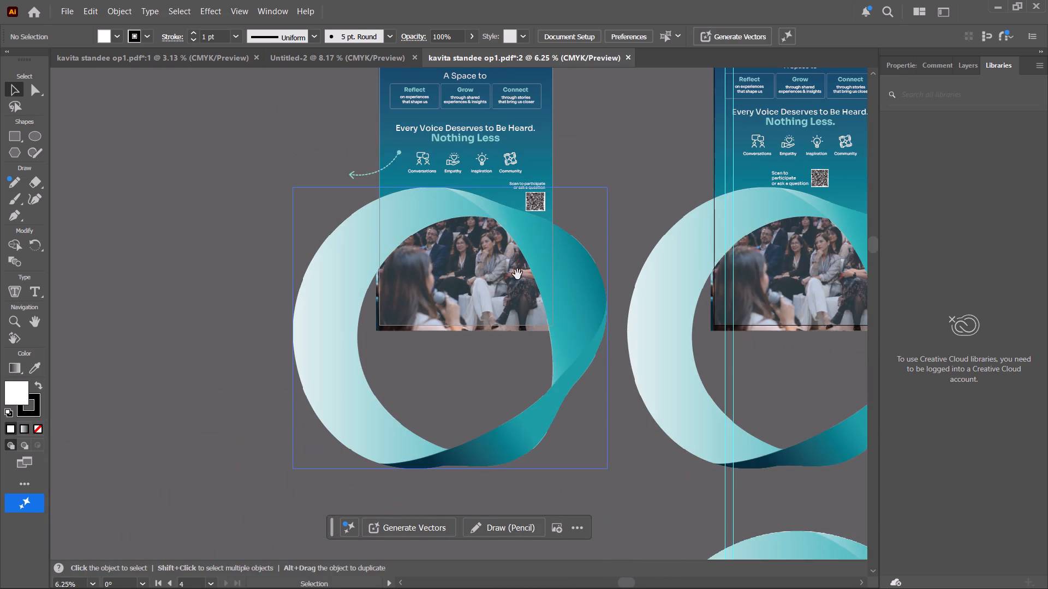
left_click_drag(517, 274, 294, 322)
left_click(155, 57)
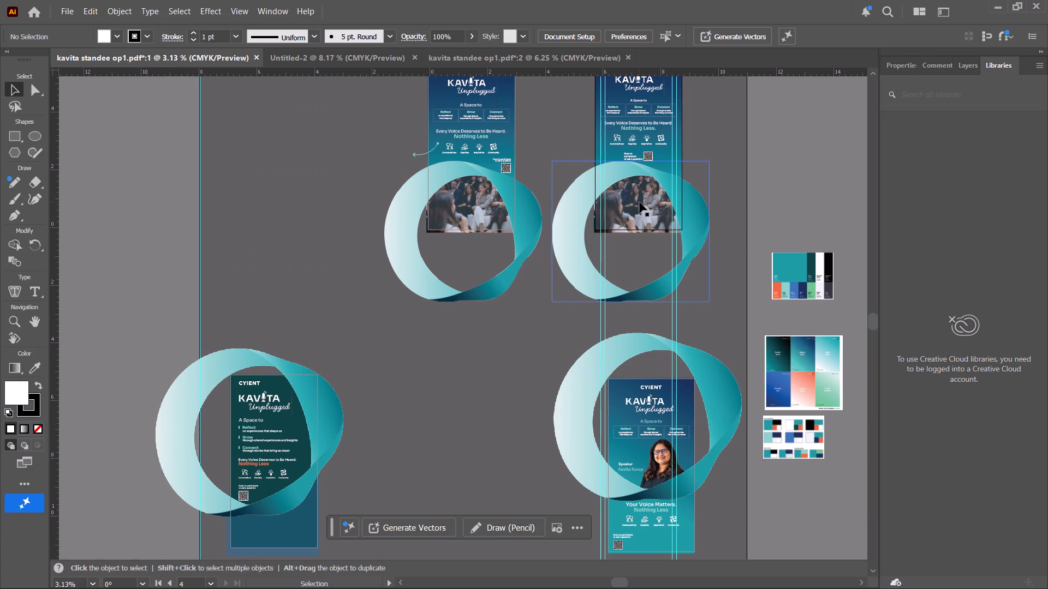
key("space")
left_click_drag(615, 212, 428, 229)
left_click(485, 69)
left_click(486, 66)
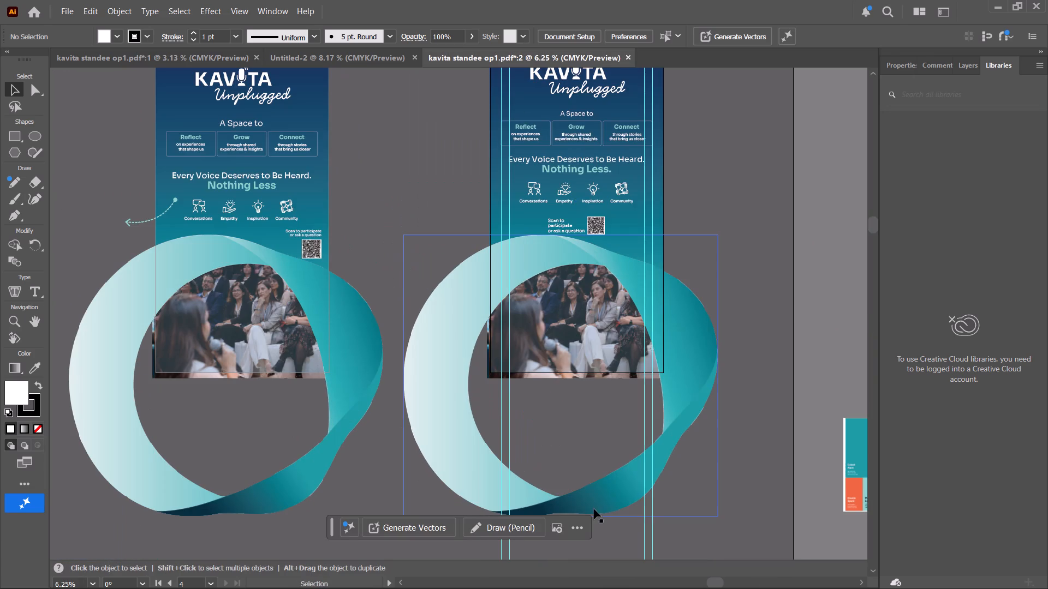
scroll(594, 388, "down", 3, "alt")
key("space")
key("space")
key("space")
key("space")
key("space")
key("space")
key("space")
key("space")
key("space")
key("space")
key("space")
key("space")
key("space")
key("space")
key("space")
key("space")
key("space")
key("space")
key("space")
key("space")
left_click_drag(594, 388, 533, 276)
left_click_drag(428, 226, 447, 239)
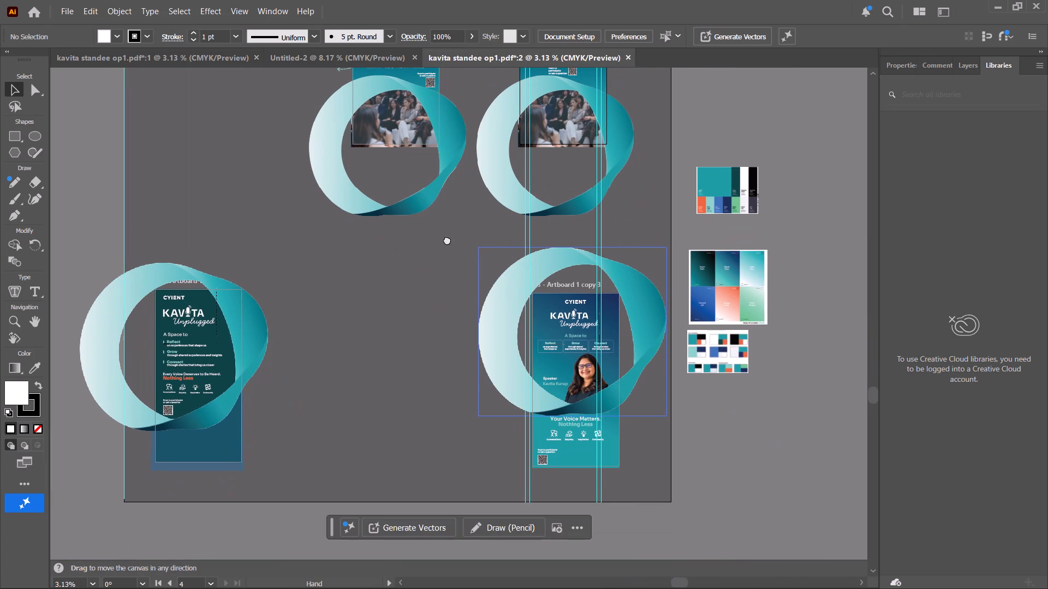
left_click_drag(447, 239, 519, 324)
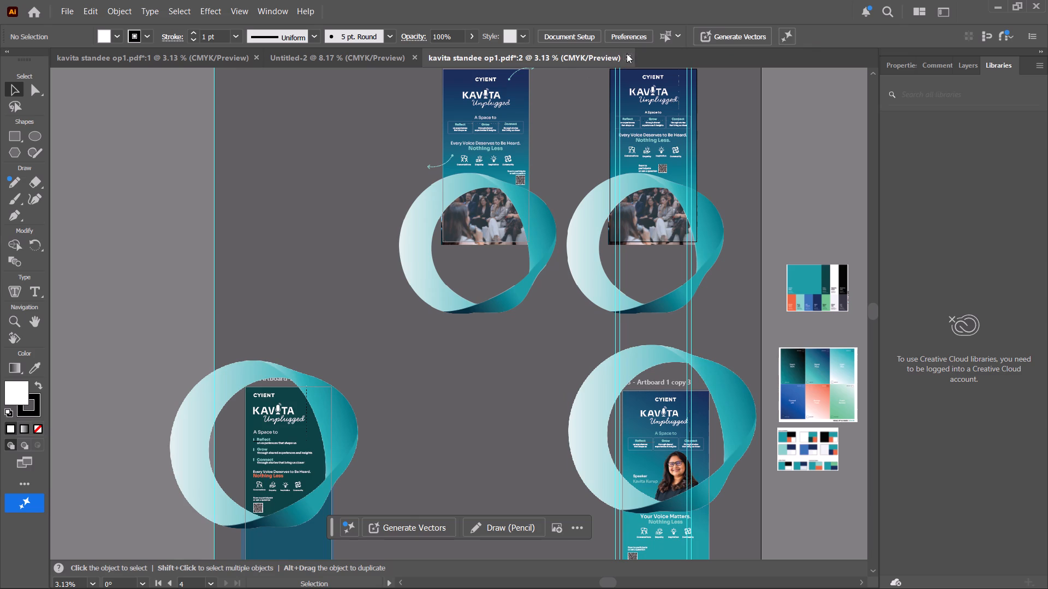
Open kavita standee op1 from Downloads in Microsoft Edge and compare its page with the standee artboards in Illustrator.
left_click(549, 573)
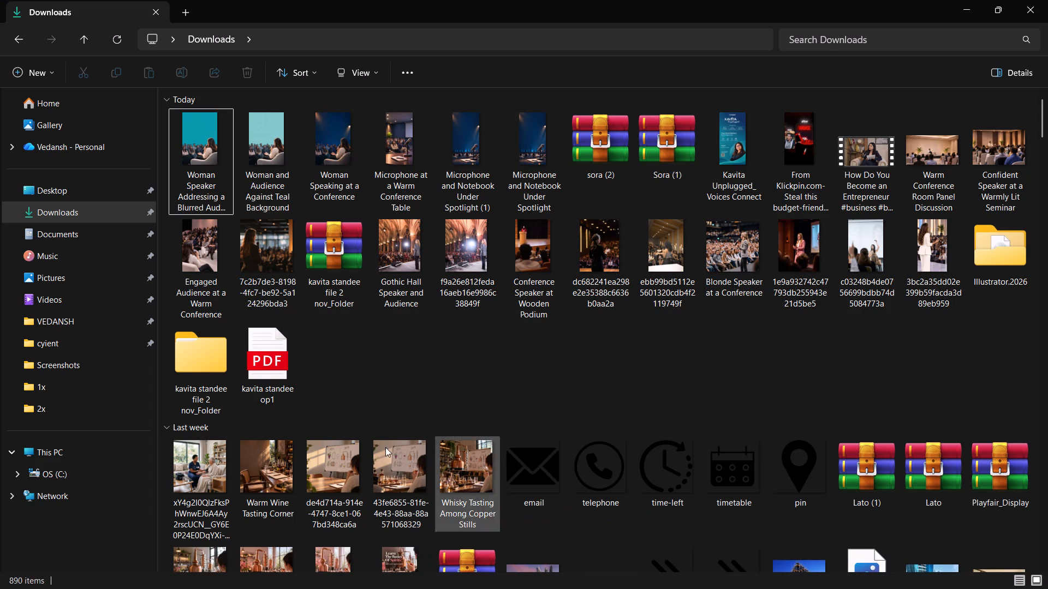
double_click(248, 339)
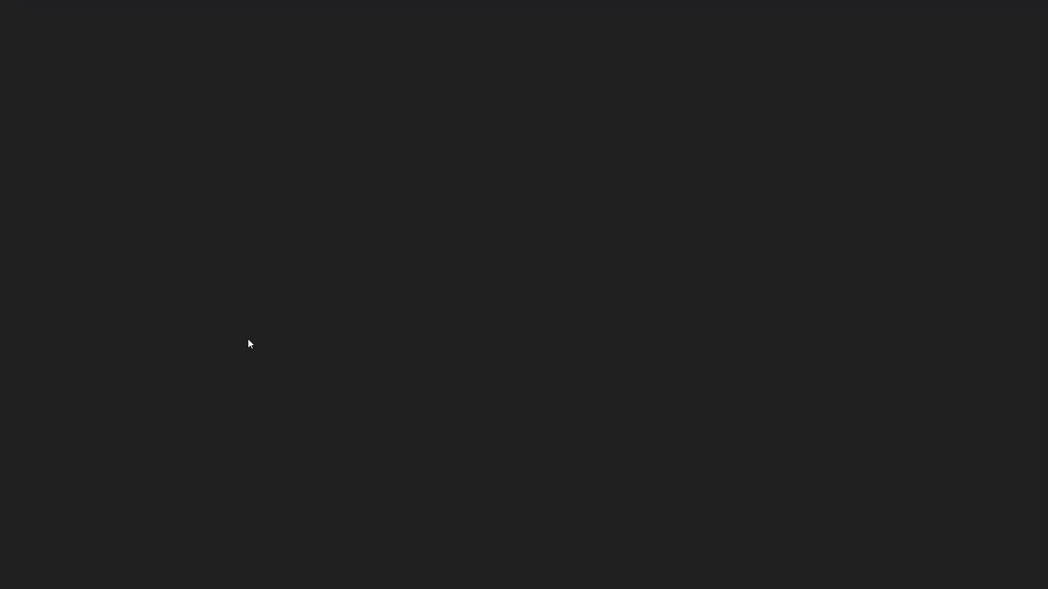
left_click(918, 62)
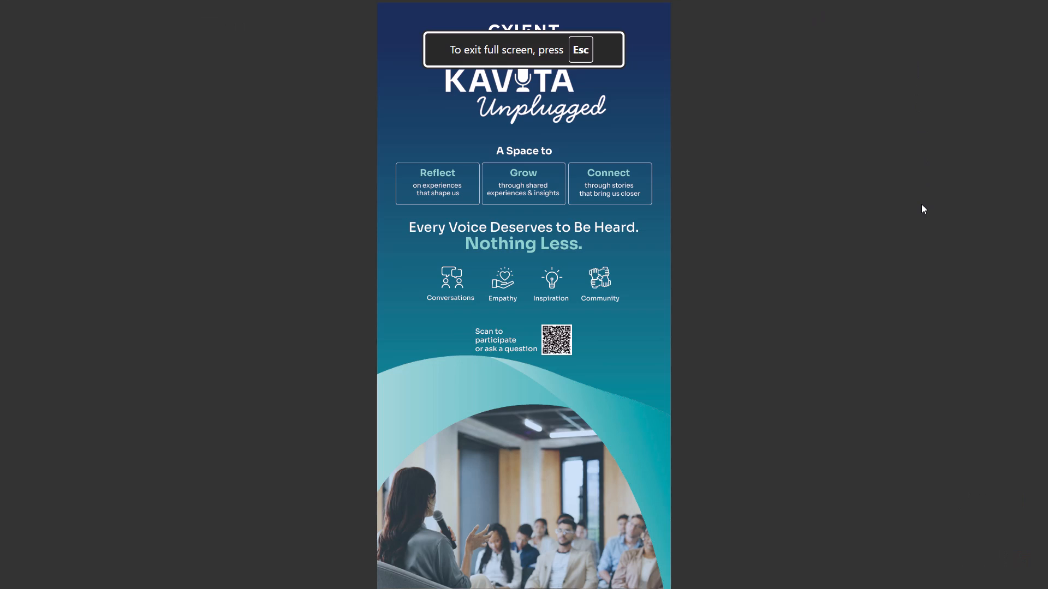
key("Escape")
key("alt+Tab")
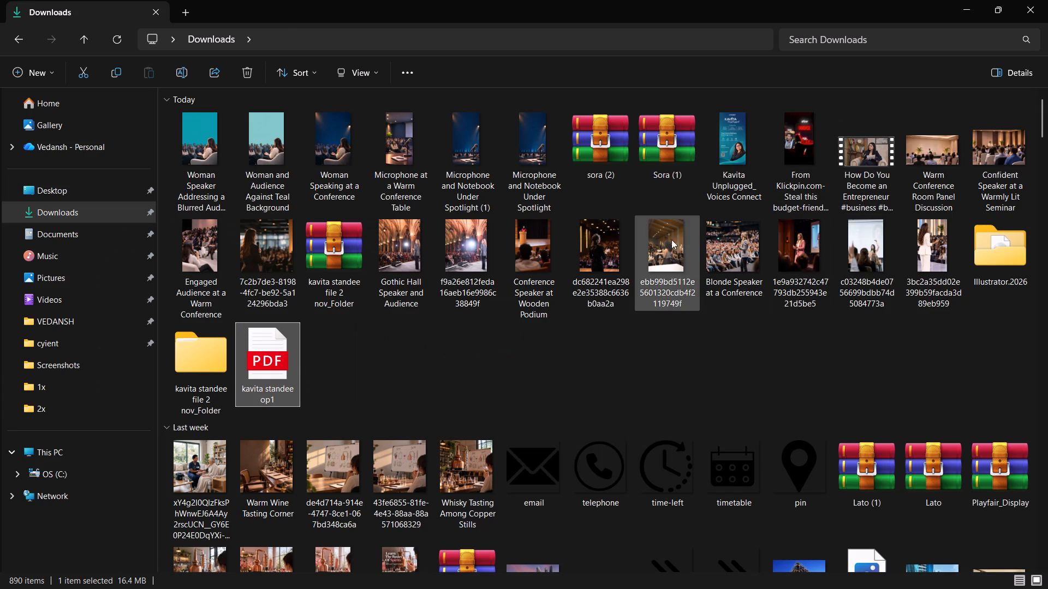
key("alt+Tab")
key("alt+Tab")
key("space")
key("space")
key("space")
key("space")
key("space")
left_click_drag(583, 262, 546, 275)
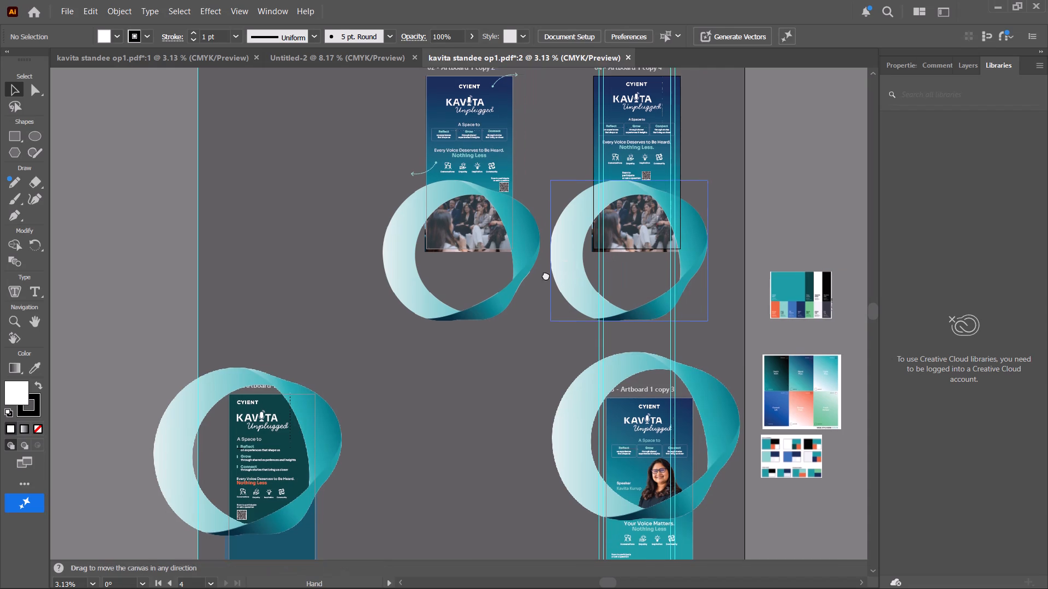
left_click_drag(546, 275, 390, 300)
key("alt+Tab")
key("alt+Tab")
key("alt+Tab")
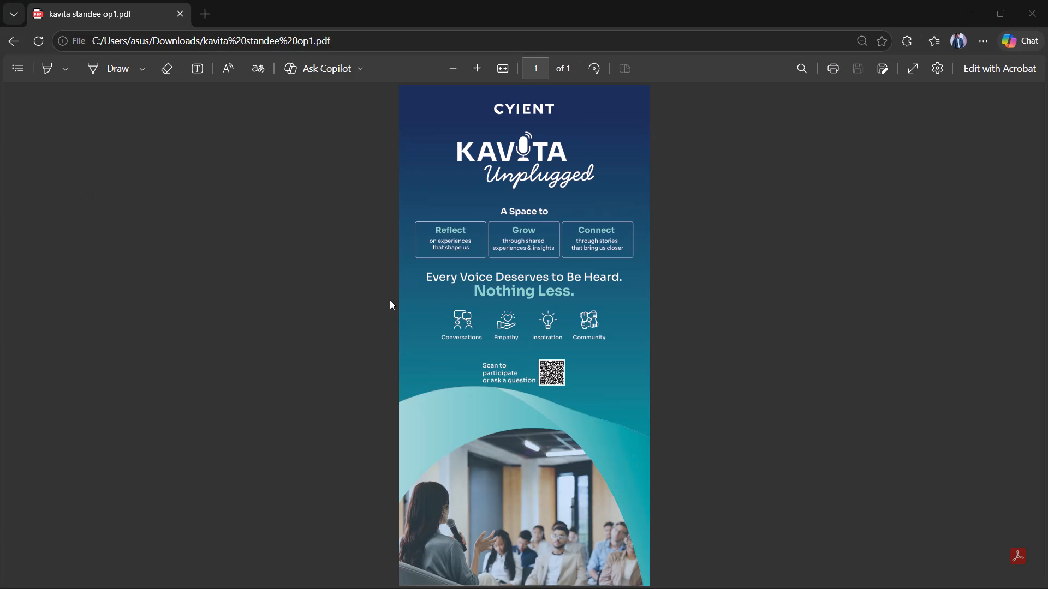
key("alt+Tab")
key("alt+Tab")
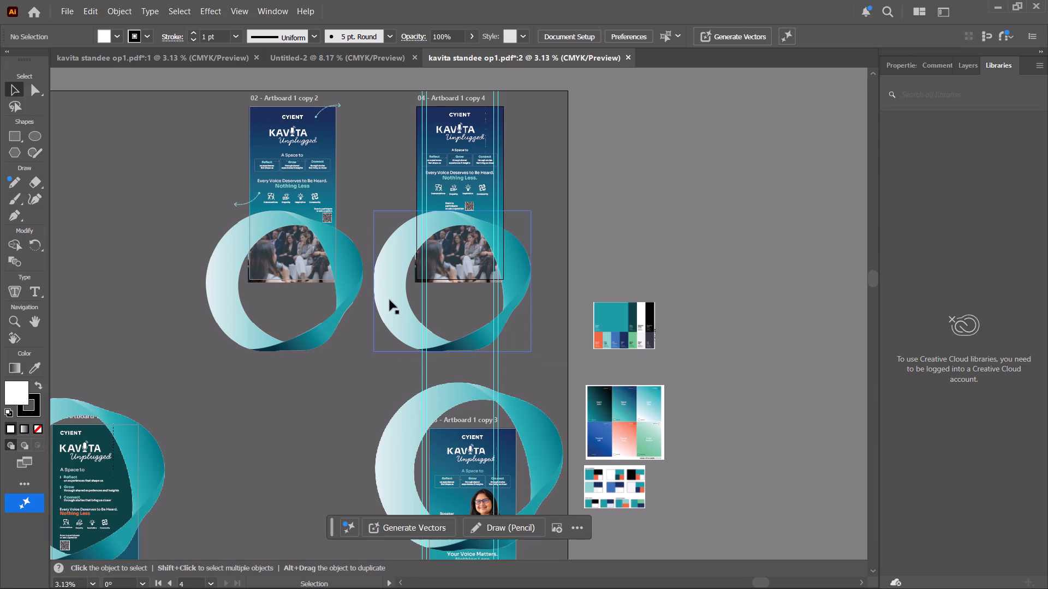
Inspect the ribbon and audience photo on Artboard 1 copy 2 and Artboard 1 copy 4 up close.
scroll(464, 275, "up", 2, "alt")
key("space")
key("space")
key("space")
key("space")
key("space")
key("space")
key("space")
key("space")
key("space")
key("space")
key("space")
key("space")
key("space")
key("space")
key("space")
key("space")
key("space")
key("space")
key("space")
key("space")
left_click_drag(534, 273, 247, 389)
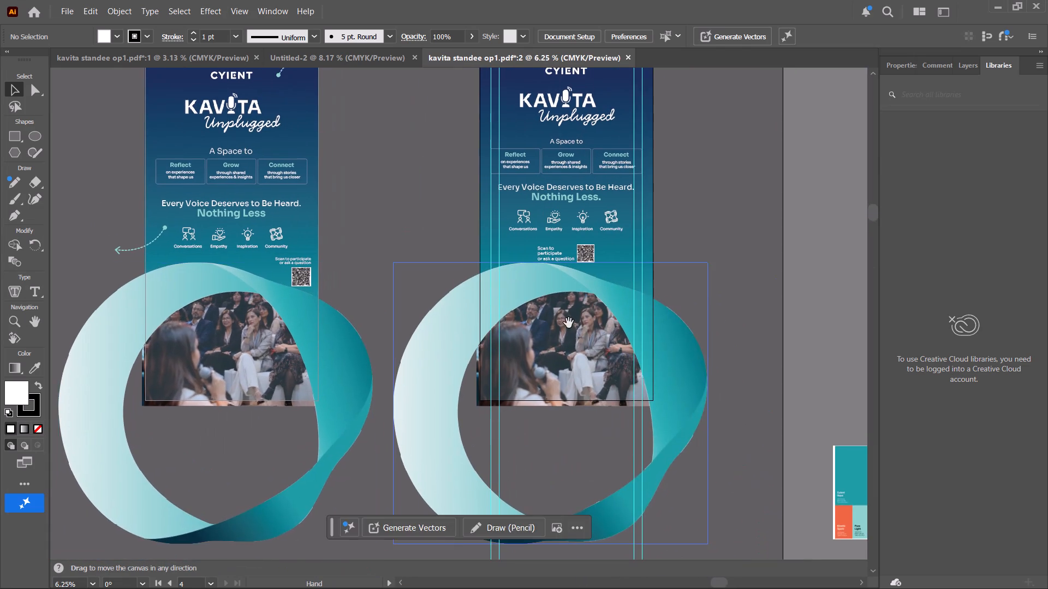
left_click_drag(569, 323, 465, 357)
scroll(524, 377, "up", 1, "alt")
key("space")
key("space")
key("space")
key("space")
key("space")
left_click_drag(566, 361, 390, 387)
Select the ribbon group on Artboard 1 copy 4 and look through Layer 1's objects around its clipped photo.
left_click(398, 388)
left_click(898, 67)
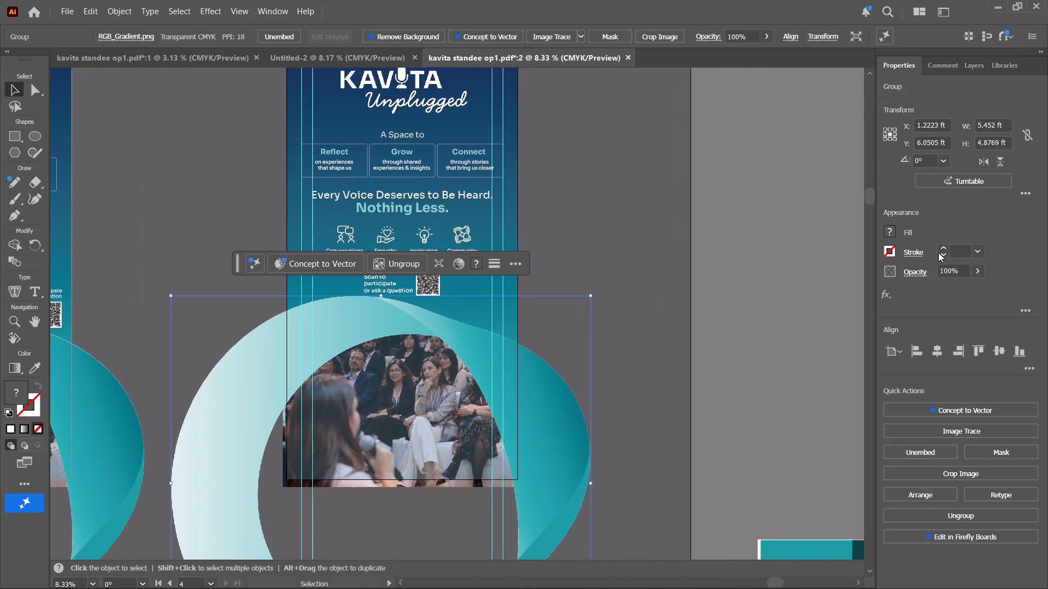
left_click(979, 63)
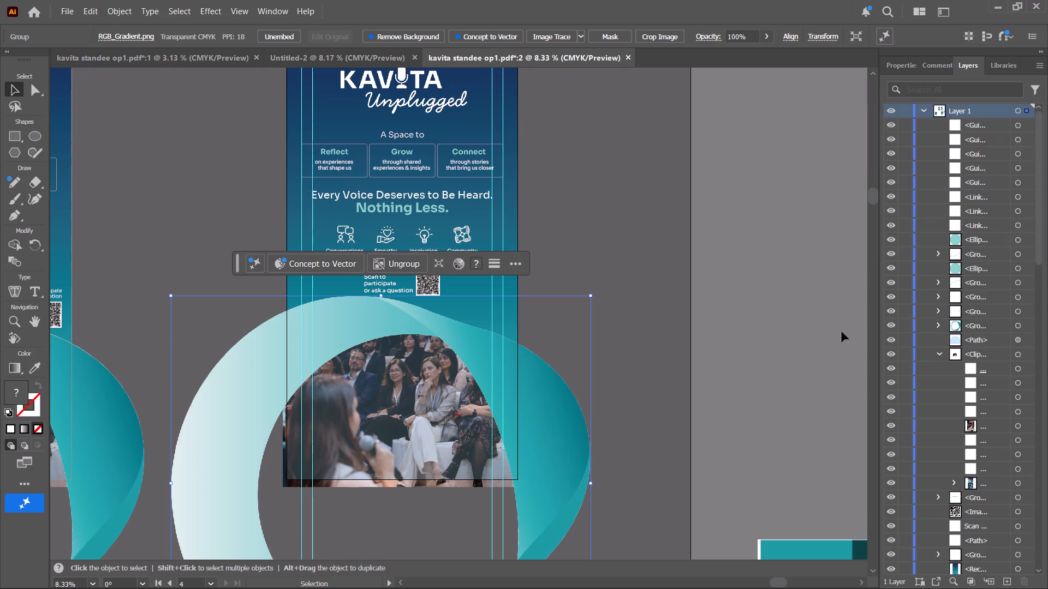
scroll(973, 318, "down", 12)
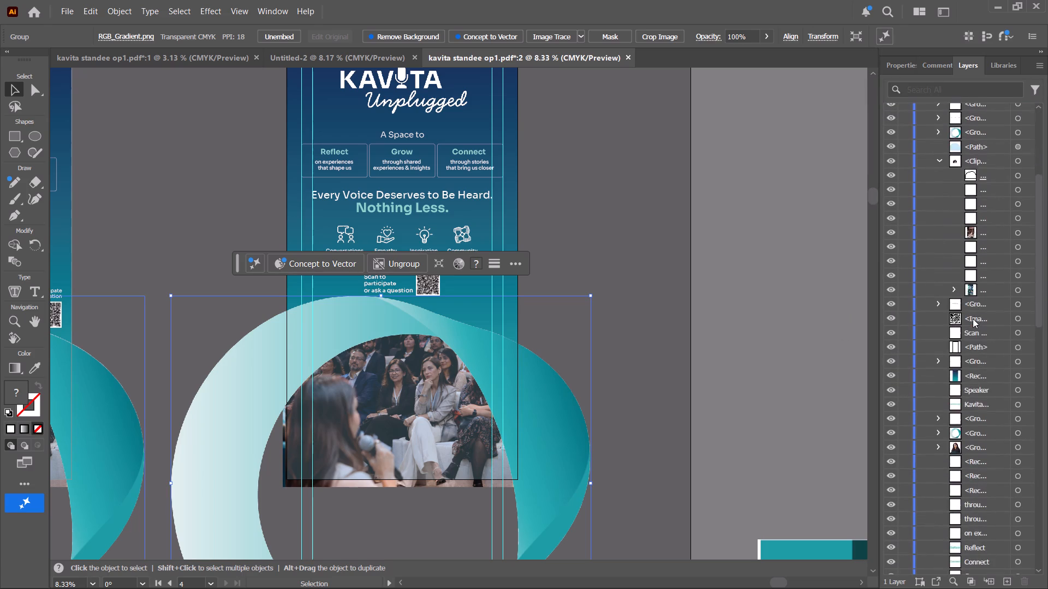
scroll(973, 318, "down", 20)
scroll(973, 318, "down", 17)
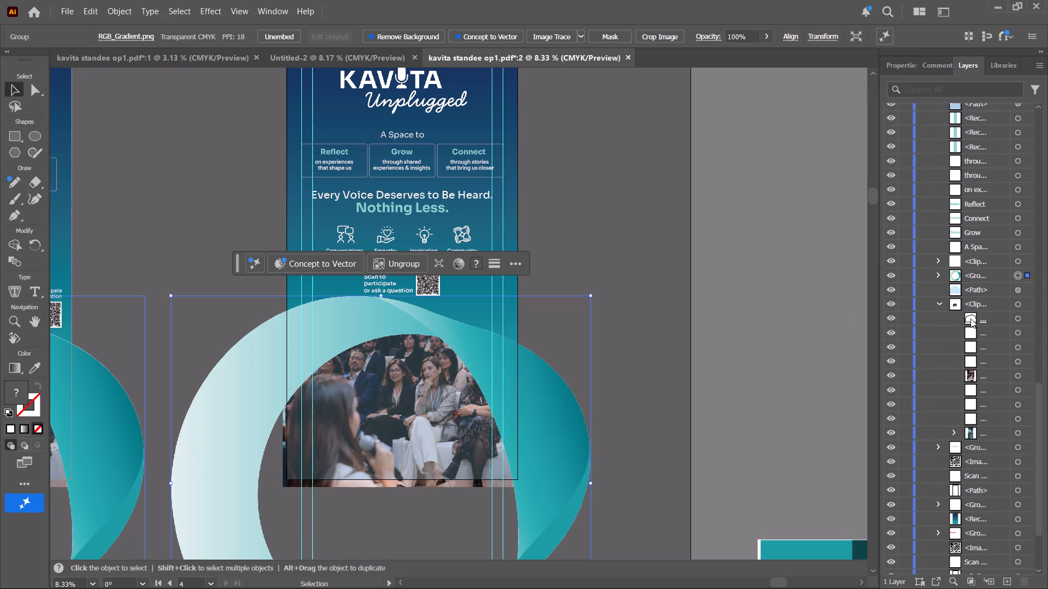
left_click(714, 318)
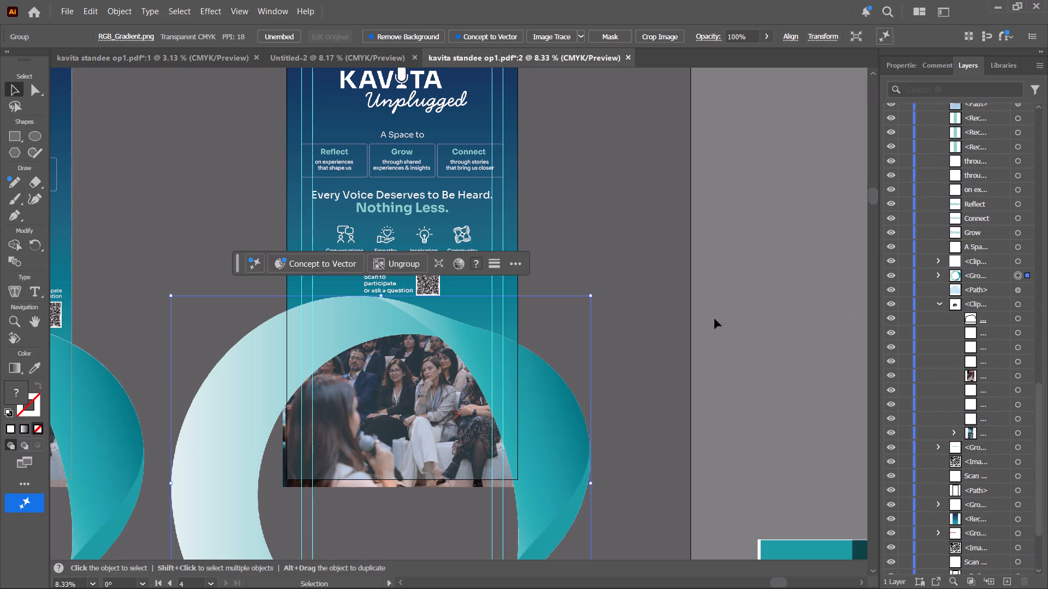
Review Artboard 1 copy 4 up close again and survey the surrounding standee artboards for the seated-audience photo variant.
scroll(695, 322, "down", 2, "alt")
key("space")
key("space")
key("space")
key("space")
key("space")
key("space")
key("space")
key("space")
key("space")
key("space")
key("space")
key("space")
key("space")
key("space")
key("space")
key("space")
key("space")
key("space")
key("space")
key("space")
left_click_drag(695, 322, 461, 327)
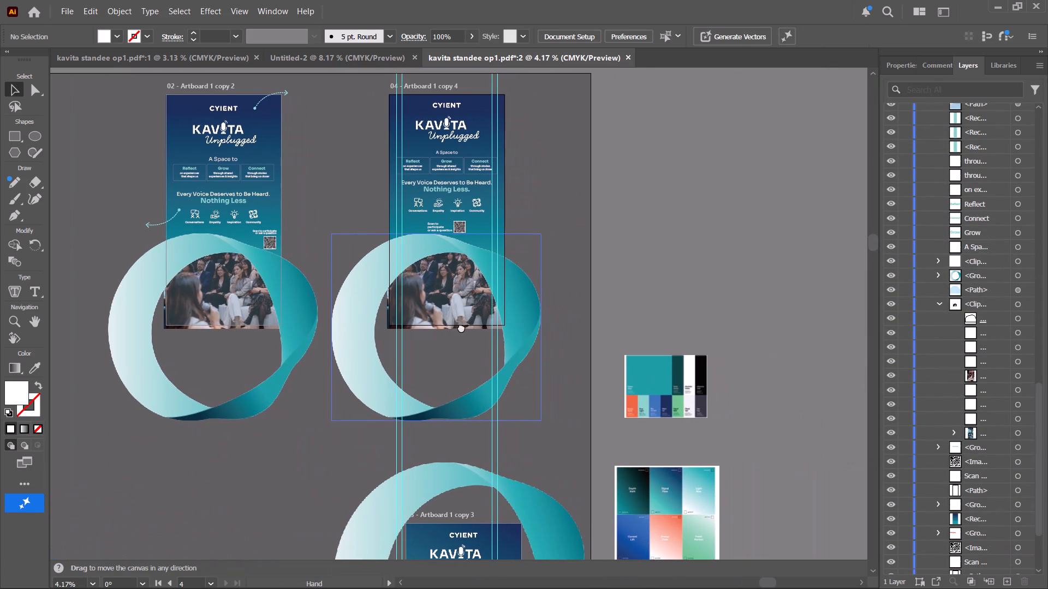
left_click_drag(461, 327, 456, 327)
left_click(444, 327)
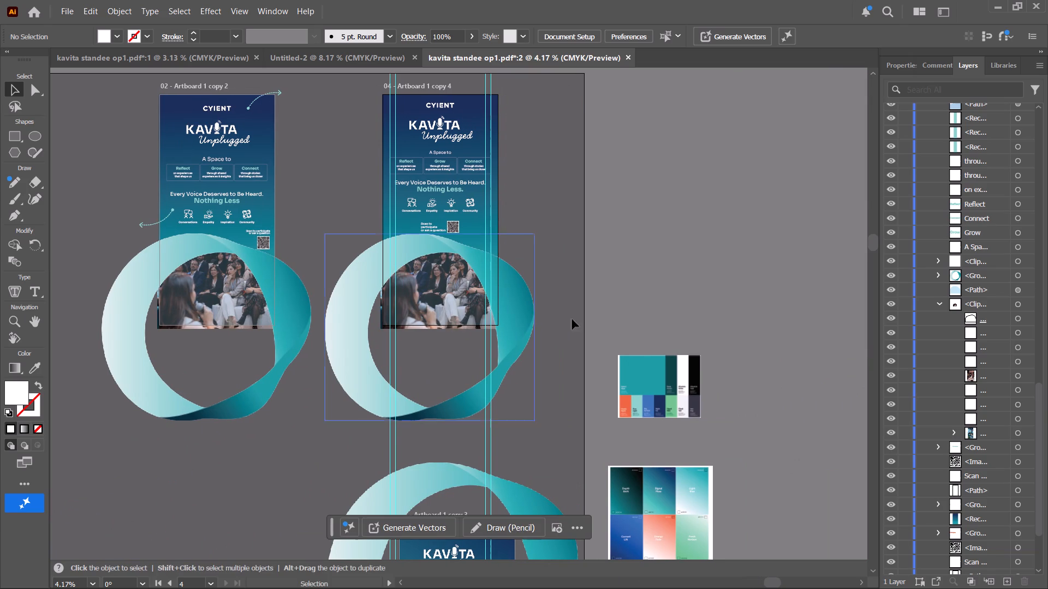
scroll(566, 287, "up", 2, "alt")
key("space")
key("space")
key("space")
key("space")
key("space")
key("space")
key("space")
key("space")
key("space")
key("space")
key("space")
key("space")
key("space")
key("space")
key("space")
key("space")
key("space")
key("space")
key("space")
left_click_drag(579, 260, 332, 394)
left_click_drag(466, 293, 454, 310)
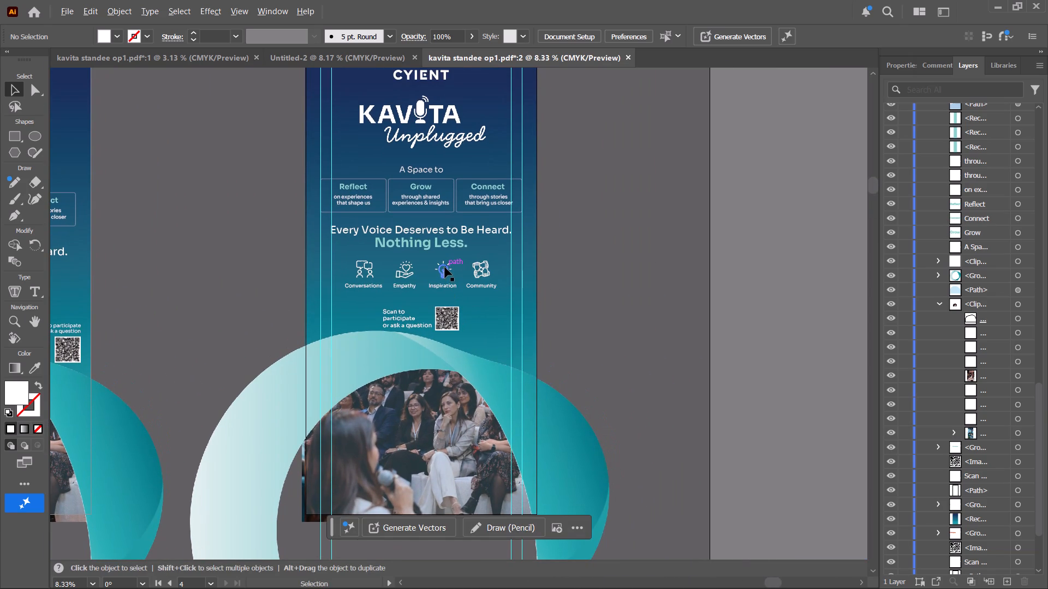
scroll(445, 267, "down", 3, "alt")
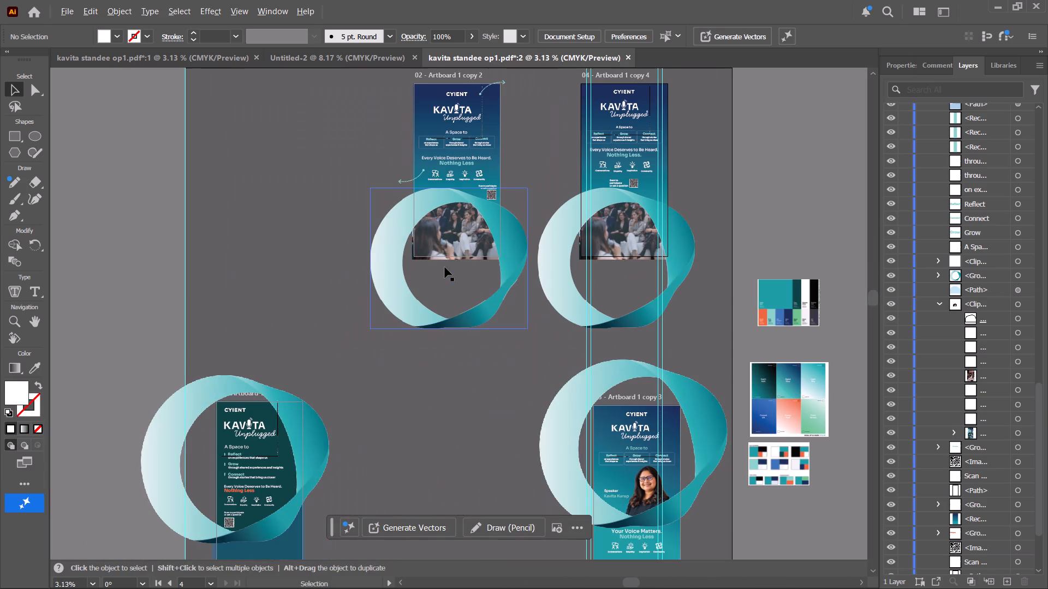
scroll(445, 267, "down", 1, "alt")
key("space")
key("space")
key("space")
key("space")
key("space")
key("space")
key("space")
key("space")
key("space")
key("space")
key("space")
left_click_drag(678, 327, 541, 378)
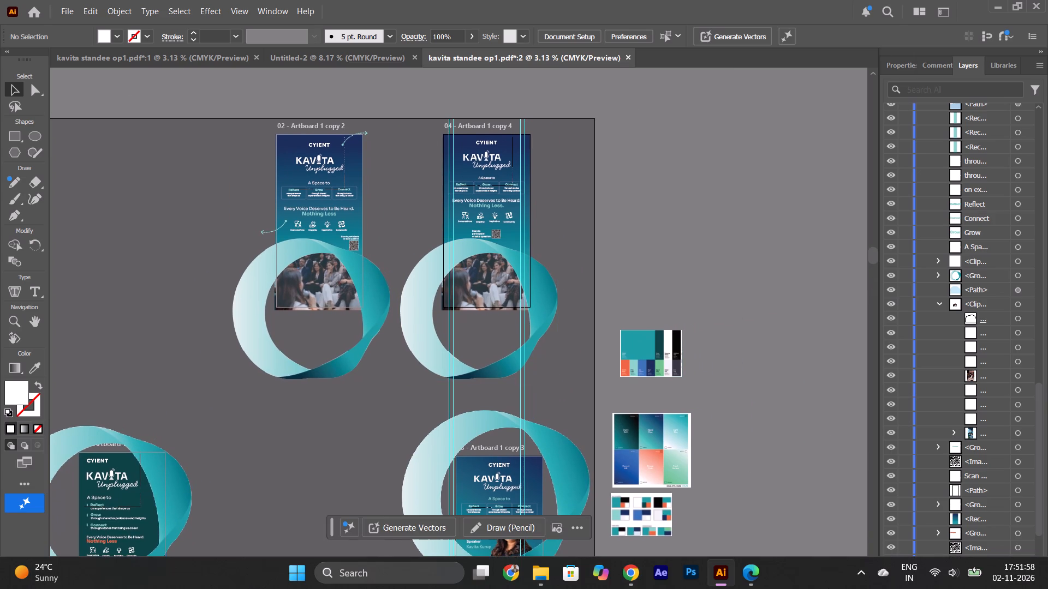
Examine the layouts of Artboard 1 copy 2 and Artboard 1 copy 4 up close, including text, icons, QR code and audience photo.
scroll(489, 195, "up", 4, "alt")
key("space")
key("space")
key("space")
key("space")
key("space")
key("space")
key("space")
key("space")
key("space")
key("space")
key("space")
key("space")
key("space")
key("space")
key("space")
left_click_drag(508, 158, 374, 402)
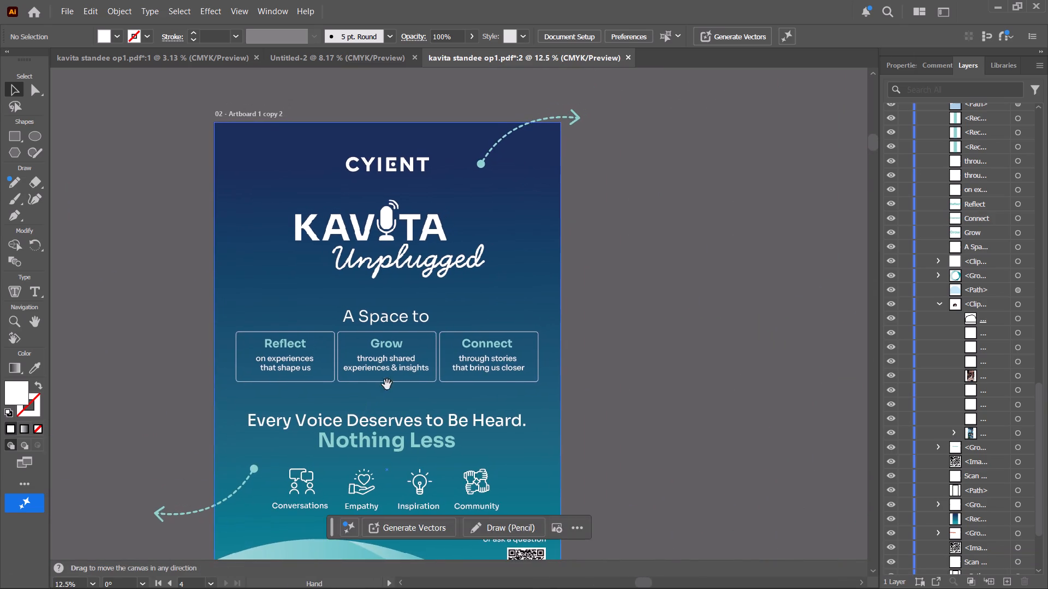
left_click_drag(536, 377, 312, 291)
scroll(427, 335, "down", 2, "alt")
key("space")
key("space")
left_click_drag(570, 317, 334, 357)
left_click(642, 293)
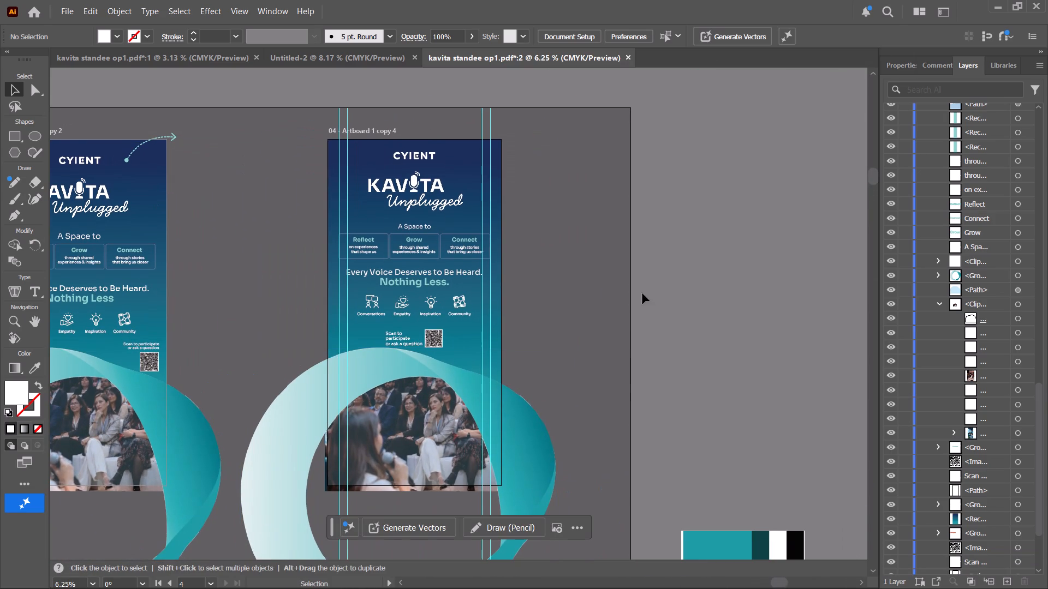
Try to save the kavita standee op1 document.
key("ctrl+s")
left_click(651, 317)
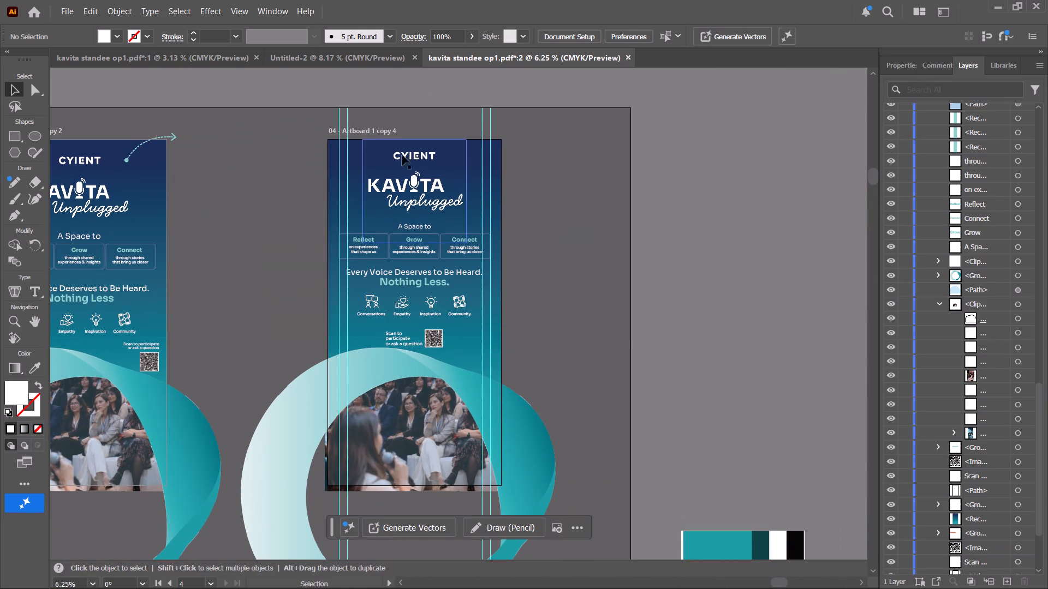
Close the duplicate kavita standee op1 window, Untitled-2 and the remaining kavita standee op1 document, discarding its unsaved changes.
left_click(628, 56)
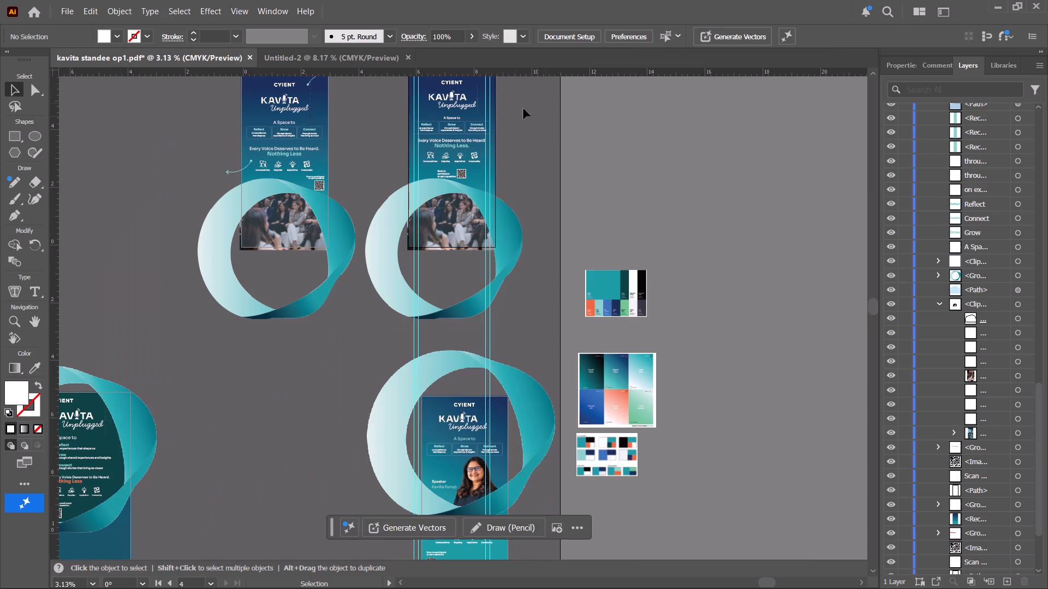
left_click(383, 67)
left_click(412, 55)
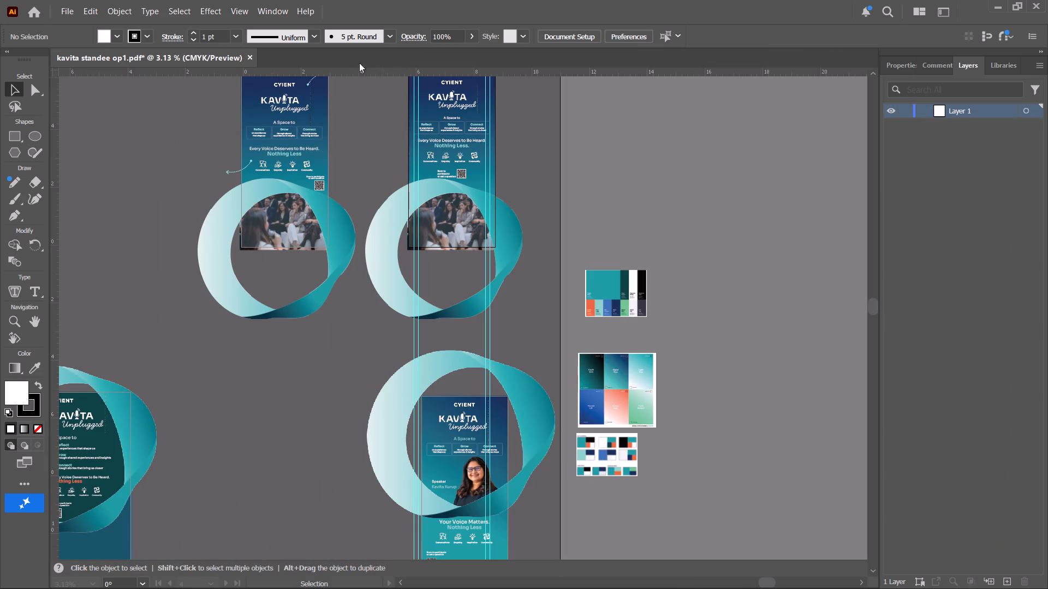
left_click(247, 61)
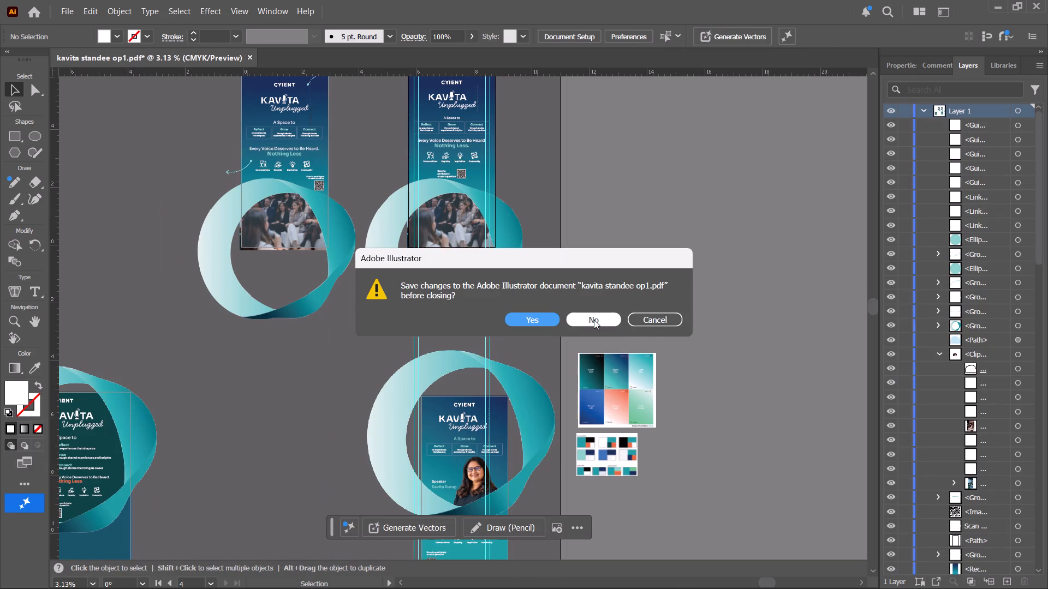
left_click(594, 320)
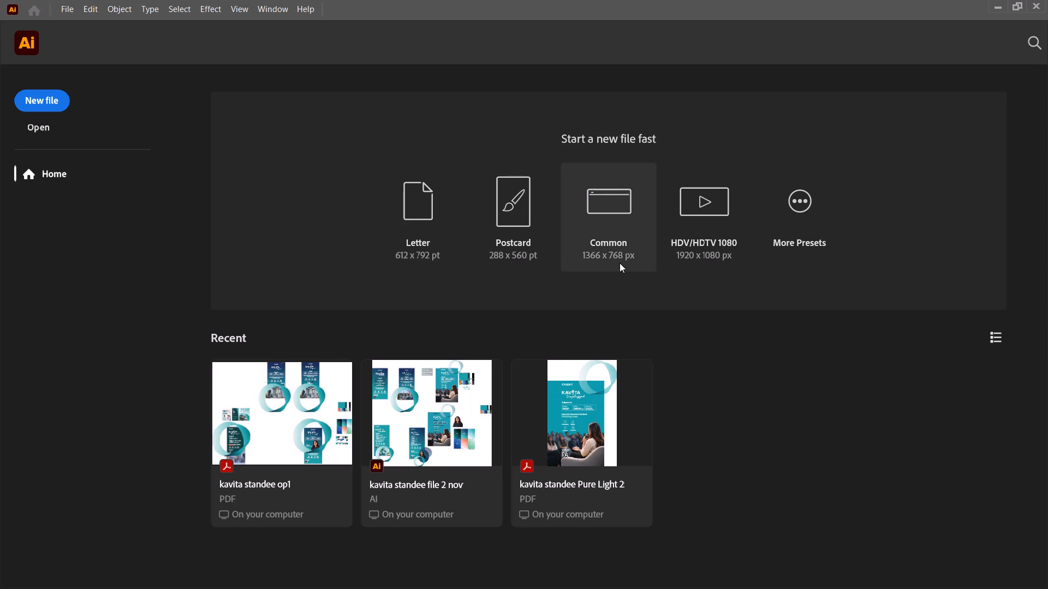
Minimize Illustrator and close Microsoft Edge to return to the Downloads folder in File Explorer.
left_click(714, 407)
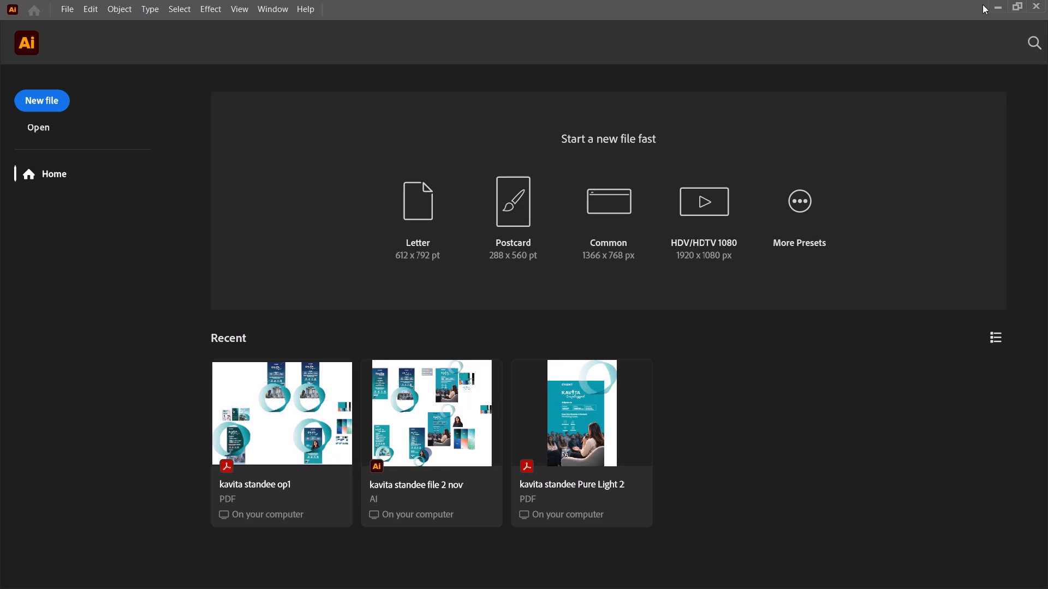
left_click(989, 9)
left_click(1017, 0)
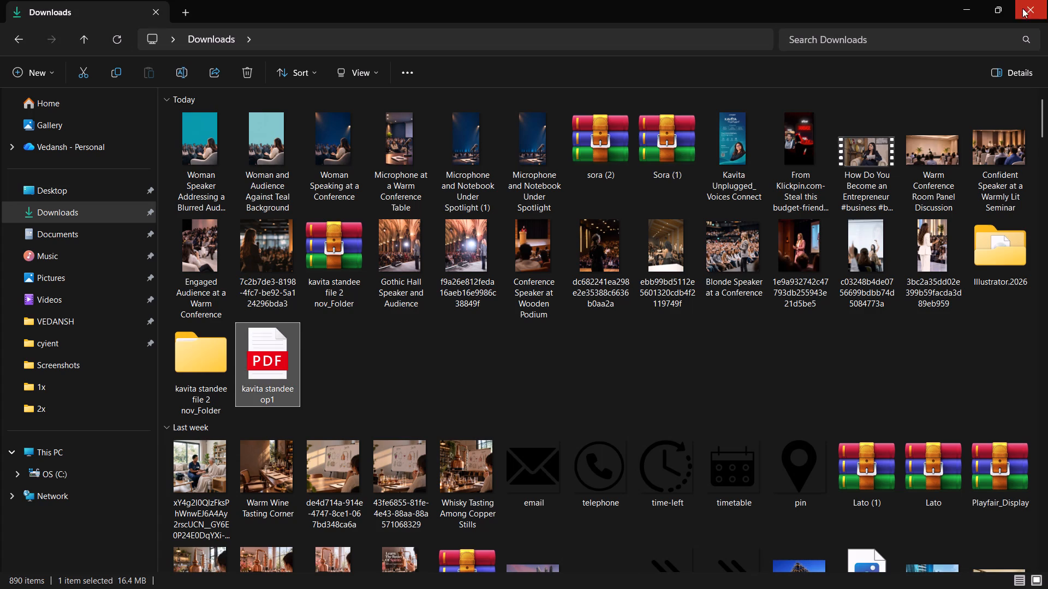